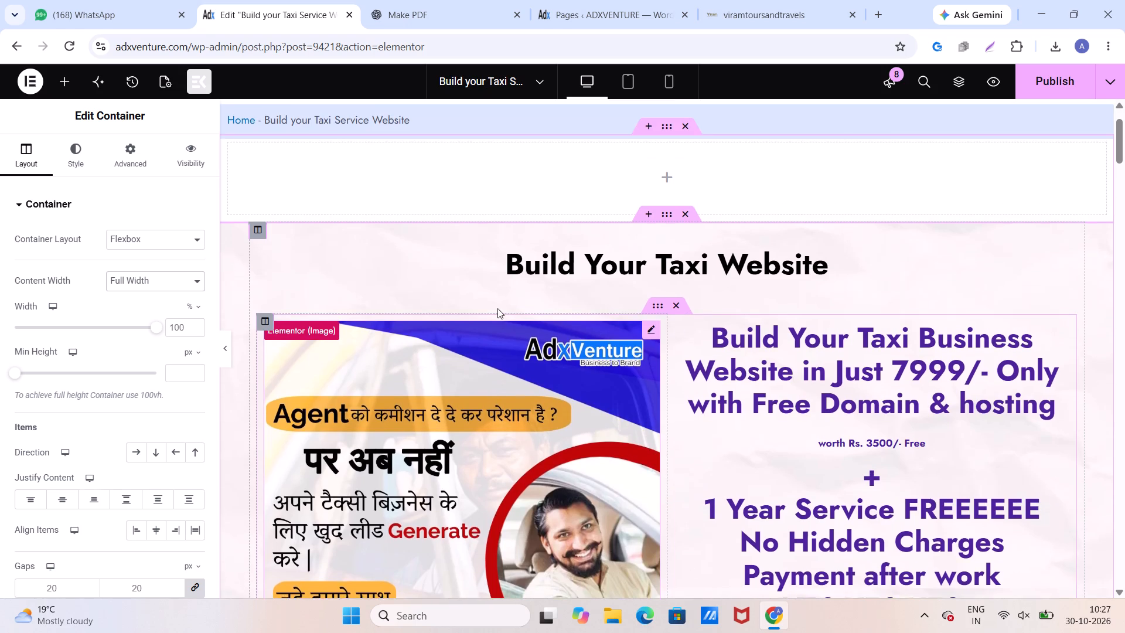
Add a new container inside the empty full-width container below the page's breadcrumb.
{"action": "scroll", "coordinate": [497, 308], "scroll_direction": "up", "scroll_amount": 3}
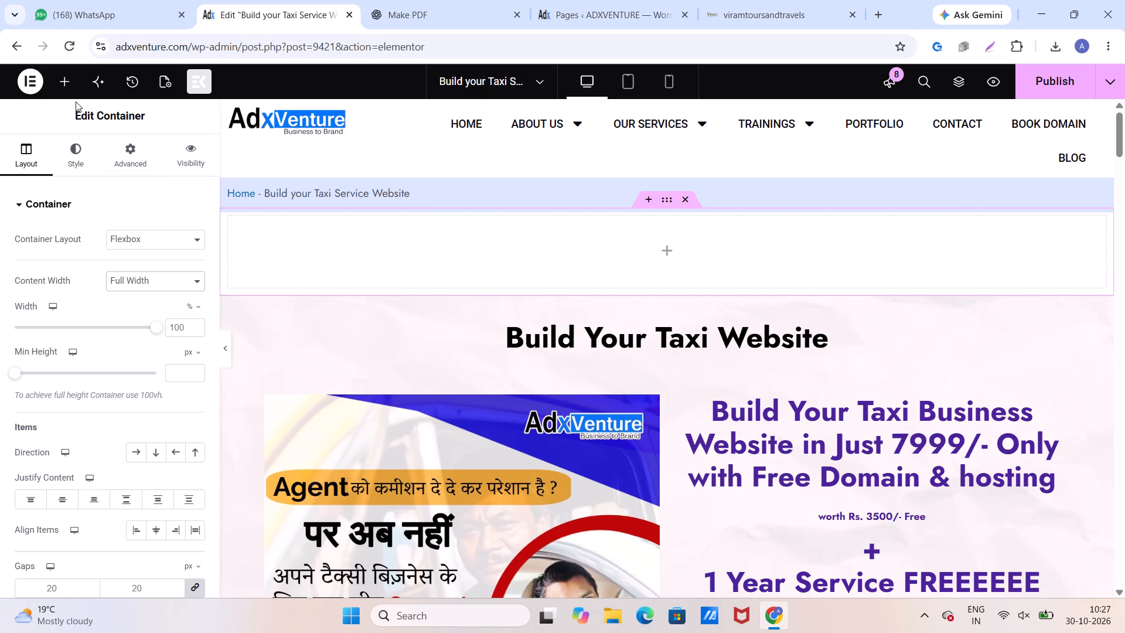
{"action": "left_click", "coordinate": [64, 86]}
{"action": "left_click_drag", "start_coordinate": [70, 270], "coordinate": [322, 238]}
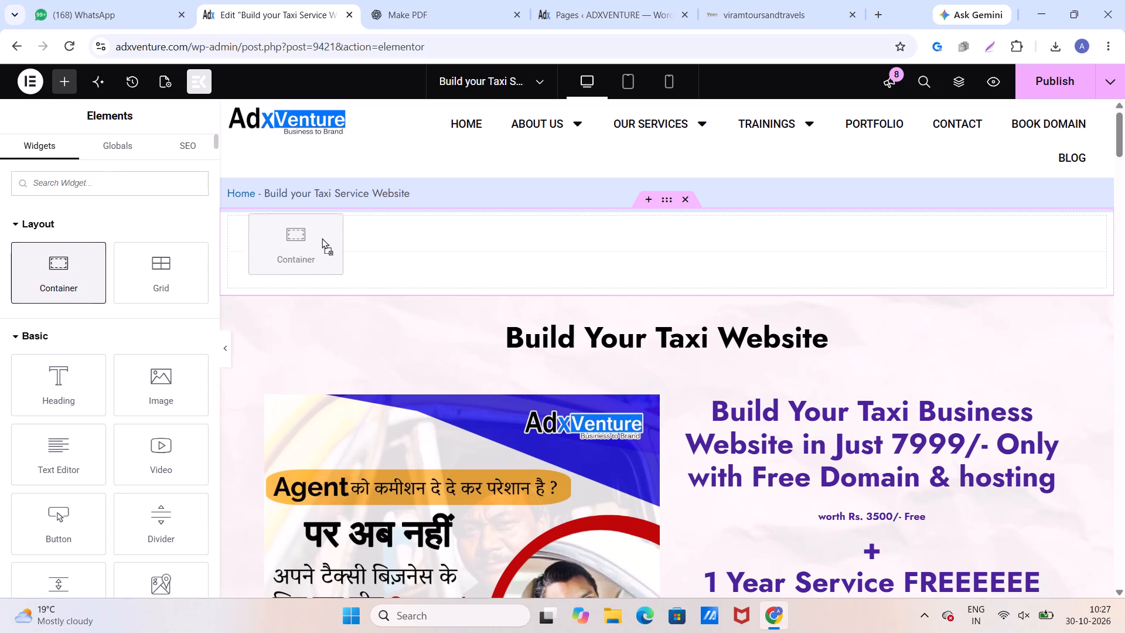
{"action": "left_click_drag", "start_coordinate": [322, 238], "coordinate": [333, 243]}
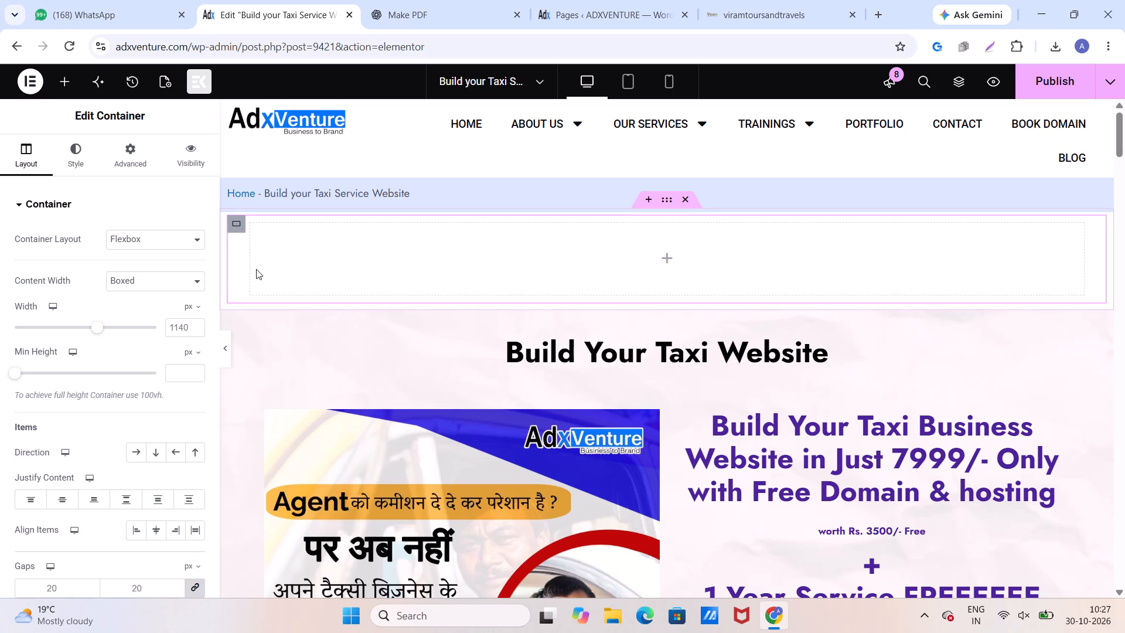
Set the new inner container's boxed width to 1300 px.
{"action": "left_click", "coordinate": [170, 323]}
{"action": "key", "text": "1"}
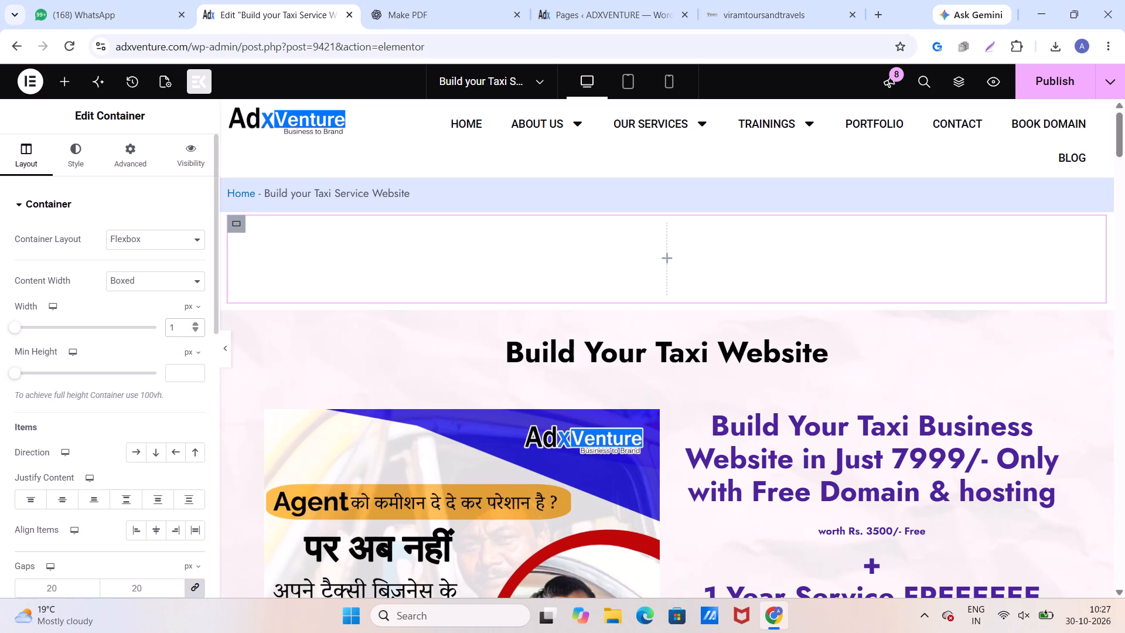
{"action": "key", "text": "3"}
{"action": "type", "text": "00"}
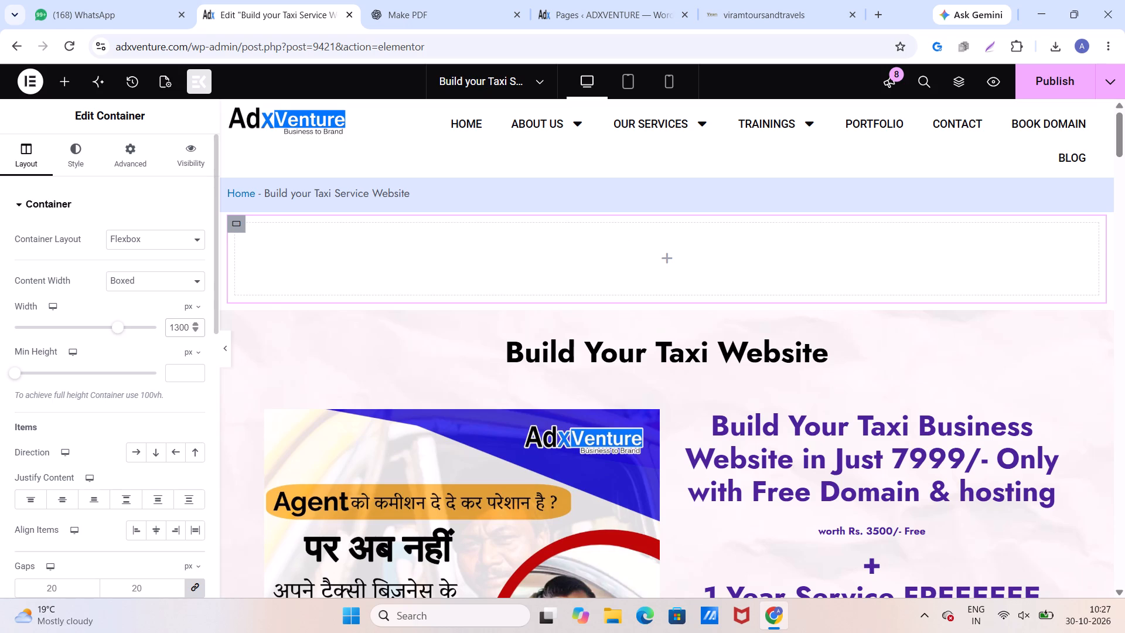
Add a new container inside the empty 1300 px boxed container below the breadcrumb.
{"action": "scroll", "coordinate": [289, 277], "scroll_direction": "up", "scroll_amount": 1}
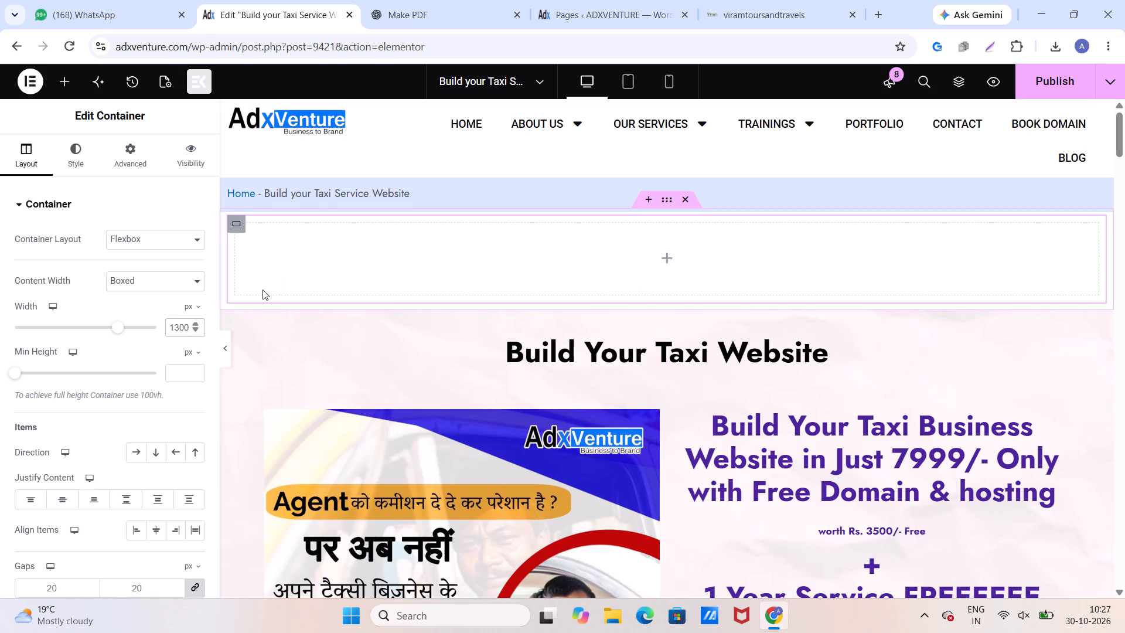
{"action": "left_click", "coordinate": [61, 80]}
{"action": "left_click_drag", "start_coordinate": [62, 280], "coordinate": [298, 267]}
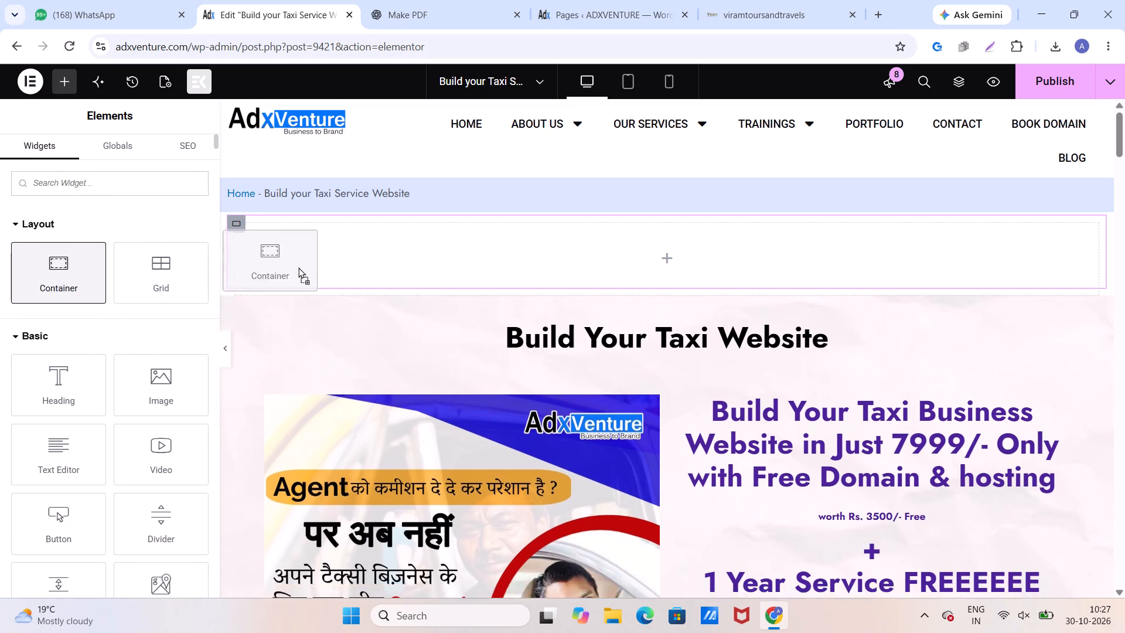
{"action": "left_click_drag", "start_coordinate": [298, 267], "coordinate": [326, 267]}
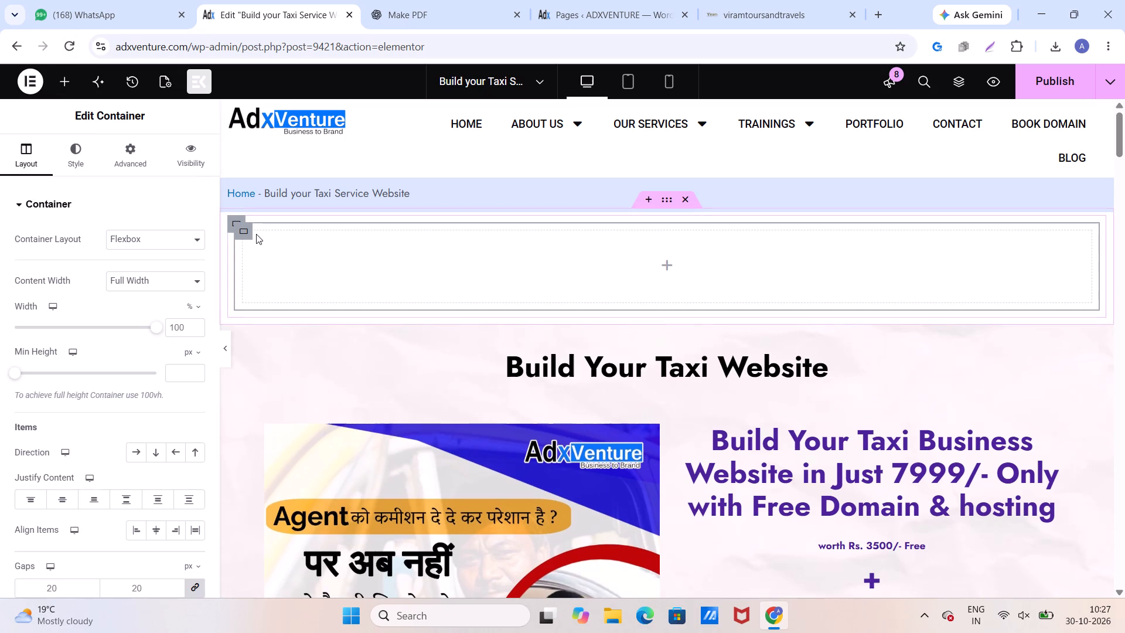
Duplicate the newly nested full-width container within the 1300 px boxed container.
{"action": "right_click", "coordinate": [249, 232]}
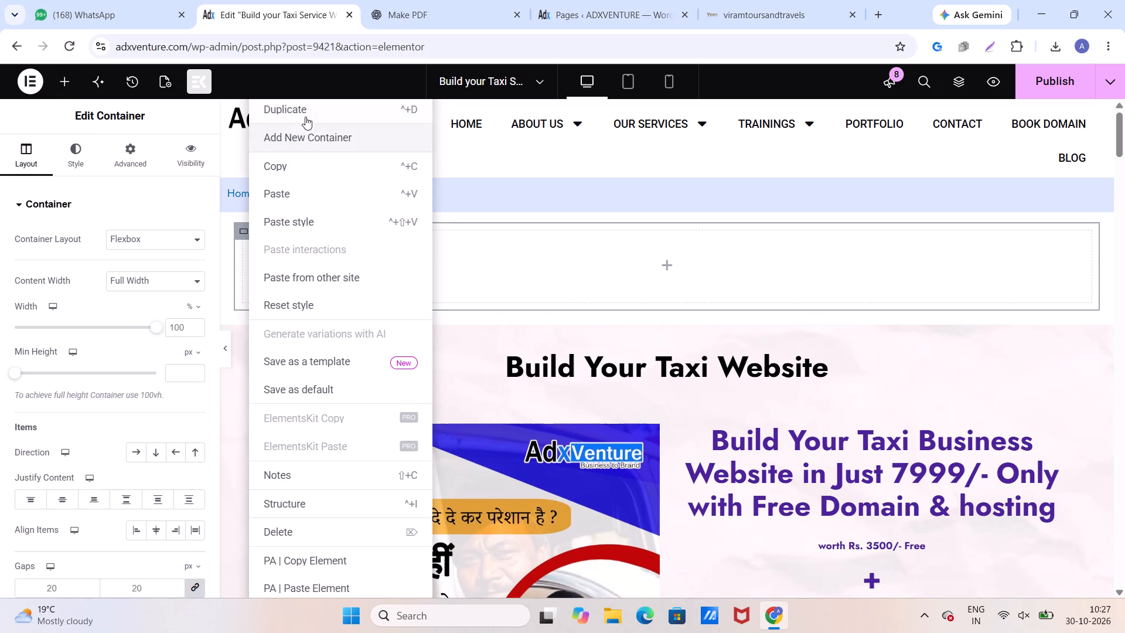
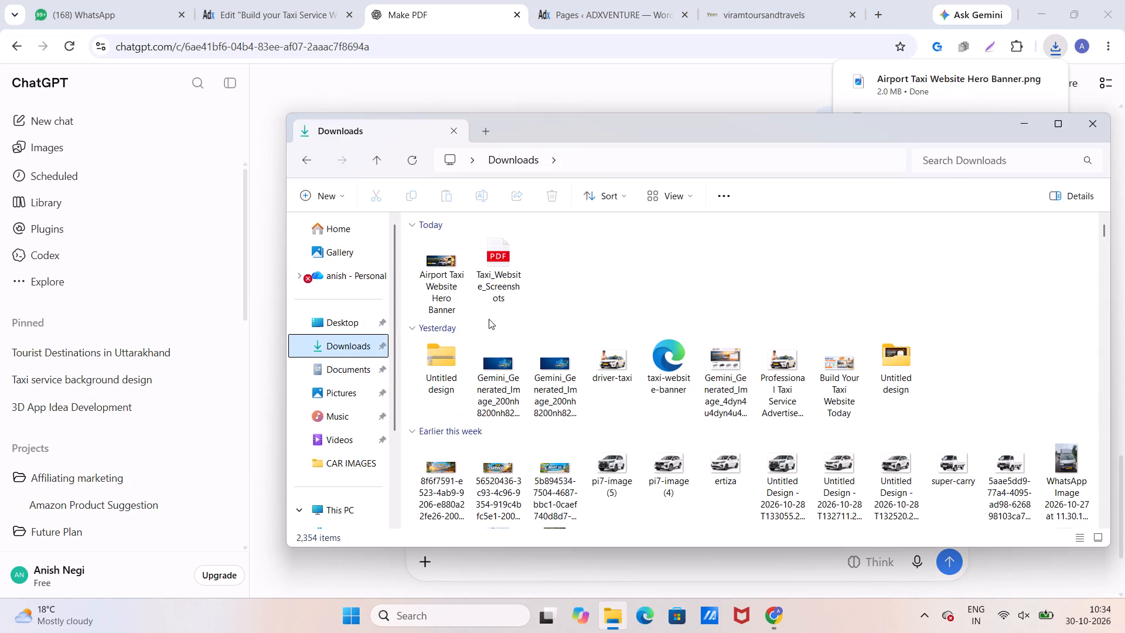
{"action": "right_click", "coordinate": [452, 270]}
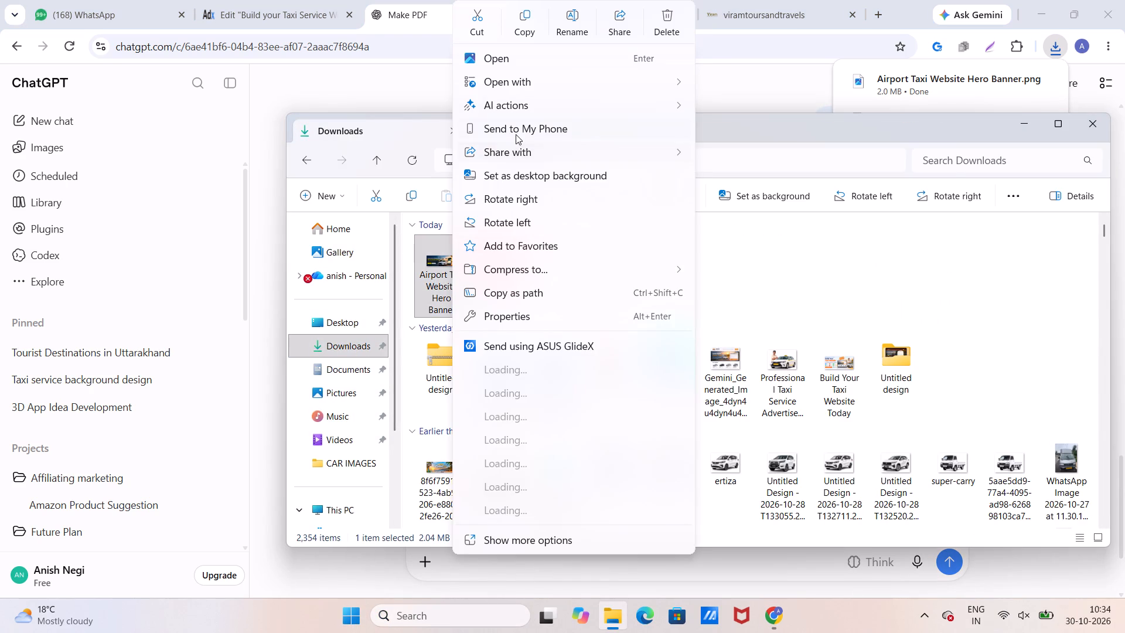
{"action": "left_click", "coordinate": [513, 60]}
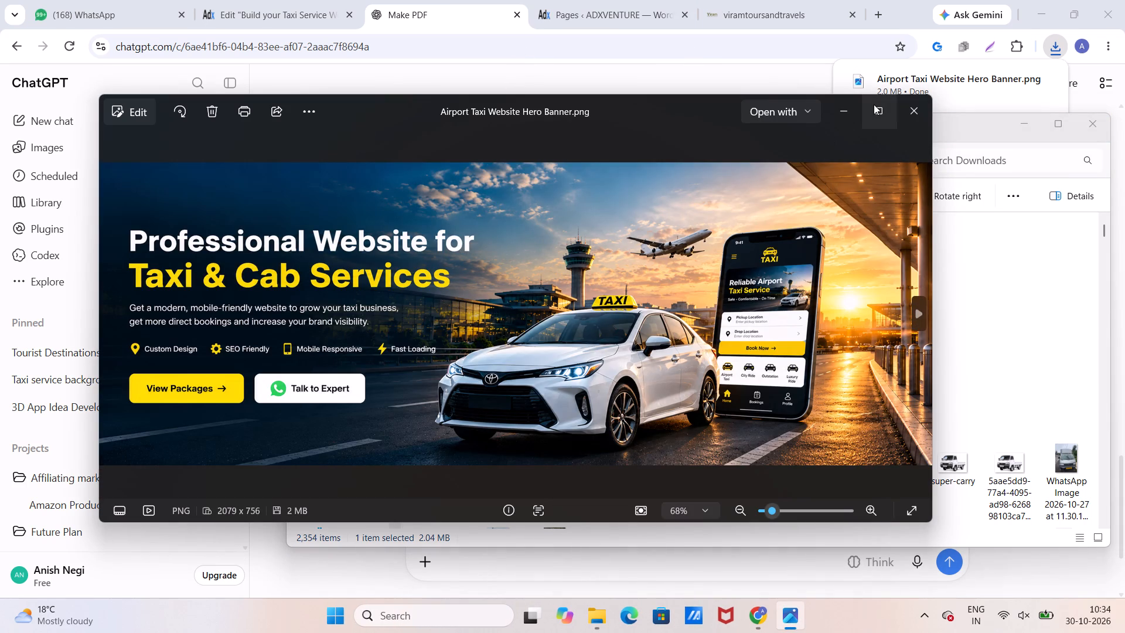
{"action": "left_click", "coordinate": [877, 106]}
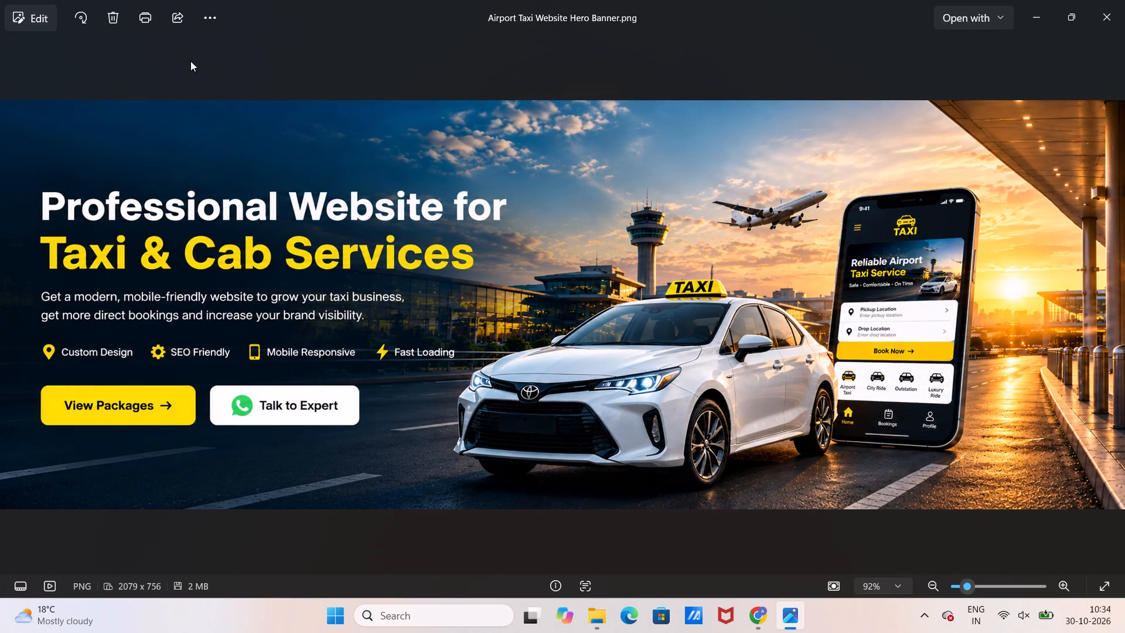
Remove the banner's headline, description, feature list and both call-to-action buttons with Generative Erase, keeping the car and phone.
{"action": "left_click", "coordinate": [43, 18]}
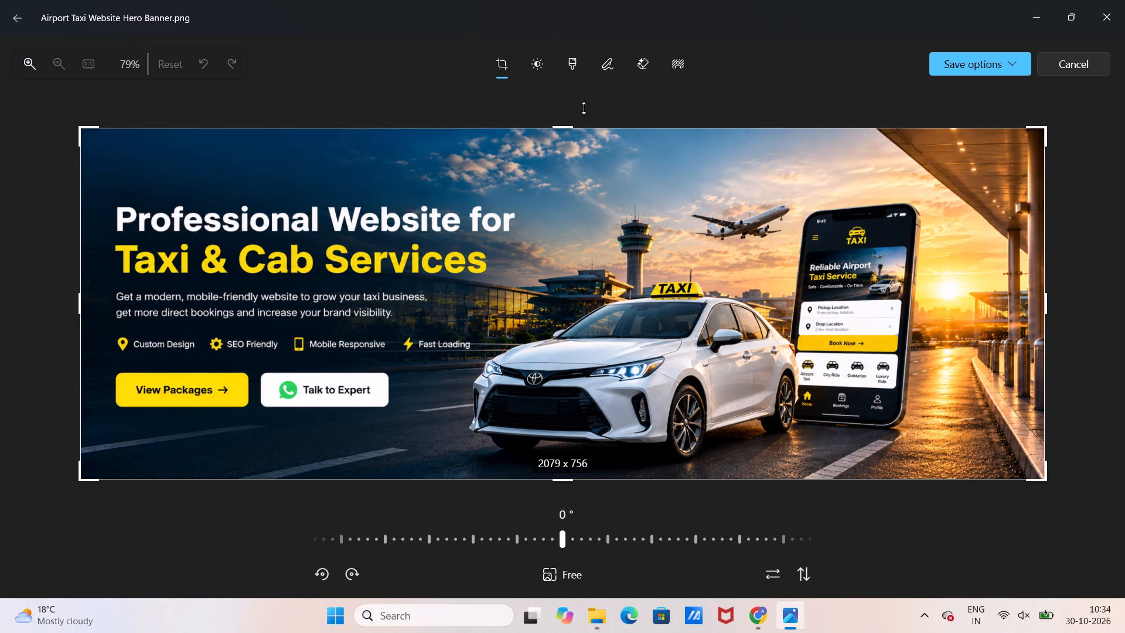
{"action": "left_click", "coordinate": [644, 66]}
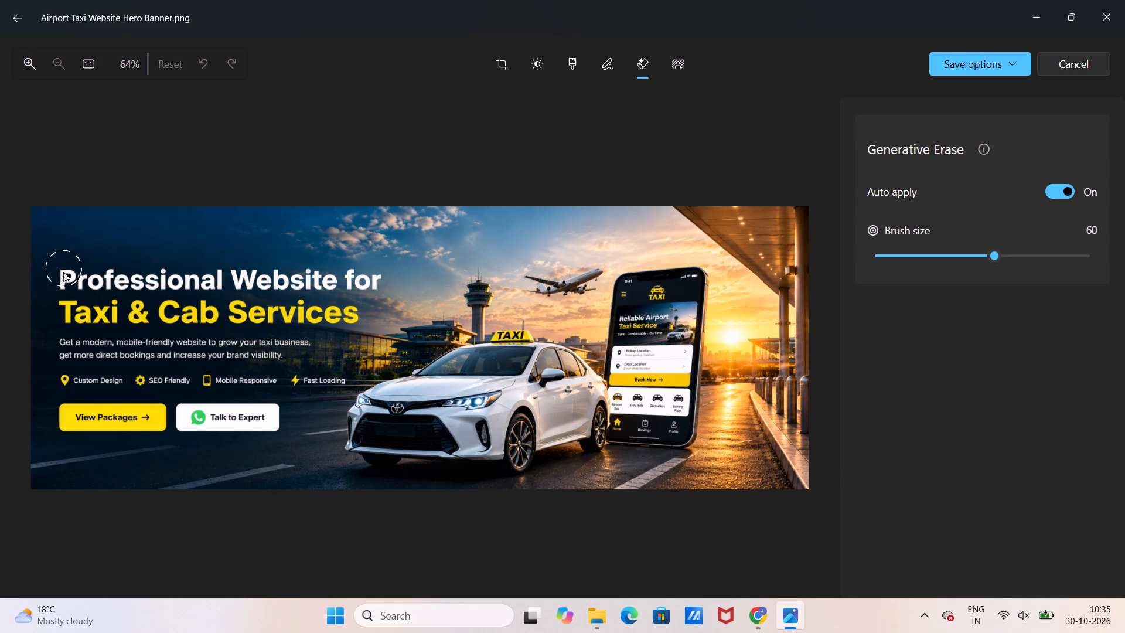
{"action": "left_click_drag", "start_coordinate": [63, 273], "coordinate": [100, 283]}
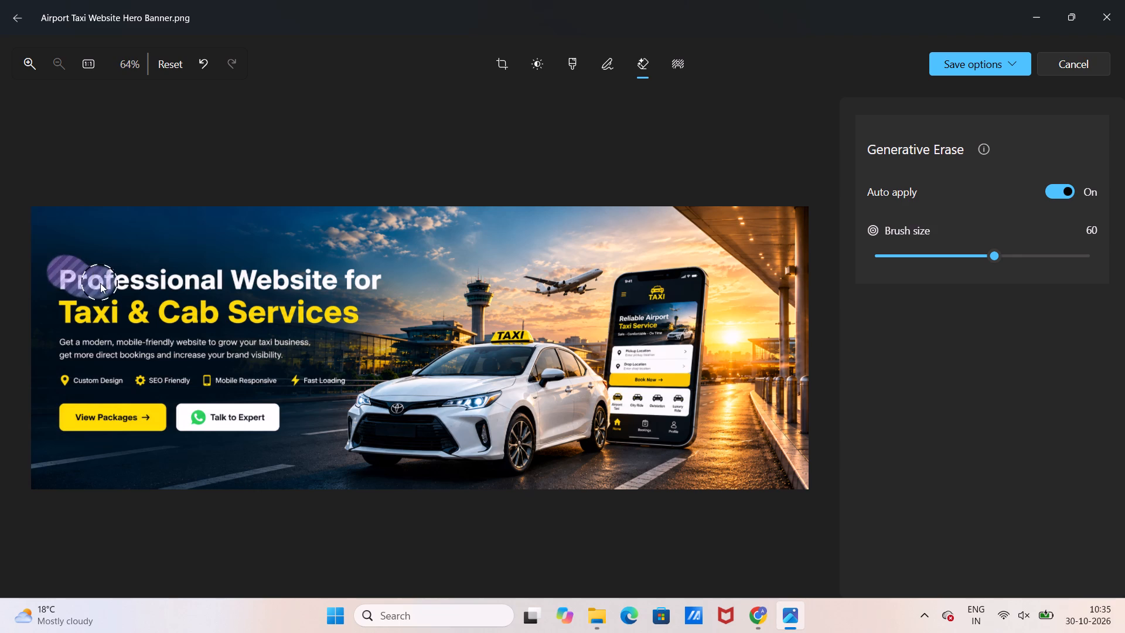
{"action": "left_click_drag", "start_coordinate": [100, 283], "coordinate": [206, 281]}
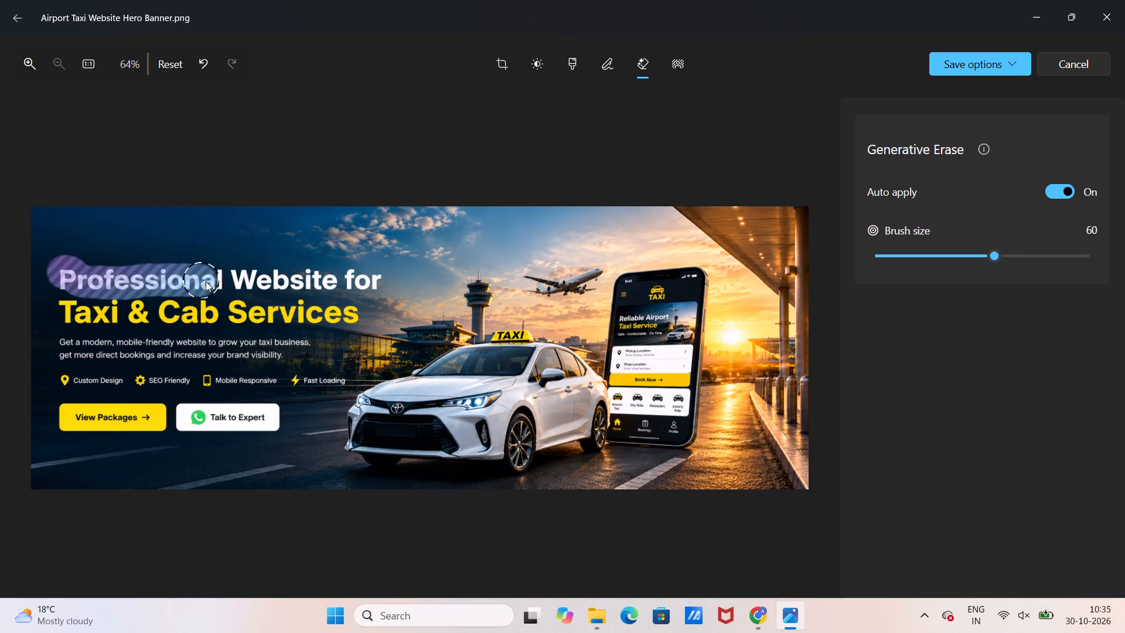
{"action": "left_click_drag", "start_coordinate": [206, 281], "coordinate": [323, 285]}
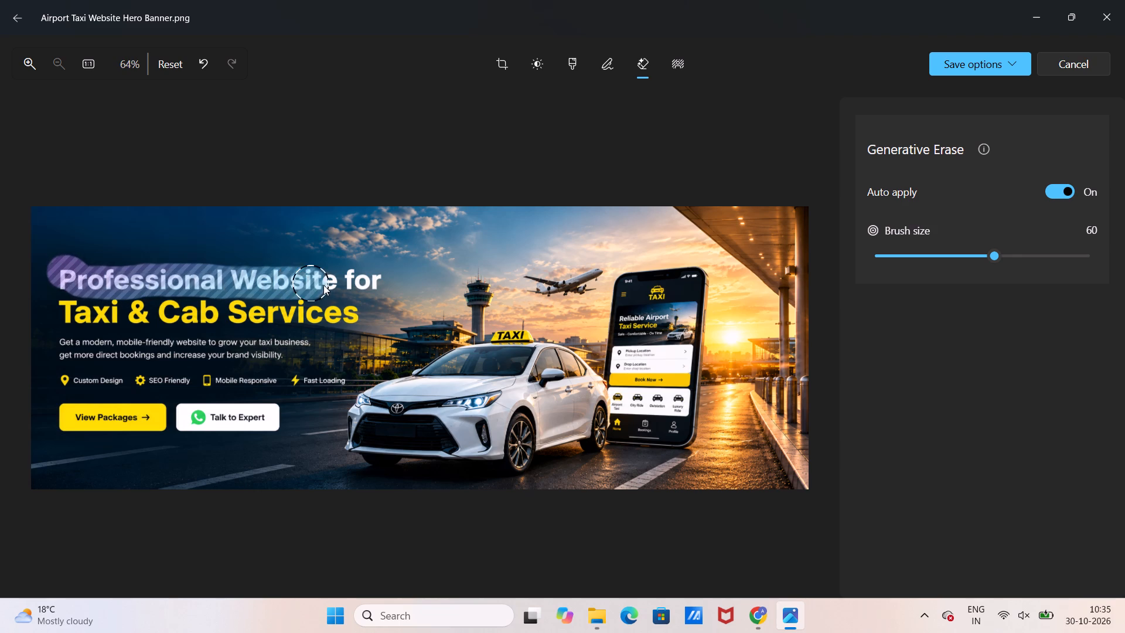
{"action": "left_click_drag", "start_coordinate": [323, 285], "coordinate": [364, 300]}
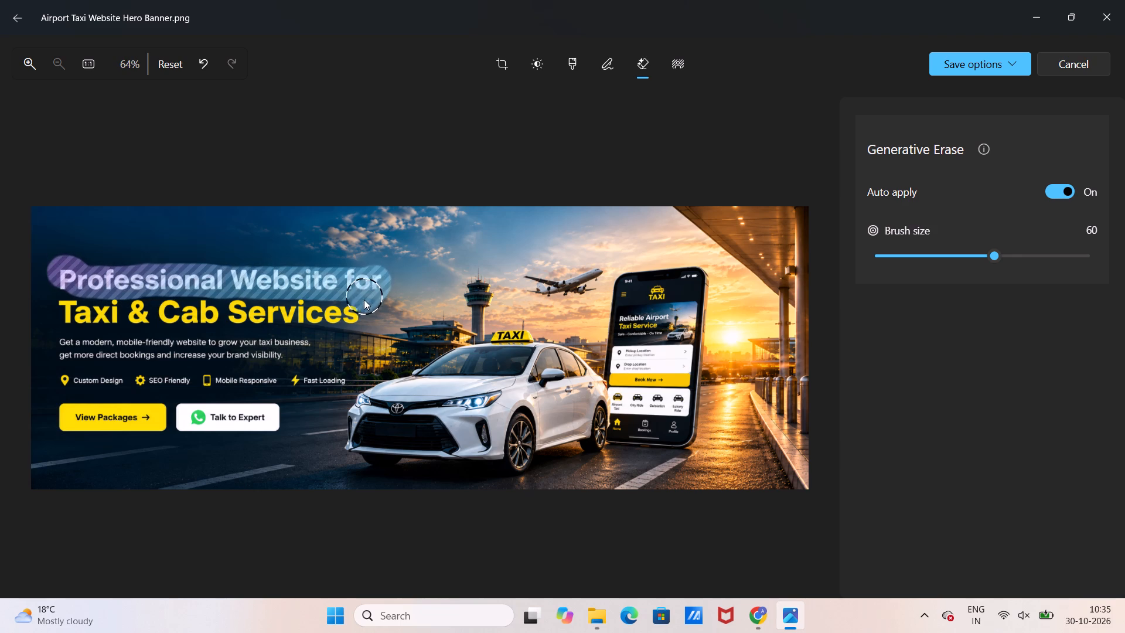
{"action": "left_click_drag", "start_coordinate": [364, 300], "coordinate": [199, 311]}
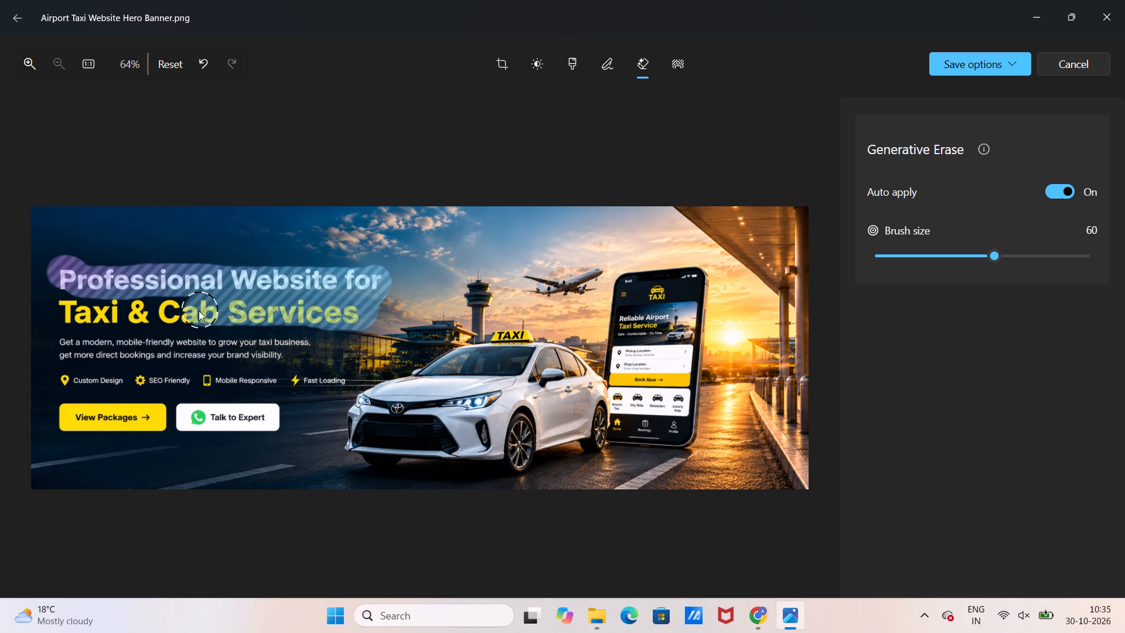
{"action": "left_click_drag", "start_coordinate": [199, 311], "coordinate": [60, 308]}
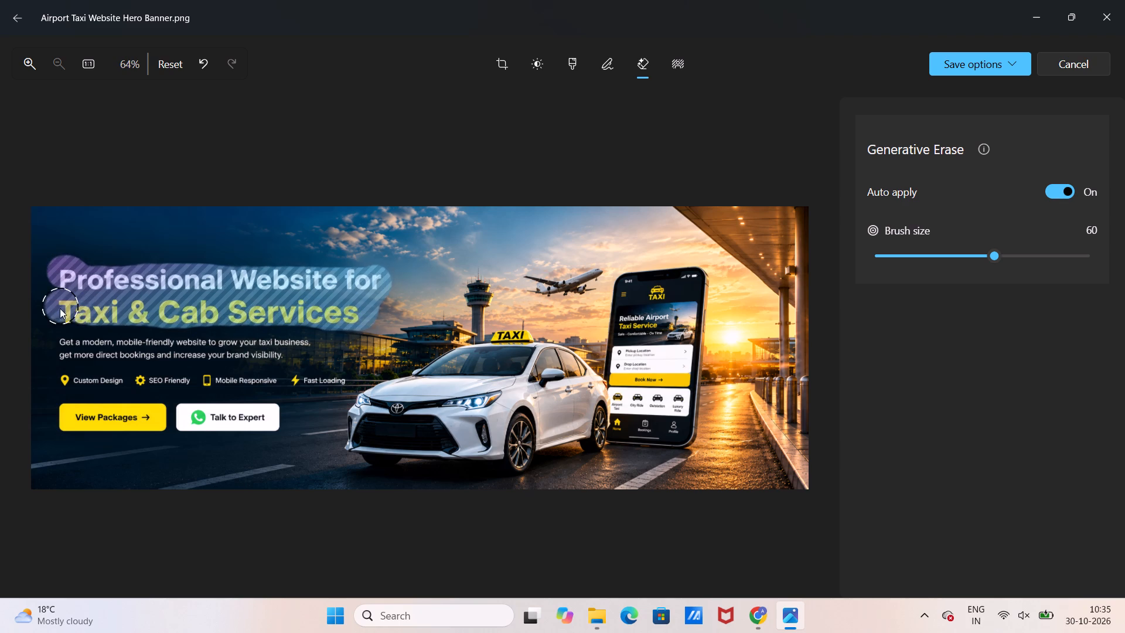
{"action": "left_click_drag", "start_coordinate": [60, 308], "coordinate": [80, 433]}
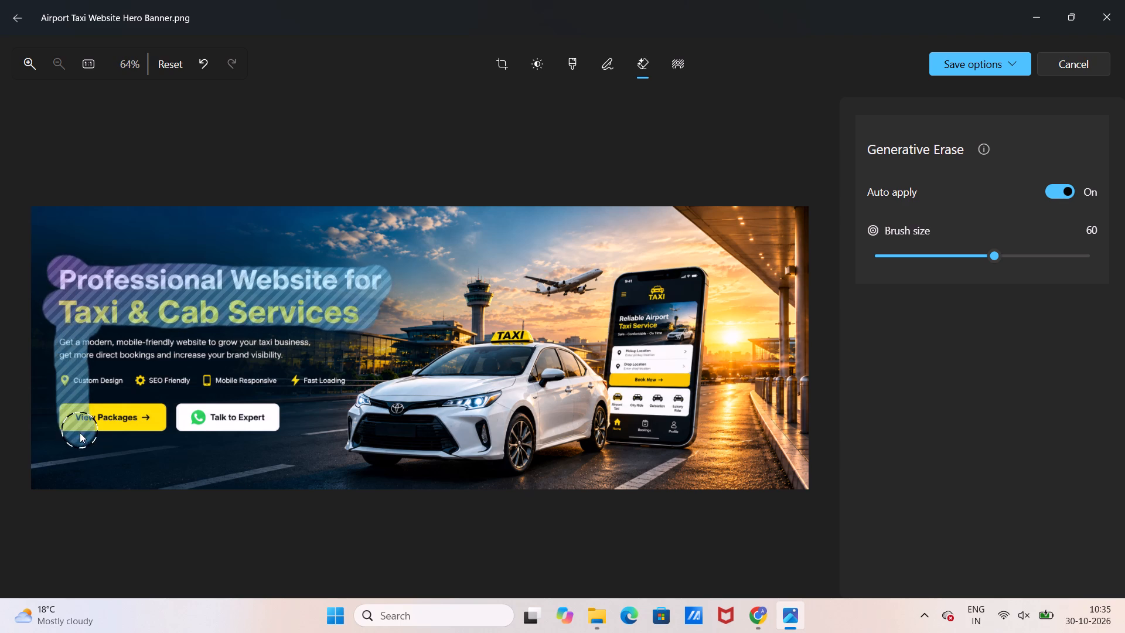
{"action": "left_click_drag", "start_coordinate": [80, 433], "coordinate": [151, 346]}
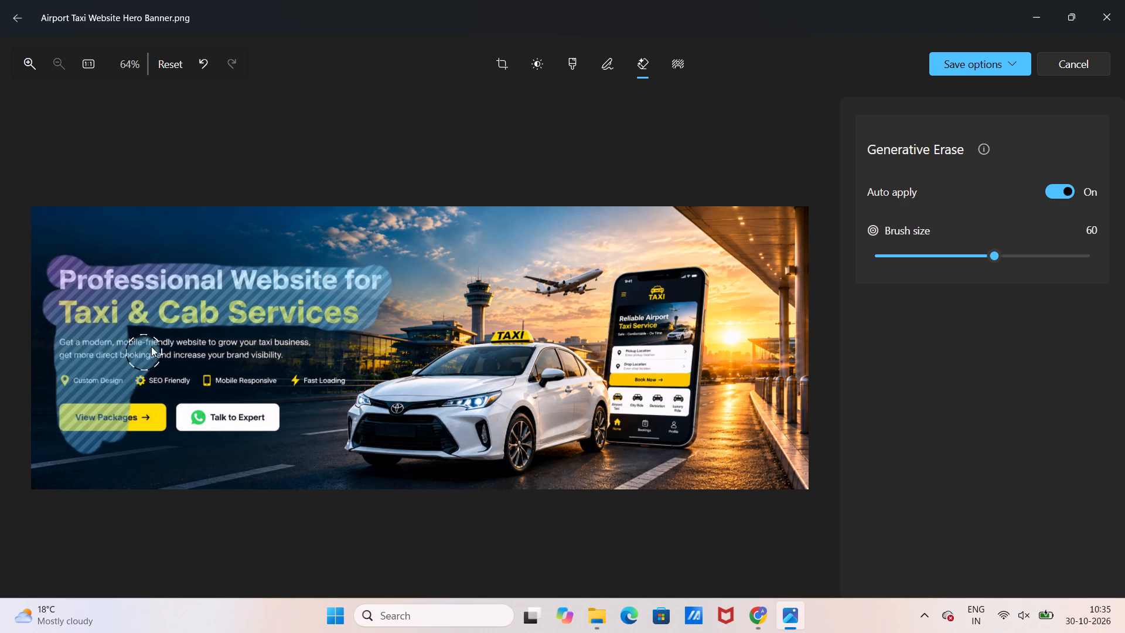
{"action": "left_click_drag", "start_coordinate": [151, 346], "coordinate": [195, 423]}
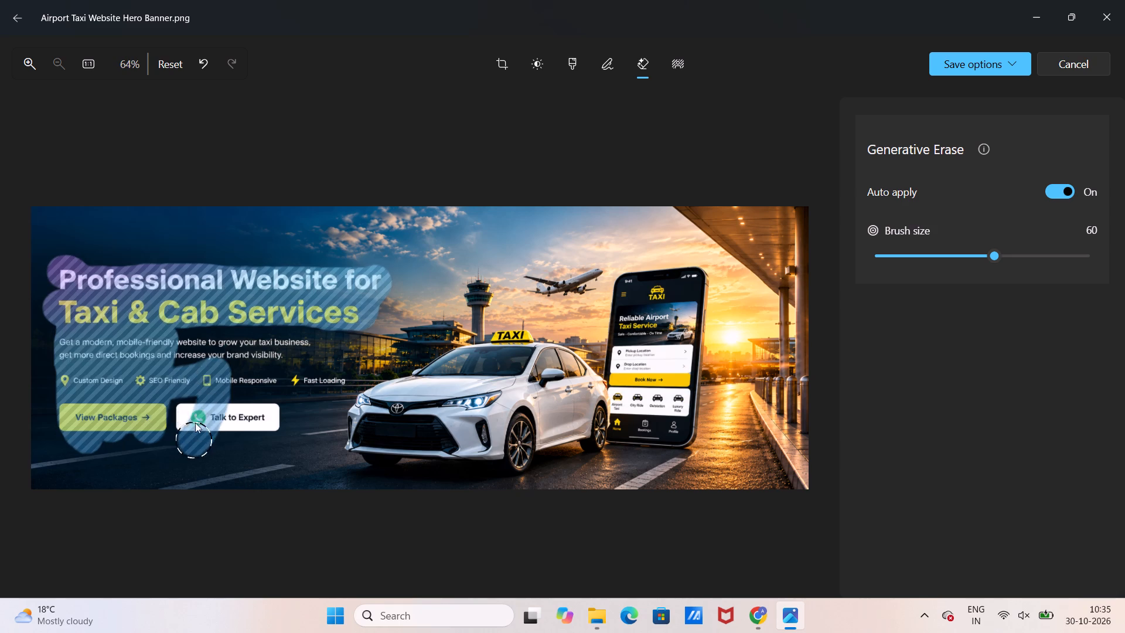
{"action": "left_click_drag", "start_coordinate": [195, 423], "coordinate": [221, 386]}
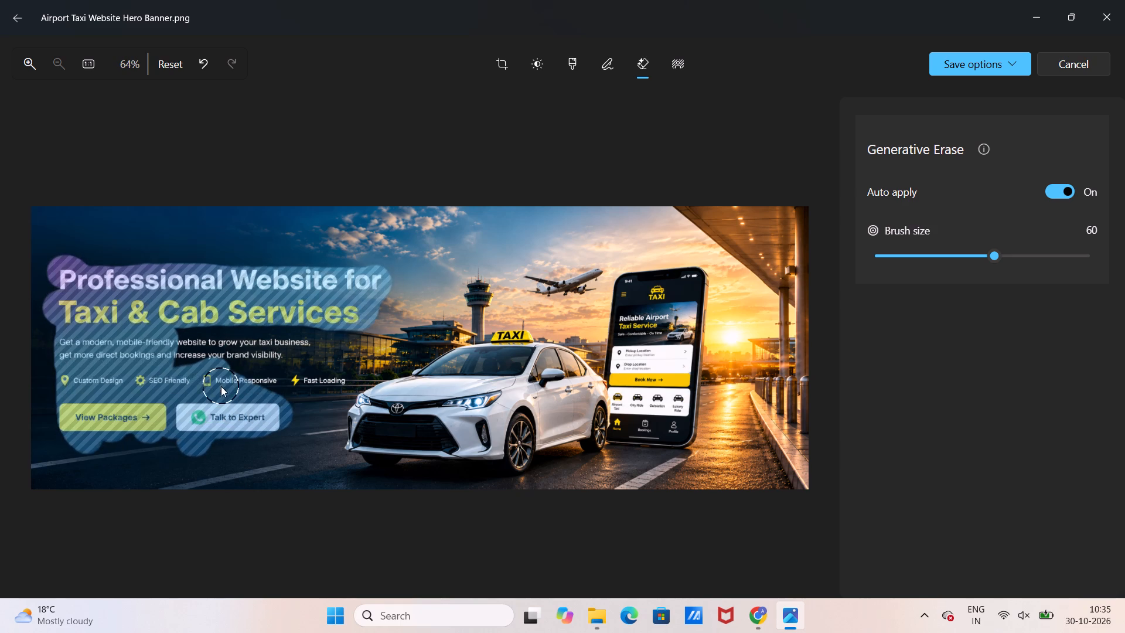
{"action": "left_click_drag", "start_coordinate": [221, 386], "coordinate": [234, 352]}
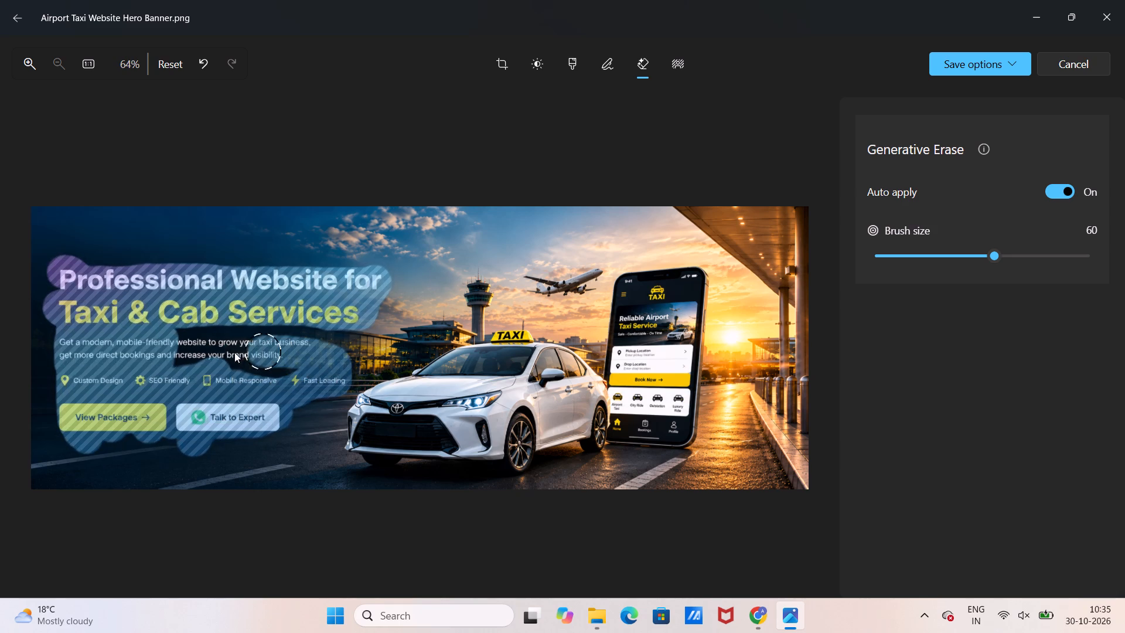
{"action": "left_click_drag", "start_coordinate": [234, 352], "coordinate": [275, 345]}
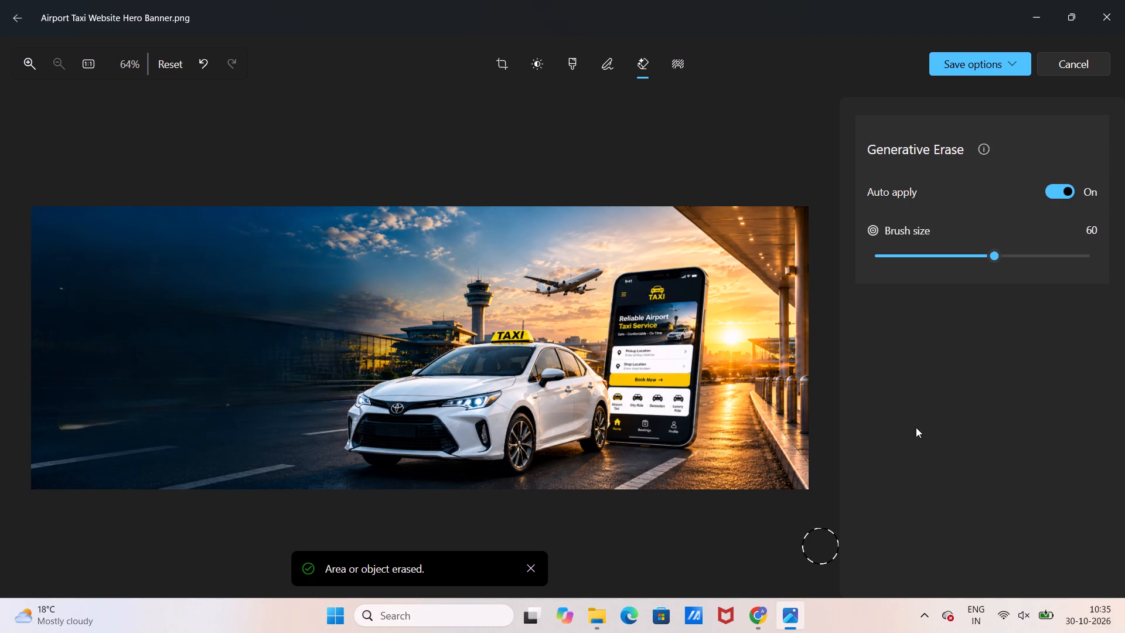
Save the erased banner over the original file, minimize Photos and close the Downloads folder window.
{"action": "left_click", "coordinate": [963, 60]}
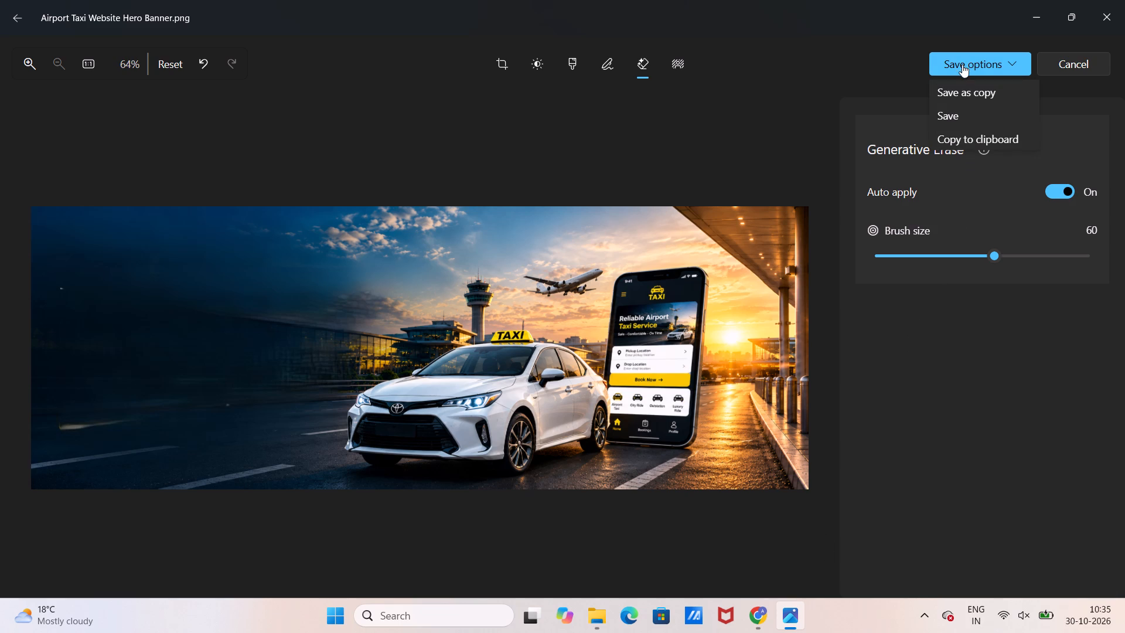
{"action": "left_click", "coordinate": [954, 110]}
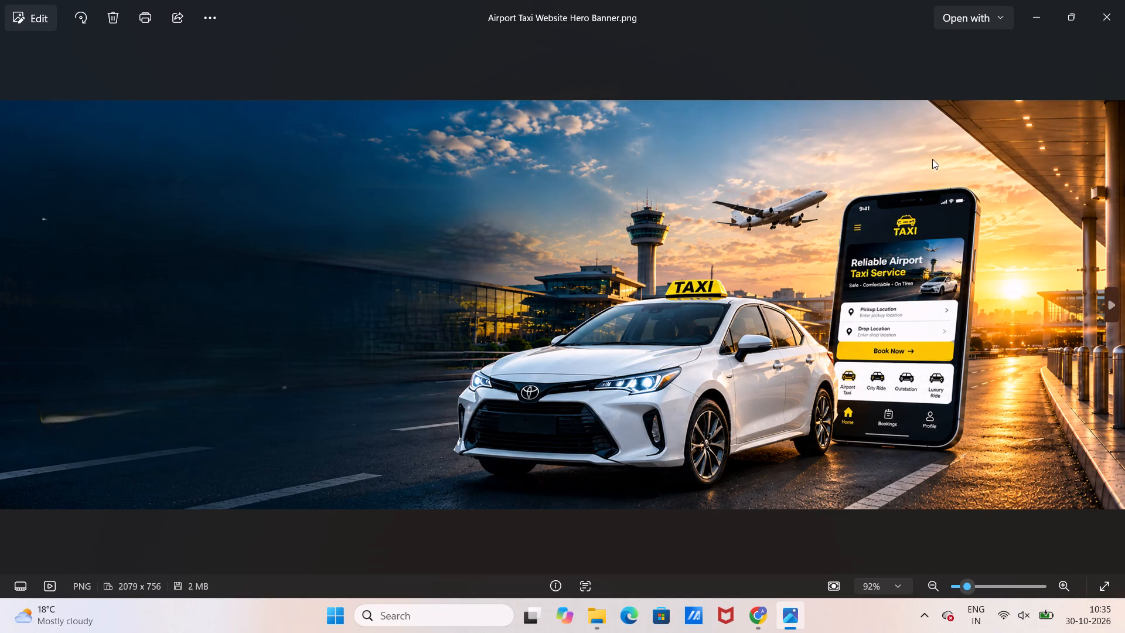
{"action": "left_click", "coordinate": [1037, 15]}
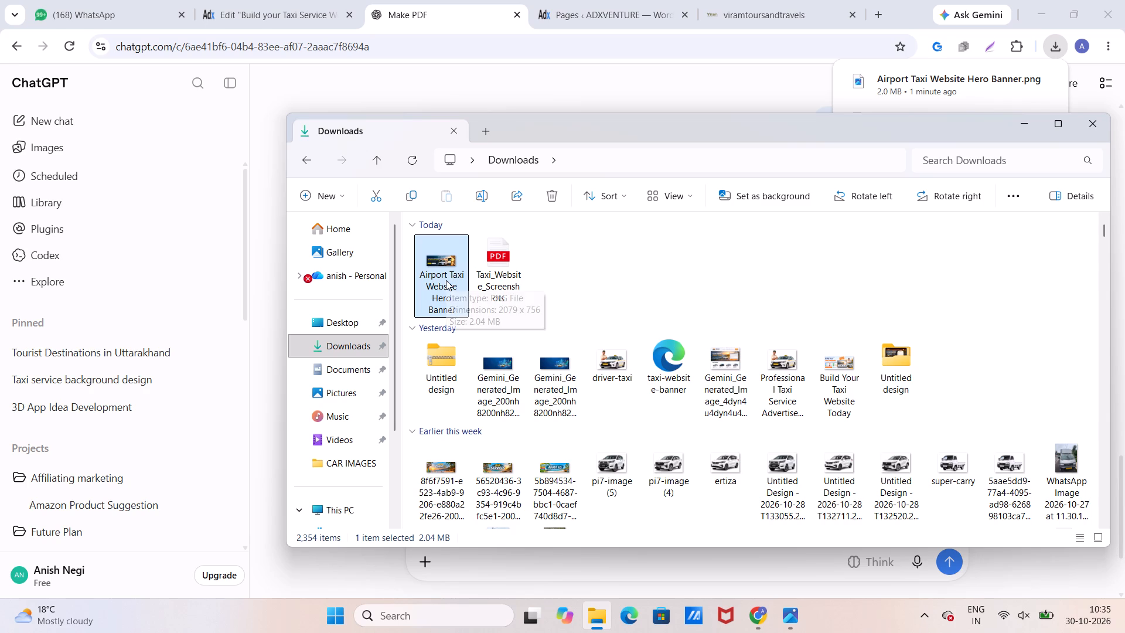
{"action": "left_click", "coordinate": [352, 343]}
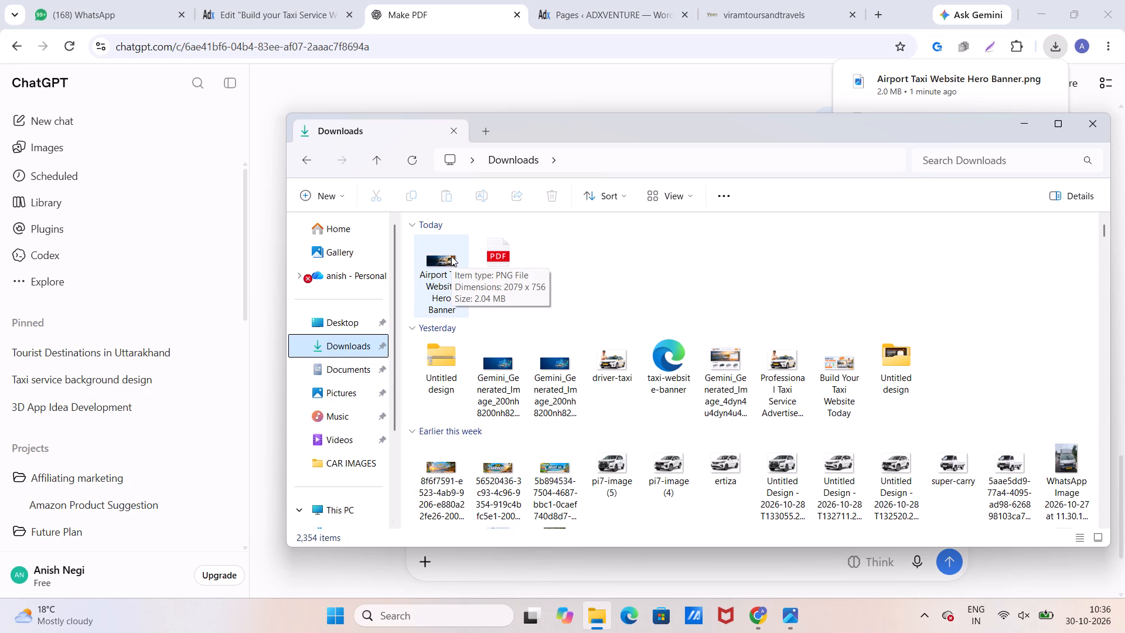
{"action": "left_click", "coordinate": [1096, 118]}
Open the Pi7 "Compress Image to 100kb" page in a new browser tab.
{"action": "left_click", "coordinate": [879, 18]}
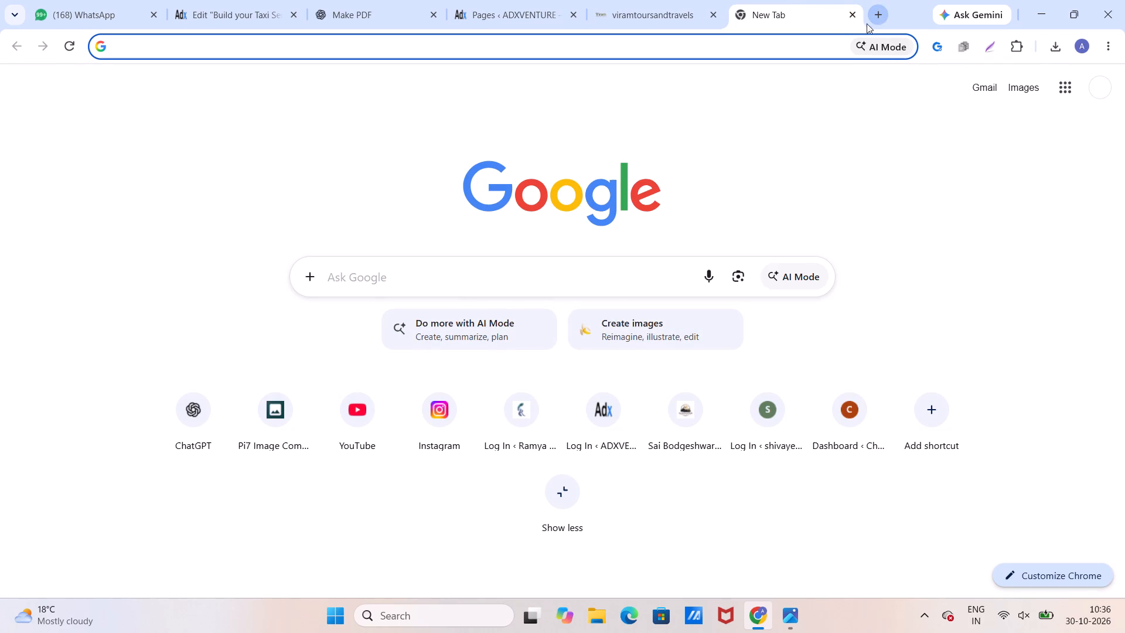
{"action": "left_click", "coordinate": [664, 52]}
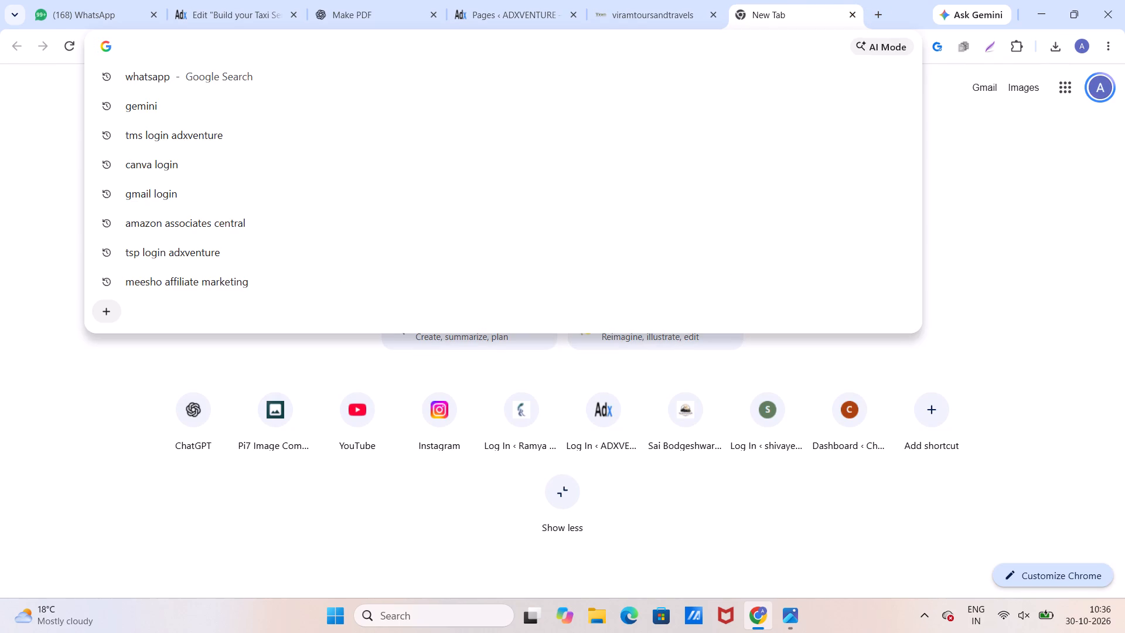
{"action": "type", "text": "image"}
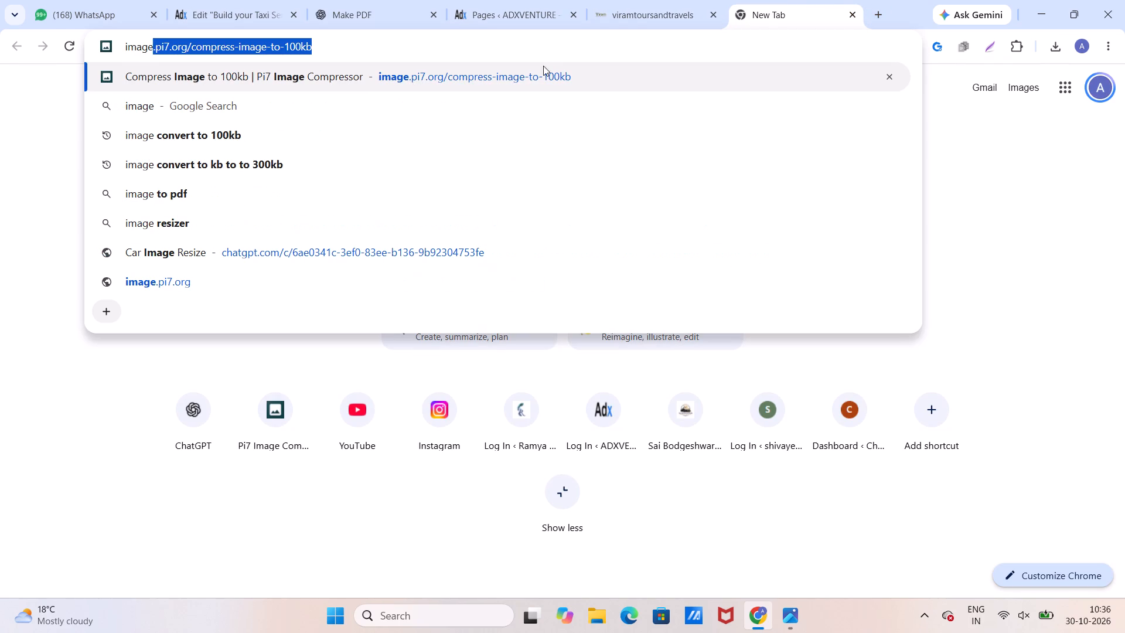
{"action": "left_click", "coordinate": [347, 74]}
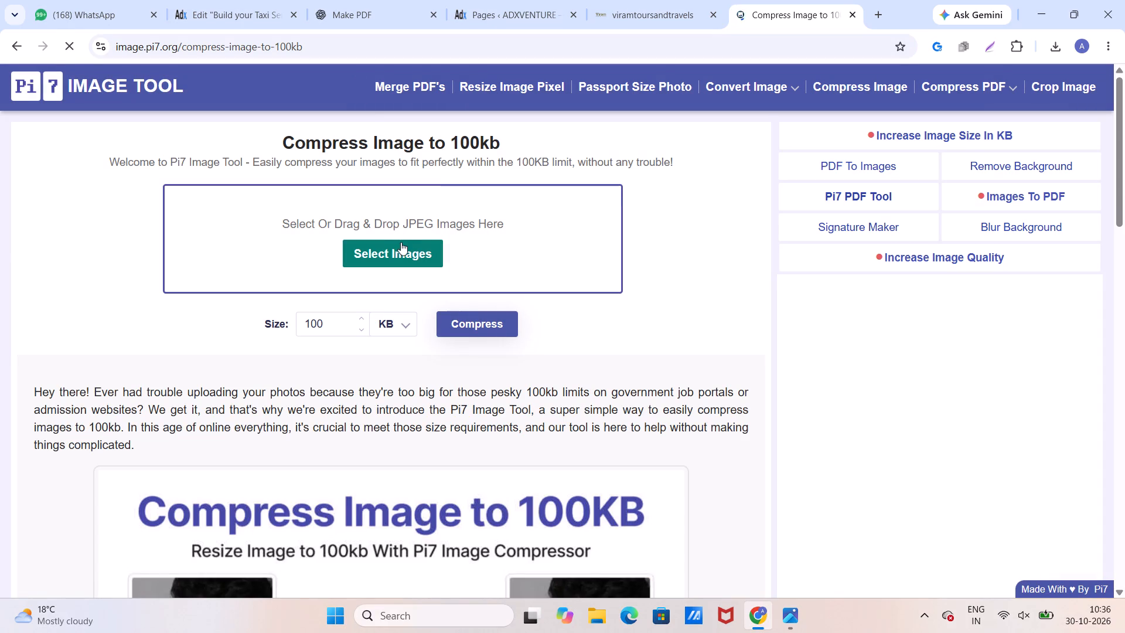
Load "Airport Taxi Website Hero Banner" from Downloads, compress it to 100 KB and download the compressed image.
{"action": "left_click", "coordinate": [401, 242]}
{"action": "left_click", "coordinate": [52, 154]}
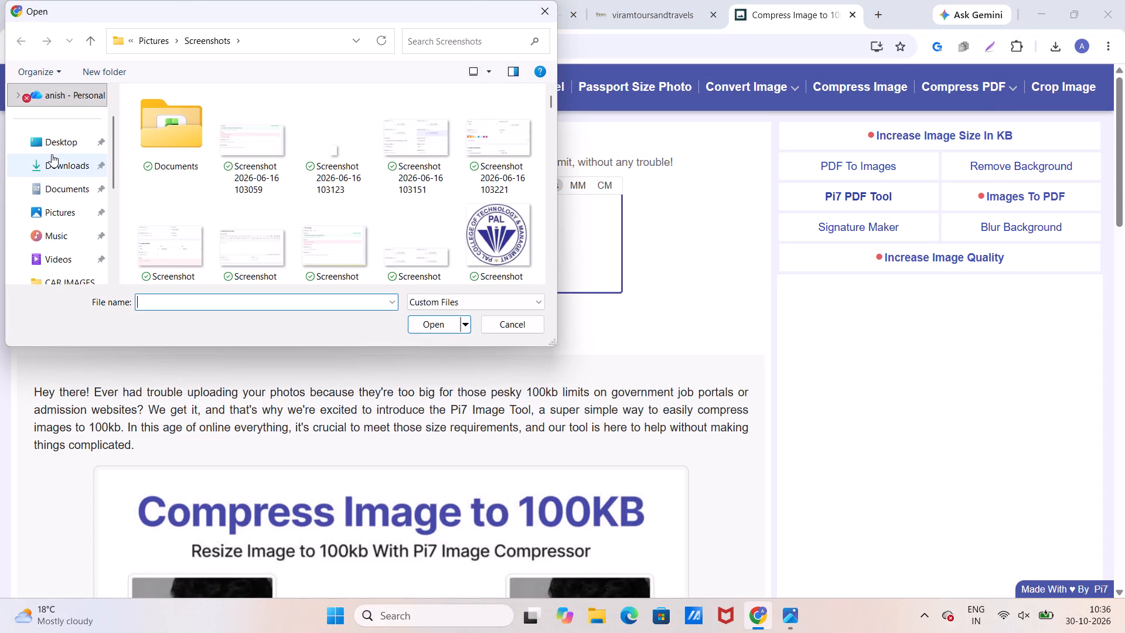
{"action": "double_click", "coordinate": [157, 138]}
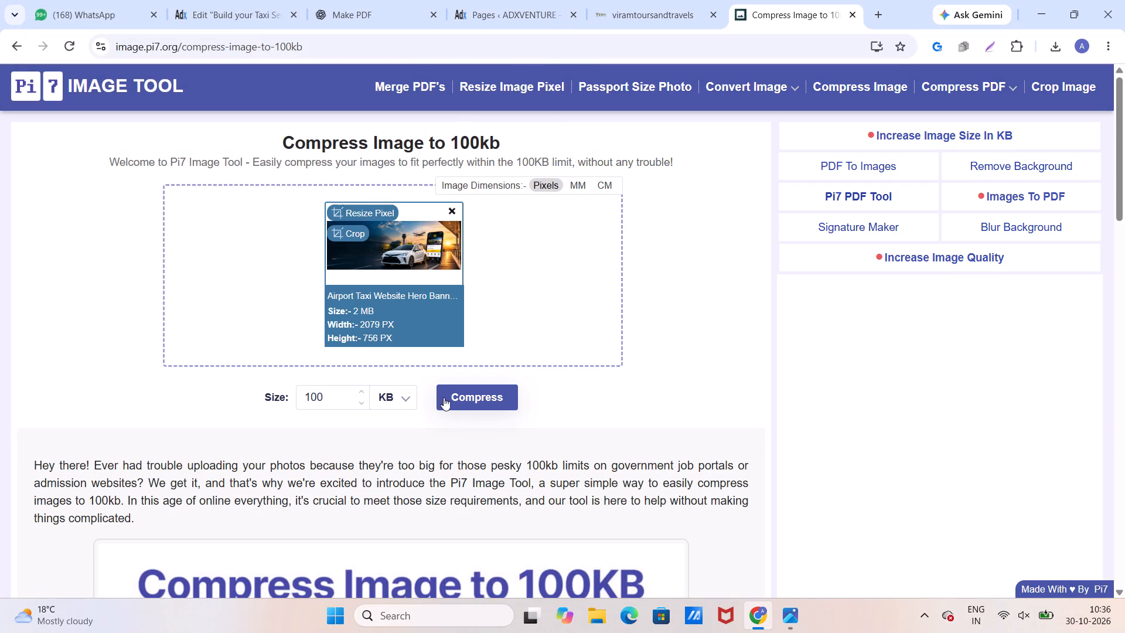
{"action": "left_click", "coordinate": [462, 391]}
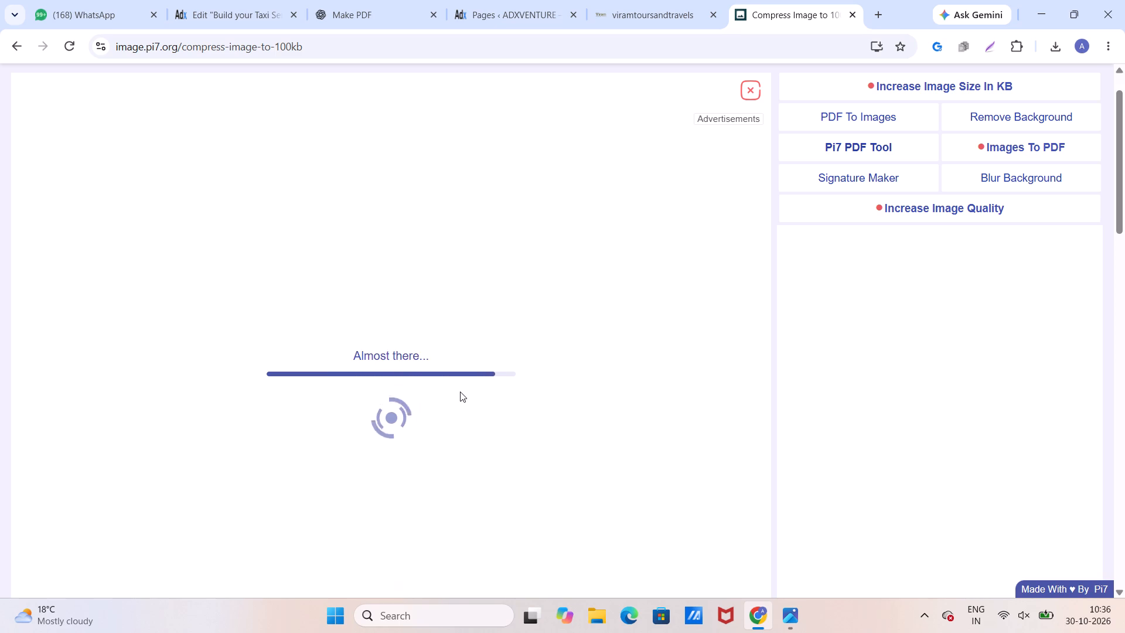
{"action": "left_click", "coordinate": [431, 498]}
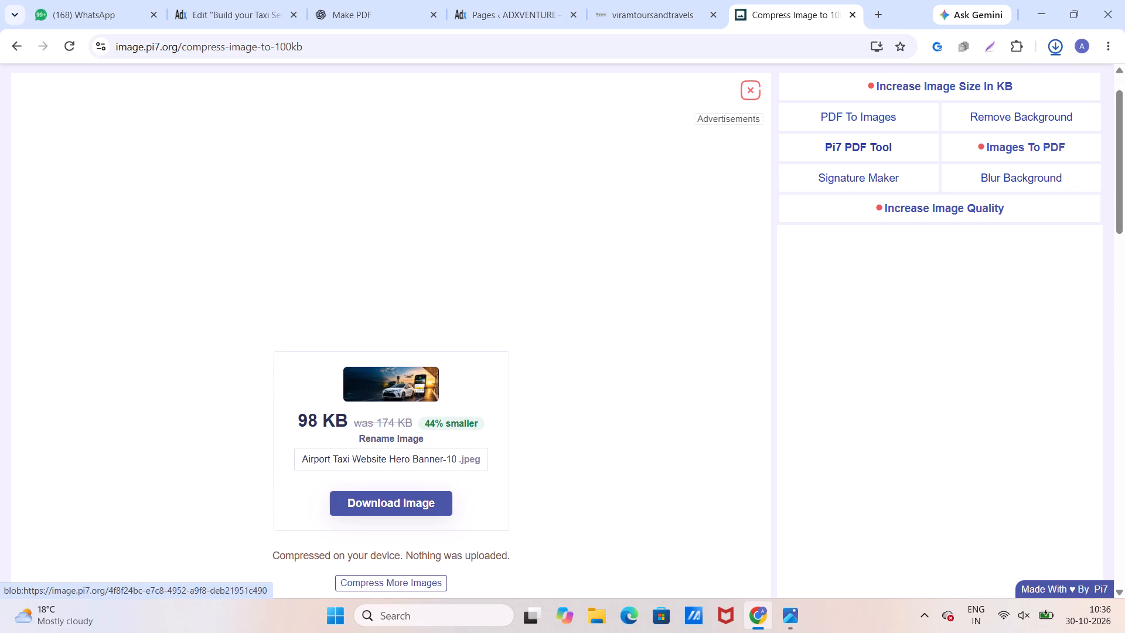
In the Elementor page tab, give the outer two-column container a classic background using the uploaded "Airport Taxi Website Hero Banner-100kb.jpeg".
{"action": "left_click", "coordinate": [238, 19]}
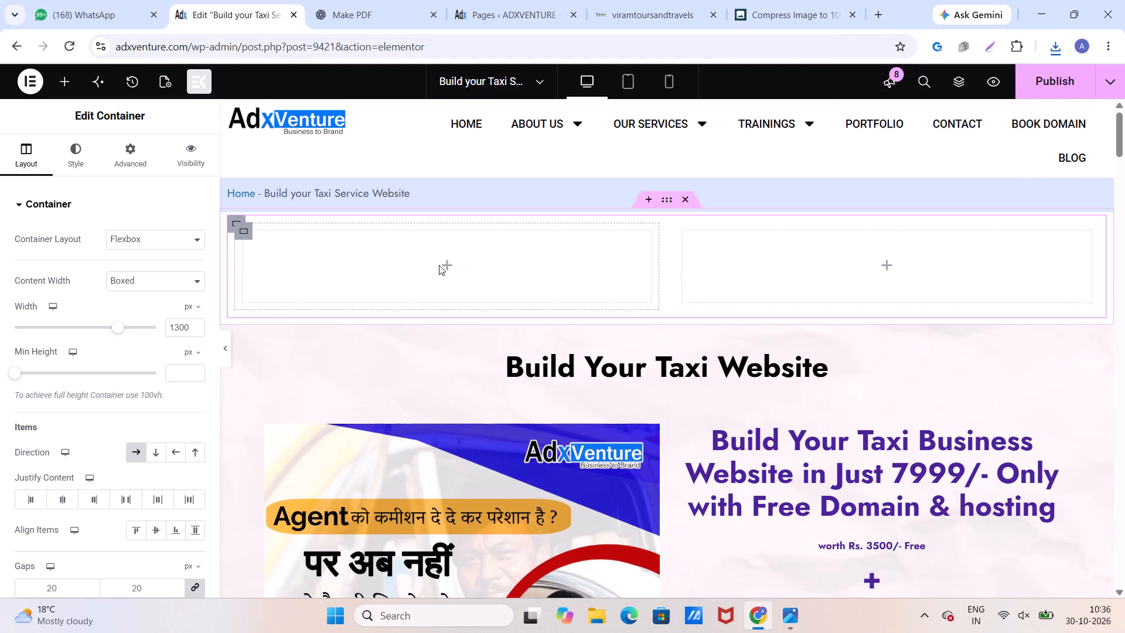
{"action": "left_click", "coordinate": [665, 201]}
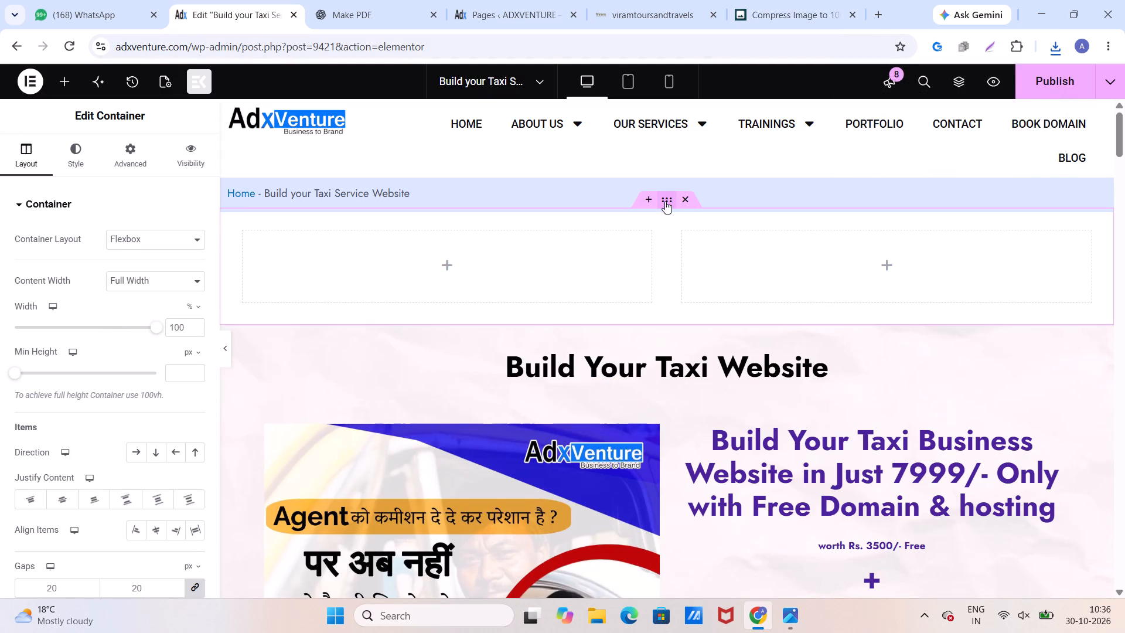
{"action": "left_click", "coordinate": [76, 171]}
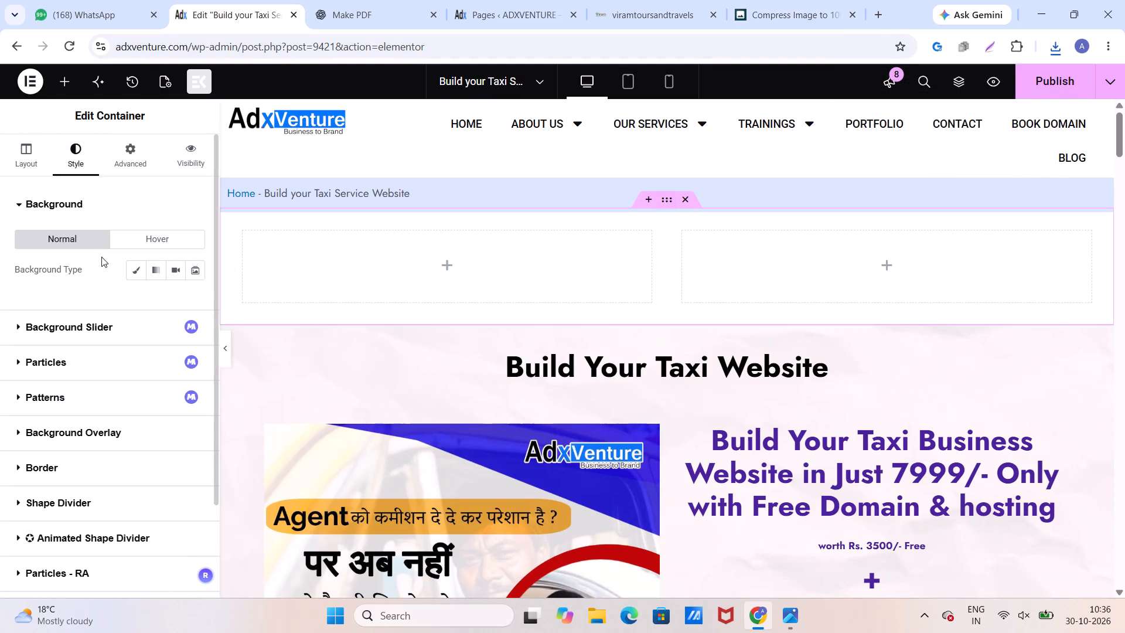
{"action": "left_click", "coordinate": [131, 273]}
{"action": "left_click", "coordinate": [126, 355]}
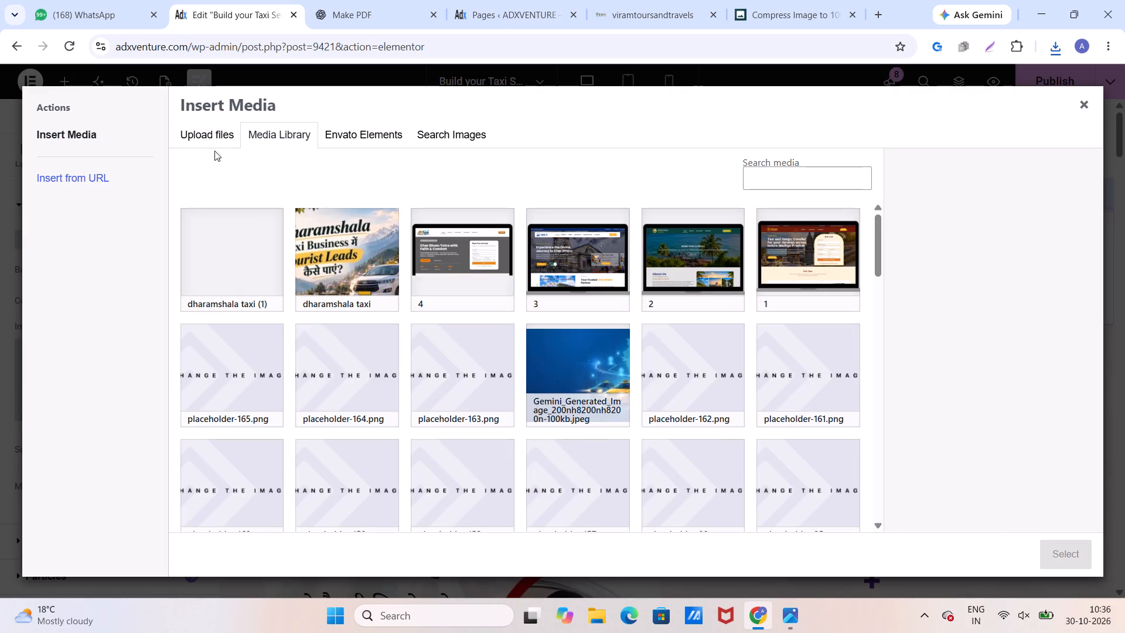
{"action": "left_click", "coordinate": [213, 135]}
{"action": "left_click", "coordinate": [596, 329]}
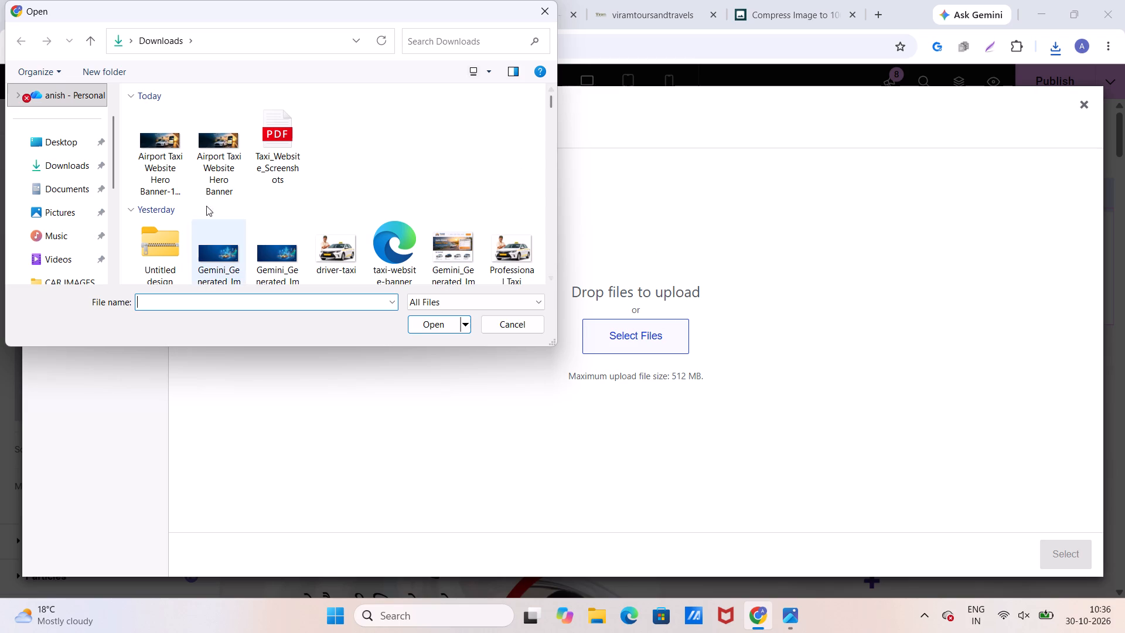
{"action": "double_click", "coordinate": [165, 154]}
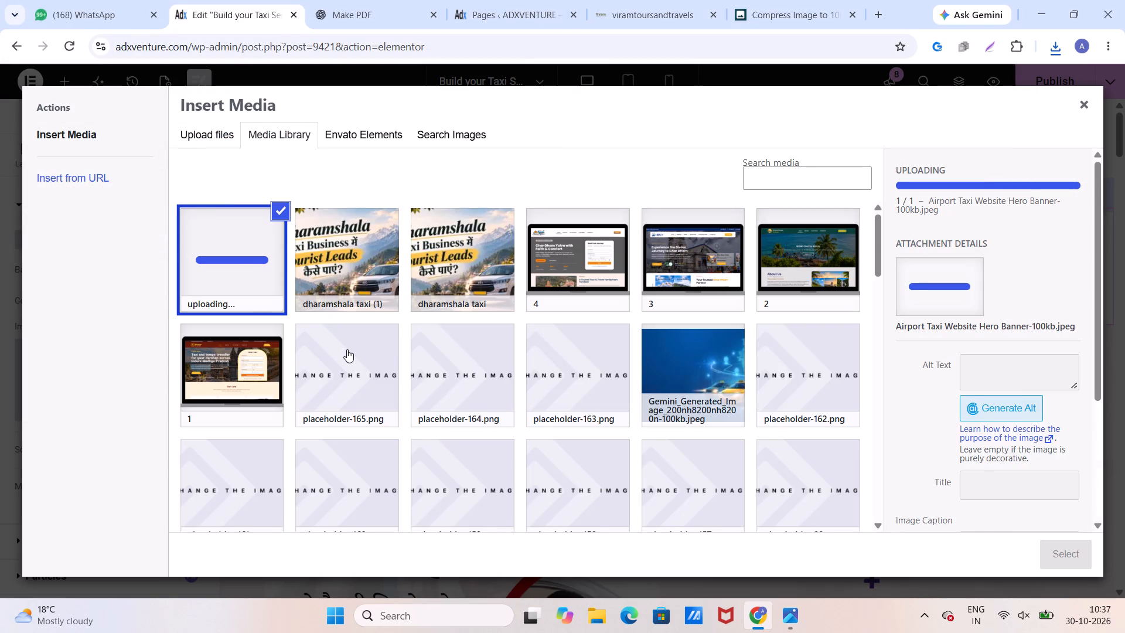
{"action": "left_click", "coordinate": [336, 288]}
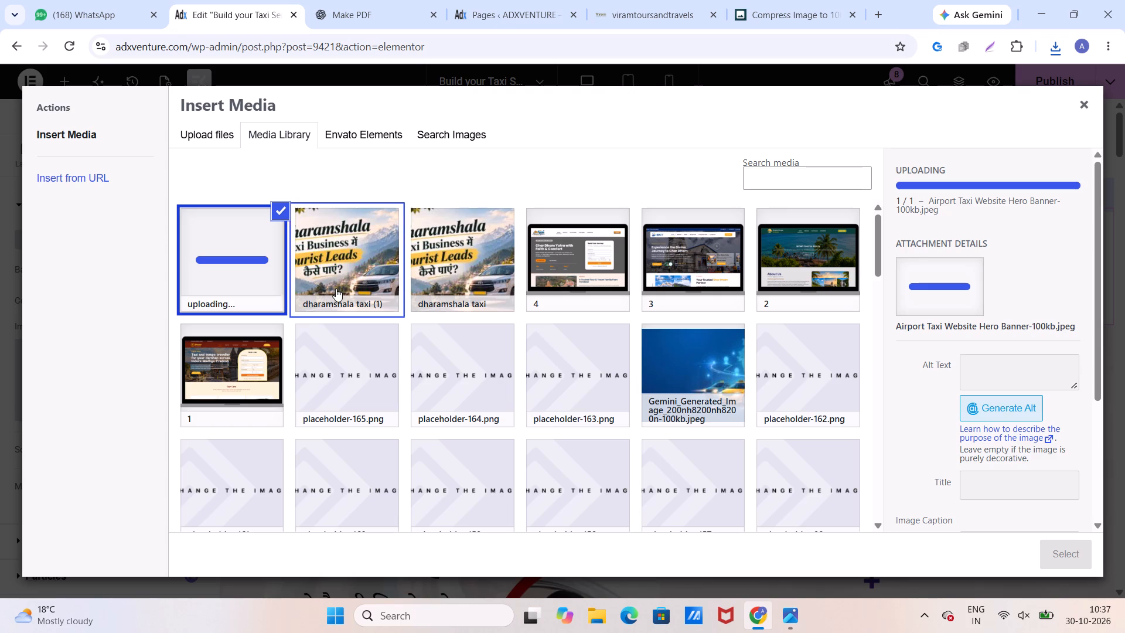
{"action": "left_click", "coordinate": [265, 276]}
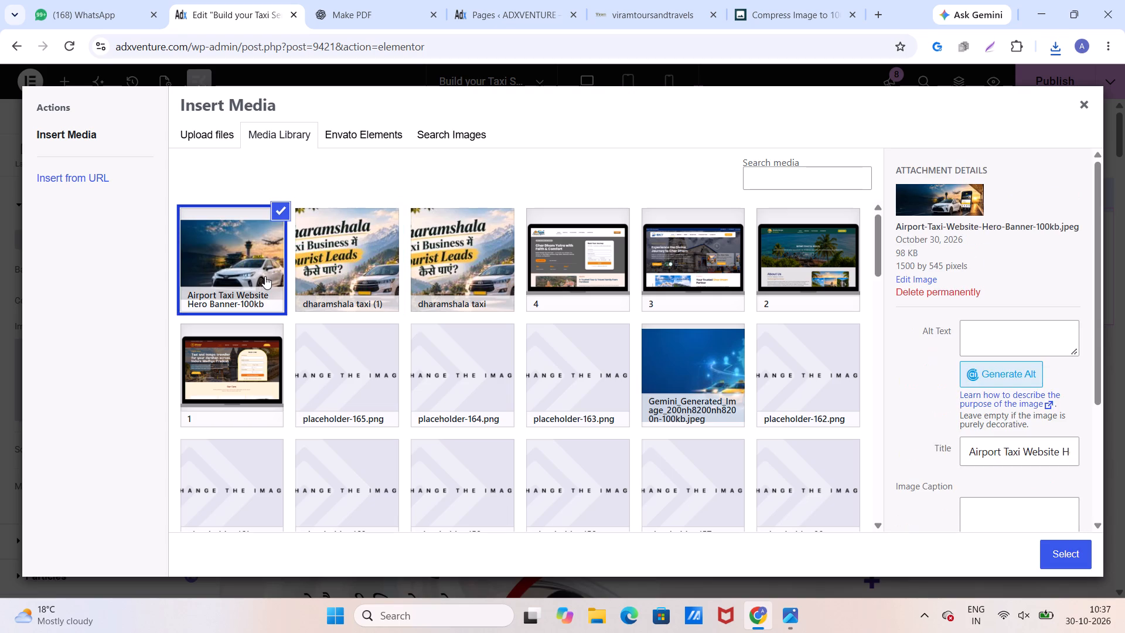
{"action": "left_click", "coordinate": [1059, 549]}
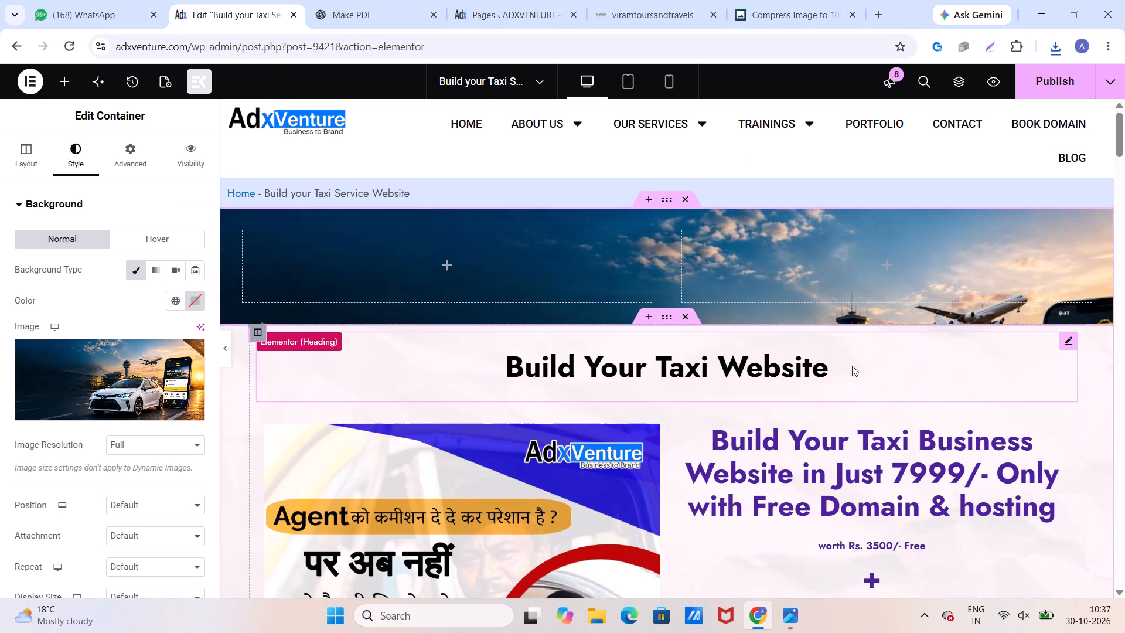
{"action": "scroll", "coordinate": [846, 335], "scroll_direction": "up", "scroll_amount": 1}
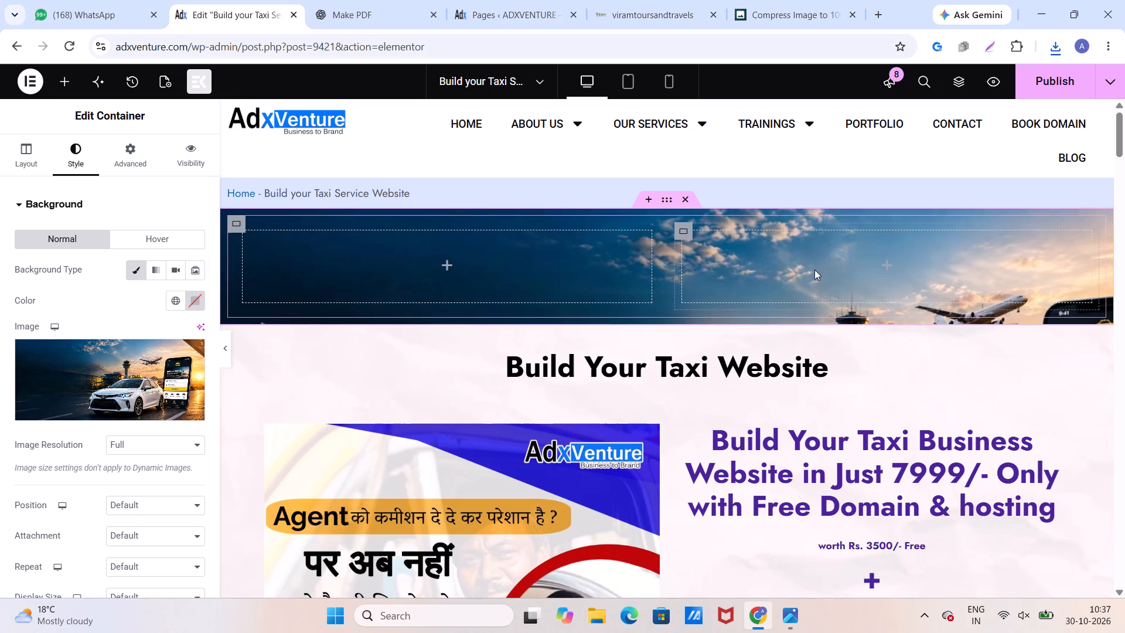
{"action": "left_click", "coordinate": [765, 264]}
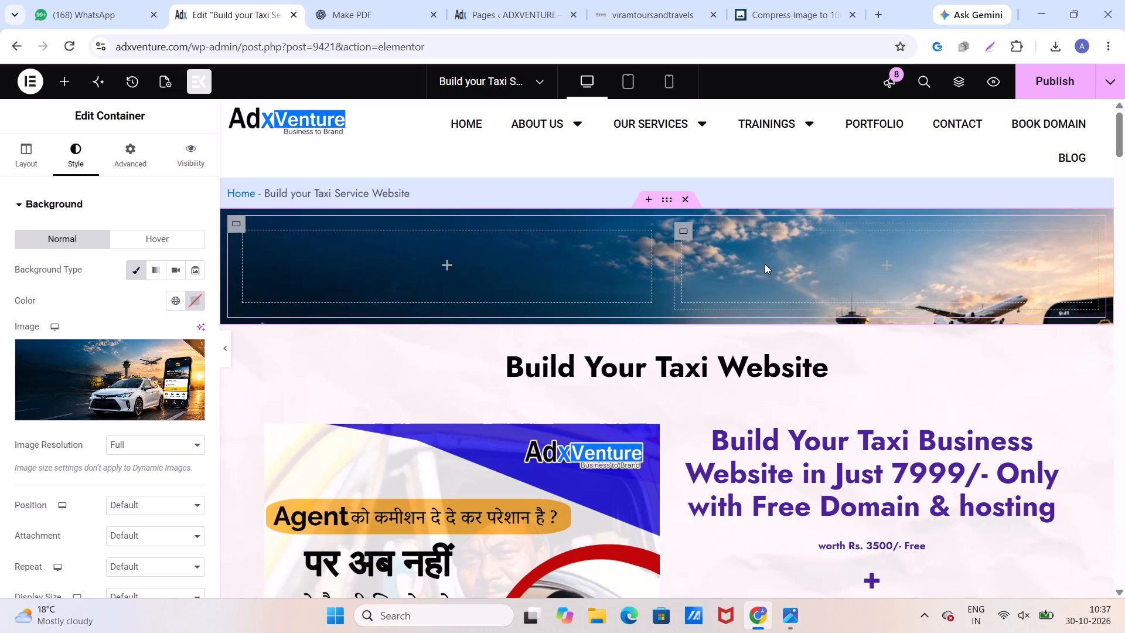
Delete the empty second inner container from the banner section below the breadcrumb, leaving a single column.
{"action": "scroll", "coordinate": [761, 264], "scroll_direction": "up", "scroll_amount": 1}
{"action": "right_click", "coordinate": [761, 264]}
{"action": "left_click", "coordinate": [688, 233]}
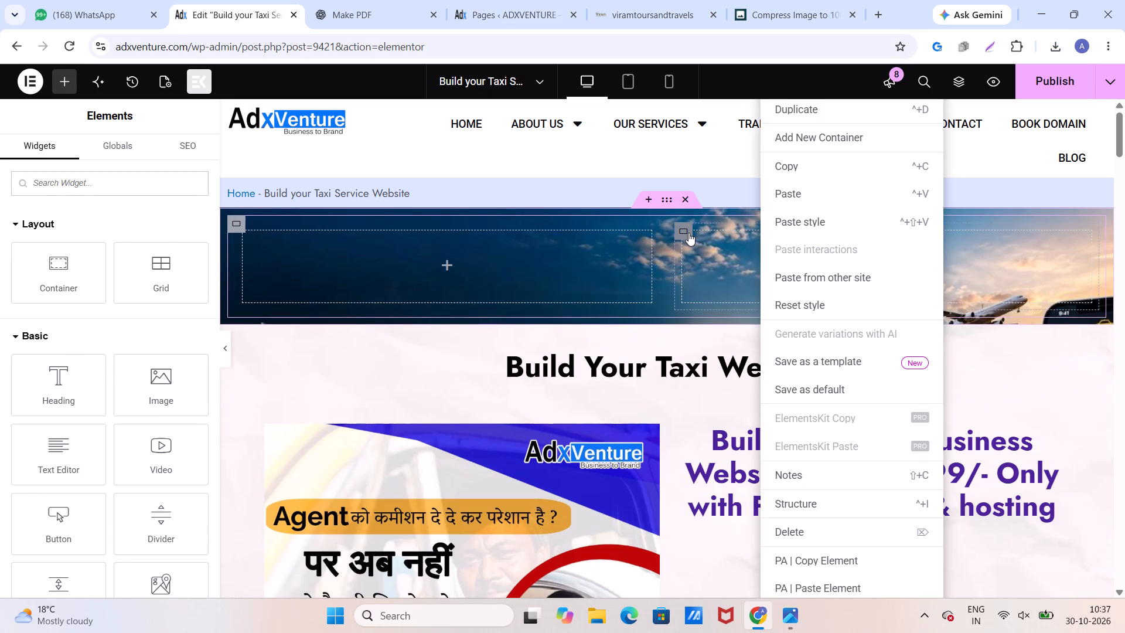
{"action": "right_click", "coordinate": [688, 233]}
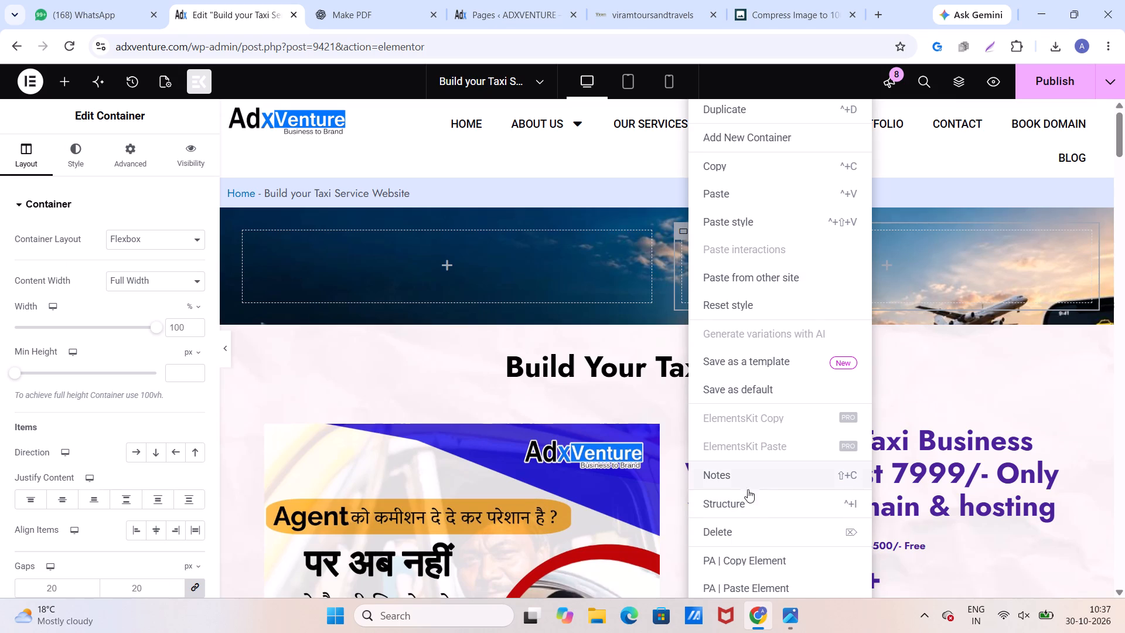
{"action": "left_click", "coordinate": [737, 529]}
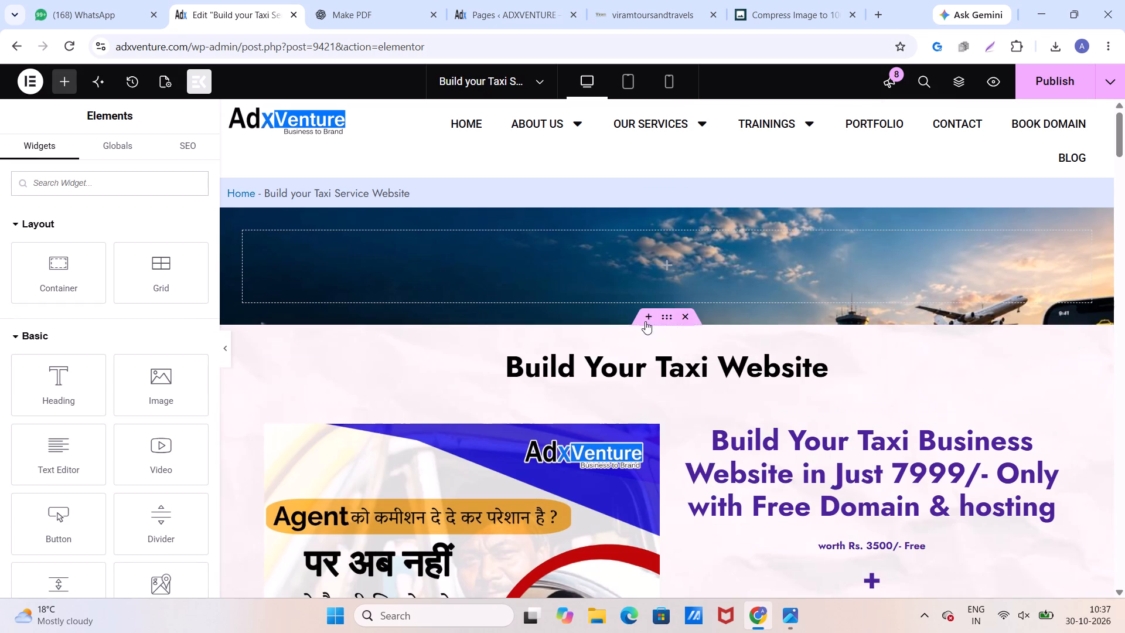
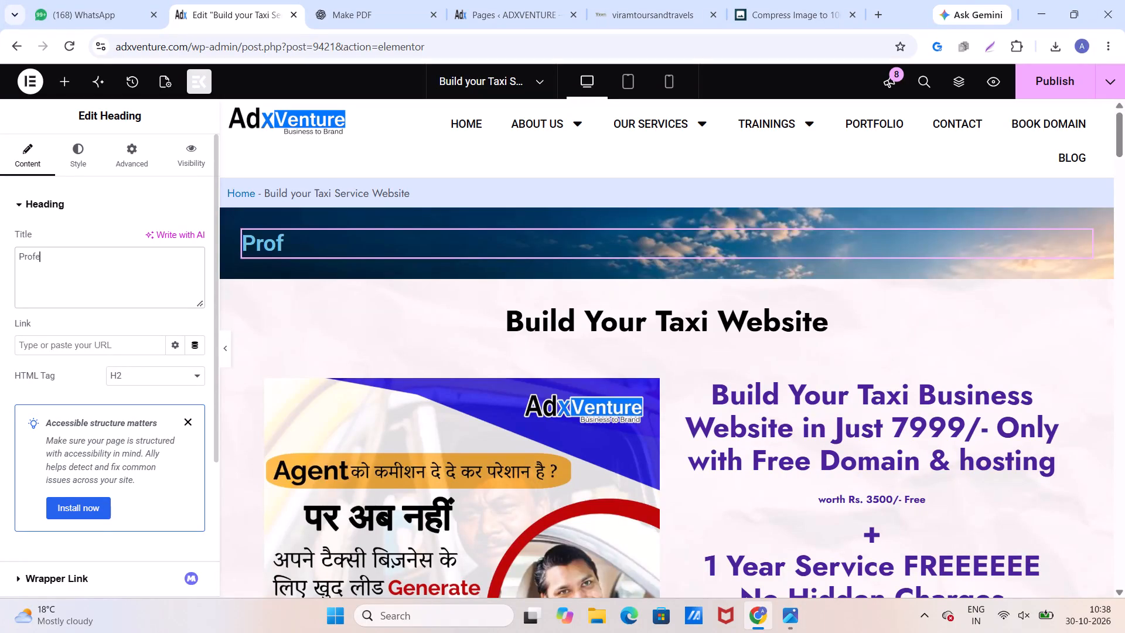
Continue the title of the new heading in the banner container so that it reads "Profeesional Websit".
{"action": "type", "text": "esional"}
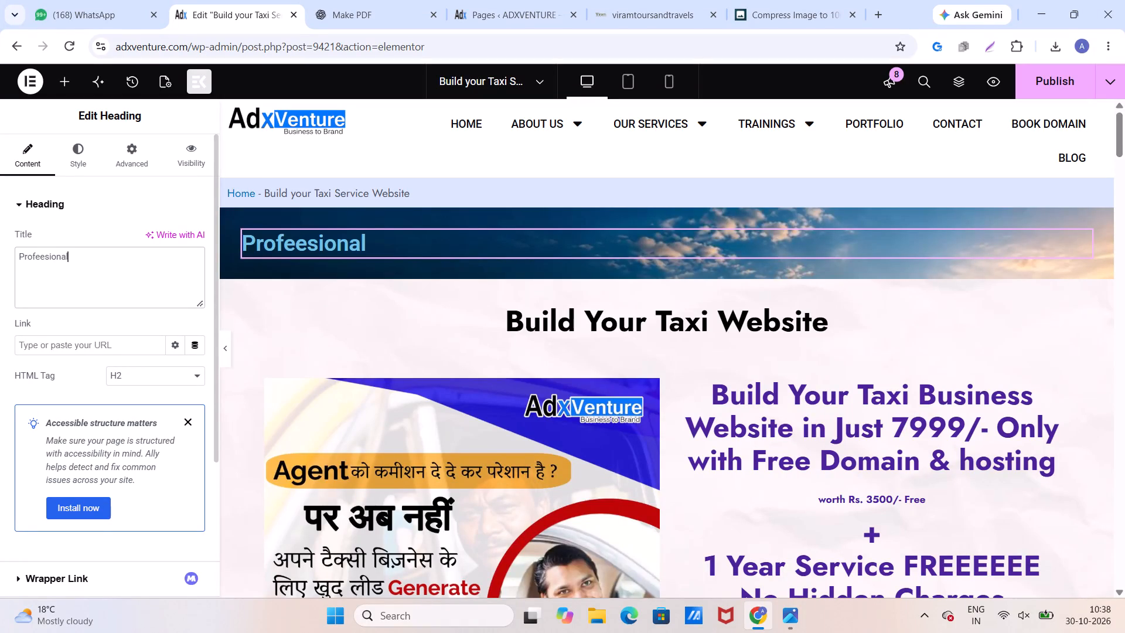
{"action": "key", "text": "space"}
{"action": "type", "text": "Websit"}
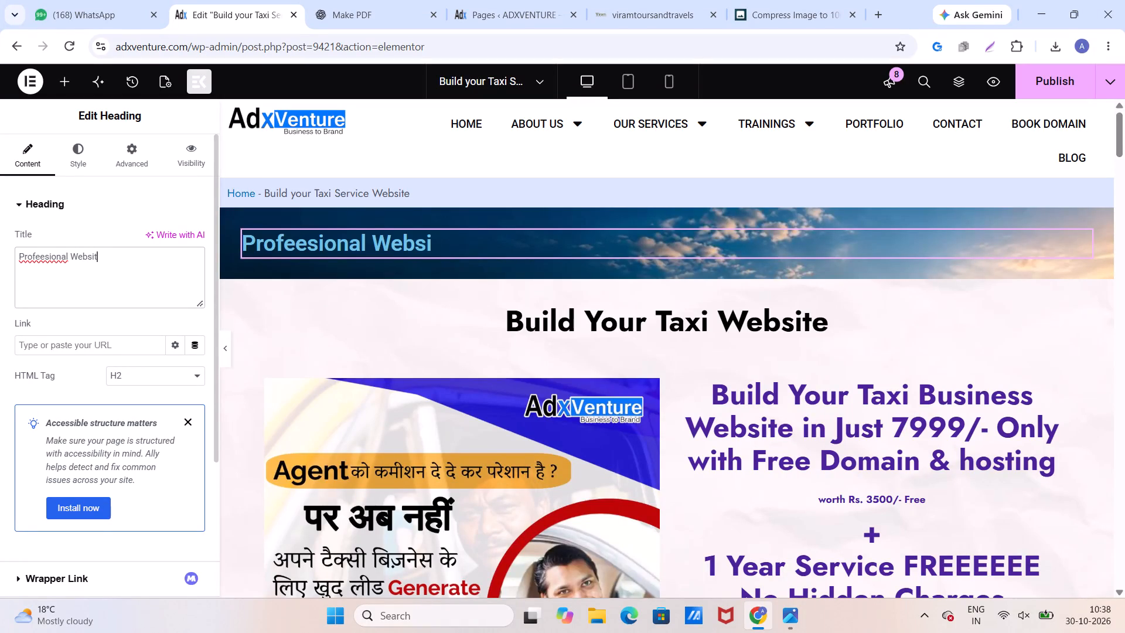
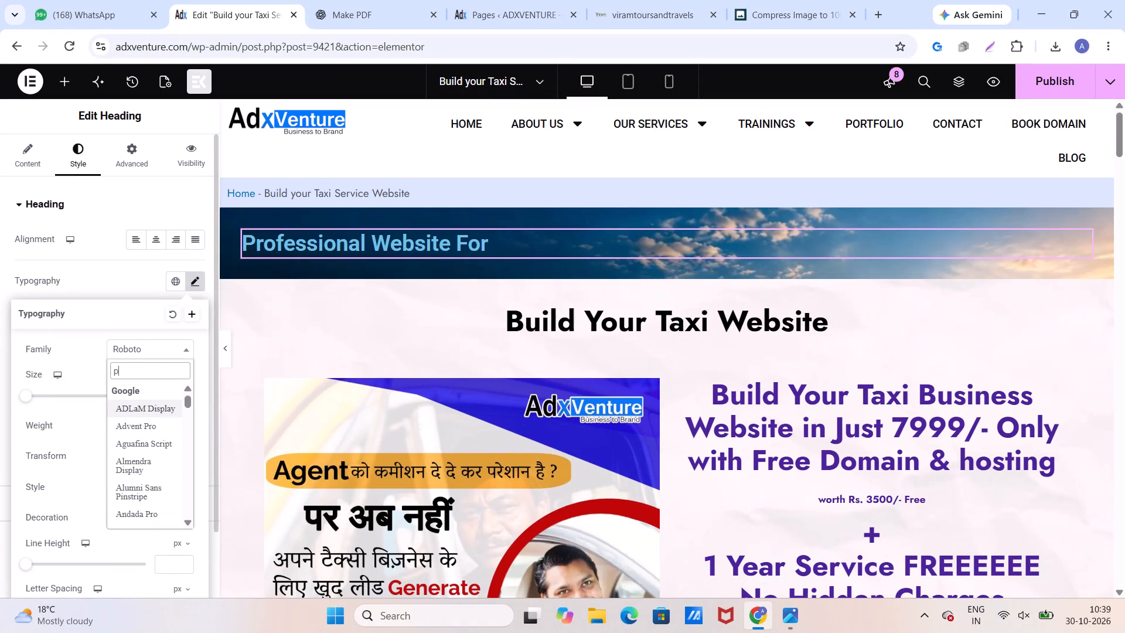
Set the banner heading's typography to the Poppins font family and enlarge its size to slightly above 34 px.
{"action": "type", "text": "opp"}
{"action": "left_click", "coordinate": [152, 413]}
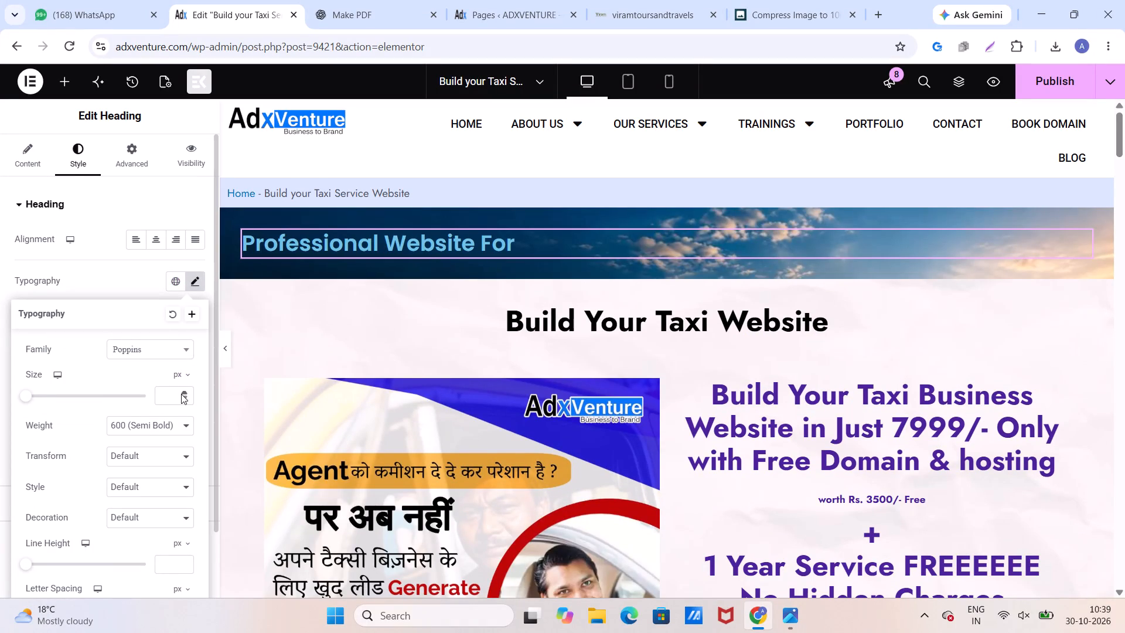
{"action": "left_click", "coordinate": [184, 390]}
{"action": "left_click", "coordinate": [184, 390]}
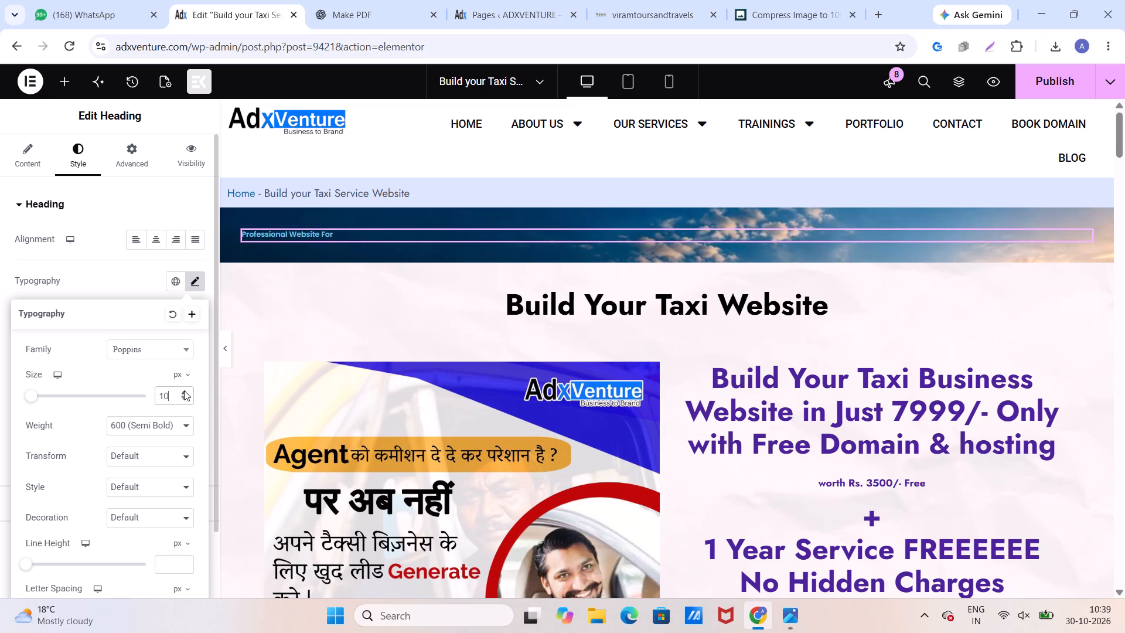
{"action": "double_click", "coordinate": [184, 390]}
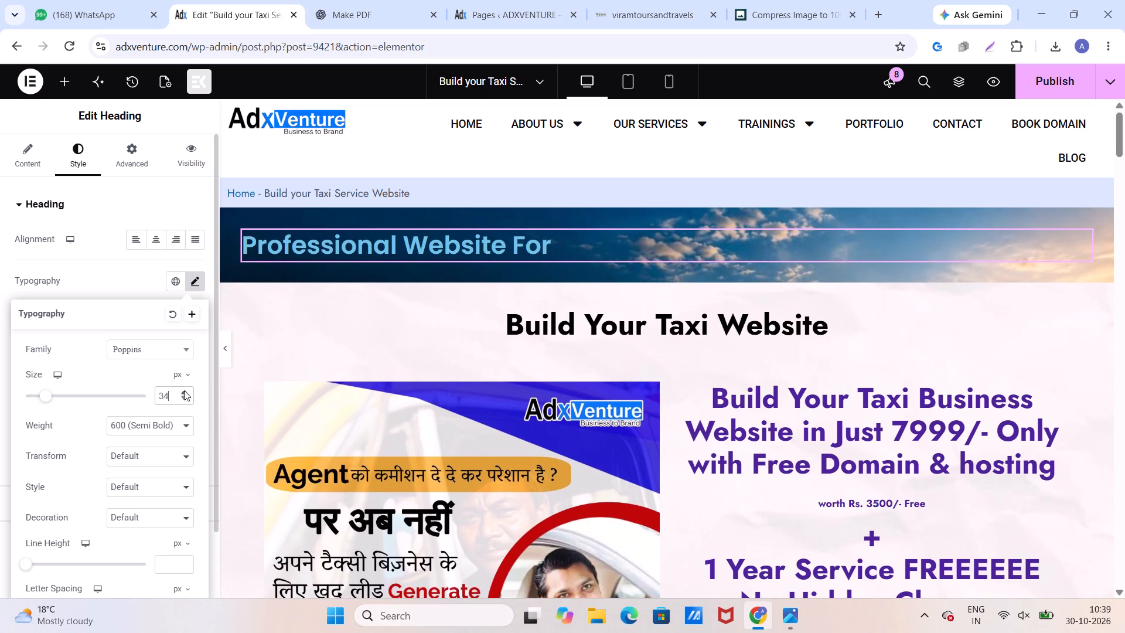
{"action": "triple_click", "coordinate": [184, 390]}
{"action": "left_click", "coordinate": [135, 283]}
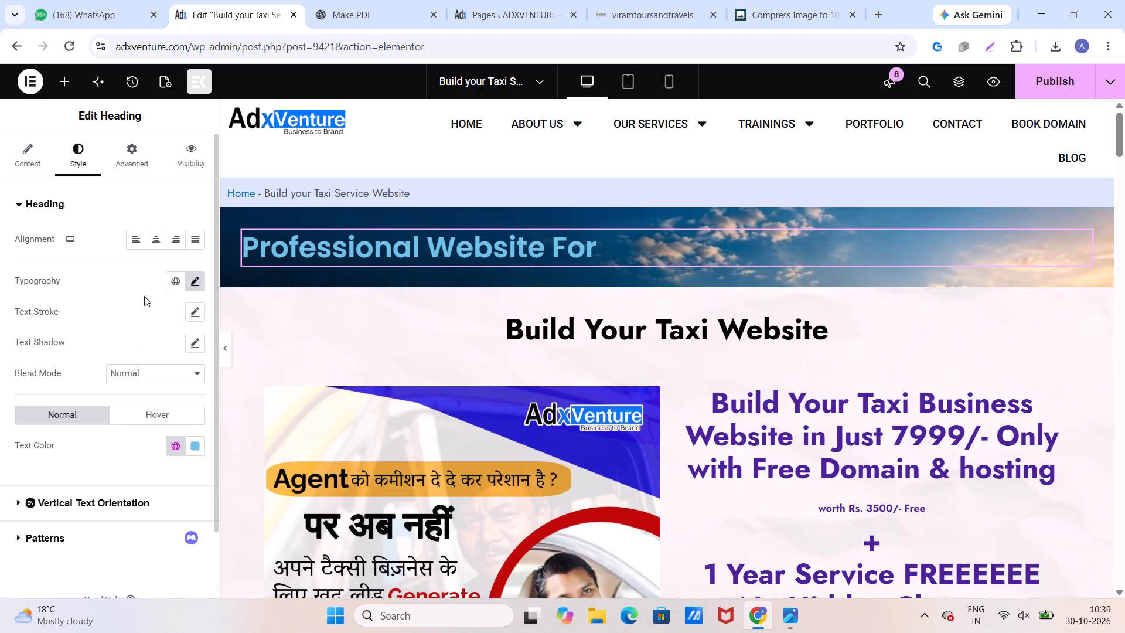
Change the banner heading's text color to the near-white #F6FCFF.
{"action": "left_click", "coordinate": [200, 440]}
{"action": "left_click_drag", "start_coordinate": [163, 330], "coordinate": [116, 250]}
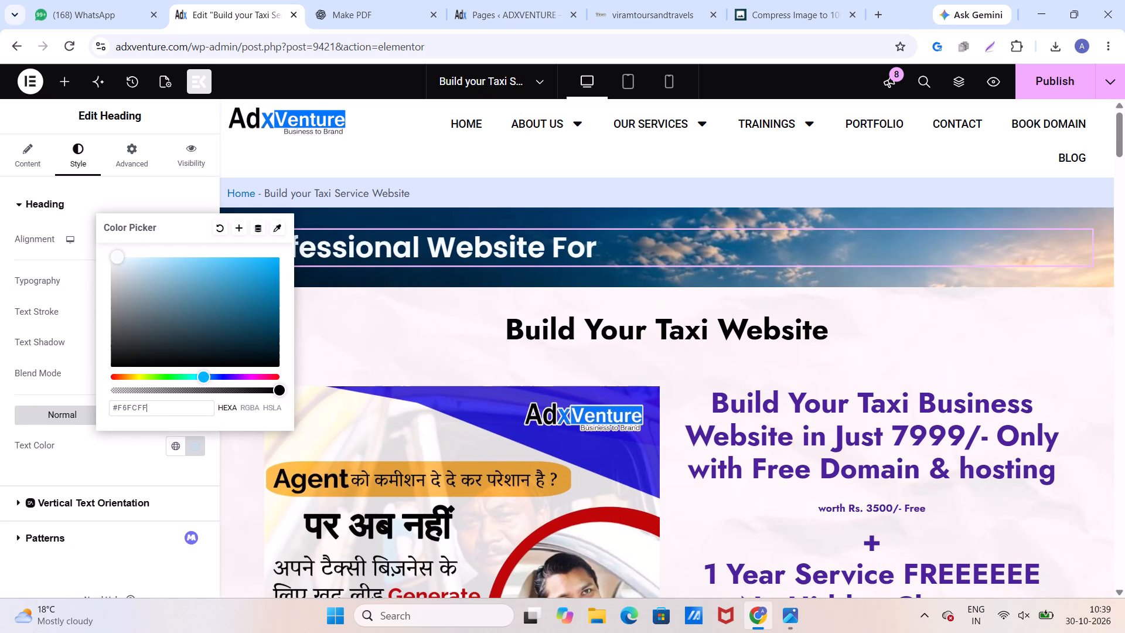
Adjust the banner heading's text color from the near-white shade to white and close the color picker.
{"action": "left_click_drag", "start_coordinate": [116, 250], "coordinate": [105, 247]}
{"action": "left_click", "coordinate": [78, 284]}
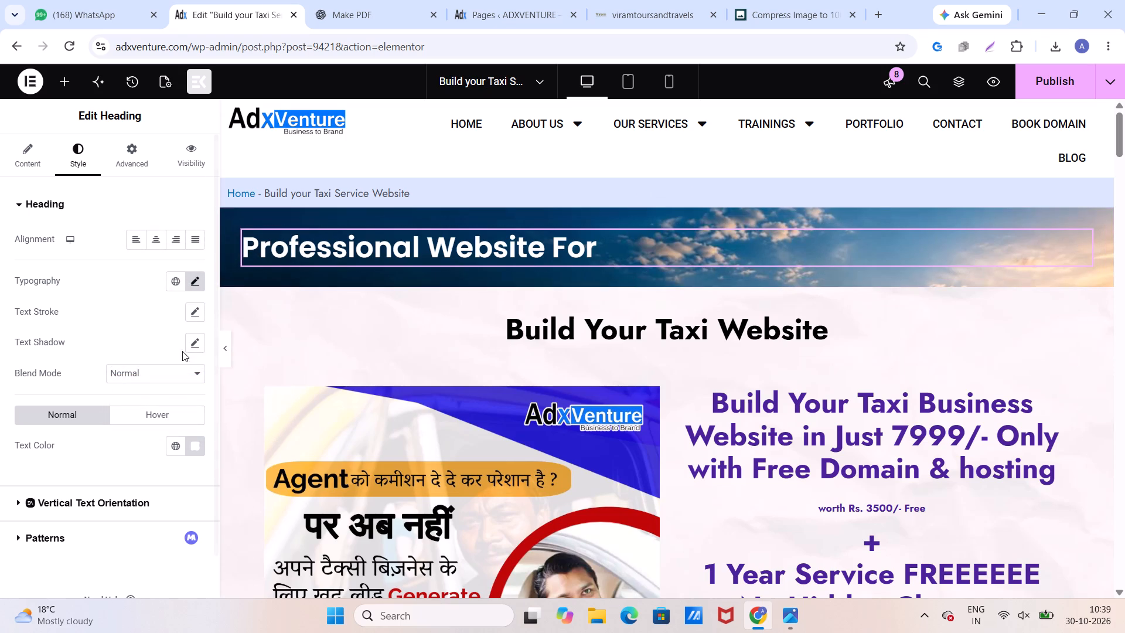
Set the font size of the "Professional Website For" banner heading to 42 px.
{"action": "left_click", "coordinate": [482, 254]}
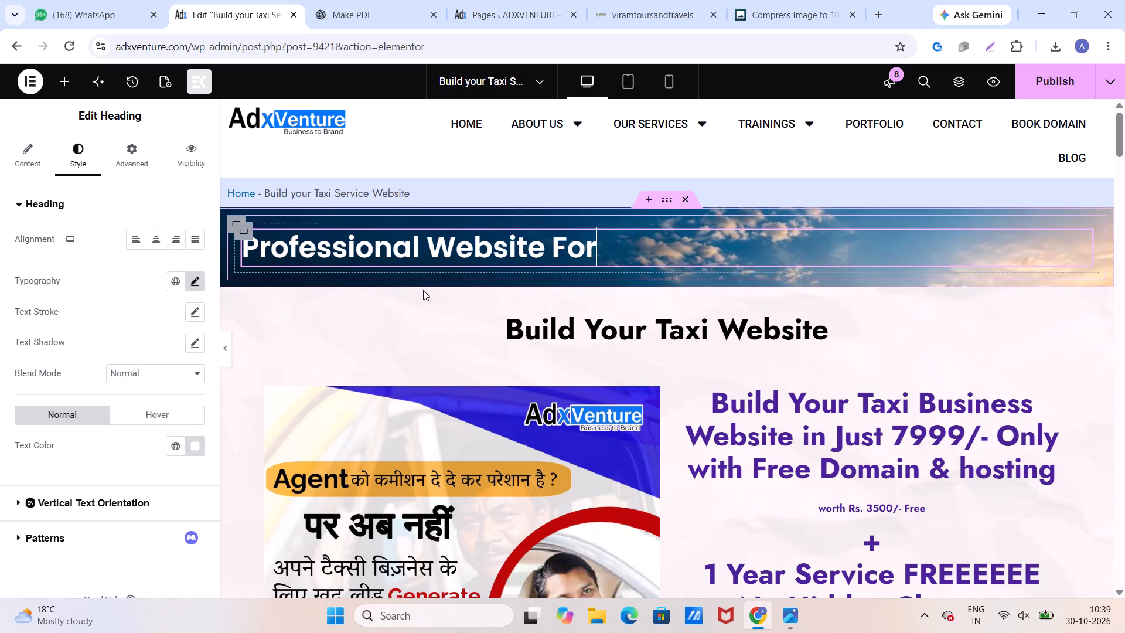
{"action": "left_click", "coordinate": [195, 277]}
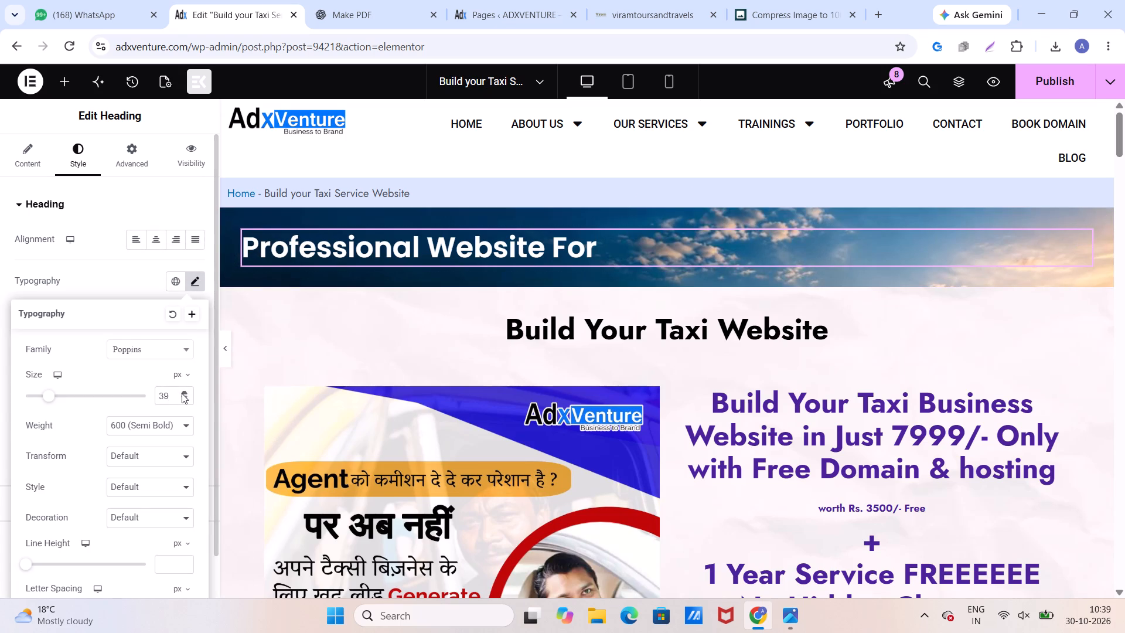
{"action": "left_click", "coordinate": [182, 393]}
{"action": "left_click", "coordinate": [182, 393]}
{"action": "left_click", "coordinate": [182, 393]}
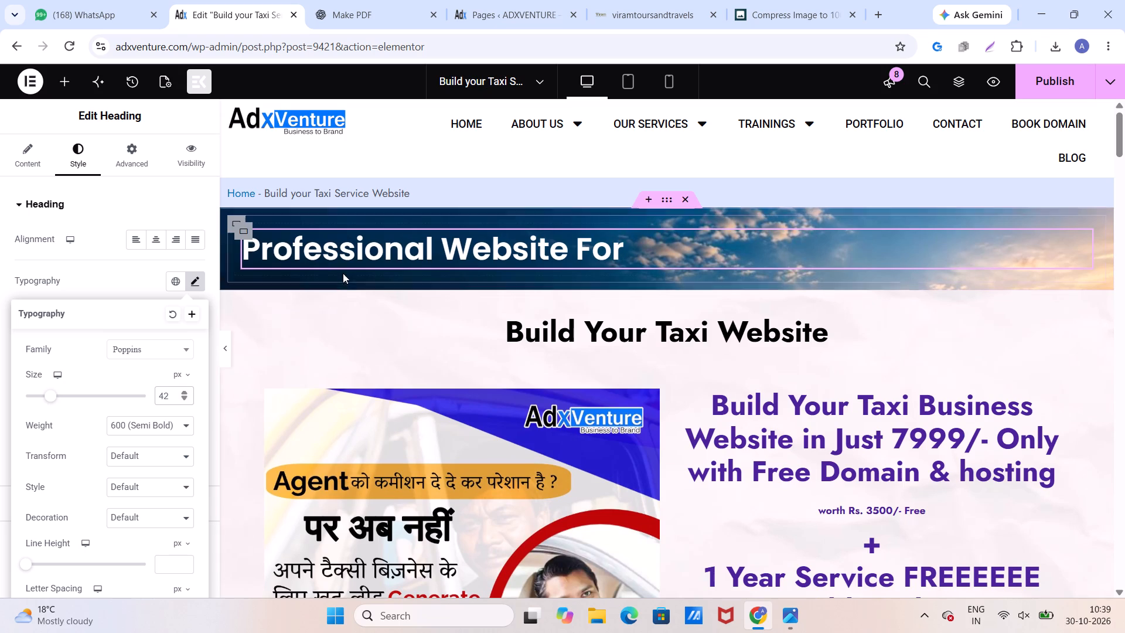
Add a second Heading widget to the banner container, directly below the "Professional Website For" heading.
{"action": "left_click", "coordinate": [63, 84]}
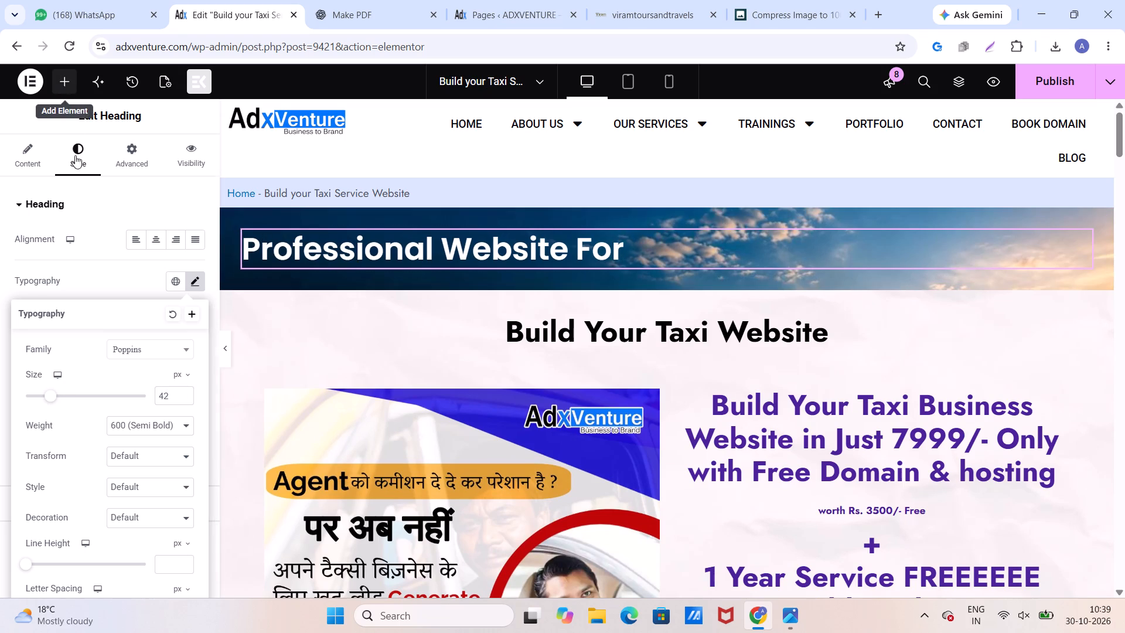
{"action": "left_click_drag", "start_coordinate": [61, 394], "coordinate": [376, 273]}
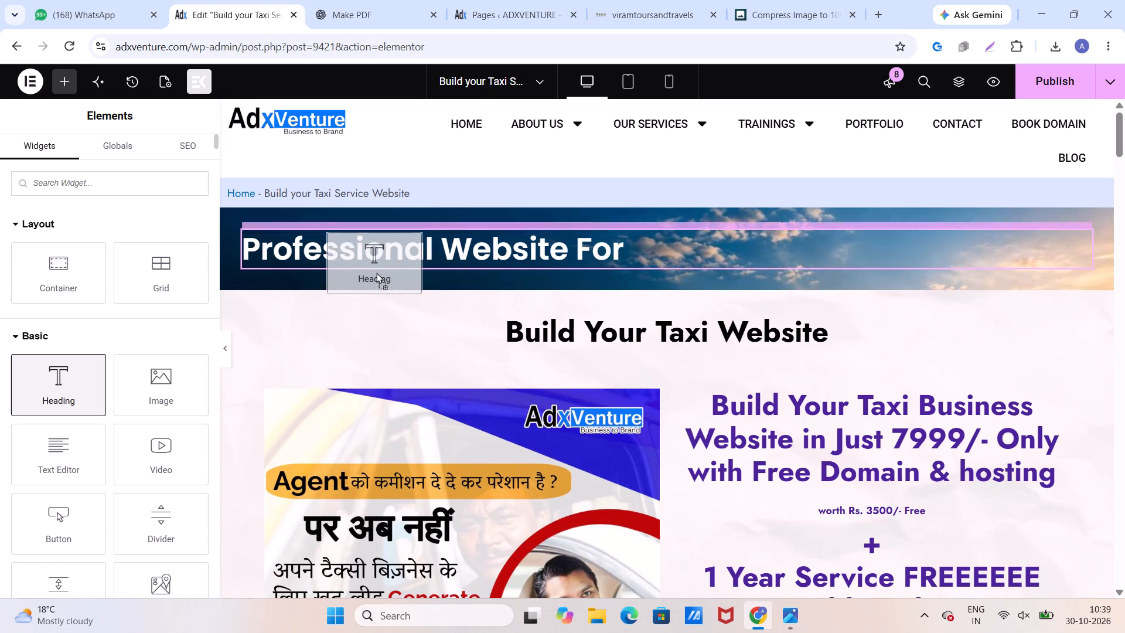
{"action": "left_click_drag", "start_coordinate": [376, 273], "coordinate": [112, 370]}
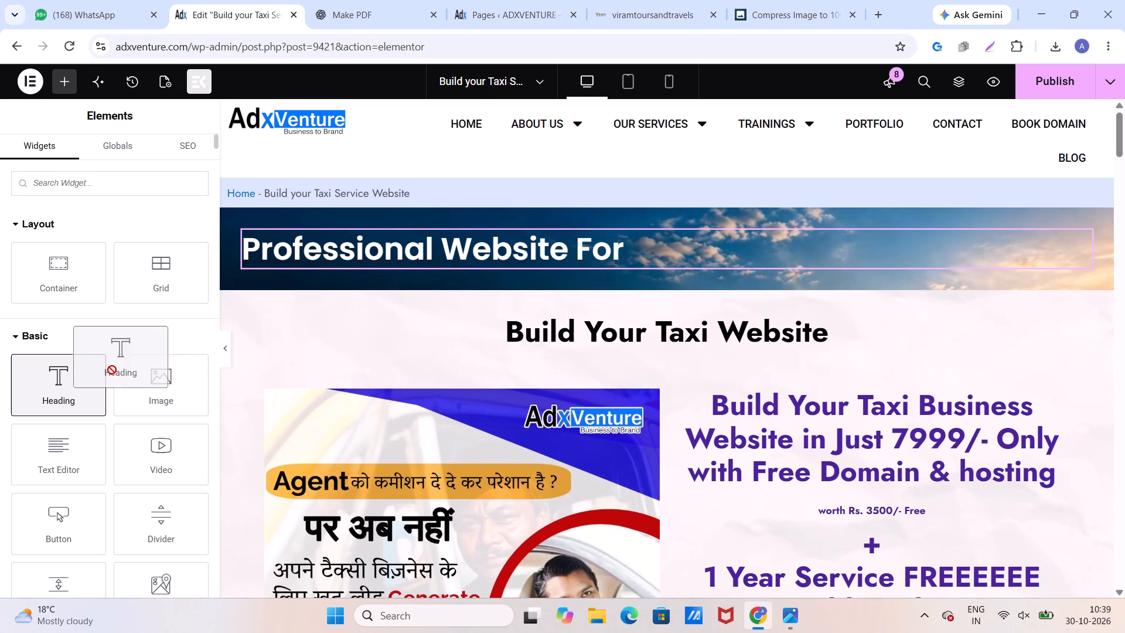
{"action": "left_click_drag", "start_coordinate": [112, 370], "coordinate": [436, 263]}
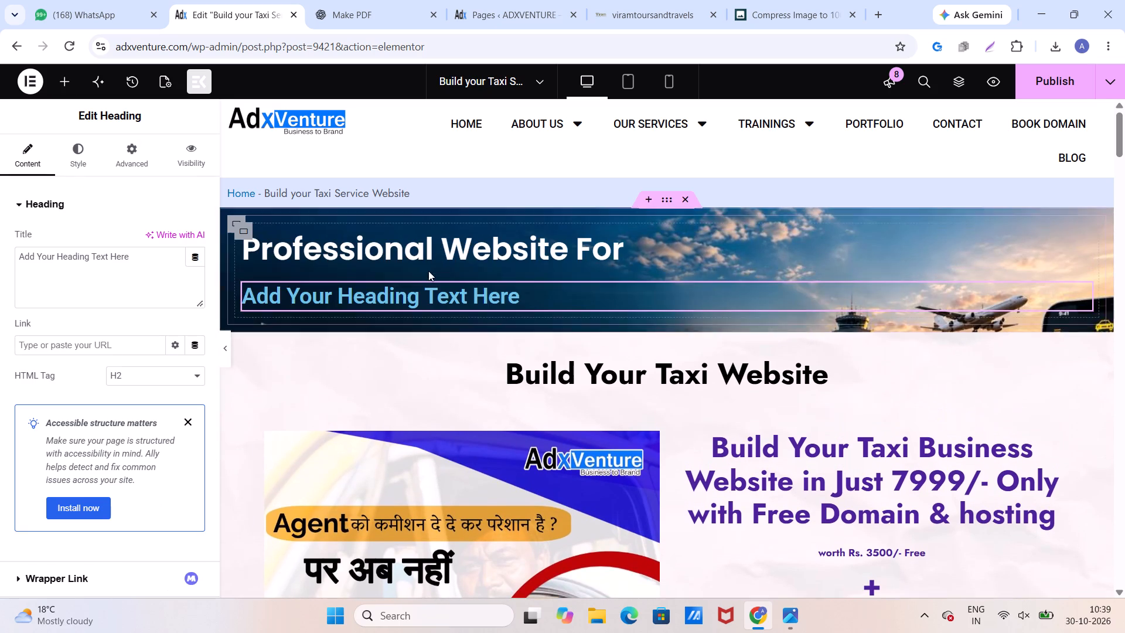
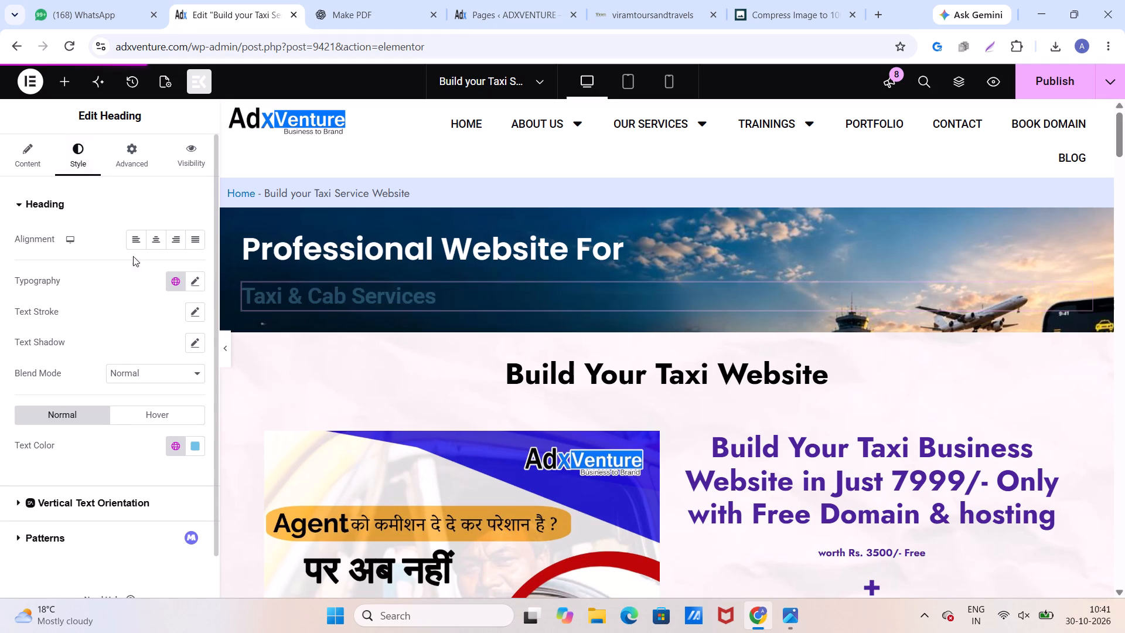
{"action": "left_click", "coordinate": [193, 282]}
{"action": "left_click", "coordinate": [154, 348]}
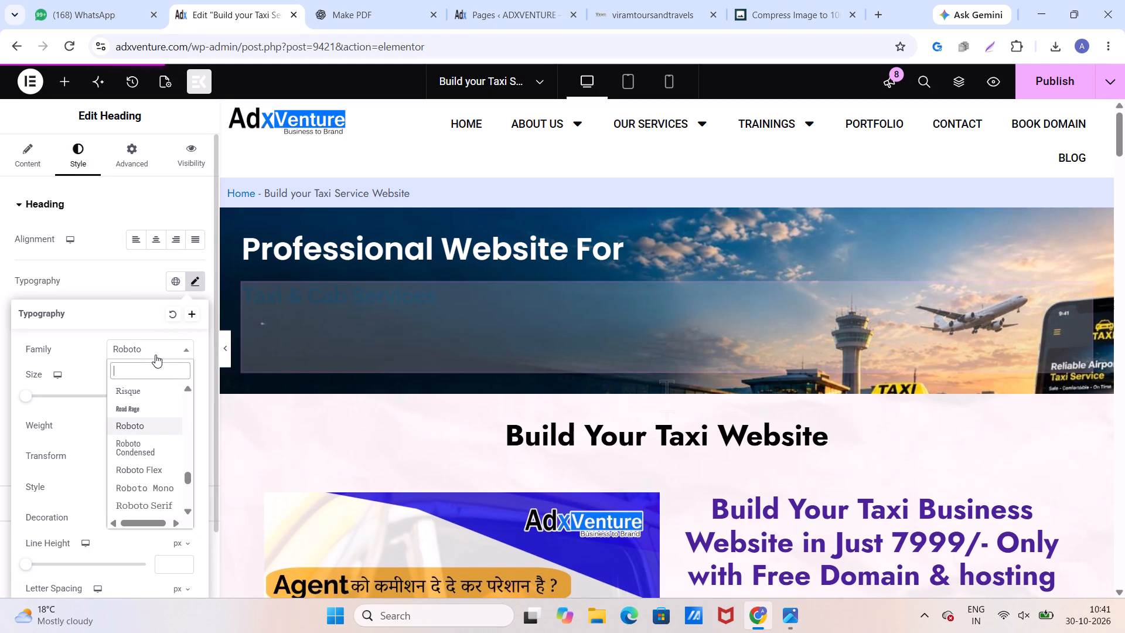
{"action": "type", "text": "popp"}
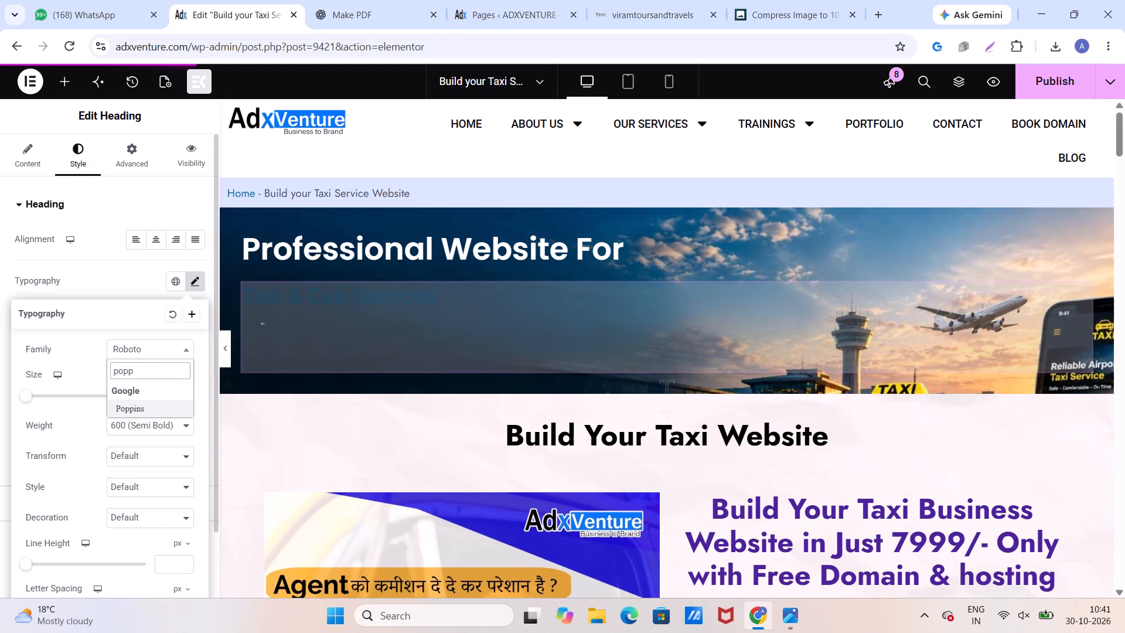
{"action": "left_click", "coordinate": [155, 403]}
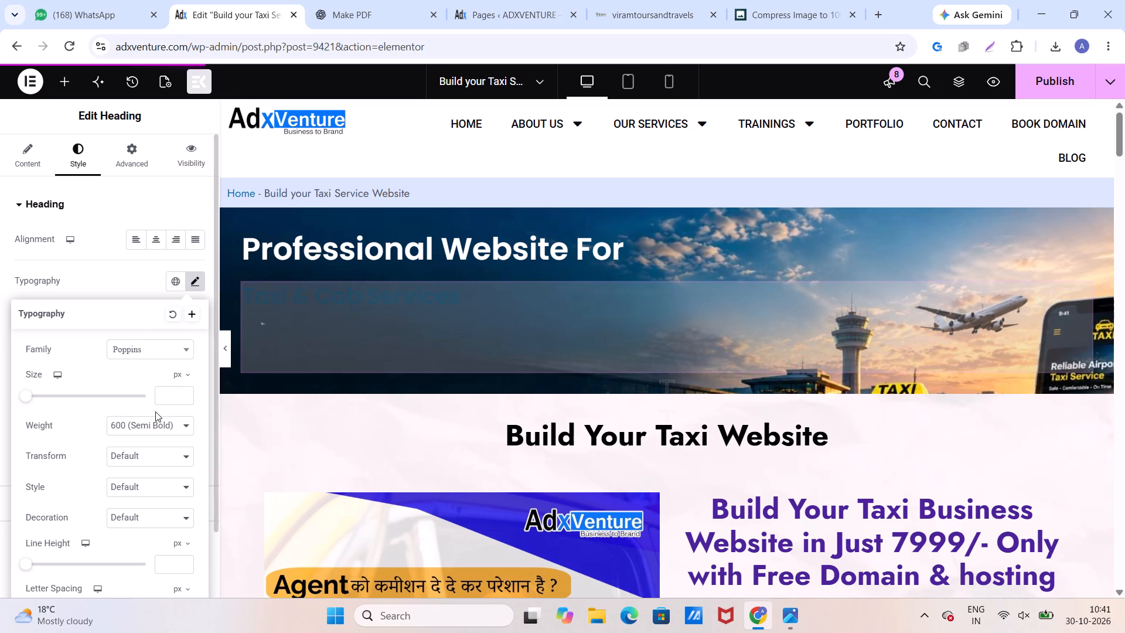
{"action": "left_click", "coordinate": [105, 279]}
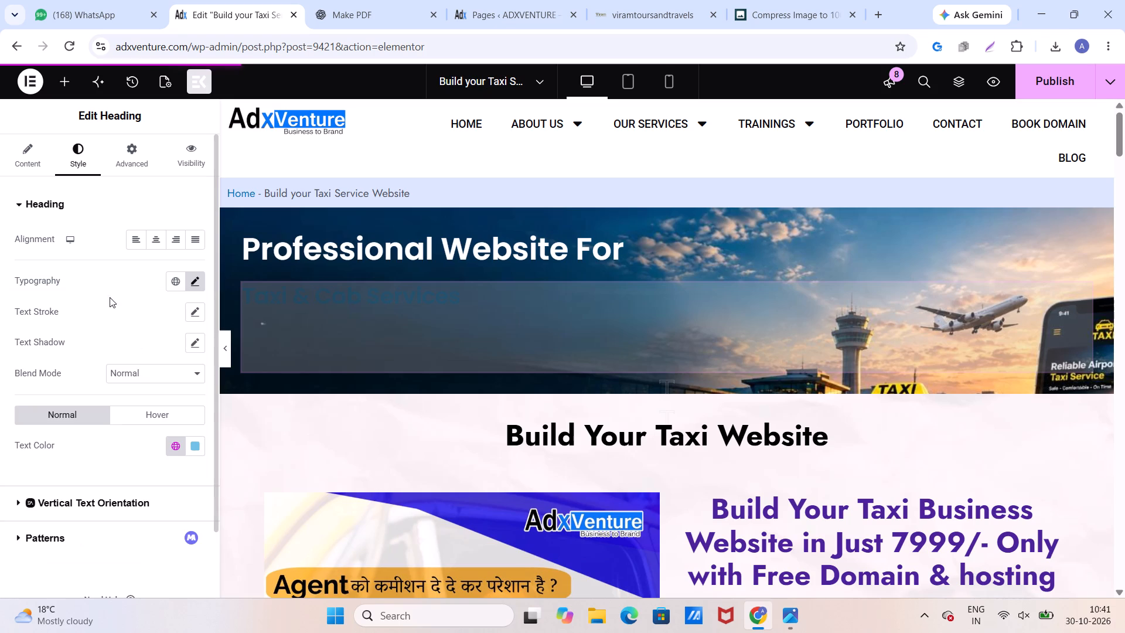
{"action": "left_click", "coordinate": [197, 283]}
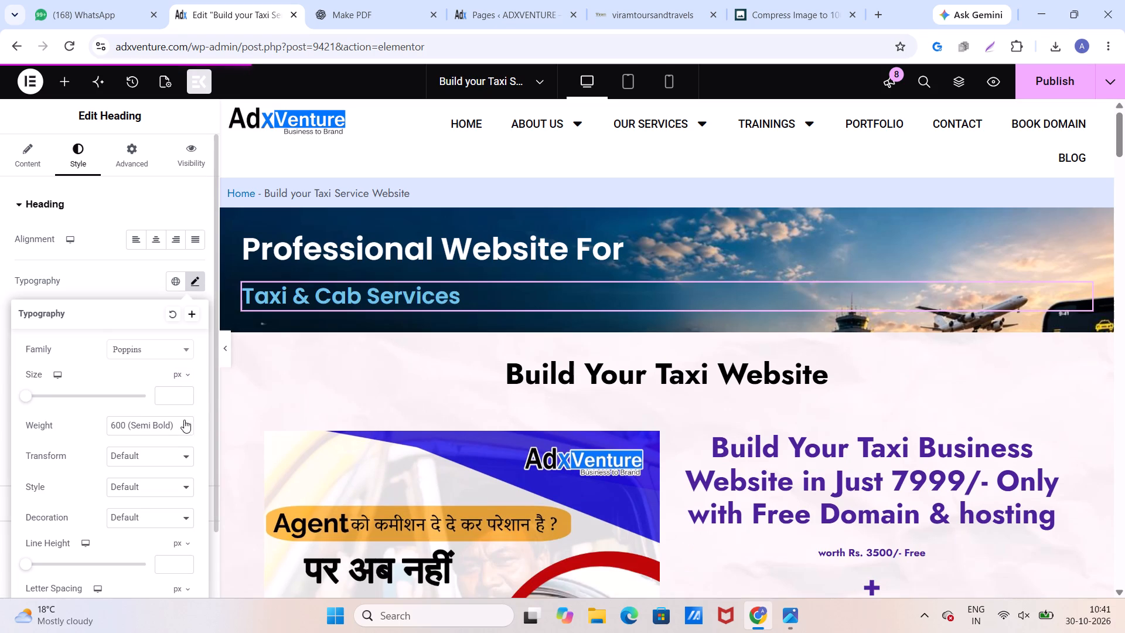
{"action": "left_click", "coordinate": [183, 392]}
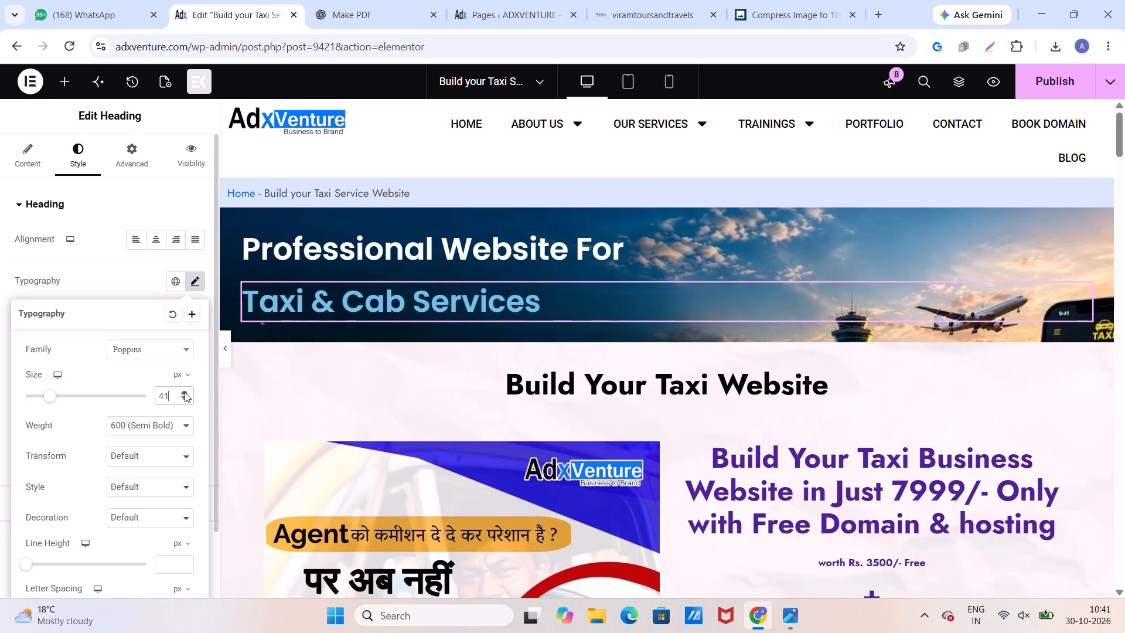
Increase the "Professional Website For" heading's font size to 45 px.
{"action": "left_click", "coordinate": [304, 257]}
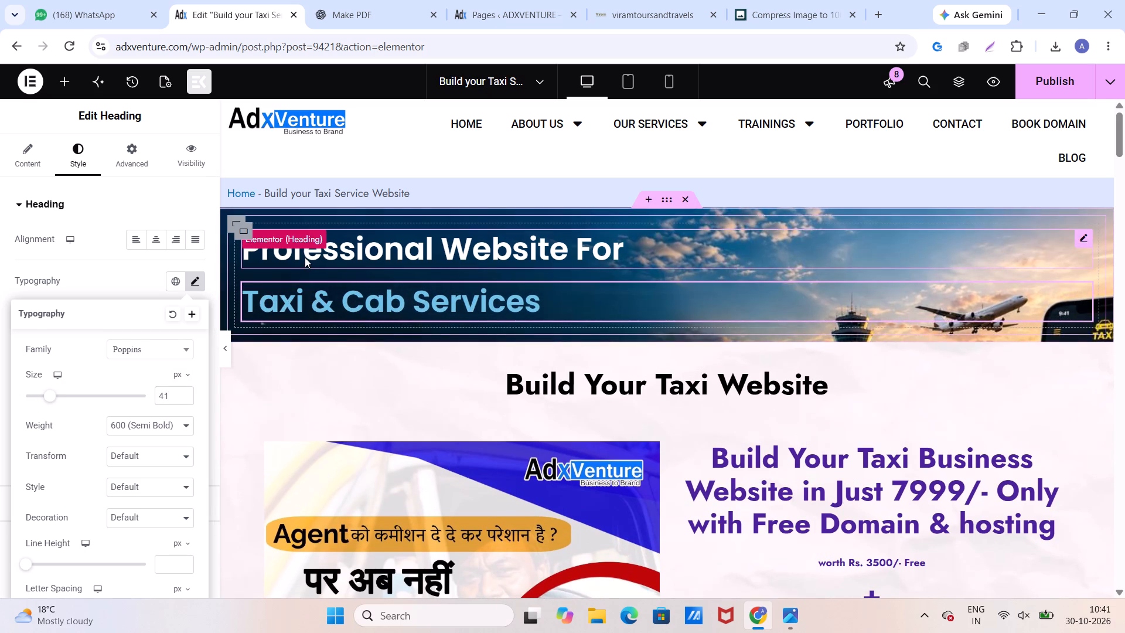
{"action": "left_click", "coordinate": [189, 284]}
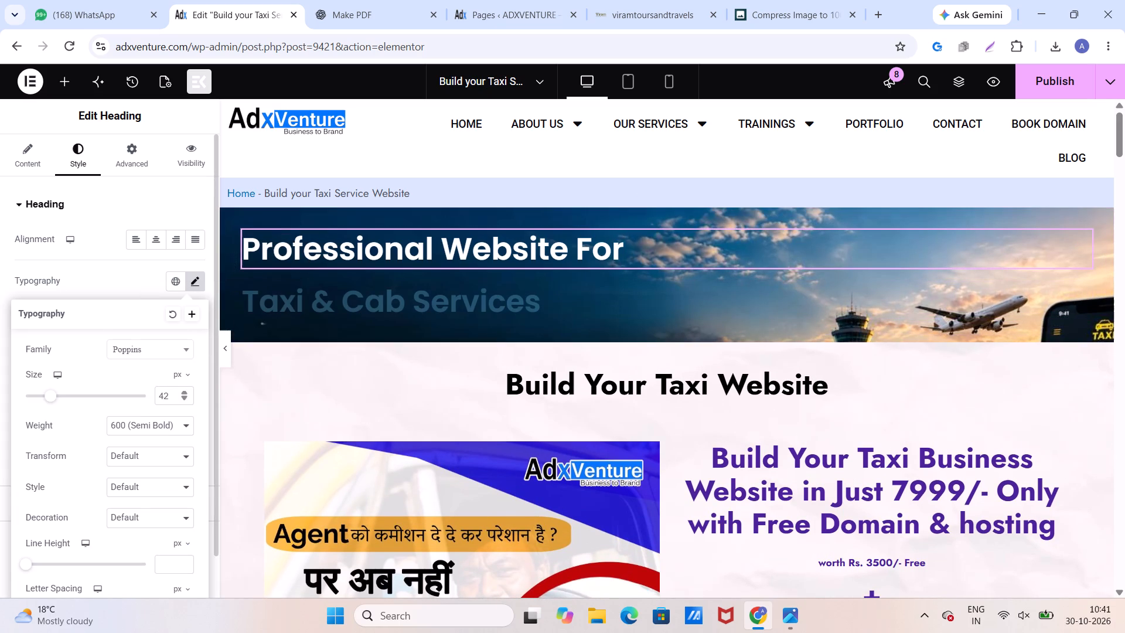
{"action": "left_click", "coordinate": [187, 393]}
{"action": "left_click", "coordinate": [187, 393]}
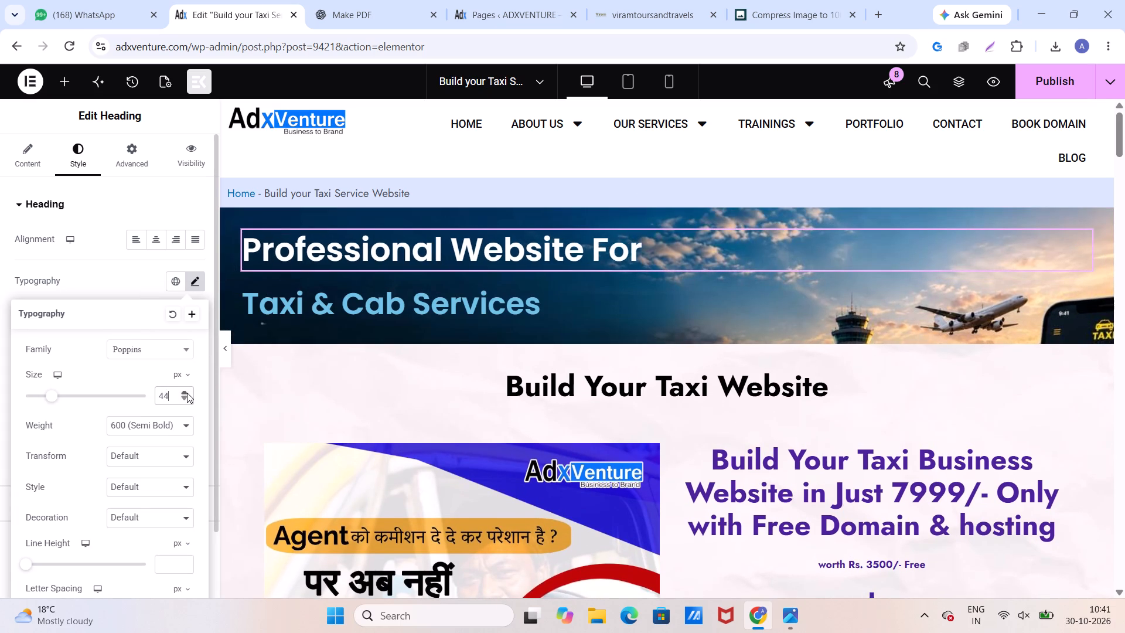
{"action": "left_click", "coordinate": [187, 393]}
Increase the "Taxi & Cab Services" heading's font size to 45 px.
{"action": "left_click", "coordinate": [342, 305]}
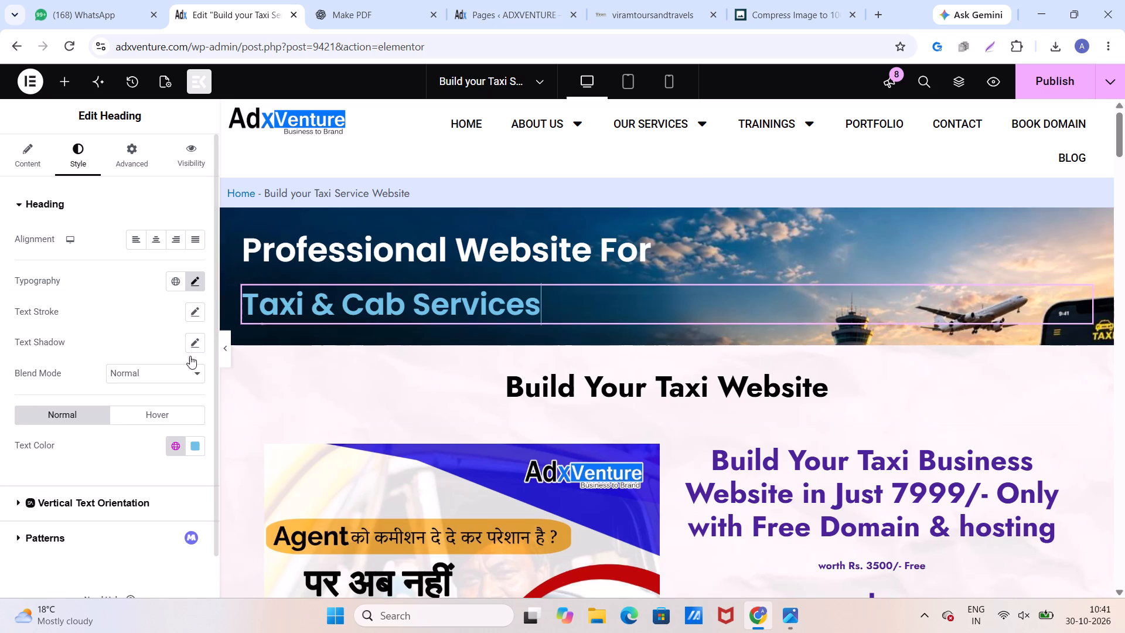
{"action": "left_click", "coordinate": [199, 278]}
{"action": "triple_click", "coordinate": [185, 393]}
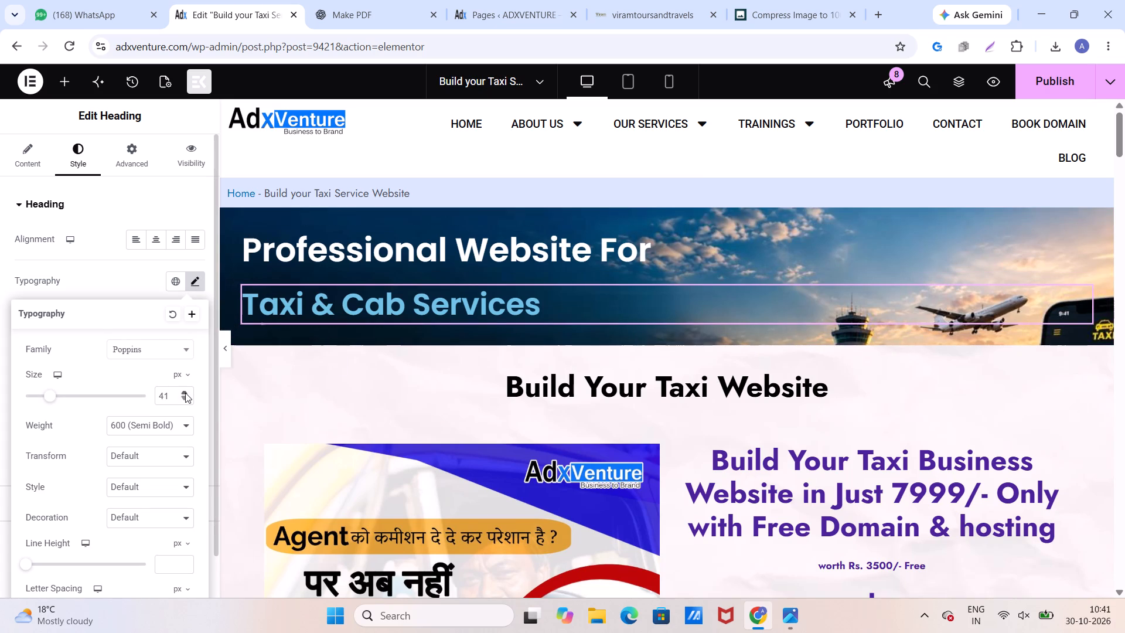
{"action": "left_click", "coordinate": [185, 393]}
{"action": "left_click", "coordinate": [126, 273]}
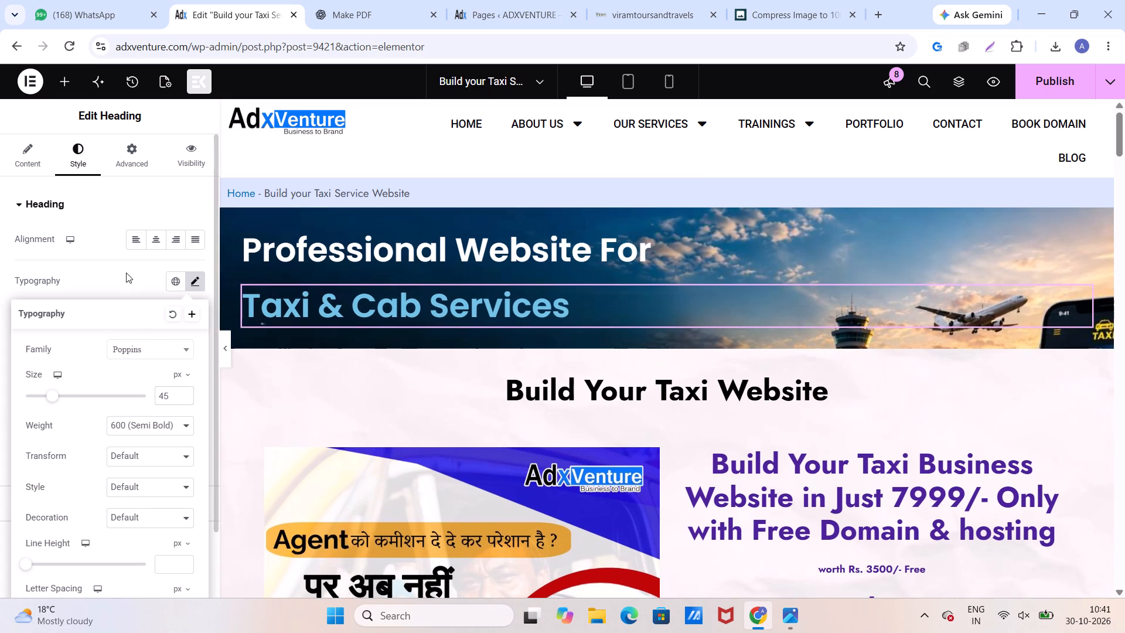
Change the "Taxi & Cab Services" heading's text color to the yellow-green #BECD17.
{"action": "left_click", "coordinate": [193, 450]}
{"action": "left_click_drag", "start_coordinate": [172, 379], "coordinate": [139, 372]}
{"action": "left_click_drag", "start_coordinate": [191, 345], "coordinate": [244, 304]}
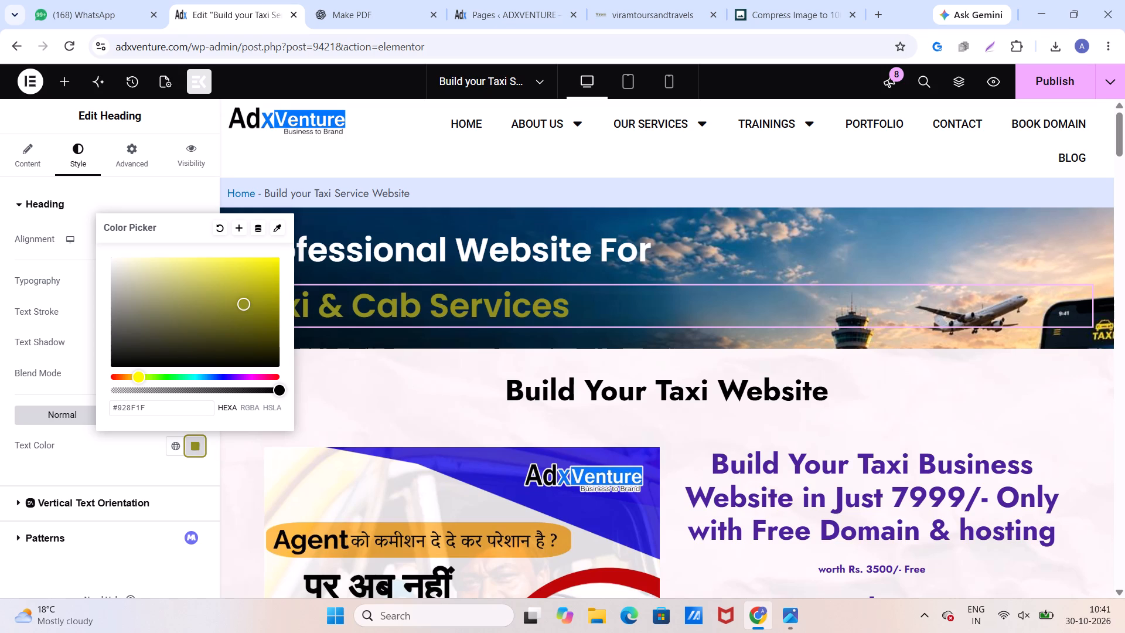
{"action": "left_click_drag", "start_coordinate": [244, 304], "coordinate": [270, 294]}
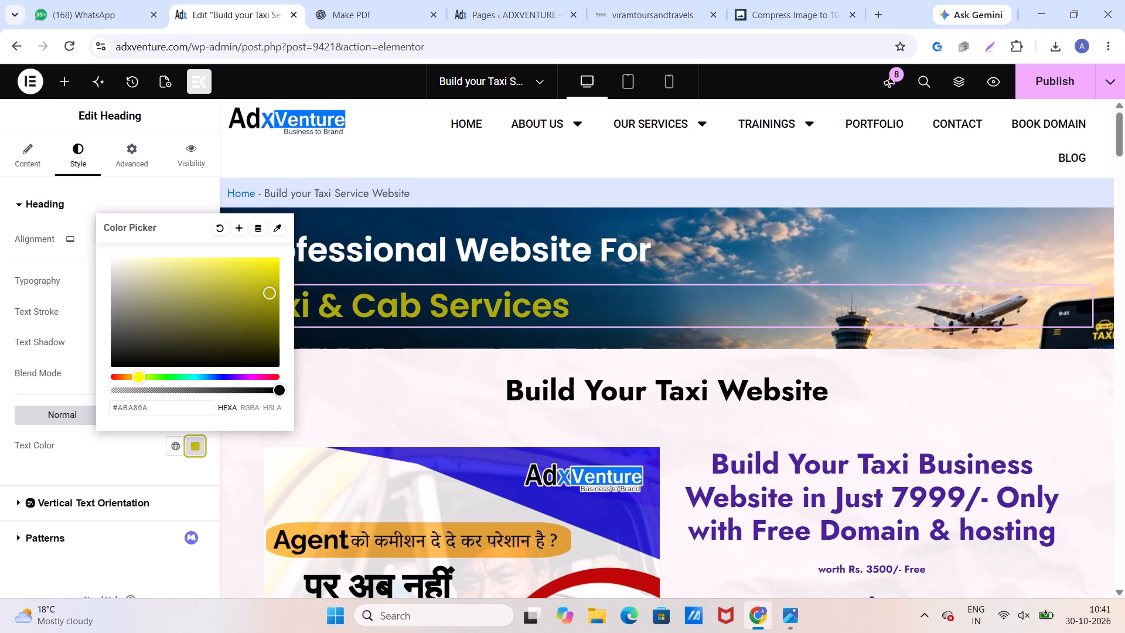
{"action": "left_click_drag", "start_coordinate": [270, 294], "coordinate": [270, 298]}
{"action": "left_click", "coordinate": [140, 376]}
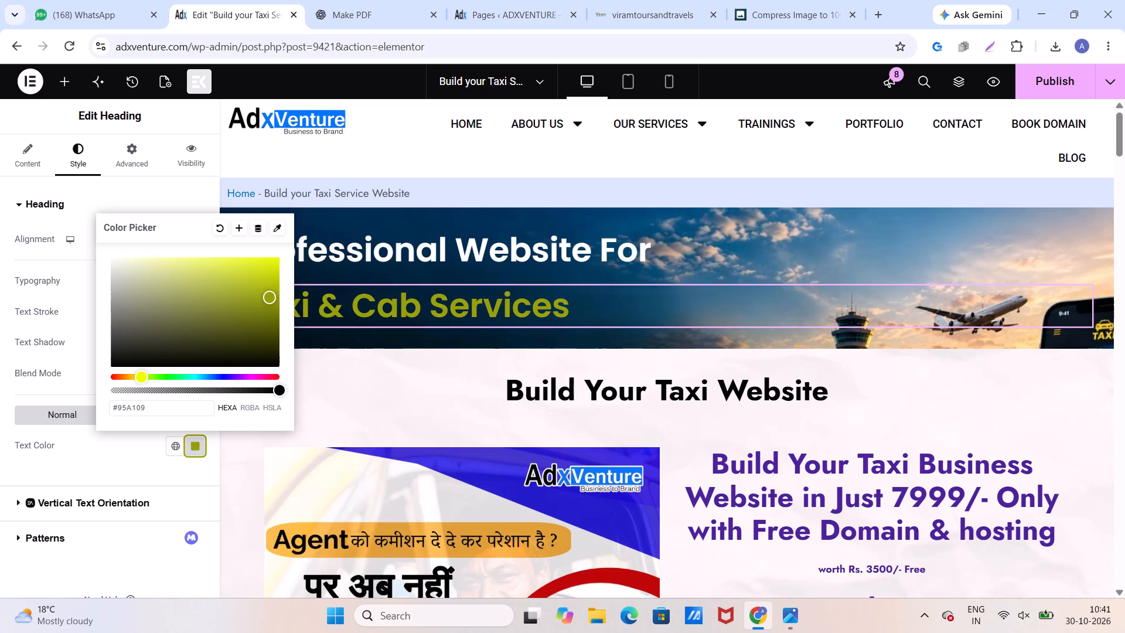
{"action": "left_click_drag", "start_coordinate": [243, 312], "coordinate": [261, 279]}
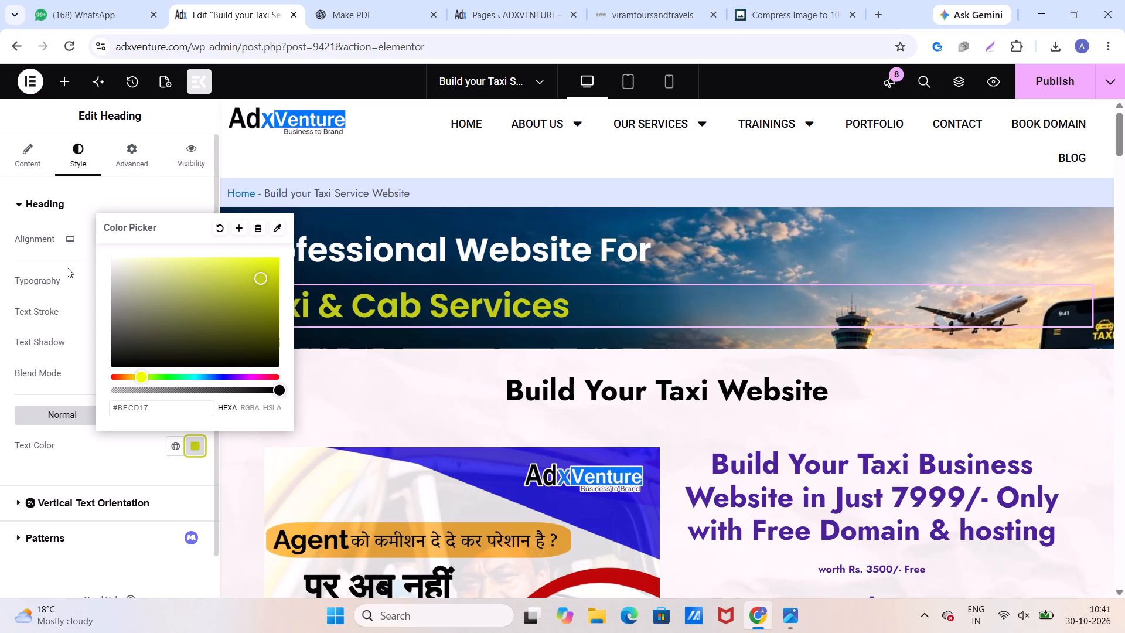
{"action": "left_click", "coordinate": [67, 267]}
Set the "Professional Website For" heading's font weight to 700 (Bold).
{"action": "scroll", "coordinate": [509, 305], "scroll_direction": "down", "scroll_amount": 2}
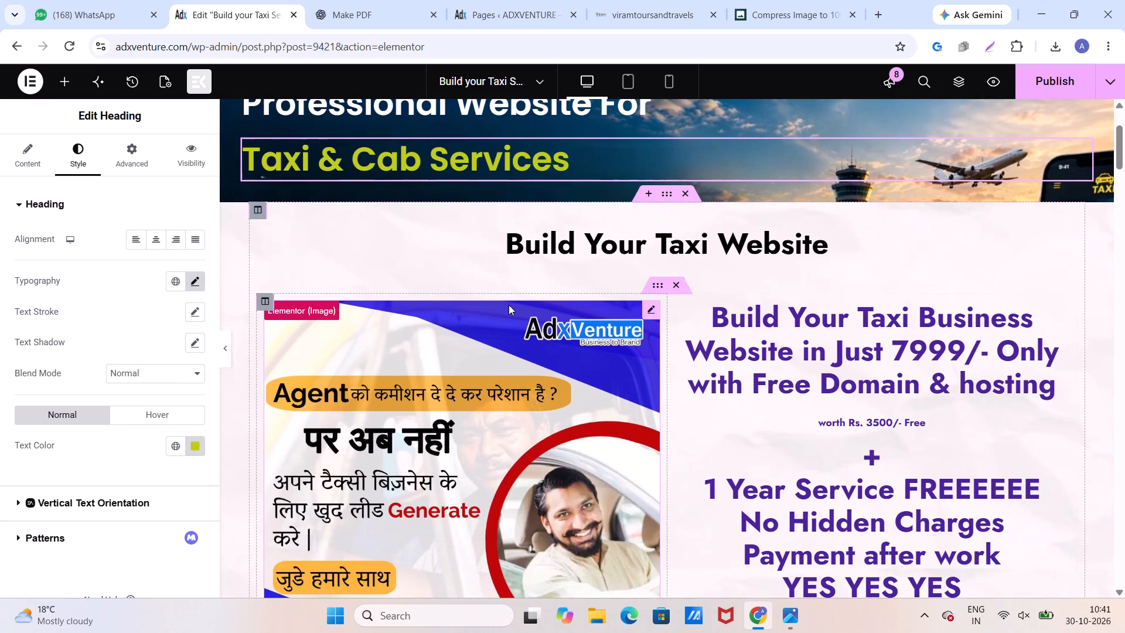
{"action": "scroll", "coordinate": [509, 305], "scroll_direction": "up", "scroll_amount": 2}
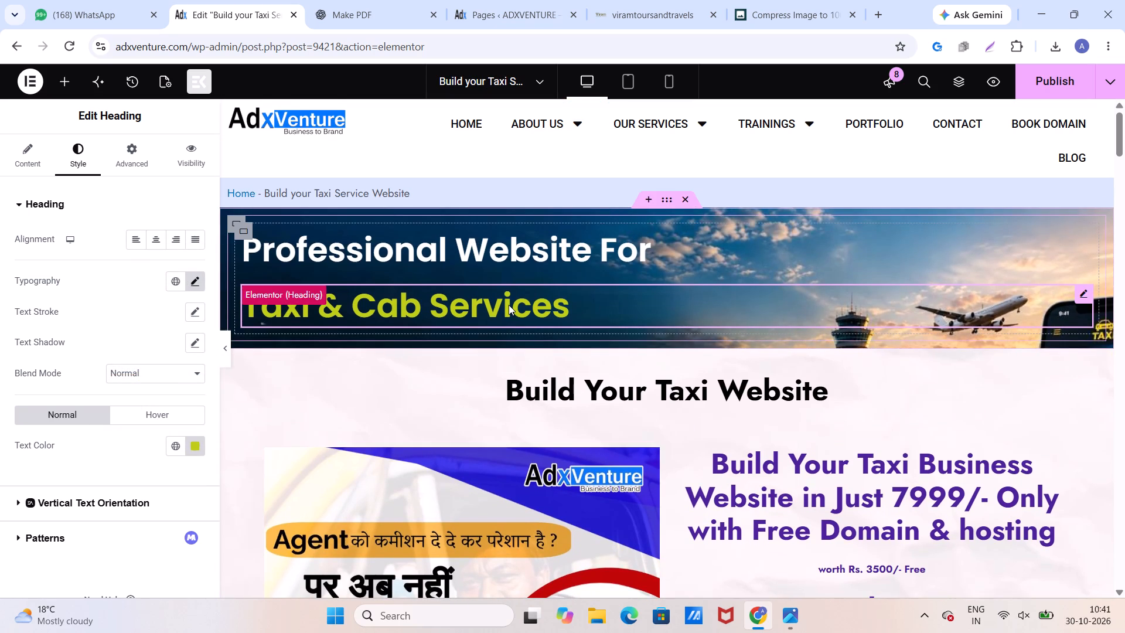
{"action": "left_click", "coordinate": [376, 253]}
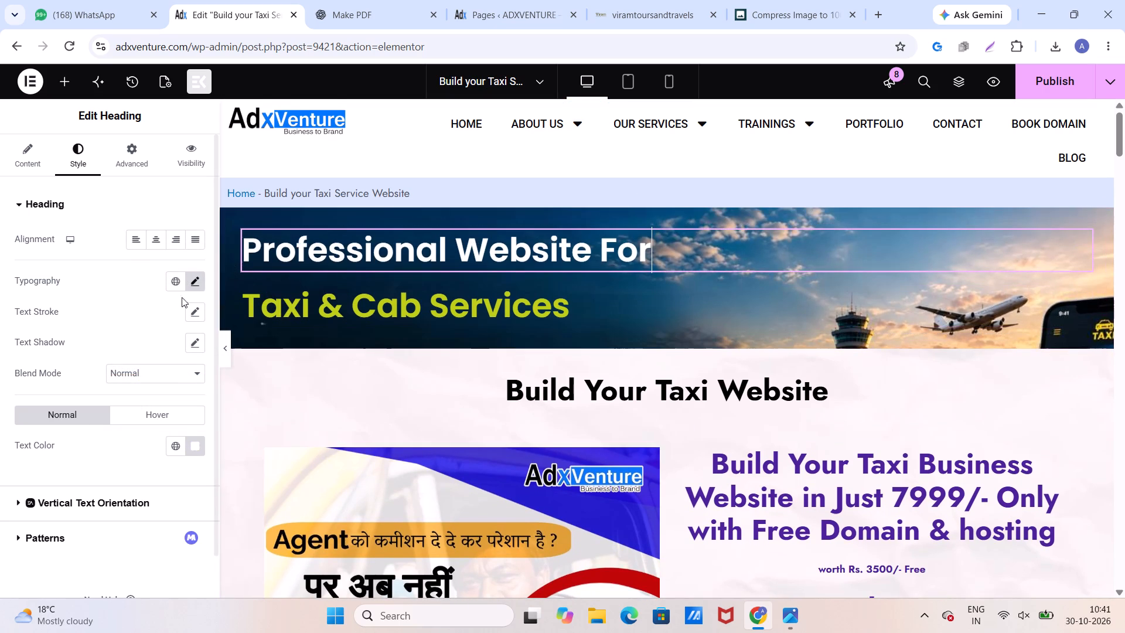
{"action": "left_click", "coordinate": [198, 285]}
{"action": "left_click", "coordinate": [158, 420]}
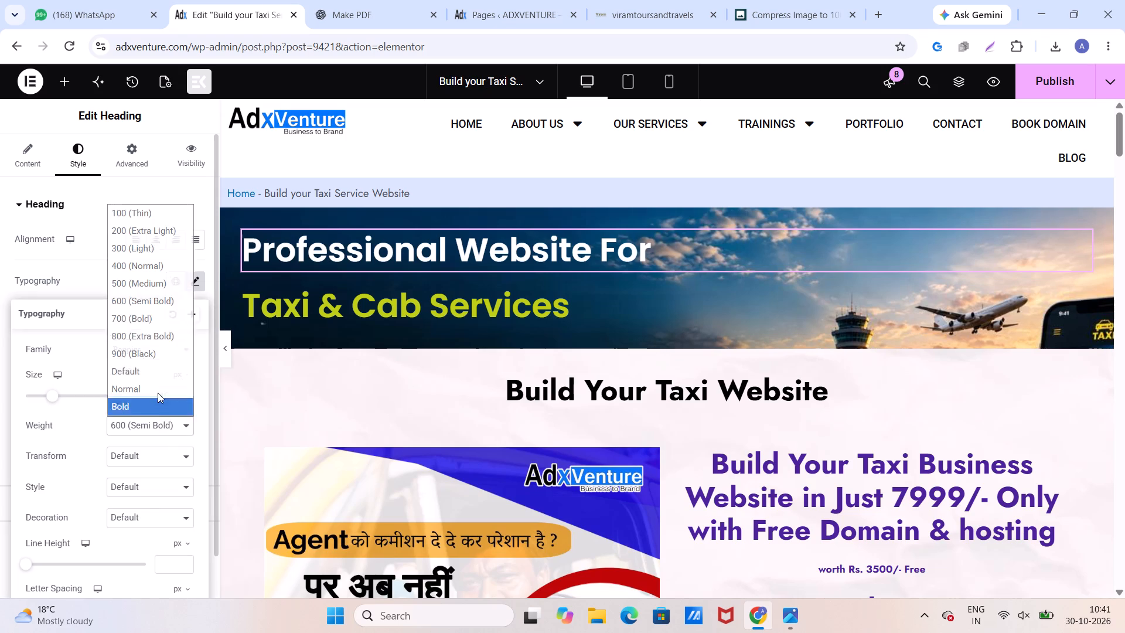
{"action": "left_click", "coordinate": [154, 316]}
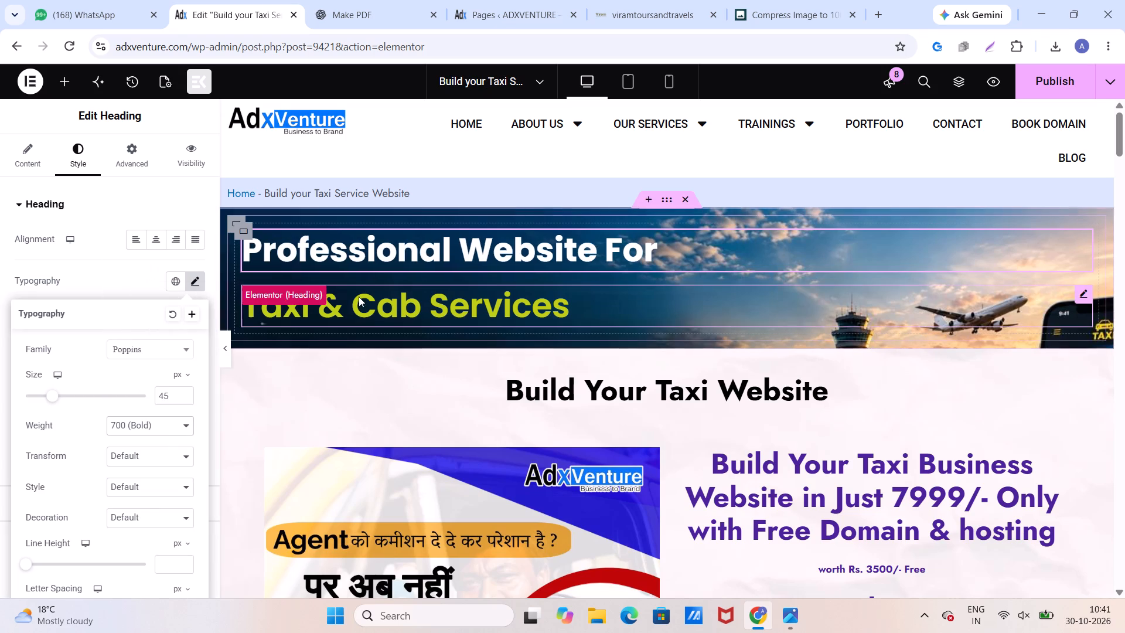
Open the typography settings of the "Taxi & Cab Services" heading.
{"action": "left_click", "coordinate": [359, 303]}
{"action": "left_click", "coordinate": [195, 285]}
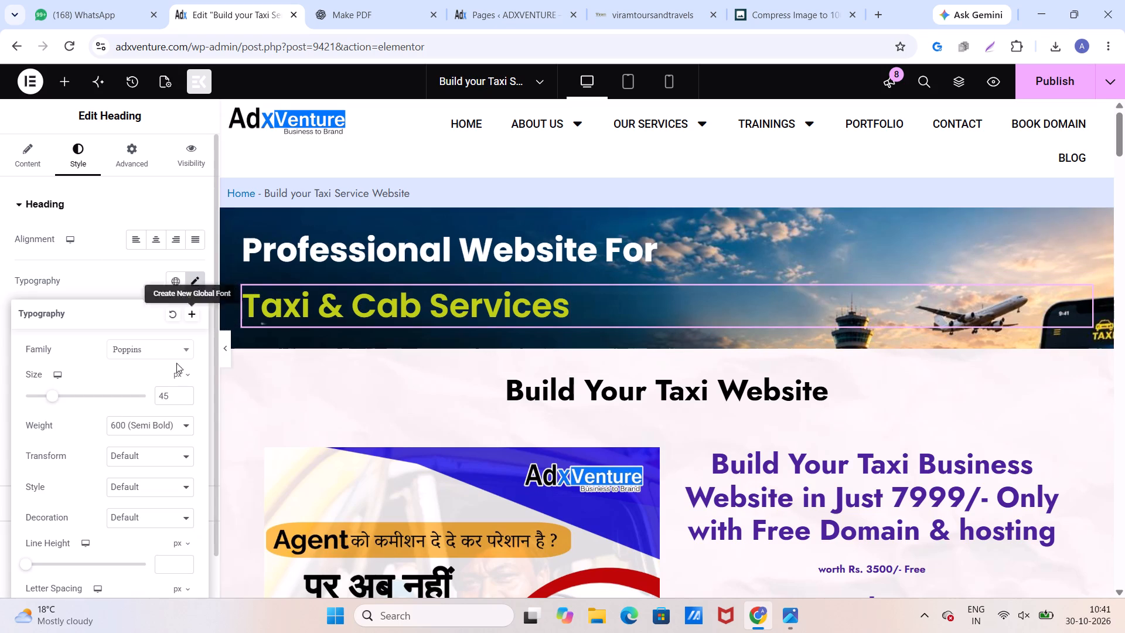
Set the "Taxi & Cab Services" heading's font weight to 700 (Bold).
{"action": "left_click", "coordinate": [148, 424]}
{"action": "left_click", "coordinate": [145, 315]}
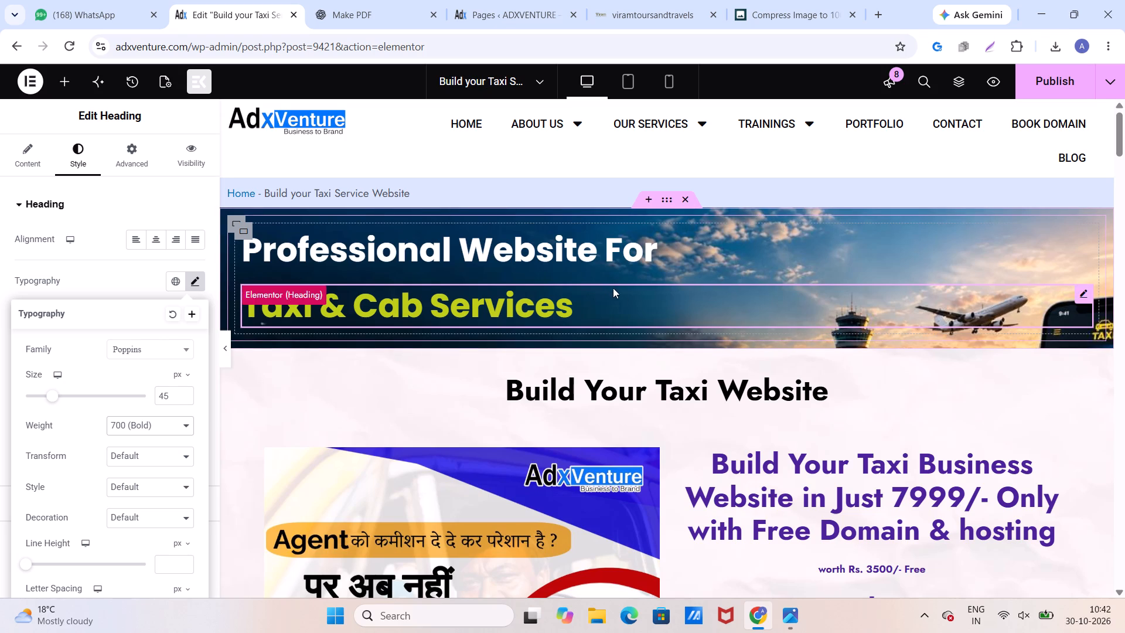
Unlink the "Taxi & Cab Services" heading's margin values and set only its top margin to -25 px.
{"action": "left_click", "coordinate": [1078, 294]}
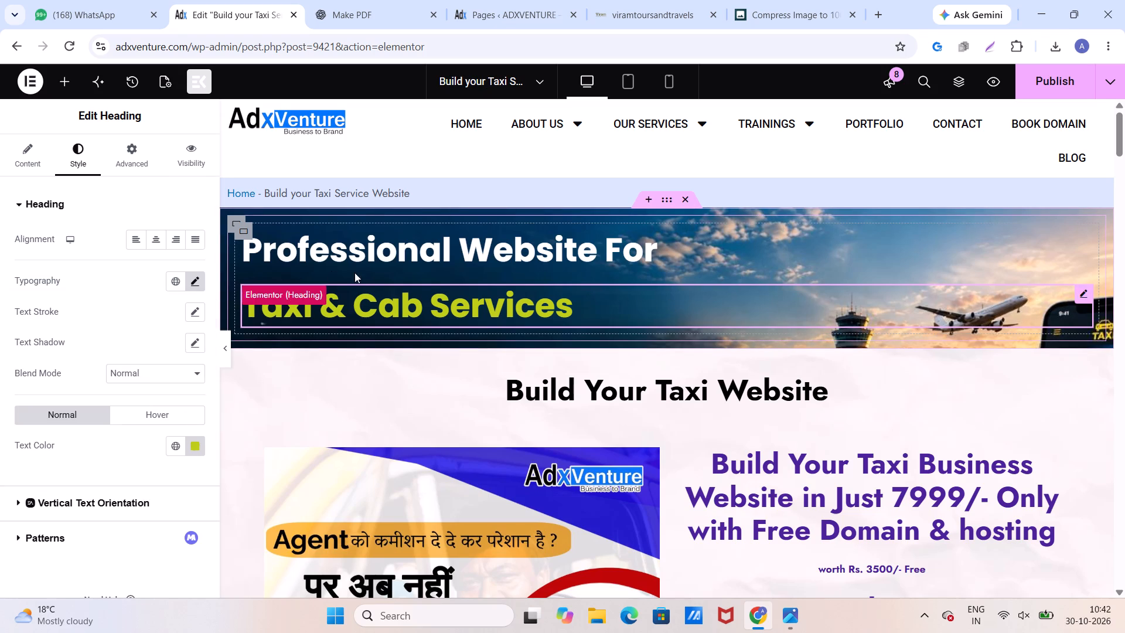
{"action": "left_click", "coordinate": [134, 164]}
{"action": "left_click", "coordinate": [199, 256]}
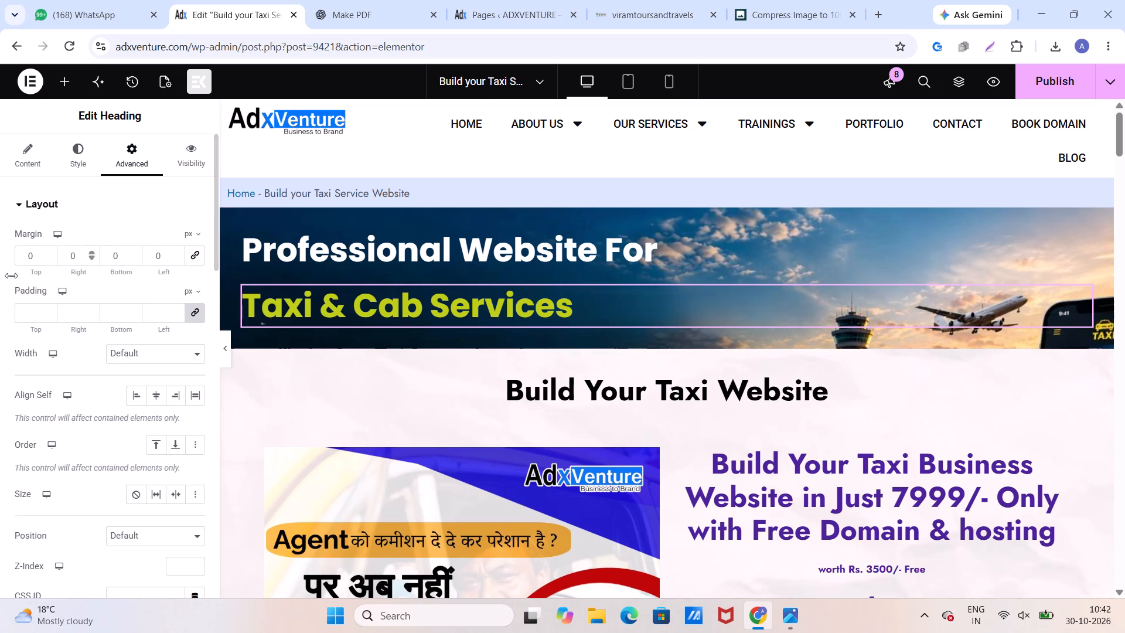
{"action": "left_click", "coordinate": [48, 257]}
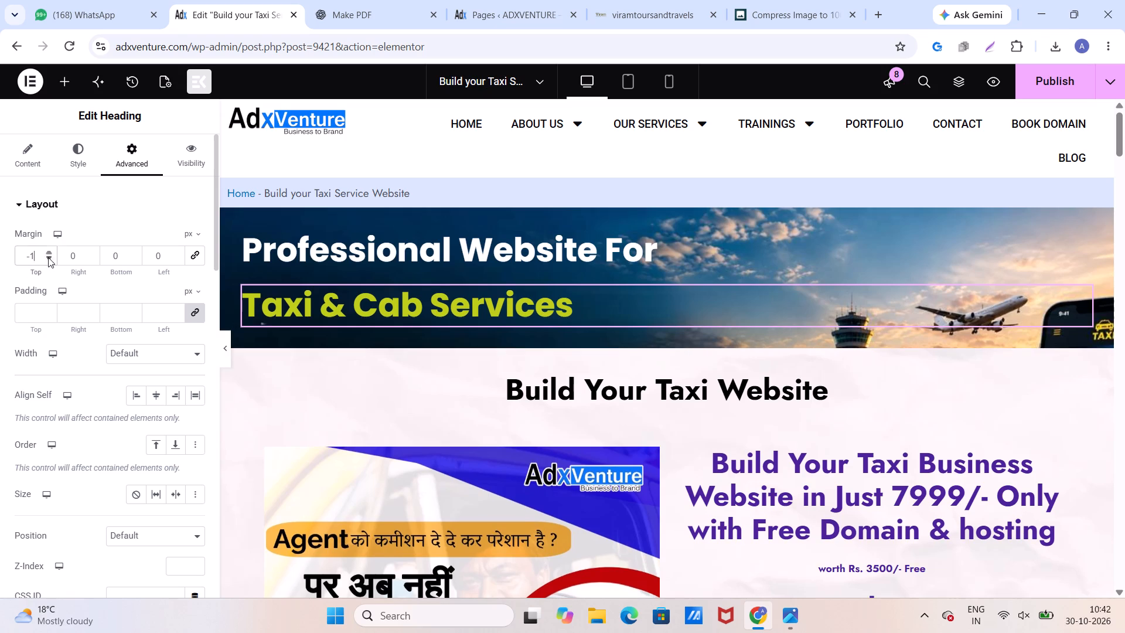
{"action": "double_click", "coordinate": [48, 257]}
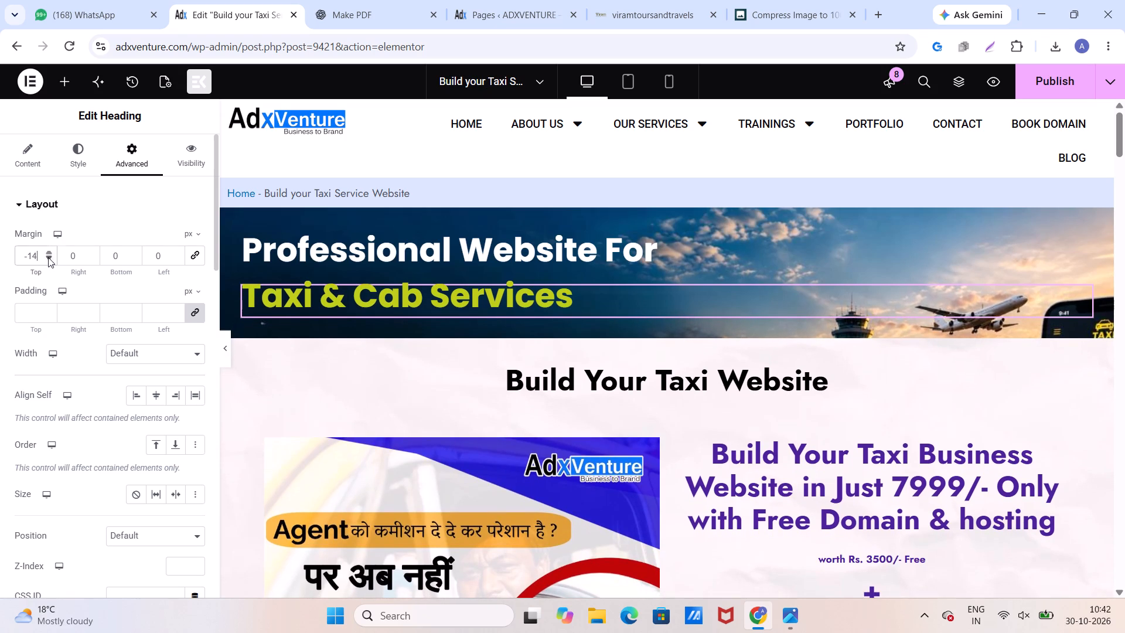
{"action": "left_click", "coordinate": [48, 257]}
{"action": "left_click", "coordinate": [48, 257]}
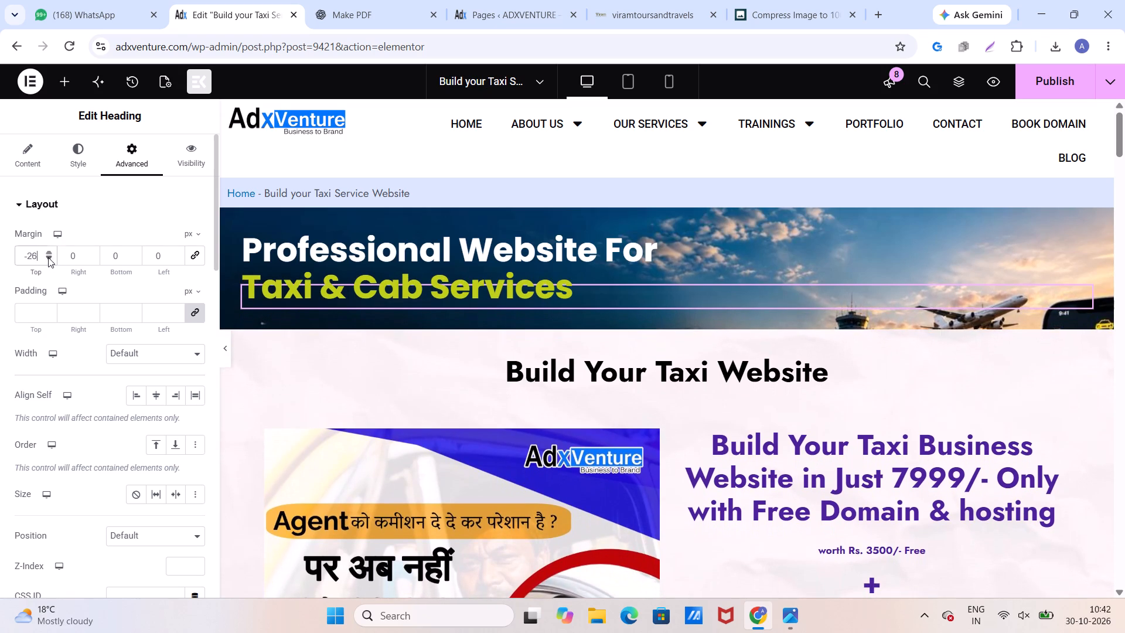
{"action": "left_click", "coordinate": [49, 253]}
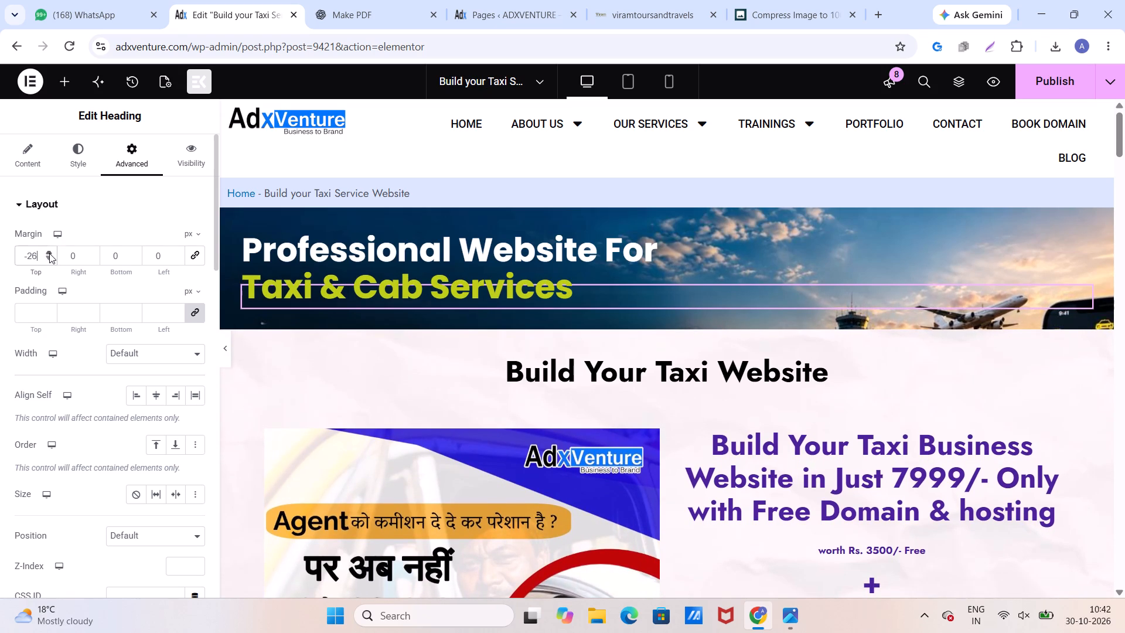
{"action": "left_click", "coordinate": [49, 253]}
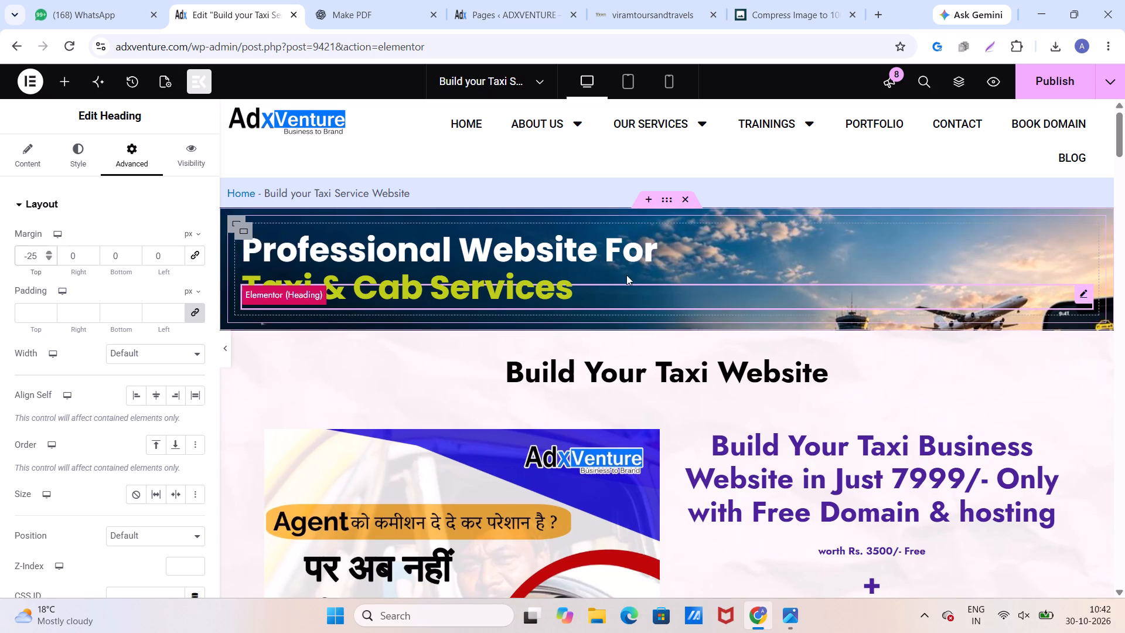
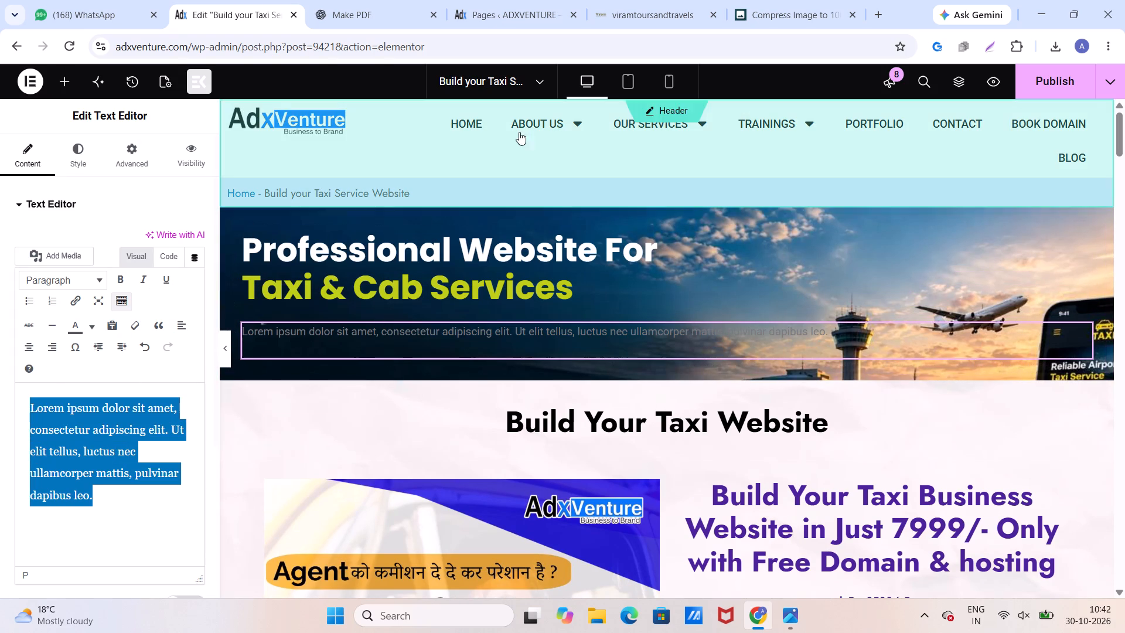
{"action": "left_click", "coordinate": [666, 8]}
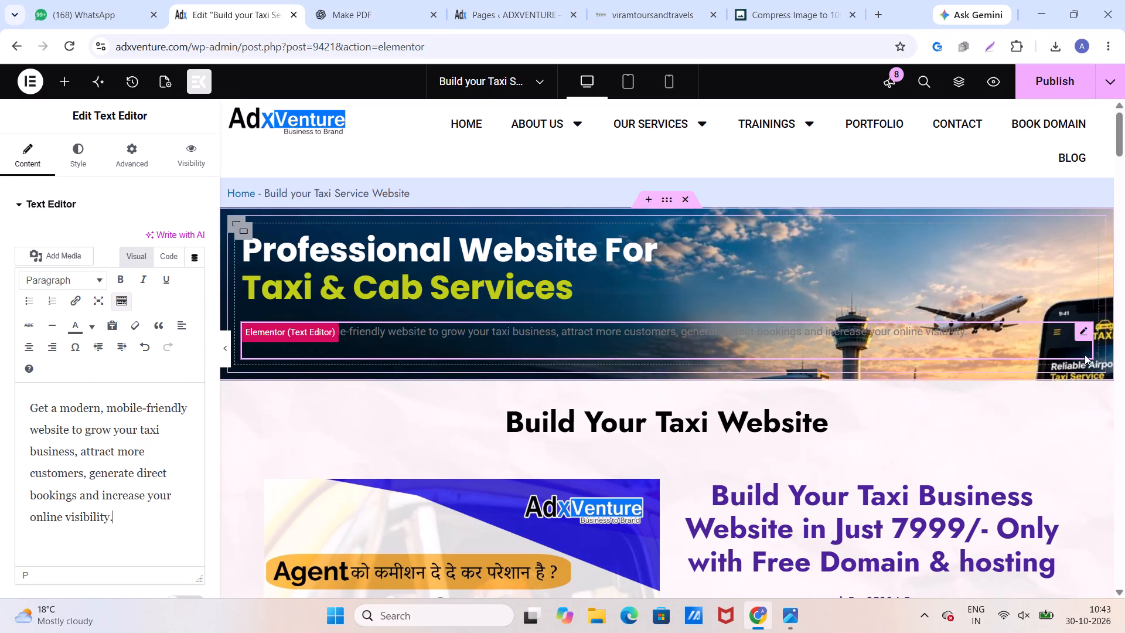
Narrow the banner description's text box from its outer edge so the paragraph wraps onto a second line starting at "your online visibility.".
{"action": "left_click_drag", "start_coordinate": [1089, 355], "coordinate": [930, 346]}
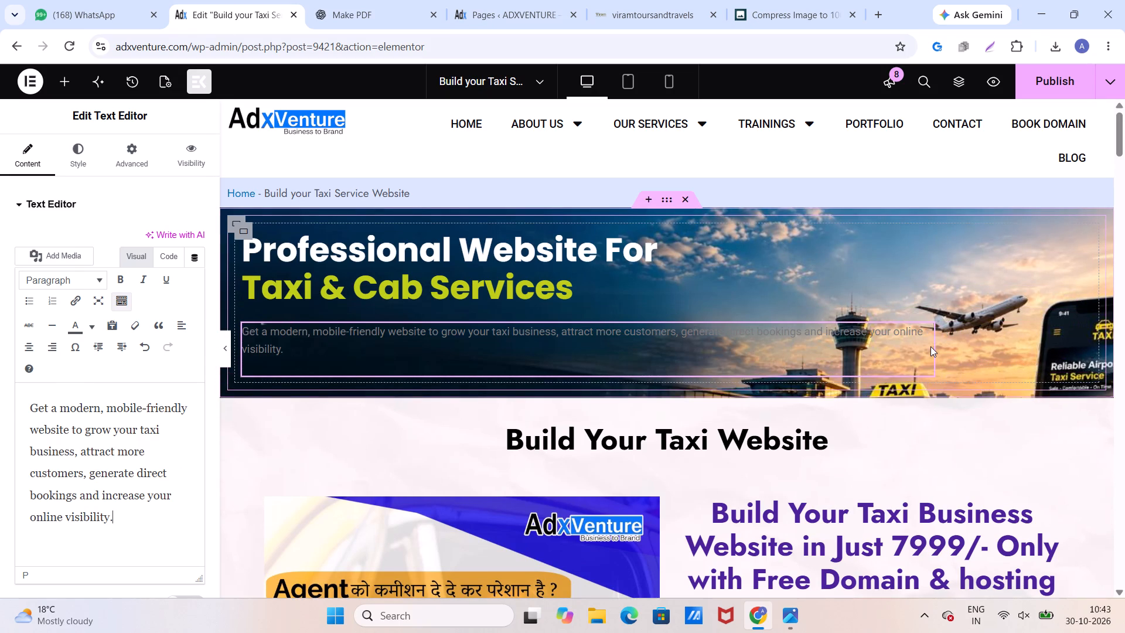
{"action": "left_click_drag", "start_coordinate": [930, 346], "coordinate": [868, 341]}
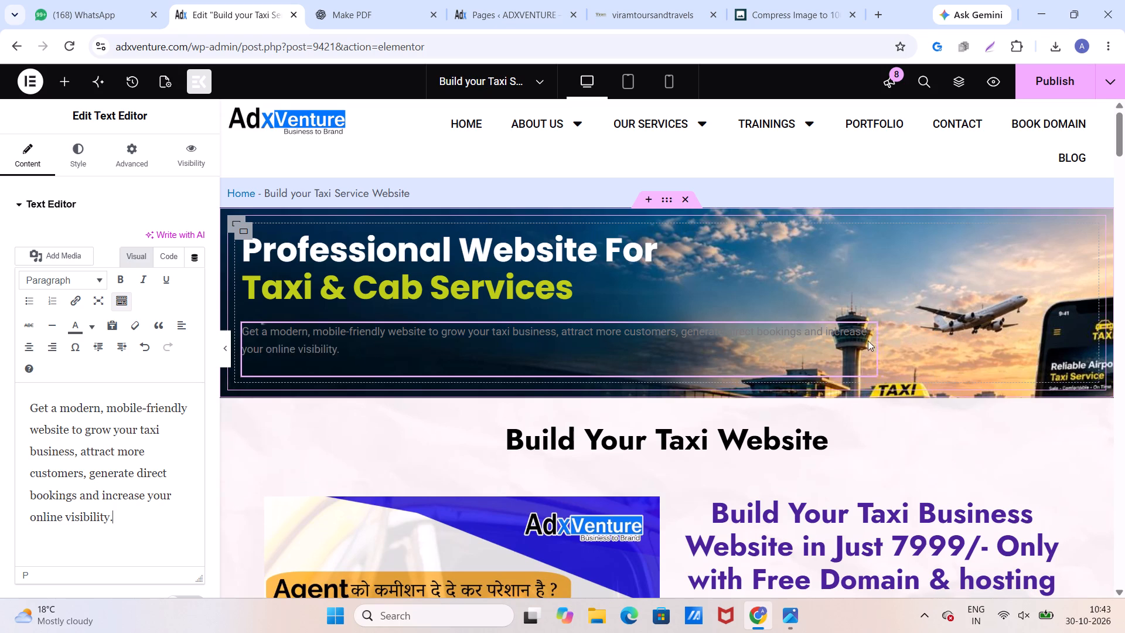
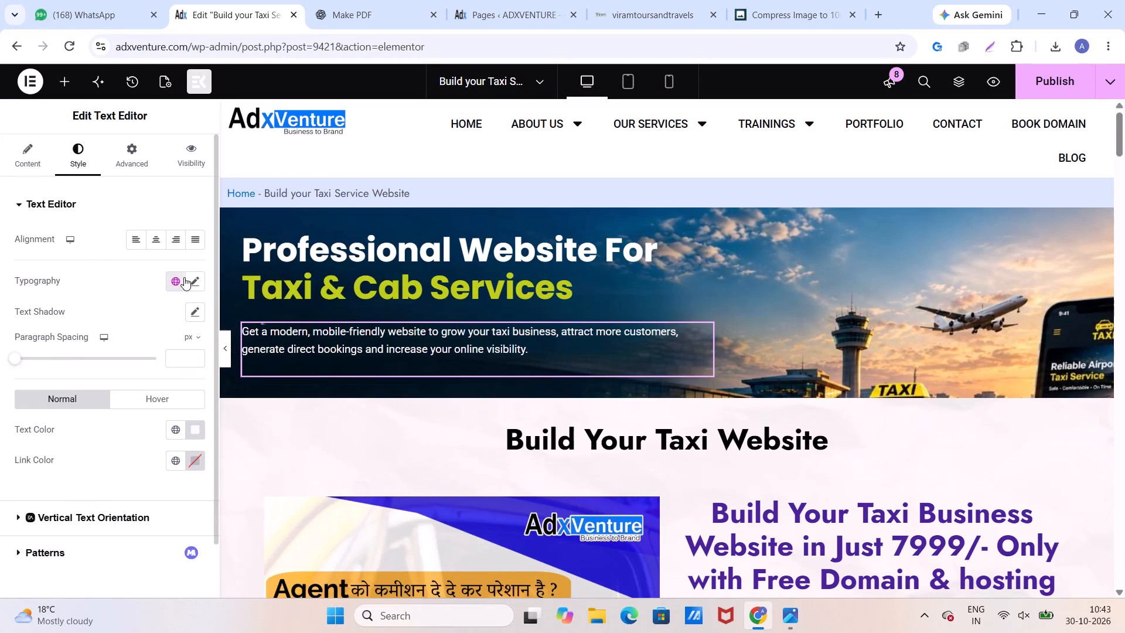
Set the font family of the banner description text to Jost.
{"action": "left_click", "coordinate": [192, 283]}
{"action": "left_click", "coordinate": [154, 345]}
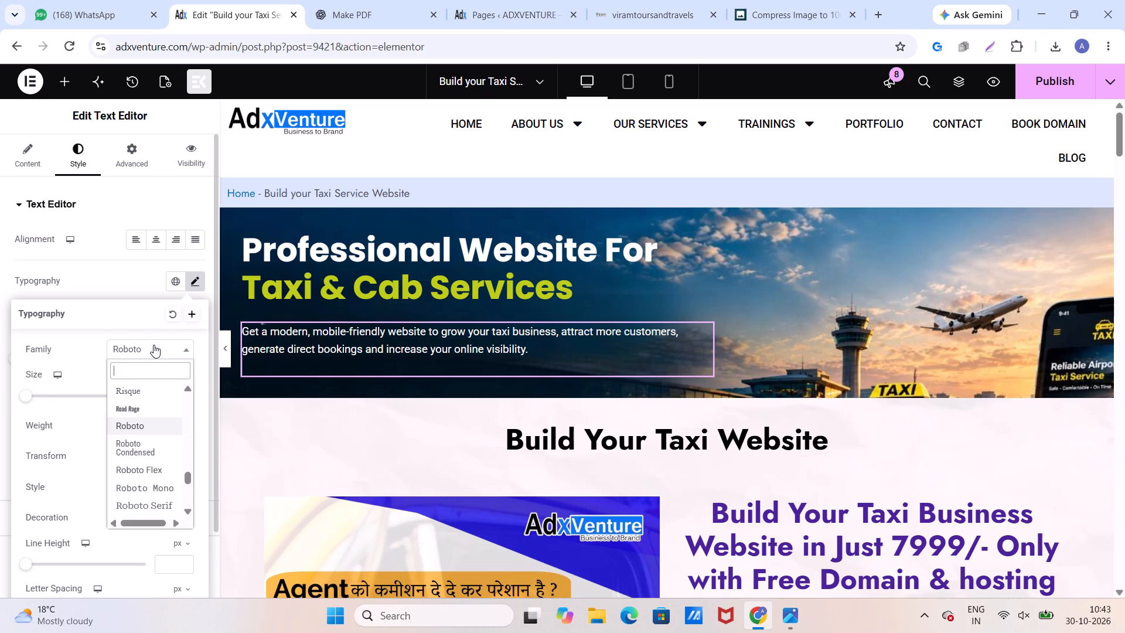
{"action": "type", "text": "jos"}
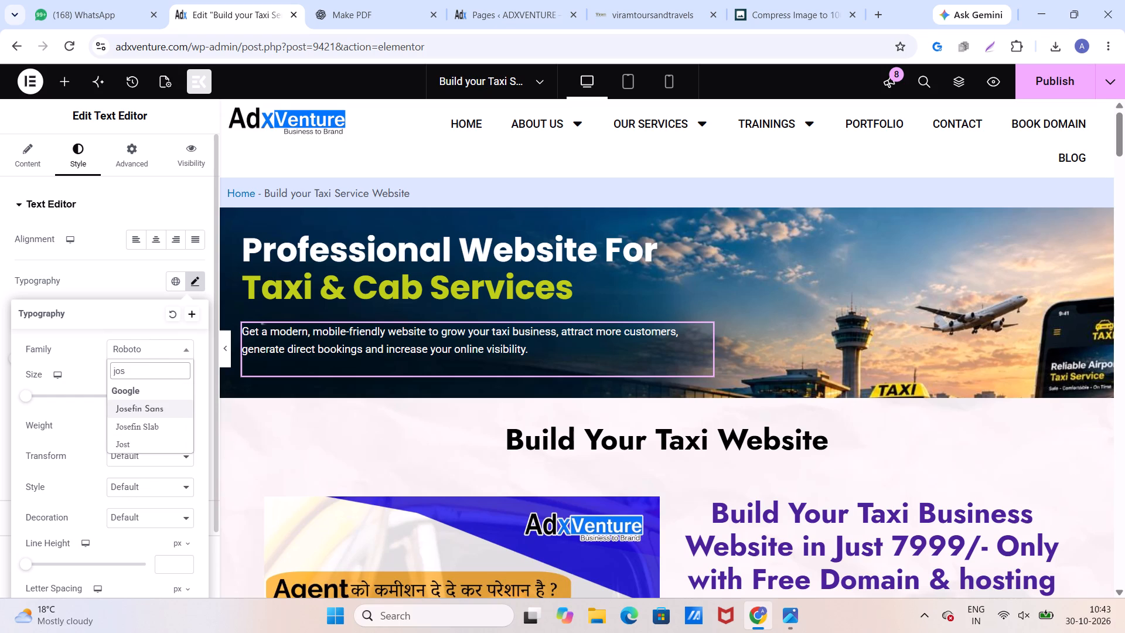
{"action": "left_click", "coordinate": [140, 447]}
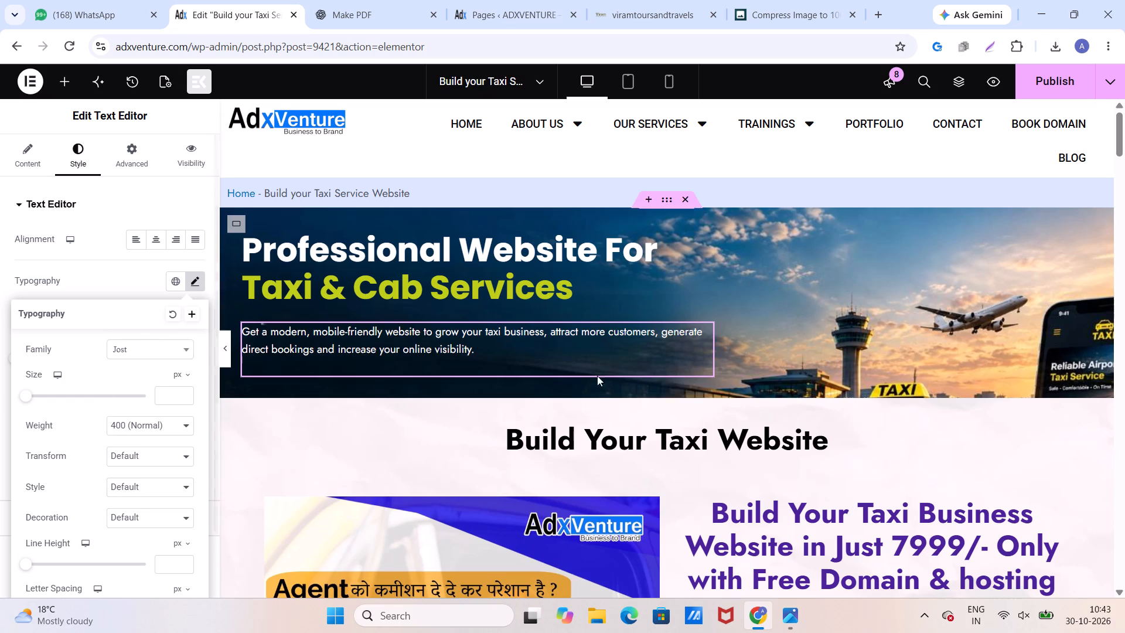
Narrow the banner description's text box so its first line breaks after "attract more", leaving a little space beside the text.
{"action": "left_click_drag", "start_coordinate": [710, 362], "coordinate": [607, 362]}
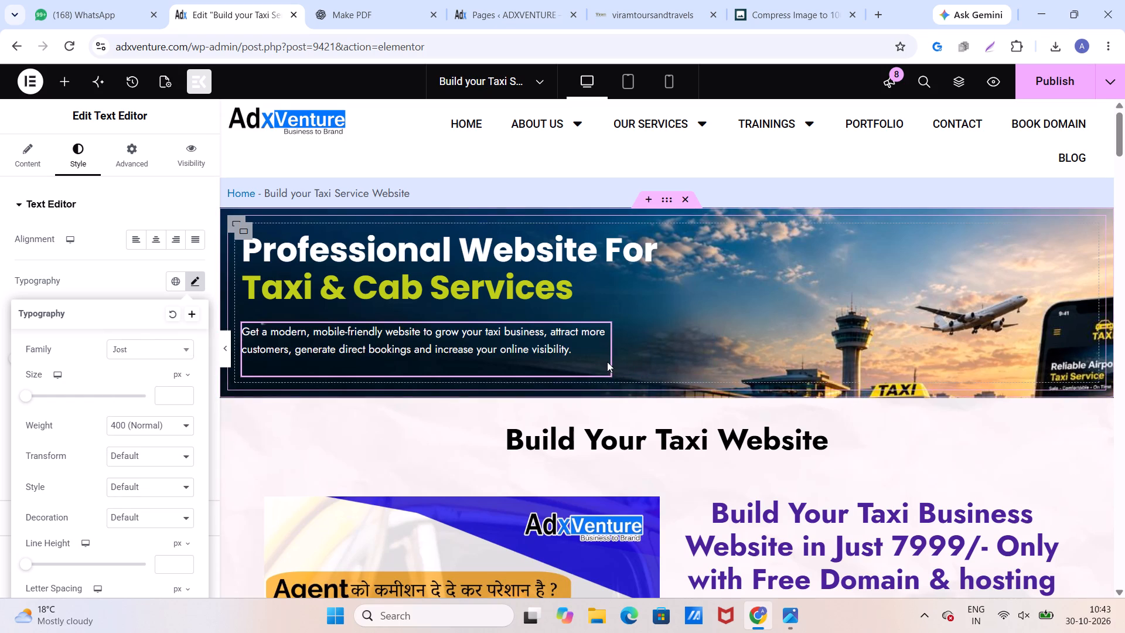
{"action": "left_click_drag", "start_coordinate": [607, 362], "coordinate": [633, 354]}
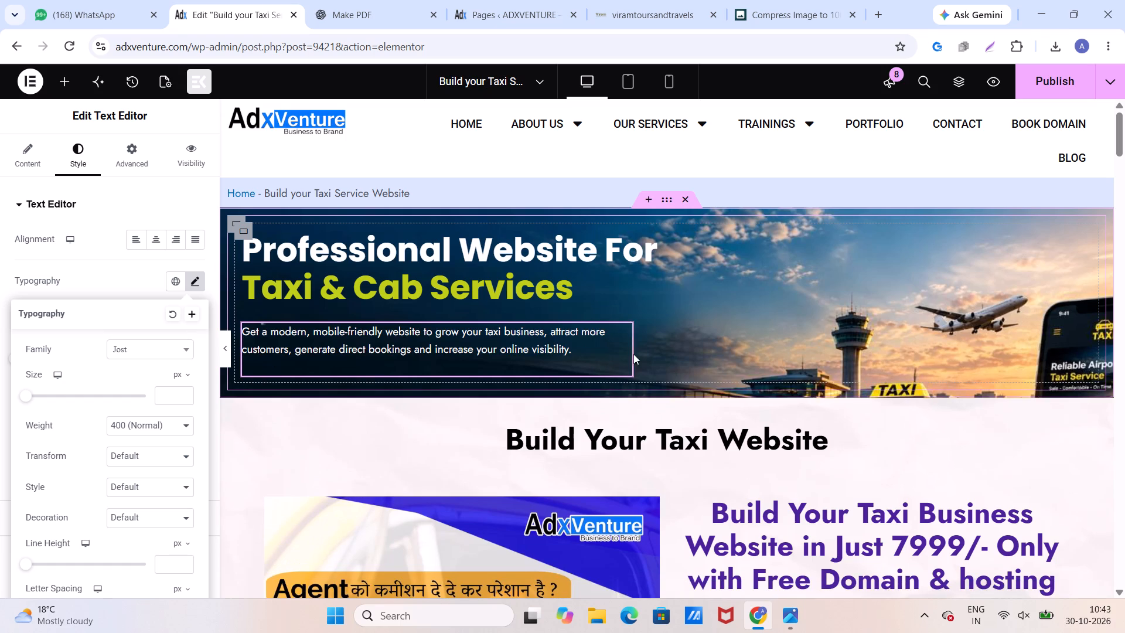
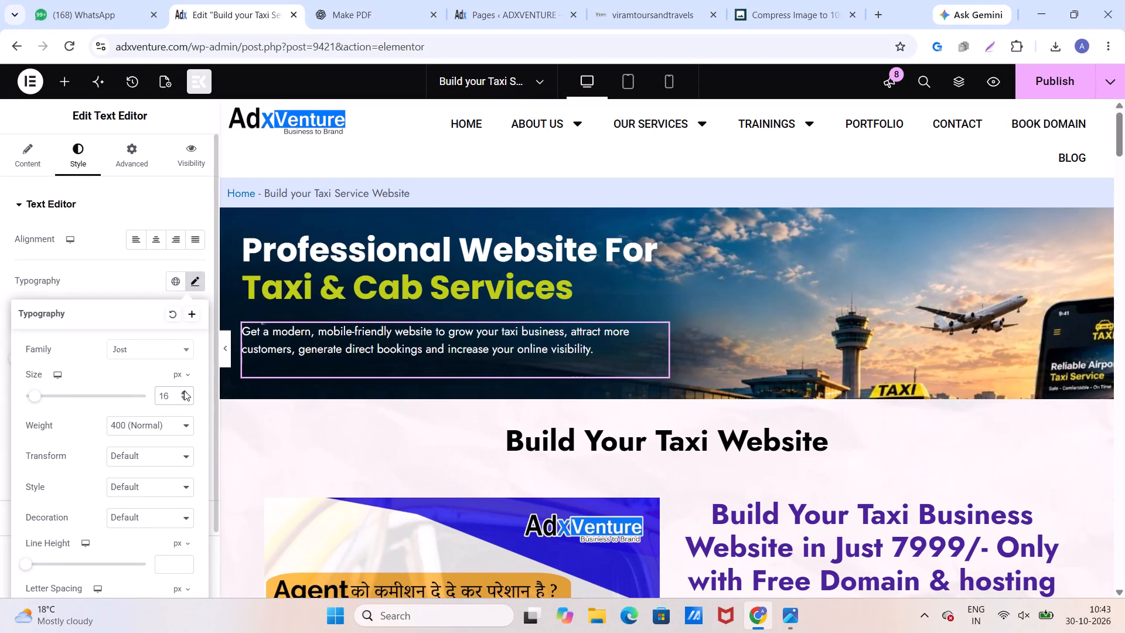
Widen the banner description's text box slightly so its first line ends with "attract more customers,".
{"action": "left_click_drag", "start_coordinate": [666, 358], "coordinate": [687, 360]}
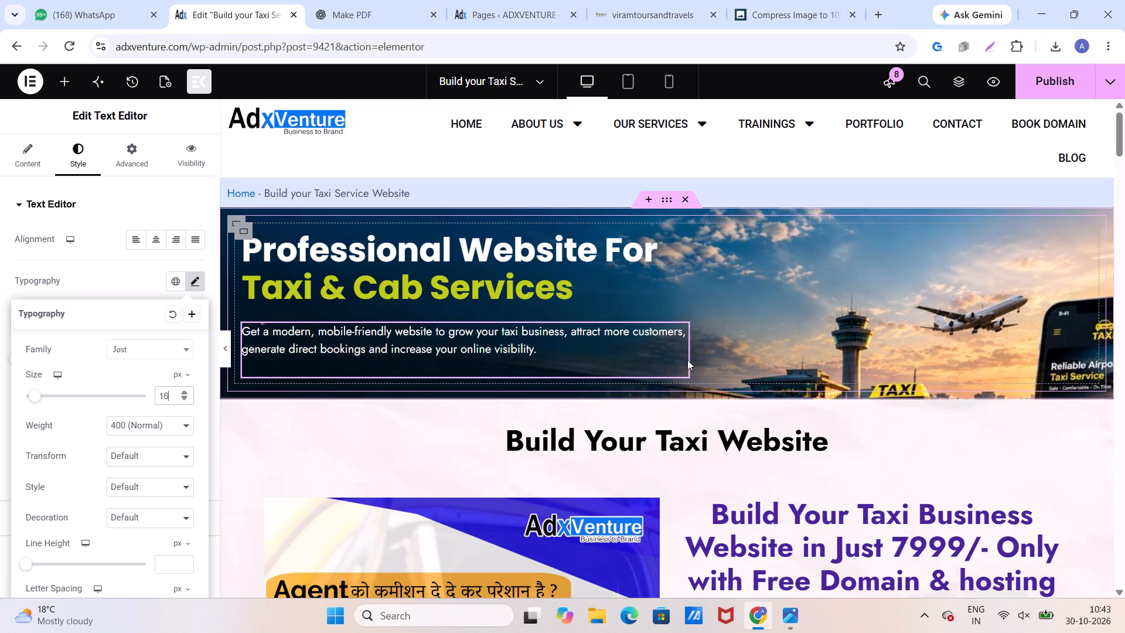
{"action": "left_click_drag", "start_coordinate": [687, 360], "coordinate": [706, 362]}
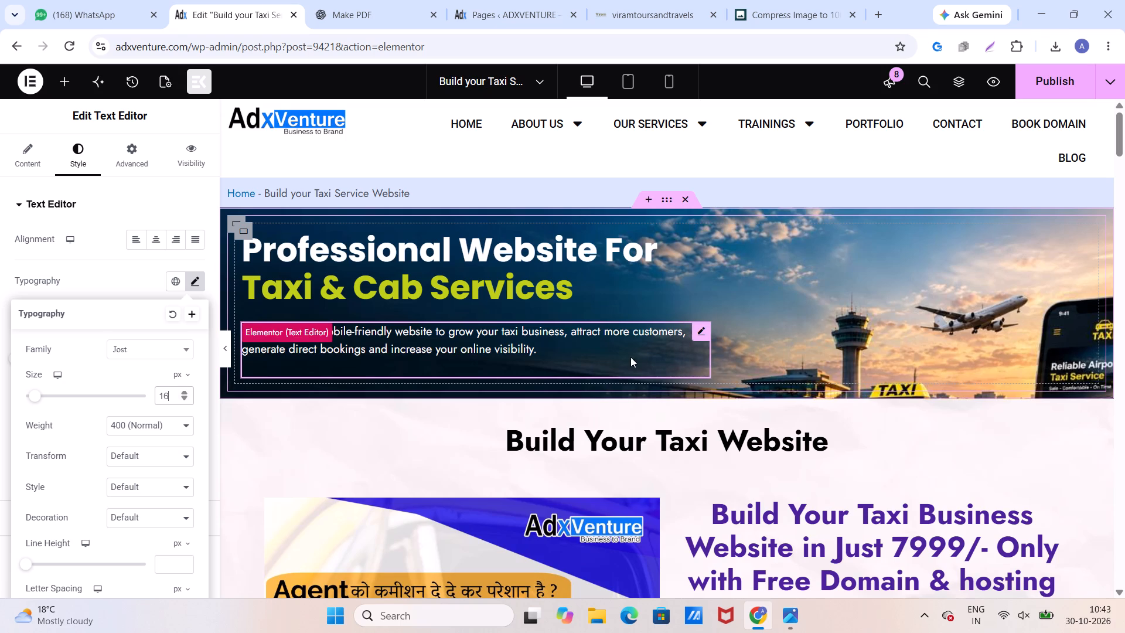
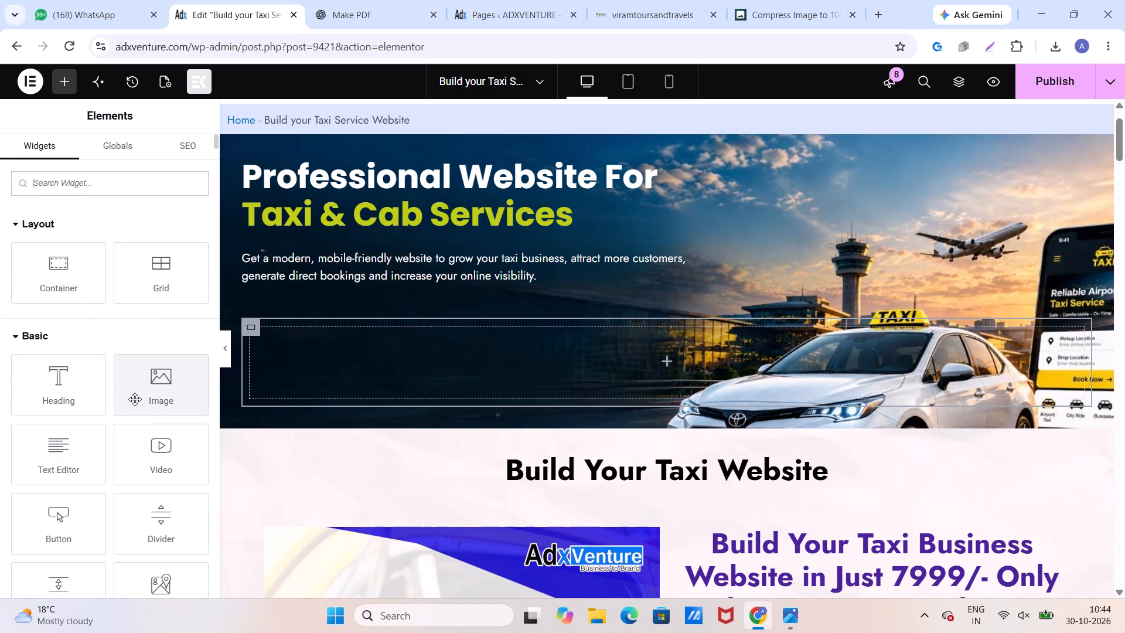
Add a Button widget to the empty container below the description text in the taxi banner.
{"action": "left_click_drag", "start_coordinate": [60, 526], "coordinate": [226, 420]}
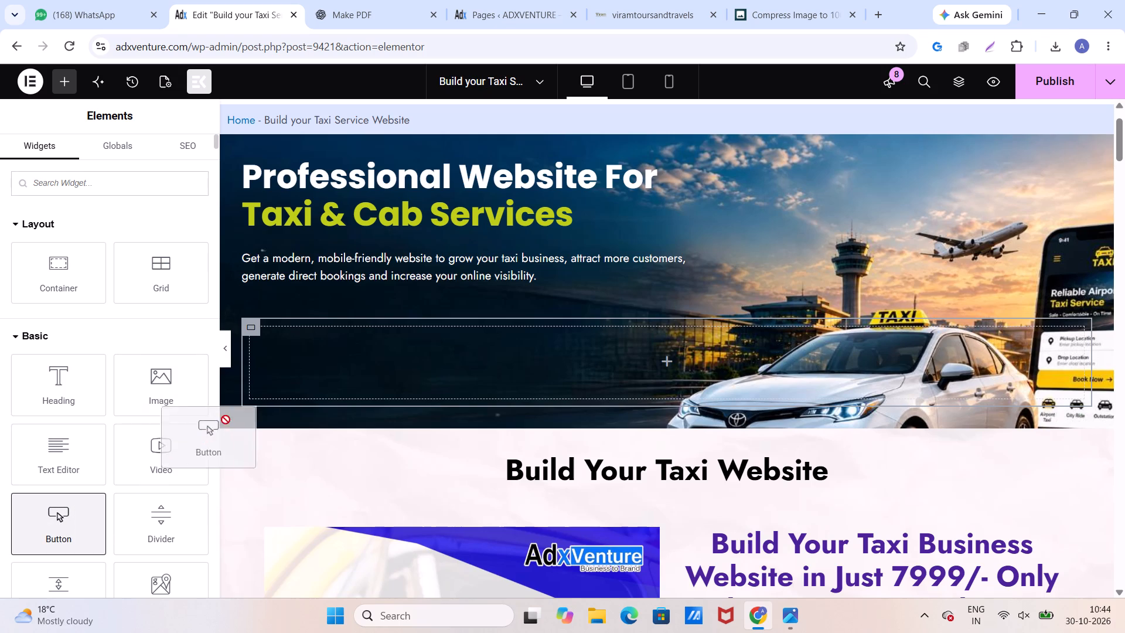
{"action": "left_click_drag", "start_coordinate": [226, 420], "coordinate": [280, 375]}
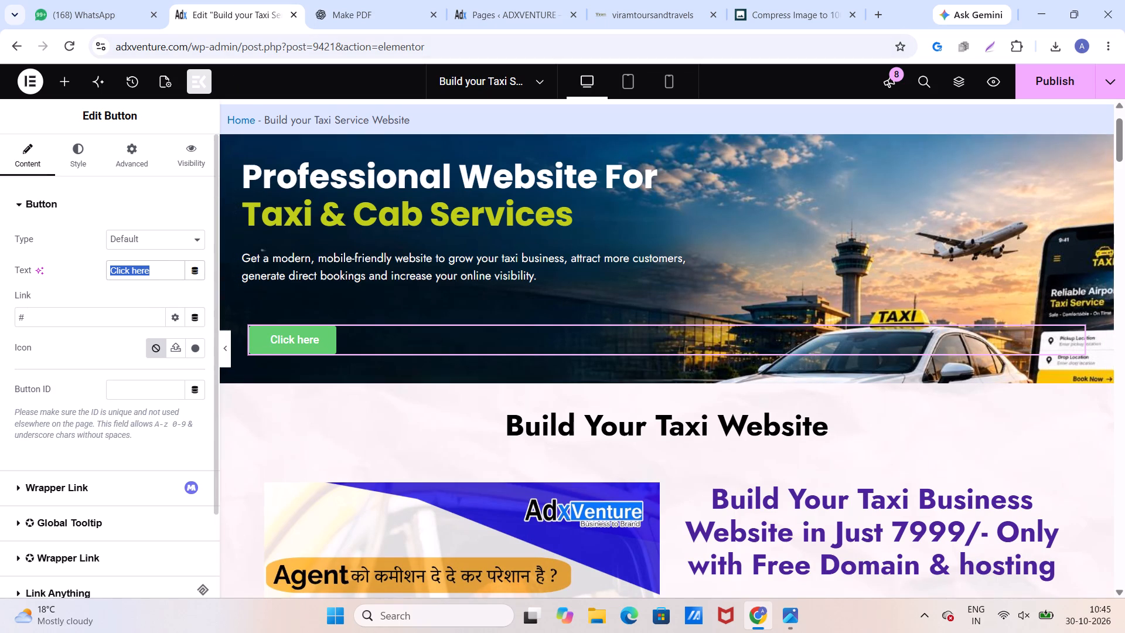
Replace the new banner button's label with "Custom Website Design".
{"action": "key", "text": "ctrl+v"}
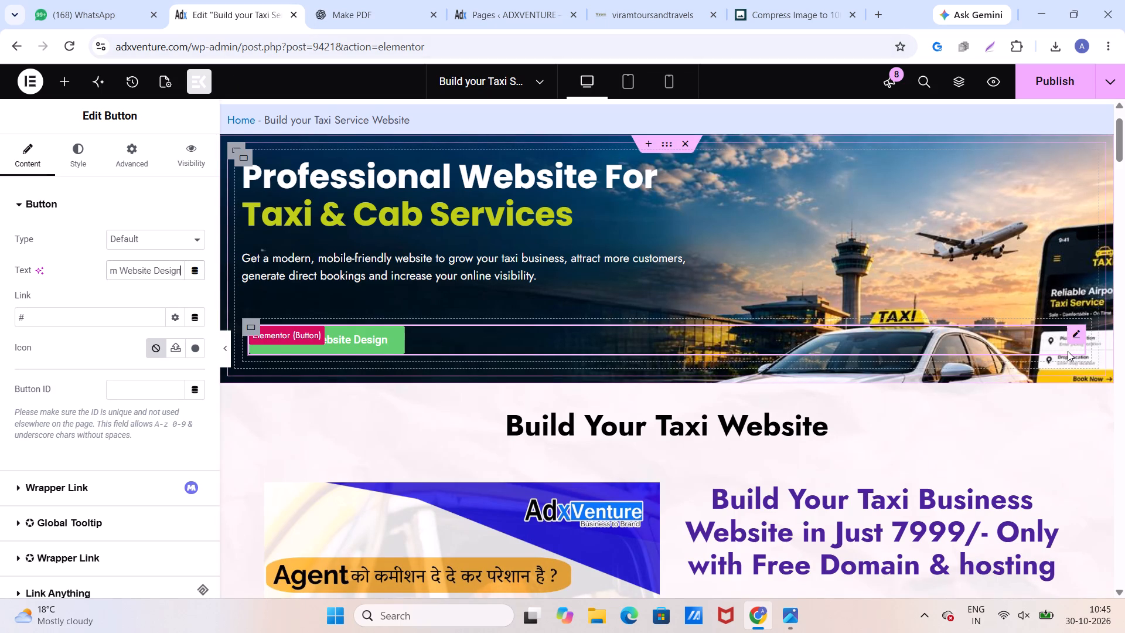
Narrow the "Custom Website Design" button widget from the full container width until it fits closely around the green button.
{"action": "left_click_drag", "start_coordinate": [1082, 354], "coordinate": [469, 349]}
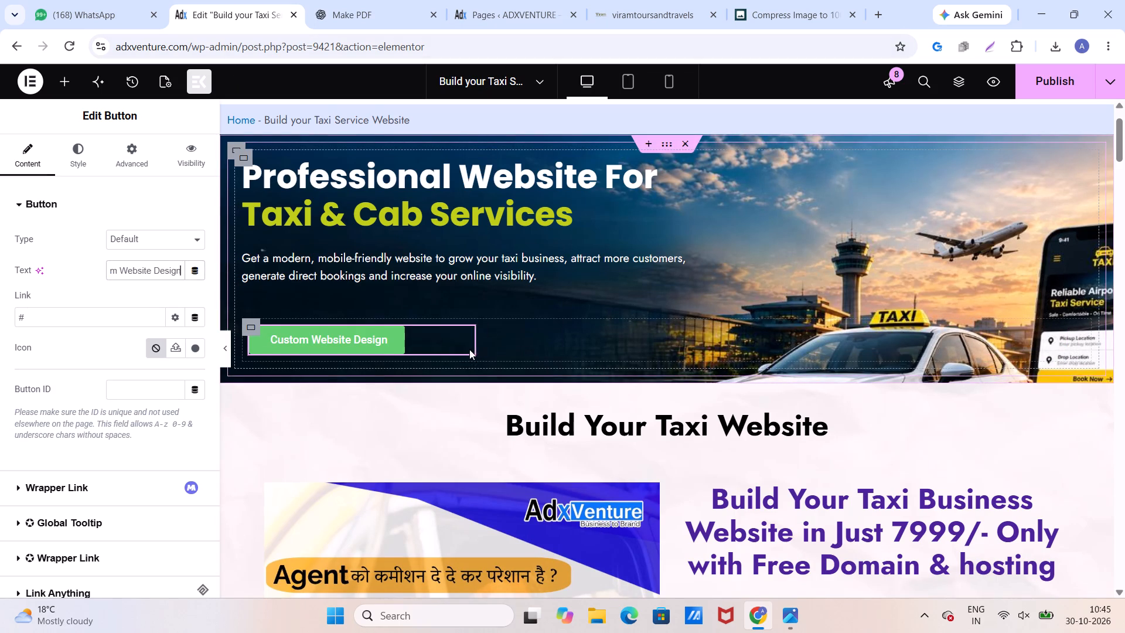
{"action": "left_click_drag", "start_coordinate": [469, 349], "coordinate": [414, 346]}
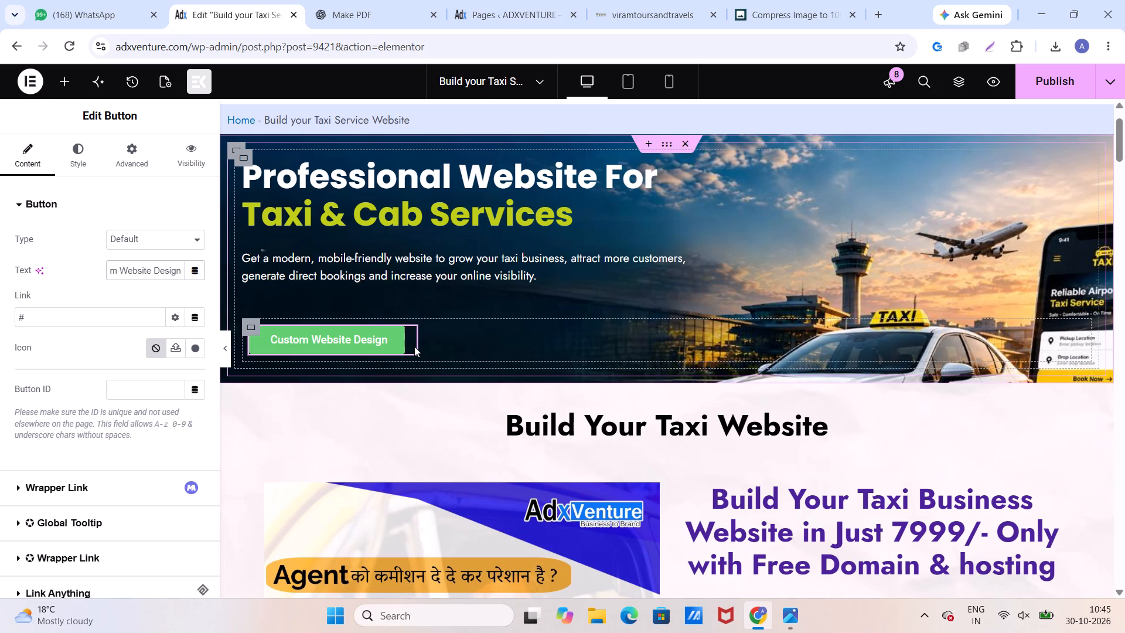
{"action": "left_click_drag", "start_coordinate": [414, 346], "coordinate": [406, 349]}
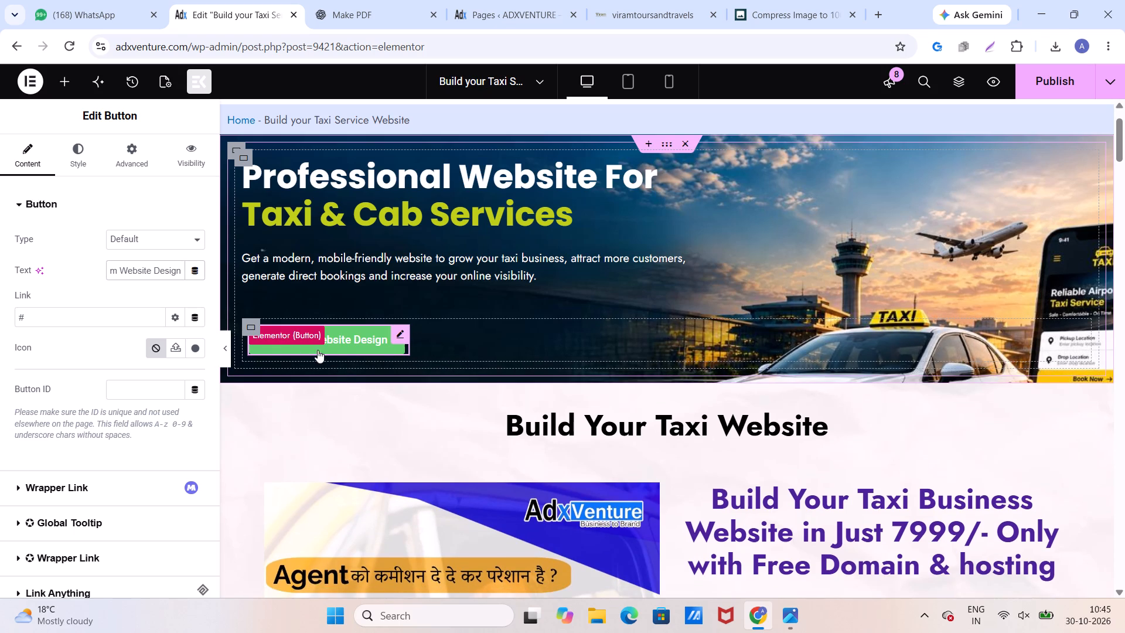
Duplicate the "Custom Website Design" button in the taxi banner.
{"action": "left_click", "coordinate": [400, 332]}
{"action": "right_click", "coordinate": [400, 332]}
{"action": "left_click", "coordinate": [445, 107]}
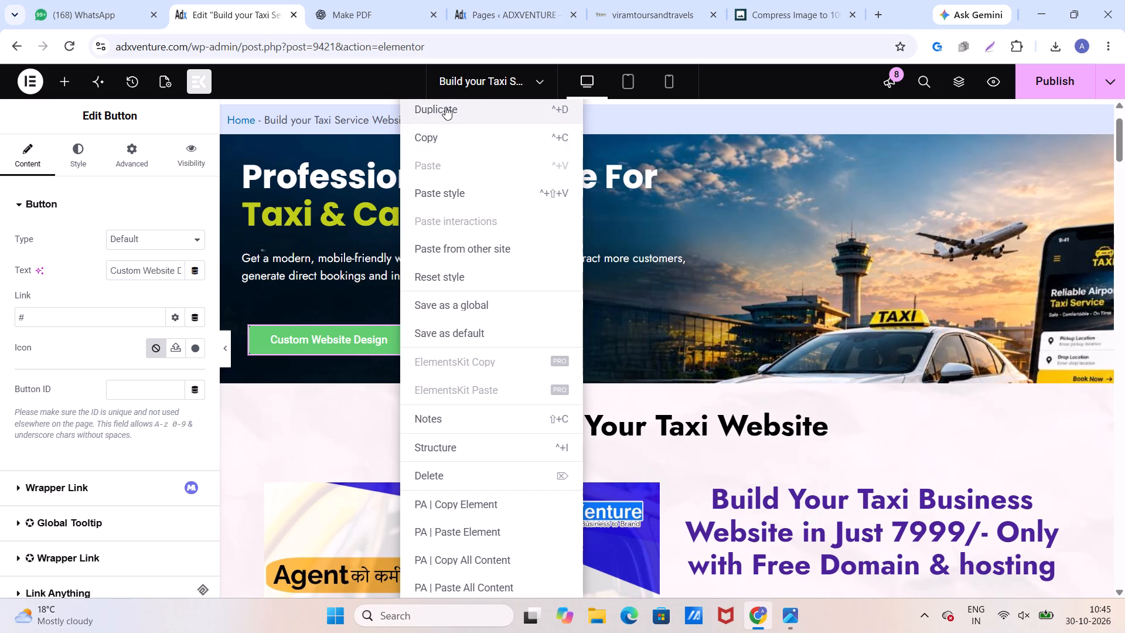
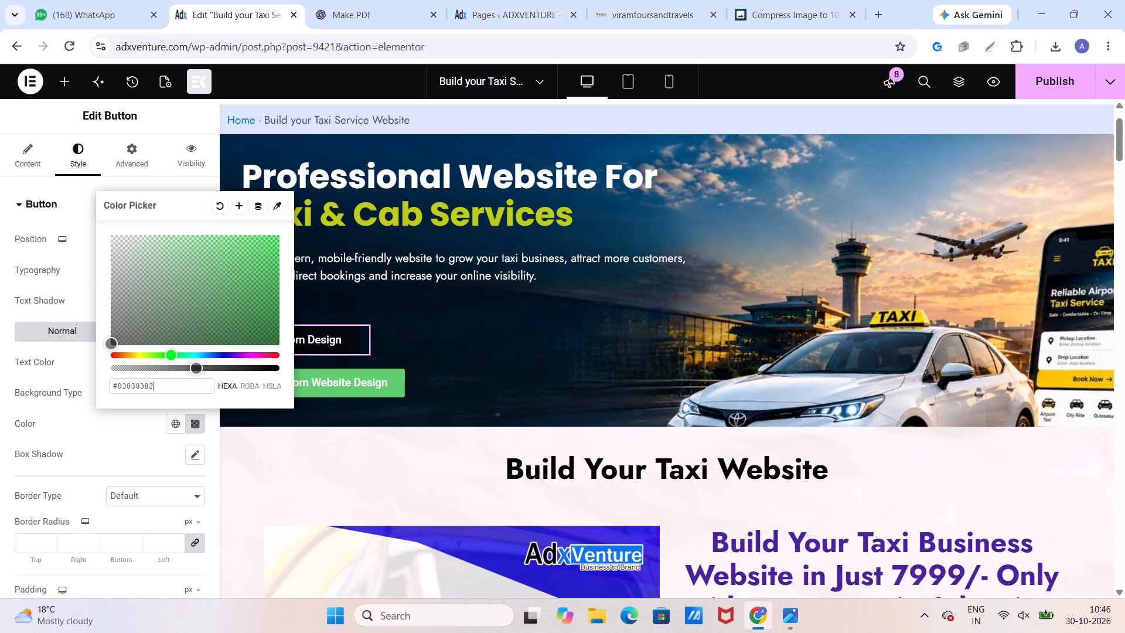
Lower the opacity of the Custom Design button's dark background colour.
{"action": "left_click_drag", "start_coordinate": [193, 363], "coordinate": [145, 362]}
{"action": "left_click", "coordinate": [124, 448]}
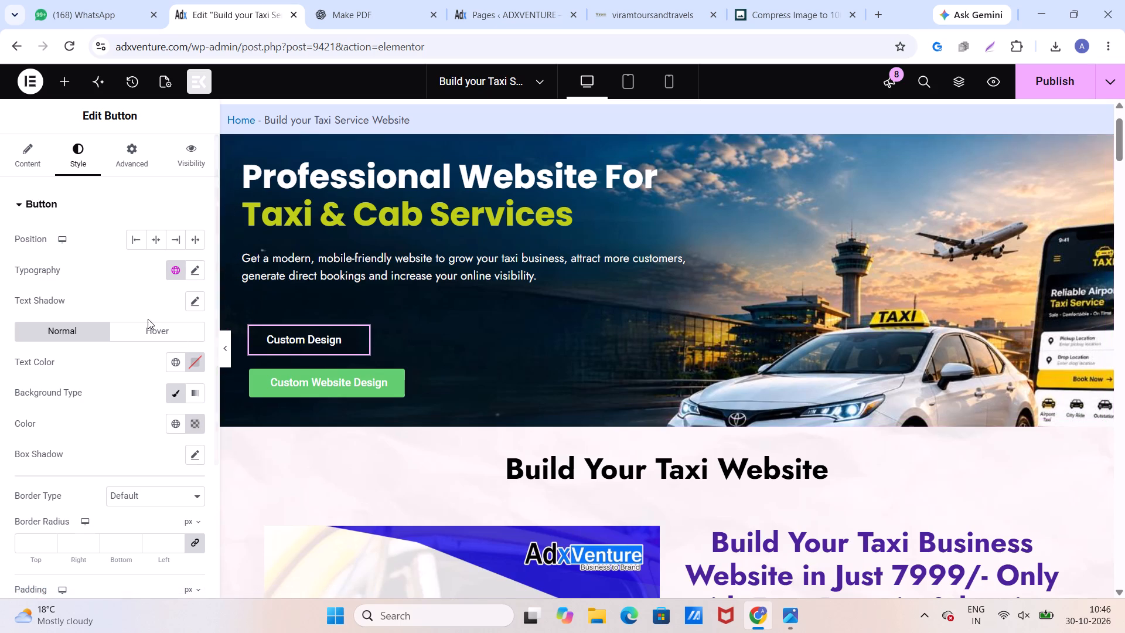
Set the Custom Design button's border radius to 18 px on all four corners.
{"action": "left_click", "coordinate": [363, 336]}
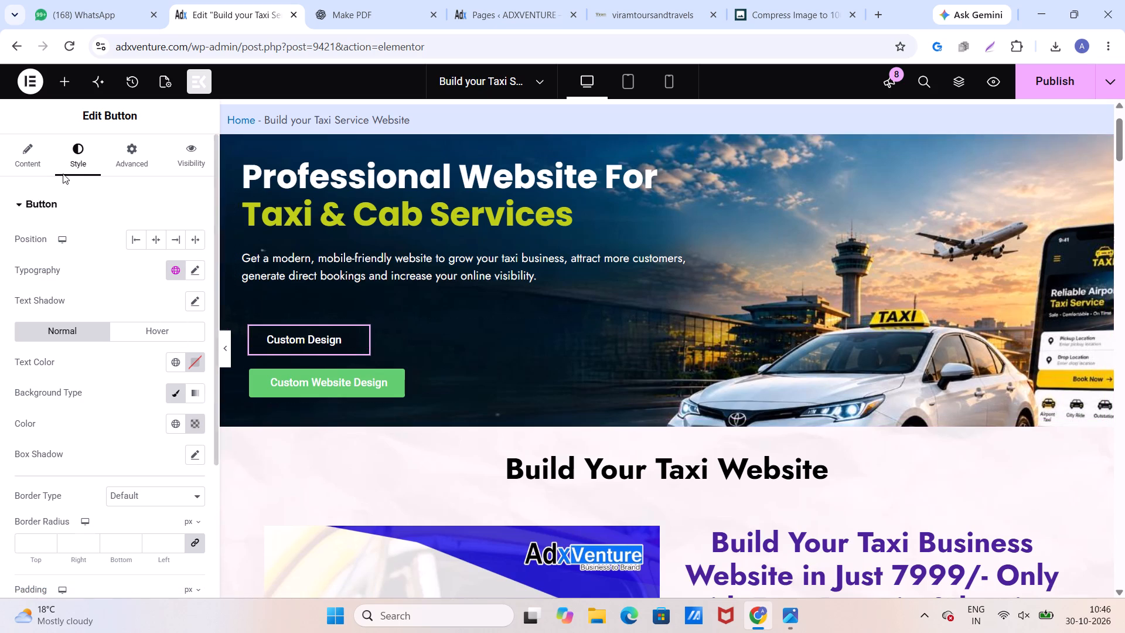
{"action": "scroll", "coordinate": [132, 322], "scroll_direction": "down", "scroll_amount": 2}
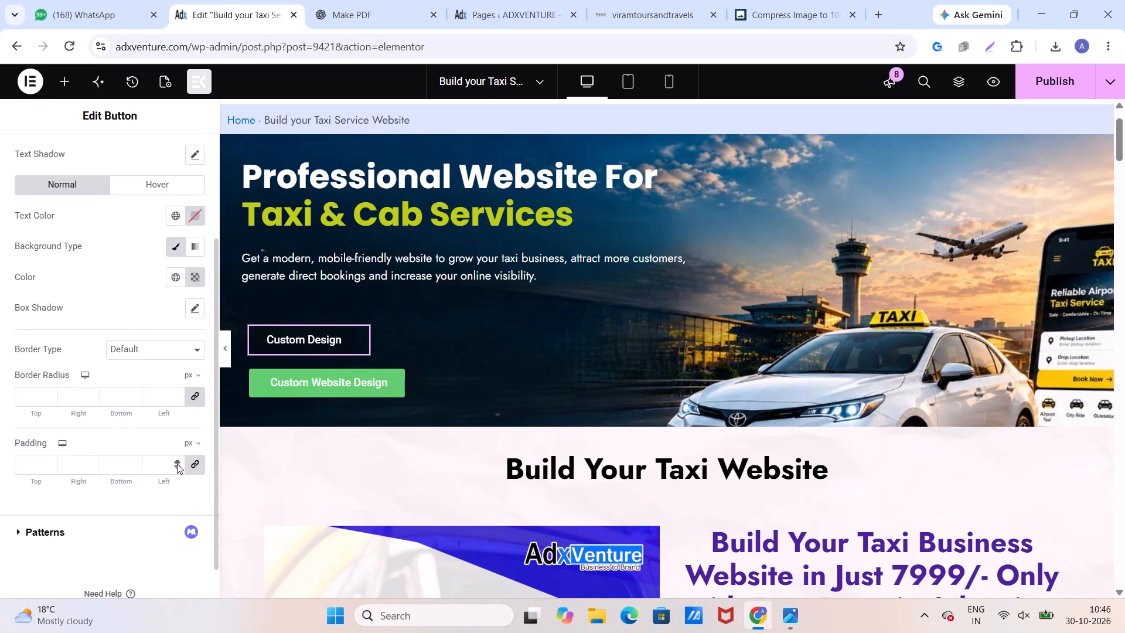
{"action": "triple_click", "coordinate": [48, 394]}
{"action": "triple_click", "coordinate": [48, 394]}
{"action": "triple_click", "coordinate": [48, 394]}
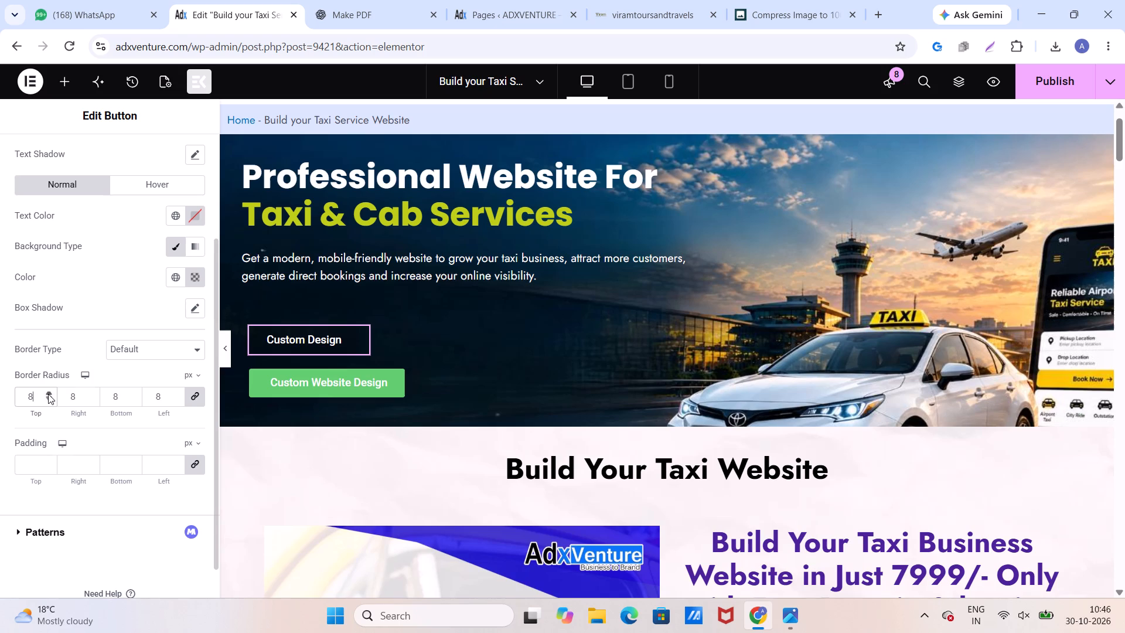
{"action": "left_click", "coordinate": [48, 394]}
{"action": "left_click", "coordinate": [356, 390]}
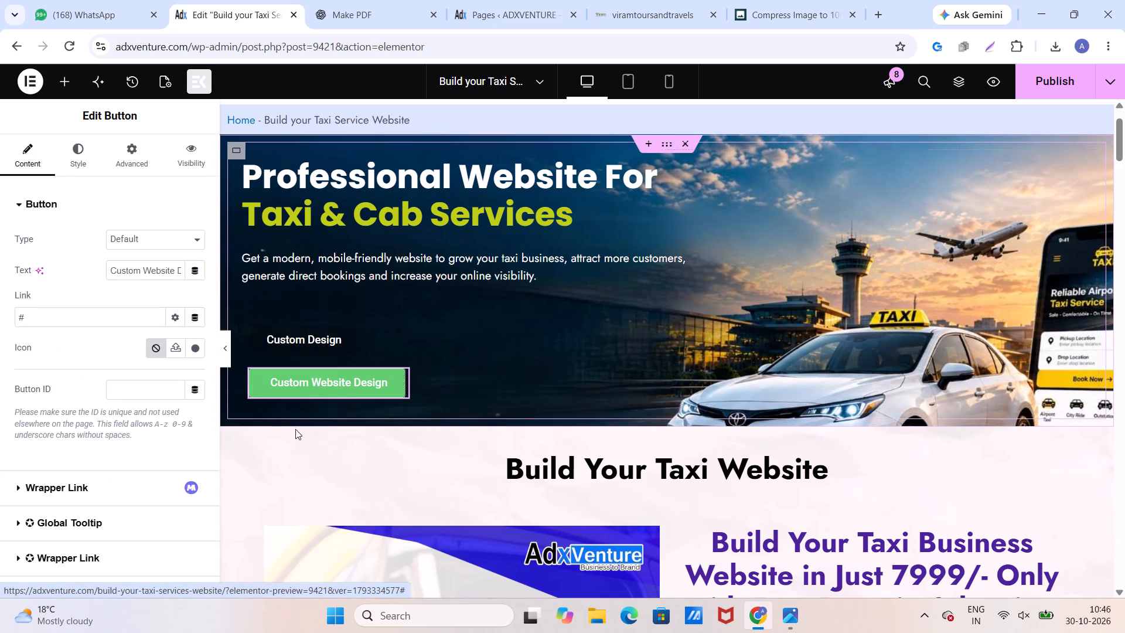
{"action": "left_click", "coordinate": [292, 339]}
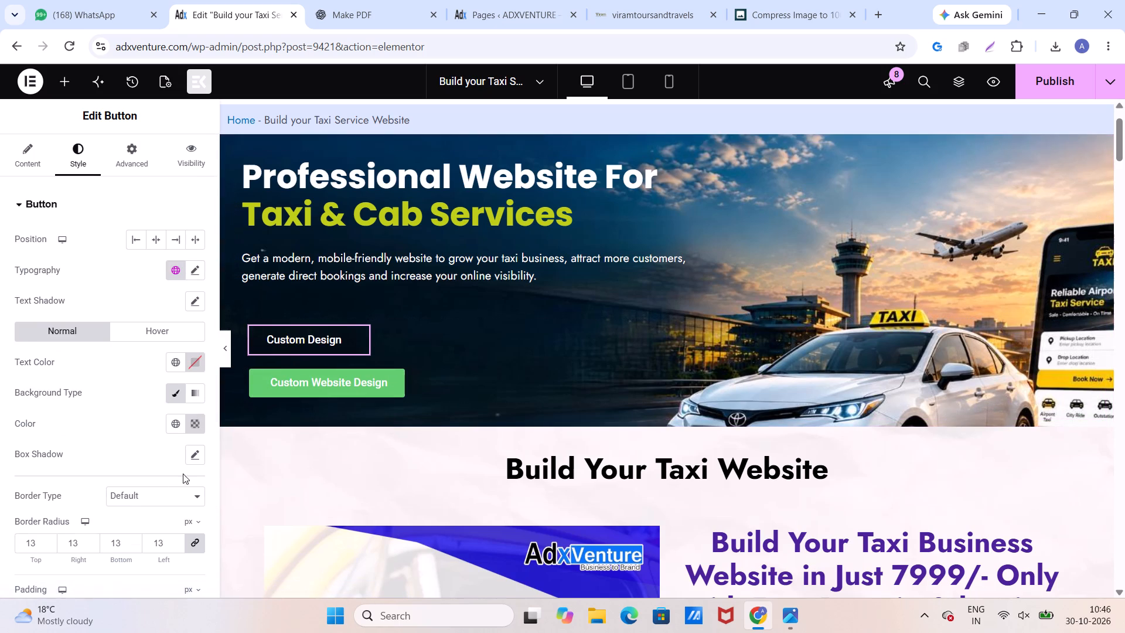
{"action": "scroll", "coordinate": [111, 499], "scroll_direction": "down", "scroll_amount": 1}
{"action": "left_click", "coordinate": [47, 465]}
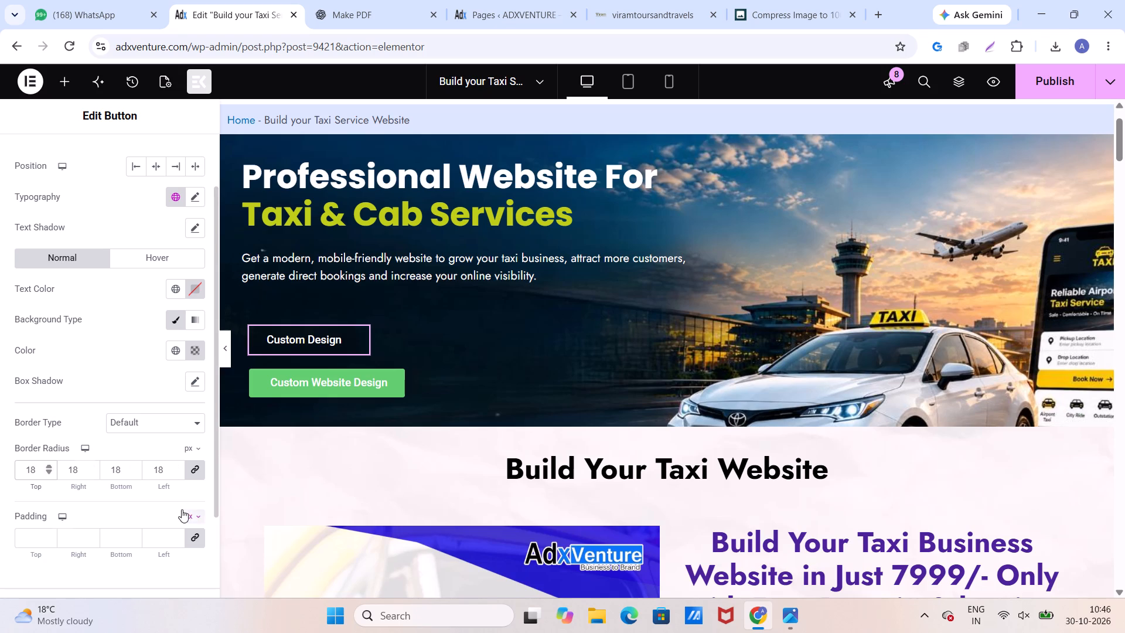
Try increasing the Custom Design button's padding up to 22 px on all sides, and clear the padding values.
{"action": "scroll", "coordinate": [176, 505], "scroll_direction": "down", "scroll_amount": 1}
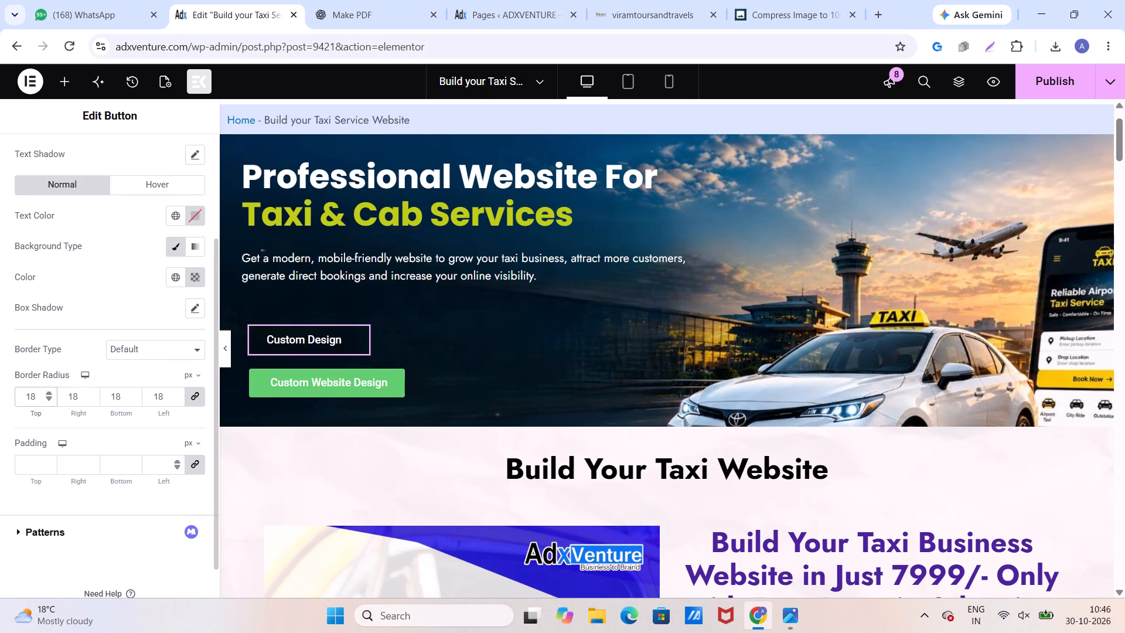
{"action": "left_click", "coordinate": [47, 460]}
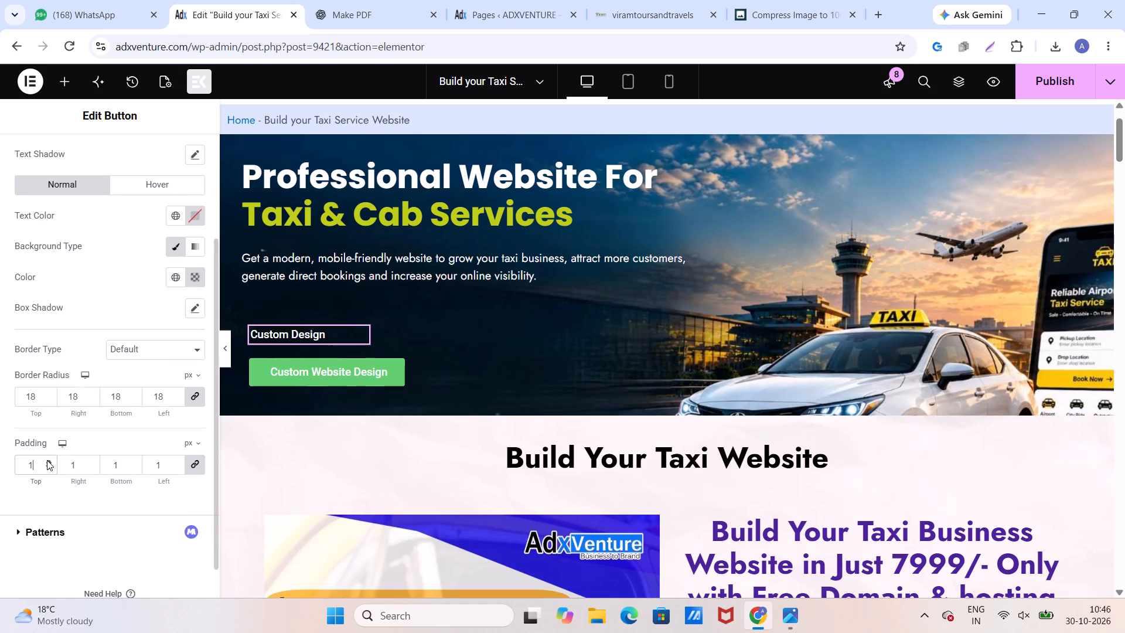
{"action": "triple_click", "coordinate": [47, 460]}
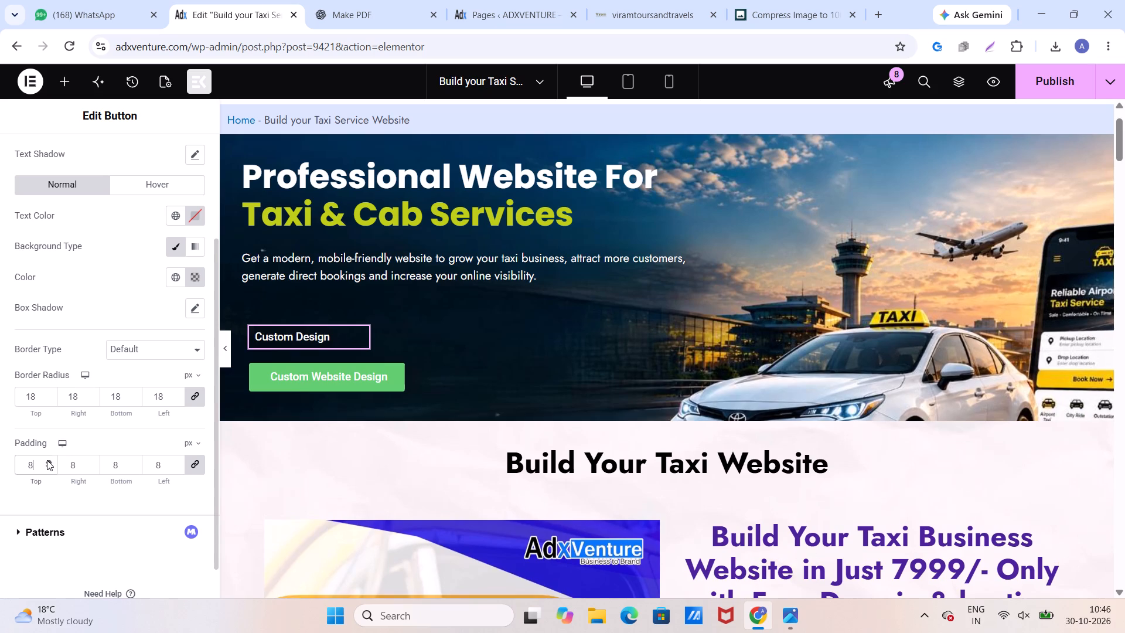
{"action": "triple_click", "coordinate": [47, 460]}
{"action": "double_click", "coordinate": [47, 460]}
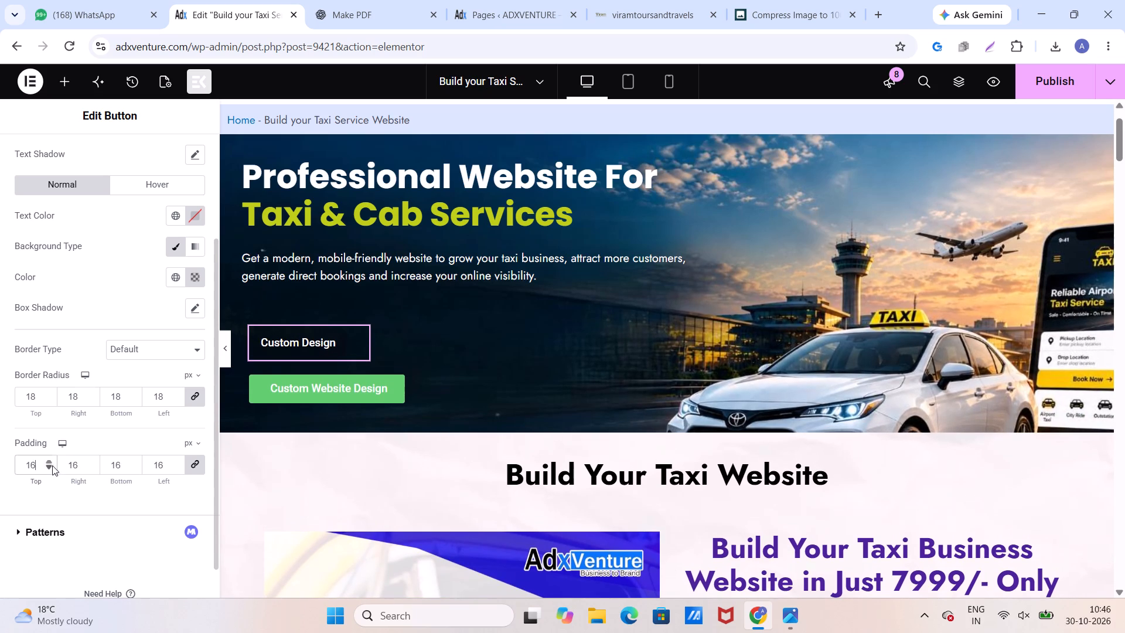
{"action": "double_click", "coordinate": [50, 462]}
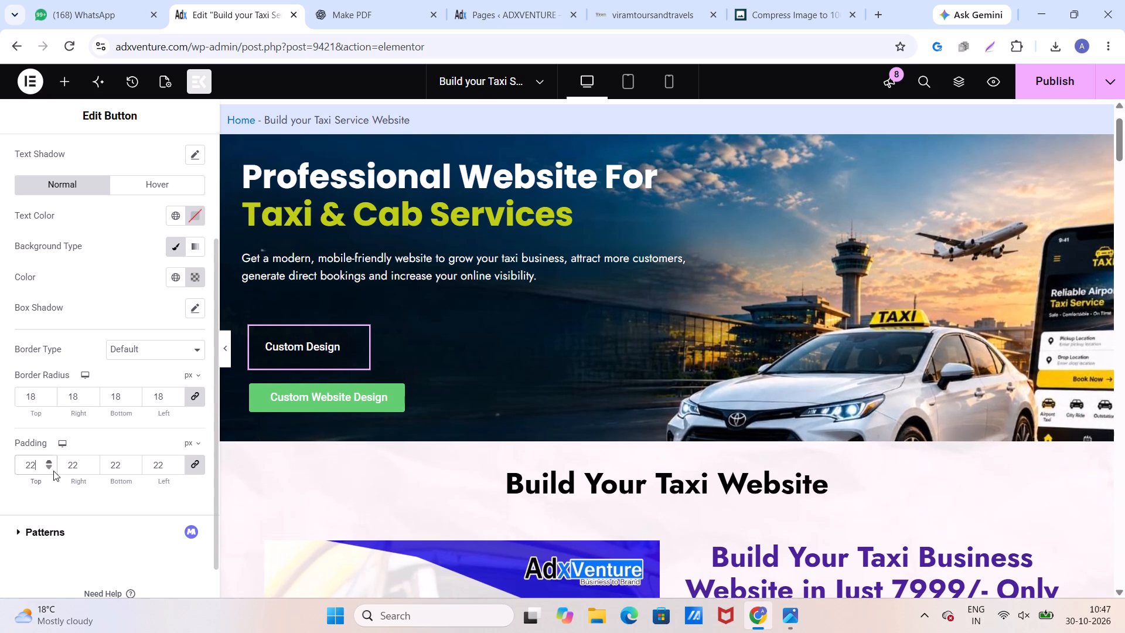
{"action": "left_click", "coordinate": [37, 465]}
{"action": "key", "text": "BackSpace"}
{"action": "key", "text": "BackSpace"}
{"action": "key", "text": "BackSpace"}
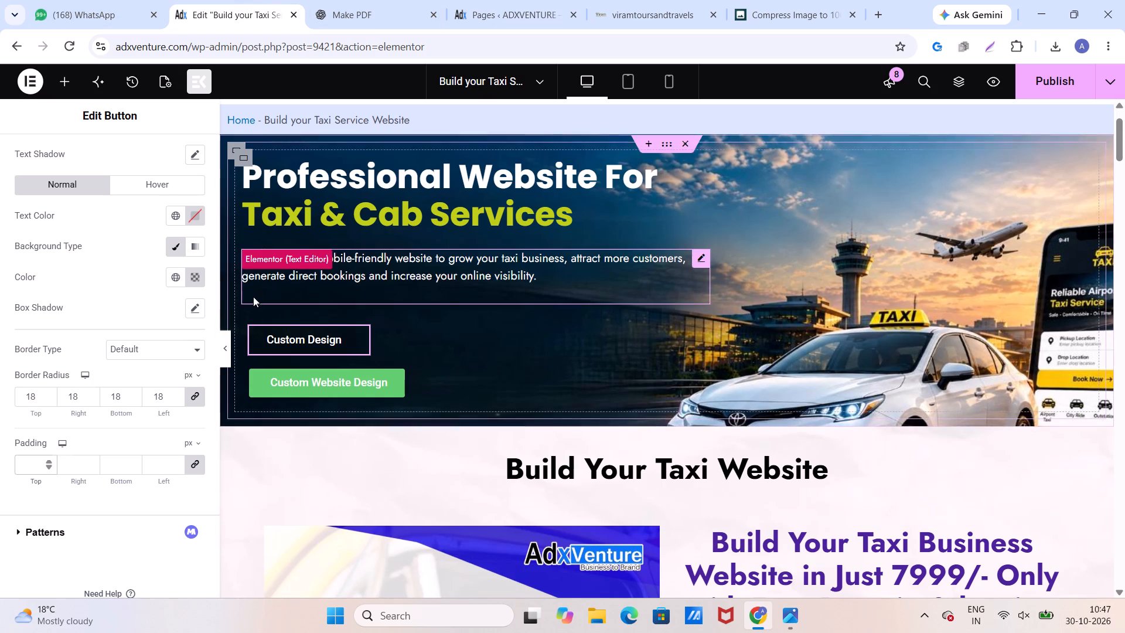
Add a box shadow to the Custom Design button with its blur set to 2.
{"action": "left_click", "coordinate": [199, 306]}
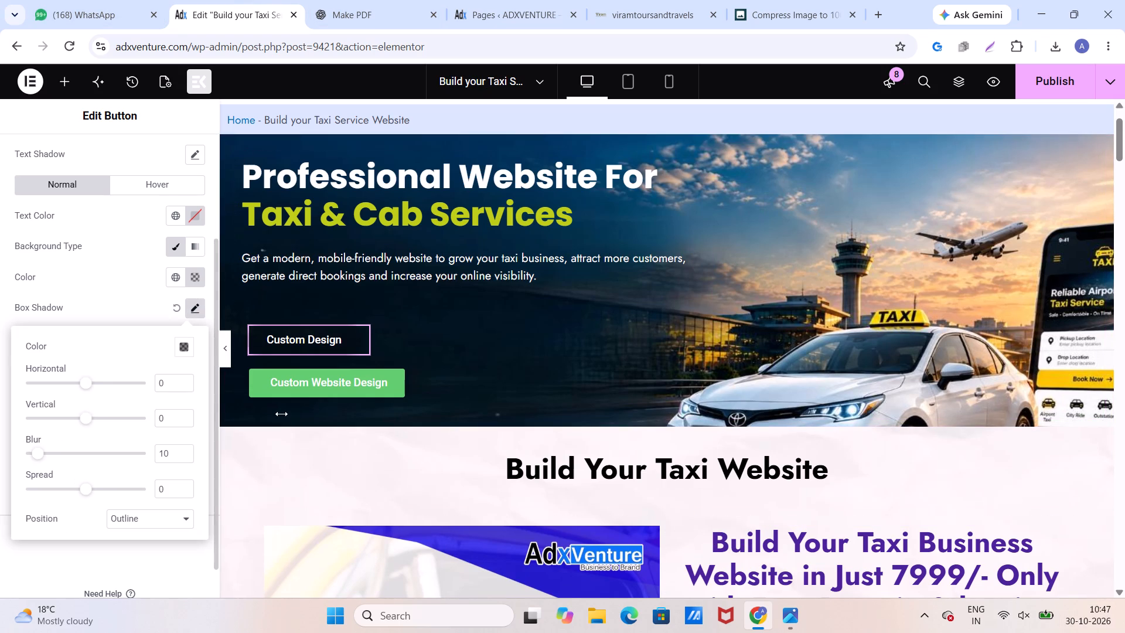
{"action": "triple_click", "coordinate": [187, 454]}
{"action": "triple_click", "coordinate": [186, 454]}
{"action": "left_click", "coordinate": [186, 454]}
{"action": "left_click", "coordinate": [186, 454]}
{"action": "left_click", "coordinate": [126, 311]}
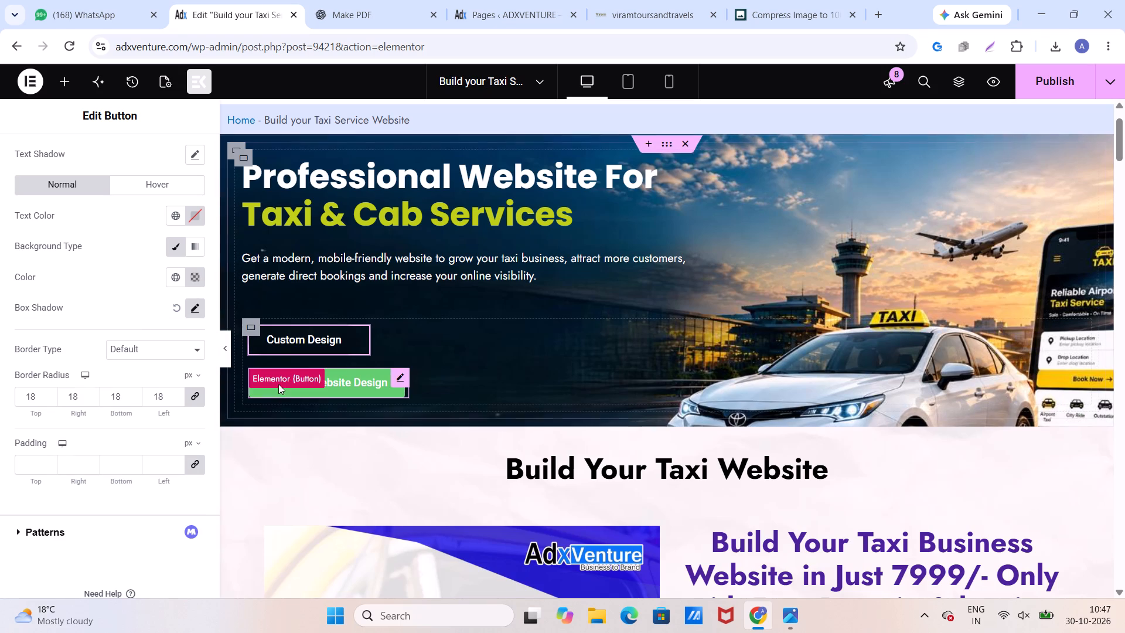
Select the green Custom Website Design button below the Custom Design button.
{"action": "left_click", "coordinate": [294, 393]}
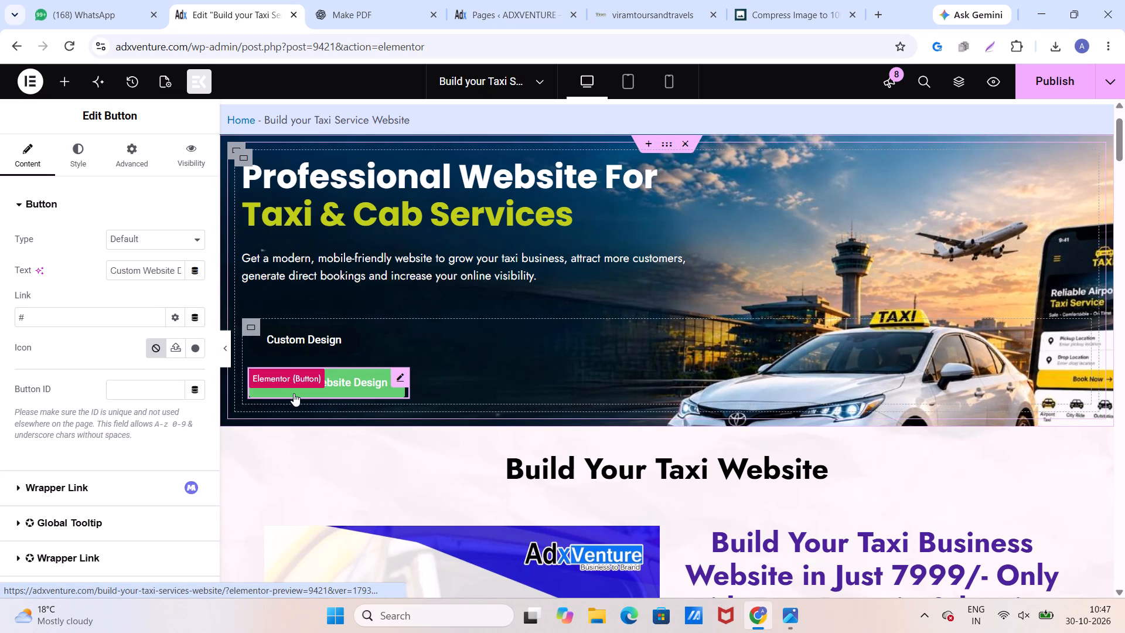
{"action": "left_click", "coordinate": [280, 348]}
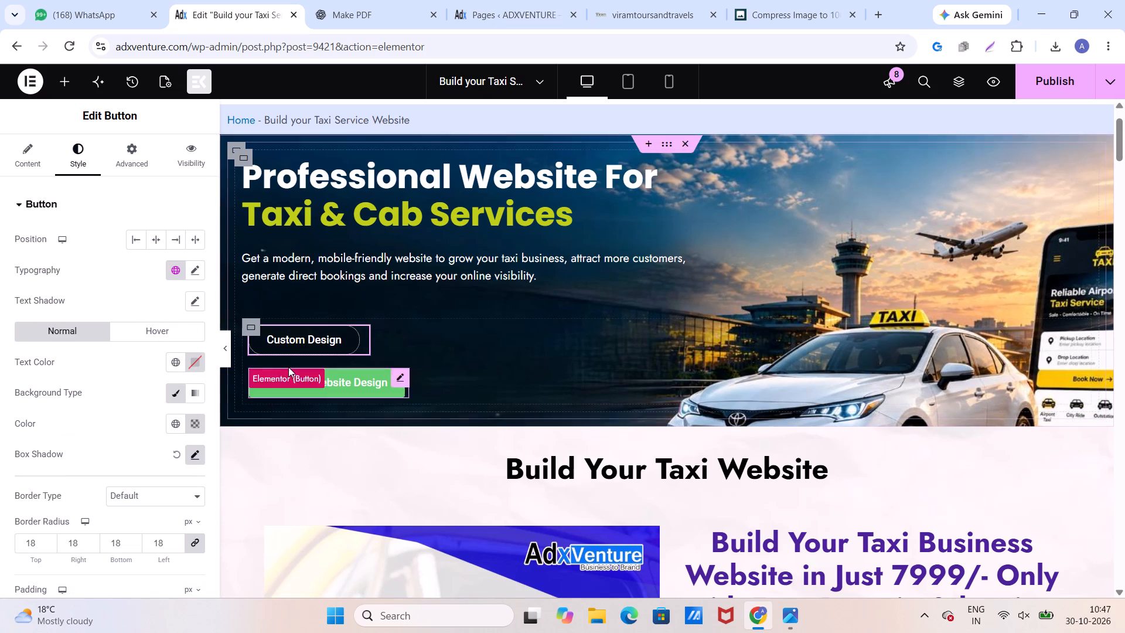
{"action": "left_click", "coordinate": [319, 392]}
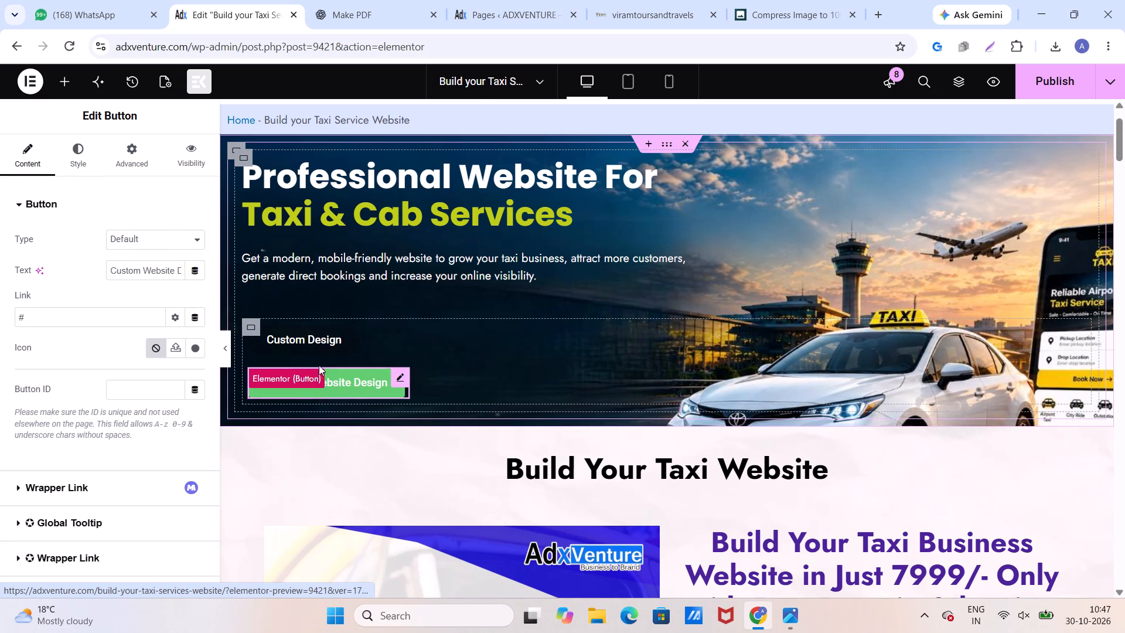
{"action": "left_click", "coordinate": [320, 352]}
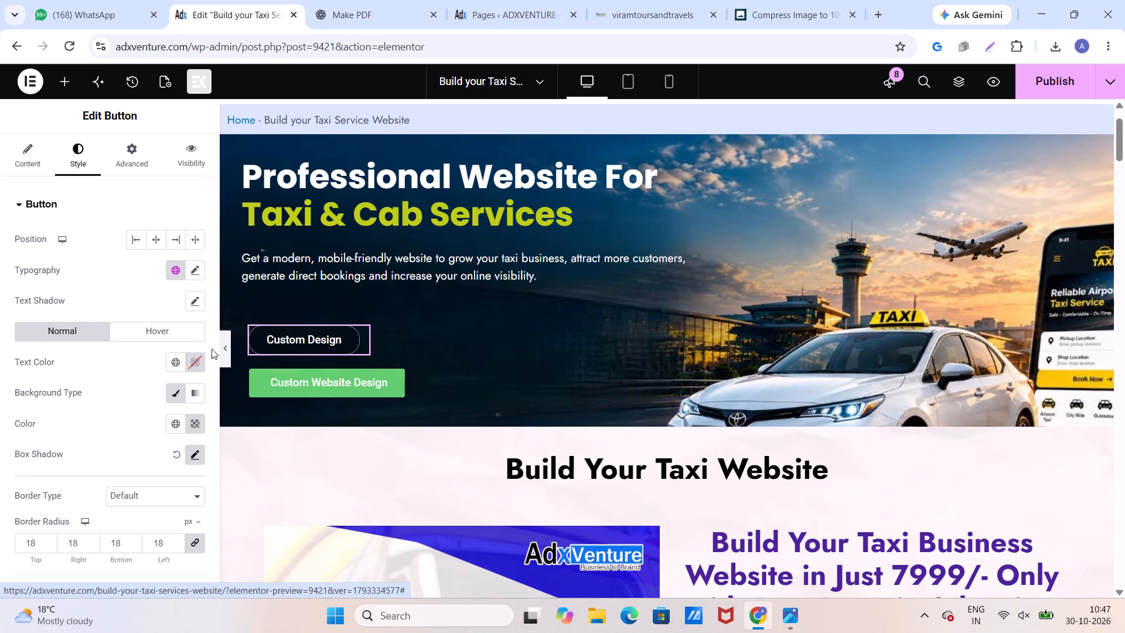
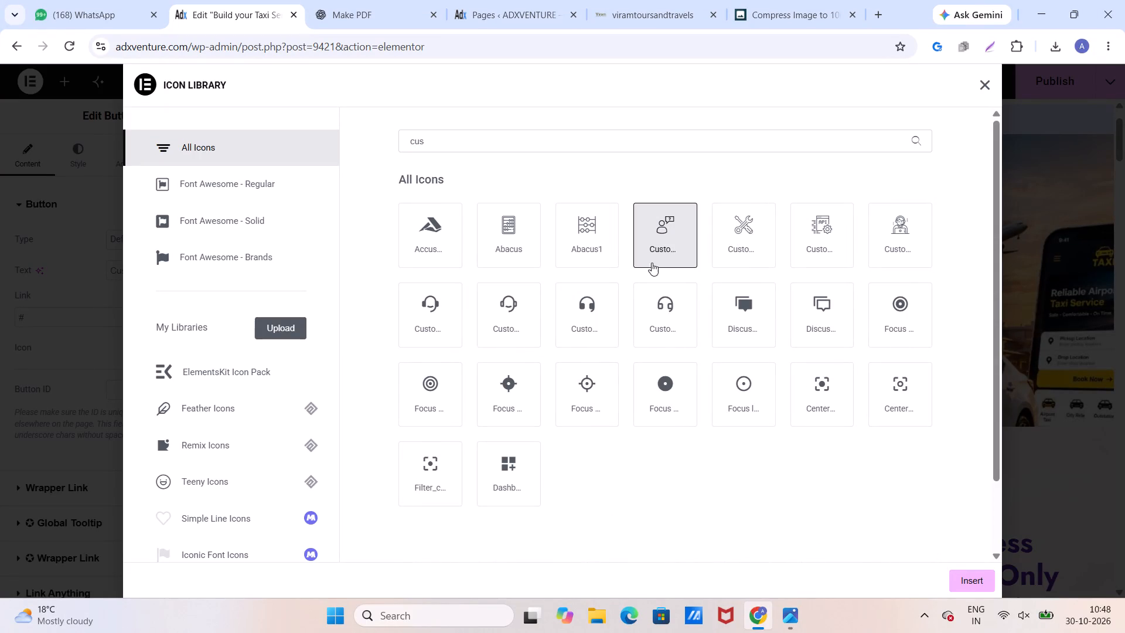
Insert the selected person-with-speech-bubble icon from the icon library into the Custom Design button.
{"action": "left_click", "coordinate": [954, 574]}
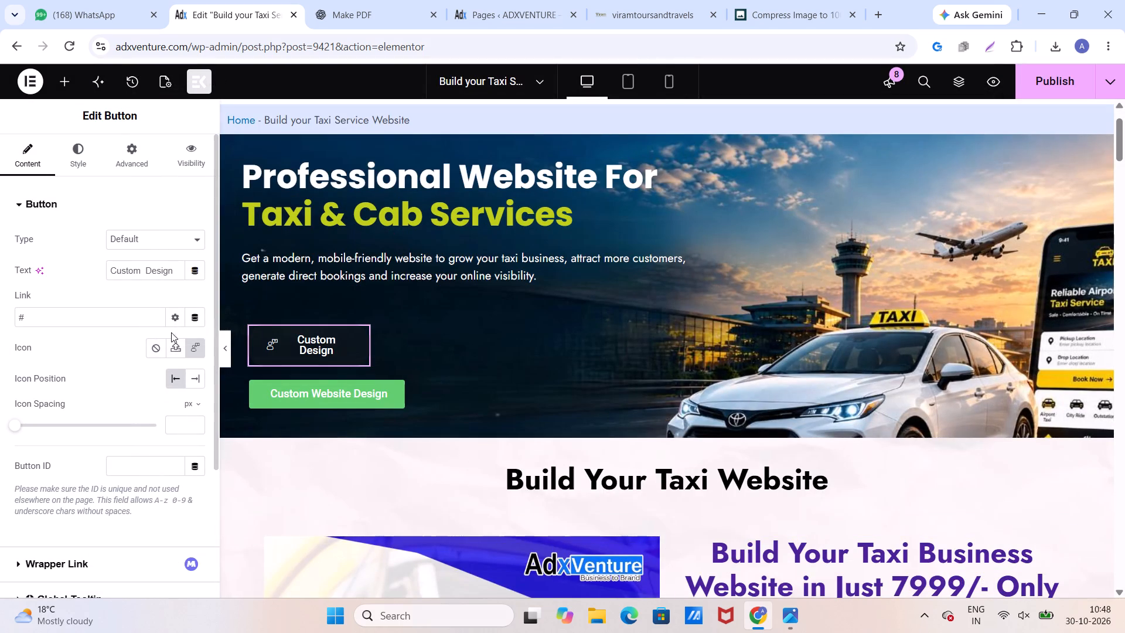
Examine the Custom Design button's style and content settings for options affecting its width and spacing.
{"action": "left_click", "coordinate": [82, 160]}
{"action": "scroll", "coordinate": [96, 399], "scroll_direction": "down", "scroll_amount": 4}
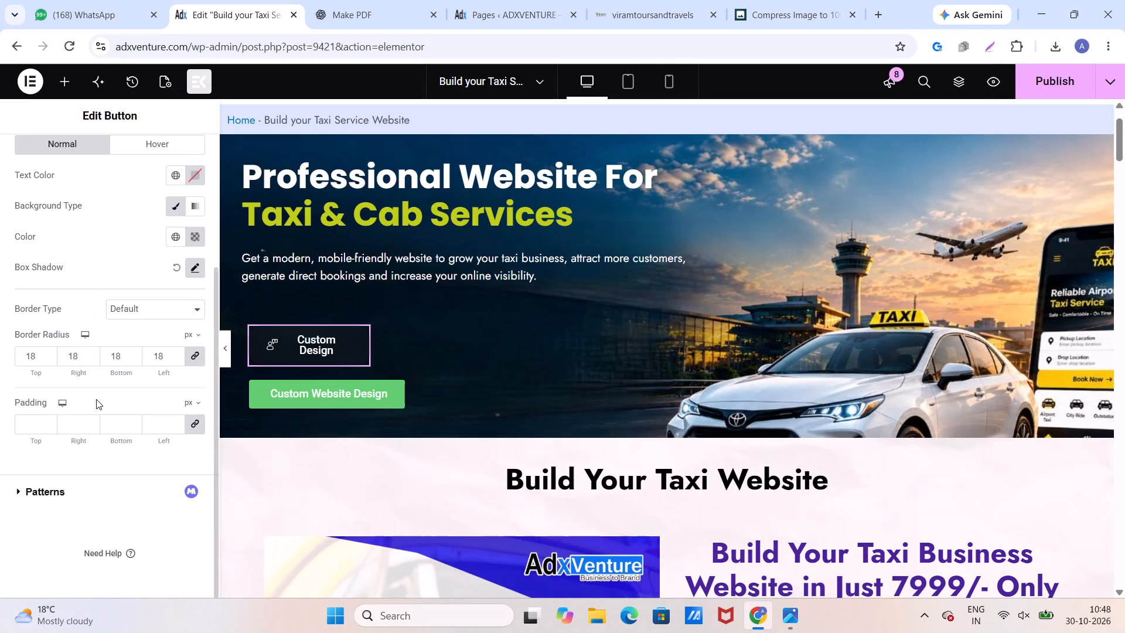
{"action": "scroll", "coordinate": [96, 400], "scroll_direction": "up", "scroll_amount": 3}
{"action": "scroll", "coordinate": [54, 175], "scroll_direction": "up", "scroll_amount": 2}
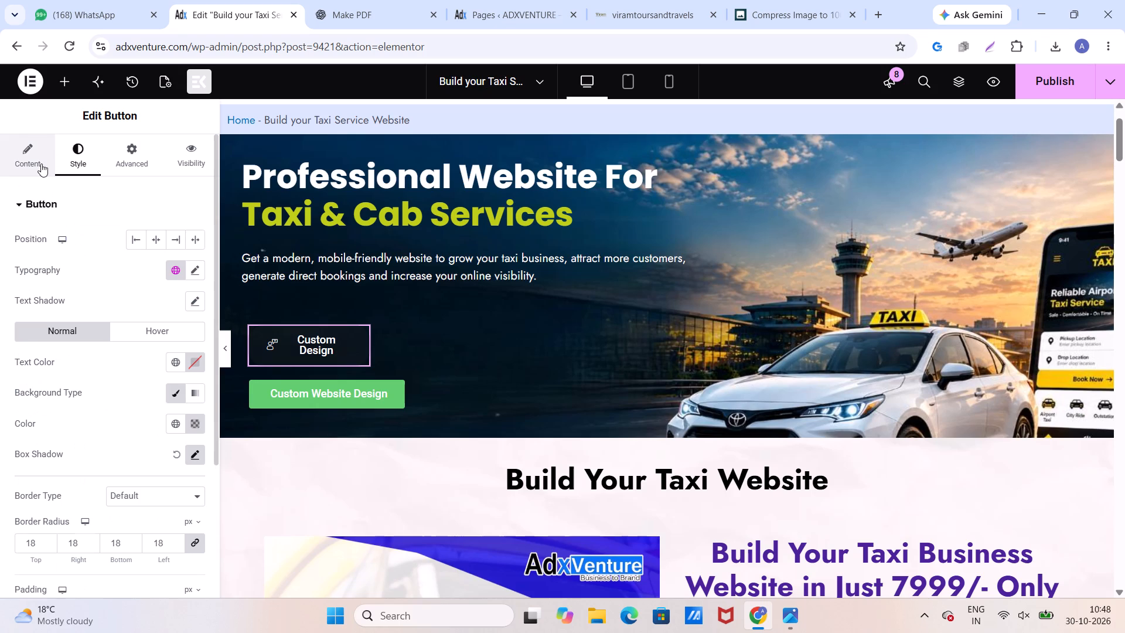
{"action": "left_click", "coordinate": [41, 164]}
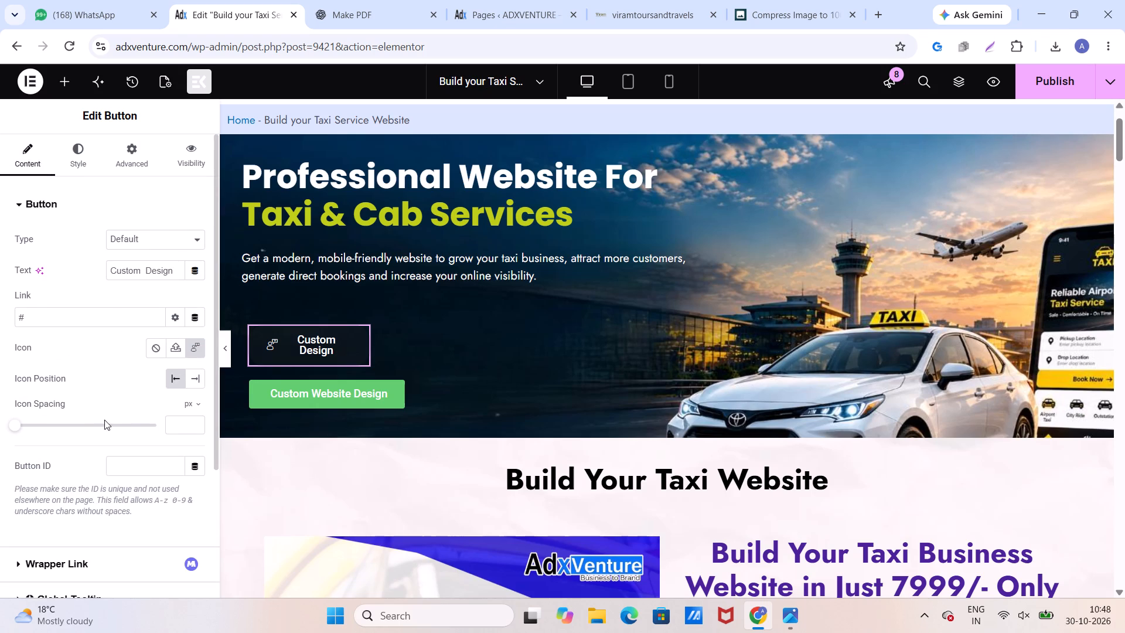
{"action": "scroll", "coordinate": [104, 420], "scroll_direction": "down", "scroll_amount": 4}
{"action": "scroll", "coordinate": [104, 420], "scroll_direction": "up", "scroll_amount": 4}
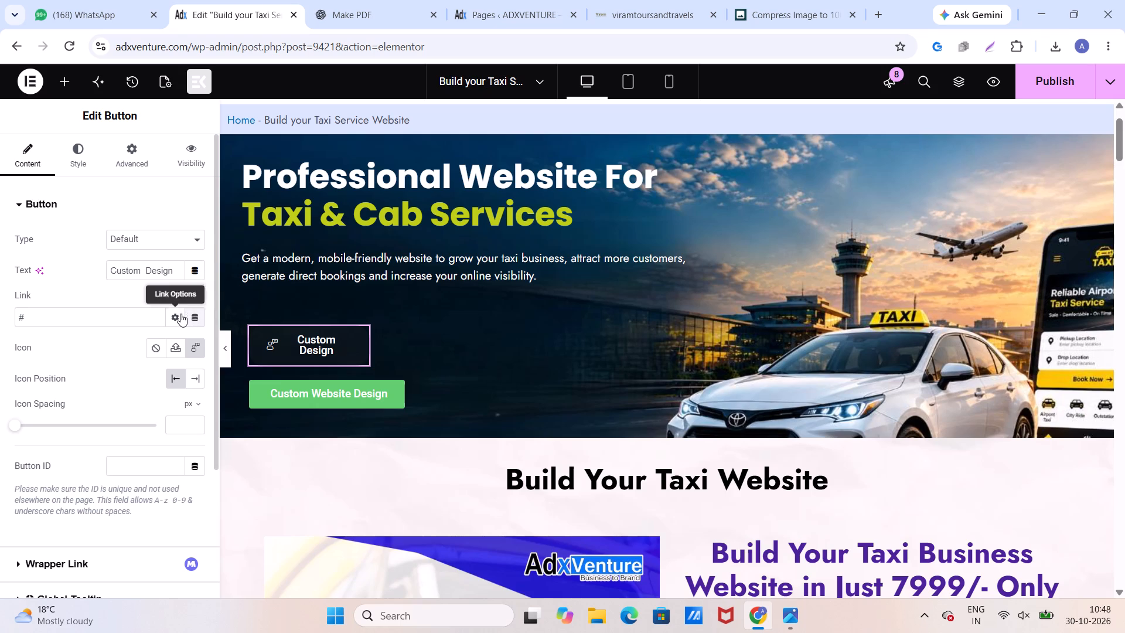
{"action": "left_click", "coordinate": [70, 164]}
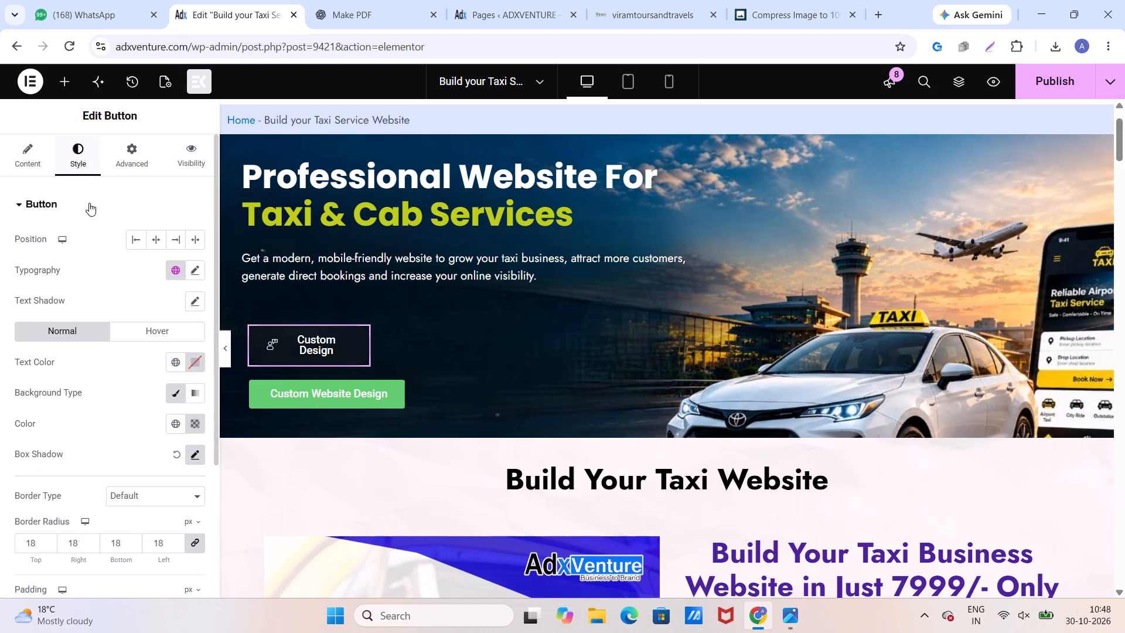
{"action": "left_click", "coordinate": [47, 203]}
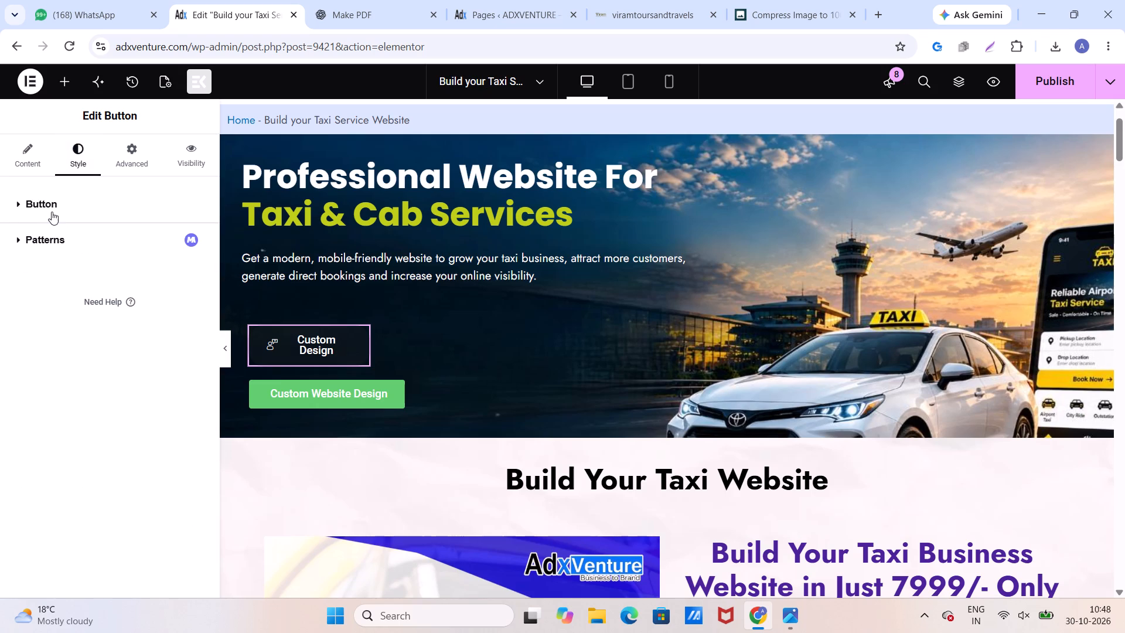
{"action": "left_click", "coordinate": [52, 206]}
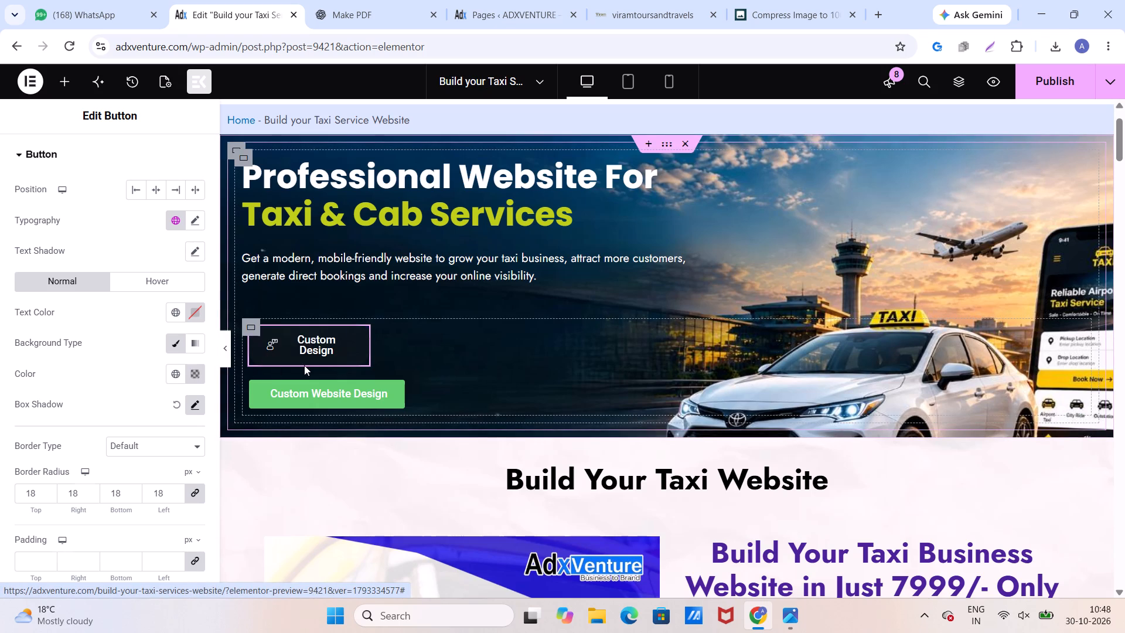
Widen the Custom Design button slightly so its icon and label fit on one line.
{"action": "left_click_drag", "start_coordinate": [366, 357], "coordinate": [378, 360]}
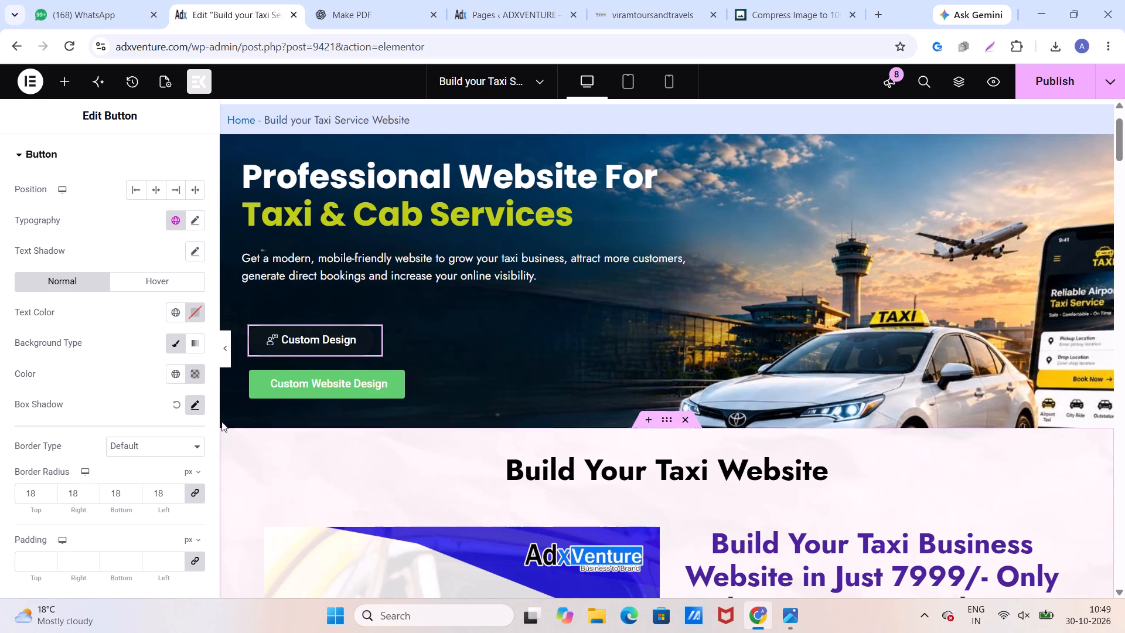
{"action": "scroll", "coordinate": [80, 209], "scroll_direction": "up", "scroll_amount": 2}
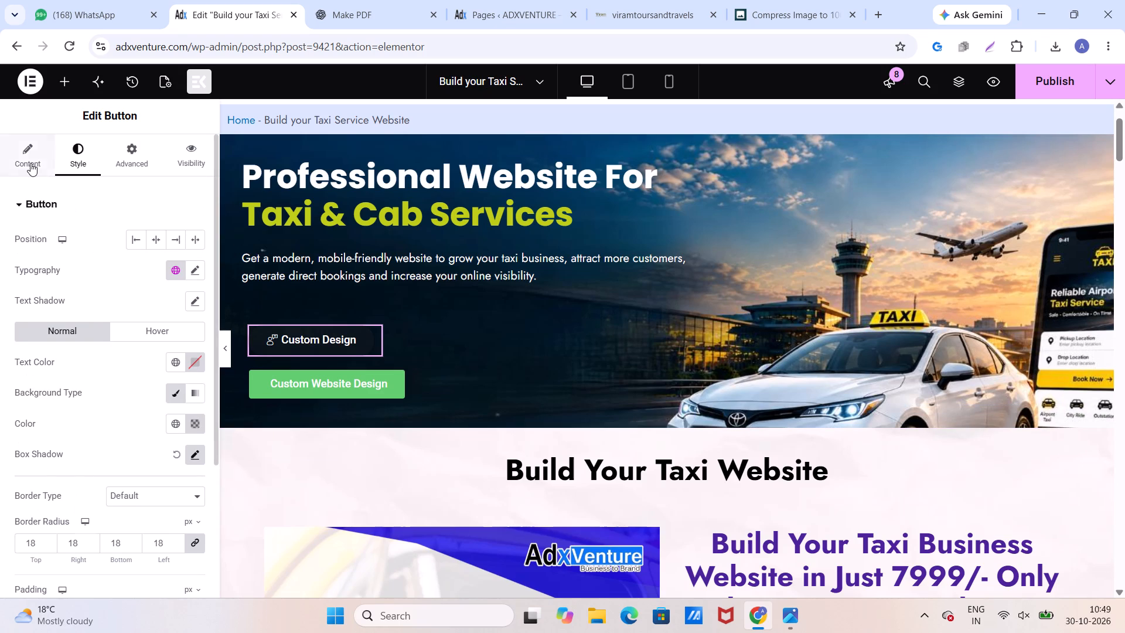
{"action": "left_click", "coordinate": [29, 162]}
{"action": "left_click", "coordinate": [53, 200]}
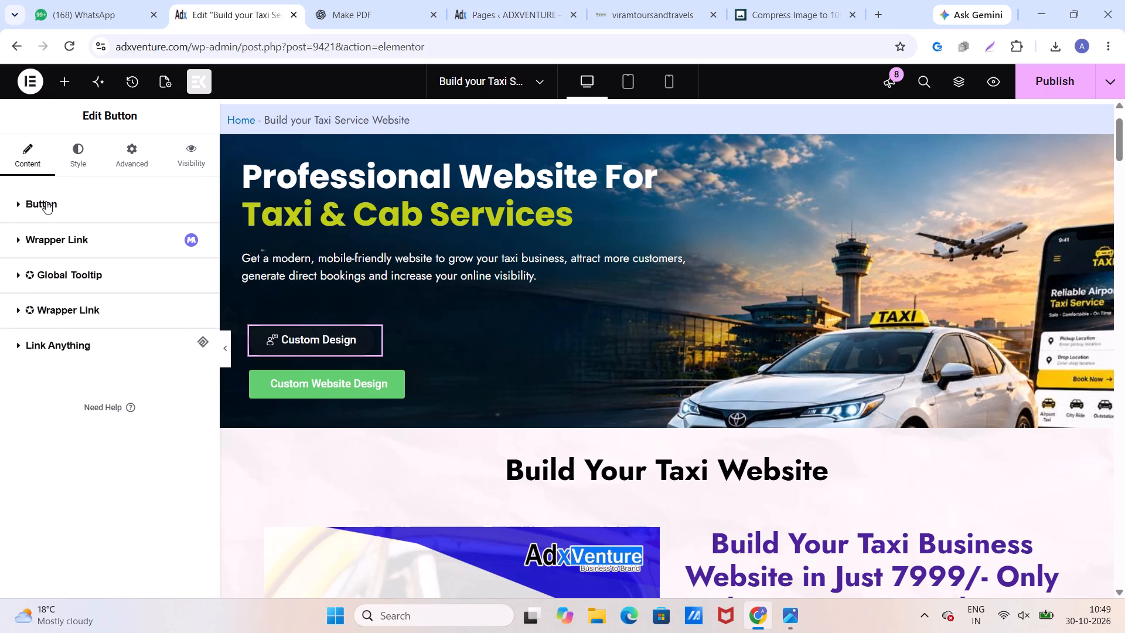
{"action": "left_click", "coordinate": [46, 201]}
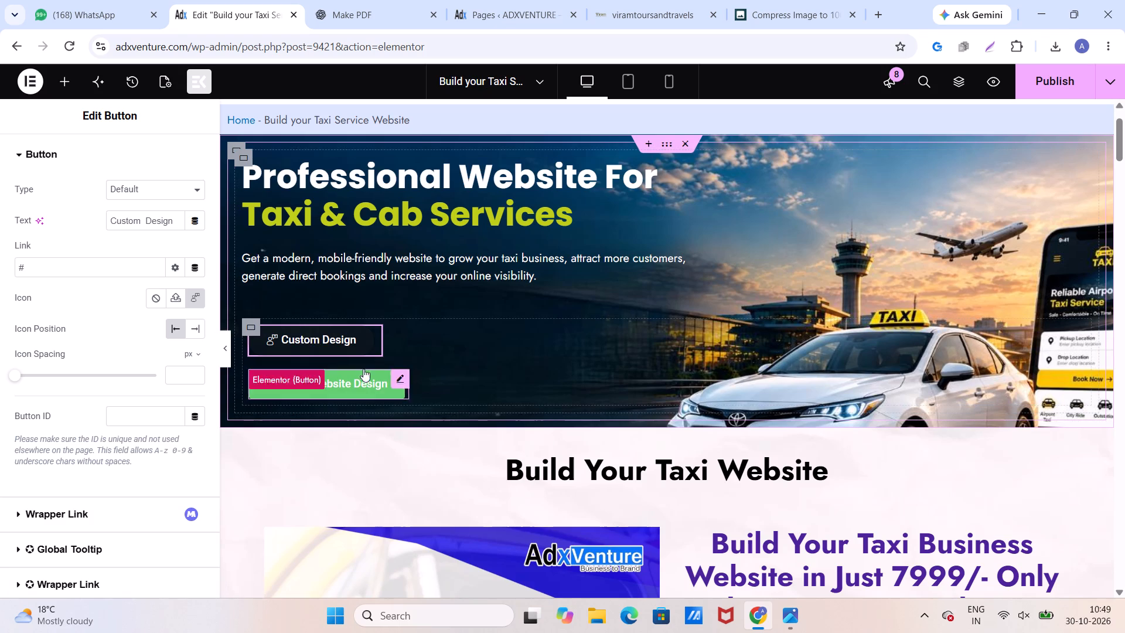
Duplicate the Custom Design button repeatedly to stack matching copies above the green Custom Website Design button.
{"action": "right_click", "coordinate": [371, 338]}
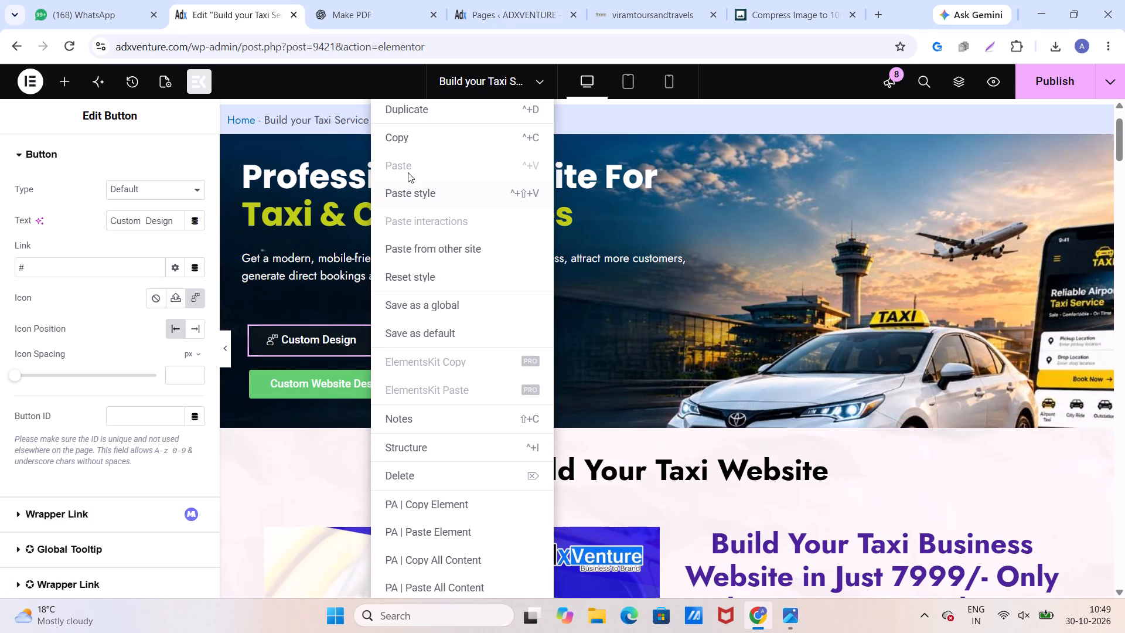
{"action": "left_click", "coordinate": [406, 107]}
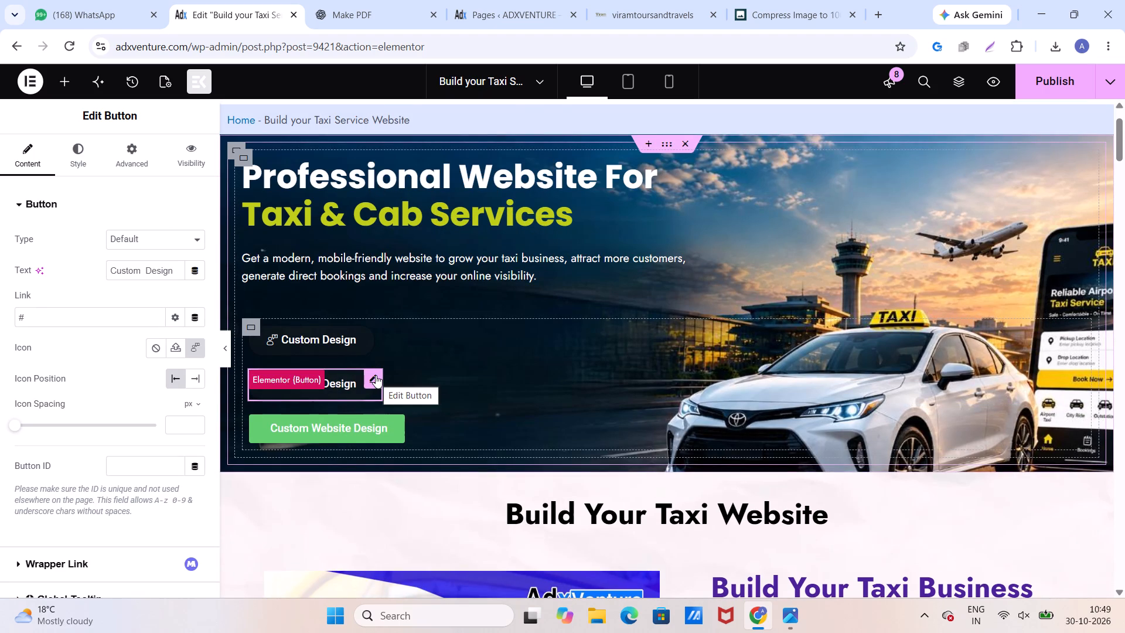
{"action": "right_click", "coordinate": [376, 375]}
{"action": "left_click", "coordinate": [421, 109]}
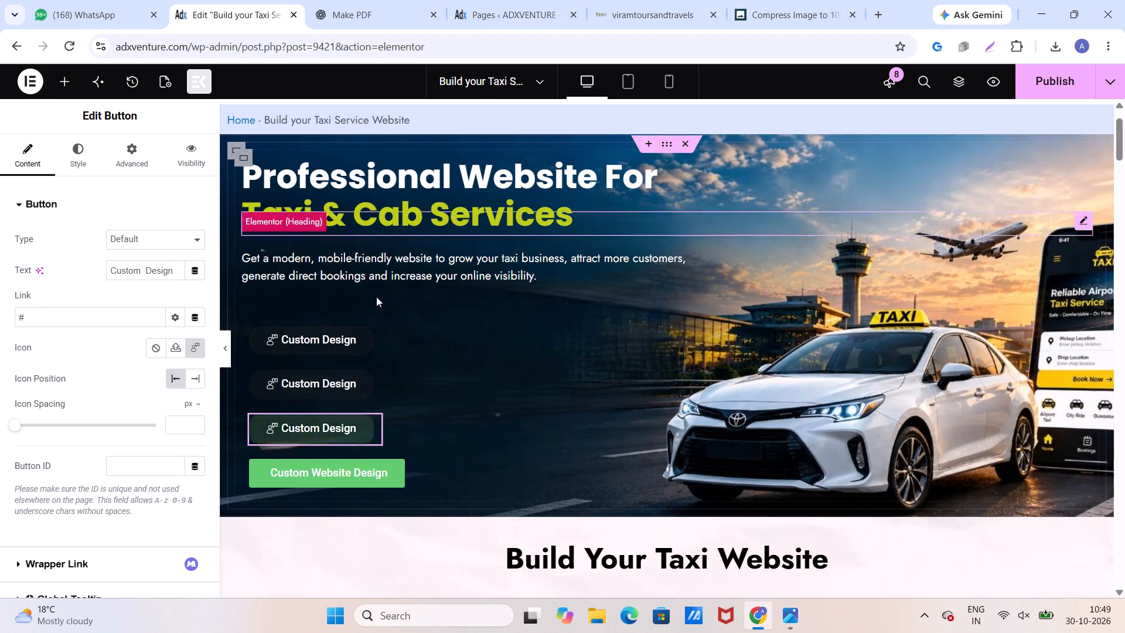
{"action": "right_click", "coordinate": [375, 423]}
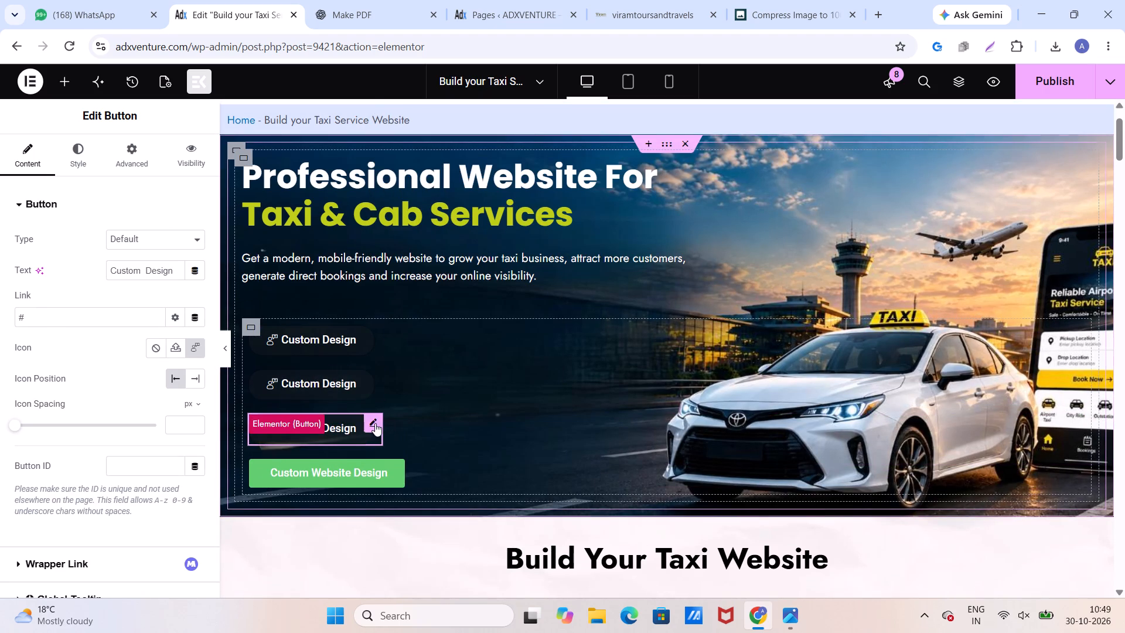
Duplicate the Custom Design button once more to make four matching buttons in the stack.
{"action": "left_click", "coordinate": [427, 109]}
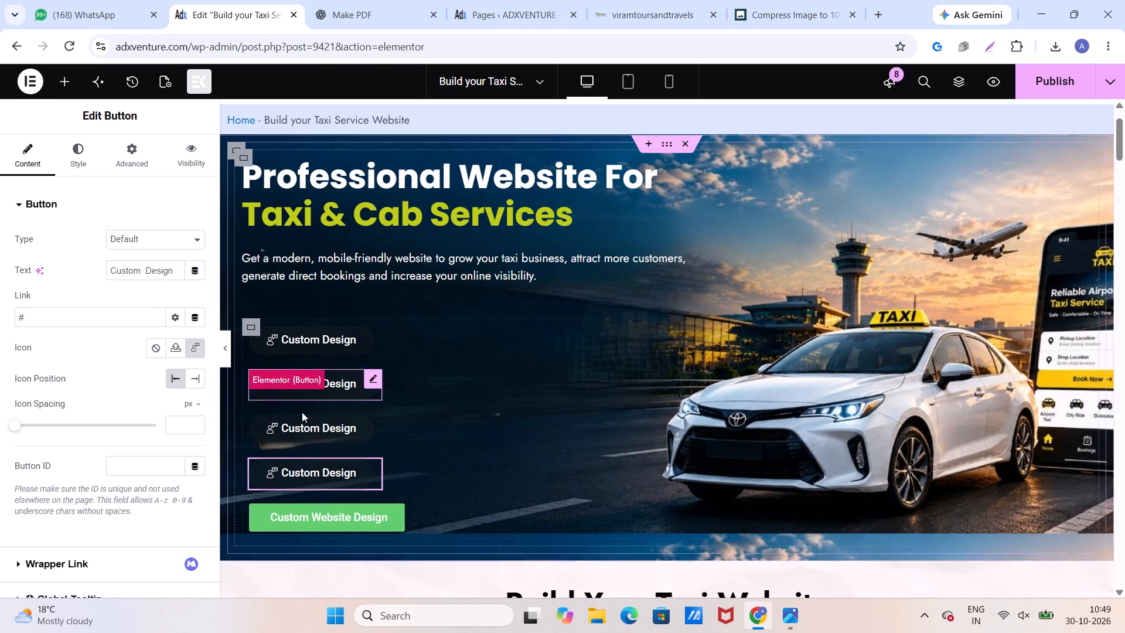
Delete the green Custom Website Design button below the stacked Custom Design buttons.
{"action": "right_click", "coordinate": [350, 512]}
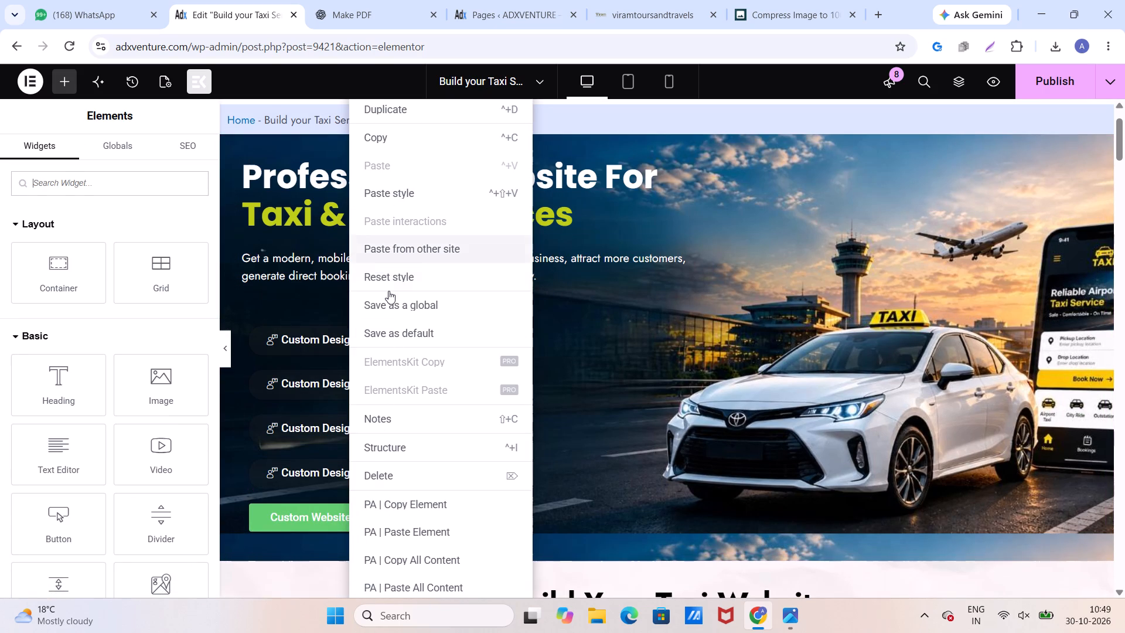
{"action": "left_click", "coordinate": [369, 474]}
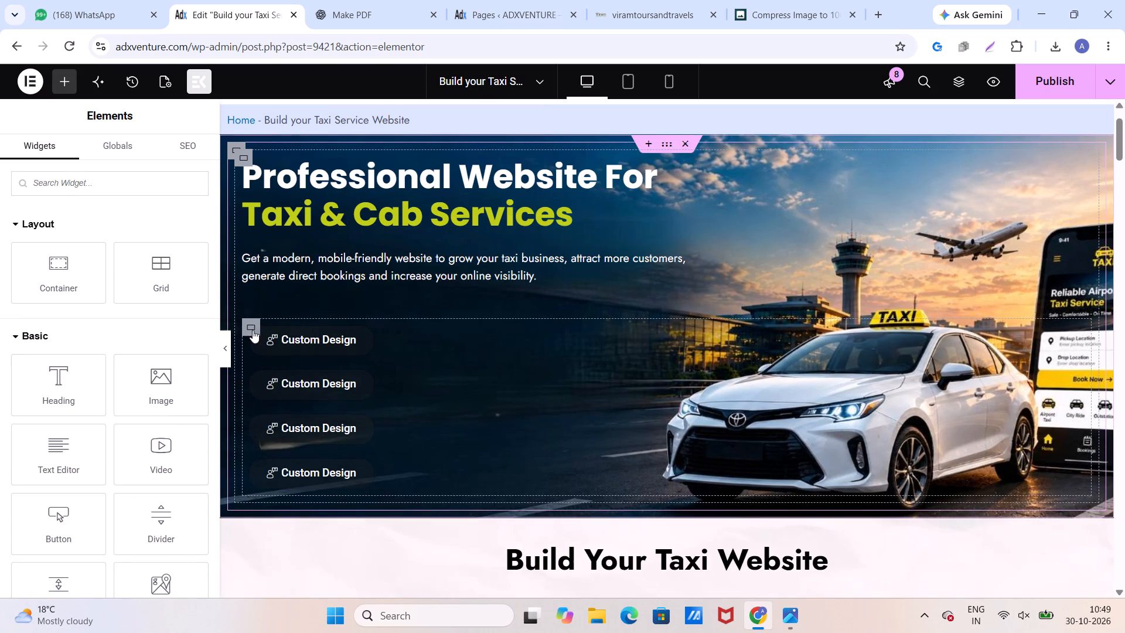
Set the direction of the container holding the Custom Design buttons to a horizontal row.
{"action": "left_click", "coordinate": [251, 325]}
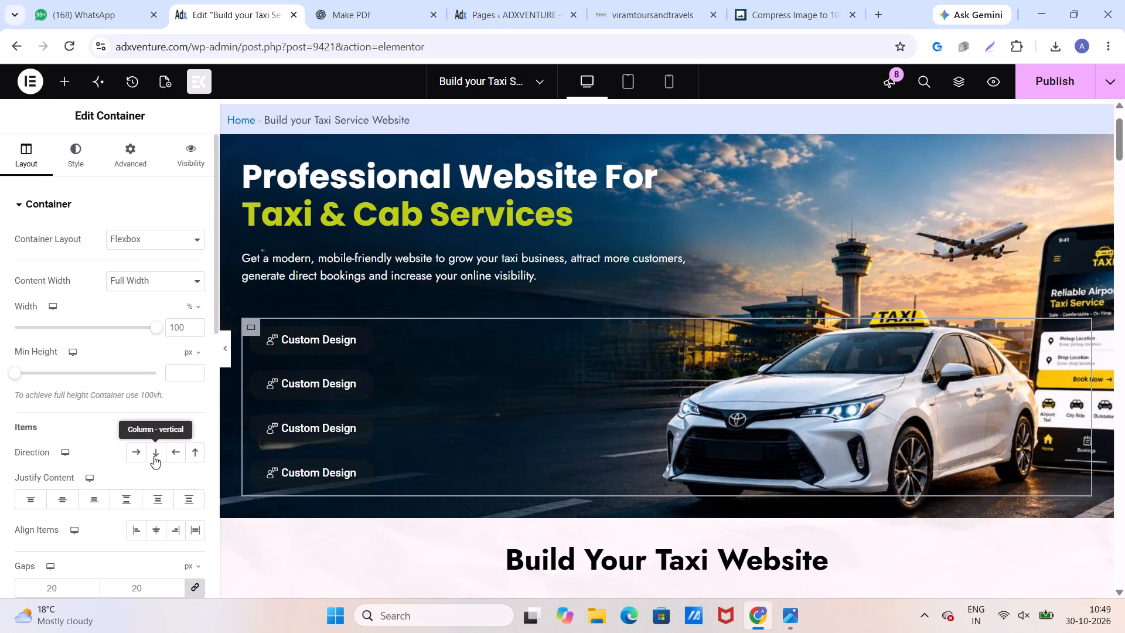
{"action": "left_click", "coordinate": [138, 450]}
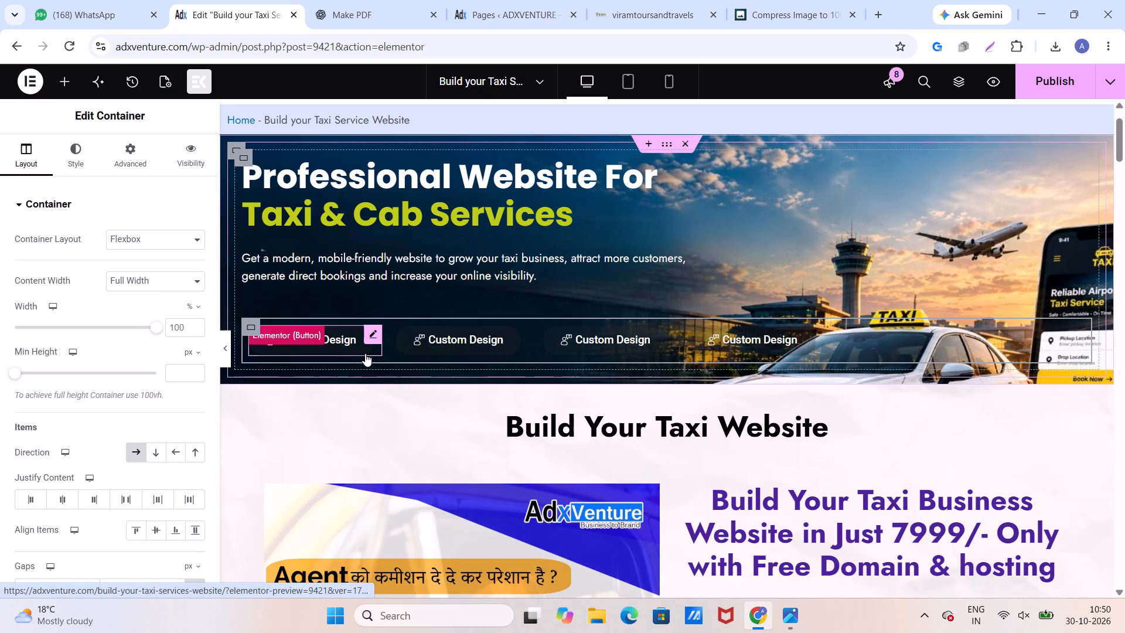
Open the second Custom Design button in the row for editing.
{"action": "left_click", "coordinate": [438, 347]}
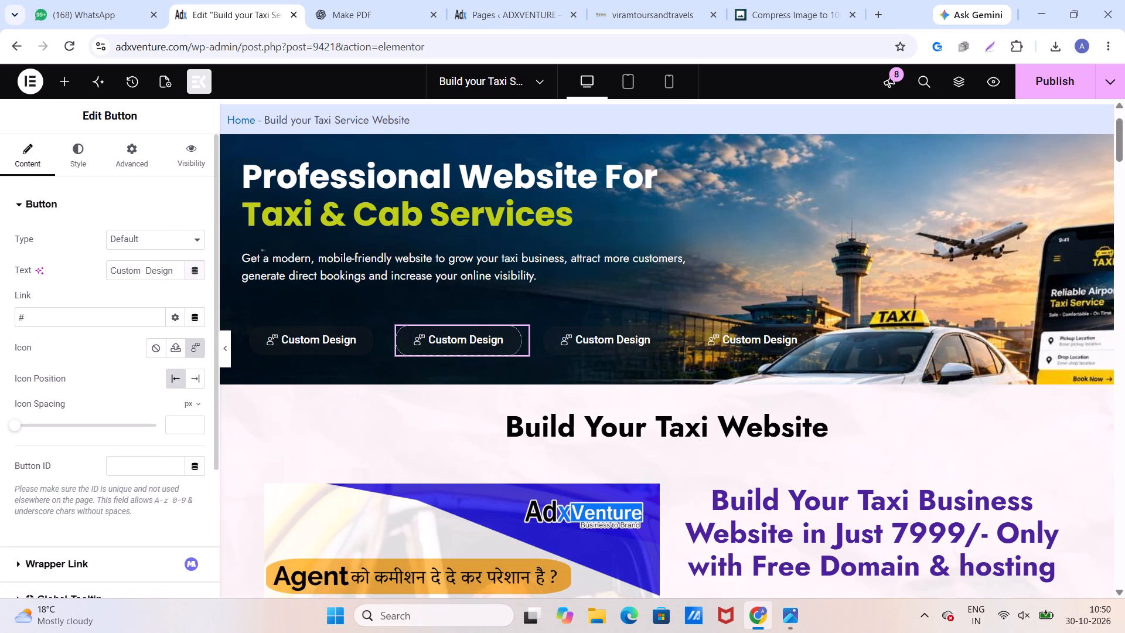
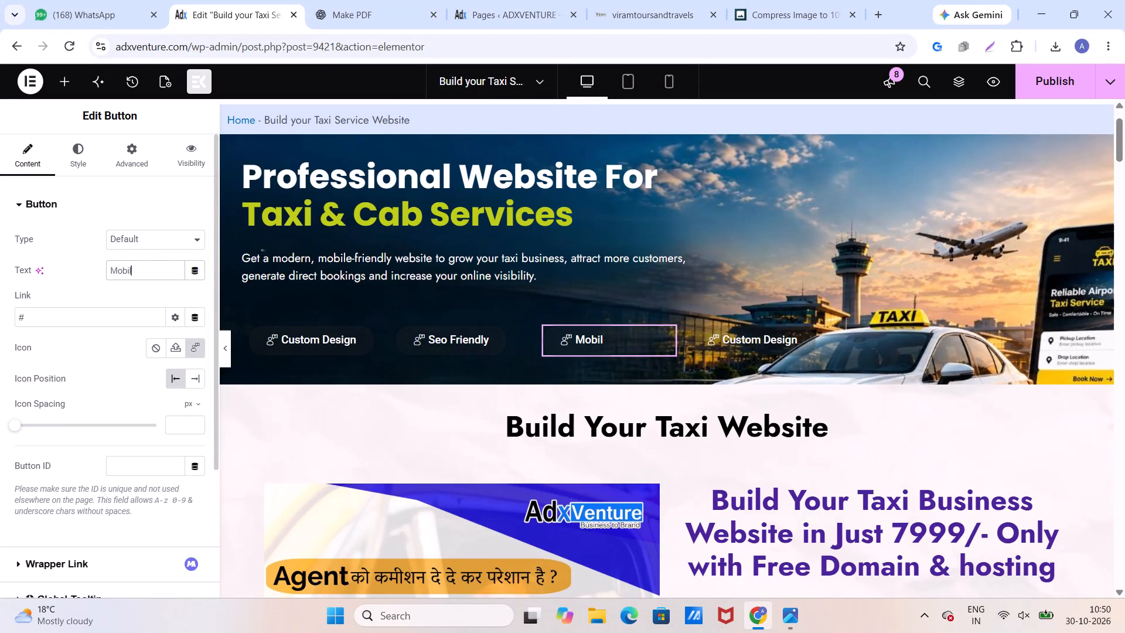
Complete the third feature button's label as Mobile Responsive and widen the button slightly so the label fits on one line.
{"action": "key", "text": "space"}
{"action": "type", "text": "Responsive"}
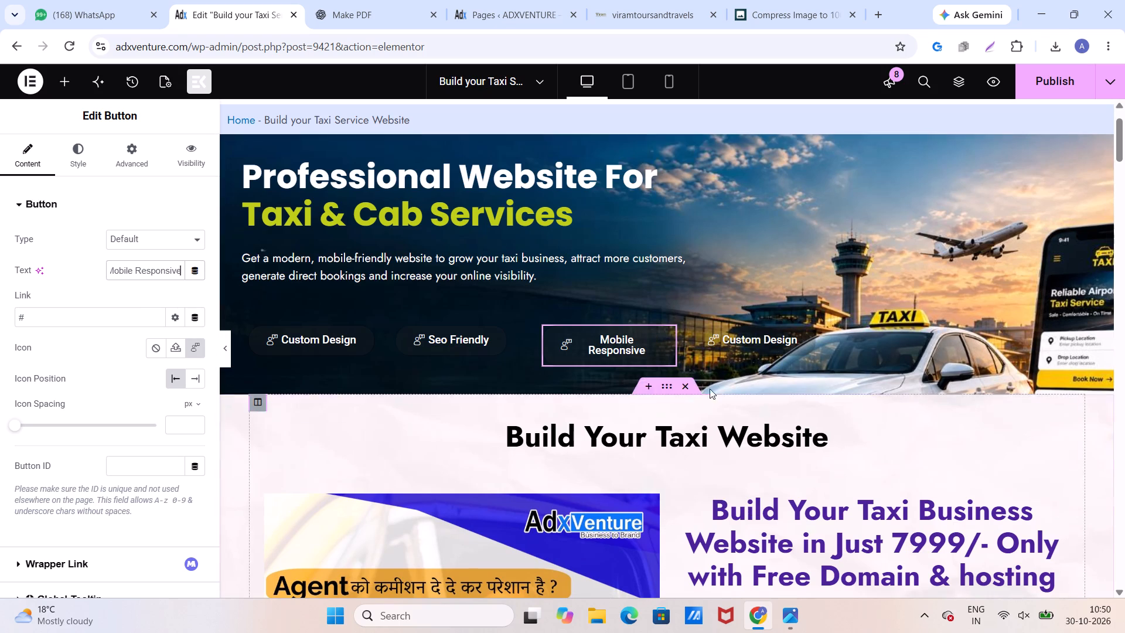
{"action": "left_click_drag", "start_coordinate": [673, 352], "coordinate": [686, 357]}
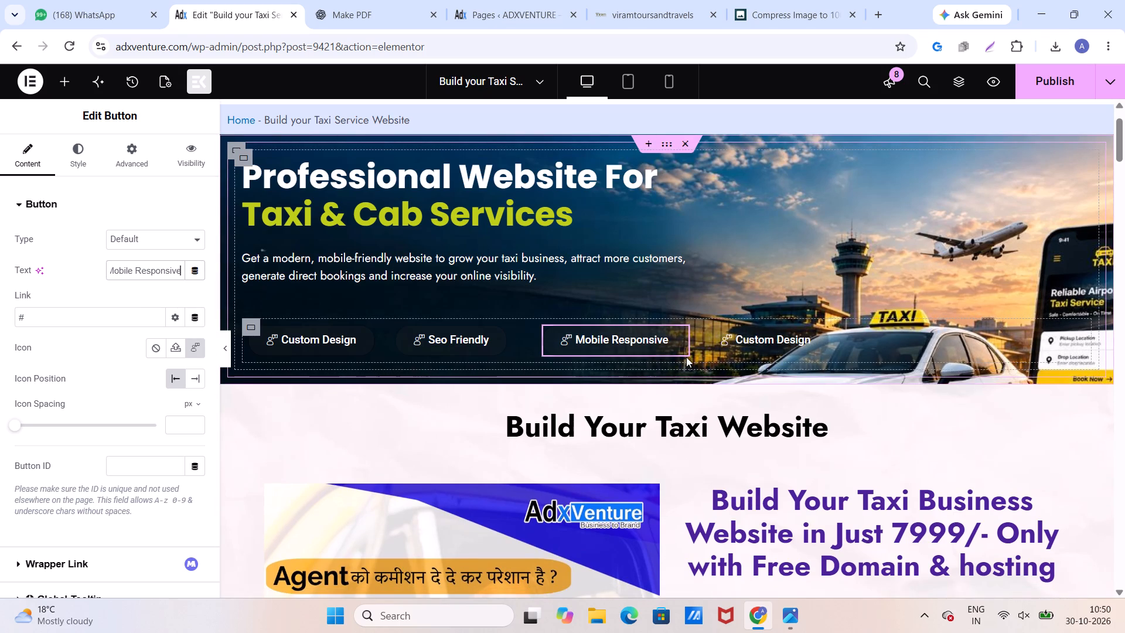
Open the fourth feature button's label text for replacement.
{"action": "left_click", "coordinate": [753, 347]}
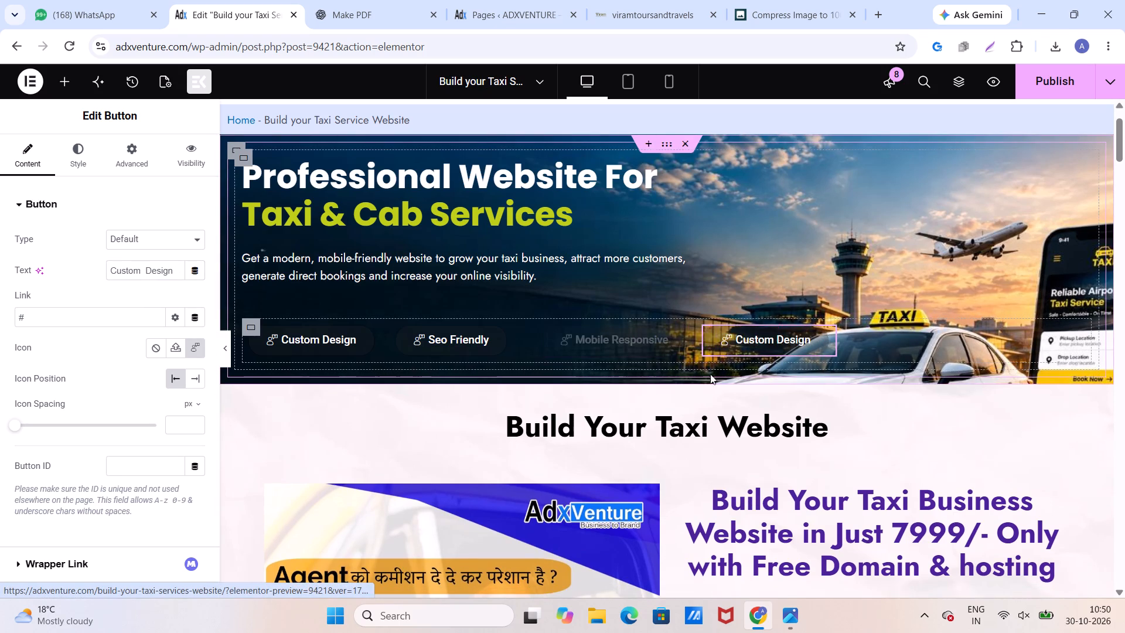
{"action": "left_click_drag", "start_coordinate": [175, 267], "coordinate": [90, 273]}
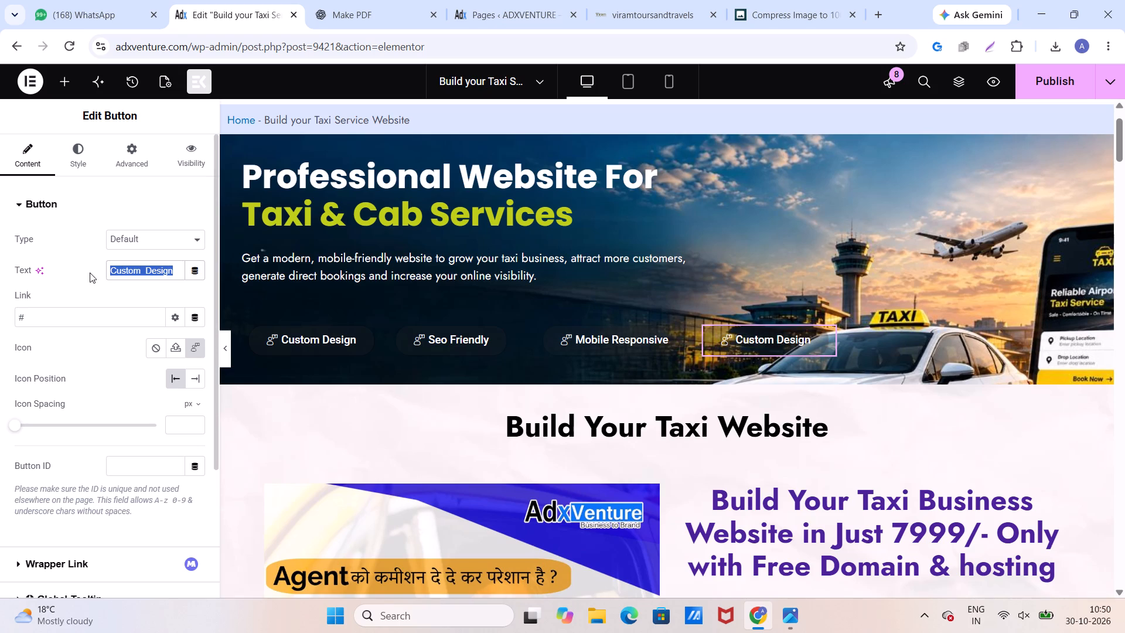
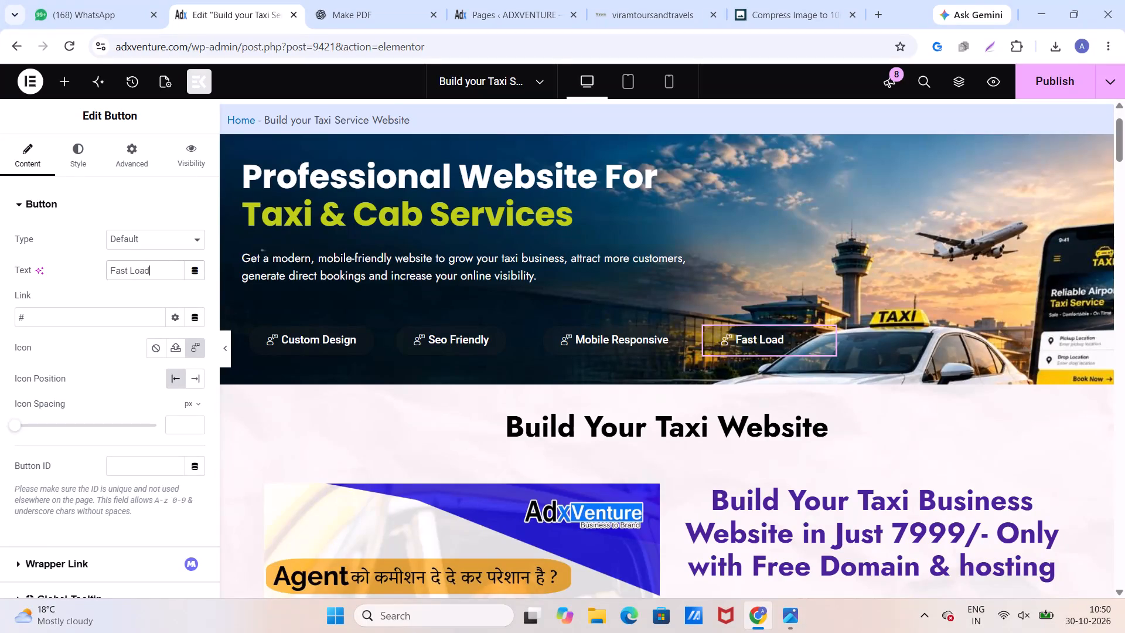
Complete the label of the last feature button in the row so it reads Fast Loading.
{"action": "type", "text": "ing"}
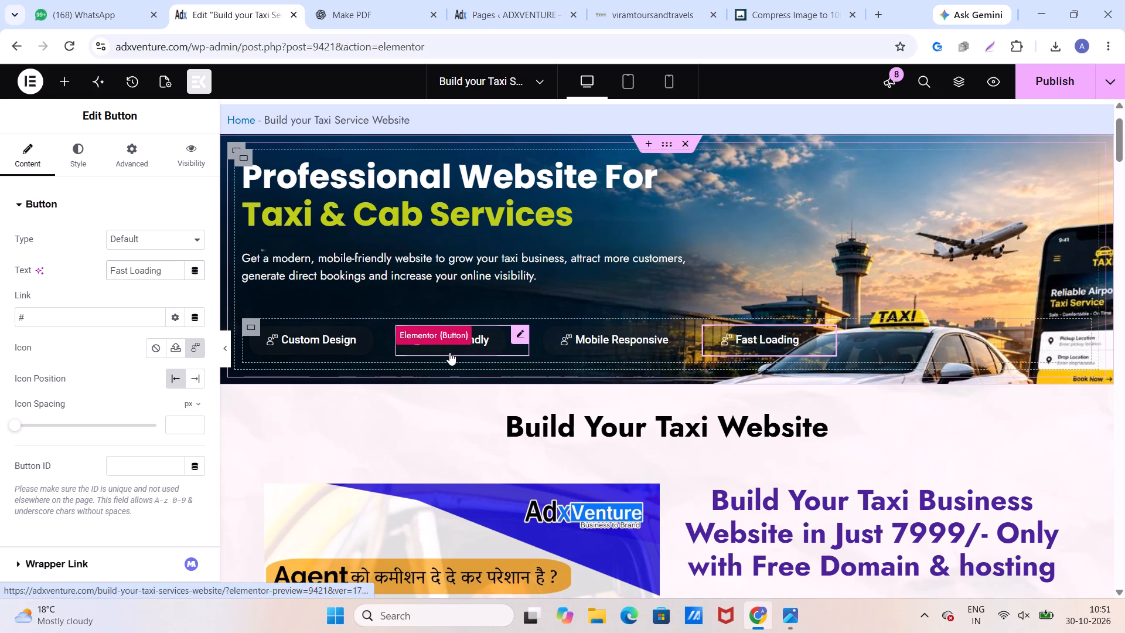
Replace the Mobile Responsive button's icon with the second mobile phone icon found by searching the icon library for "mob".
{"action": "left_click", "coordinate": [571, 346]}
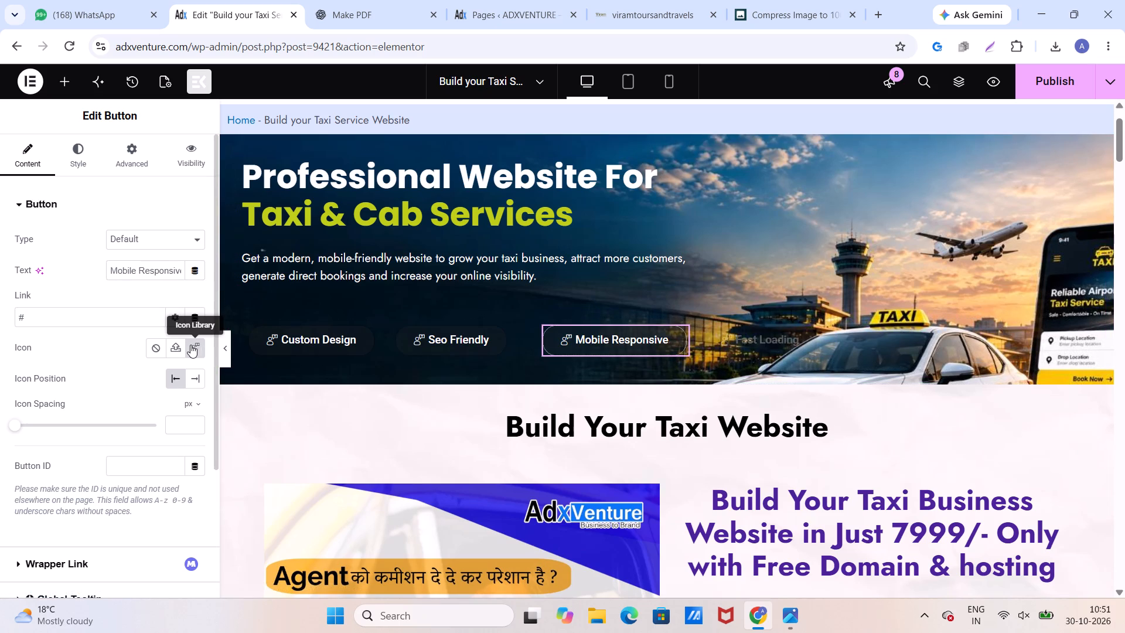
{"action": "left_click", "coordinate": [192, 345]}
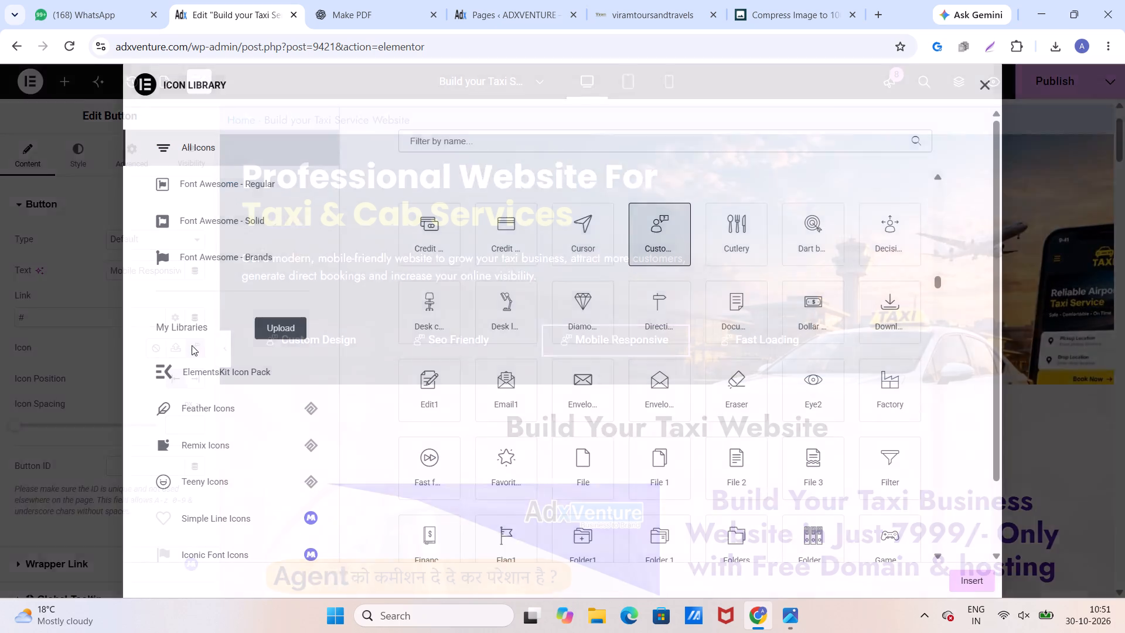
{"action": "left_click", "coordinate": [536, 147]}
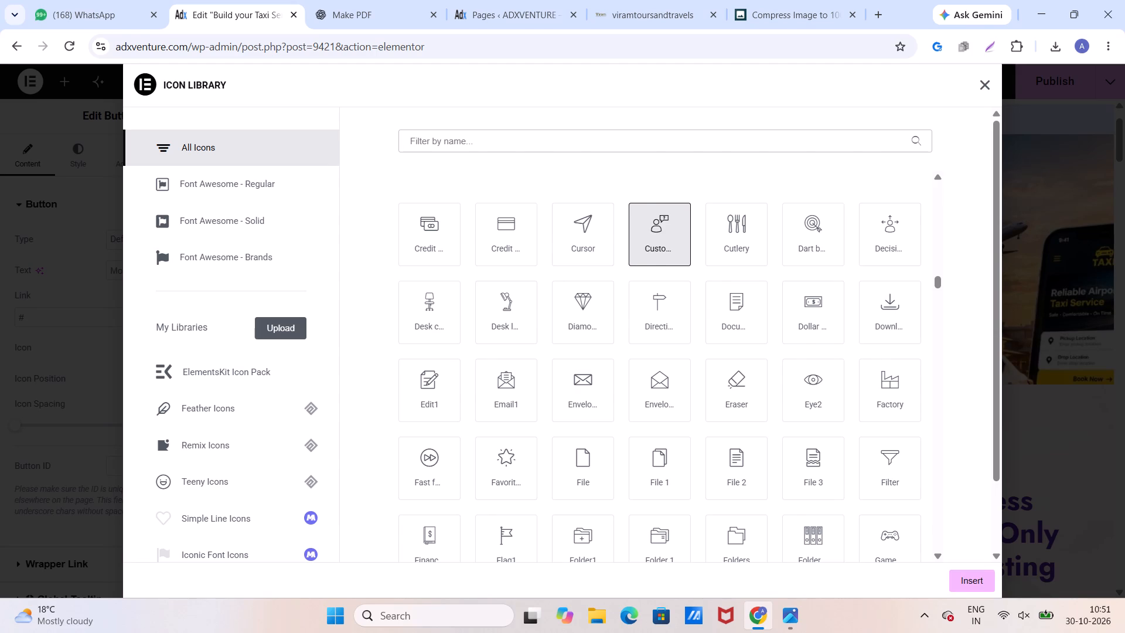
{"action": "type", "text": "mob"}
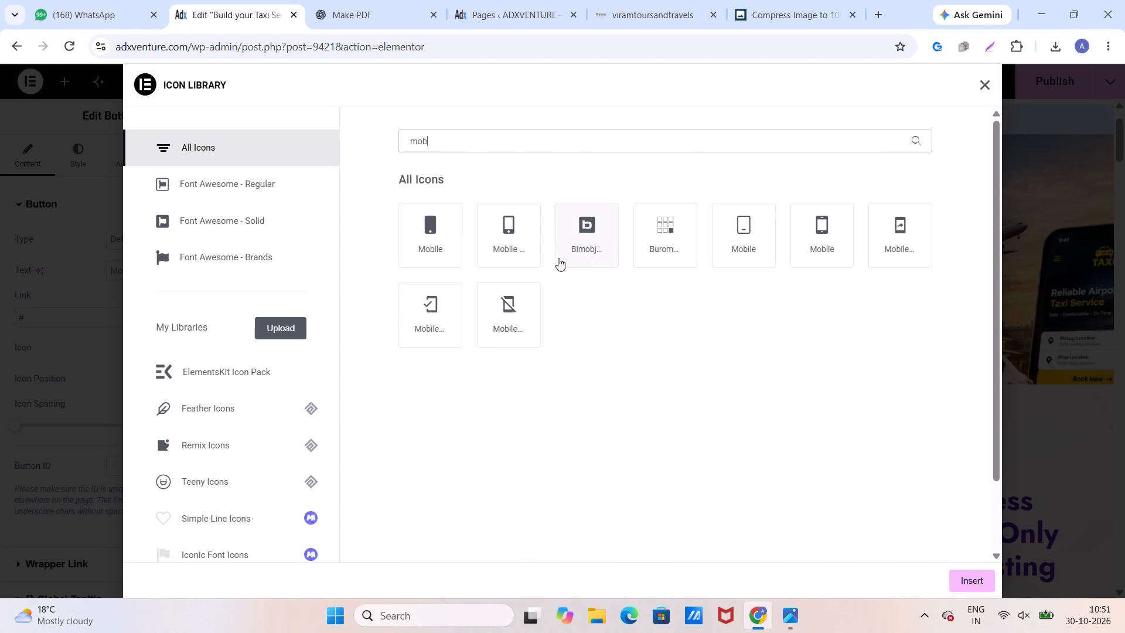
{"action": "left_click", "coordinate": [513, 240]}
{"action": "left_click", "coordinate": [967, 580]}
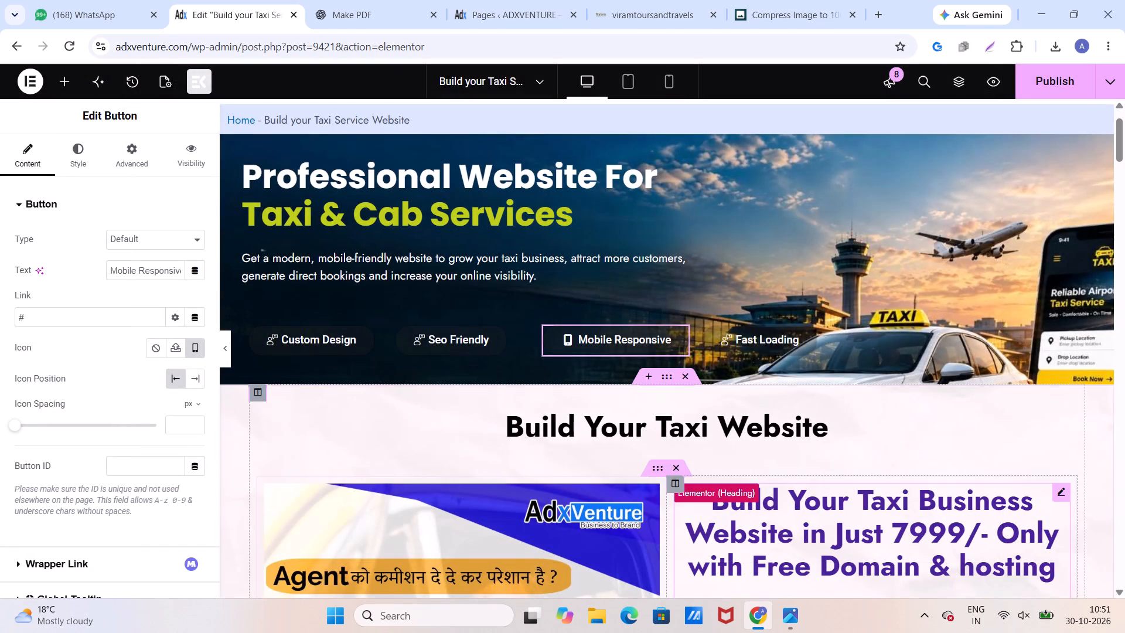
Set the Mobile Responsive button's icon position to after its label text.
{"action": "left_click", "coordinate": [189, 375]}
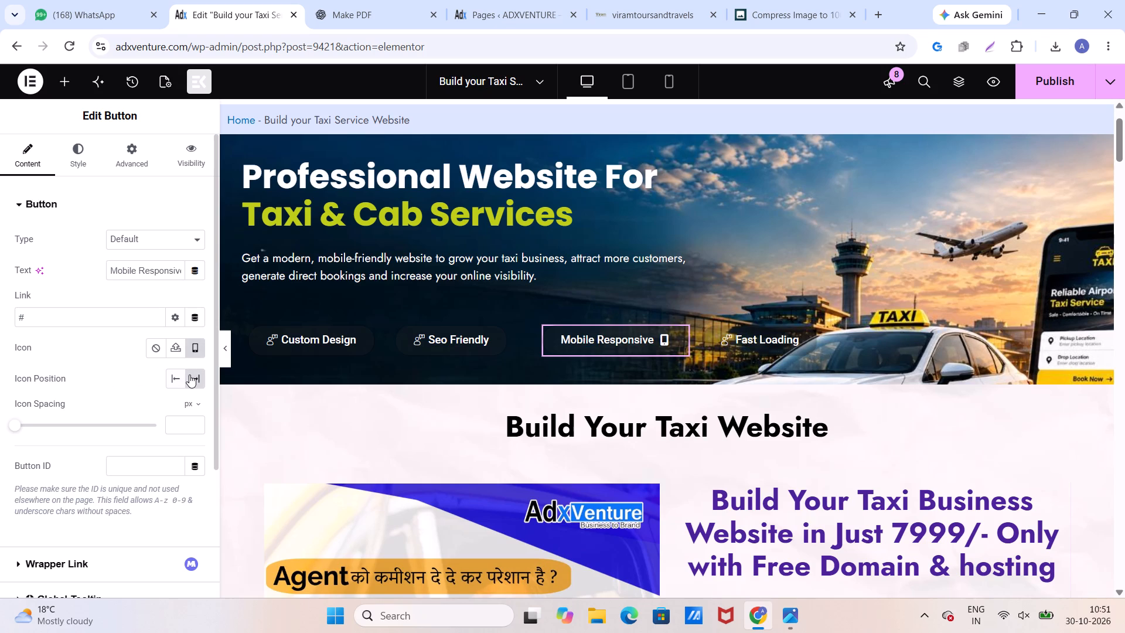
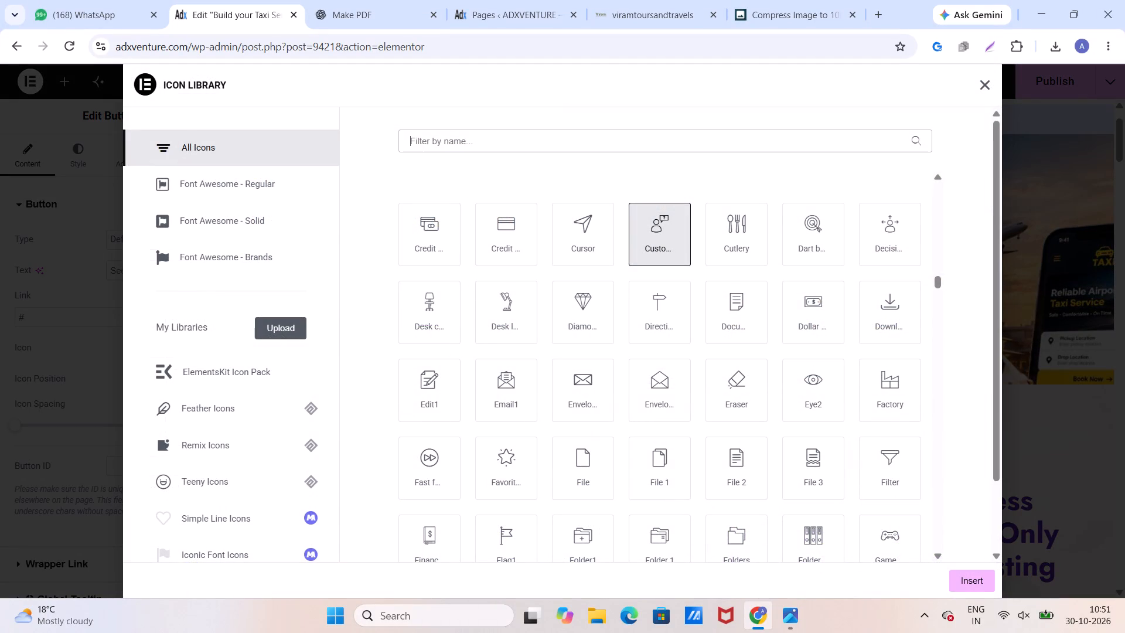
Search all icons in the icon library for "fri" to find a fitting icon for the selected feature button.
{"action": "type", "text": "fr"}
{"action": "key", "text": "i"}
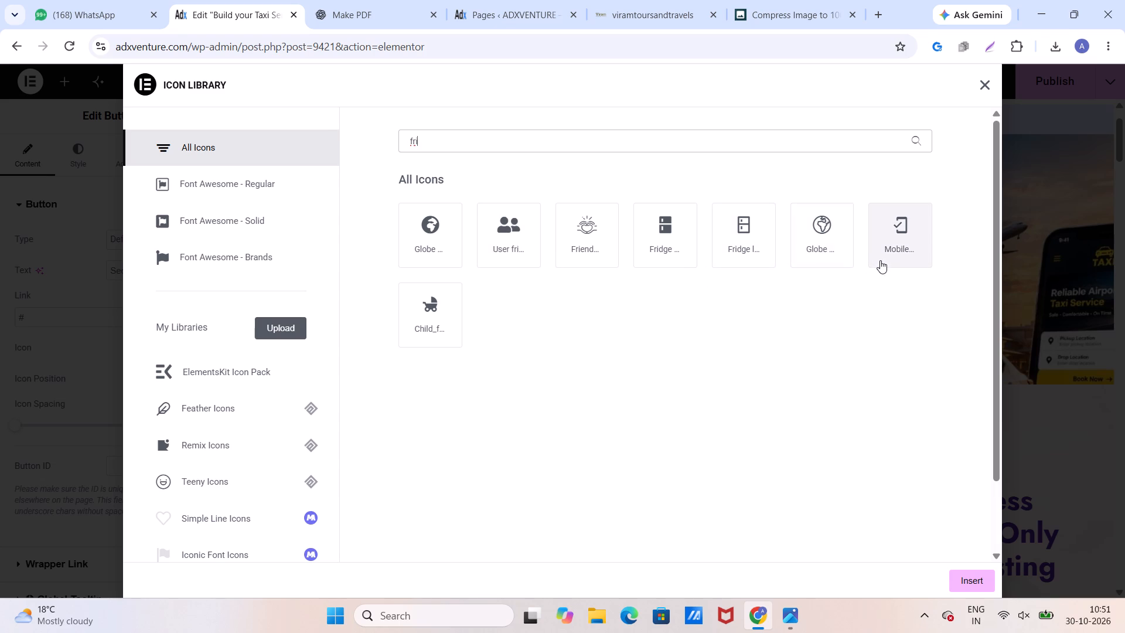
Insert the outlined Fridge icon from the library as the Seo Friendly button's icon.
{"action": "left_click", "coordinate": [734, 245]}
{"action": "left_click", "coordinate": [967, 579]}
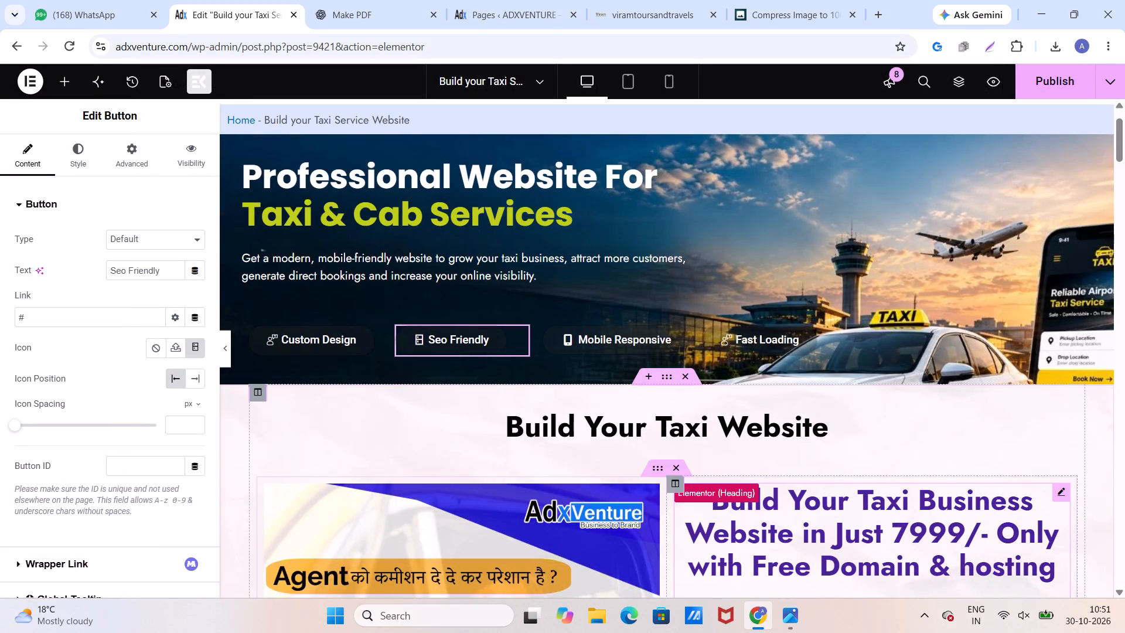
Look for a replacement icon for the Fast Loading button, searching the icon library for "fas" and clearing that search.
{"action": "left_click", "coordinate": [749, 348]}
{"action": "left_click", "coordinate": [199, 349]}
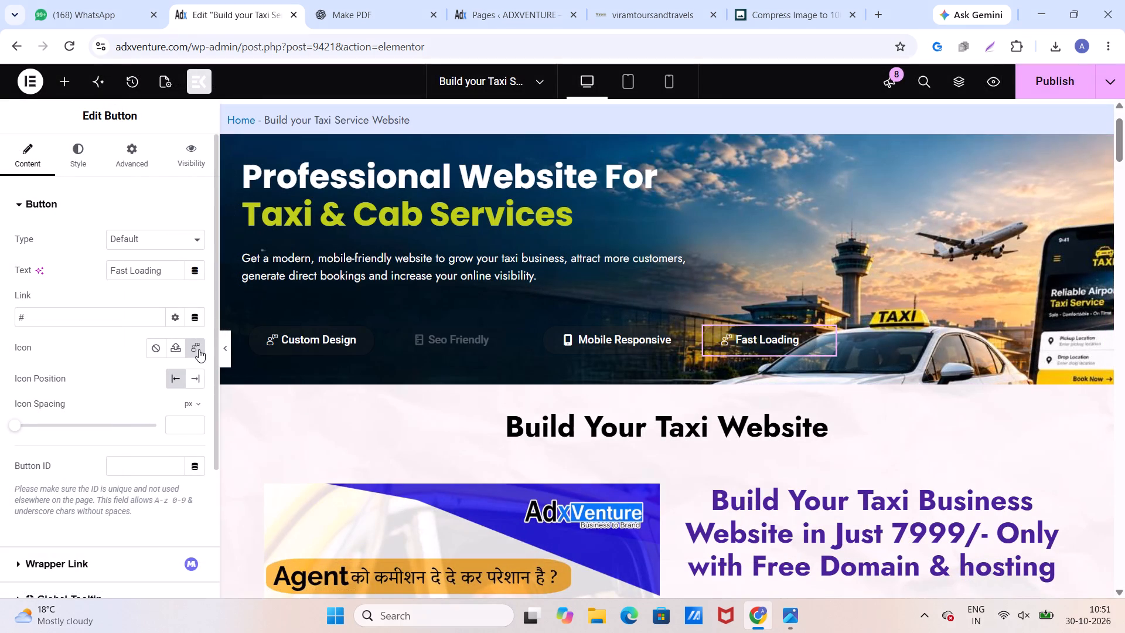
{"action": "left_click", "coordinate": [434, 146]}
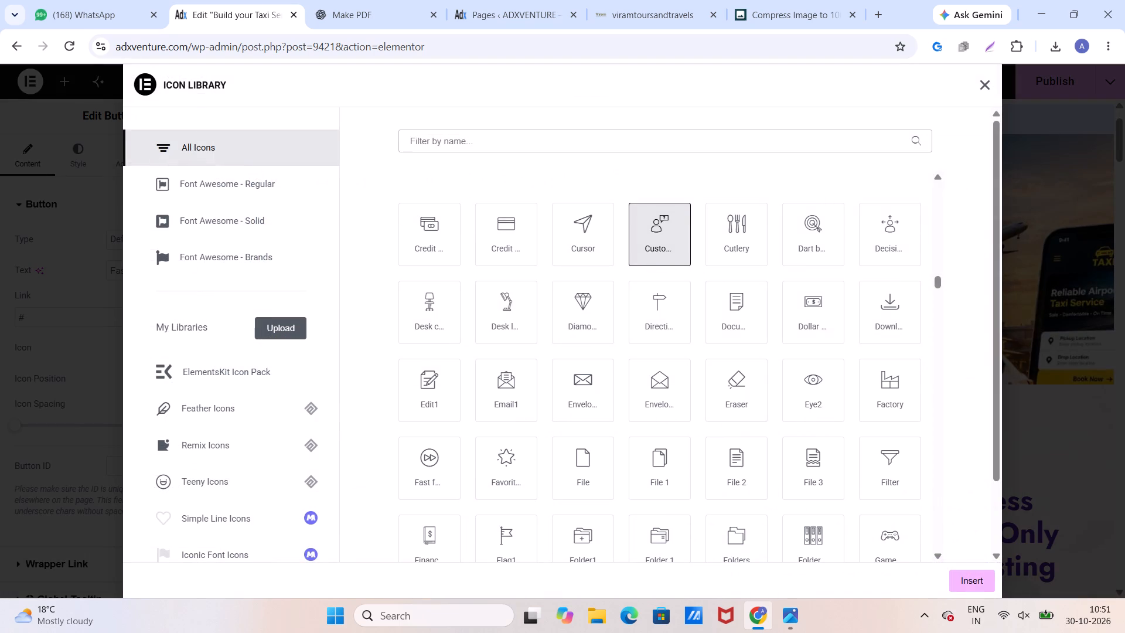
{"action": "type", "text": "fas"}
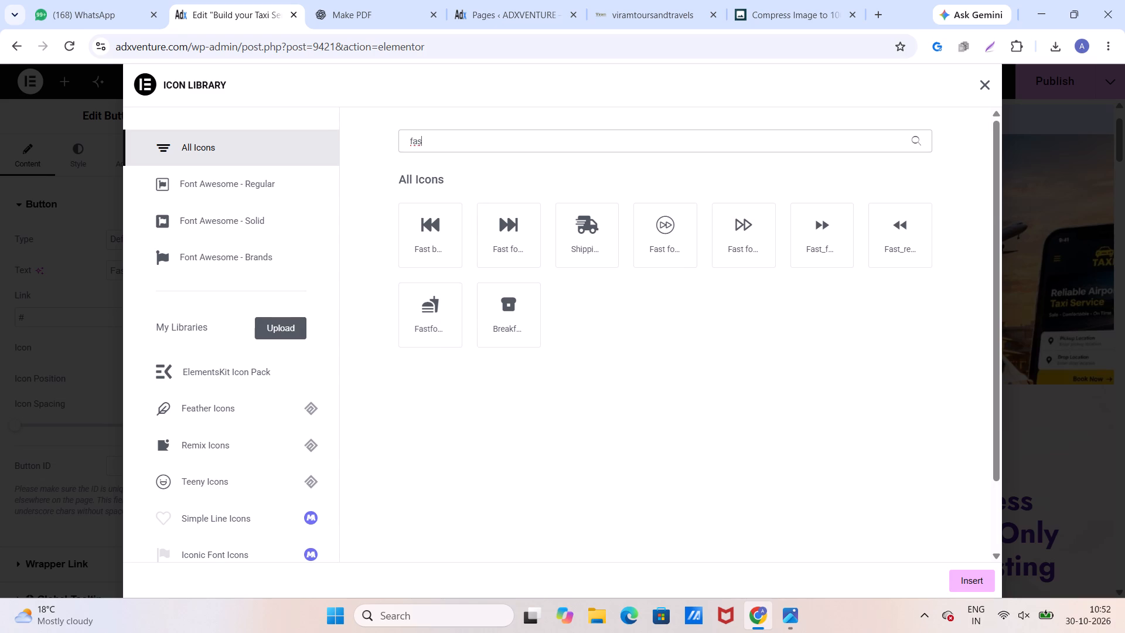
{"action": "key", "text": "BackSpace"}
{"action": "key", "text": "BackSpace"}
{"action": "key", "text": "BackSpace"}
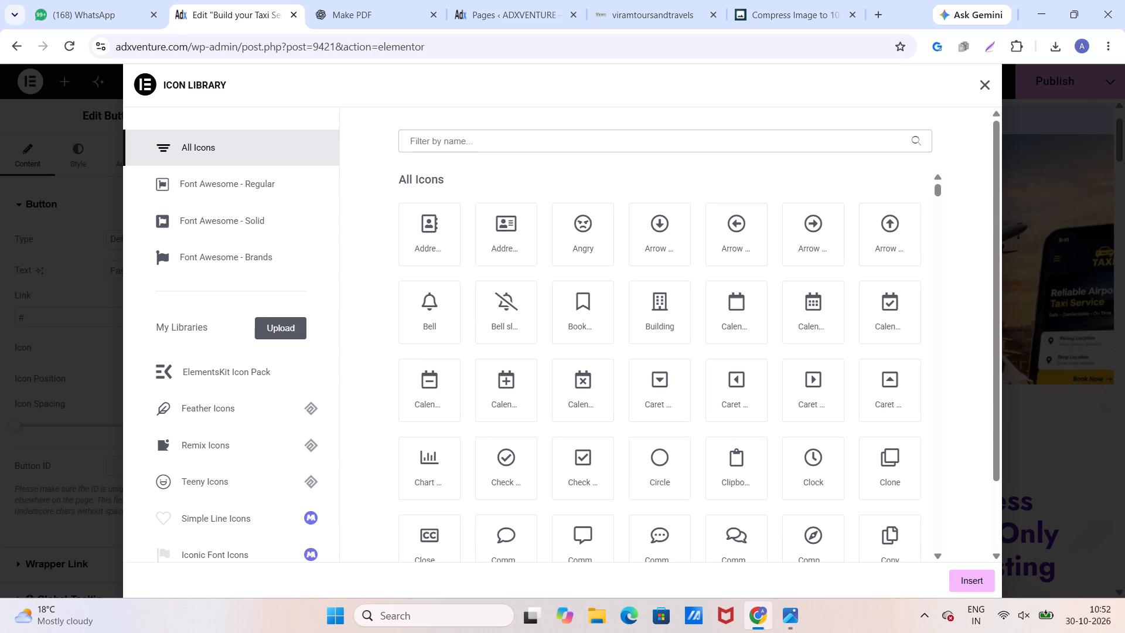
Search the icon library for "grap" and choose the Graph icon with the zigzag trend line for the Fast Loading button.
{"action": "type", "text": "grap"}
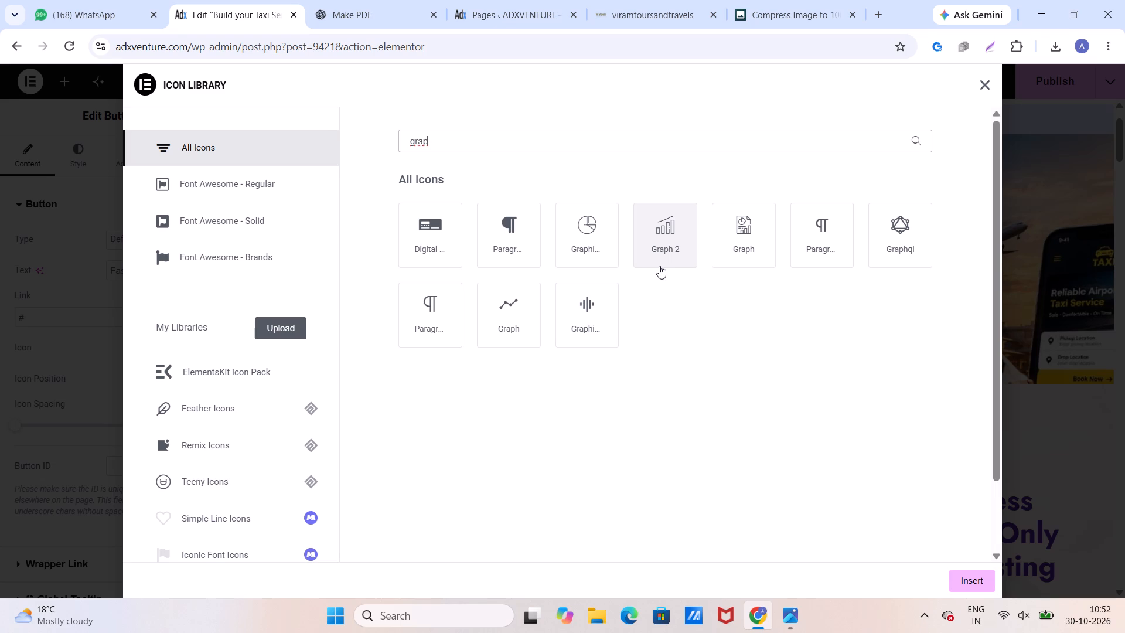
{"action": "left_click", "coordinate": [515, 320]}
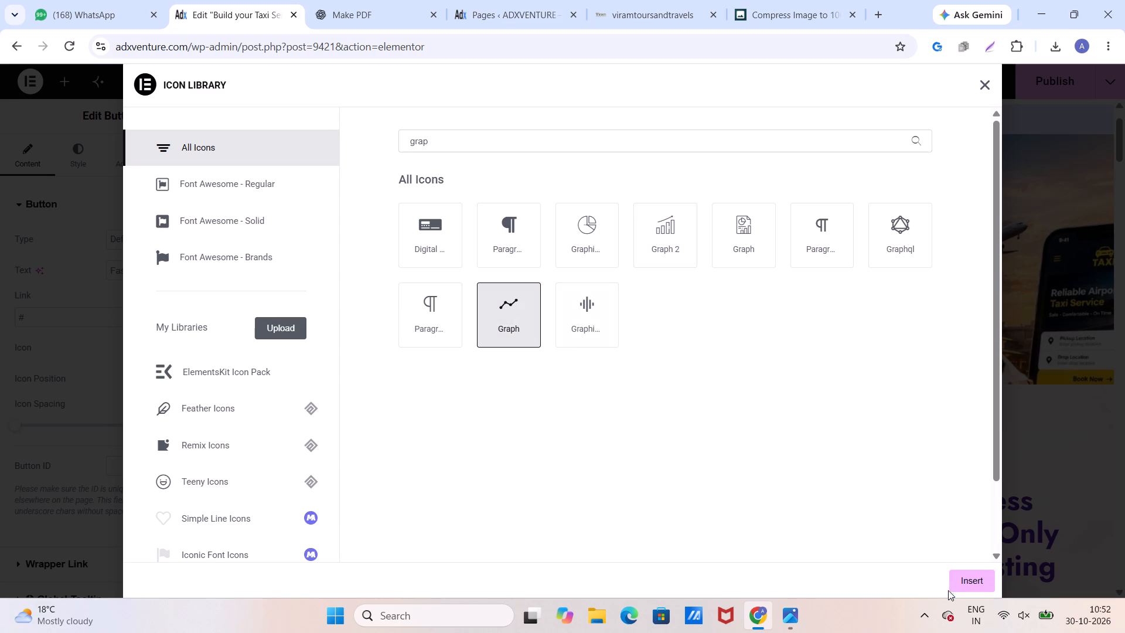
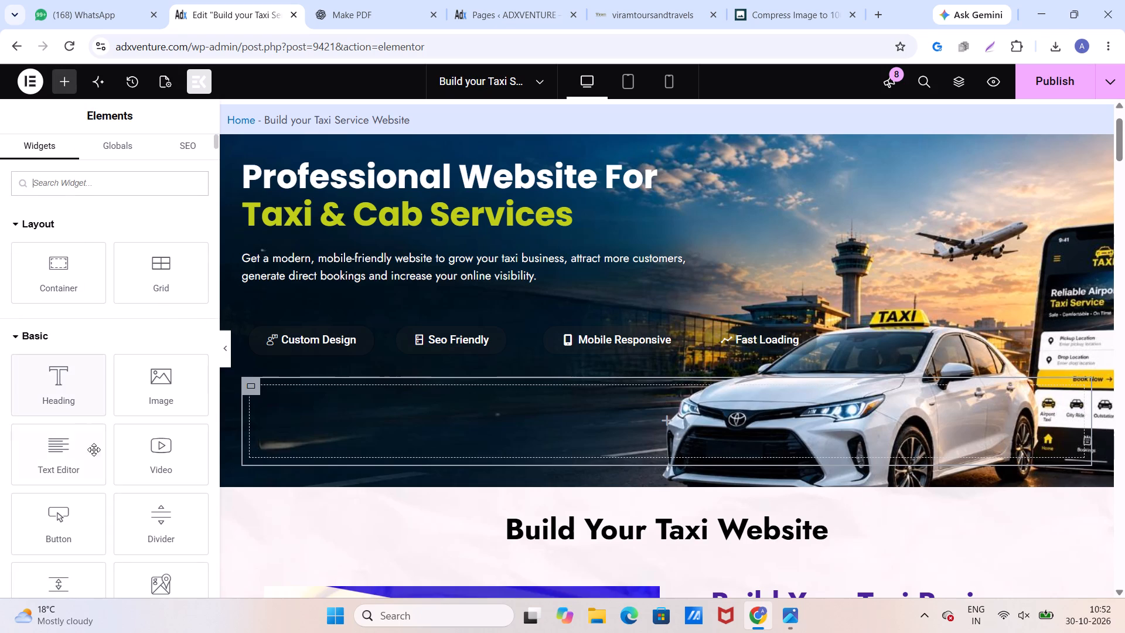
Add a Button widget to the empty container beneath the row of feature buttons in the banner.
{"action": "left_click_drag", "start_coordinate": [63, 532], "coordinate": [336, 433]}
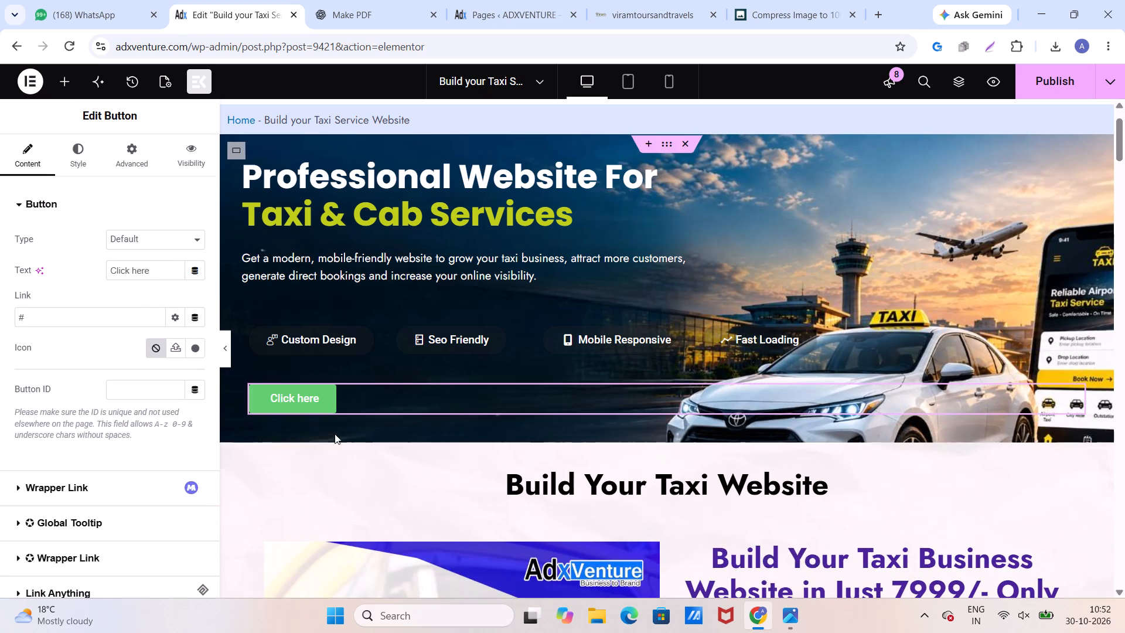
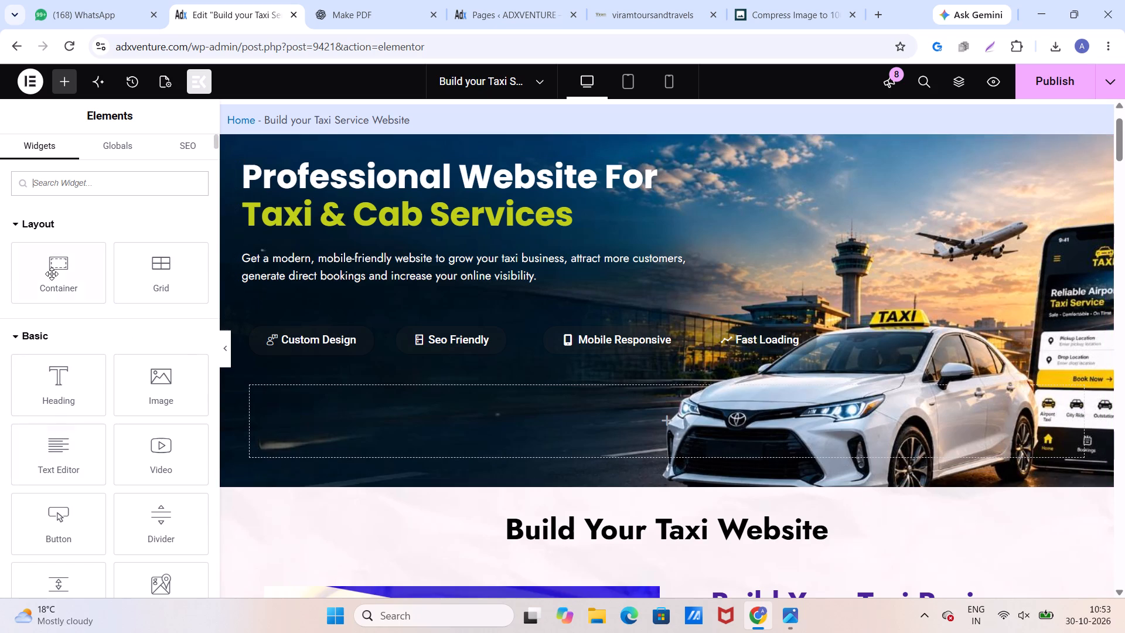
Nest a new container inside the empty container beneath the feature buttons and duplicate it to get two stacked containers.
{"action": "left_click_drag", "start_coordinate": [49, 278], "coordinate": [302, 413]}
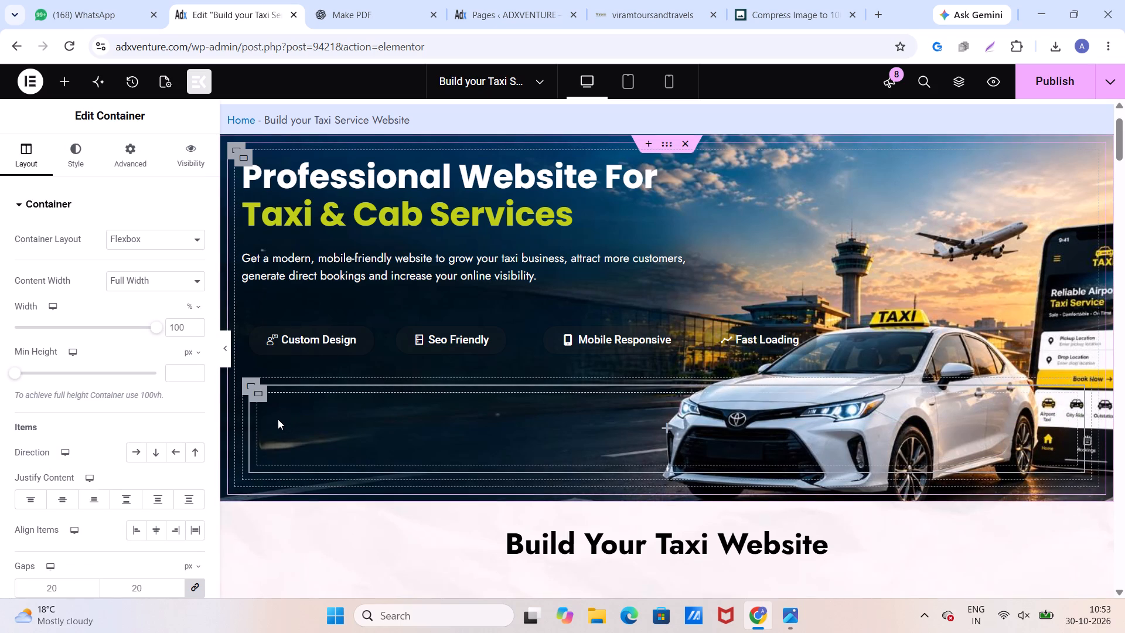
{"action": "left_click", "coordinate": [302, 424]}
{"action": "right_click", "coordinate": [264, 397]}
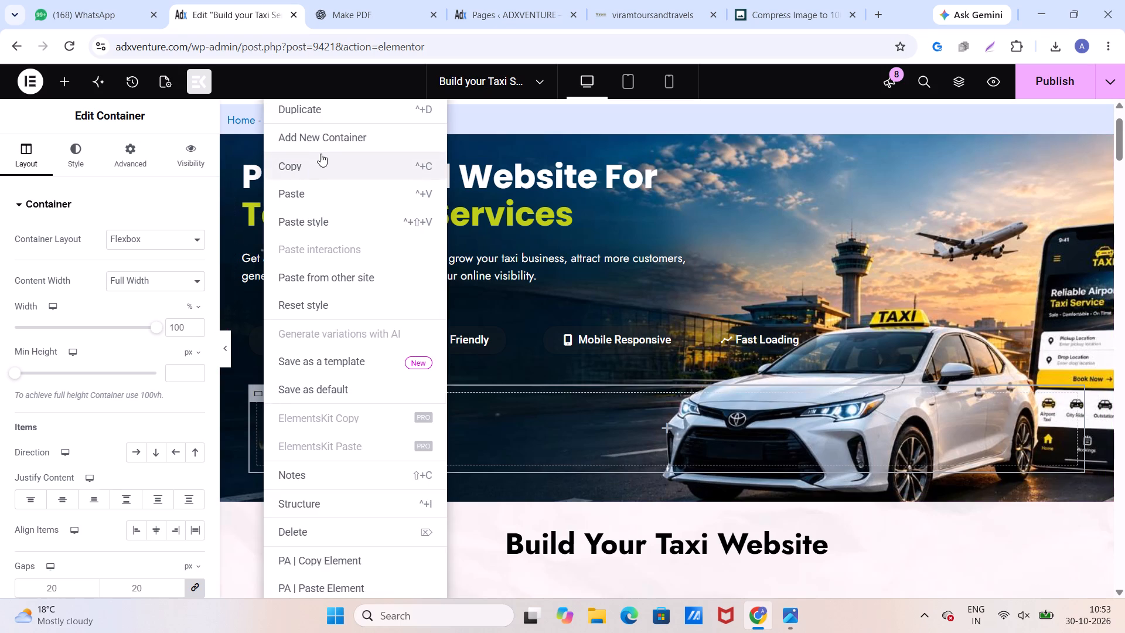
{"action": "left_click", "coordinate": [313, 110]}
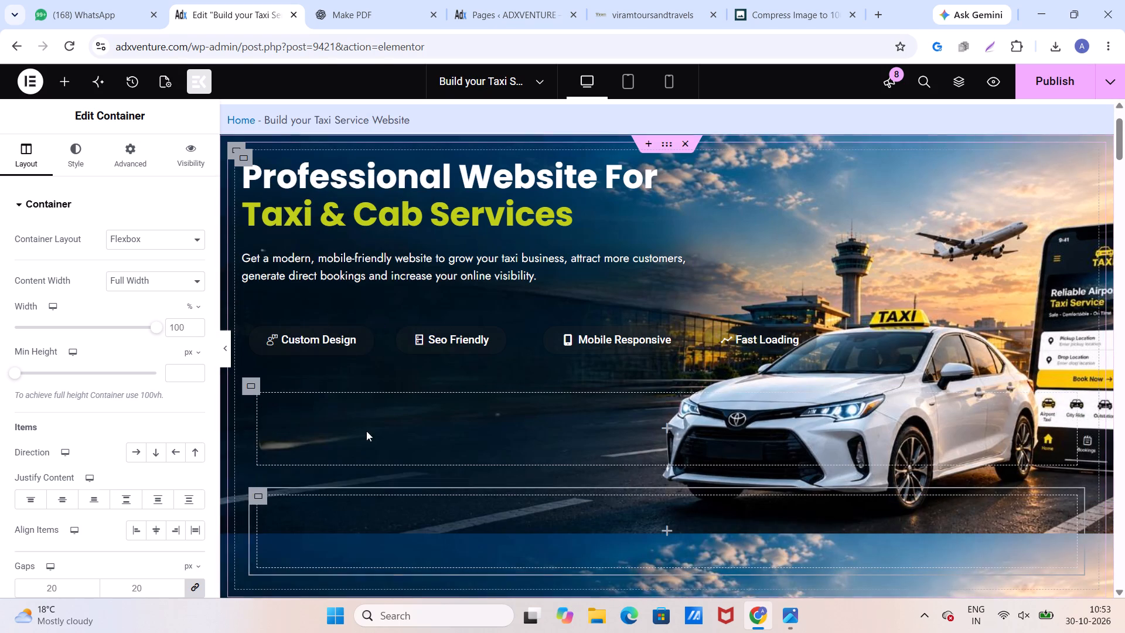
Add a Button widget to the upper of the two nested containers beneath the feature buttons.
{"action": "left_click", "coordinate": [325, 437]}
{"action": "left_click", "coordinate": [65, 75]}
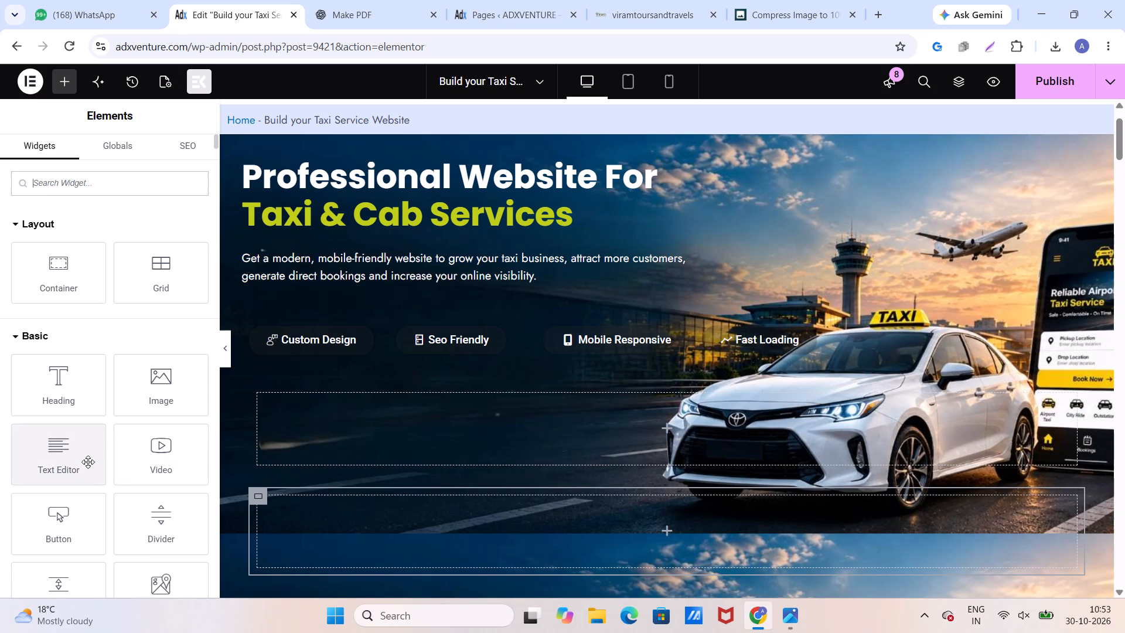
{"action": "left_click_drag", "start_coordinate": [82, 543], "coordinate": [385, 448]}
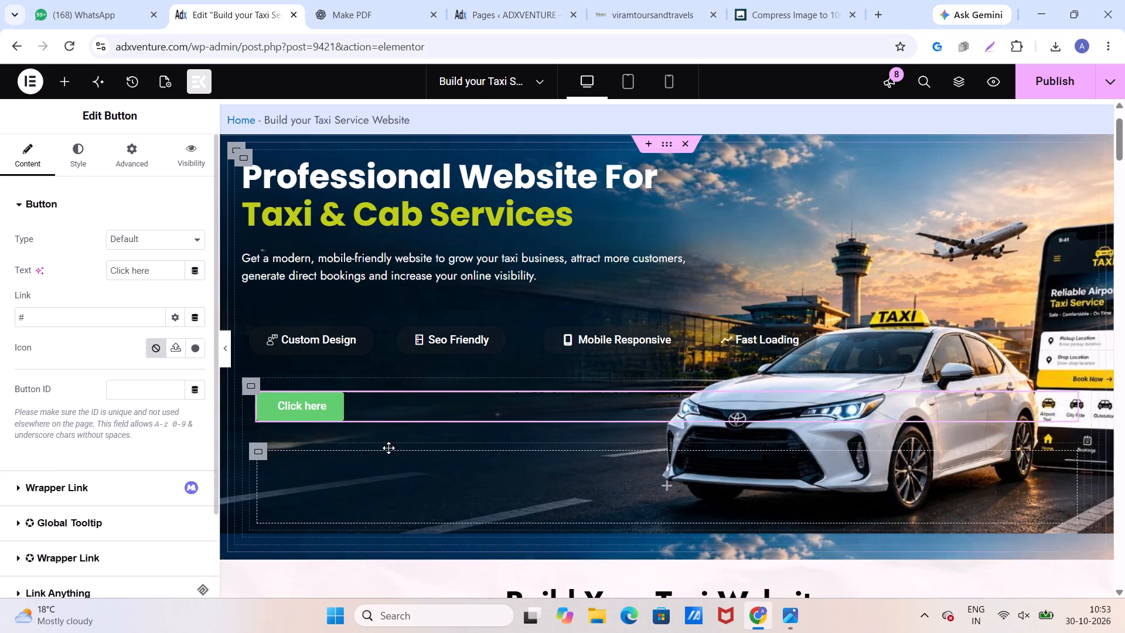
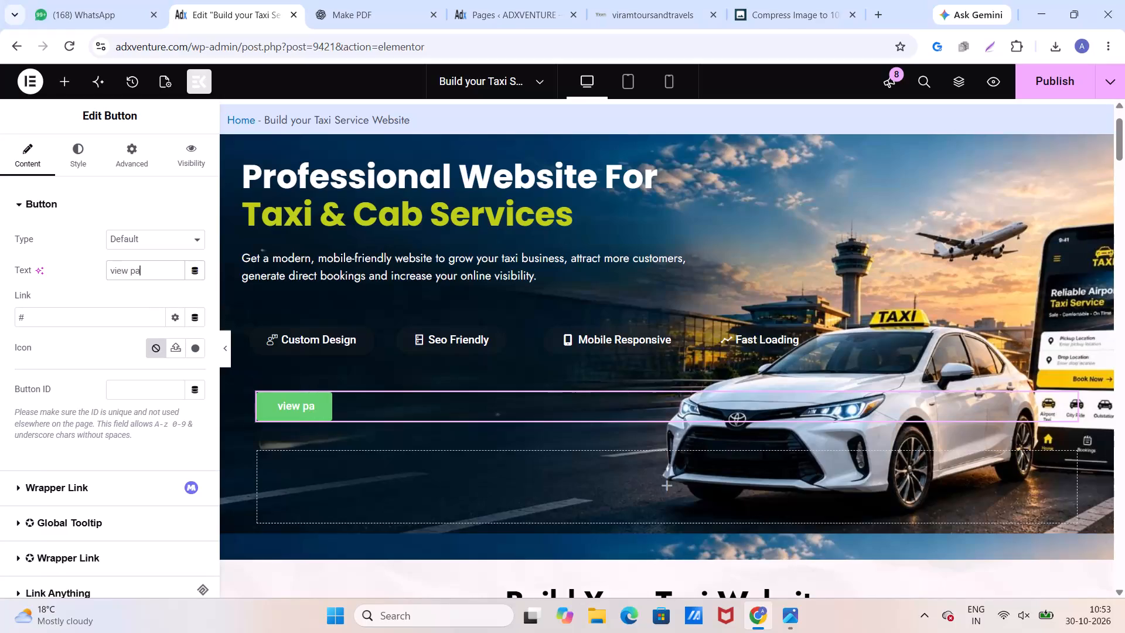
Complete the new green button's text so that it reads "view packages".
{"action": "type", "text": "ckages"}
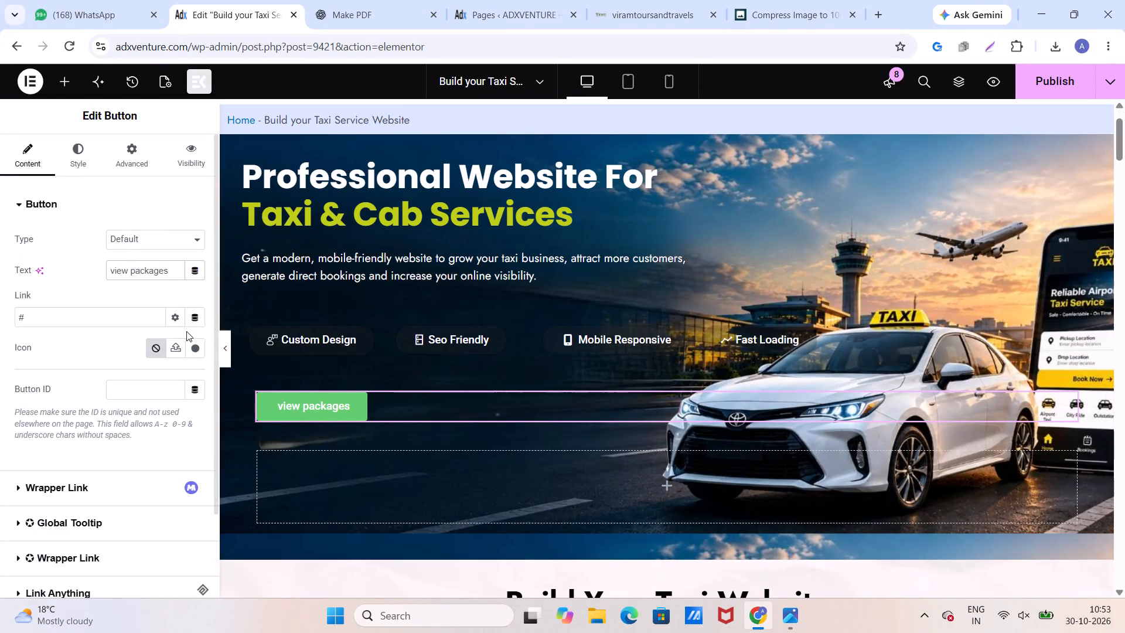
Search the icon library for "arr" to find an arrow icon for the view packages button.
{"action": "left_click", "coordinate": [199, 347]}
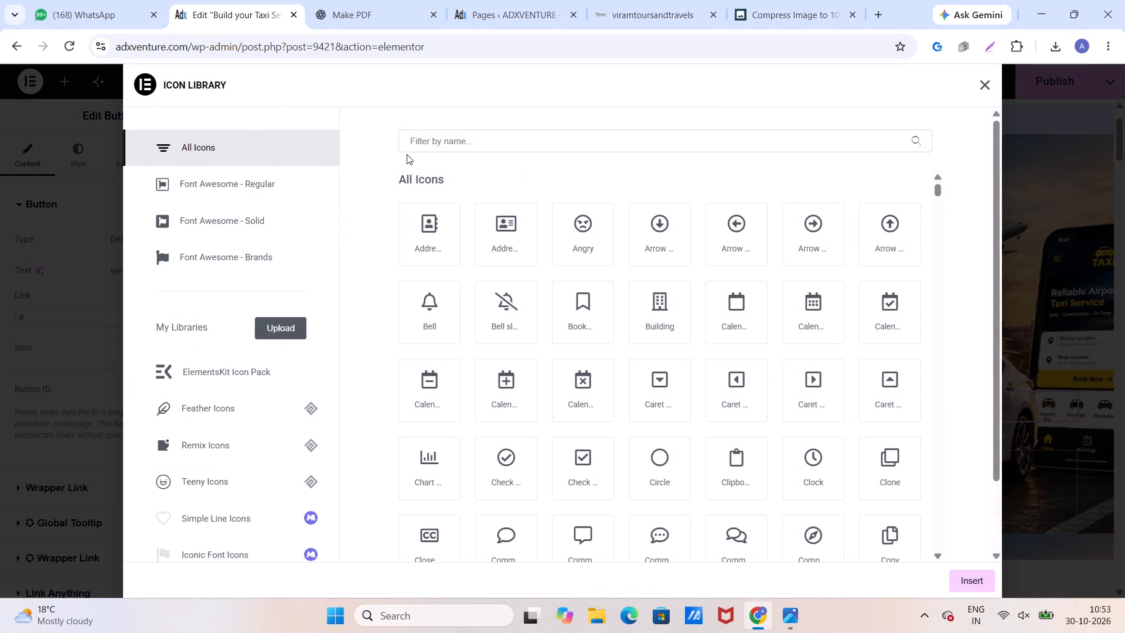
{"action": "left_click", "coordinate": [412, 149]}
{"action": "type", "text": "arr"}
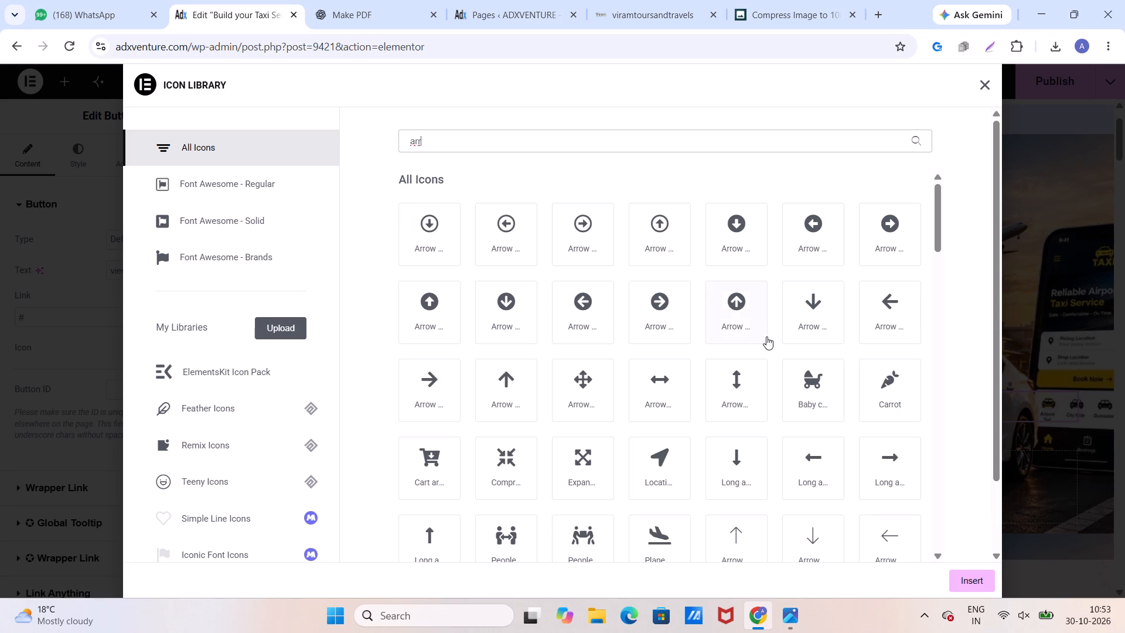
Insert the solid long right arrow icon into the view packages button and place it after the text.
{"action": "left_click", "coordinate": [884, 479]}
{"action": "left_click", "coordinate": [963, 585]}
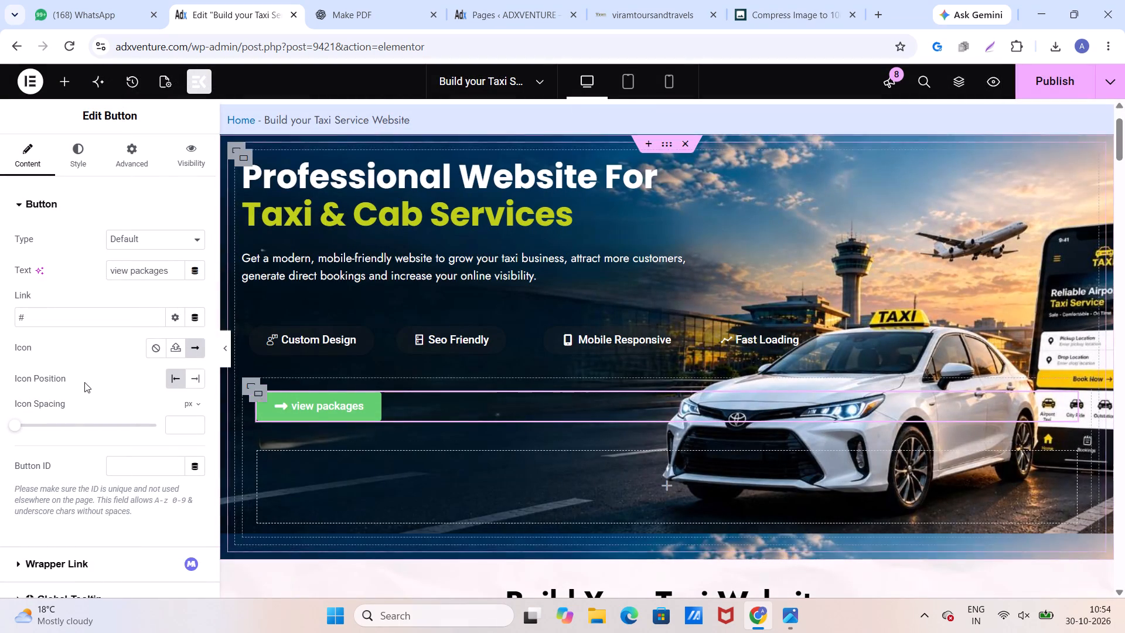
{"action": "left_click", "coordinate": [193, 379]}
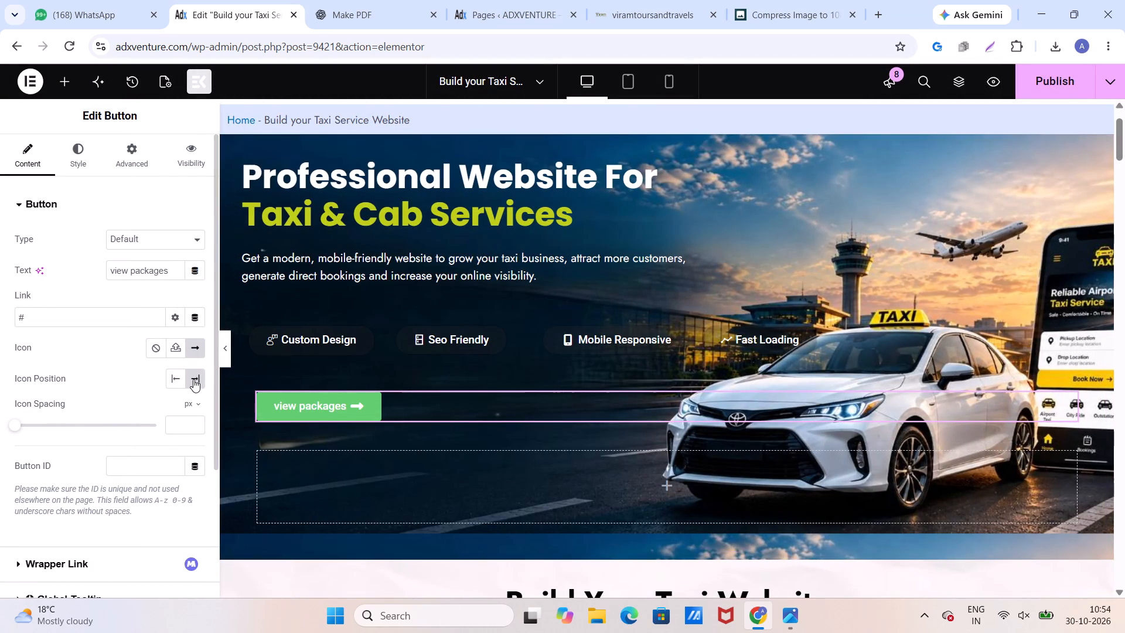
Capitalise the first letter of the new button's text so it reads "View packages".
{"action": "left_click", "coordinate": [115, 269]}
{"action": "key", "text": "BackSpace"}
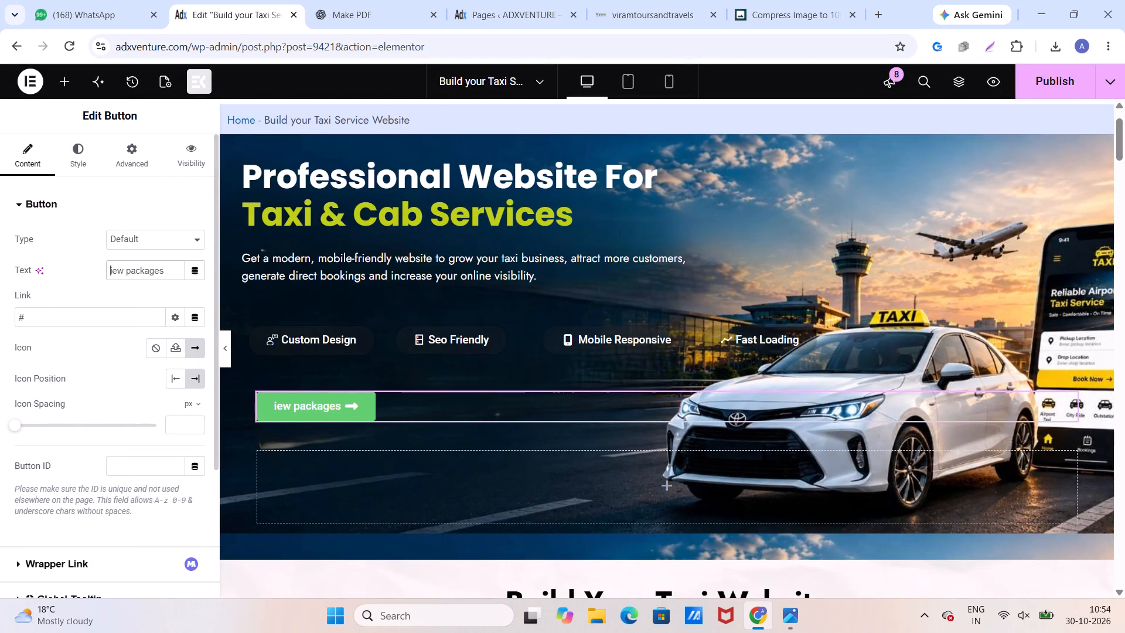
{"action": "key", "text": "shift+v"}
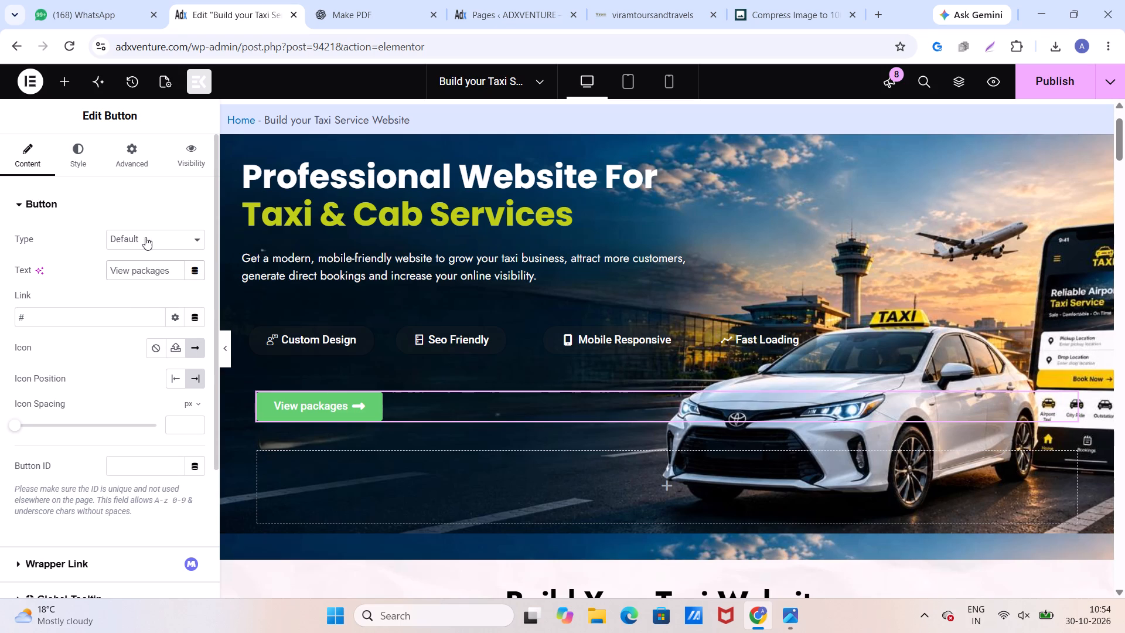
Set the View packages button's normal background color to white, #FFFFFF.
{"action": "left_click", "coordinate": [86, 159]}
{"action": "left_click", "coordinate": [199, 417]}
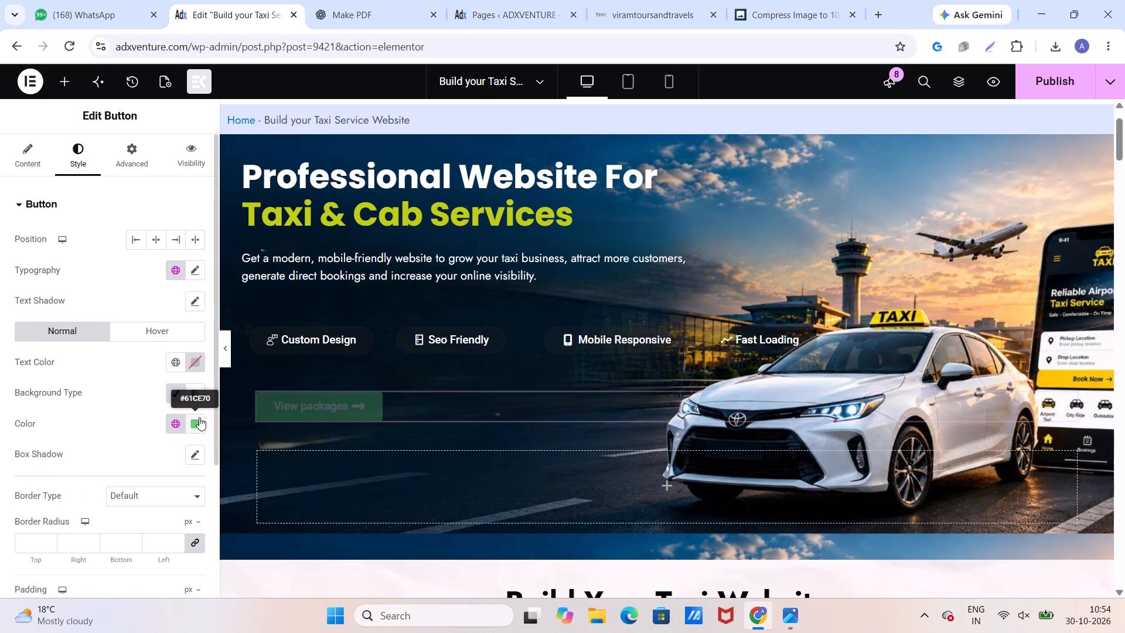
{"action": "left_click", "coordinate": [136, 257]}
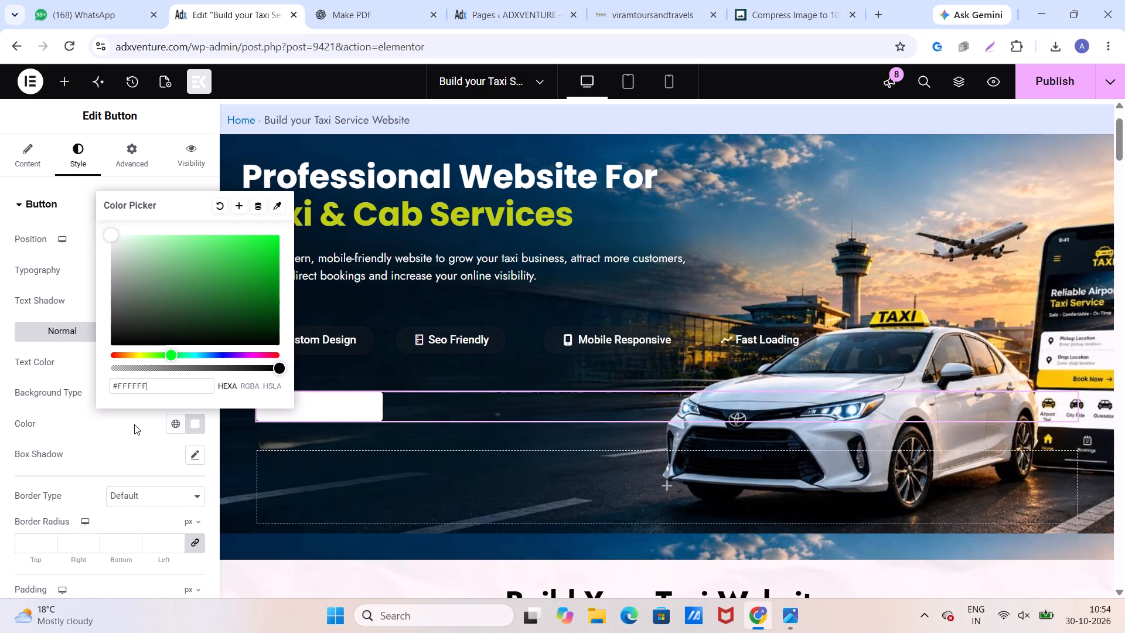
{"action": "left_click", "coordinate": [118, 443]}
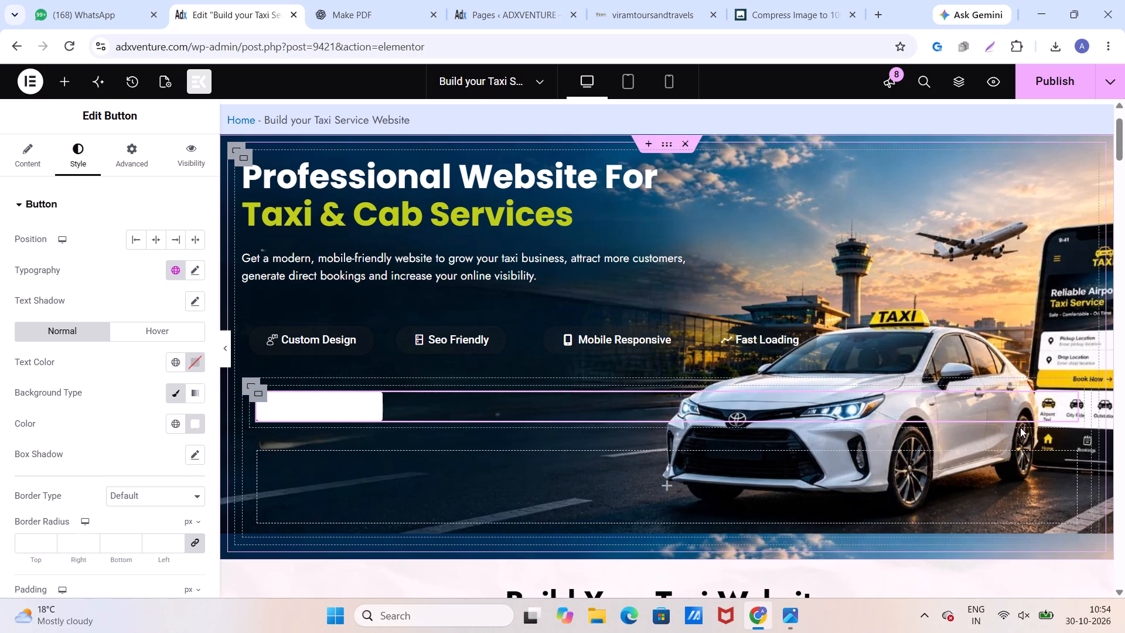
Narrow the container holding the View packages button to about 17.4% width, closely around the button.
{"action": "left_click_drag", "start_coordinate": [1079, 424], "coordinate": [1025, 427]}
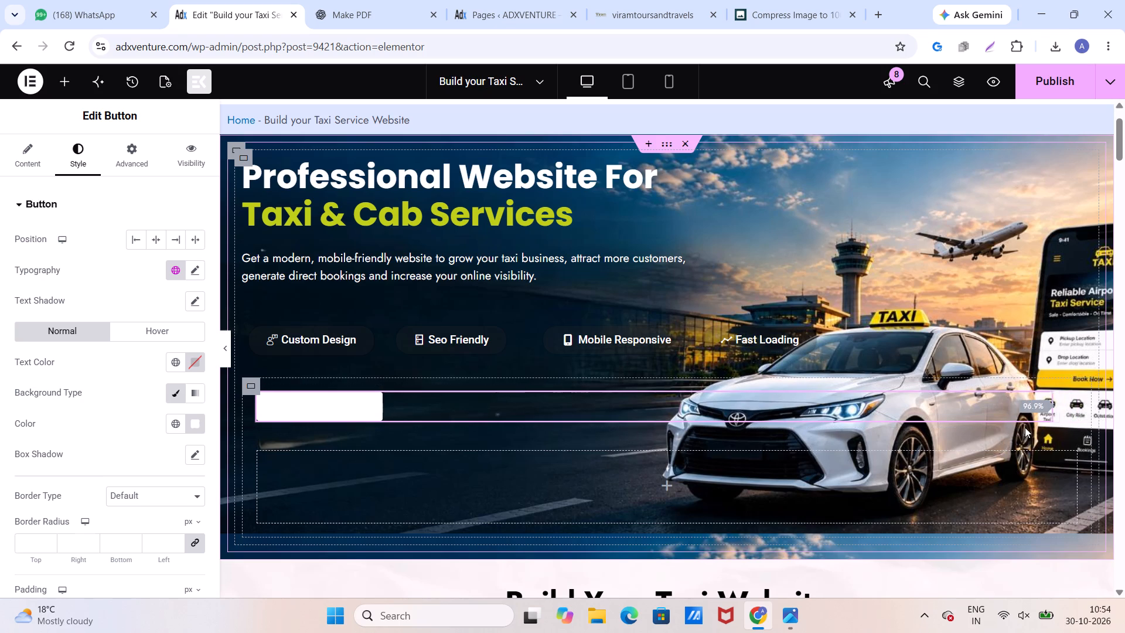
{"action": "left_click_drag", "start_coordinate": [1025, 427], "coordinate": [388, 421]}
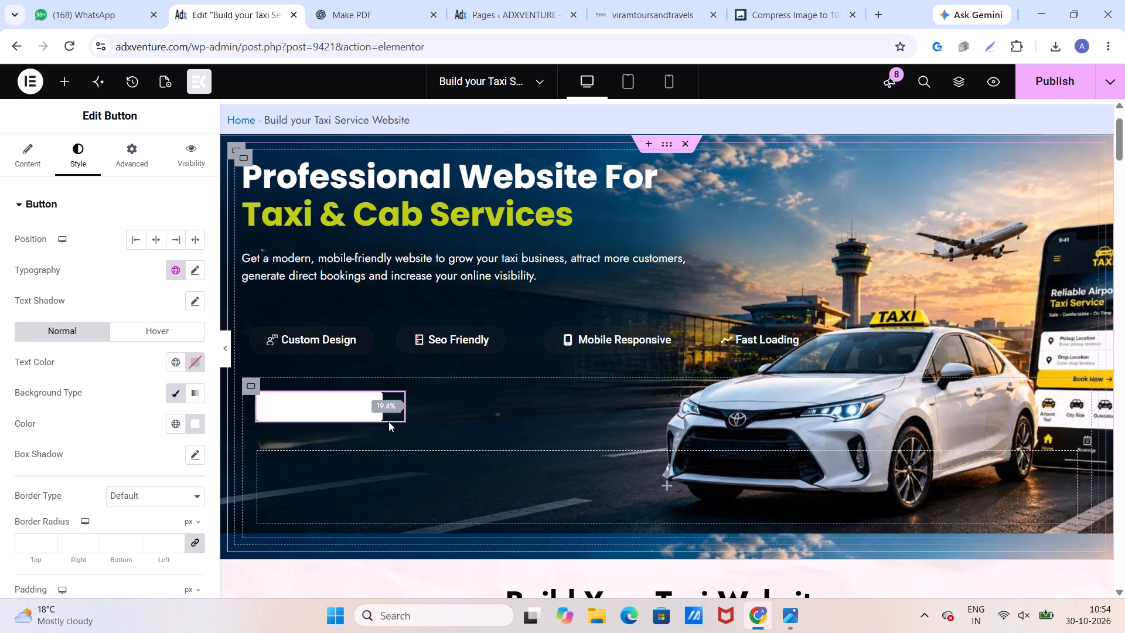
{"action": "left_click_drag", "start_coordinate": [388, 421], "coordinate": [371, 417]}
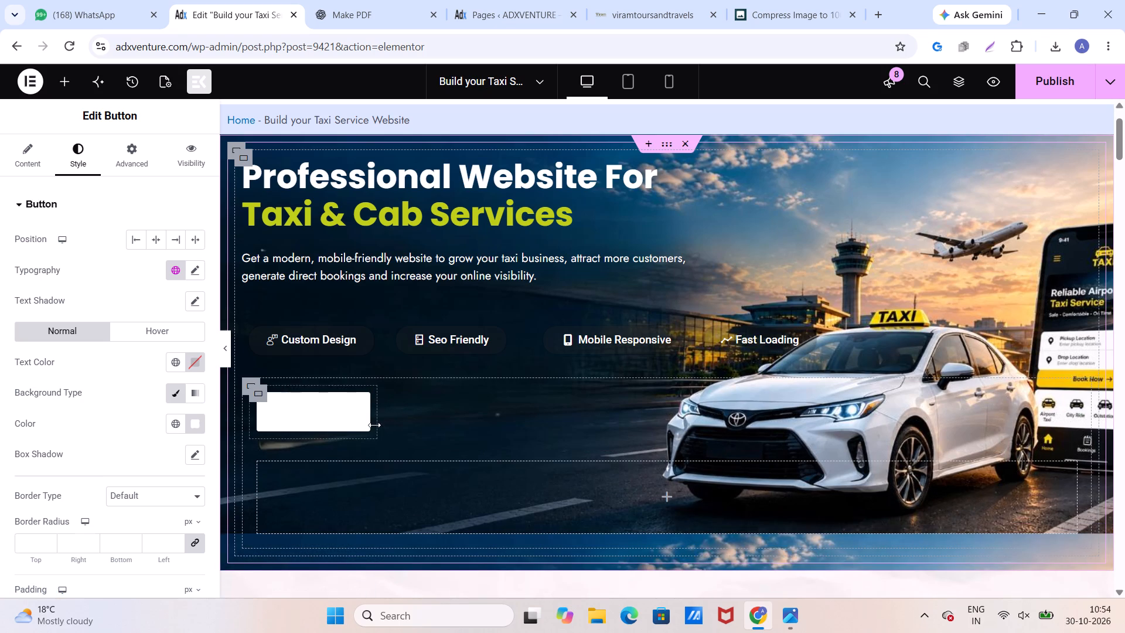
{"action": "left_click_drag", "start_coordinate": [374, 425], "coordinate": [391, 425]}
Give the container around the View packages button a classic background in yellow-green, #C0CA16.
{"action": "left_click", "coordinate": [258, 392]}
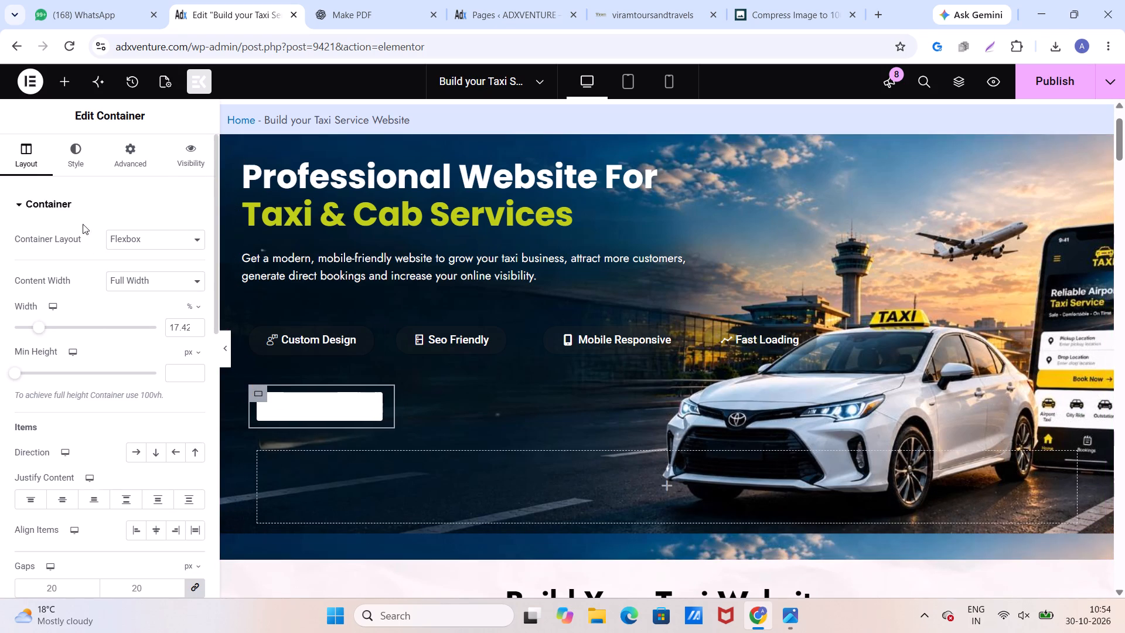
{"action": "left_click", "coordinate": [66, 158]}
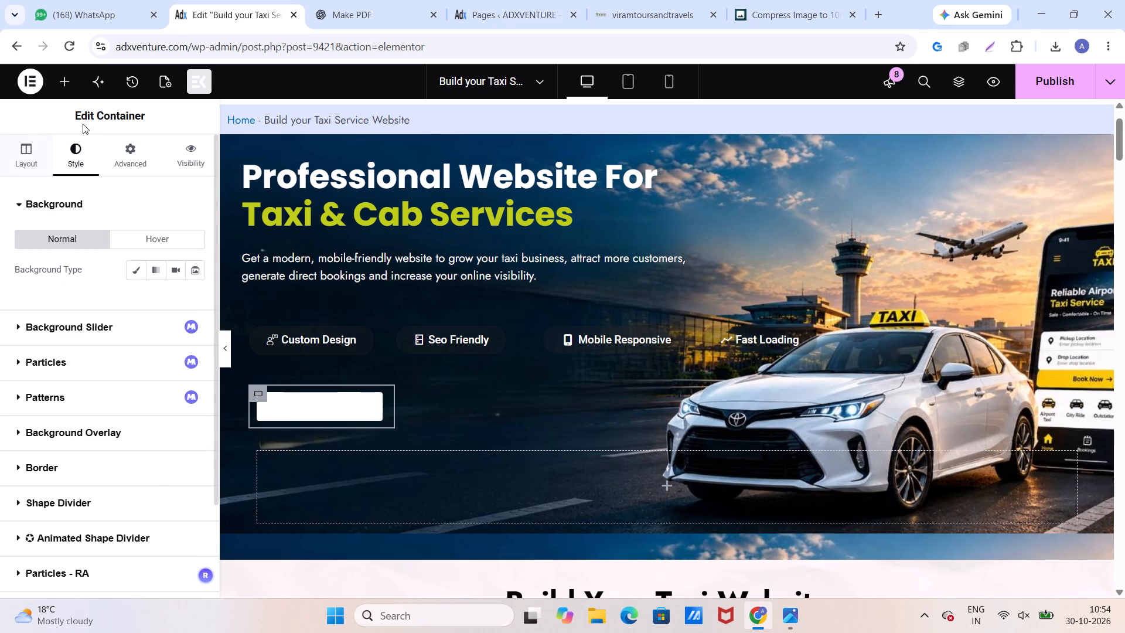
{"action": "left_click", "coordinate": [131, 271]}
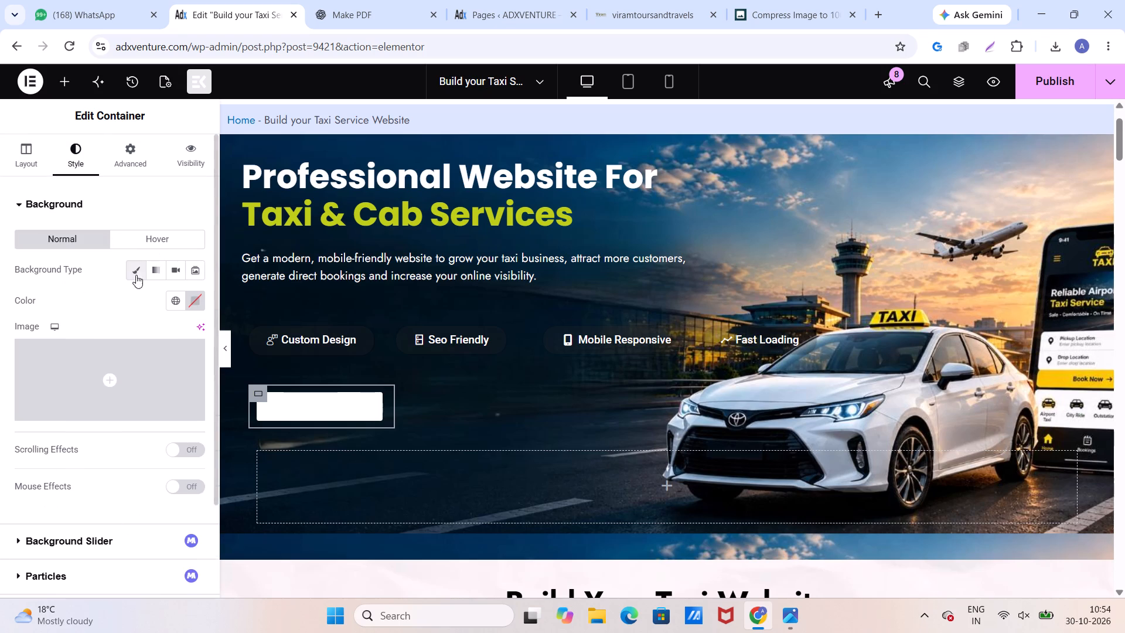
{"action": "left_click", "coordinate": [190, 302]}
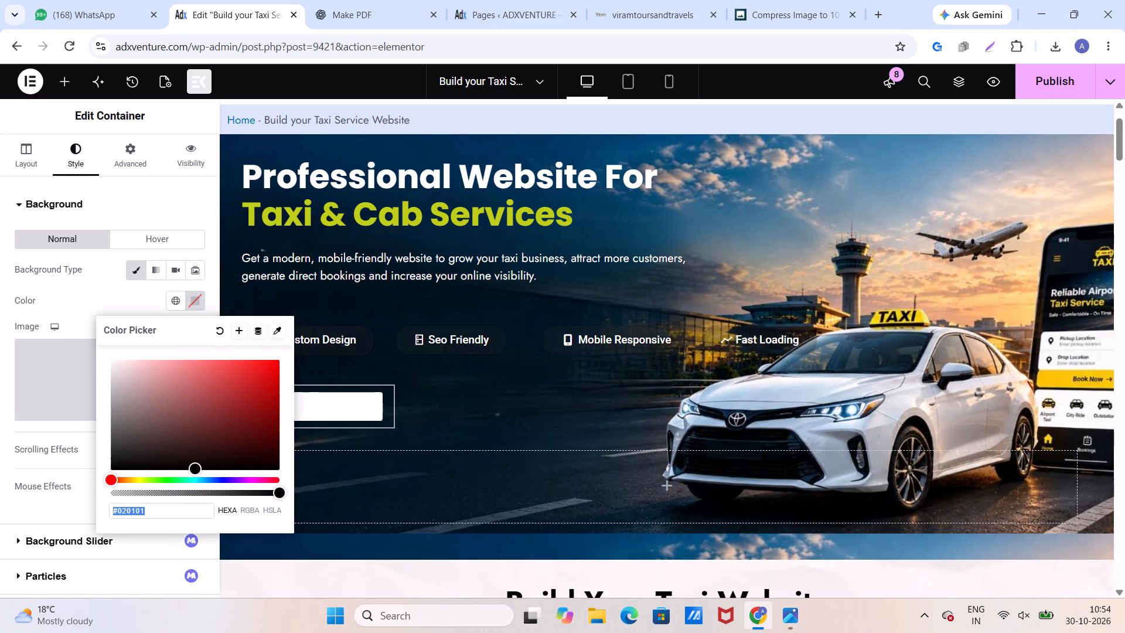
{"action": "left_click_drag", "start_coordinate": [167, 481], "coordinate": [137, 474]}
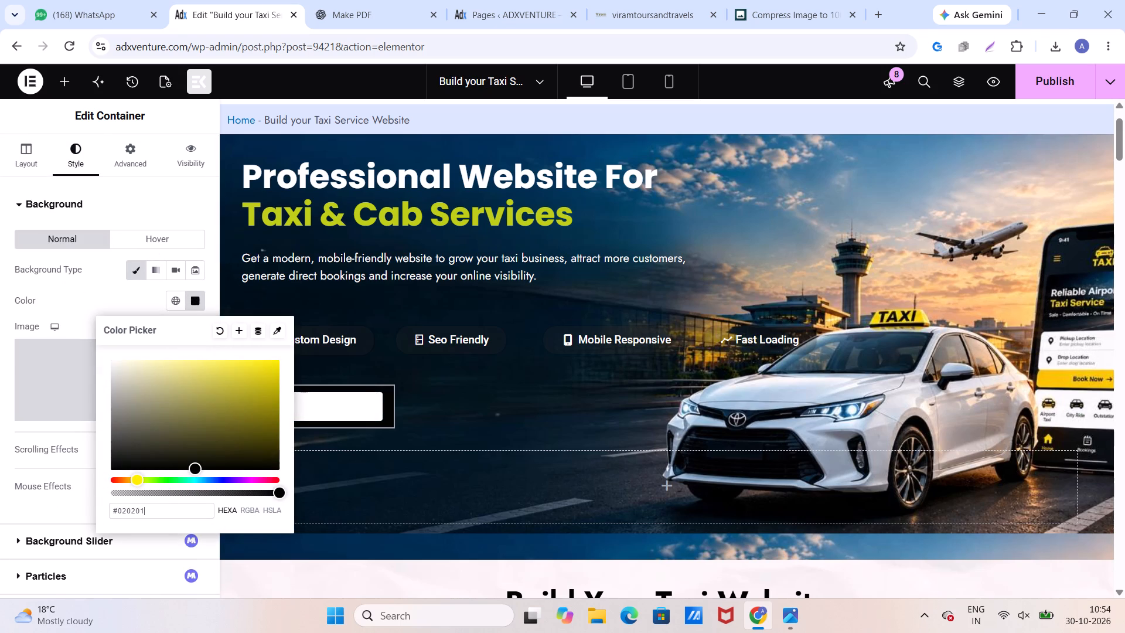
{"action": "left_click_drag", "start_coordinate": [137, 474], "coordinate": [141, 475]}
{"action": "left_click", "coordinate": [190, 425]}
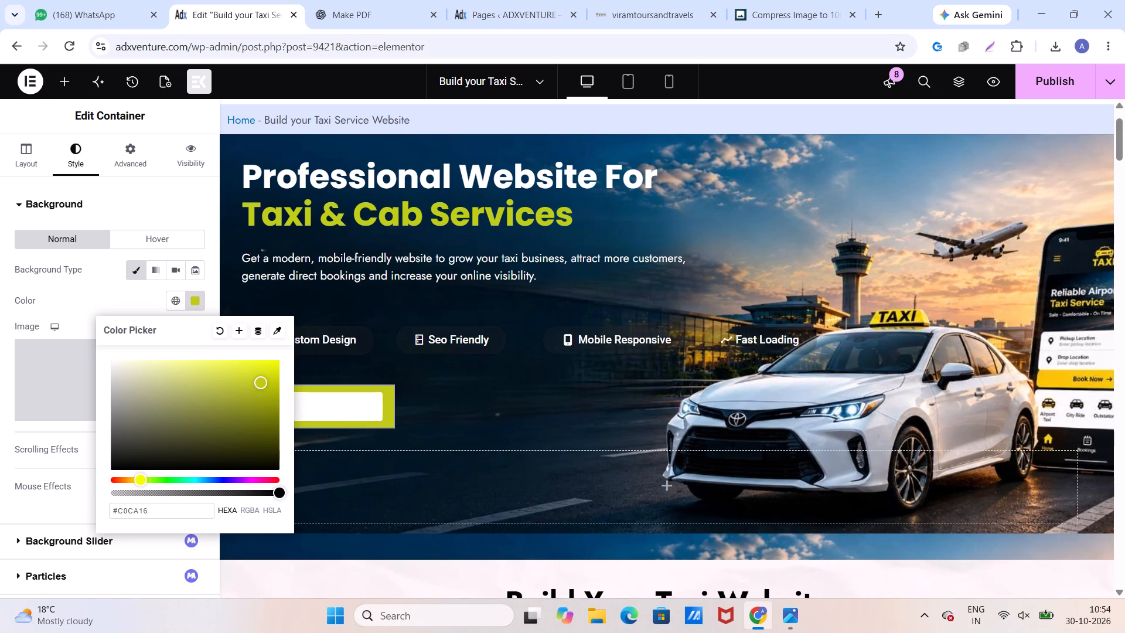
Adjust the background color of the container around the View packages button to a slightly brighter yellow-green, #C5CF15.
{"action": "left_click_drag", "start_coordinate": [253, 392], "coordinate": [262, 378]}
{"action": "left_click_drag", "start_coordinate": [262, 378], "coordinate": [262, 380]}
{"action": "left_click", "coordinate": [79, 285]}
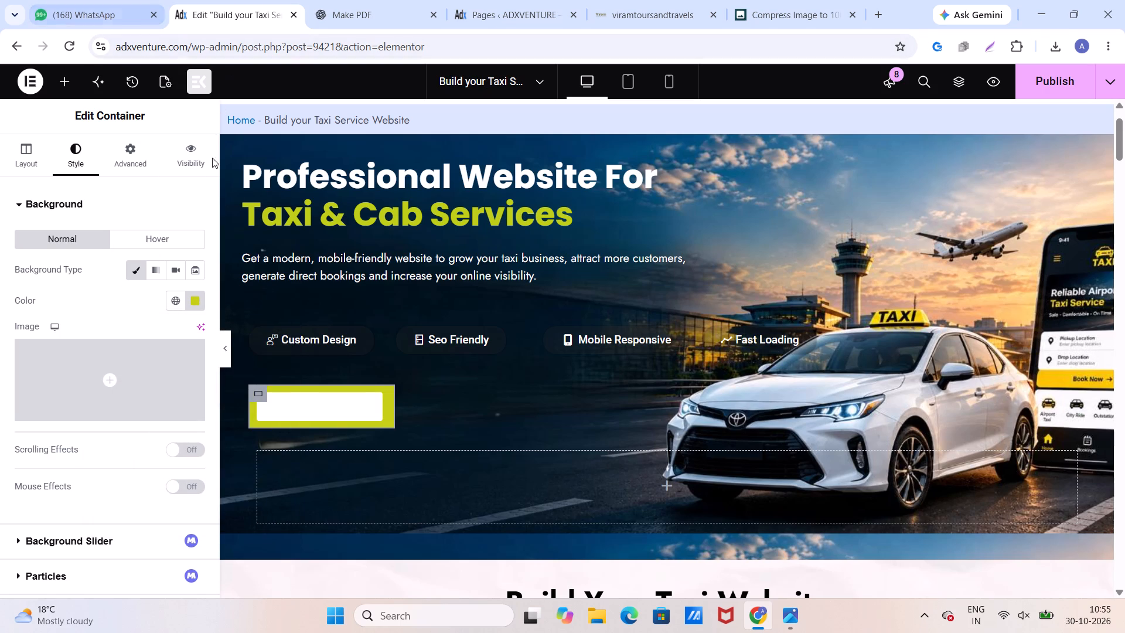
Copy the container's background color code and apply it as the View packages button's normal background color, #C5CF15.
{"action": "left_click", "coordinate": [199, 294]}
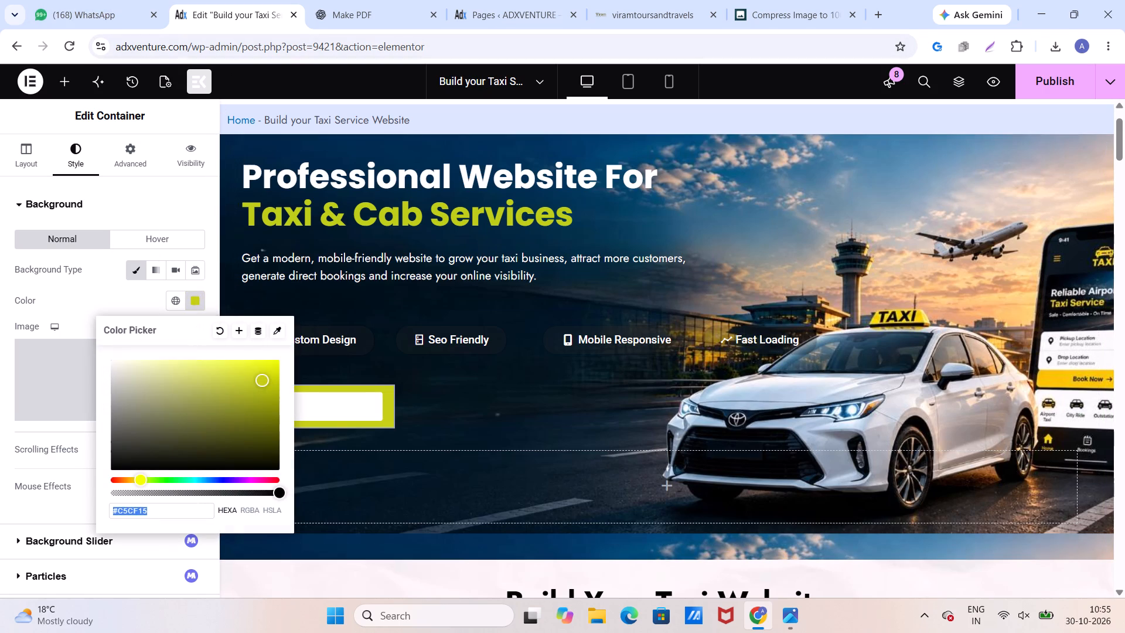
{"action": "left_click_drag", "start_coordinate": [159, 508], "coordinate": [114, 505]}
{"action": "key", "text": "ctrl+c"}
{"action": "left_click", "coordinate": [97, 280]}
{"action": "left_click", "coordinate": [381, 397]}
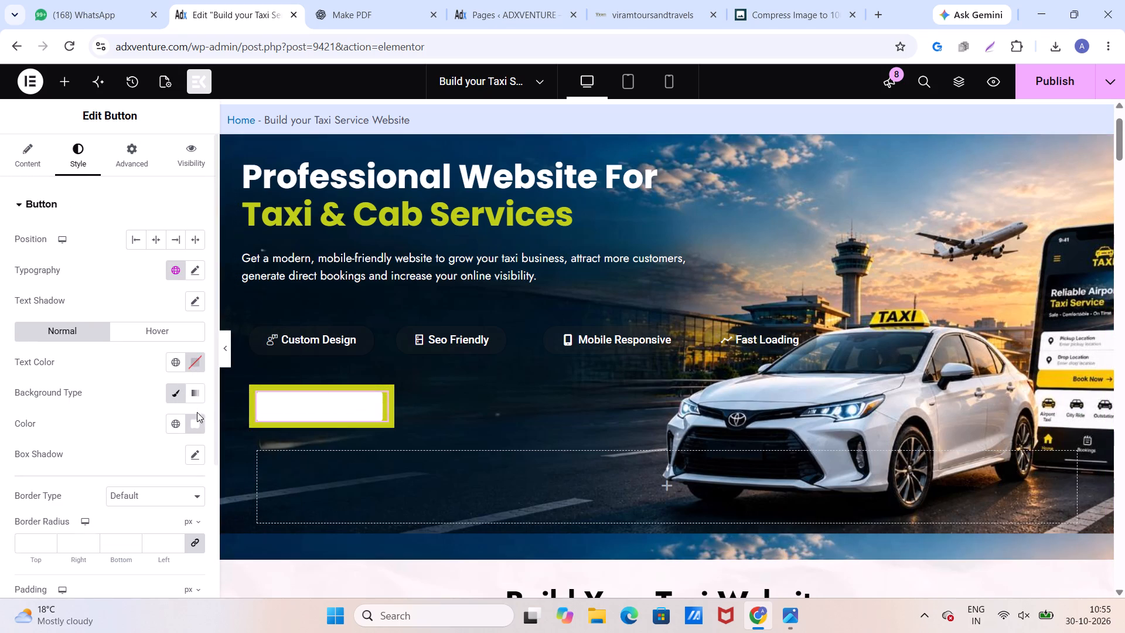
{"action": "left_click", "coordinate": [195, 418]}
{"action": "key", "text": "ctrl+v"}
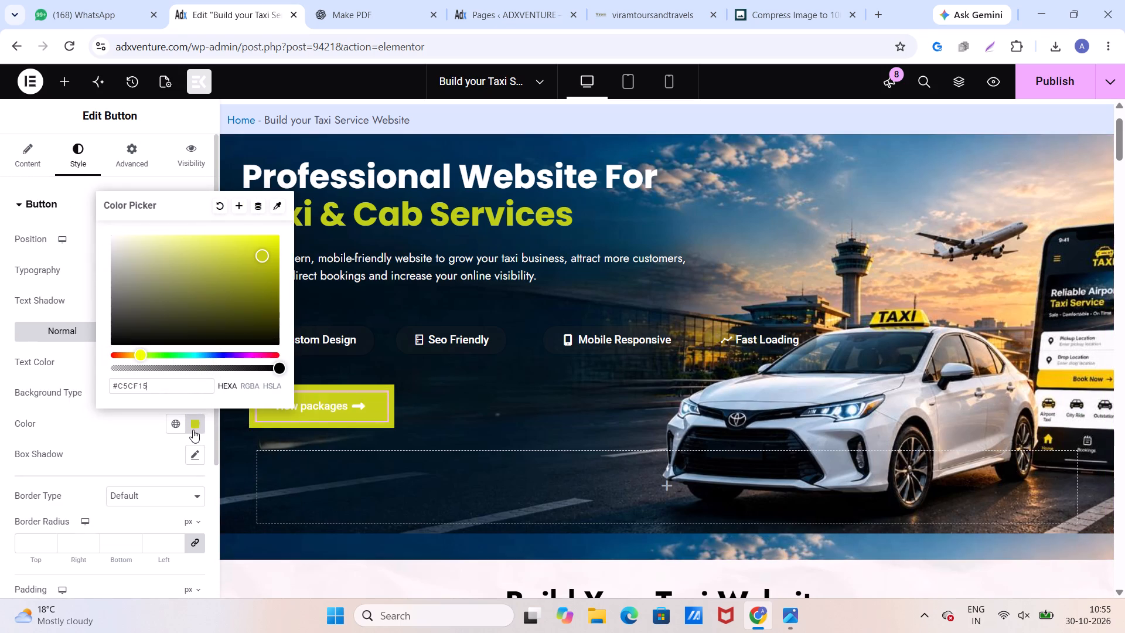
{"action": "left_click", "coordinate": [111, 428]}
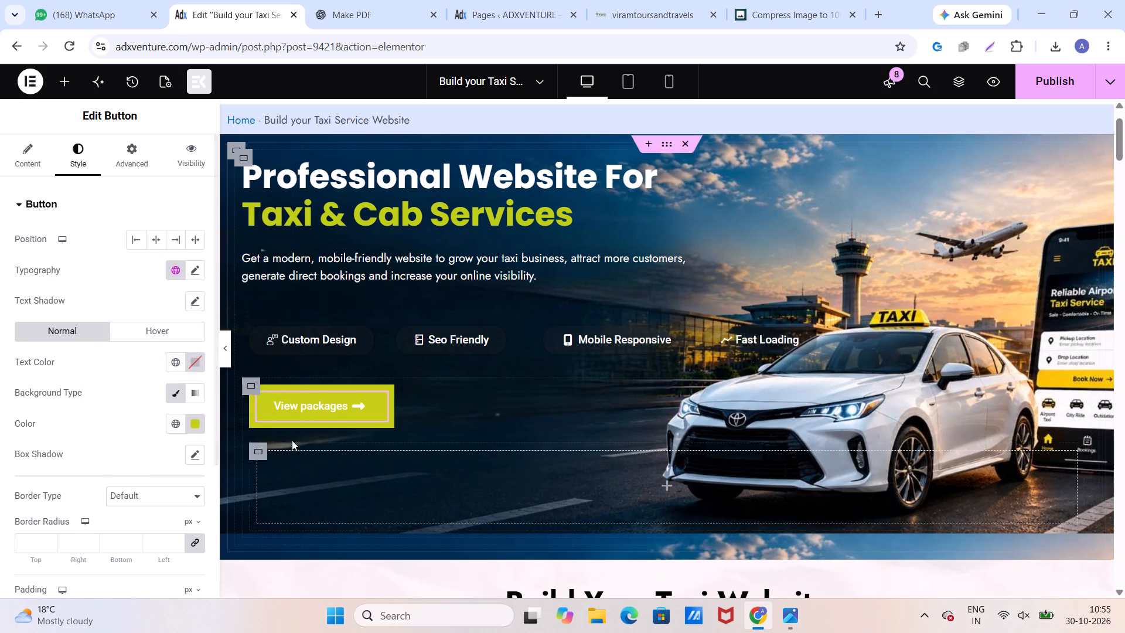
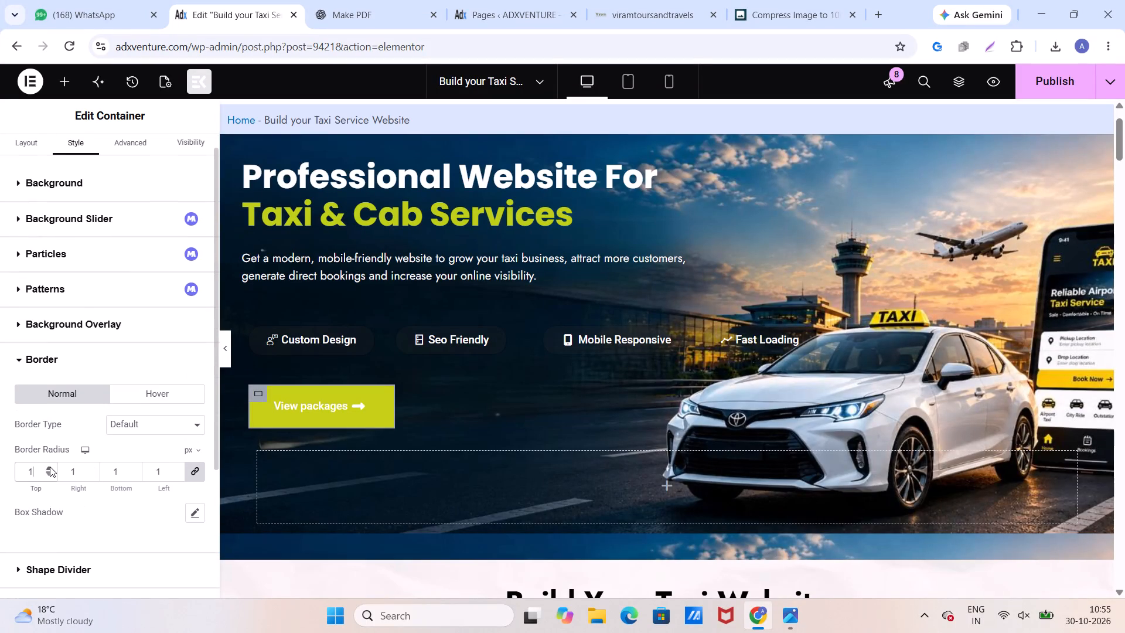
Round all four corners of the yellow-green container around the View packages button with a linked border radius of 13 px.
{"action": "triple_click", "coordinate": [50, 467]}
{"action": "left_click", "coordinate": [50, 467]}
{"action": "left_click", "coordinate": [50, 467]}
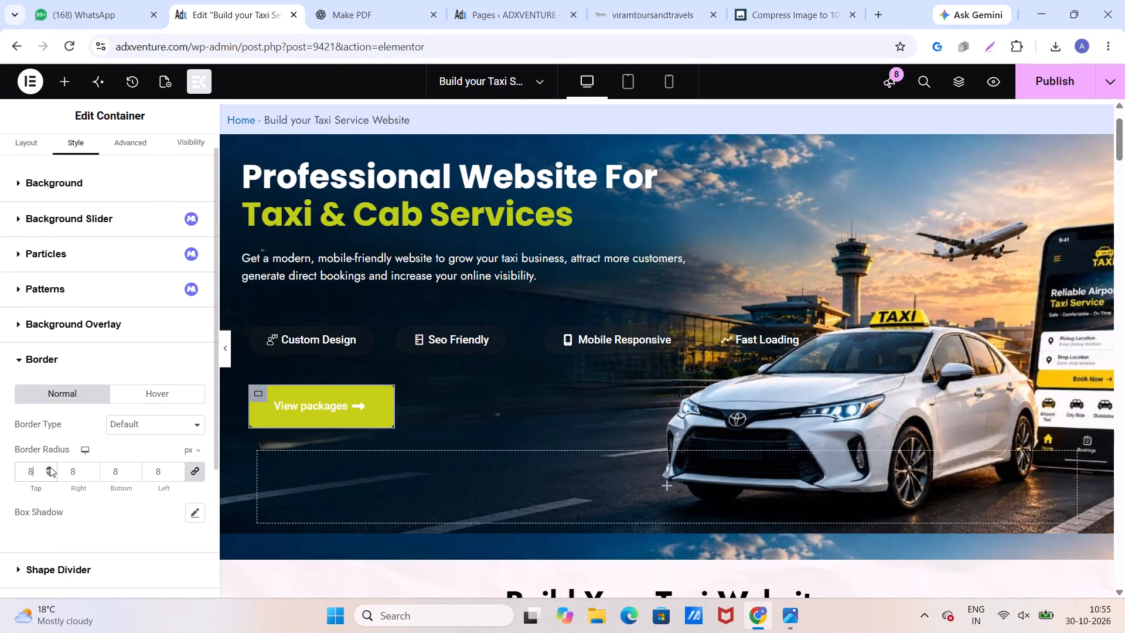
{"action": "double_click", "coordinate": [50, 467]}
{"action": "left_click", "coordinate": [50, 467]}
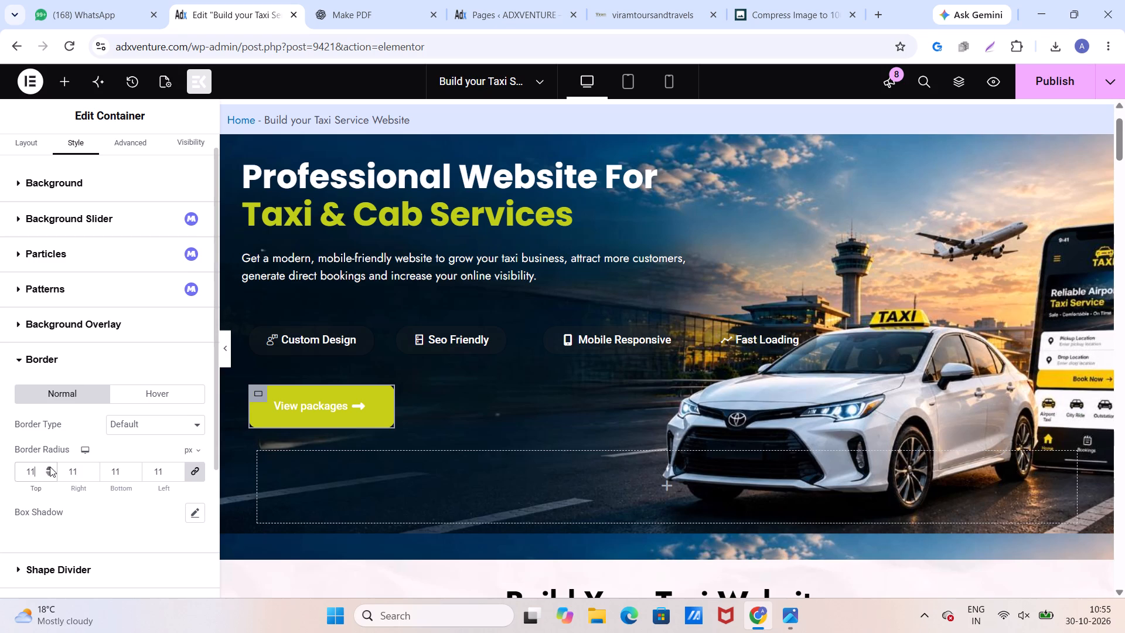
{"action": "left_click", "coordinate": [50, 467]}
{"action": "left_click", "coordinate": [50, 473]}
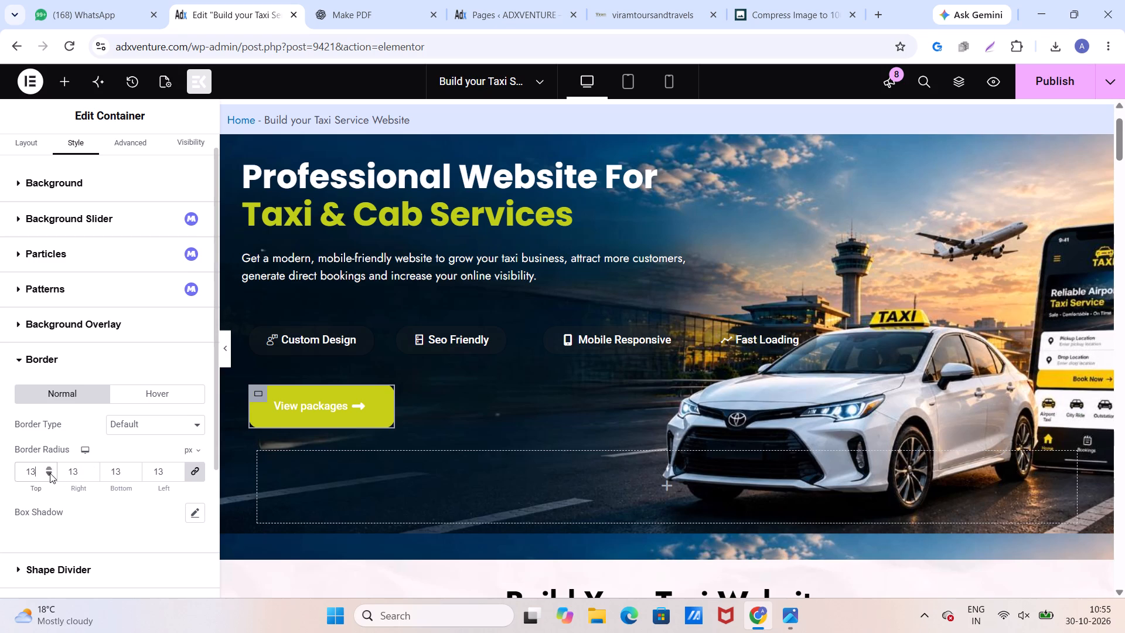
Set the border radius of the container around the View packages button to 10 px on all corners.
{"action": "double_click", "coordinate": [50, 473]}
{"action": "left_click", "coordinate": [253, 396]}
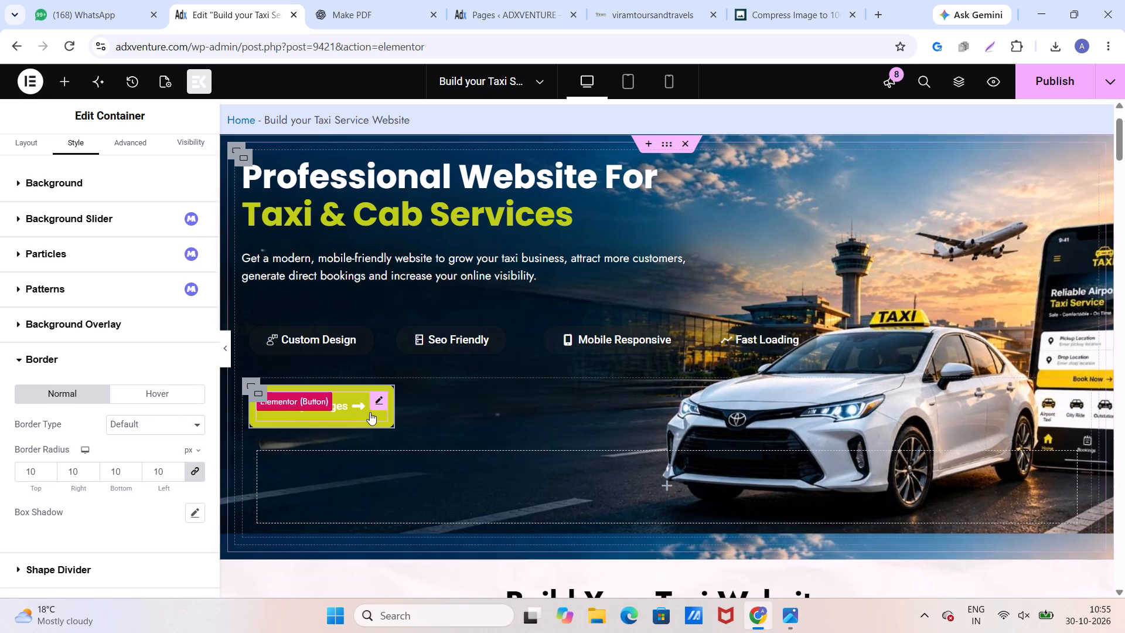
{"action": "left_click", "coordinate": [254, 392]}
{"action": "left_click", "coordinate": [262, 393]}
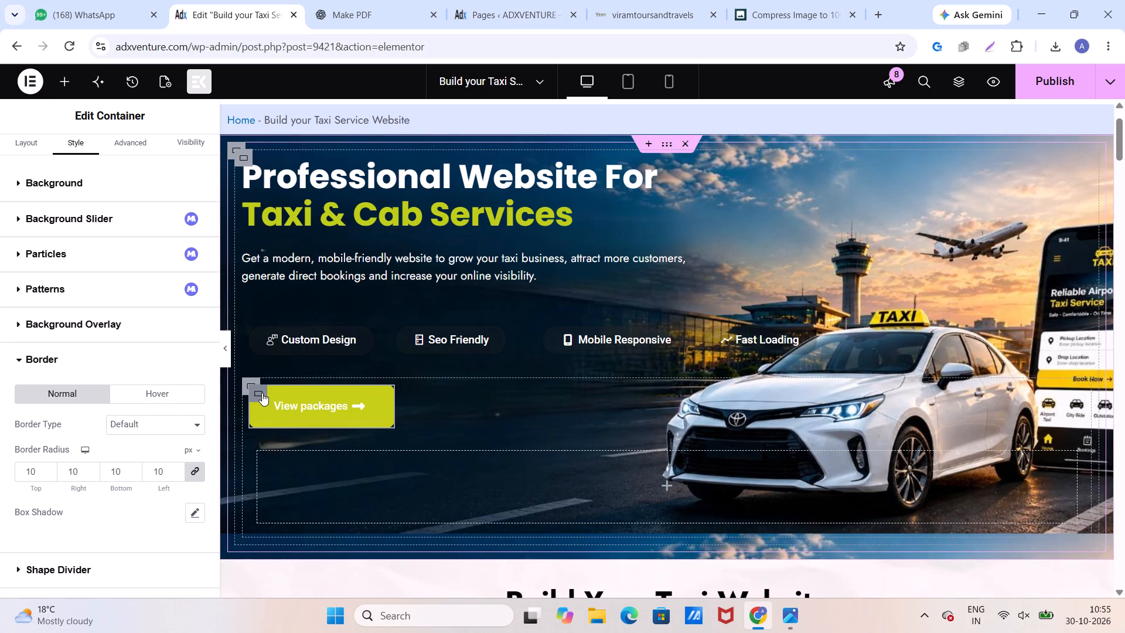
Set the View packages button's hover background color to bright yellow, #E4E510.
{"action": "left_click", "coordinate": [379, 400]}
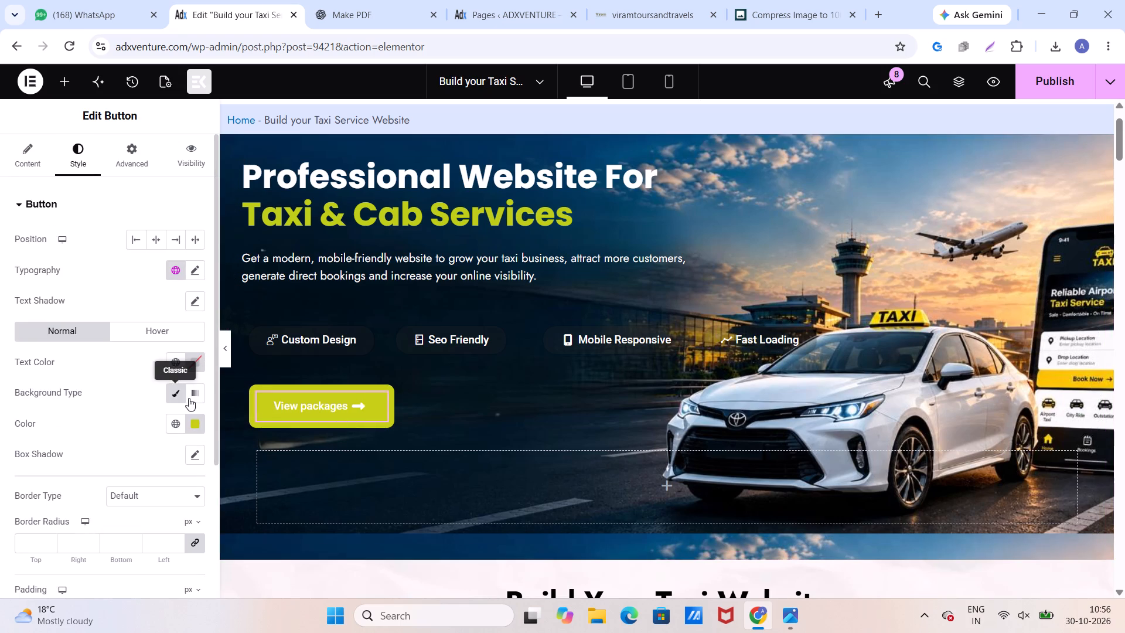
{"action": "left_click", "coordinate": [144, 332]}
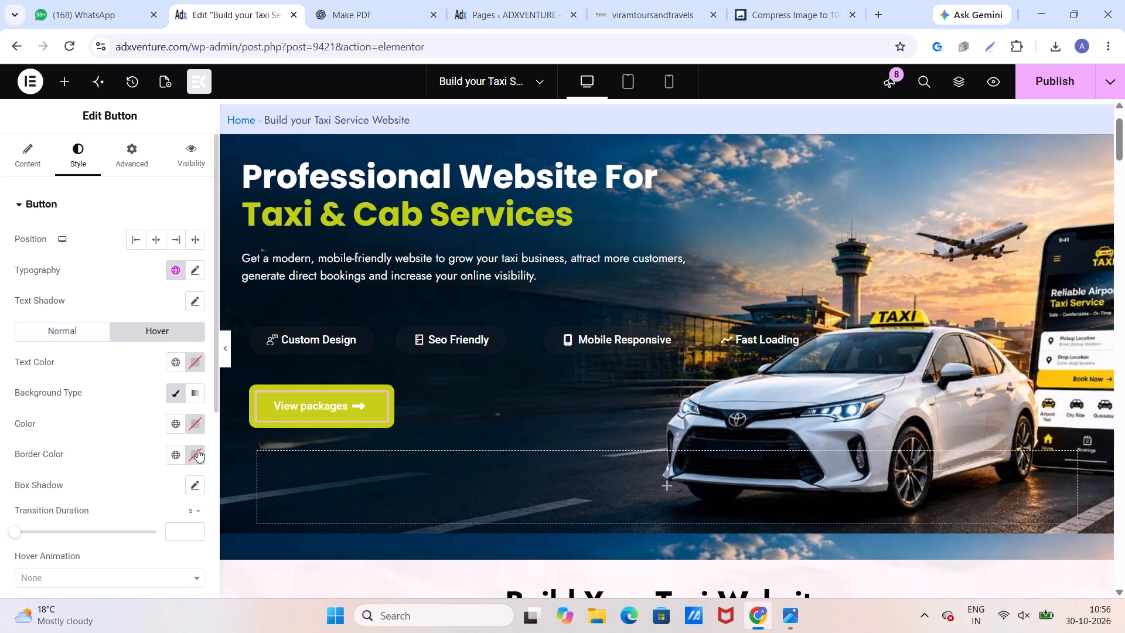
{"action": "left_click", "coordinate": [197, 424]}
{"action": "left_click_drag", "start_coordinate": [165, 356], "coordinate": [148, 355]}
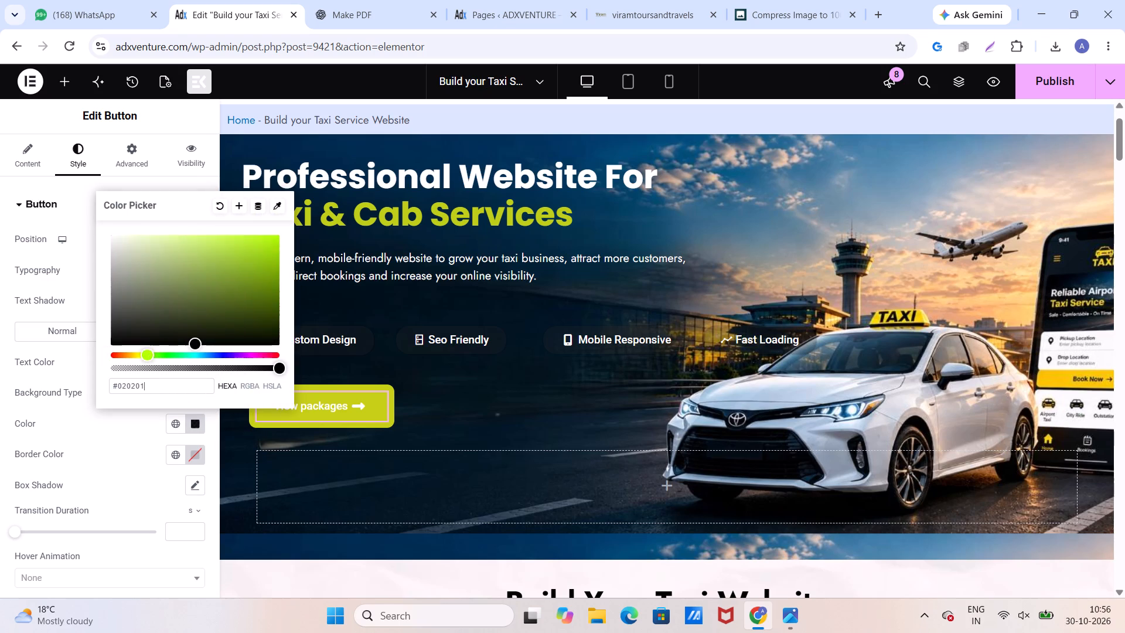
{"action": "left_click_drag", "start_coordinate": [148, 355], "coordinate": [139, 352]}
{"action": "left_click_drag", "start_coordinate": [190, 319], "coordinate": [258, 263]}
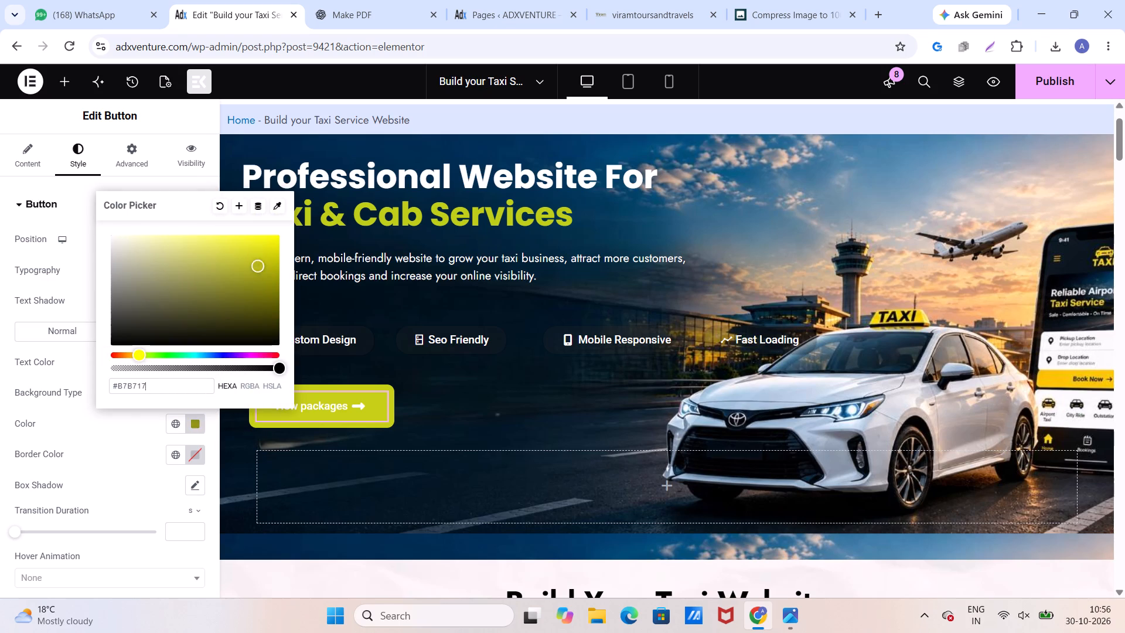
{"action": "left_click_drag", "start_coordinate": [258, 263], "coordinate": [258, 258]}
{"action": "left_click_drag", "start_coordinate": [259, 263], "coordinate": [268, 247]}
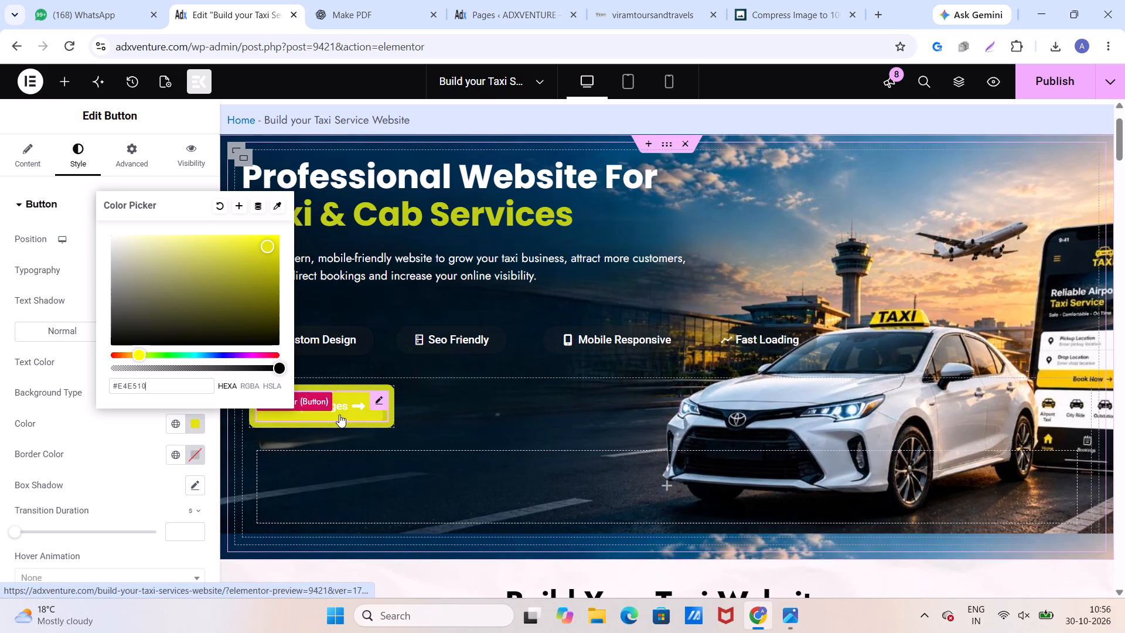
Copy the button's hover color #E4E510 and apply it as a classic hover background on the container around the button.
{"action": "left_click_drag", "start_coordinate": [162, 383], "coordinate": [124, 380]}
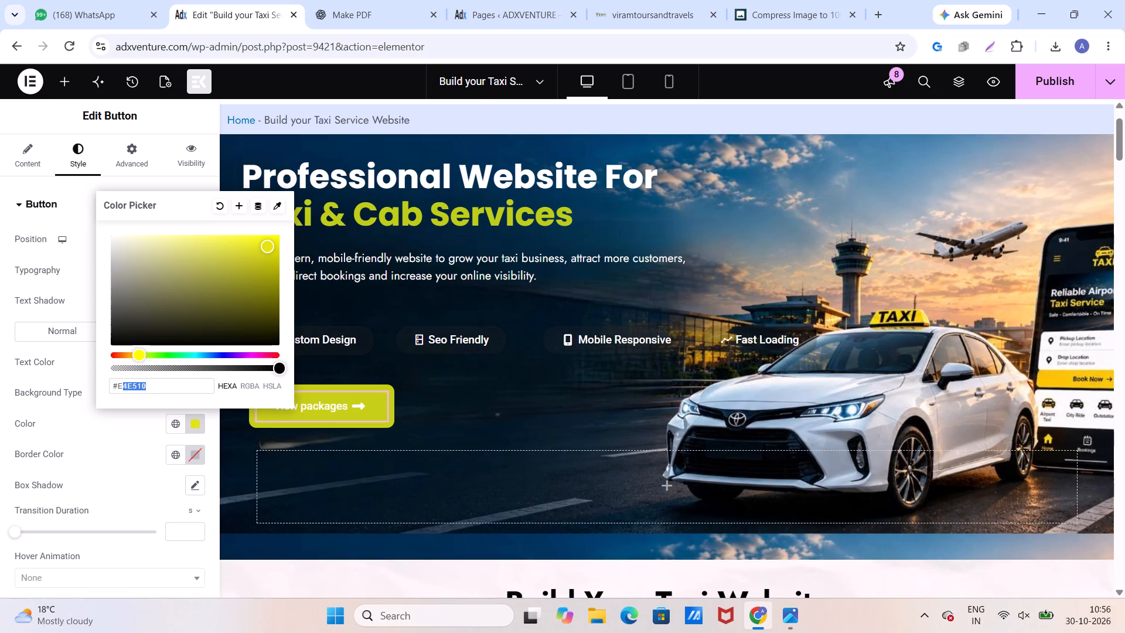
{"action": "left_click_drag", "start_coordinate": [124, 380], "coordinate": [110, 376]}
{"action": "key", "text": "ctrl+c"}
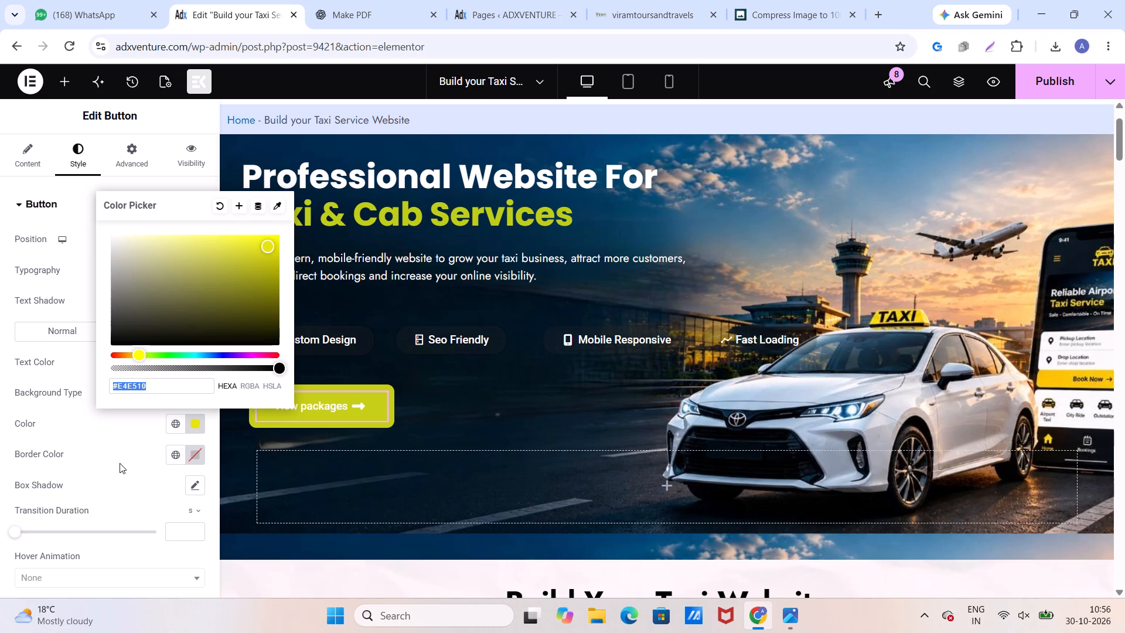
{"action": "left_click", "coordinate": [111, 452]}
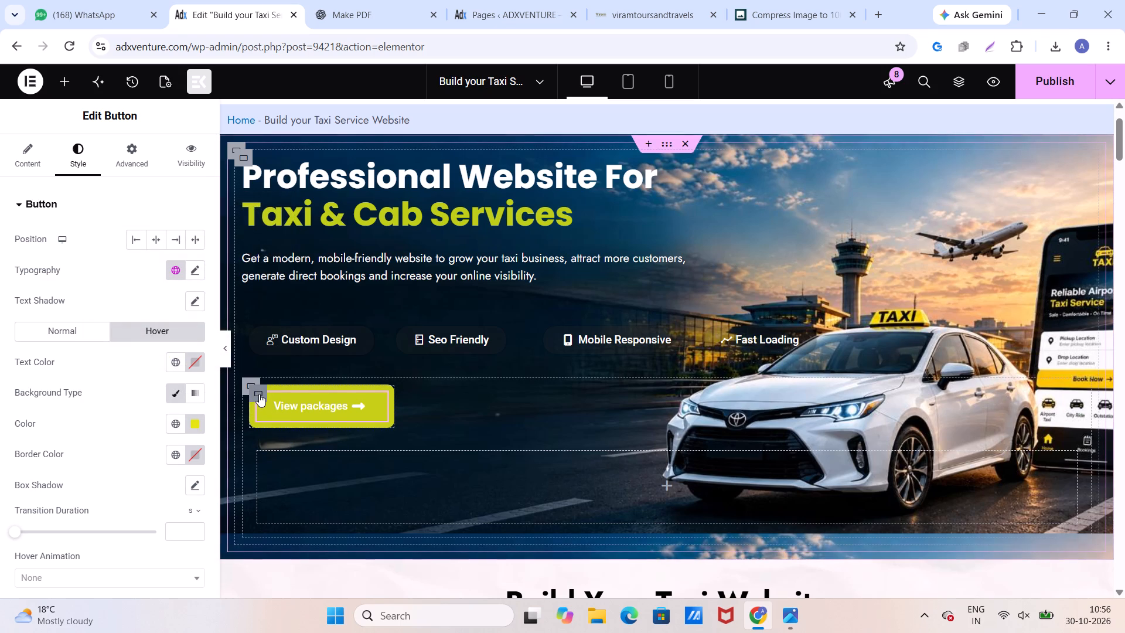
{"action": "left_click", "coordinate": [259, 394]}
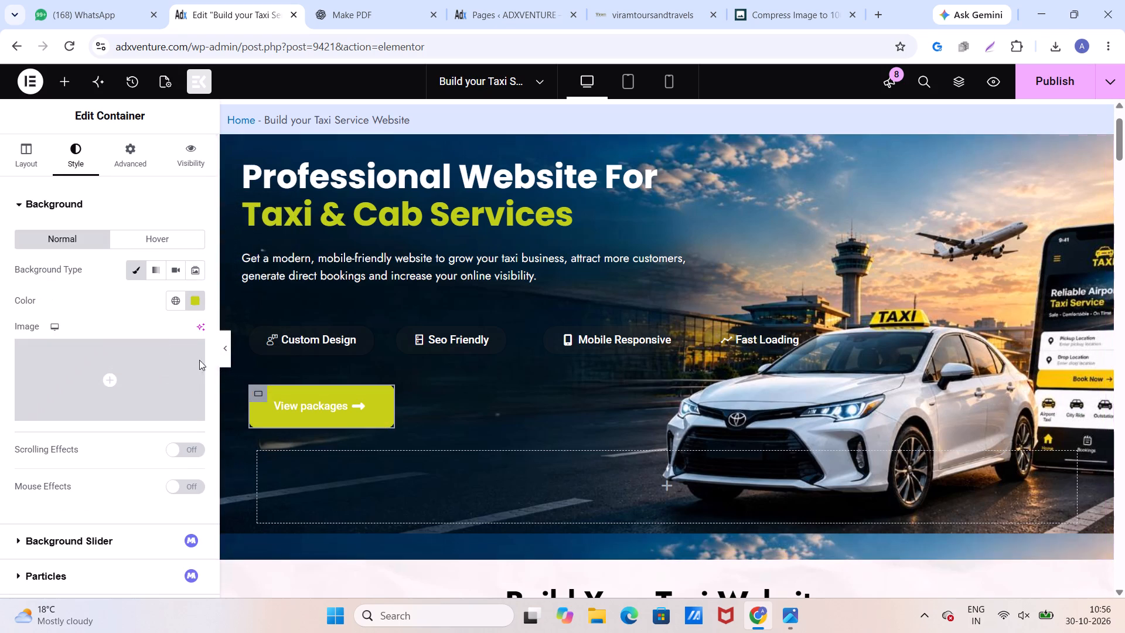
{"action": "left_click", "coordinate": [155, 236]}
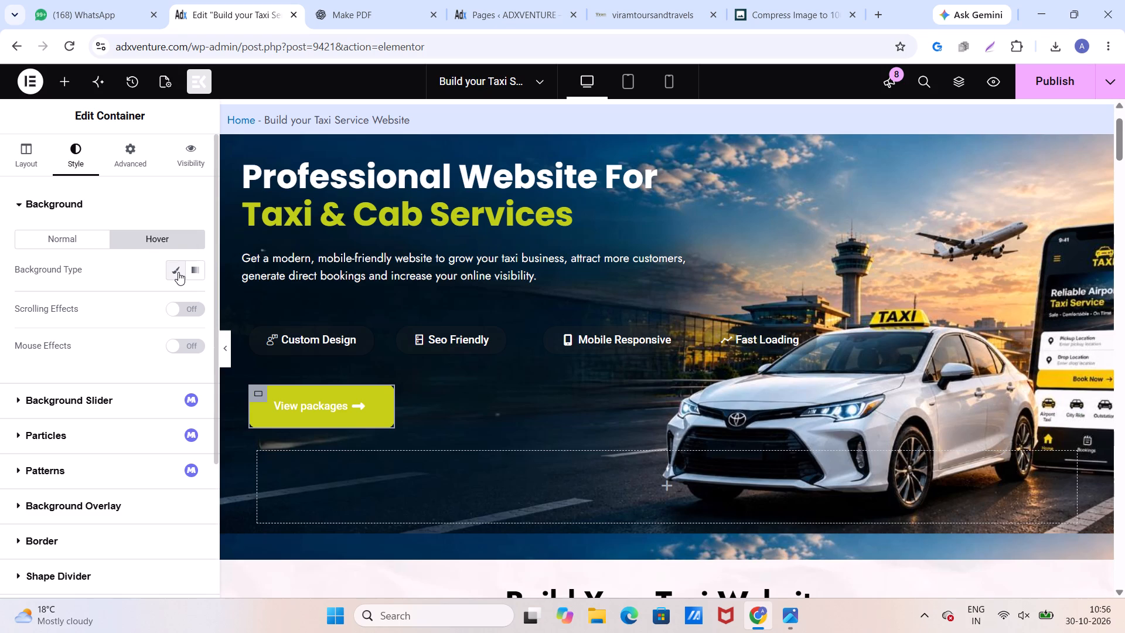
{"action": "left_click", "coordinate": [193, 304]}
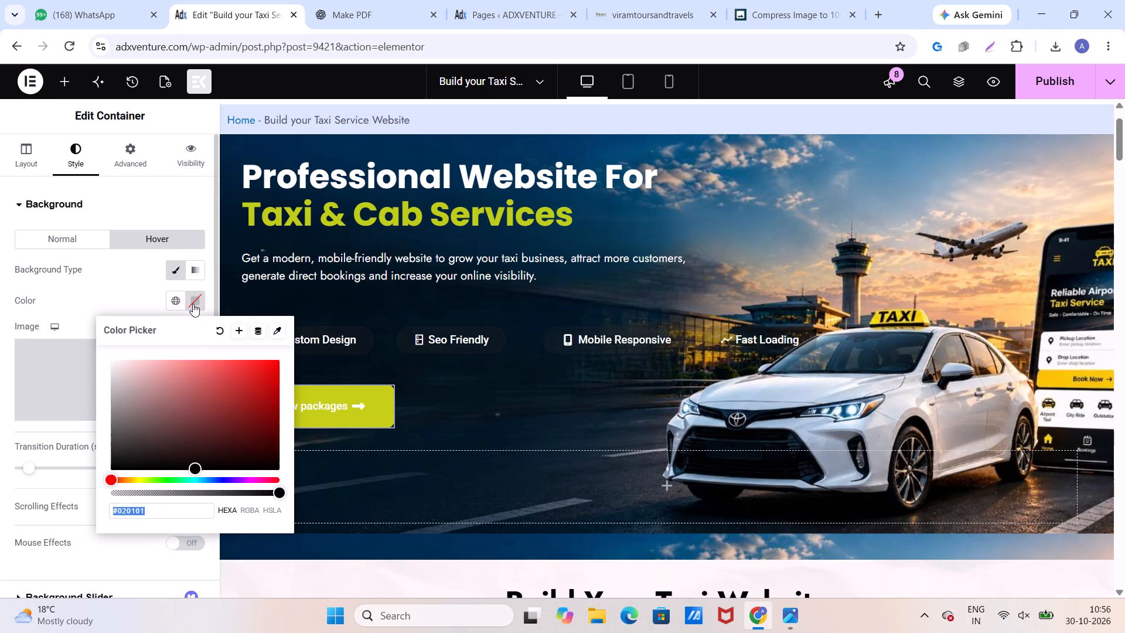
{"action": "key", "text": "ctrl+v"}
{"action": "left_click", "coordinate": [121, 291]}
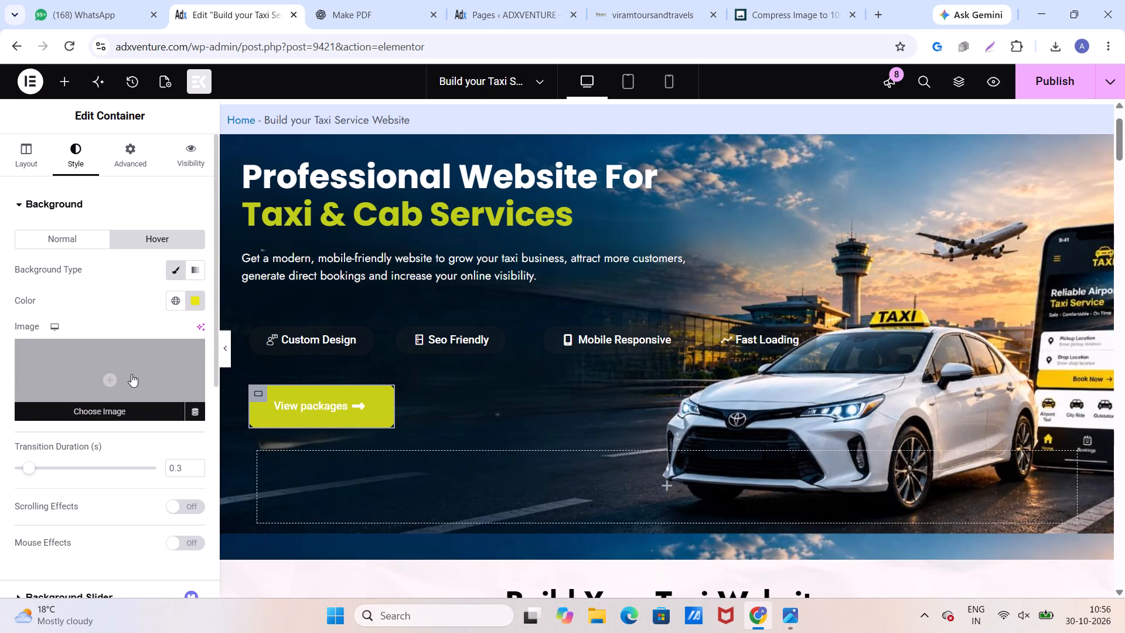
Set the View packages button's hover animation to Shrink.
{"action": "left_click", "coordinate": [376, 400]}
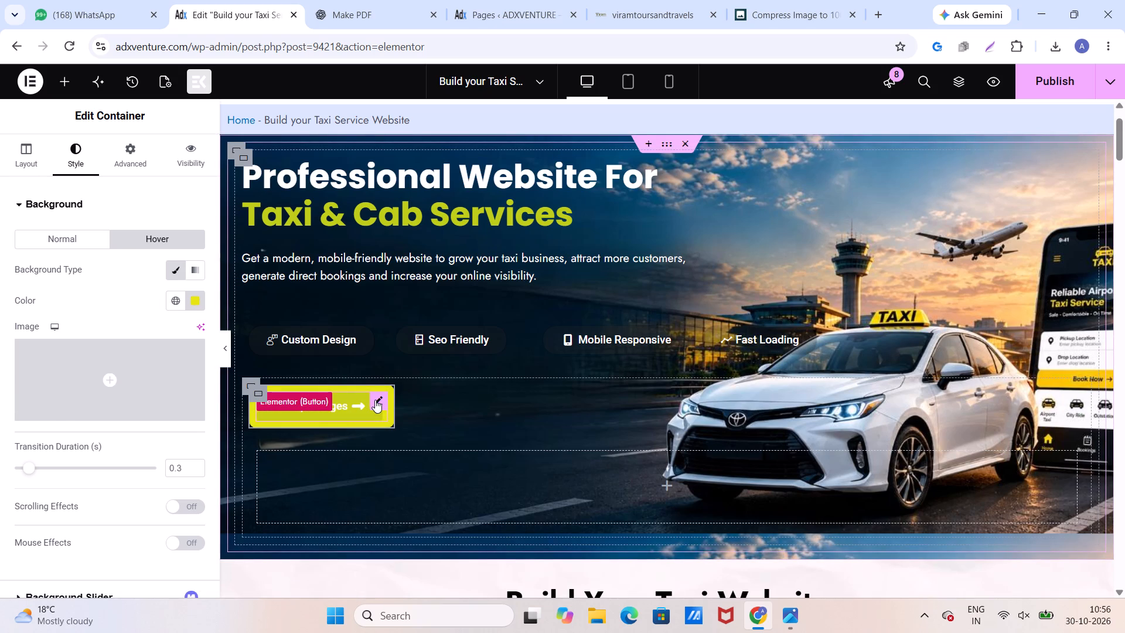
{"action": "left_click", "coordinate": [123, 330]}
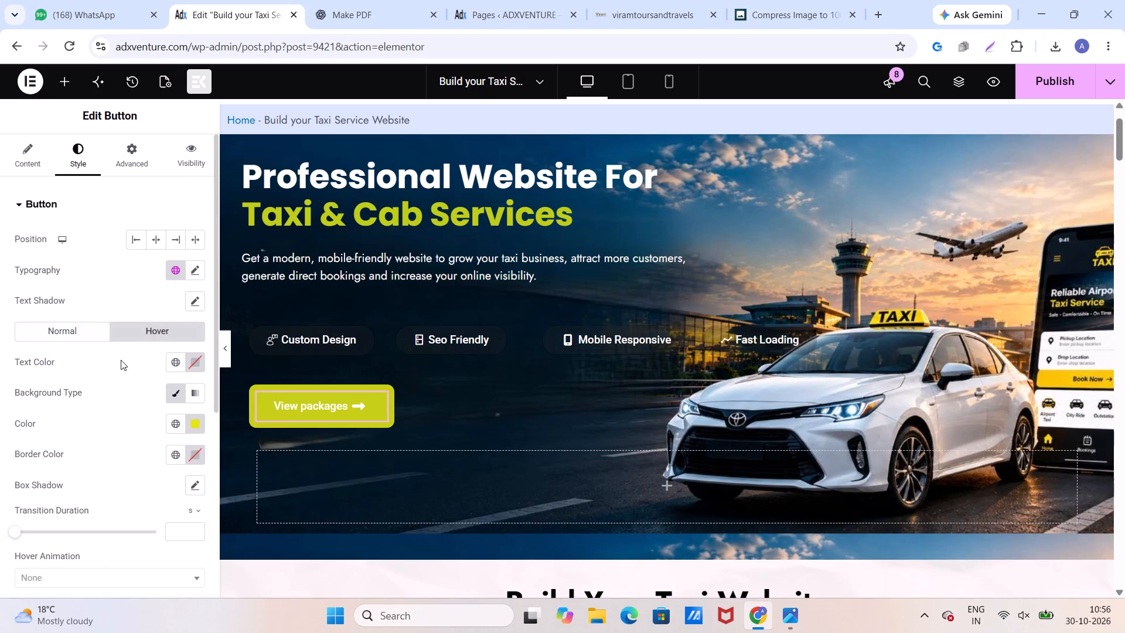
{"action": "scroll", "coordinate": [121, 361], "scroll_direction": "down", "scroll_amount": 2}
{"action": "left_click", "coordinate": [71, 430]}
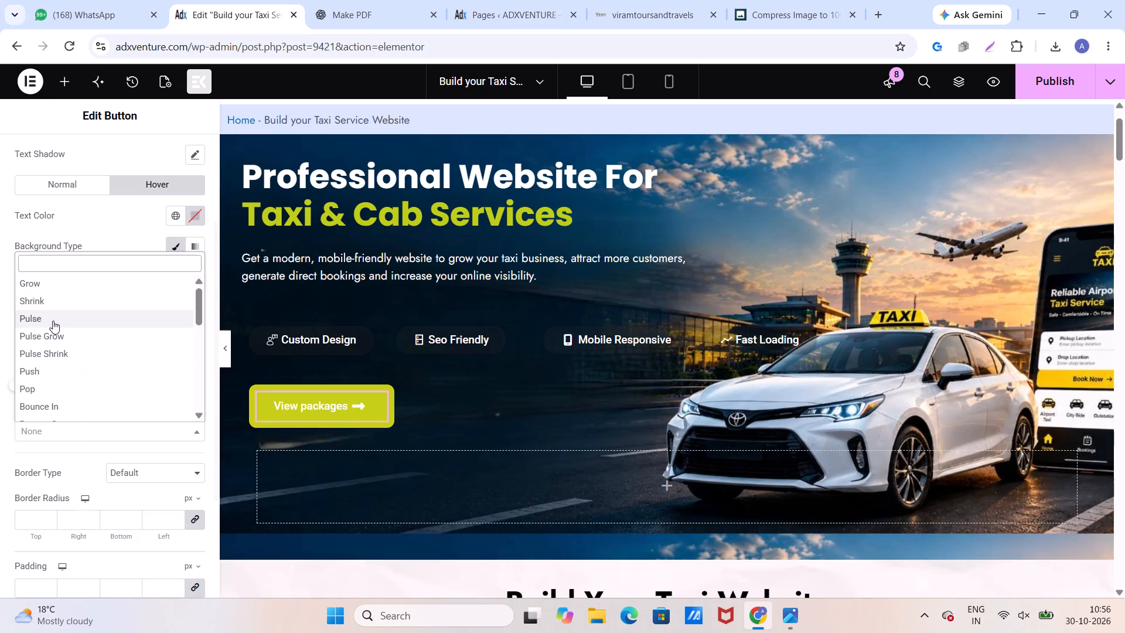
{"action": "left_click", "coordinate": [52, 302]}
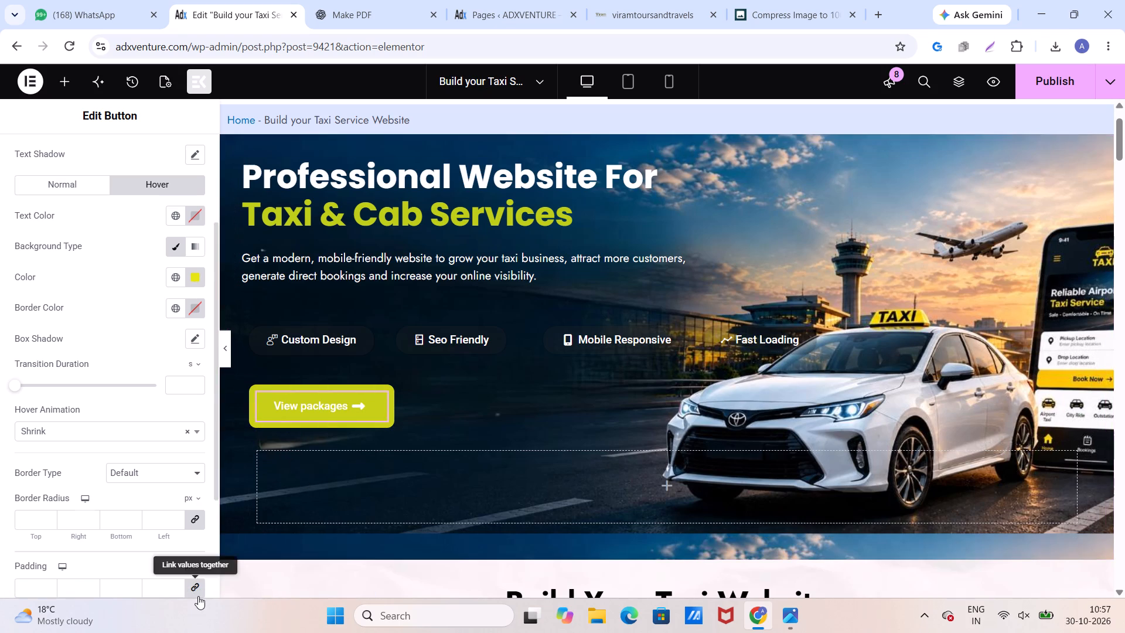
Duplicate the yellow-green container that holds the View packages button.
{"action": "left_click", "coordinate": [255, 391]}
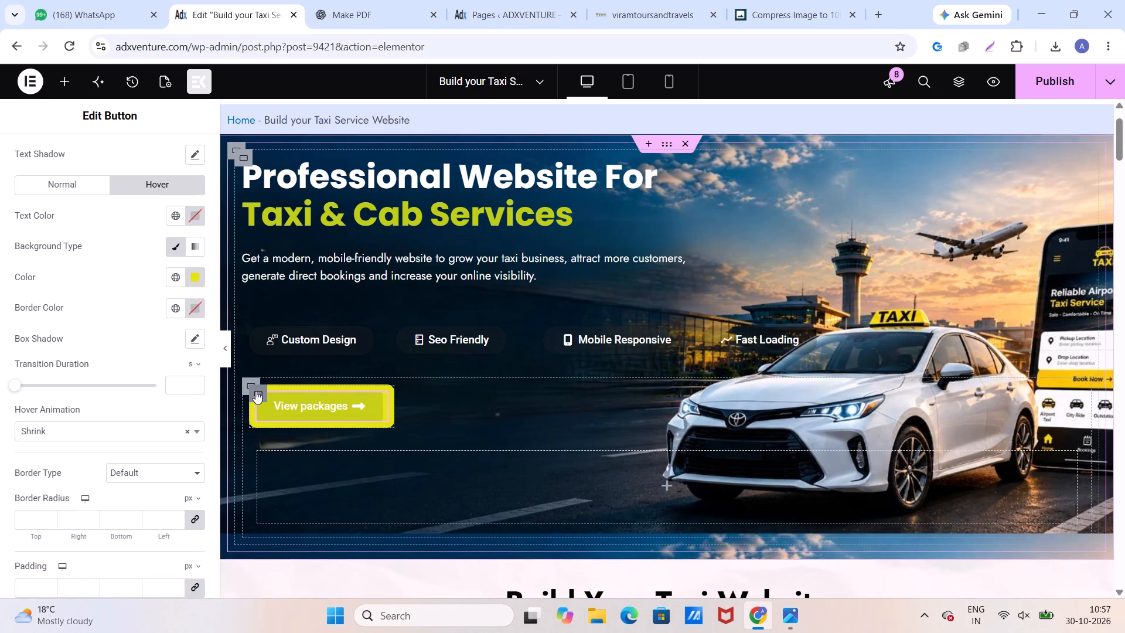
{"action": "right_click", "coordinate": [255, 391]}
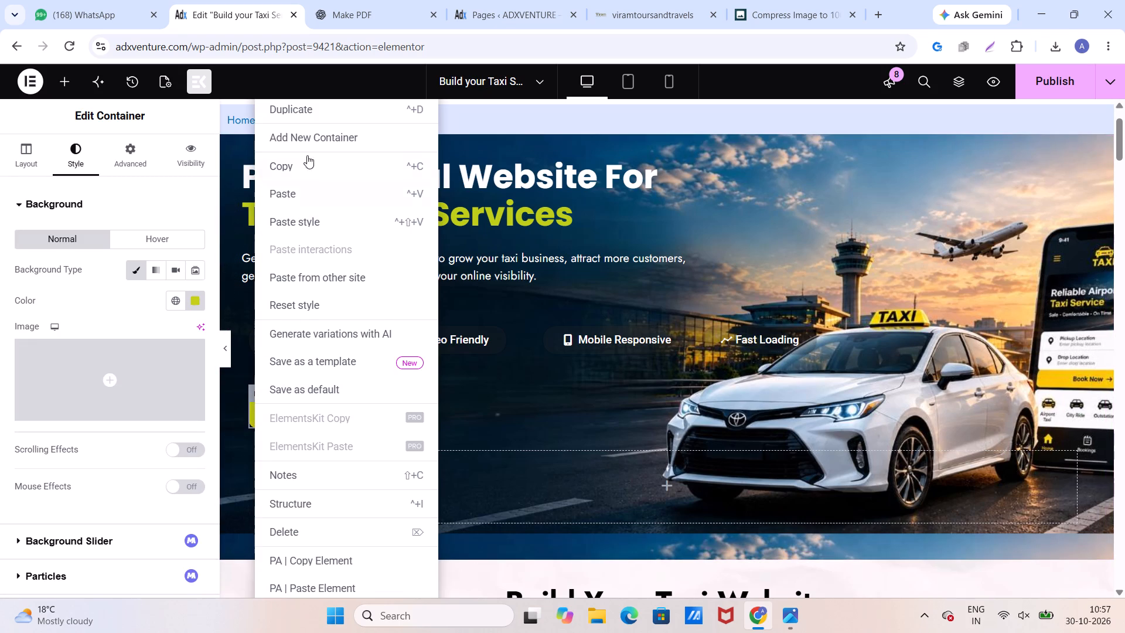
{"action": "left_click", "coordinate": [306, 107]}
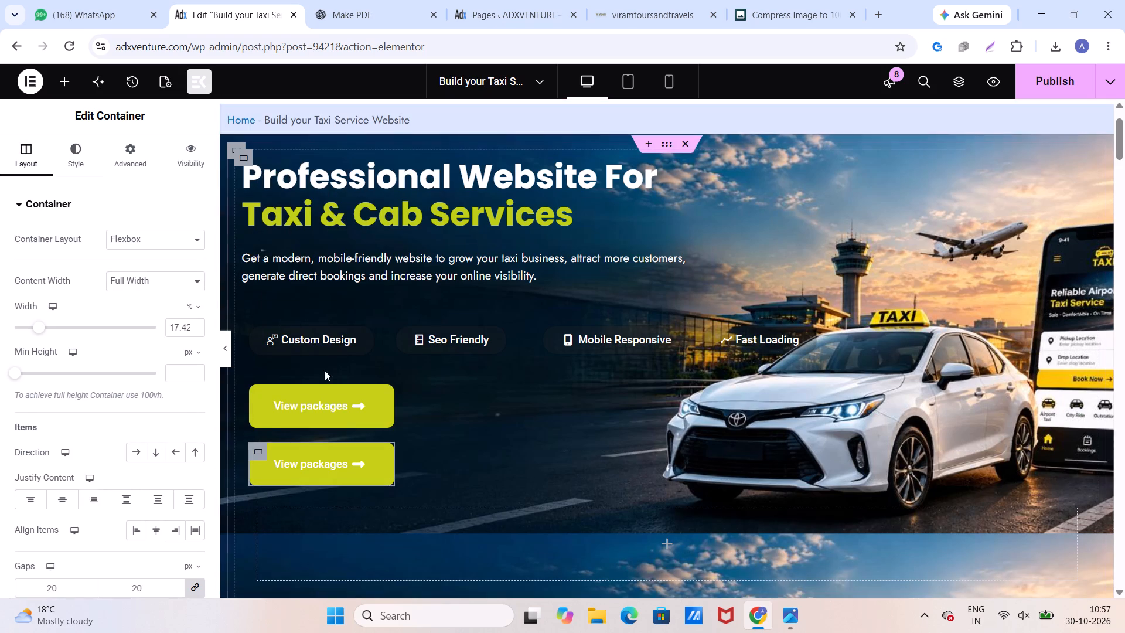
Set the direction of the parent container around both View packages buttons to a horizontal row.
{"action": "left_click", "coordinate": [251, 381]}
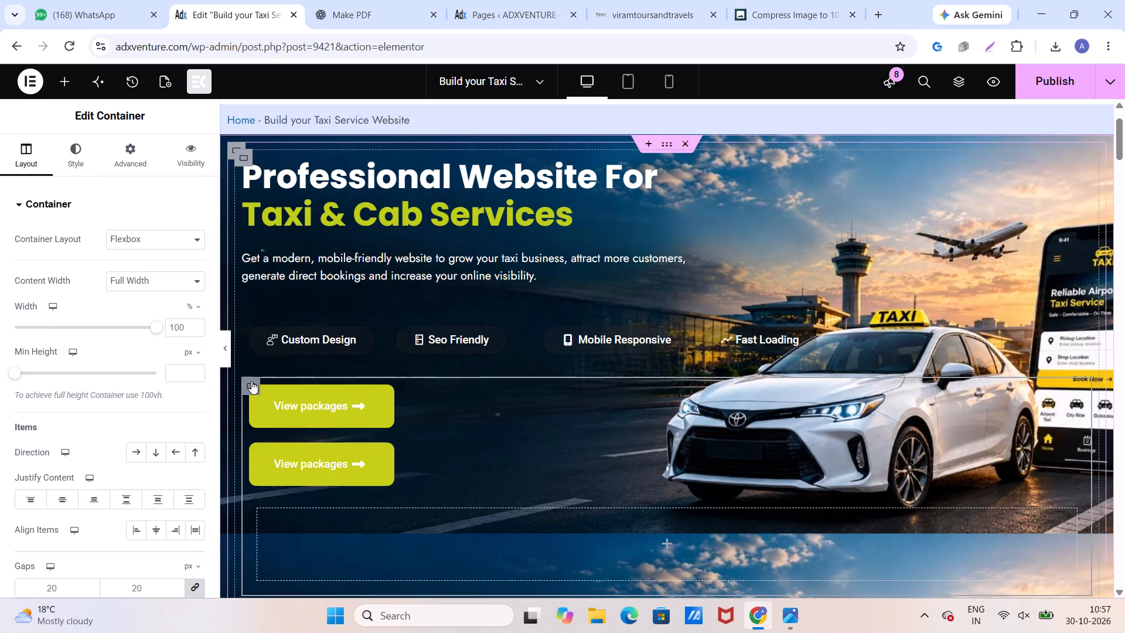
{"action": "left_click", "coordinate": [138, 448]}
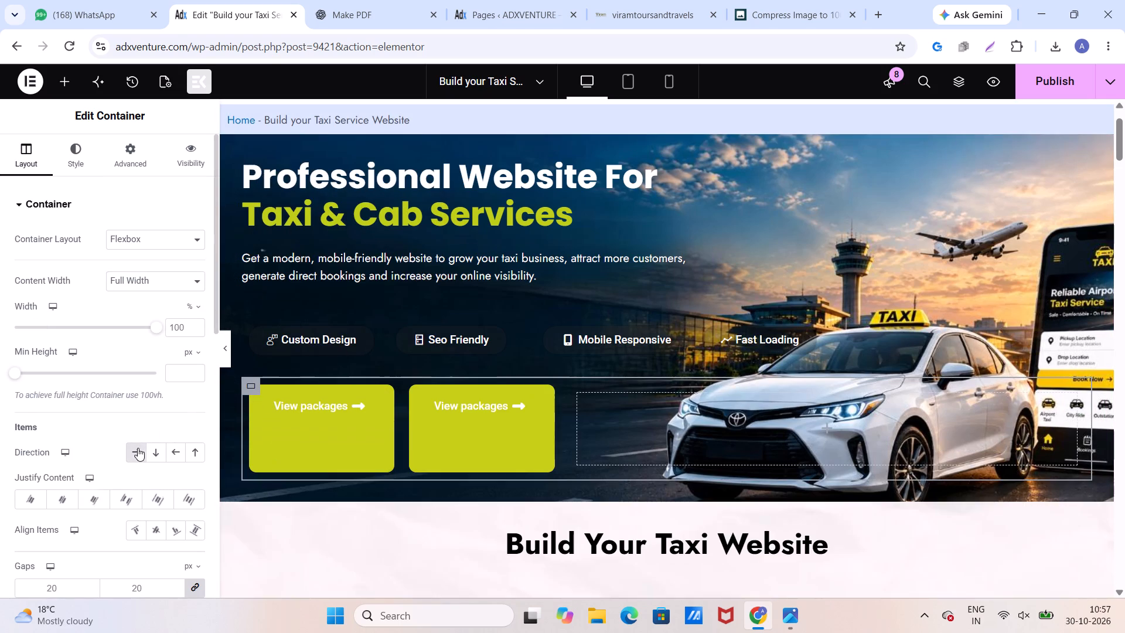
Delete the empty container beside the two View packages buttons.
{"action": "right_click", "coordinate": [654, 433]}
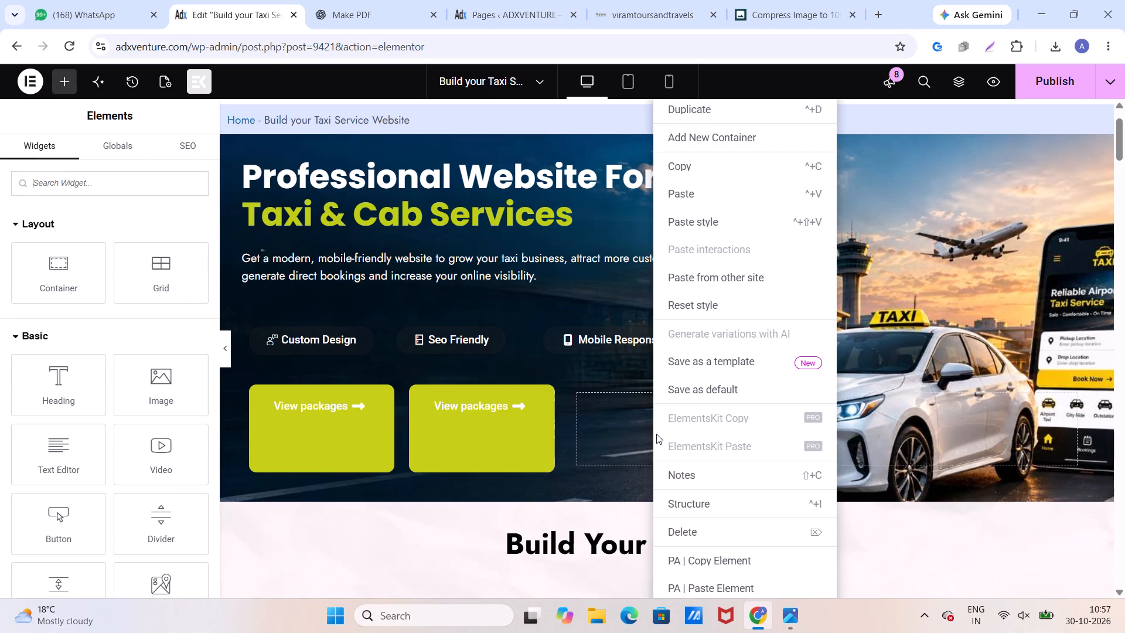
{"action": "left_click", "coordinate": [701, 524]}
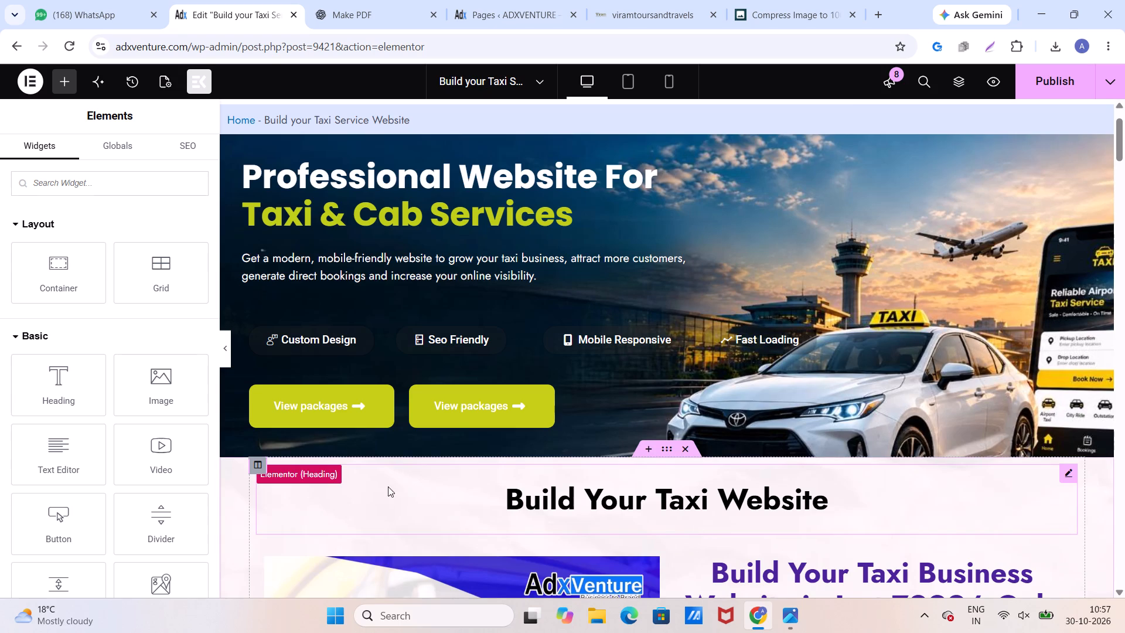
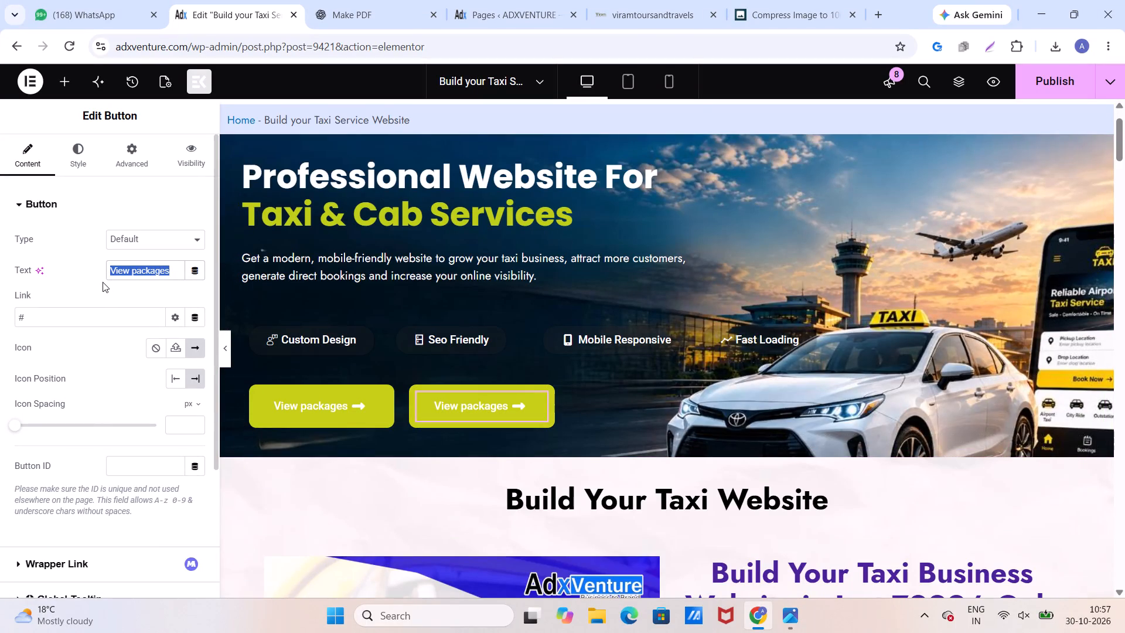
Replace the label of the second View packages button with text beginning "Talk in Exp".
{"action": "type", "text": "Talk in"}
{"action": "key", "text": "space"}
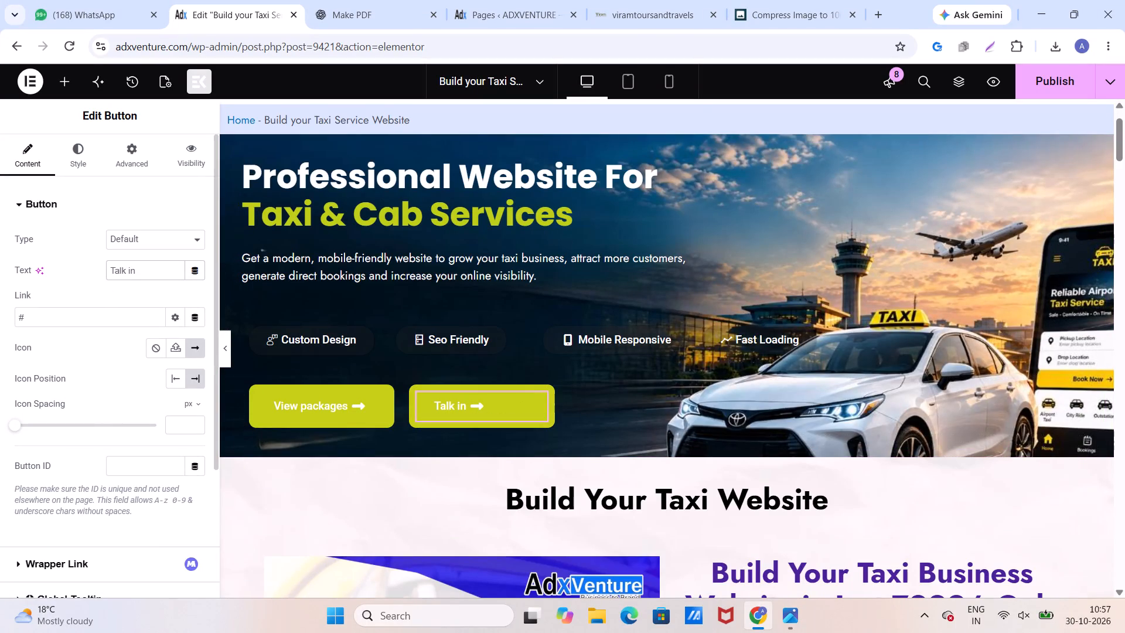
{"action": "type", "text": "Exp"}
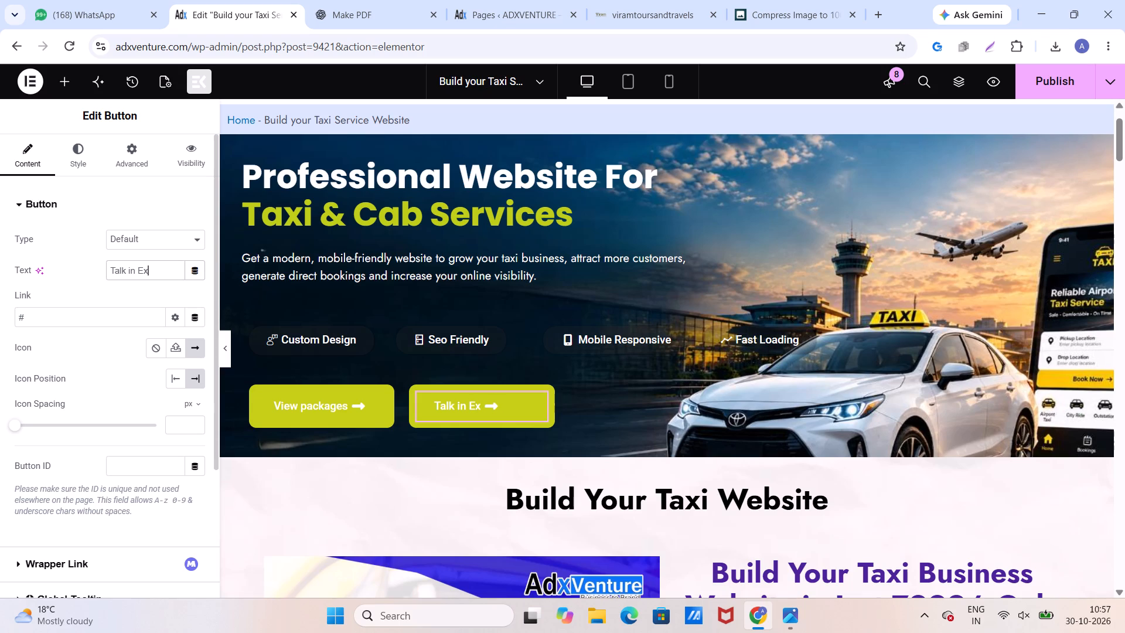
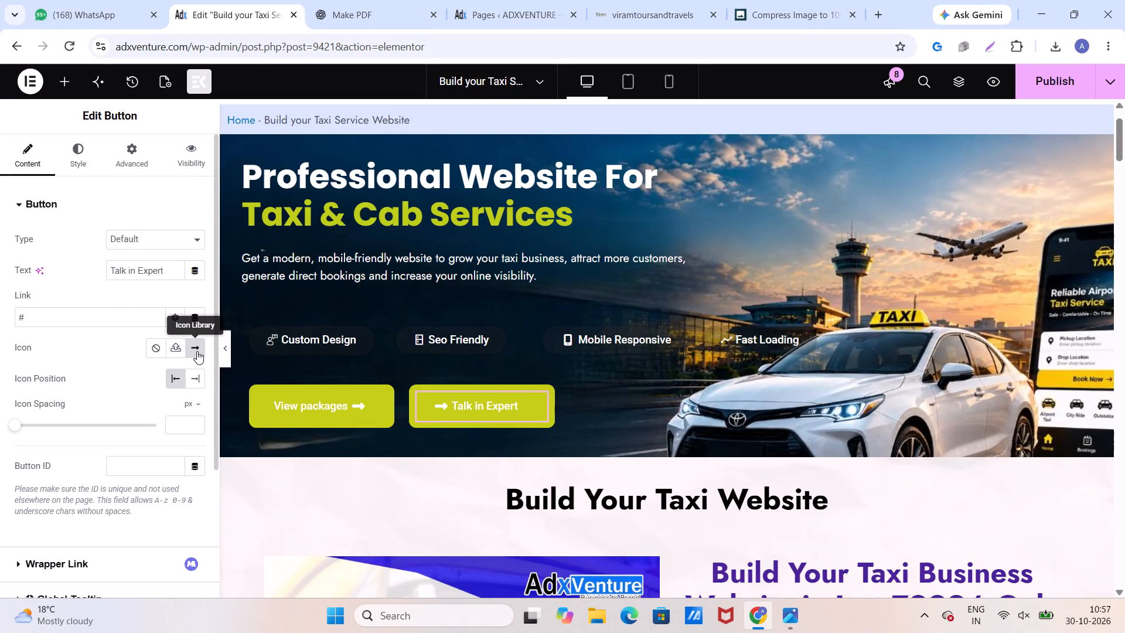
Replace the arrow icon on the Talk in Expert button with the outlined WhatsApp icon, searching the icon library for "what".
{"action": "left_click", "coordinate": [197, 350]}
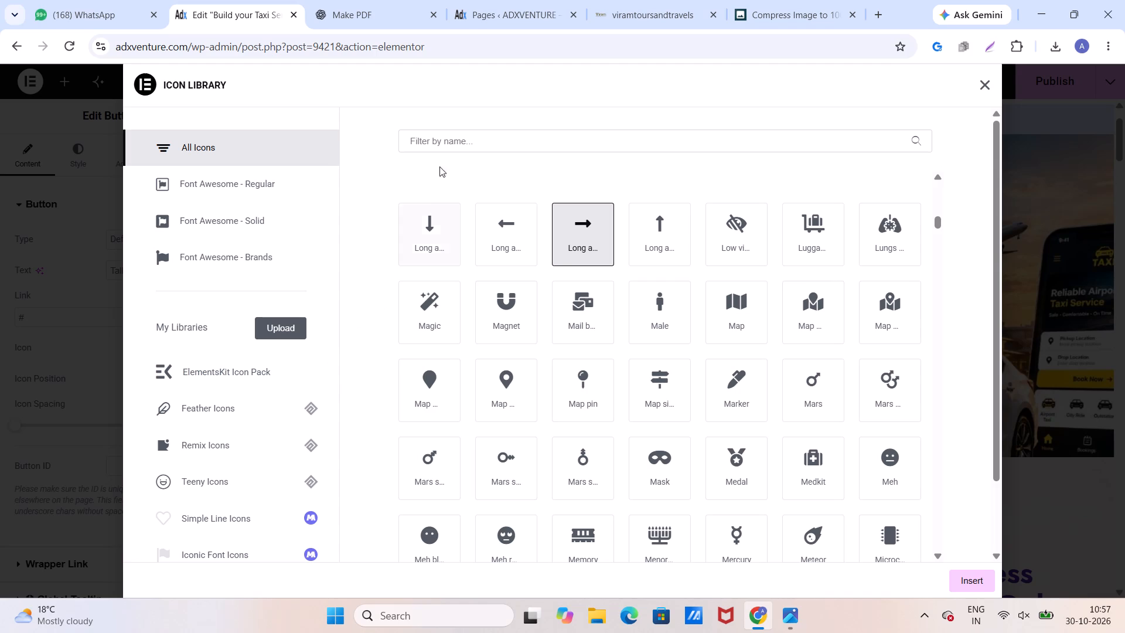
{"action": "left_click", "coordinate": [442, 143]}
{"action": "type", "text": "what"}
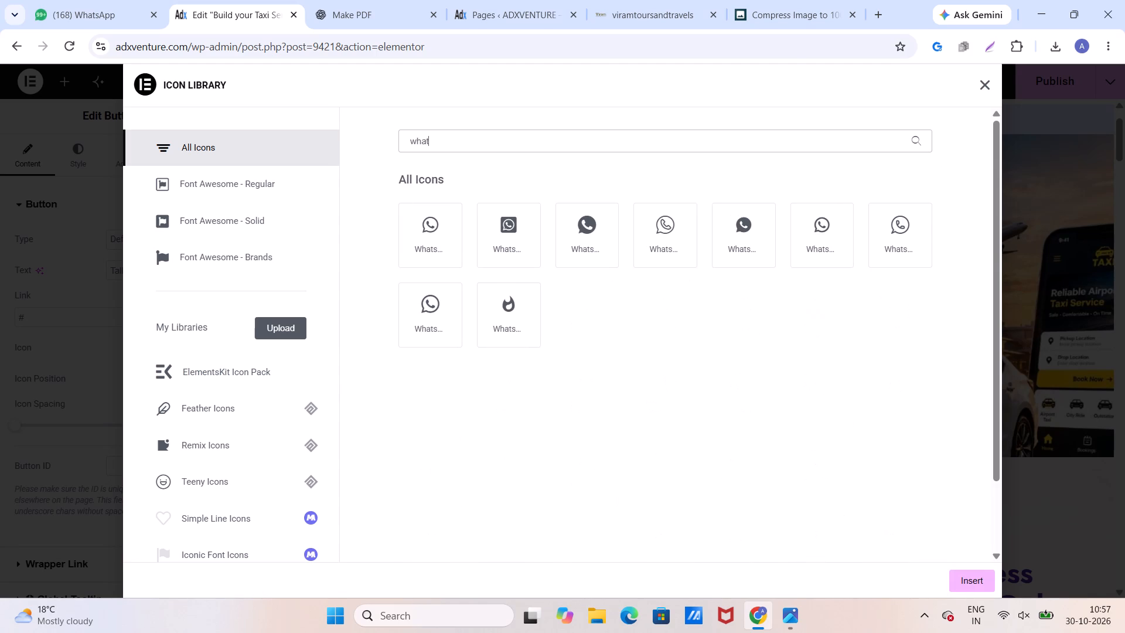
{"action": "left_click", "coordinate": [420, 251]}
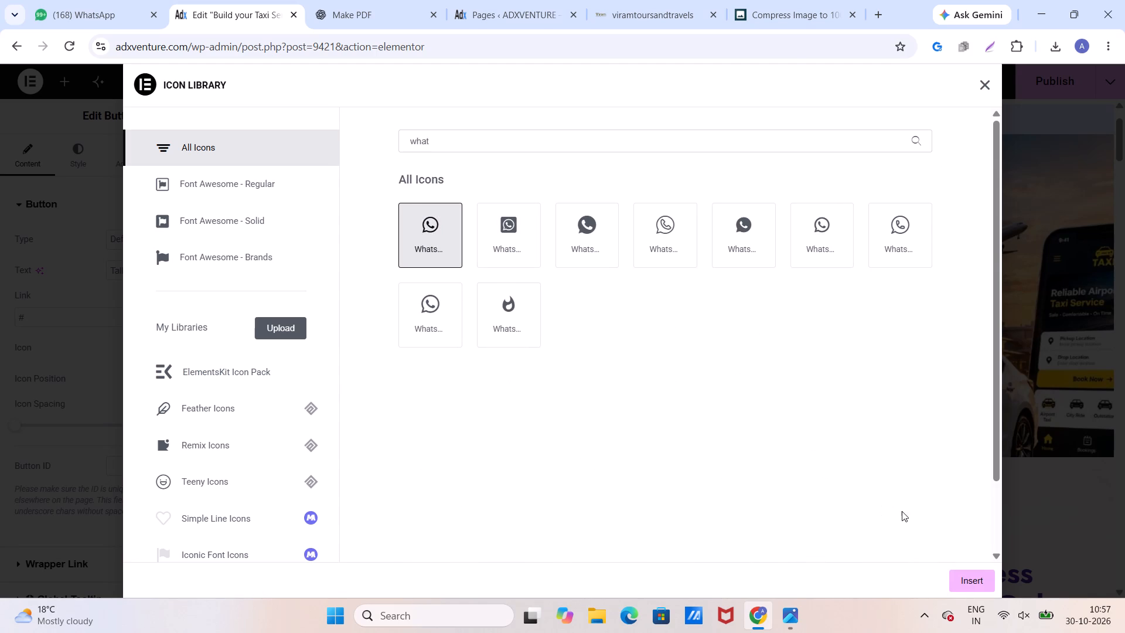
{"action": "left_click", "coordinate": [954, 577]}
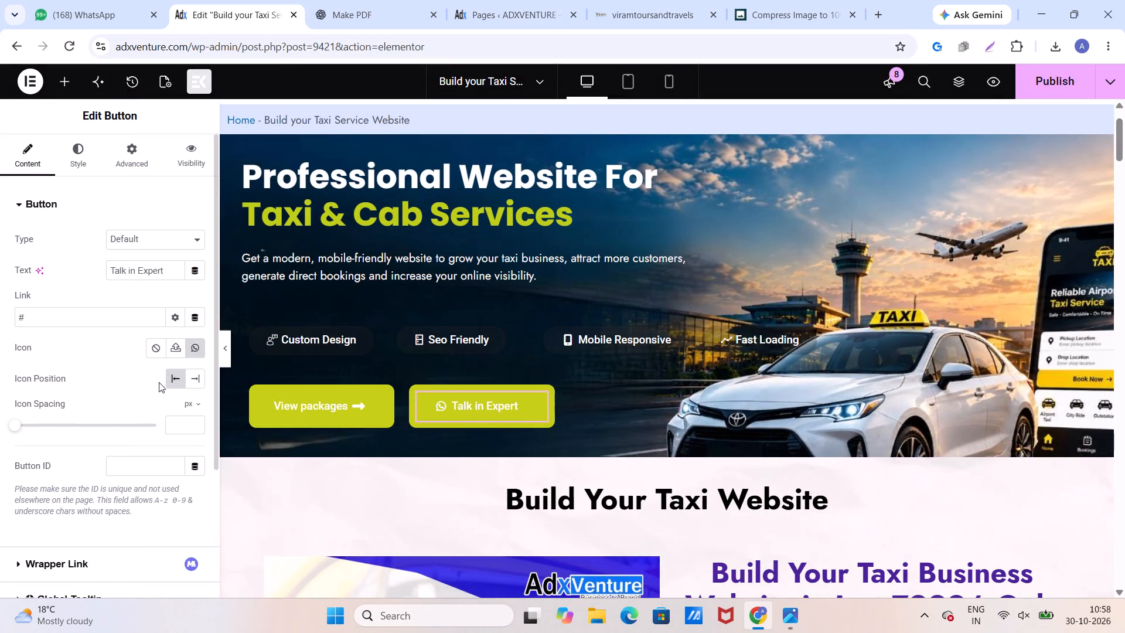
Look through the Talk in Expert button's content and style settings, including its pattern options.
{"action": "scroll", "coordinate": [146, 389], "scroll_direction": "down", "scroll_amount": 2}
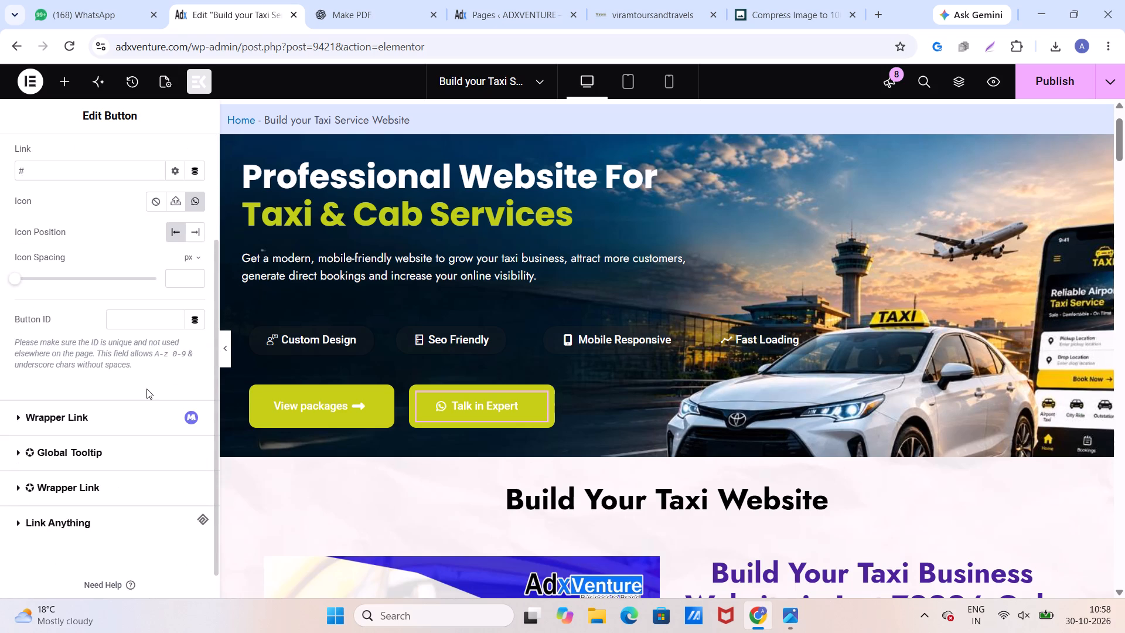
{"action": "scroll", "coordinate": [146, 389], "scroll_direction": "up", "scroll_amount": 4}
{"action": "left_click", "coordinate": [80, 158]}
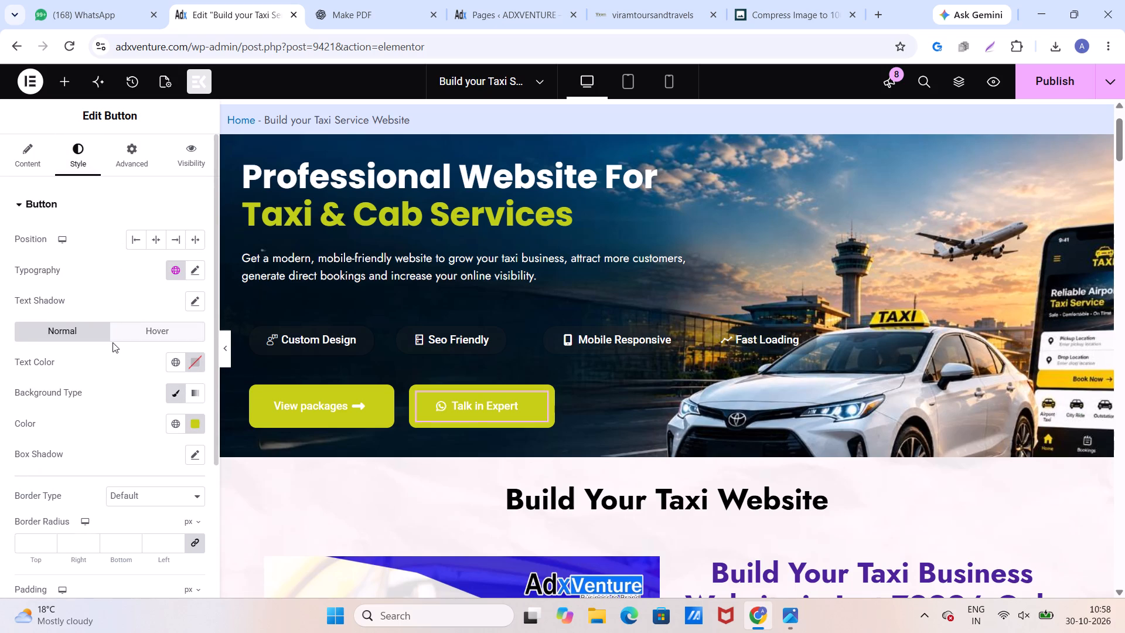
{"action": "scroll", "coordinate": [112, 342], "scroll_direction": "down", "scroll_amount": 3}
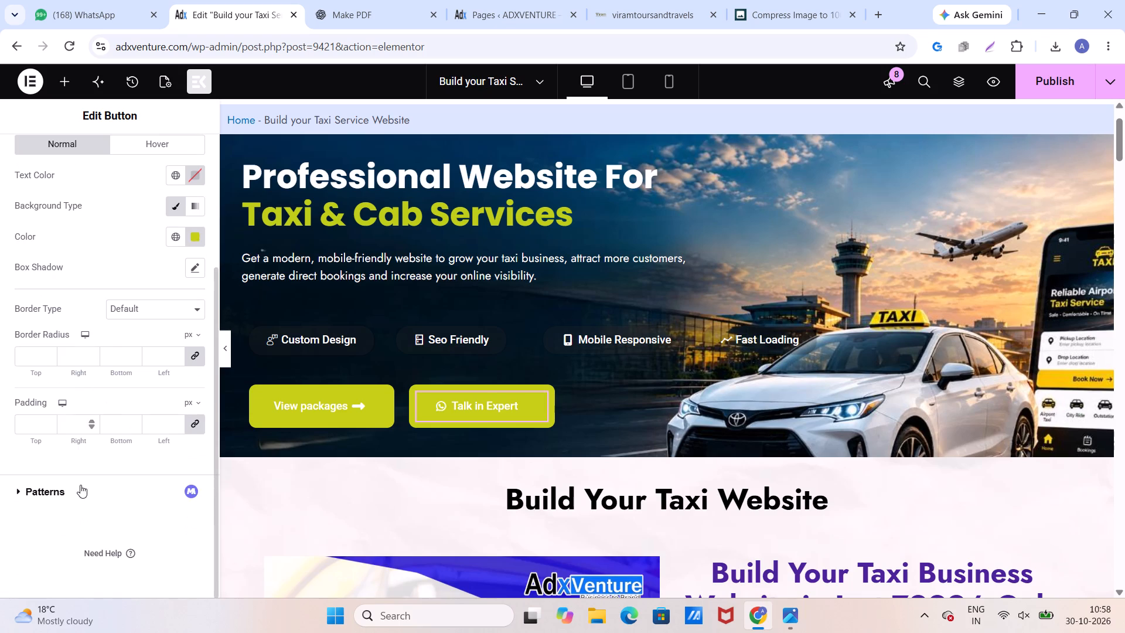
{"action": "left_click", "coordinate": [80, 486]}
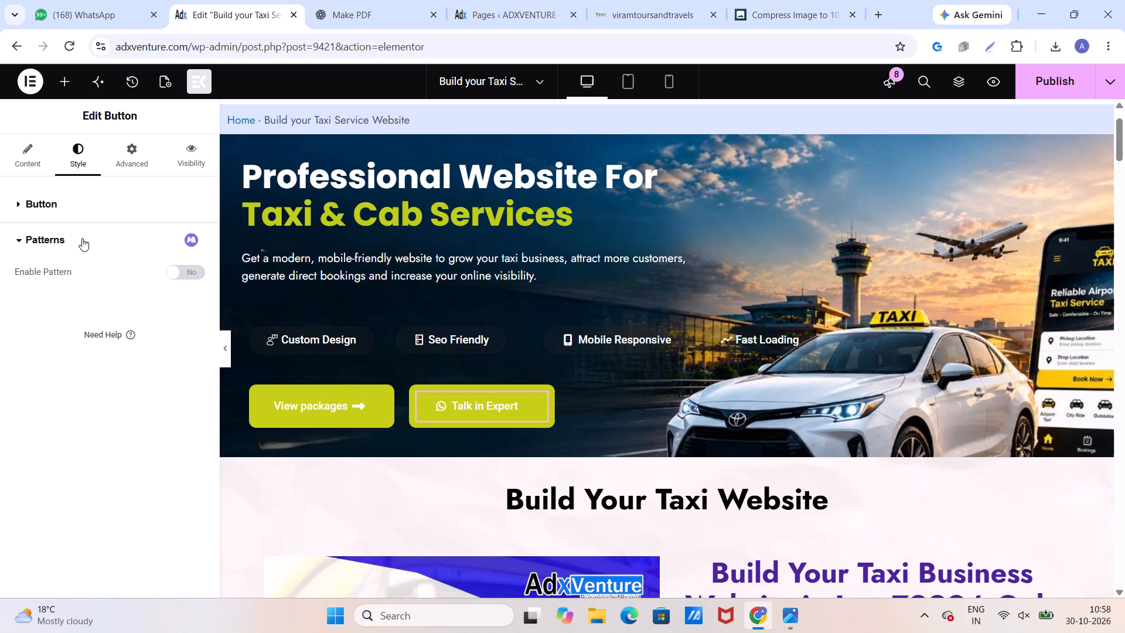
{"action": "left_click", "coordinate": [81, 237]}
{"action": "left_click", "coordinate": [77, 210]}
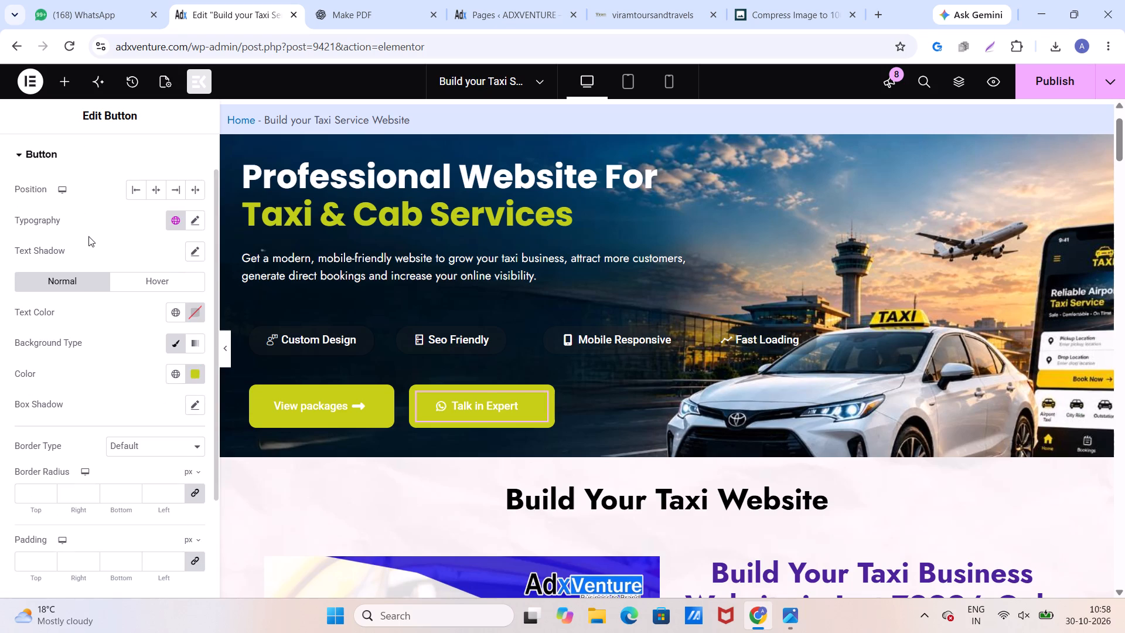
Set the Talk in Expert button's normal text color to black, #000000.
{"action": "scroll", "coordinate": [88, 236], "scroll_direction": "up", "scroll_amount": 2}
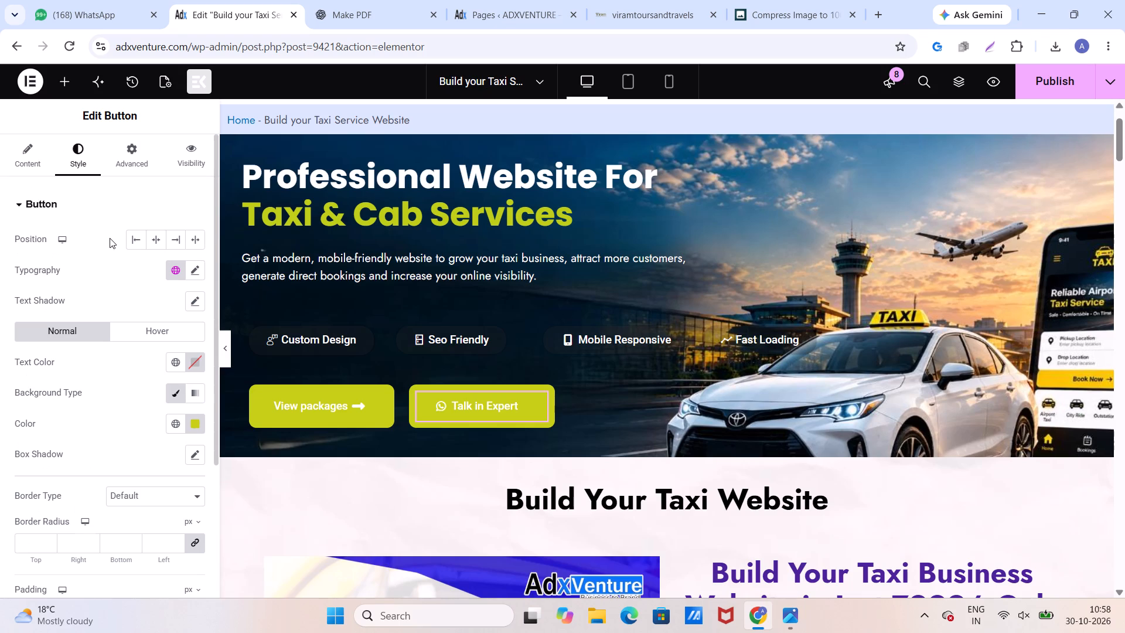
{"action": "left_click", "coordinate": [37, 153]}
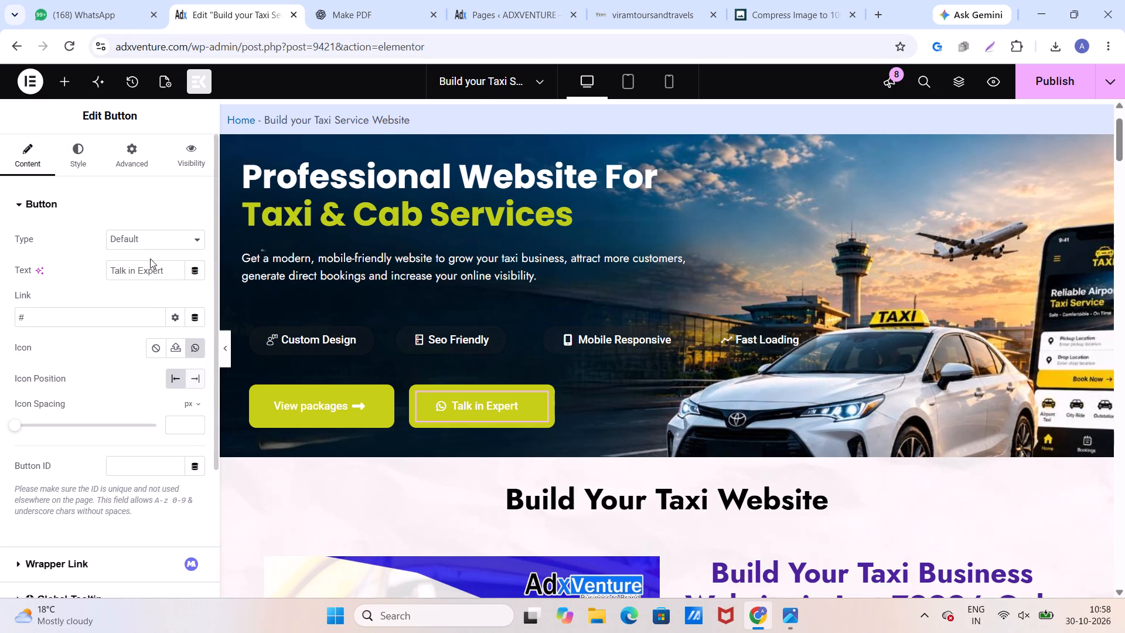
{"action": "left_click", "coordinate": [77, 160]}
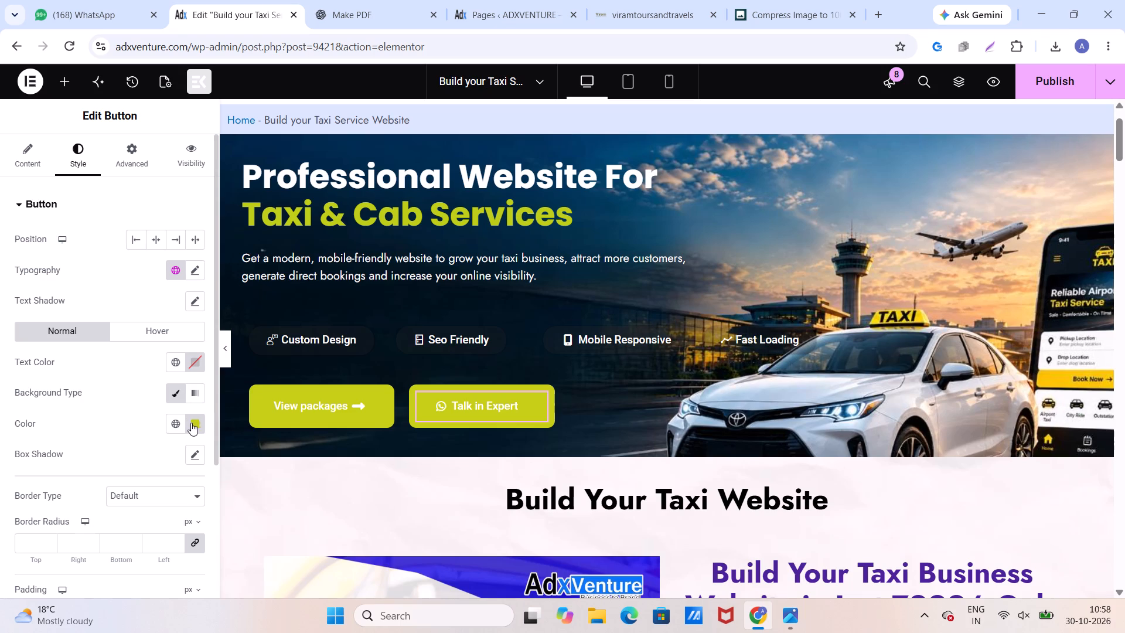
{"action": "left_click", "coordinate": [191, 363]}
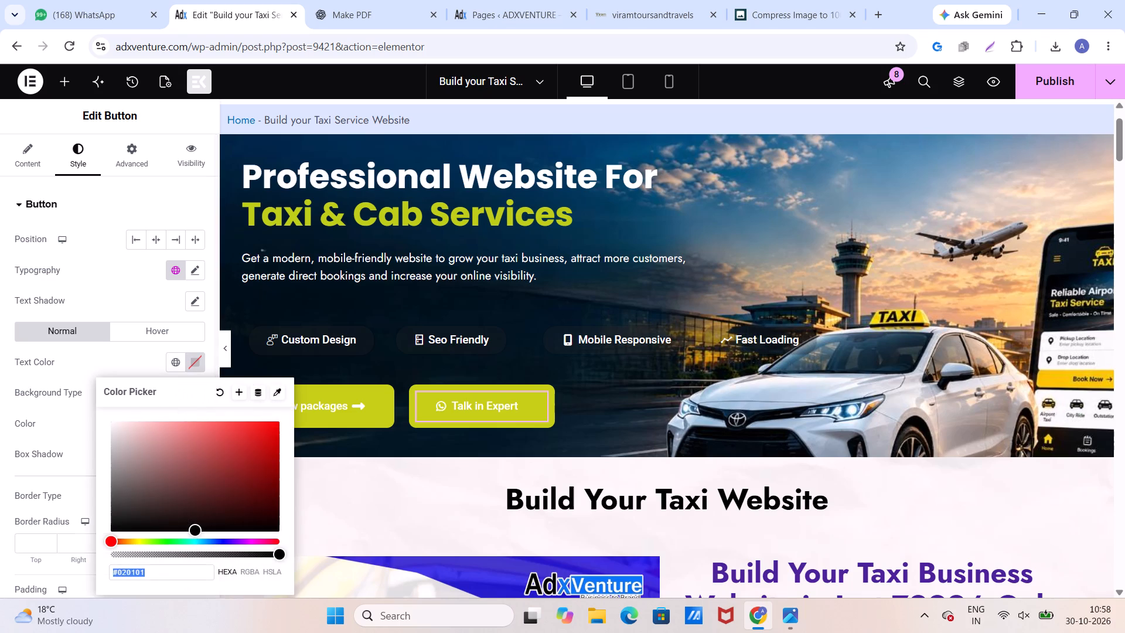
{"action": "left_click_drag", "start_coordinate": [174, 461], "coordinate": [100, 523]}
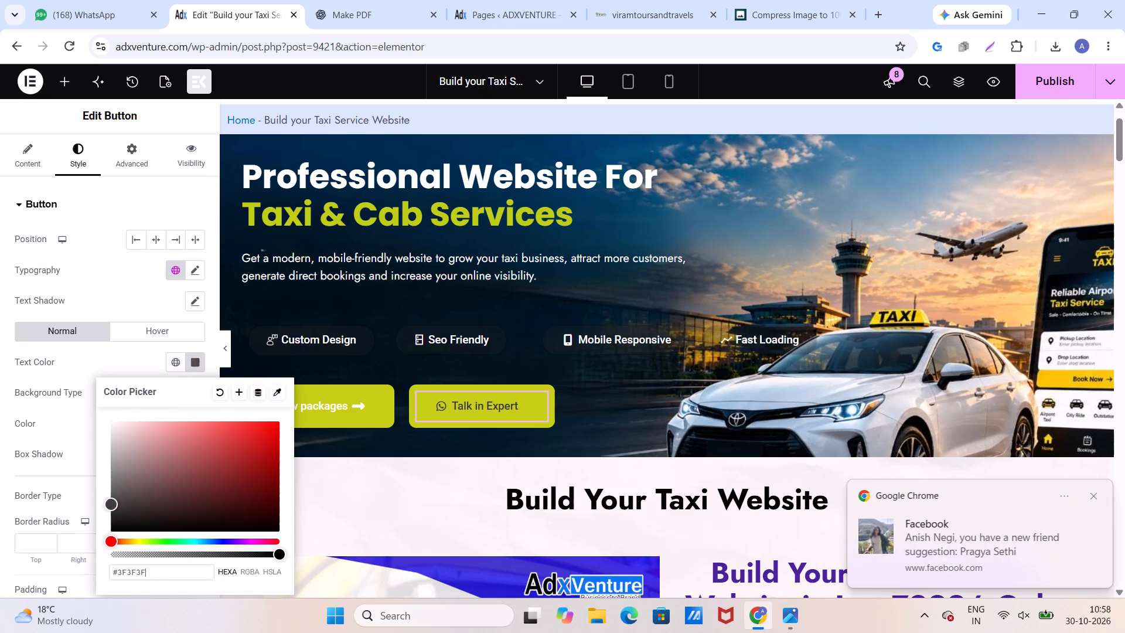
{"action": "left_click_drag", "start_coordinate": [100, 523], "coordinate": [87, 541]}
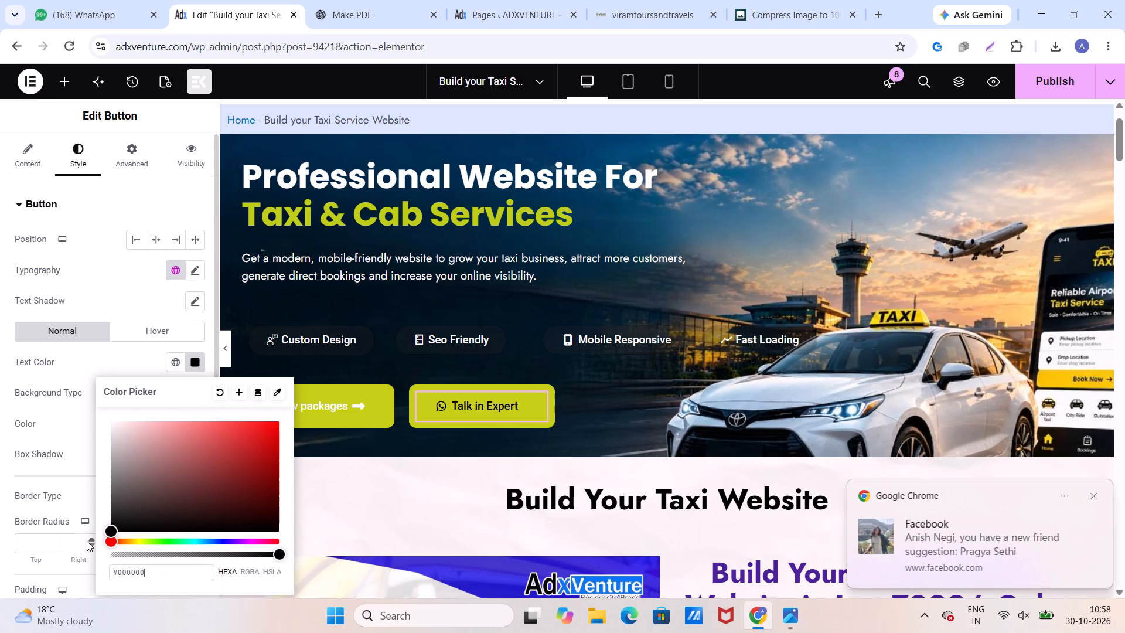
{"action": "left_click_drag", "start_coordinate": [87, 541], "coordinate": [84, 535]}
{"action": "left_click", "coordinate": [81, 362]}
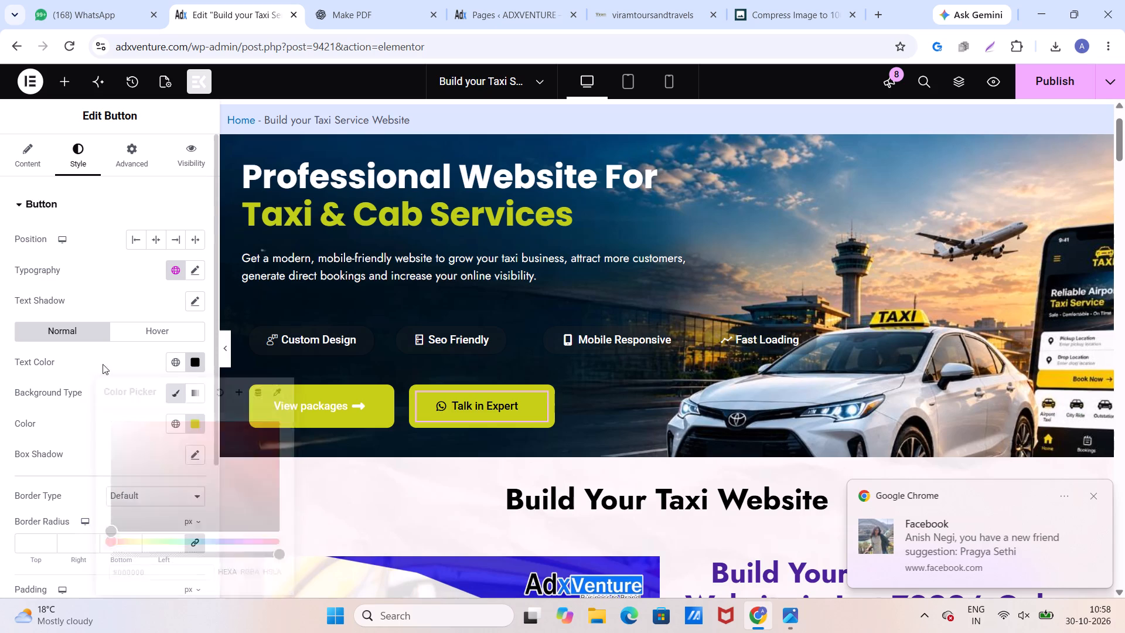
Set the Talk in Expert button's typography weight to 600 (Semi Bold).
{"action": "left_click", "coordinate": [197, 267]}
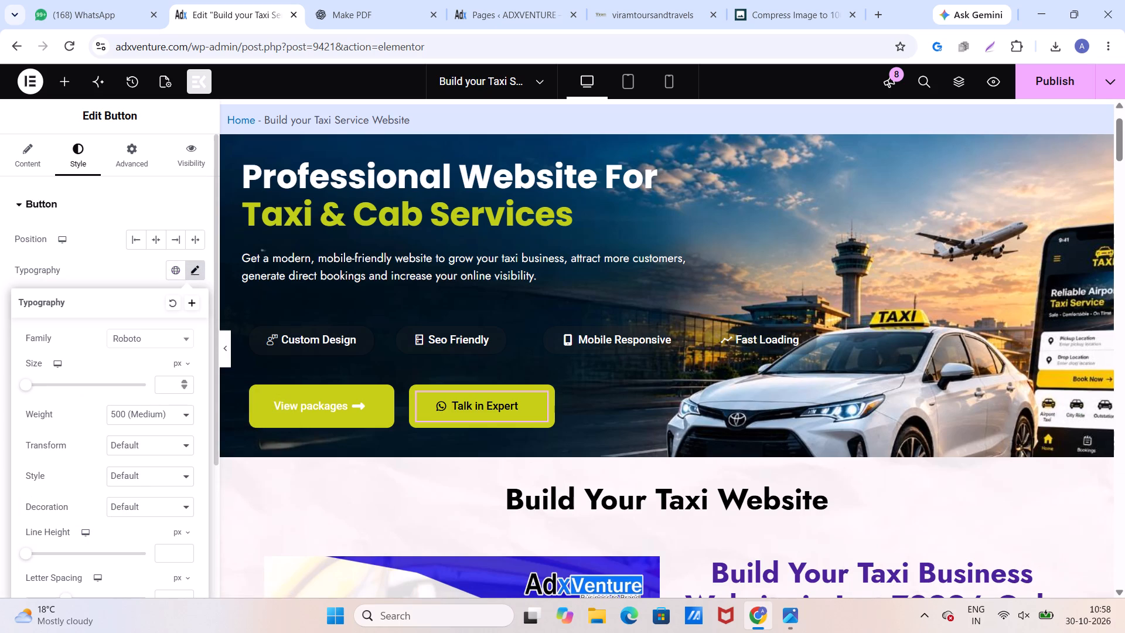
{"action": "left_click", "coordinate": [142, 339]}
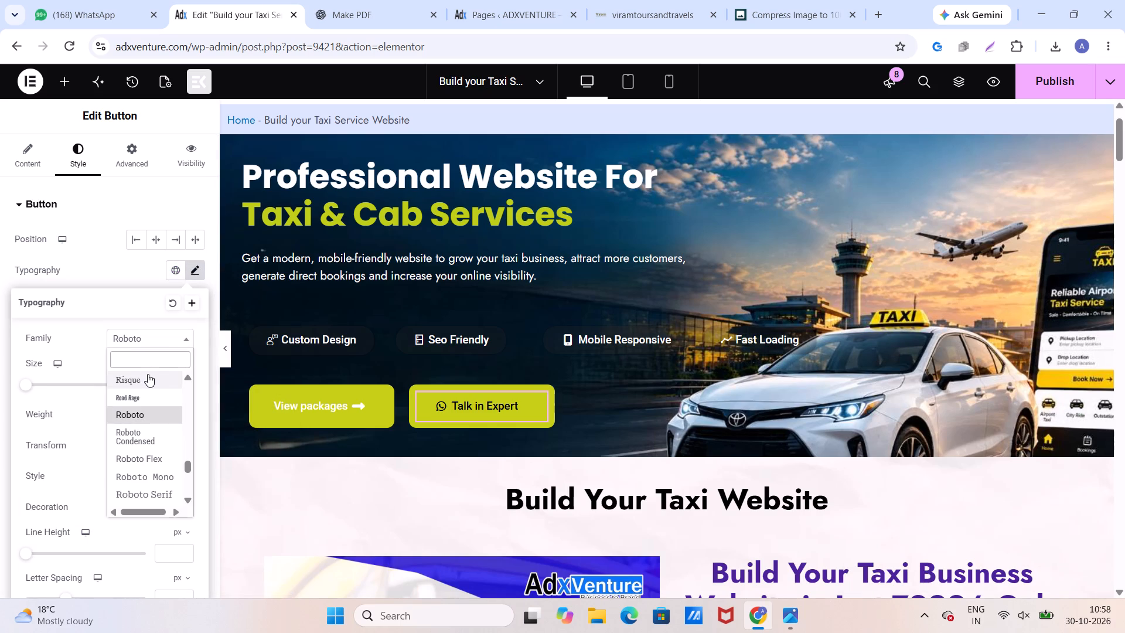
{"action": "left_click", "coordinate": [139, 361]}
{"action": "left_click", "coordinate": [87, 268]}
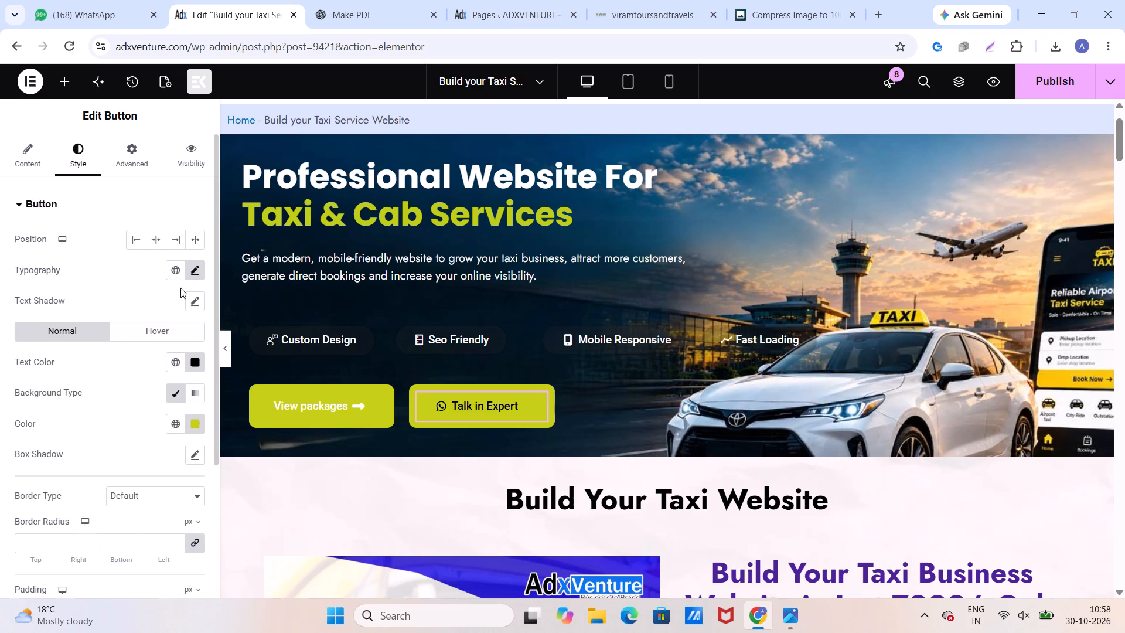
{"action": "left_click", "coordinate": [197, 273]}
{"action": "left_click", "coordinate": [163, 416]}
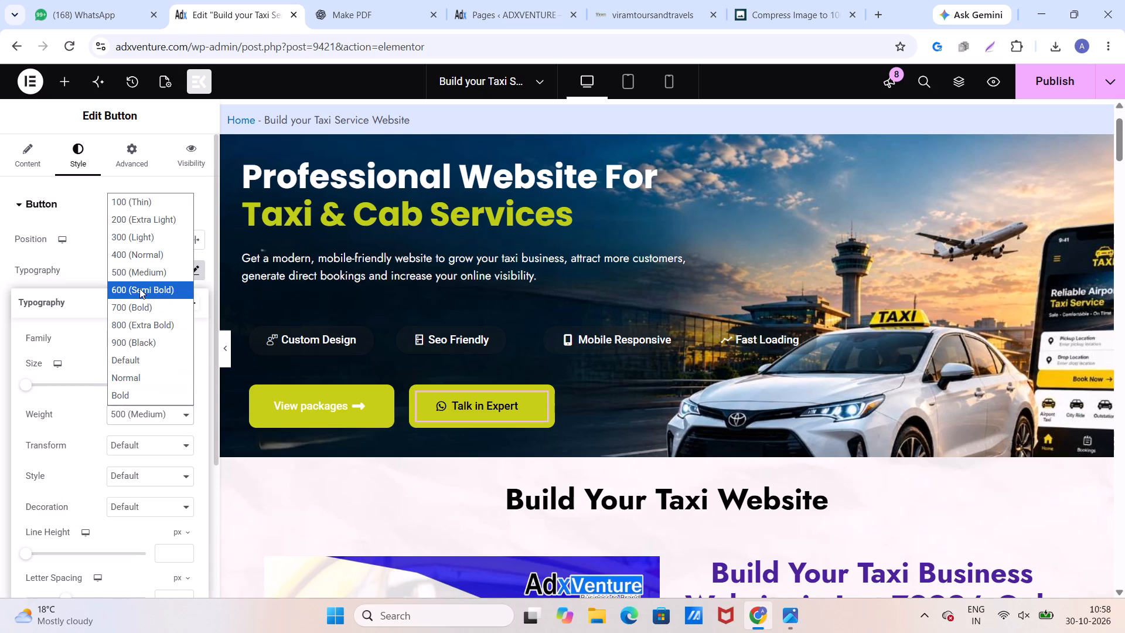
{"action": "left_click", "coordinate": [144, 289]}
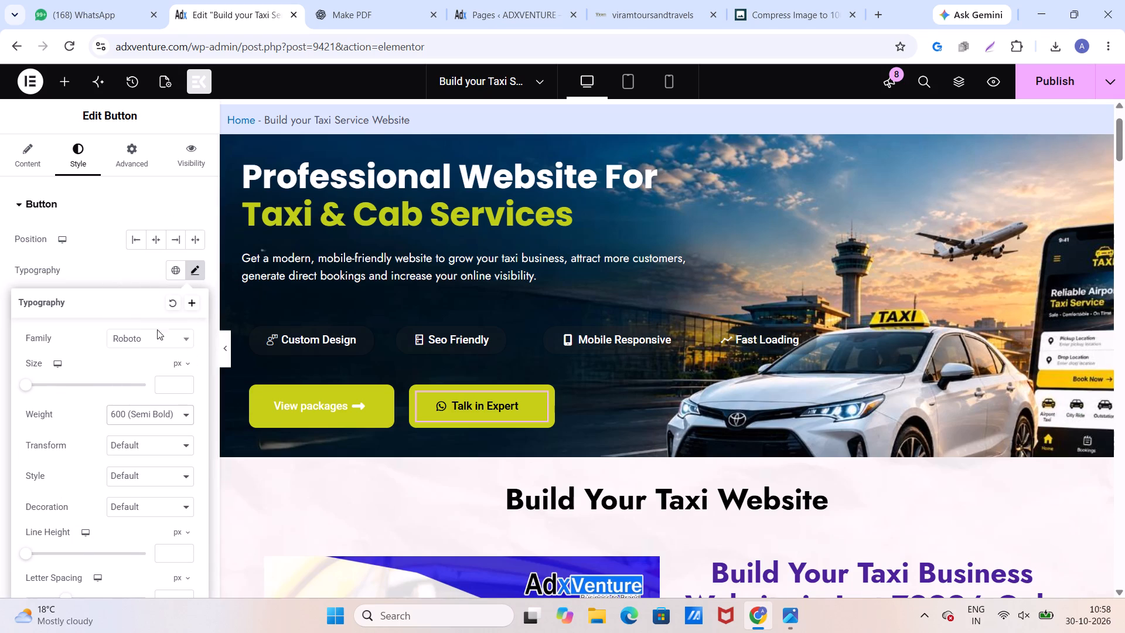
{"action": "left_click", "coordinate": [117, 267]}
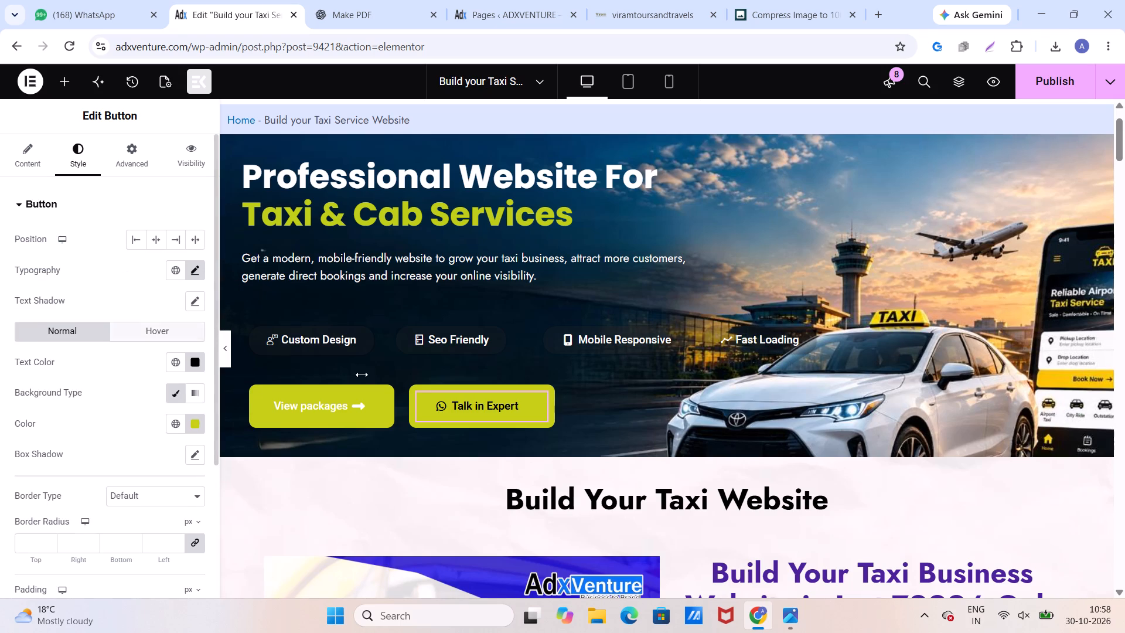
Set the normal background color of the container around the Talk in Expert button to white, #FFFFFF.
{"action": "left_click", "coordinate": [417, 393]}
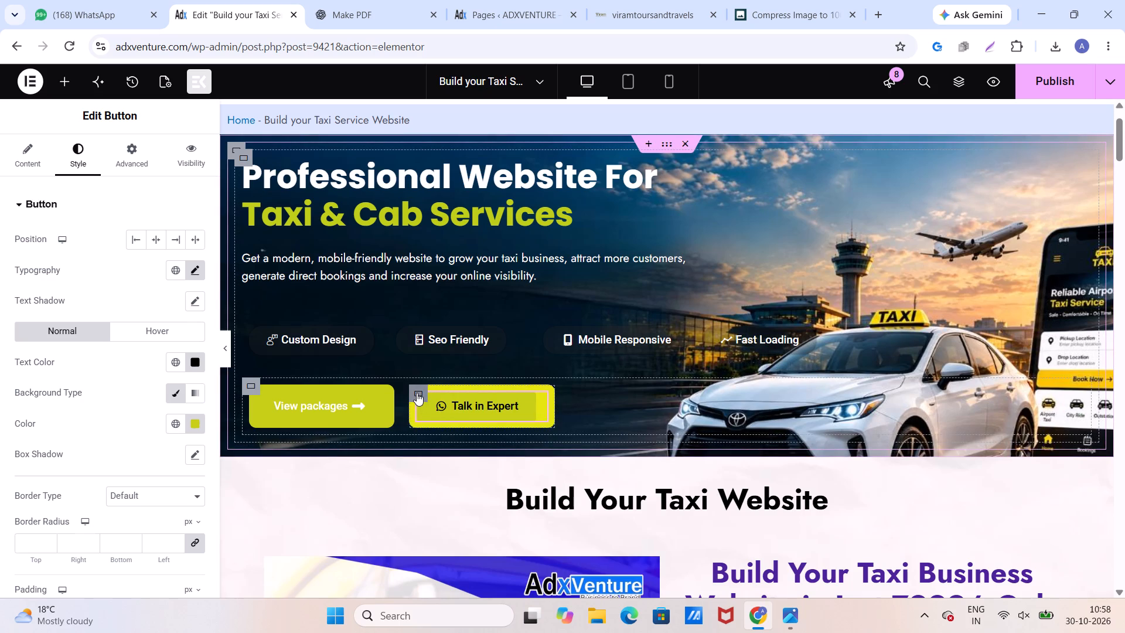
{"action": "left_click", "coordinate": [80, 158]}
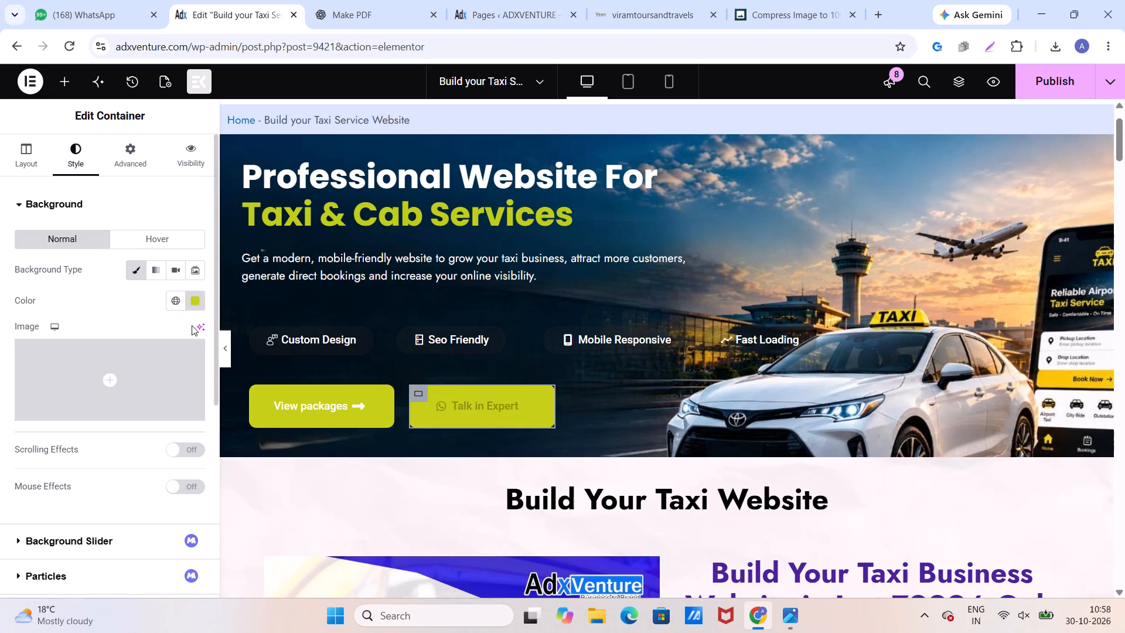
{"action": "left_click", "coordinate": [193, 305]}
{"action": "left_click_drag", "start_coordinate": [182, 397], "coordinate": [122, 384]}
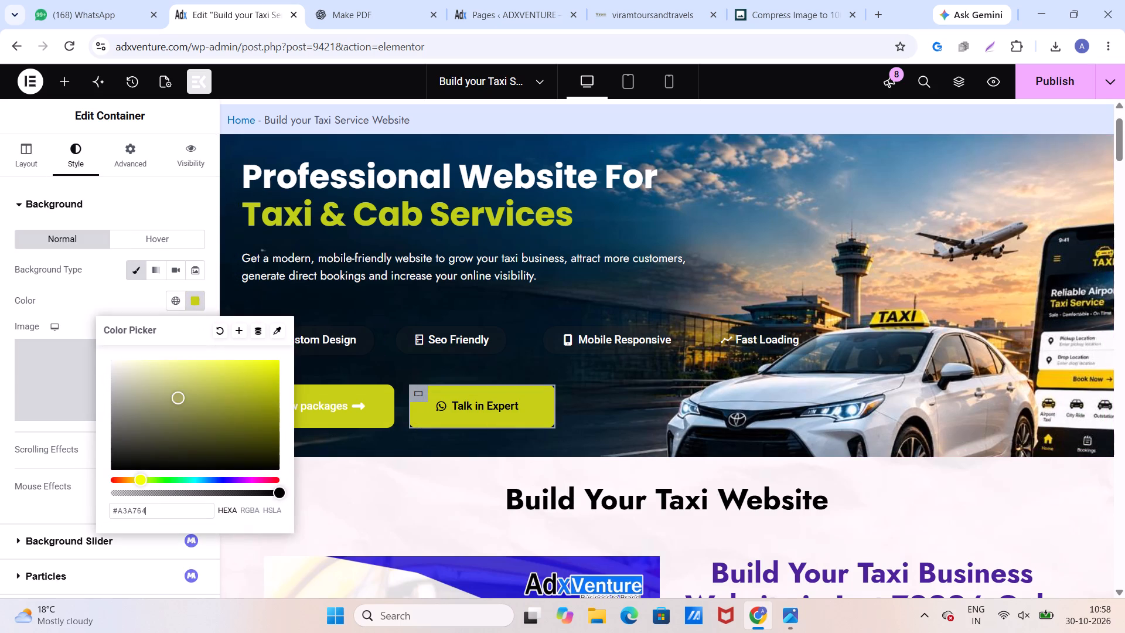
{"action": "left_click_drag", "start_coordinate": [122, 384], "coordinate": [100, 348]}
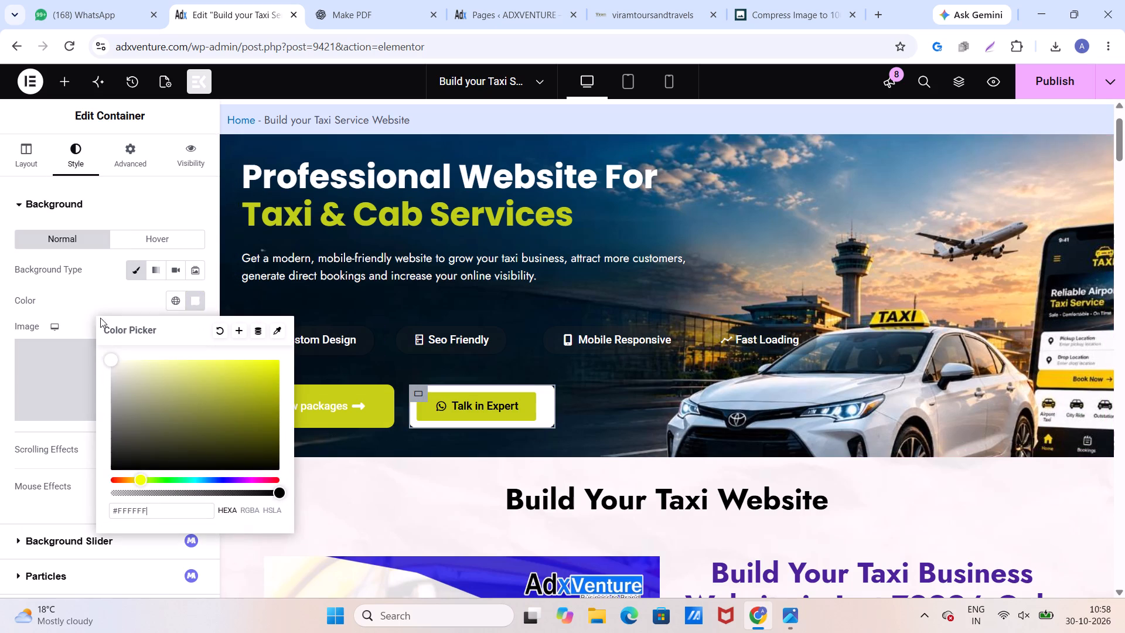
{"action": "left_click", "coordinate": [87, 296]}
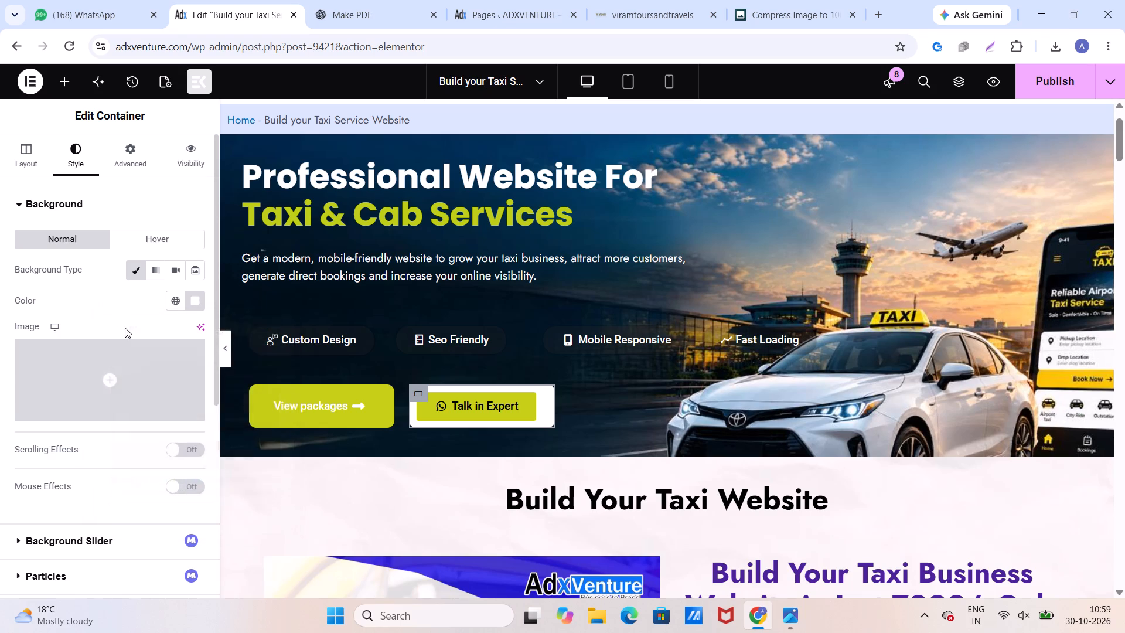
Set the Talk in Expert button's own normal background color to white, #FFFFFF.
{"action": "left_click", "coordinate": [538, 401]}
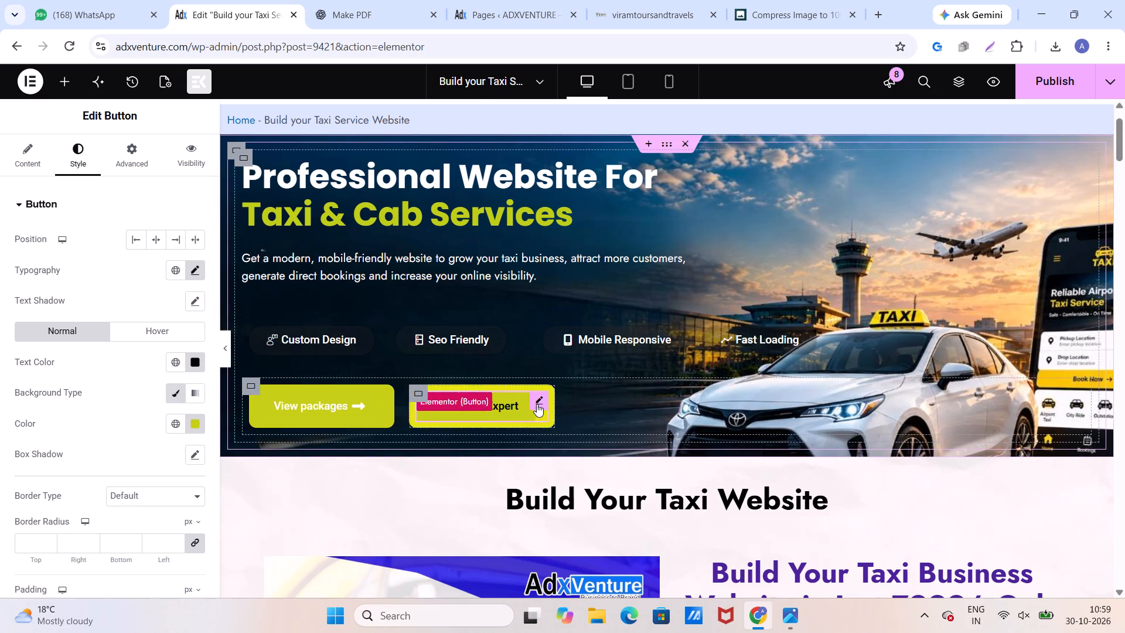
{"action": "left_click", "coordinate": [190, 422]}
{"action": "left_click_drag", "start_coordinate": [152, 305], "coordinate": [104, 232]}
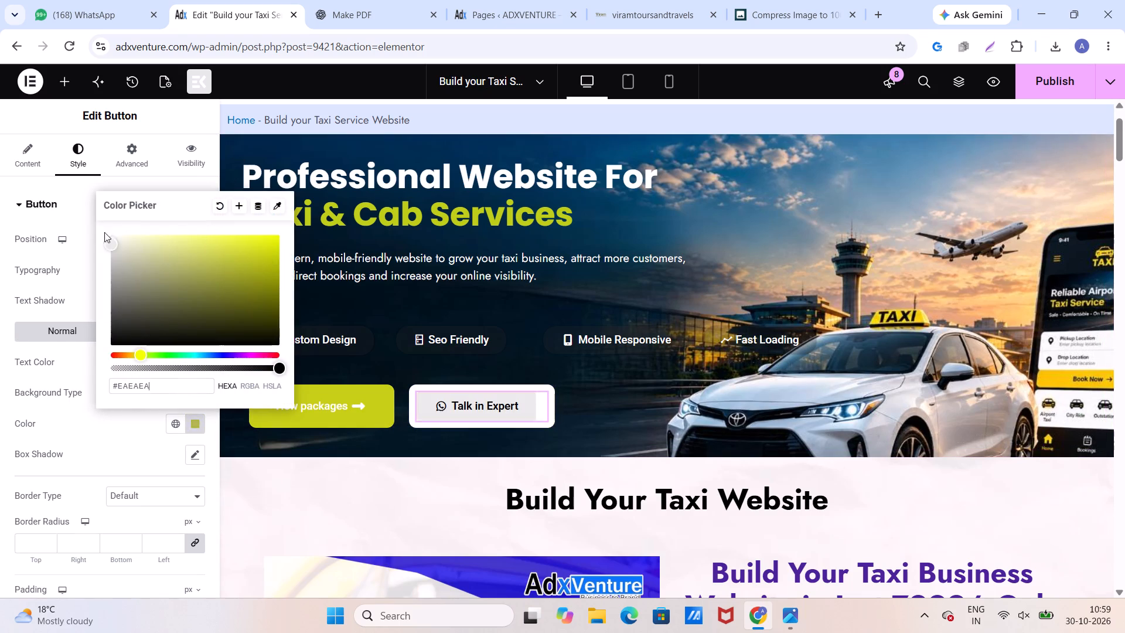
{"action": "left_click_drag", "start_coordinate": [104, 232], "coordinate": [96, 218]}
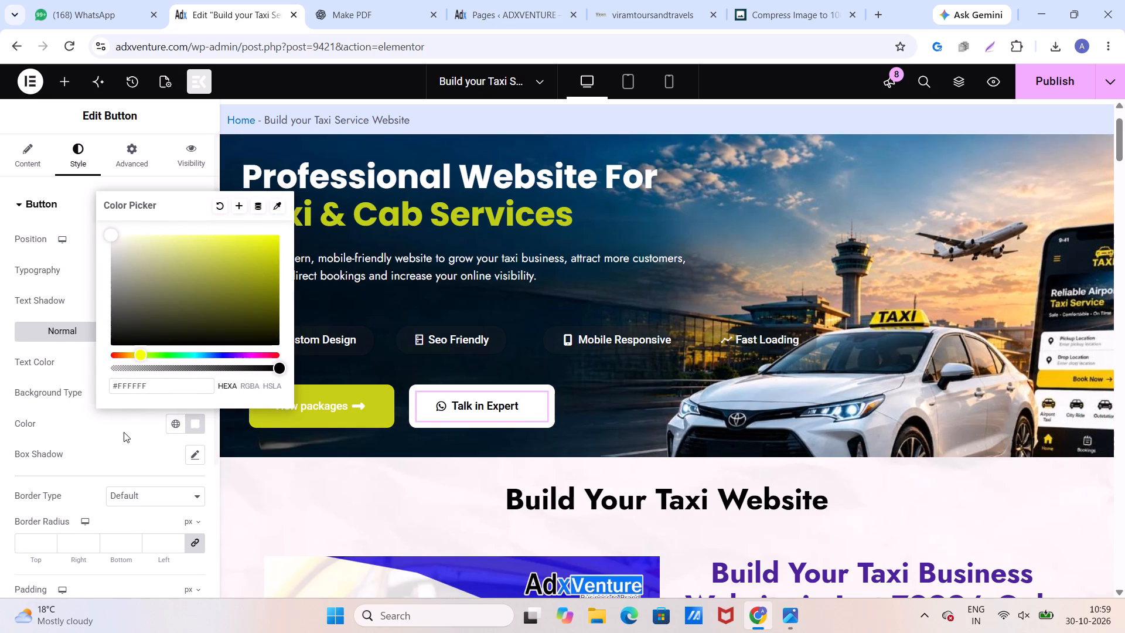
{"action": "left_click", "coordinate": [122, 433]}
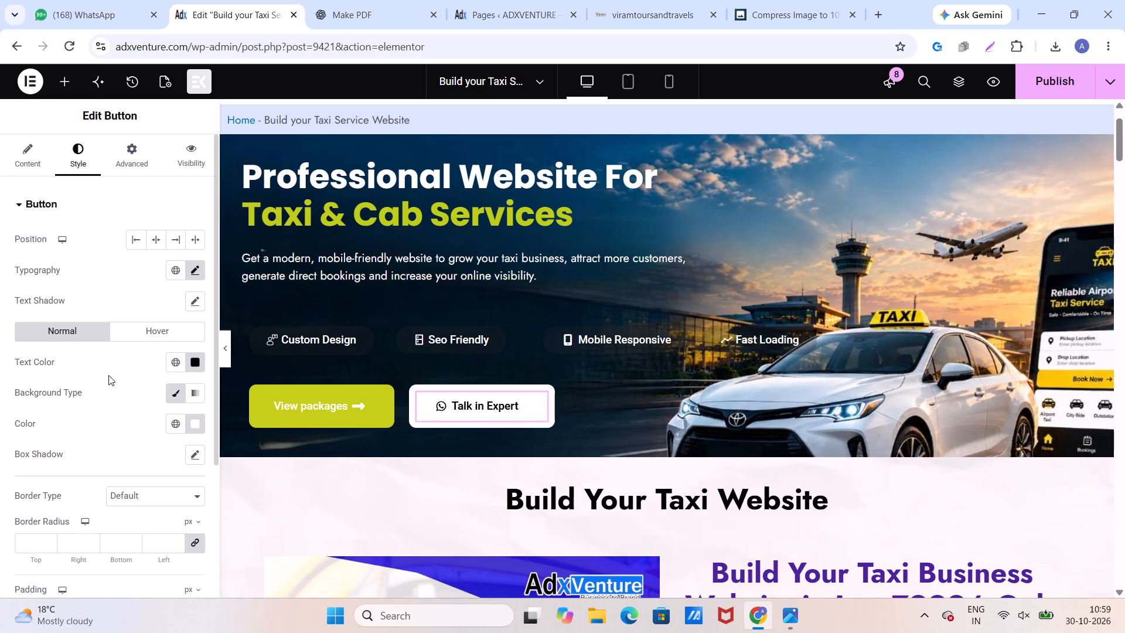
Set the Talk in Expert button's hover background color to light grey, #DBDBDB.
{"action": "left_click", "coordinate": [141, 332]}
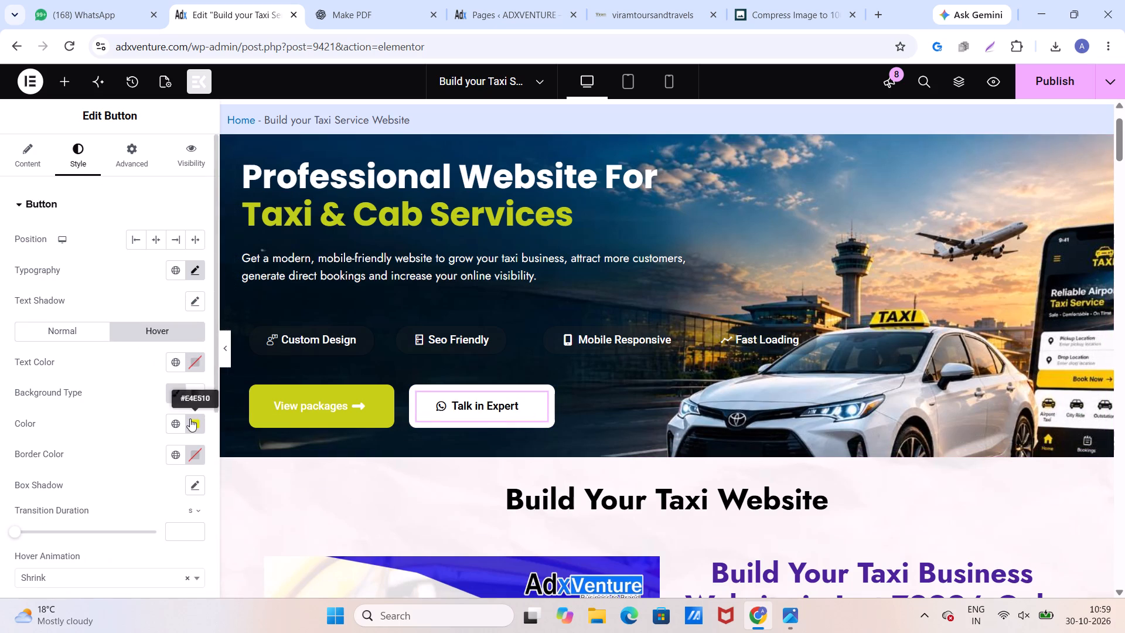
{"action": "left_click", "coordinate": [190, 418]}
{"action": "left_click_drag", "start_coordinate": [138, 305], "coordinate": [98, 257]}
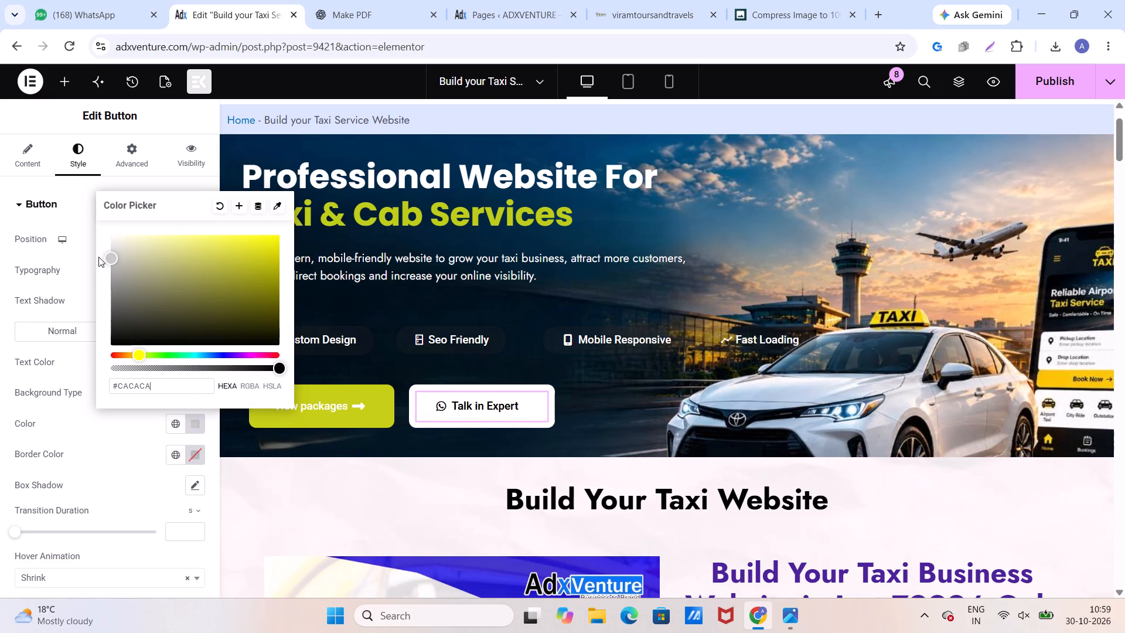
{"action": "left_click_drag", "start_coordinate": [98, 257], "coordinate": [98, 254]}
{"action": "left_click_drag", "start_coordinate": [98, 254], "coordinate": [98, 251]}
Copy the Talk in Expert button's hover background color code, #DBDBDB.
{"action": "left_click_drag", "start_coordinate": [155, 385], "coordinate": [147, 383]}
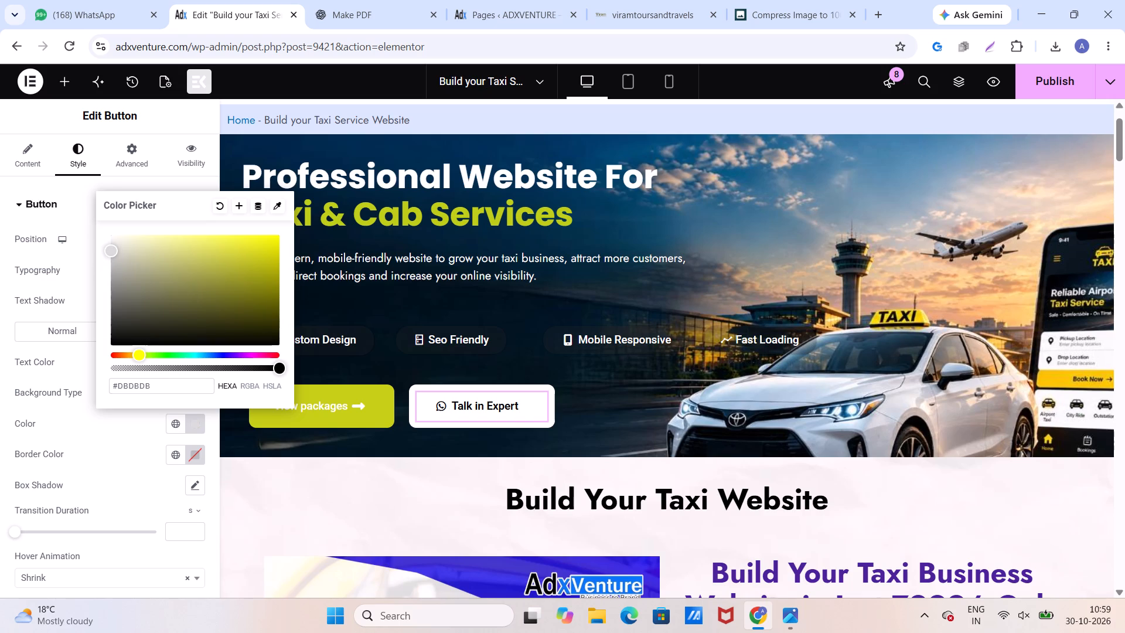
{"action": "left_click_drag", "start_coordinate": [147, 383], "coordinate": [110, 374]}
{"action": "key", "text": "ctrl+c"}
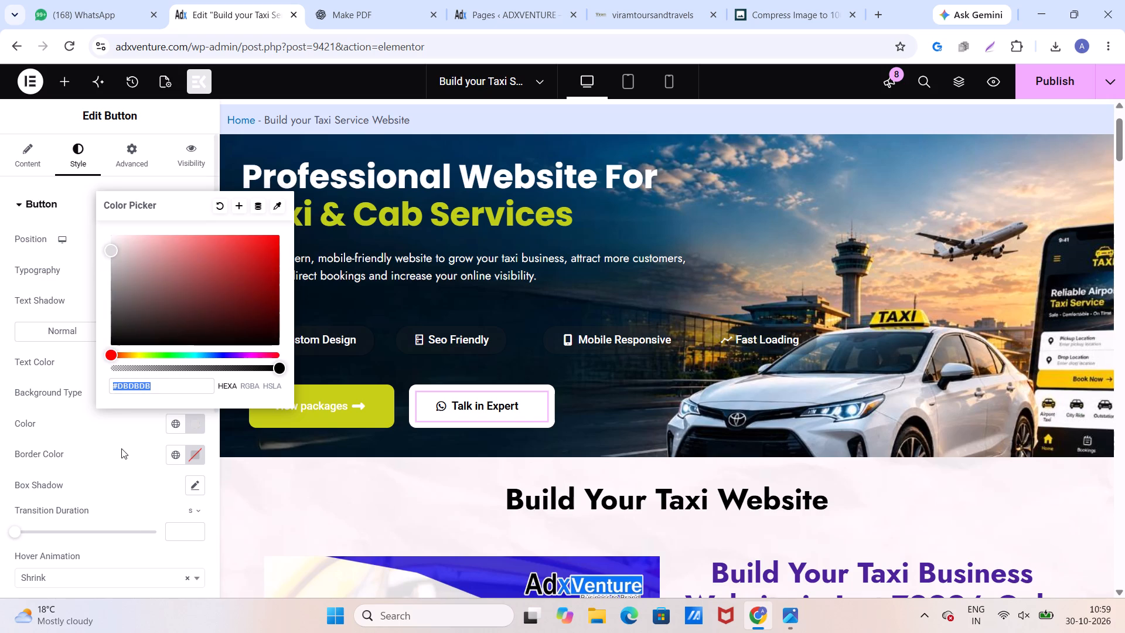
Set the hover background color of the container around the Talk in Expert button to the copied light grey, #DBDBDB.
{"action": "left_click", "coordinate": [121, 448]}
{"action": "left_click", "coordinate": [412, 394]}
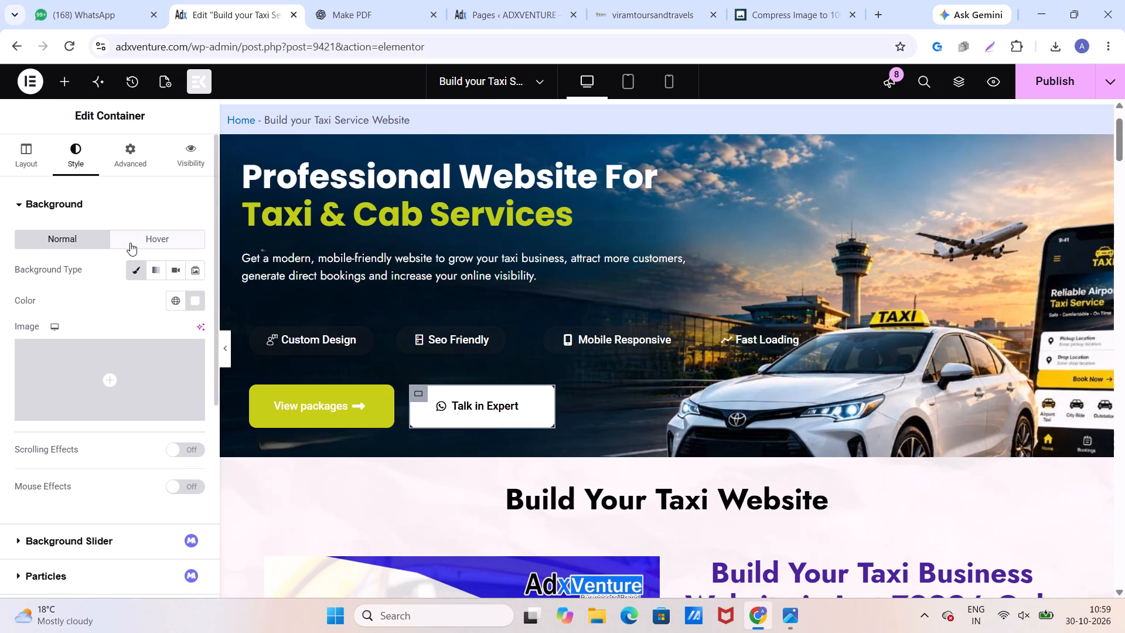
{"action": "left_click", "coordinate": [130, 243]}
{"action": "left_click", "coordinate": [197, 306]}
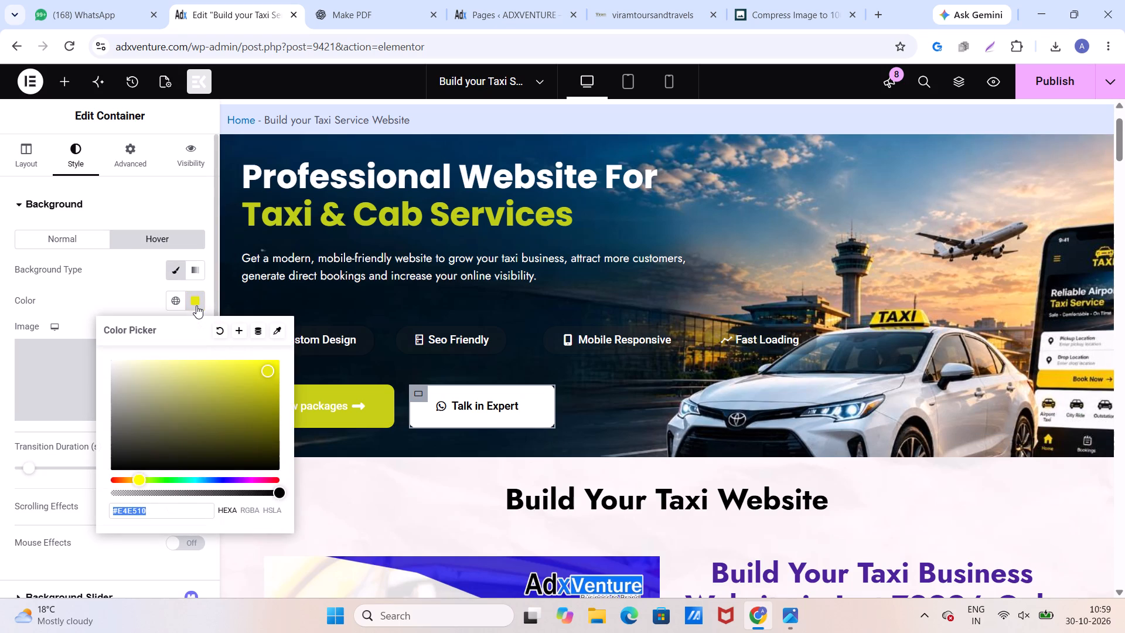
{"action": "key", "text": "ctrl+v"}
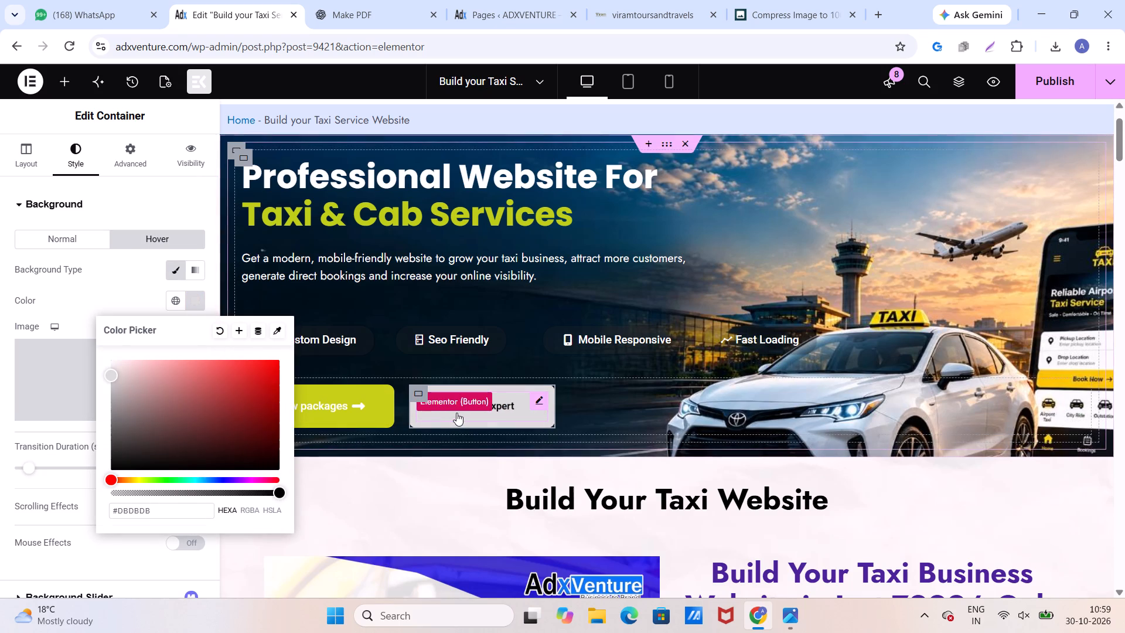
{"action": "left_click", "coordinate": [119, 292]}
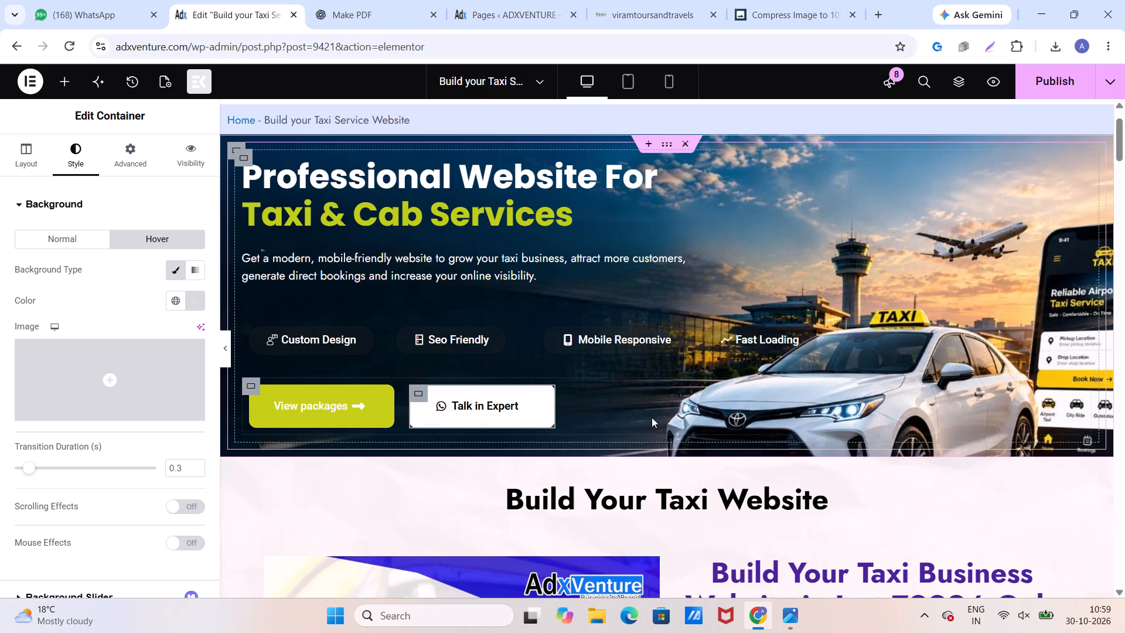
Publish the updated taxi service page.
{"action": "left_click", "coordinate": [1058, 87]}
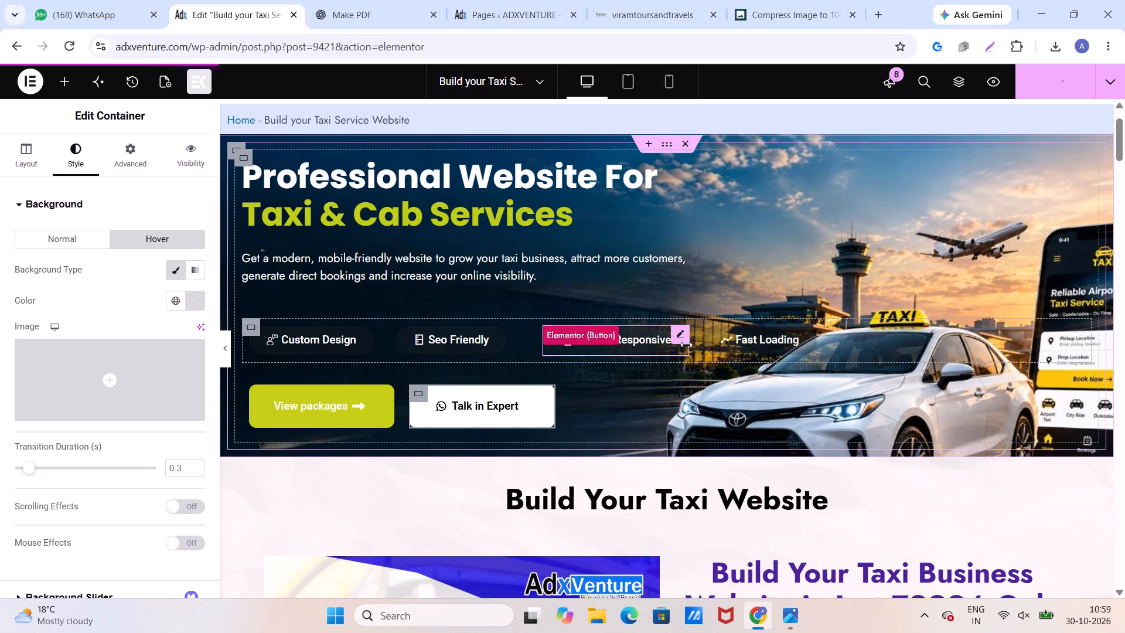
{"action": "scroll", "coordinate": [720, 332], "scroll_direction": "down", "scroll_amount": 2}
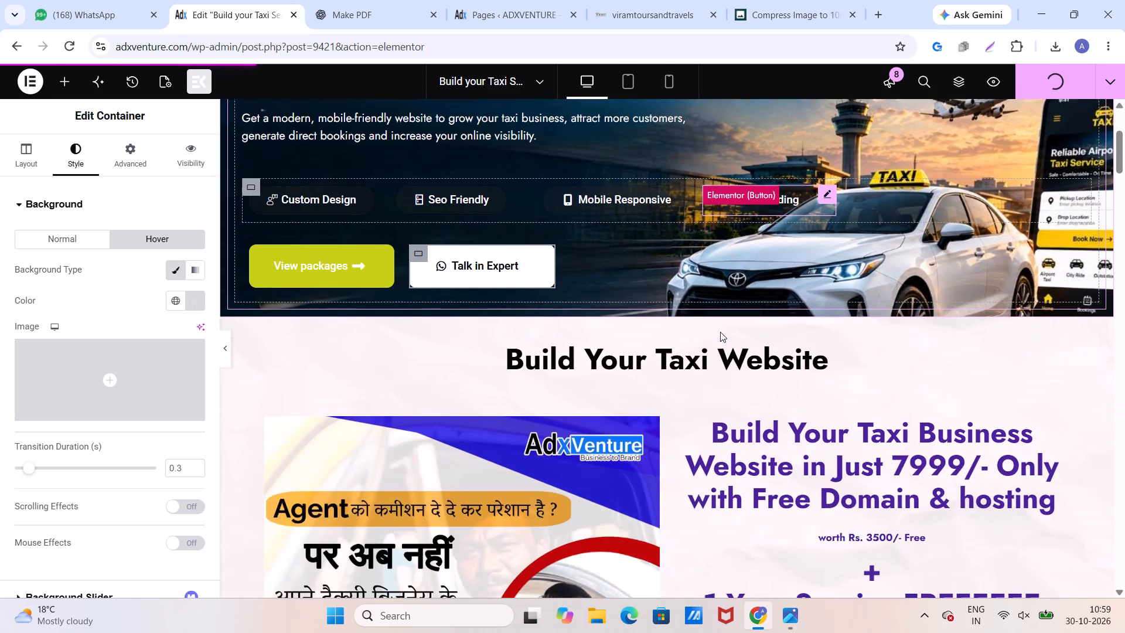
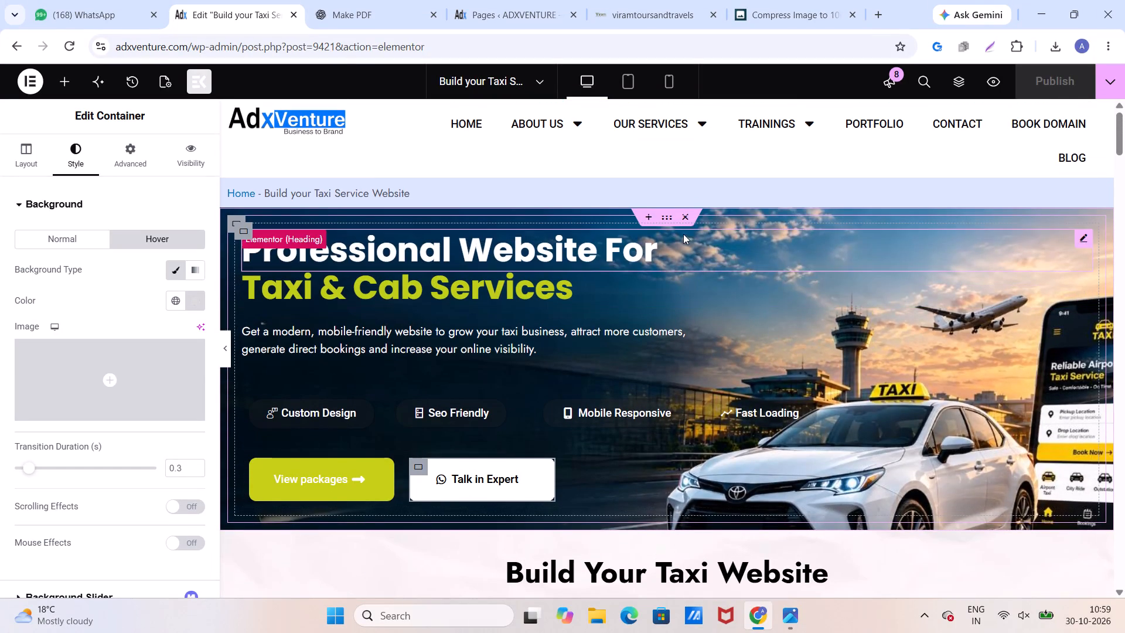
Open a preview of the taxi service page to examine the finished hero banner.
{"action": "left_click", "coordinate": [670, 219]}
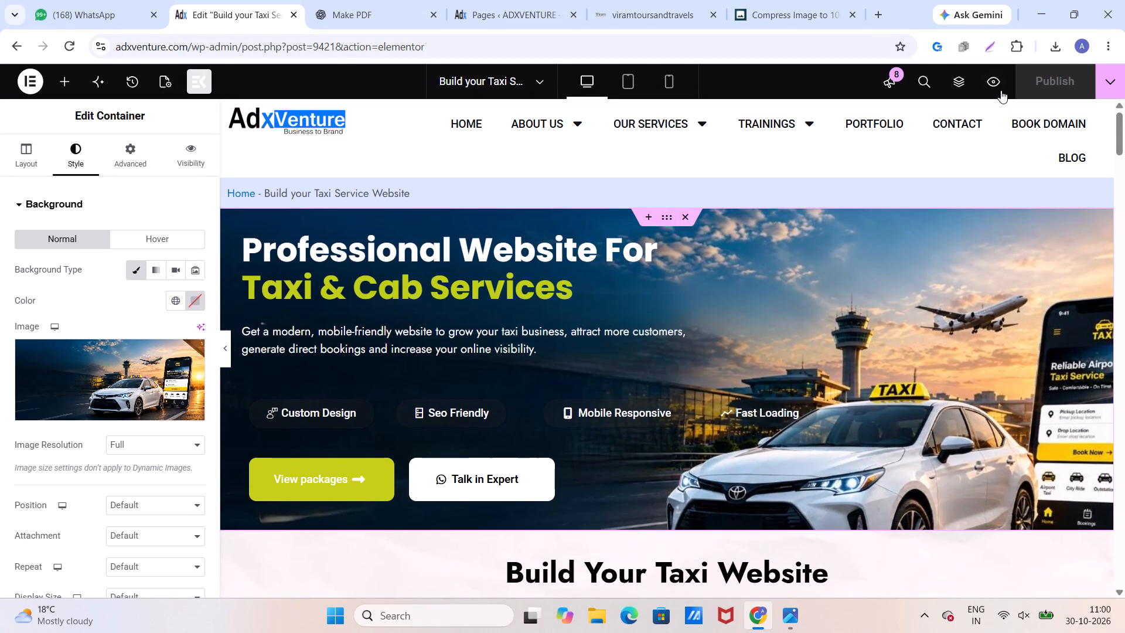
{"action": "left_click", "coordinate": [991, 80]}
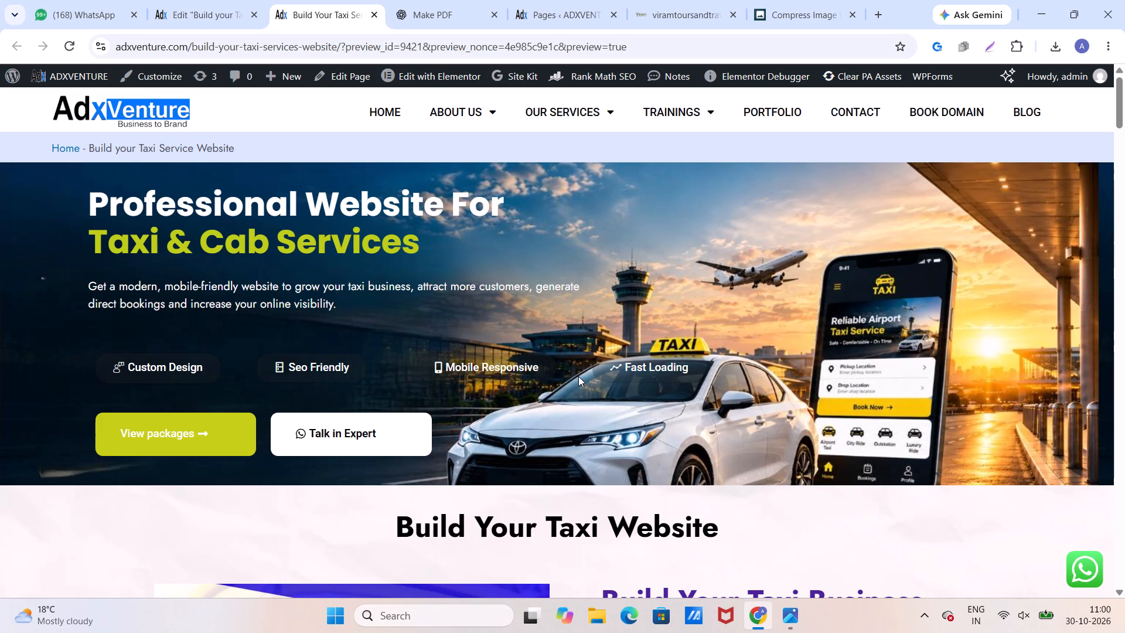
Make the containers around the Talk in Expert and View packages buttons slightly narrower, keeping each label on one line.
{"action": "left_click", "coordinate": [206, 5]}
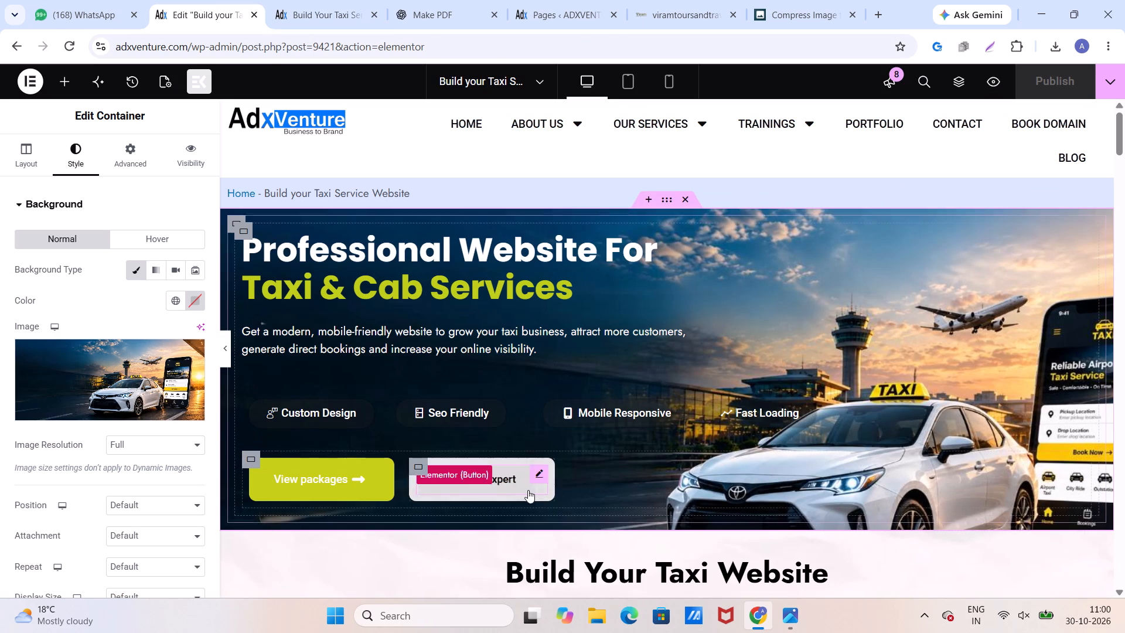
{"action": "left_click_drag", "start_coordinate": [551, 496], "coordinate": [539, 497]}
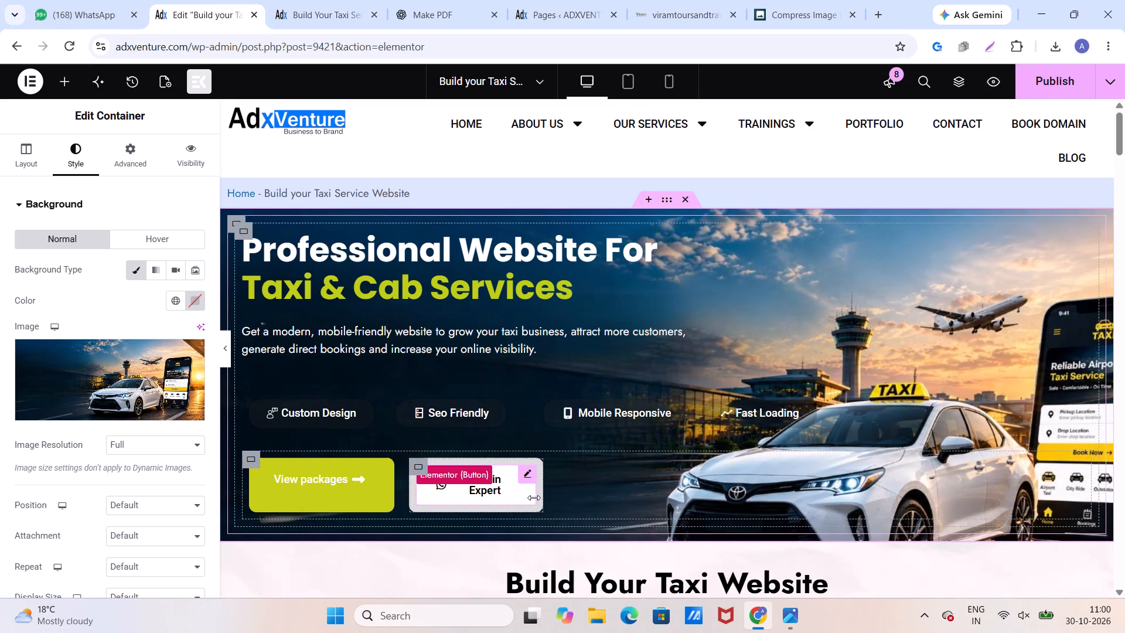
{"action": "left_click_drag", "start_coordinate": [533, 498], "coordinate": [542, 496]}
{"action": "left_click_drag", "start_coordinate": [541, 497], "coordinate": [548, 497]}
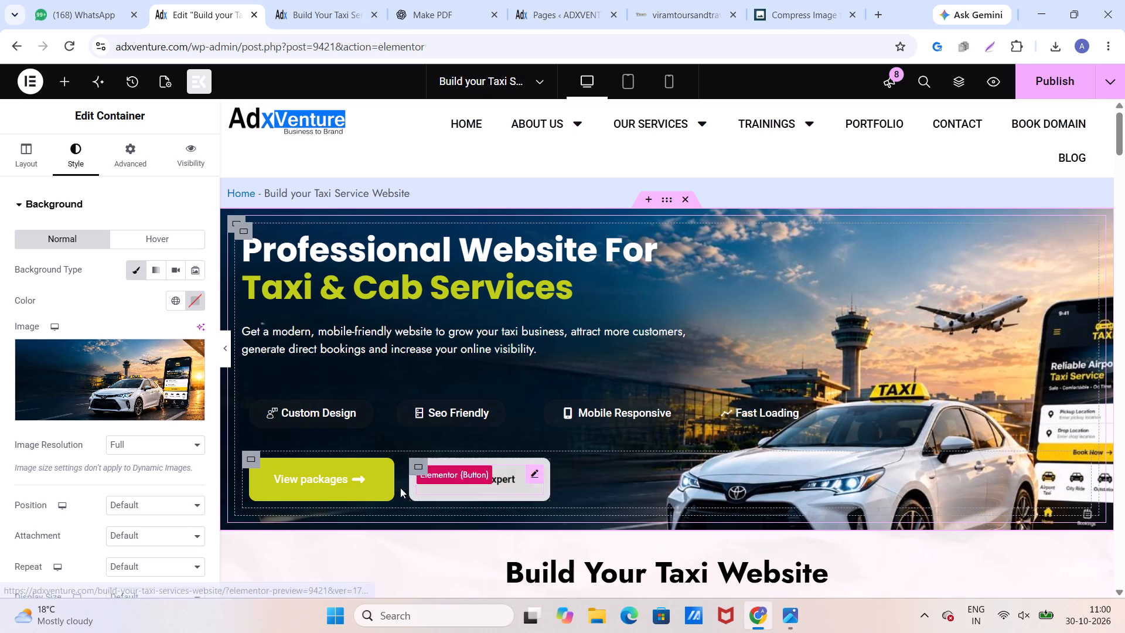
{"action": "left_click", "coordinate": [385, 492]}
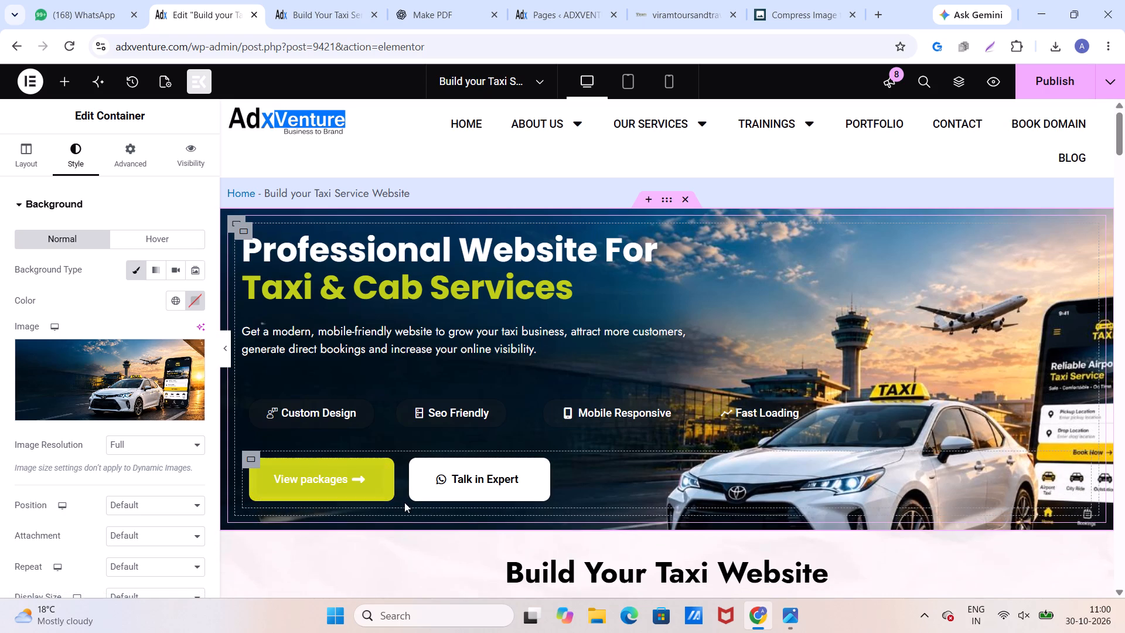
{"action": "left_click_drag", "start_coordinate": [391, 496], "coordinate": [386, 494]}
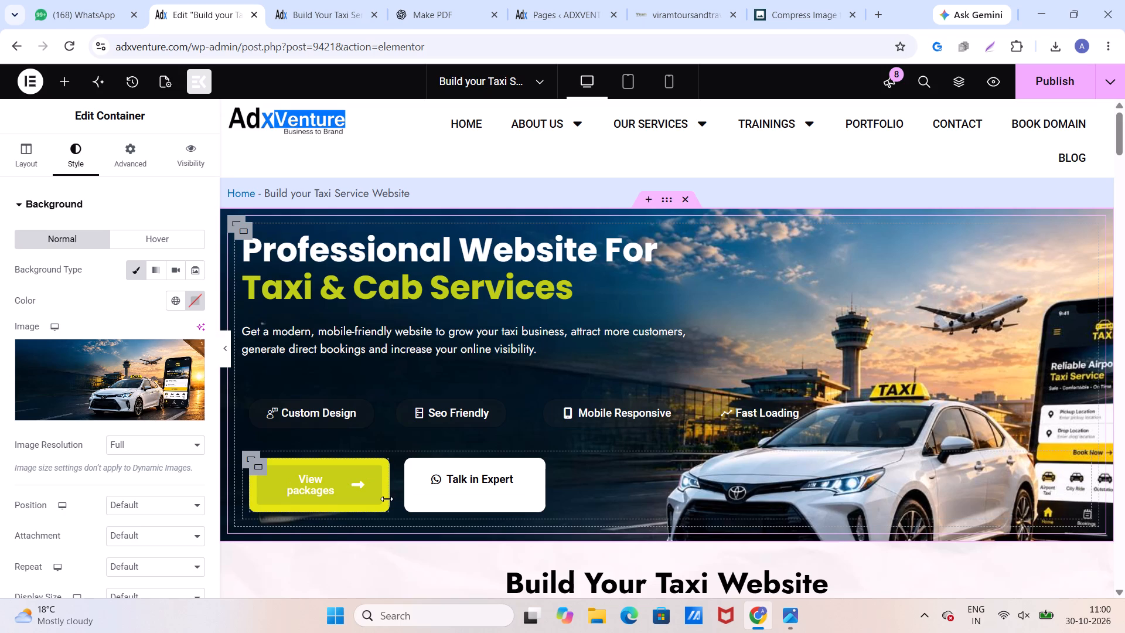
{"action": "left_click", "coordinate": [387, 499]}
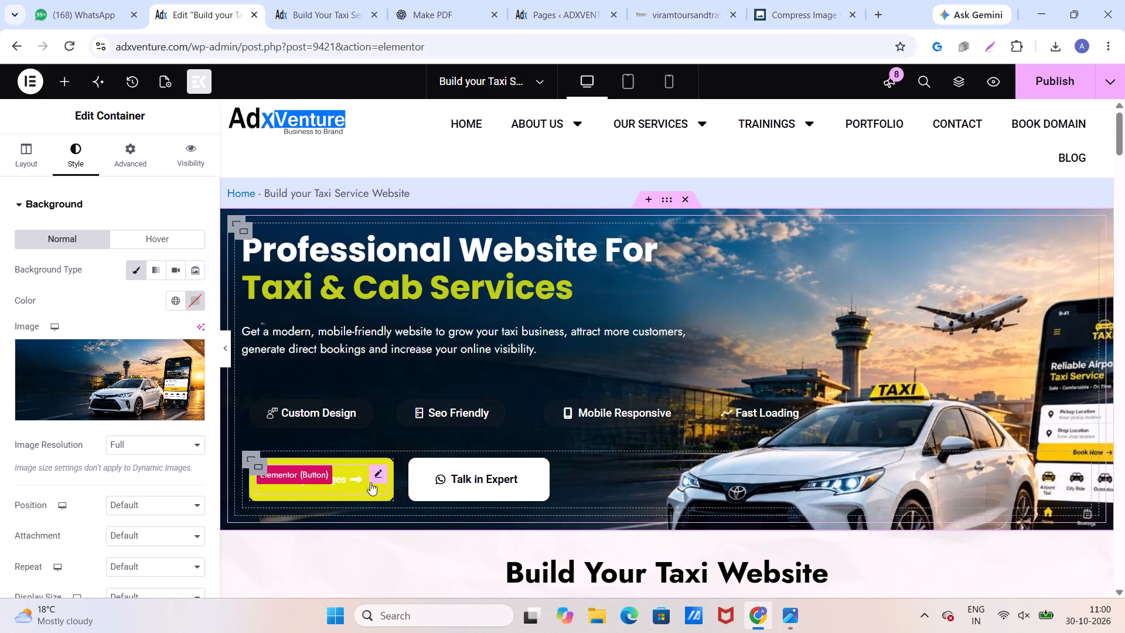
Unlink the padding values of the View packages and Talk in Expert buttons, with 0 px on all four sides.
{"action": "left_click", "coordinate": [377, 472]}
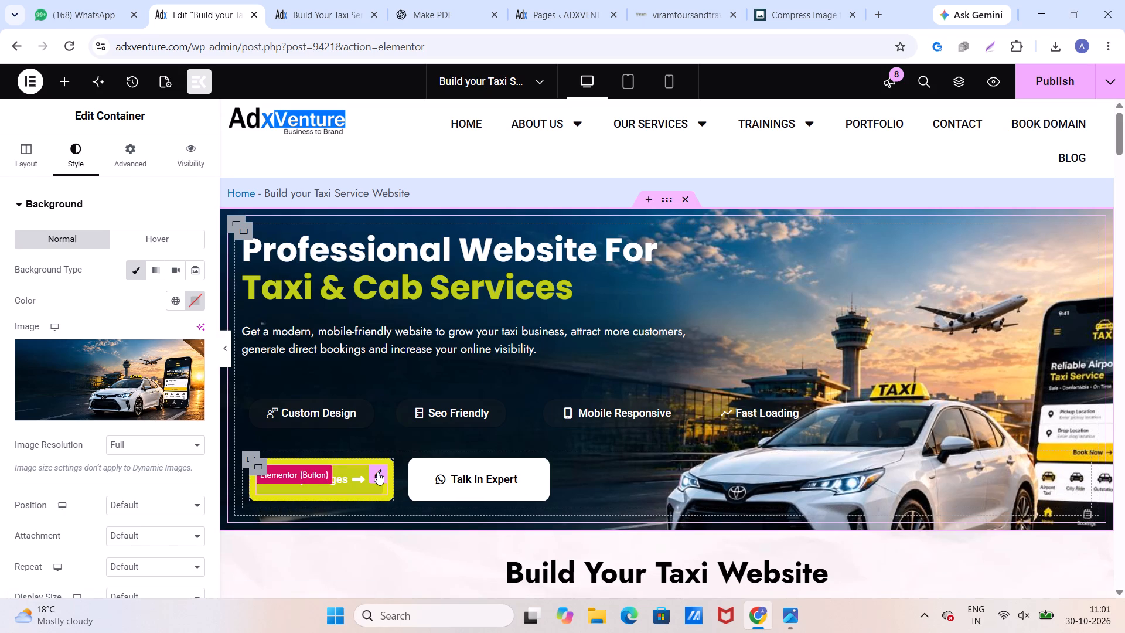
{"action": "left_click", "coordinate": [139, 153]}
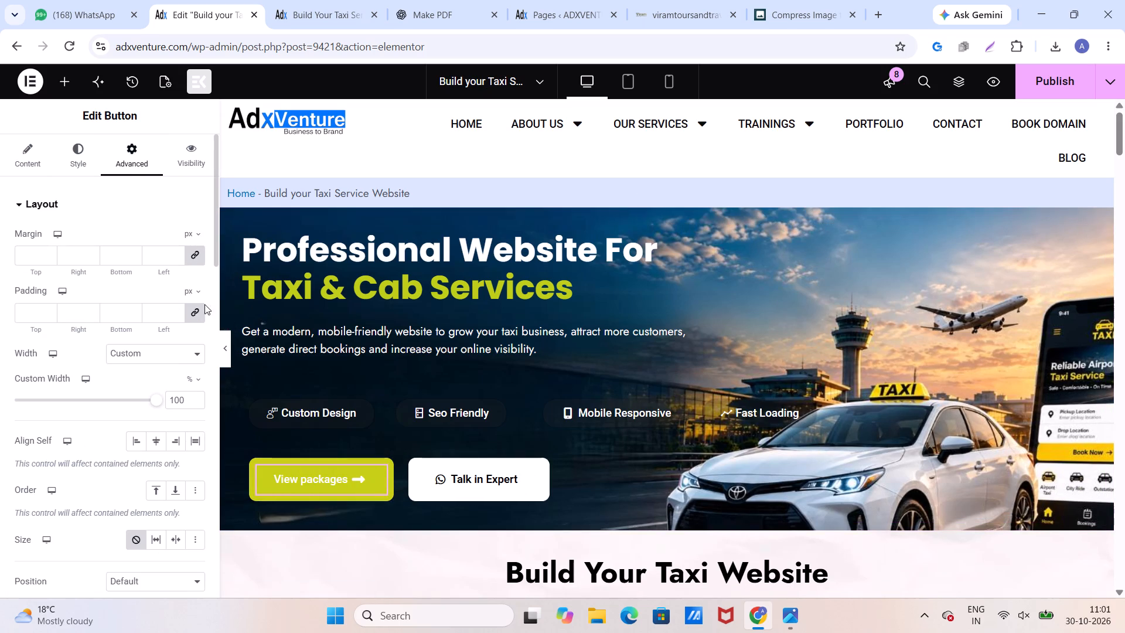
{"action": "left_click", "coordinate": [197, 307]}
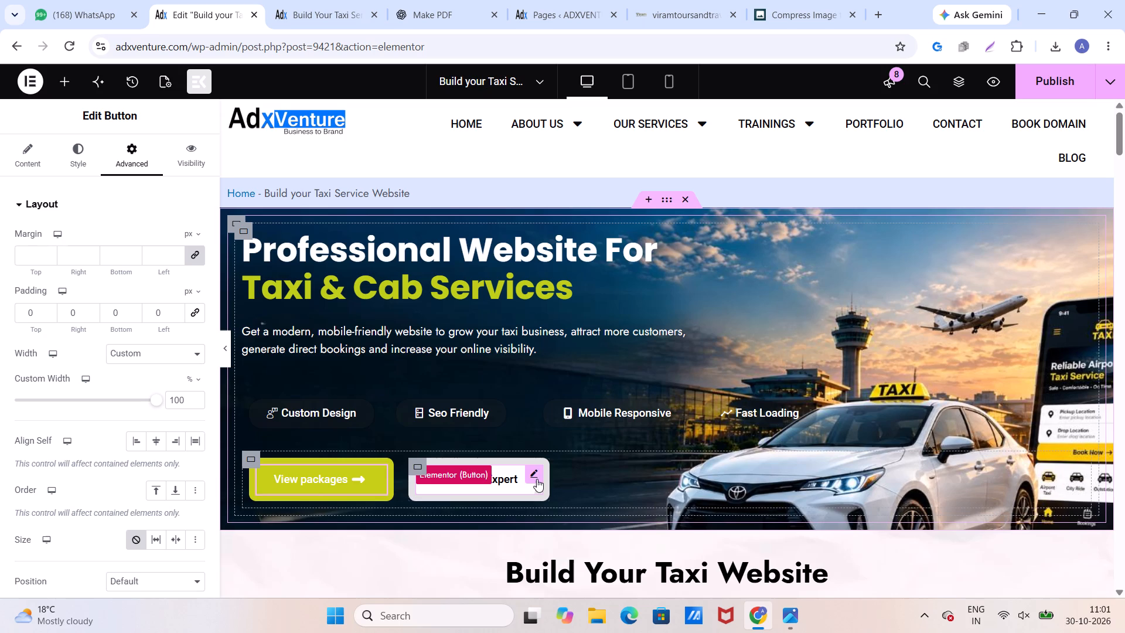
{"action": "left_click", "coordinate": [536, 475]}
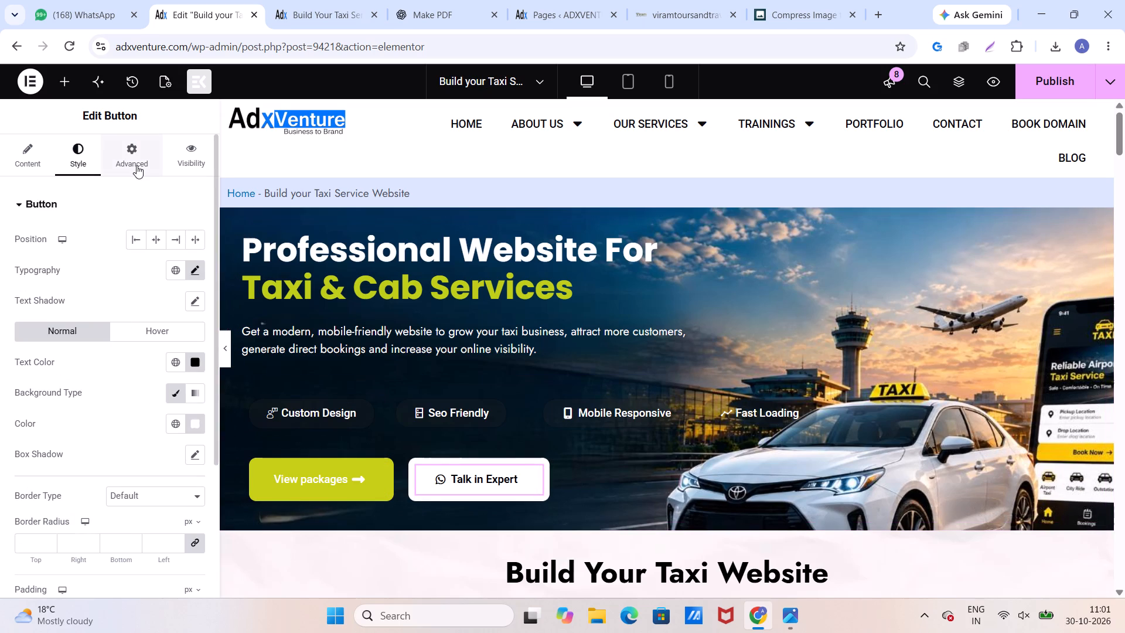
{"action": "left_click", "coordinate": [137, 165]}
{"action": "left_click", "coordinate": [192, 312]}
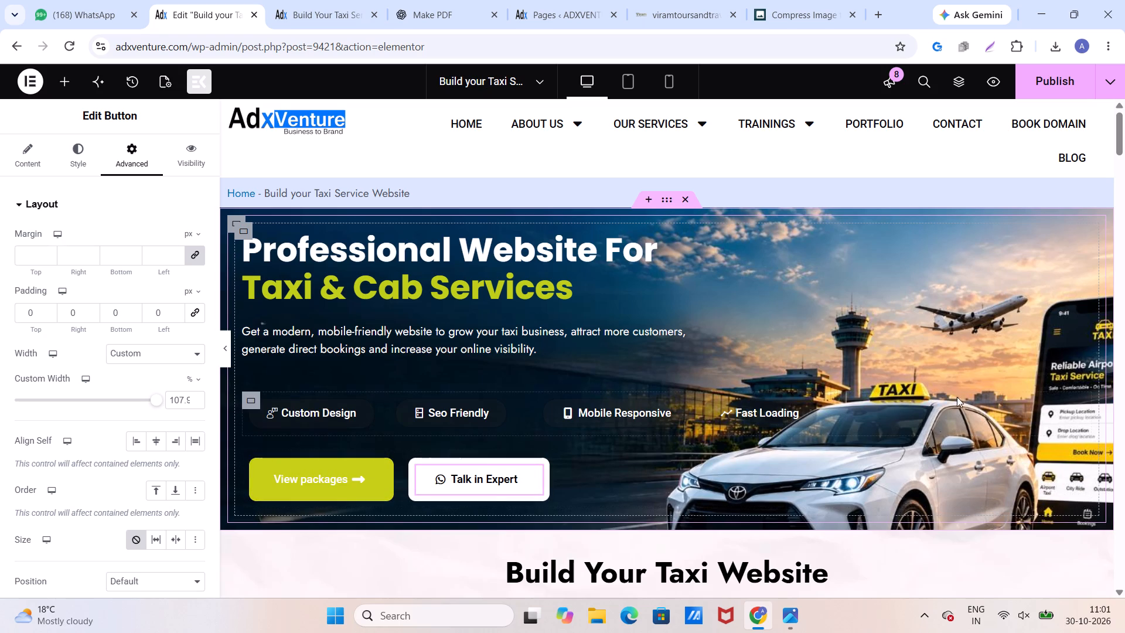
Publish the page and check the banner buttons on the preview page.
{"action": "left_click", "coordinate": [1066, 81]}
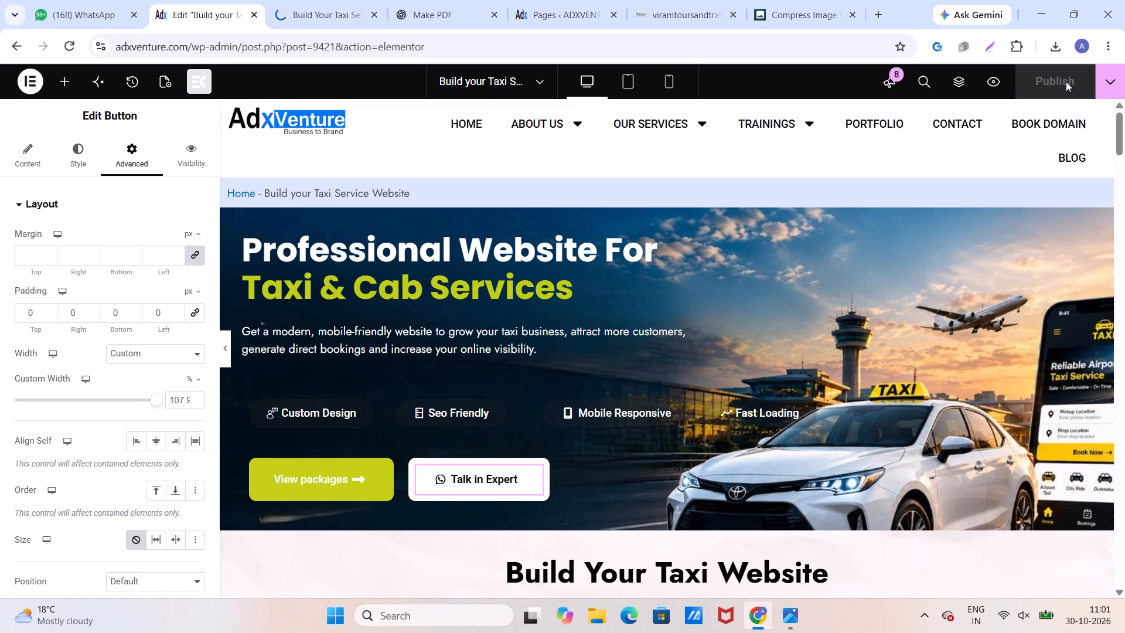
{"action": "left_click", "coordinate": [324, 19]}
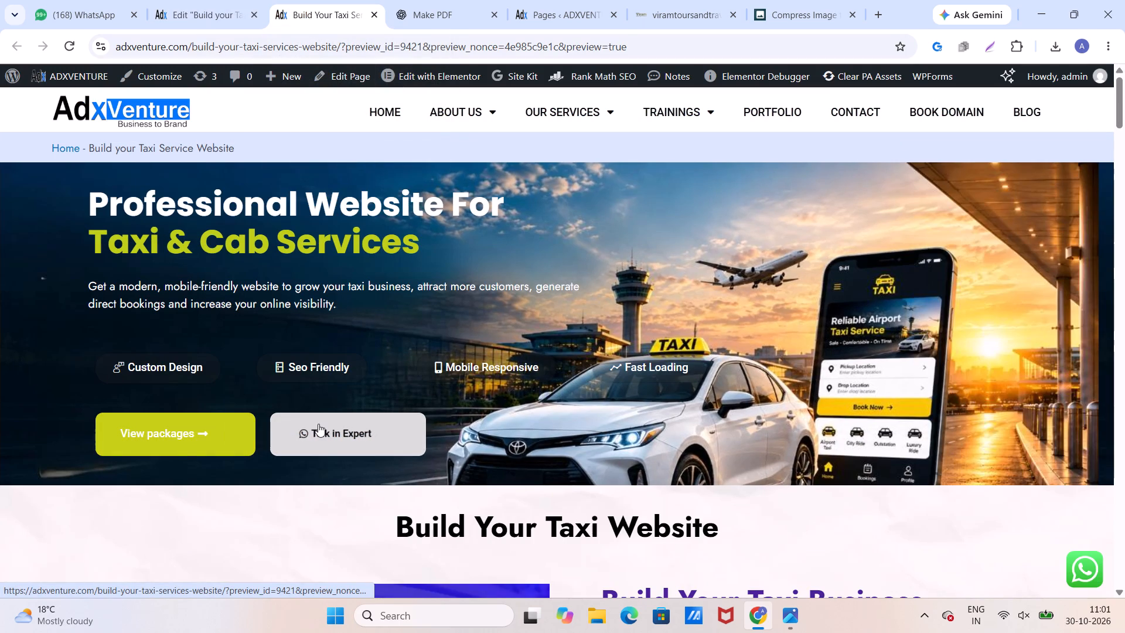
Set the Talk in Expert button's position to right within its container.
{"action": "left_click", "coordinate": [219, 16]}
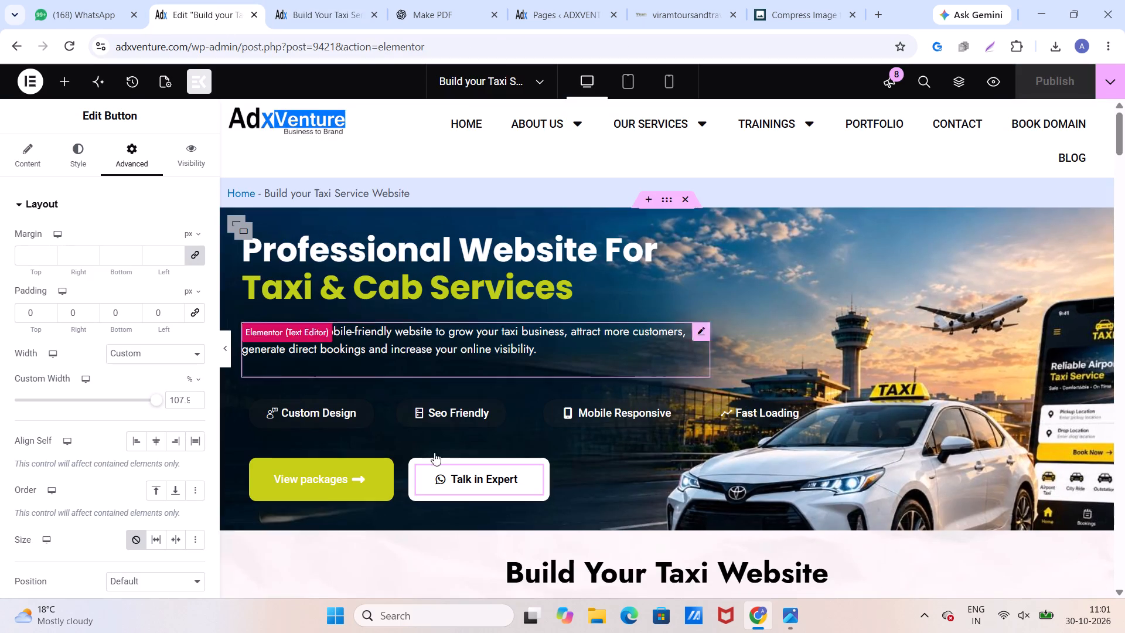
{"action": "left_click", "coordinate": [527, 474]}
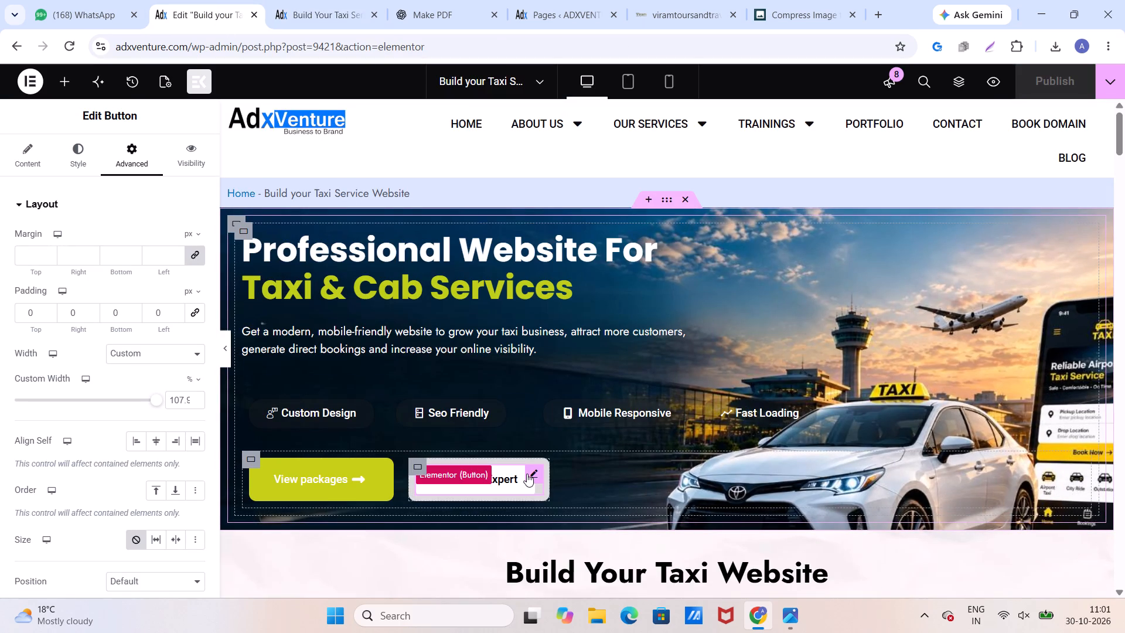
{"action": "left_click", "coordinate": [534, 474]}
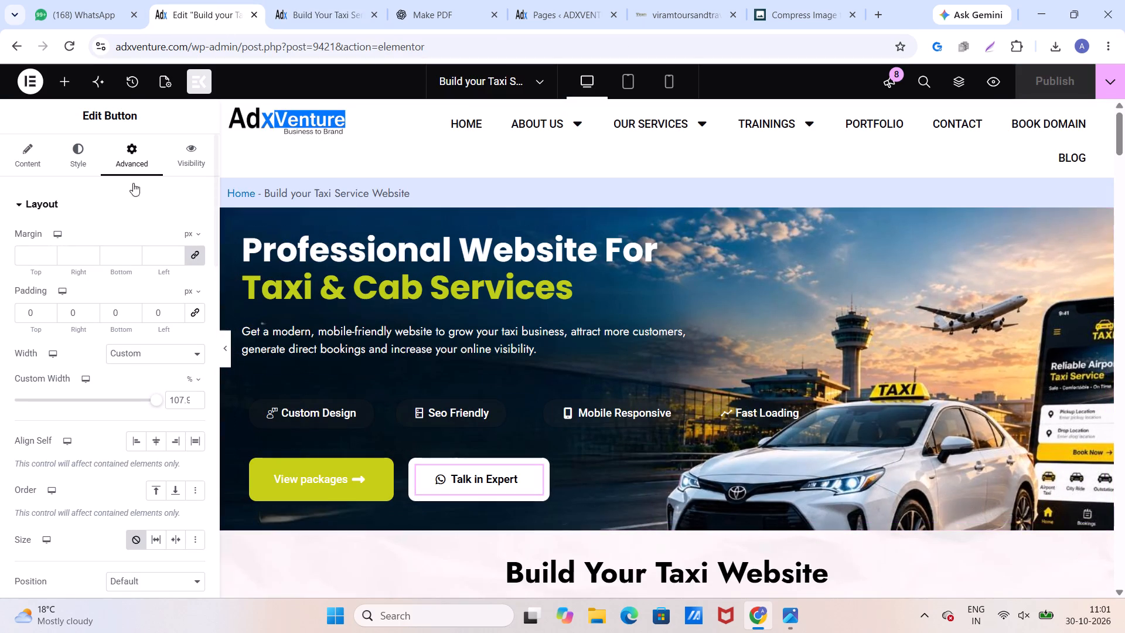
{"action": "left_click", "coordinate": [87, 162]}
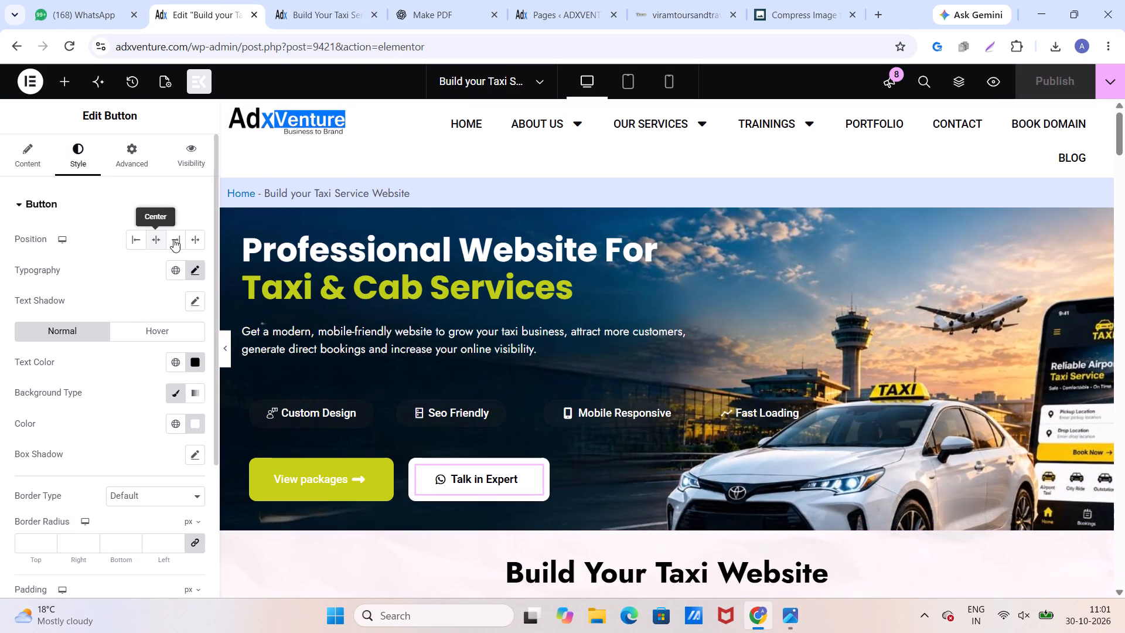
{"action": "left_click", "coordinate": [173, 239]}
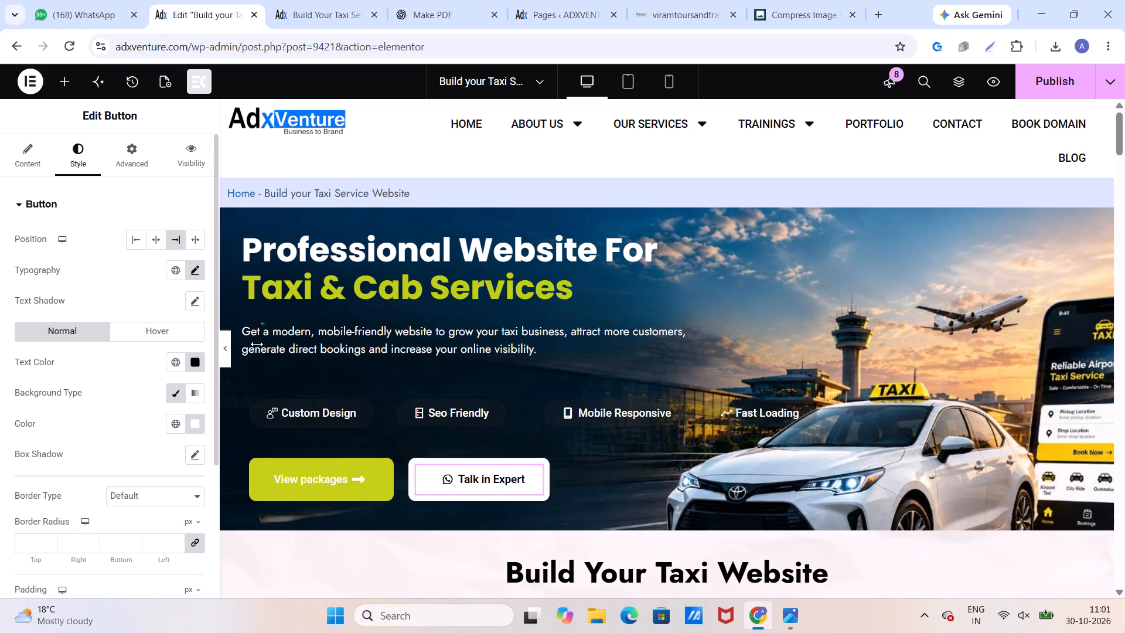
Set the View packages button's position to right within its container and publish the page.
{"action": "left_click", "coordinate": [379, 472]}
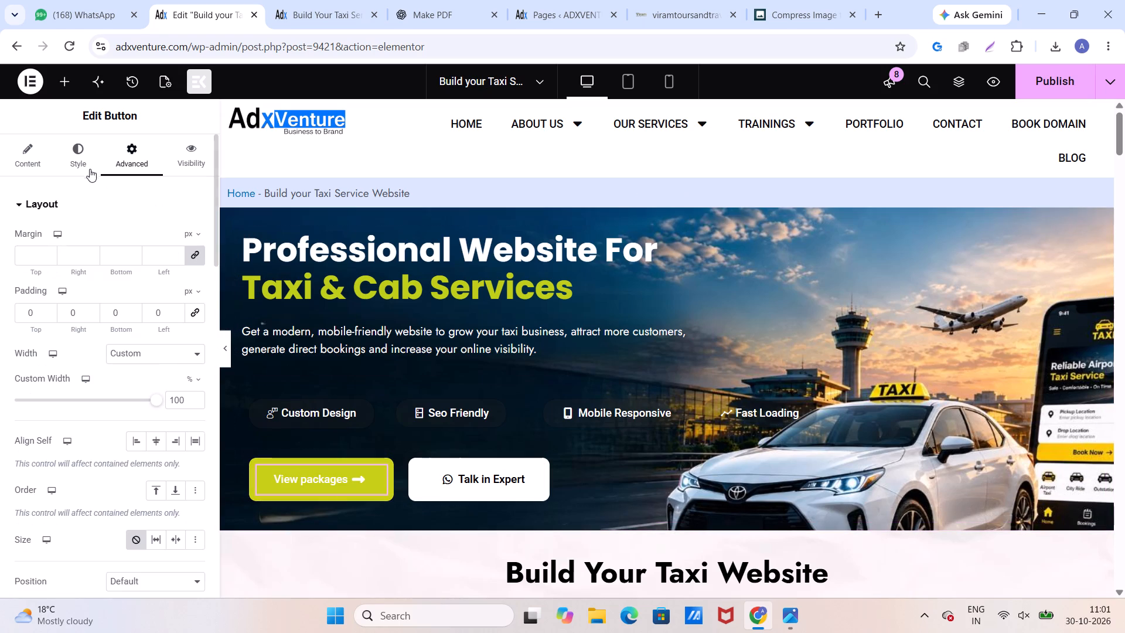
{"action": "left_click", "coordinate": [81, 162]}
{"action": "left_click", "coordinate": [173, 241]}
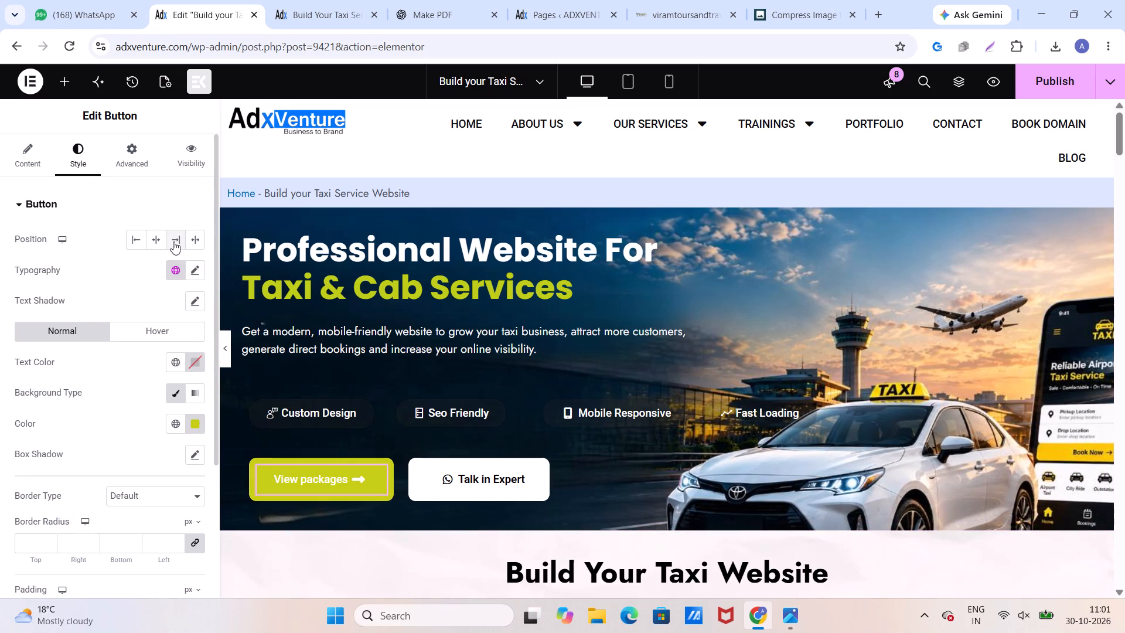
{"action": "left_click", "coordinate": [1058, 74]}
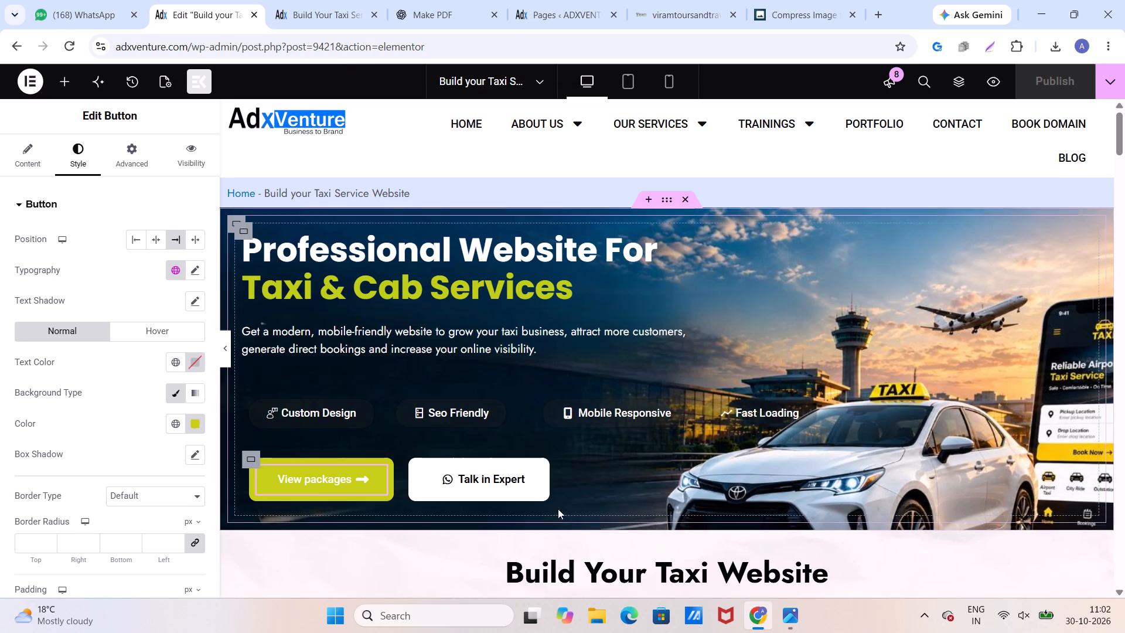
Make the Talk in Expert button's normal background color fully transparent, #FFFFFF00.
{"action": "left_click", "coordinate": [532, 477]}
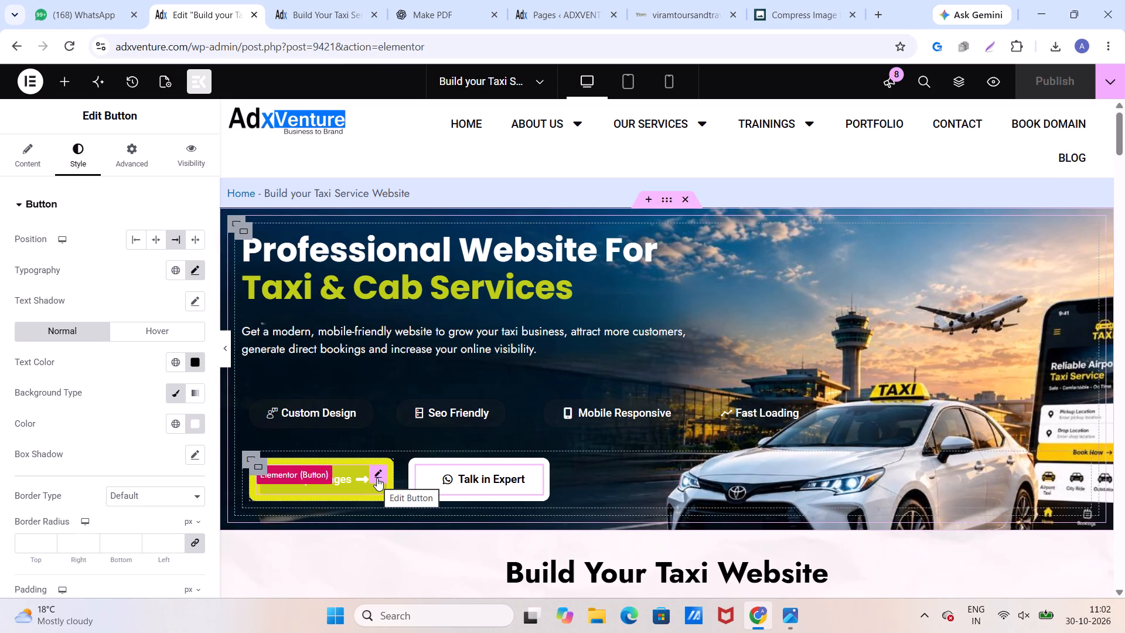
{"action": "left_click", "coordinate": [189, 421]}
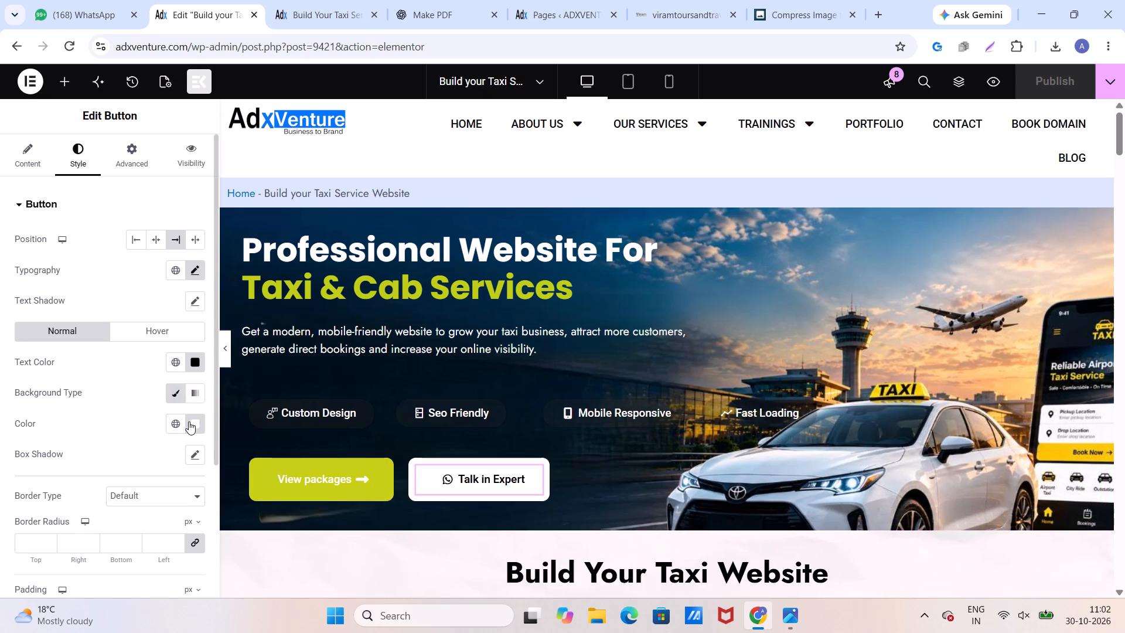
{"action": "left_click_drag", "start_coordinate": [282, 370], "coordinate": [261, 370]}
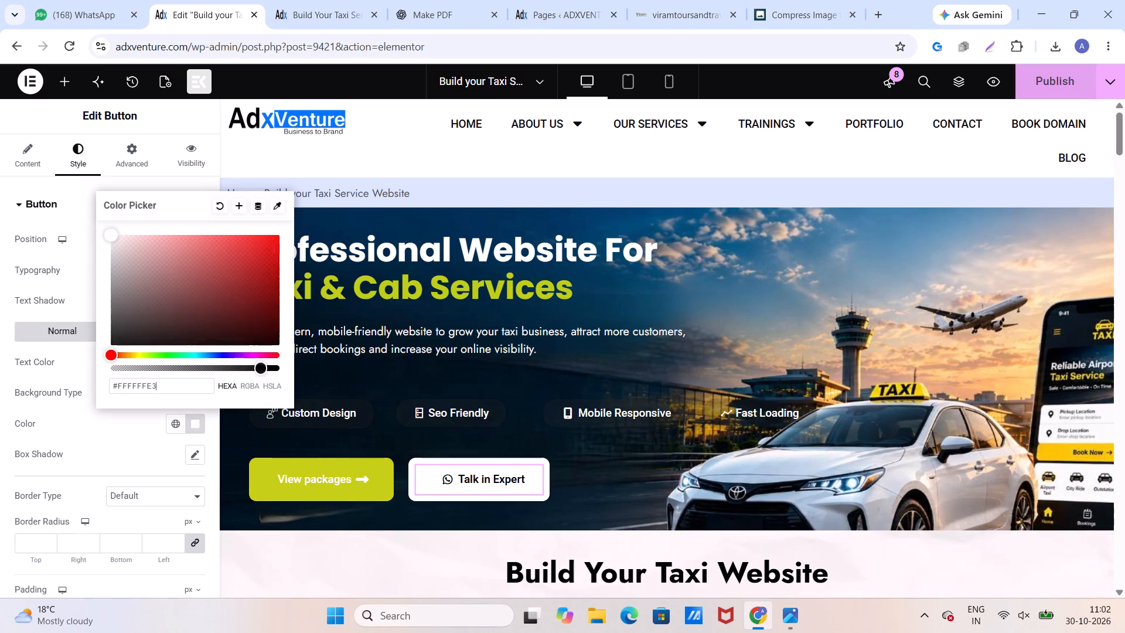
{"action": "left_click_drag", "start_coordinate": [261, 370], "coordinate": [57, 383]}
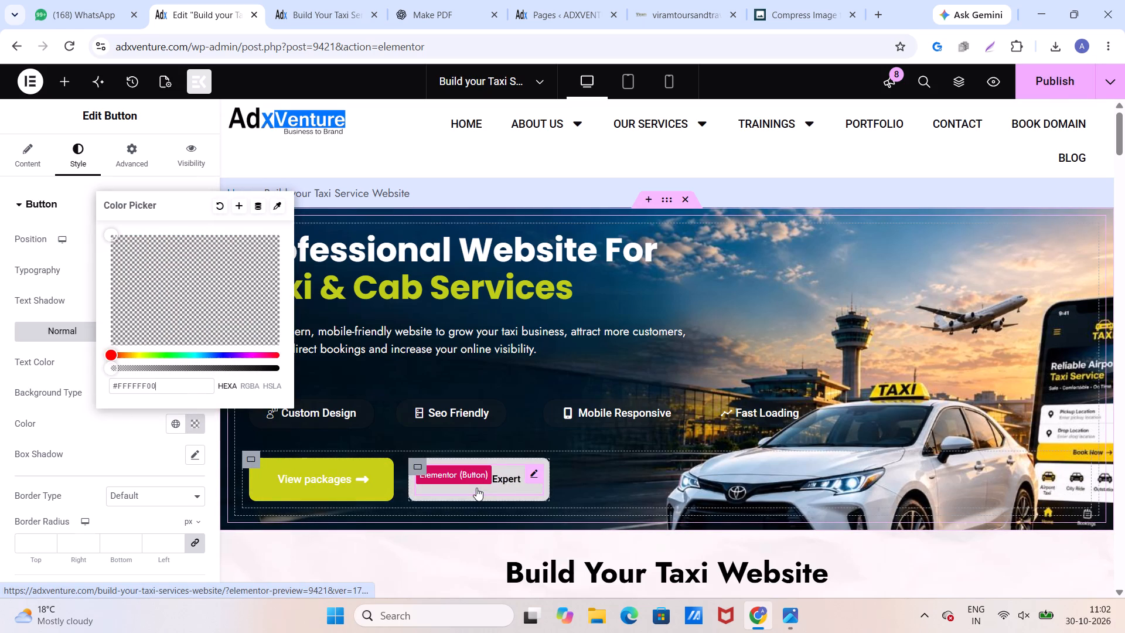
{"action": "left_click", "coordinate": [126, 434]}
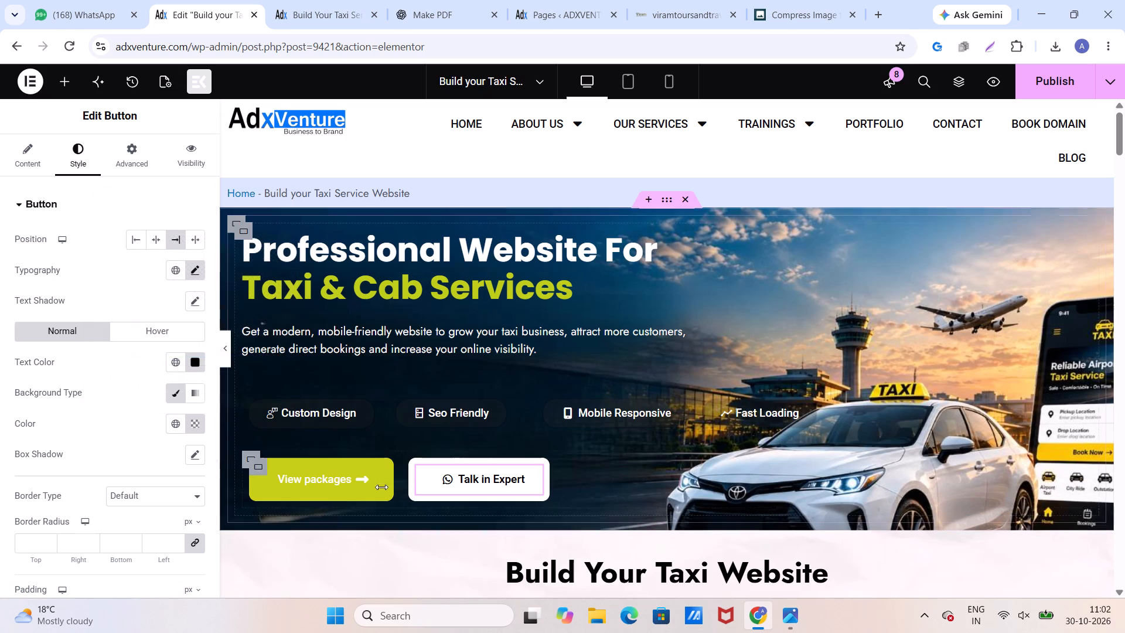
Make the View packages button's normal background color fully transparent, #C5CF1500.
{"action": "left_click", "coordinate": [382, 472]}
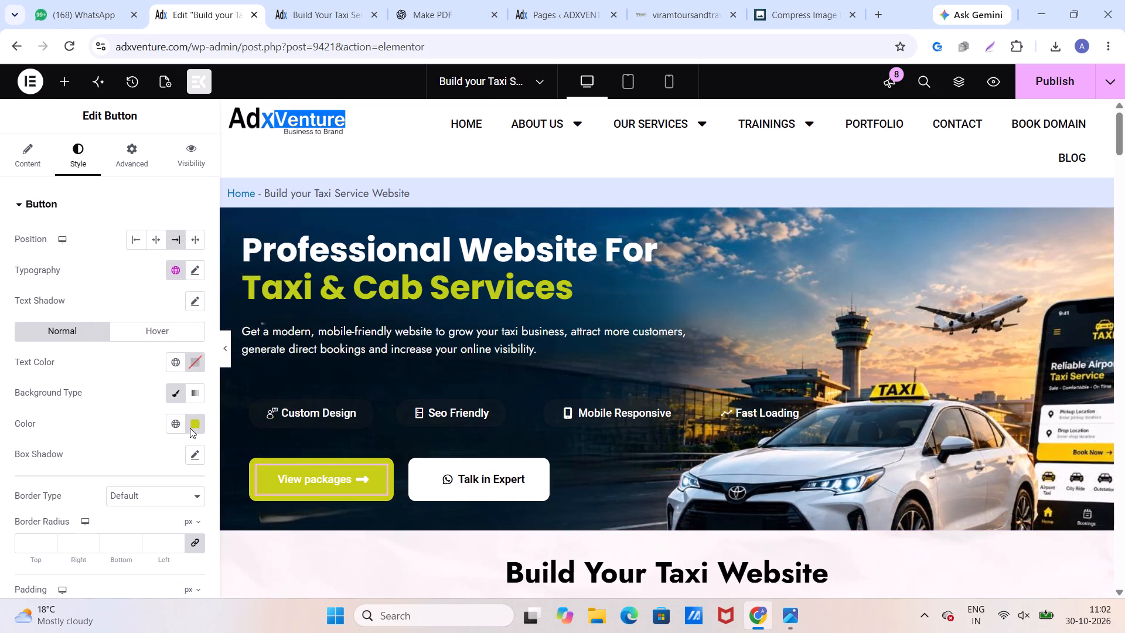
{"action": "left_click", "coordinate": [189, 428]}
{"action": "left_click_drag", "start_coordinate": [285, 369], "coordinate": [269, 369]}
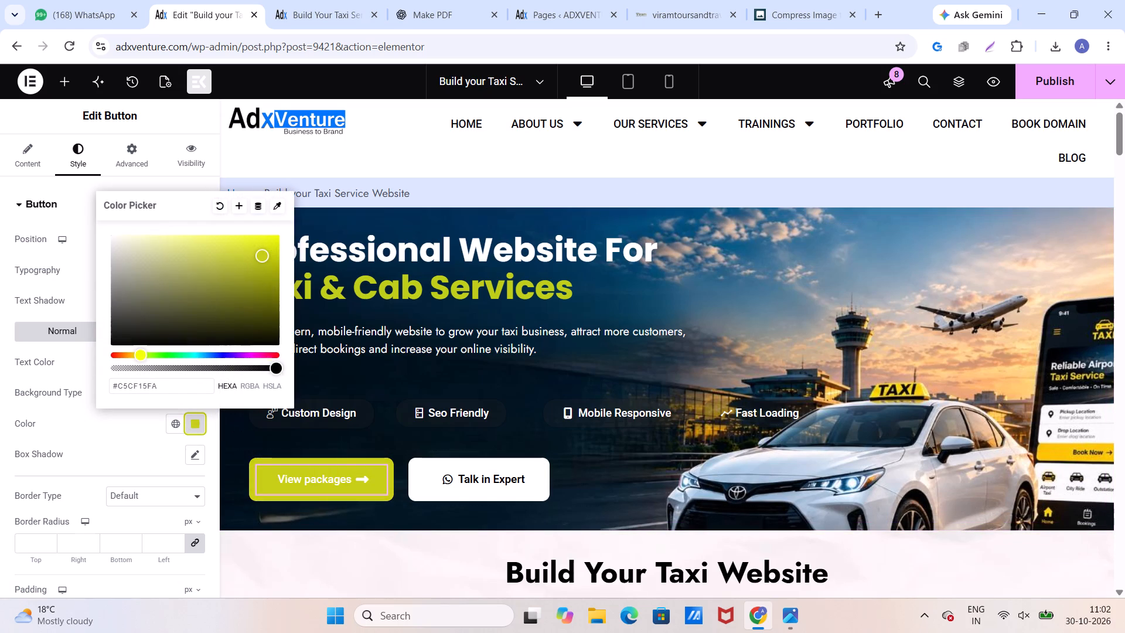
{"action": "left_click_drag", "start_coordinate": [269, 369], "coordinate": [110, 383]}
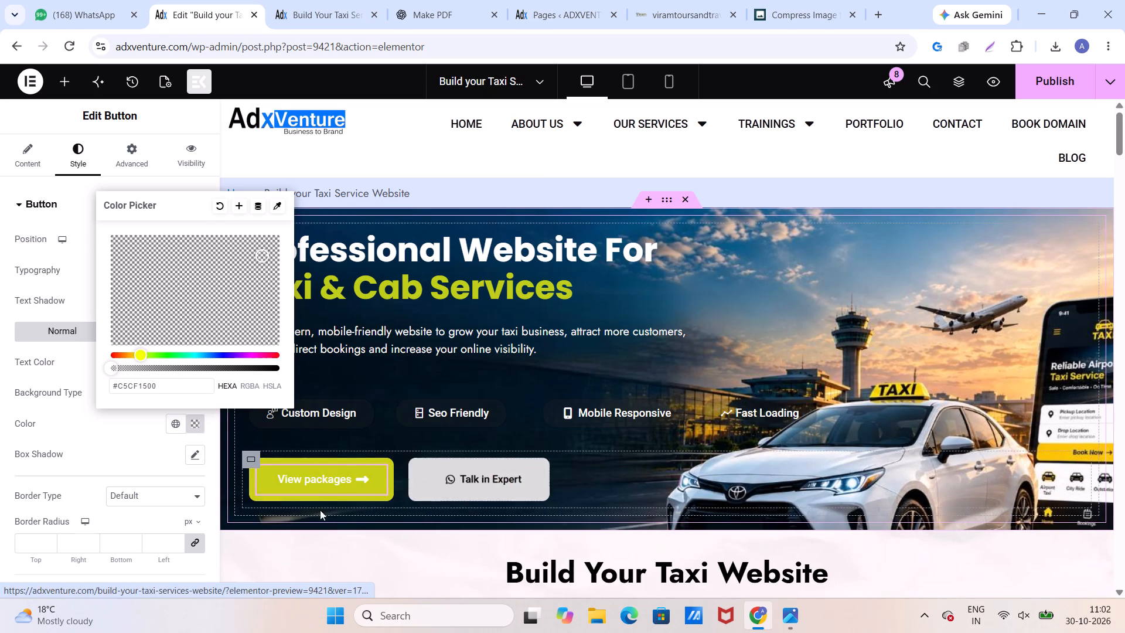
{"action": "left_click", "coordinate": [126, 446]}
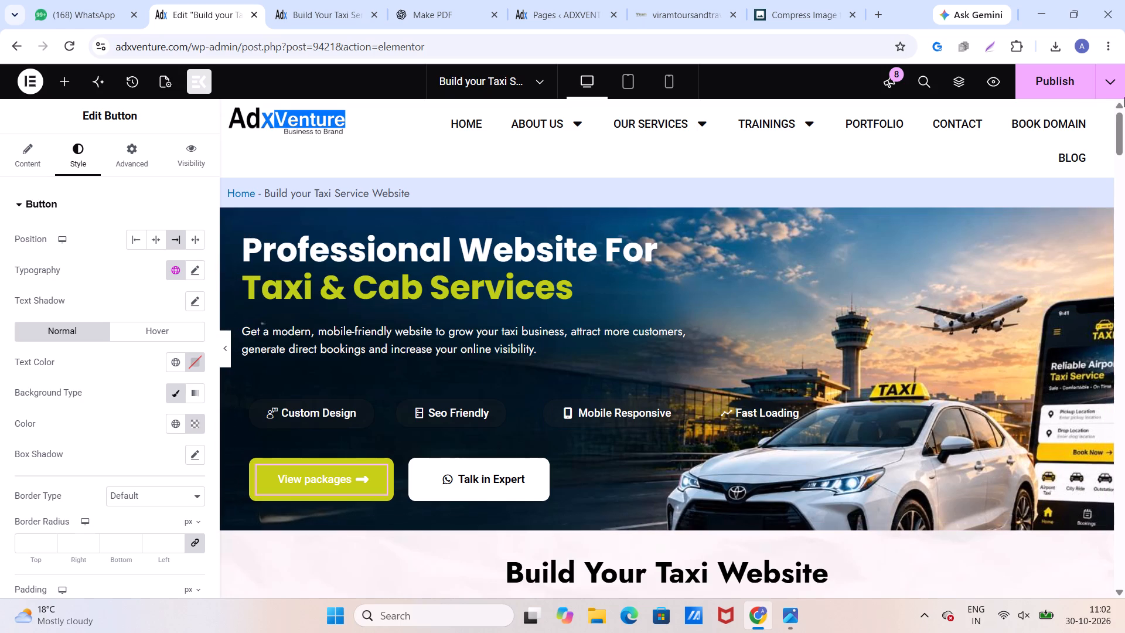
Publish the page and check both banner buttons on the preview page.
{"action": "left_click", "coordinate": [1072, 89]}
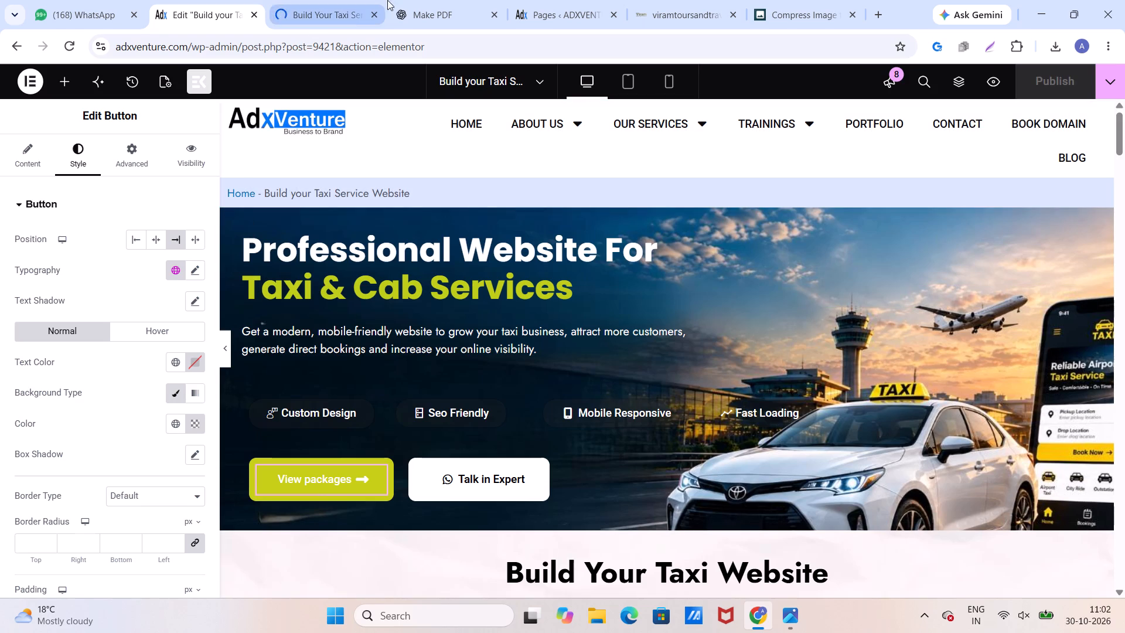
{"action": "left_click", "coordinate": [318, 7]}
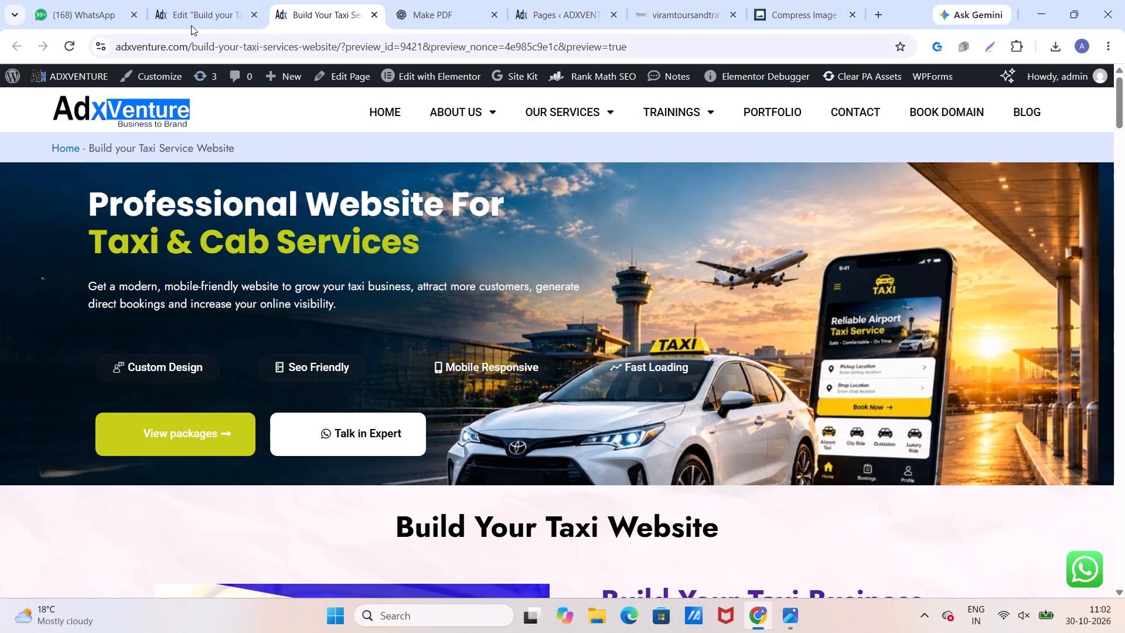
Set the View packages button's position to stretch across its container.
{"action": "left_click", "coordinate": [188, 2]}
{"action": "left_click", "coordinate": [380, 472]}
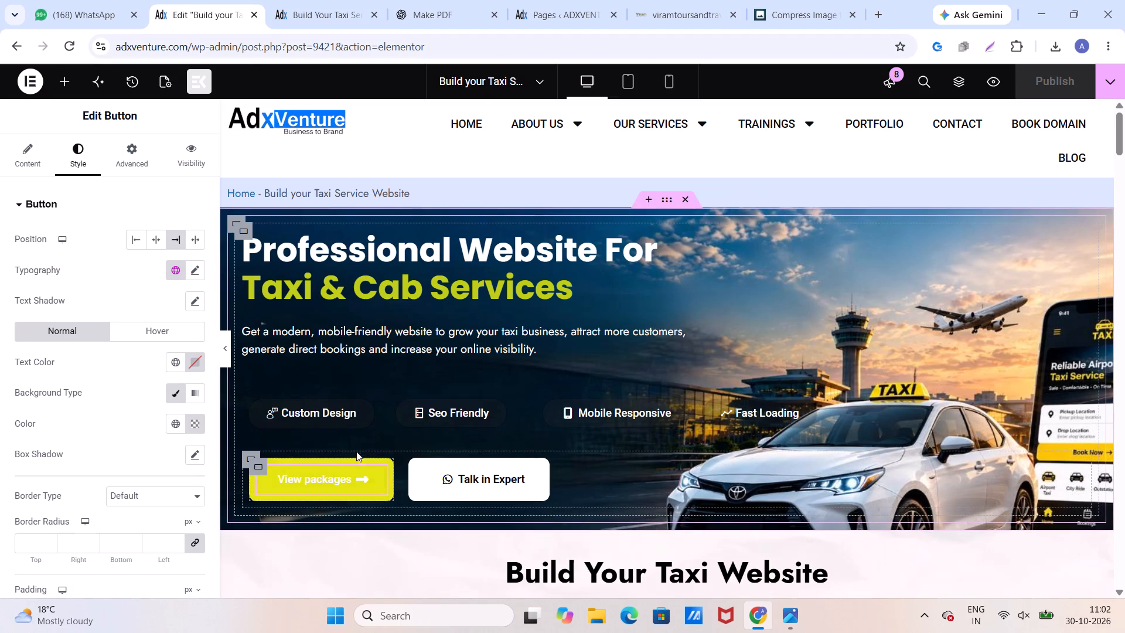
{"action": "left_click", "coordinate": [195, 241]}
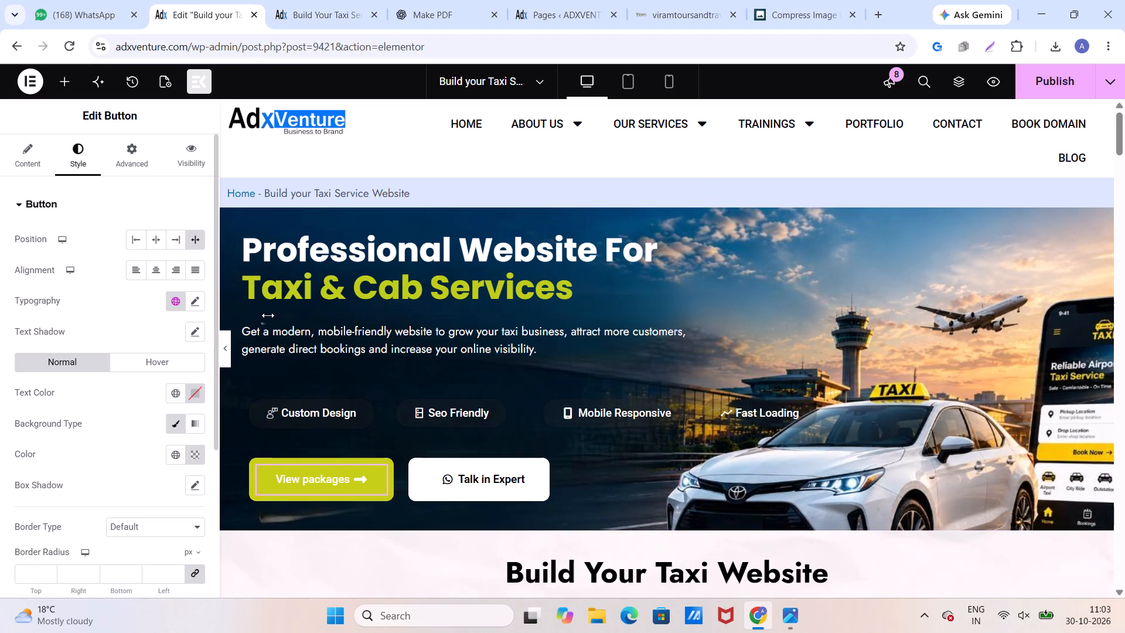
Set the Talk in Expert button's position to stretch across its container.
{"action": "left_click", "coordinate": [531, 474]}
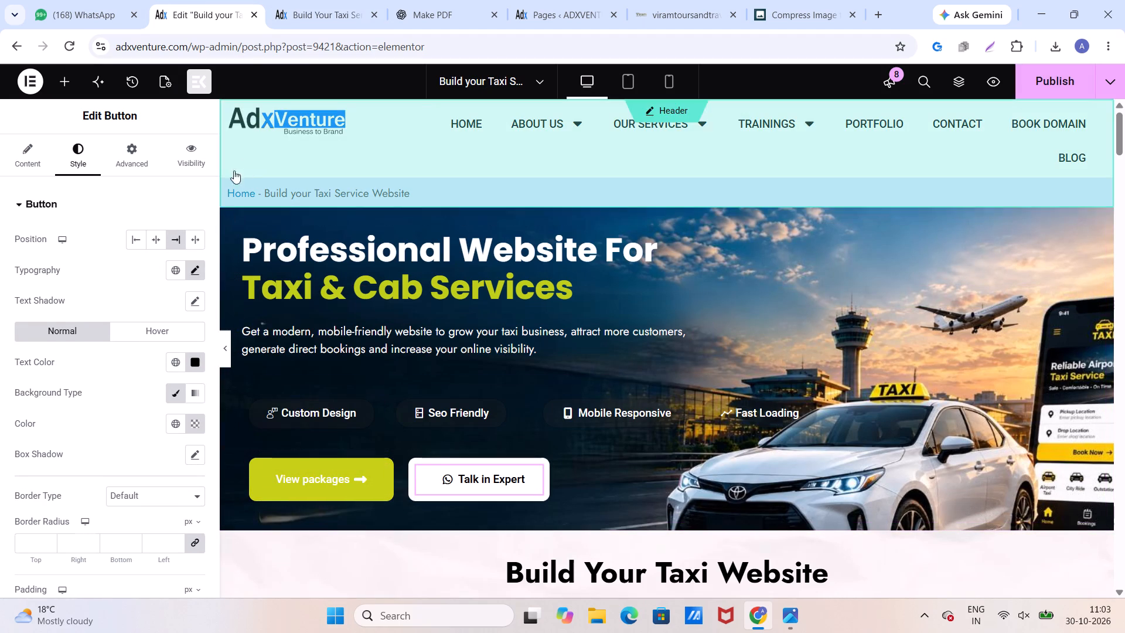
{"action": "left_click", "coordinate": [192, 237]}
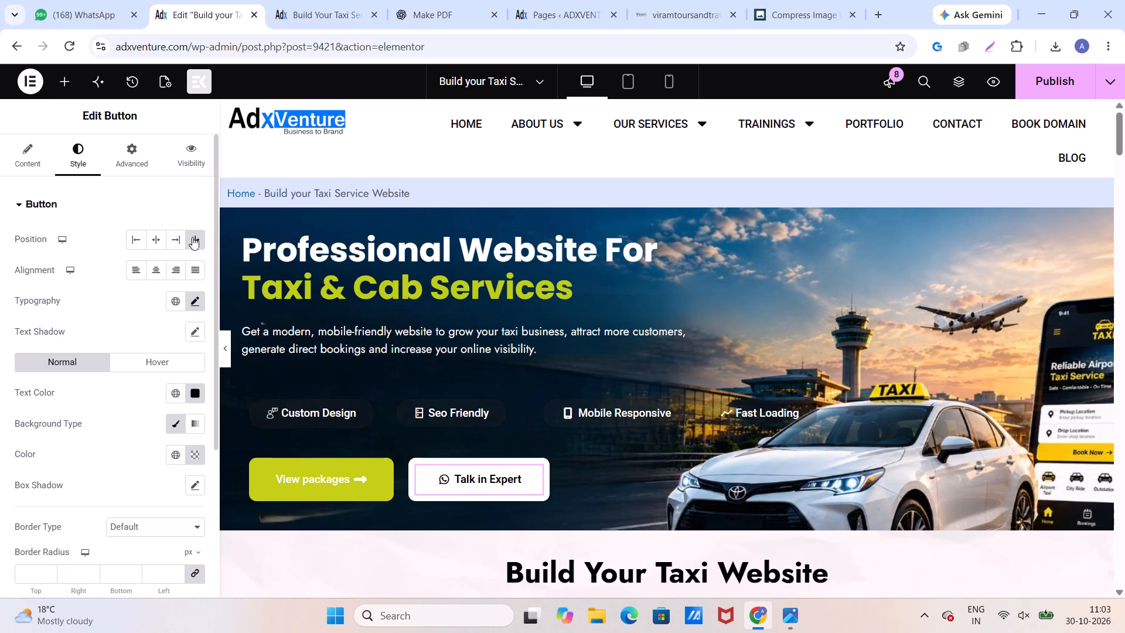
Publish the page, check the two banner buttons on the preview page and return to the editor.
{"action": "left_click", "coordinate": [1056, 79]}
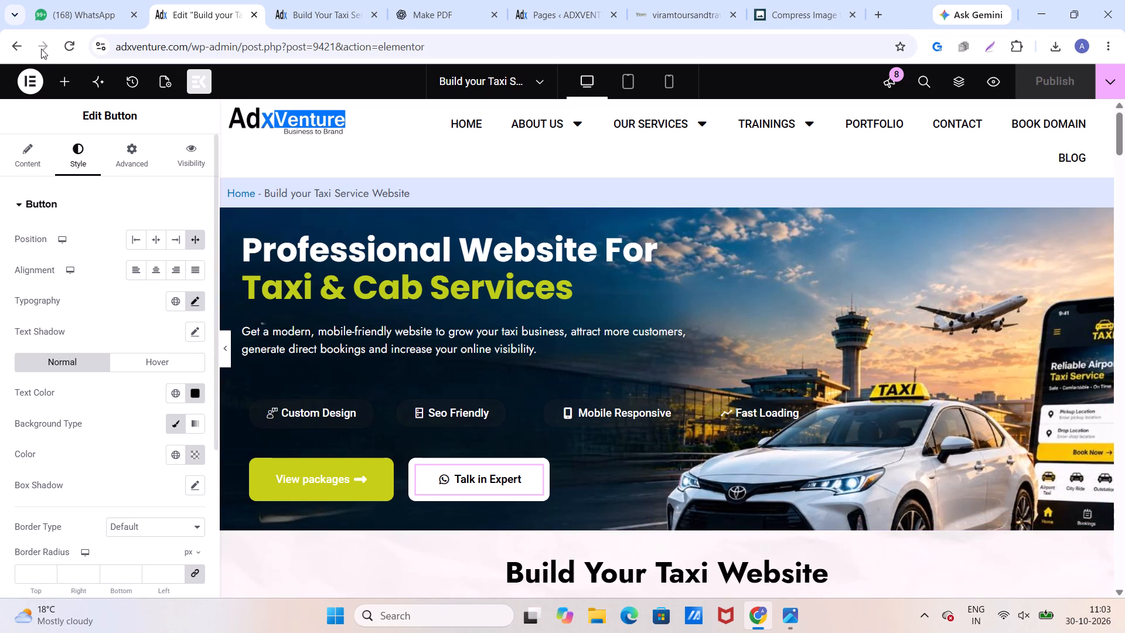
{"action": "left_click", "coordinate": [292, 0]}
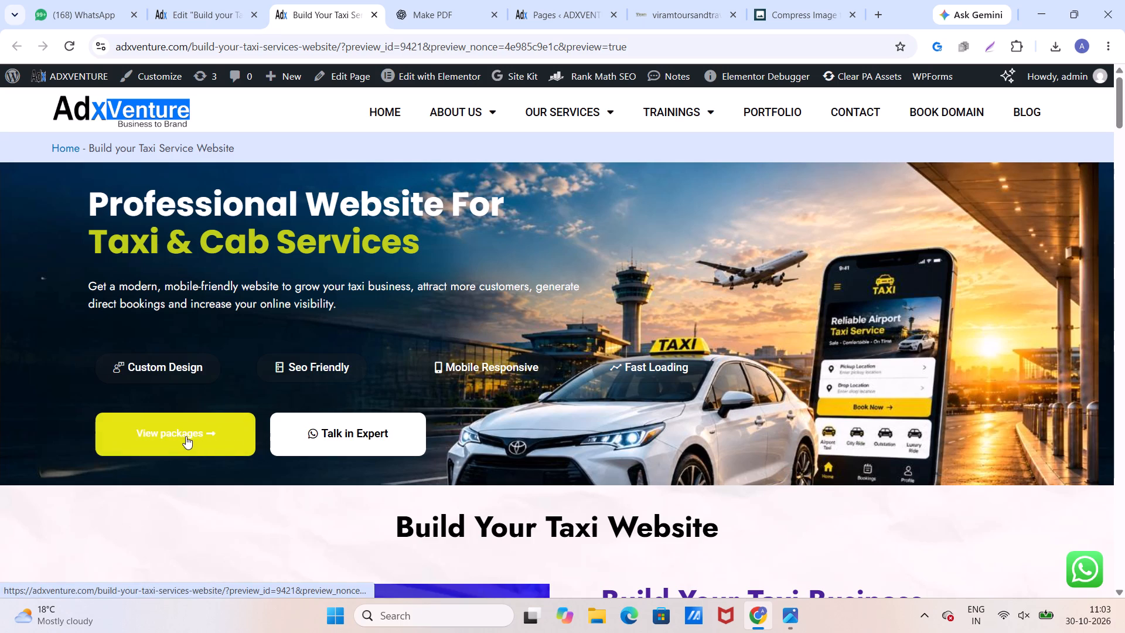
{"action": "left_click", "coordinate": [217, 4]}
Make the View packages button's hover background color fully transparent, #E4E51000.
{"action": "left_click", "coordinate": [353, 485]}
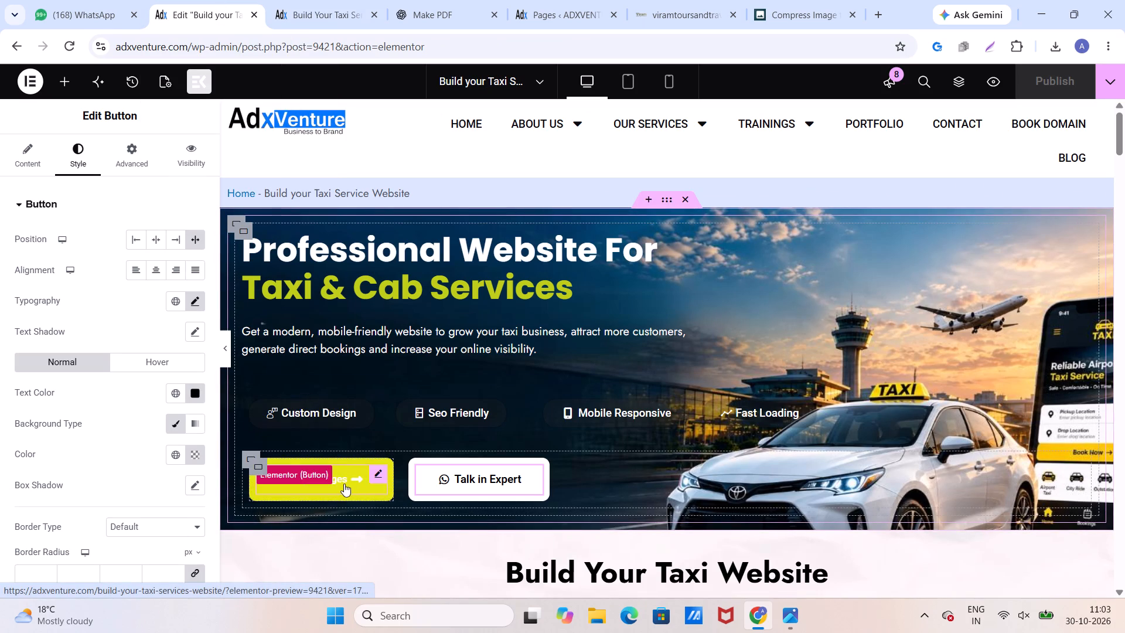
{"action": "left_click", "coordinate": [174, 359]}
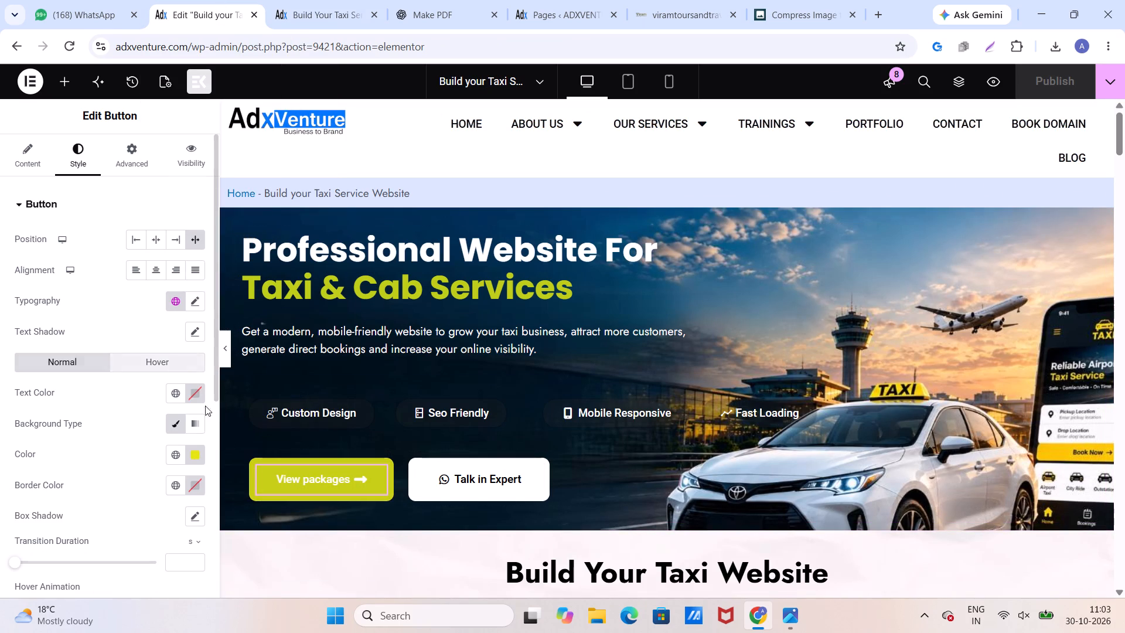
{"action": "left_click", "coordinate": [199, 451]}
{"action": "left_click_drag", "start_coordinate": [278, 403], "coordinate": [119, 403]}
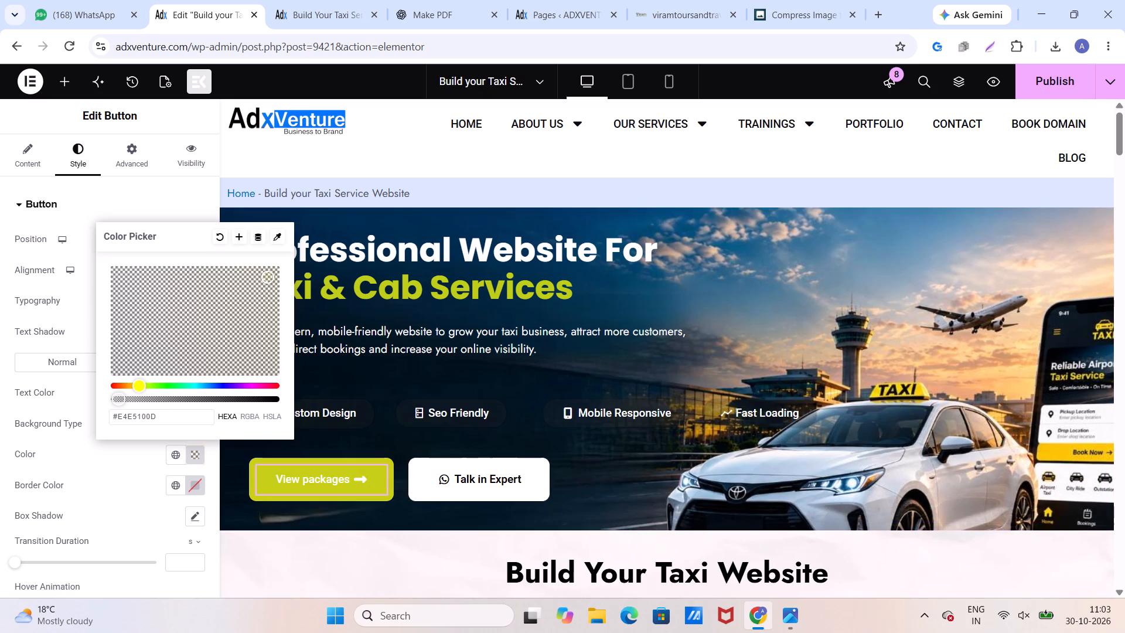
{"action": "left_click_drag", "start_coordinate": [120, 401], "coordinate": [99, 400]}
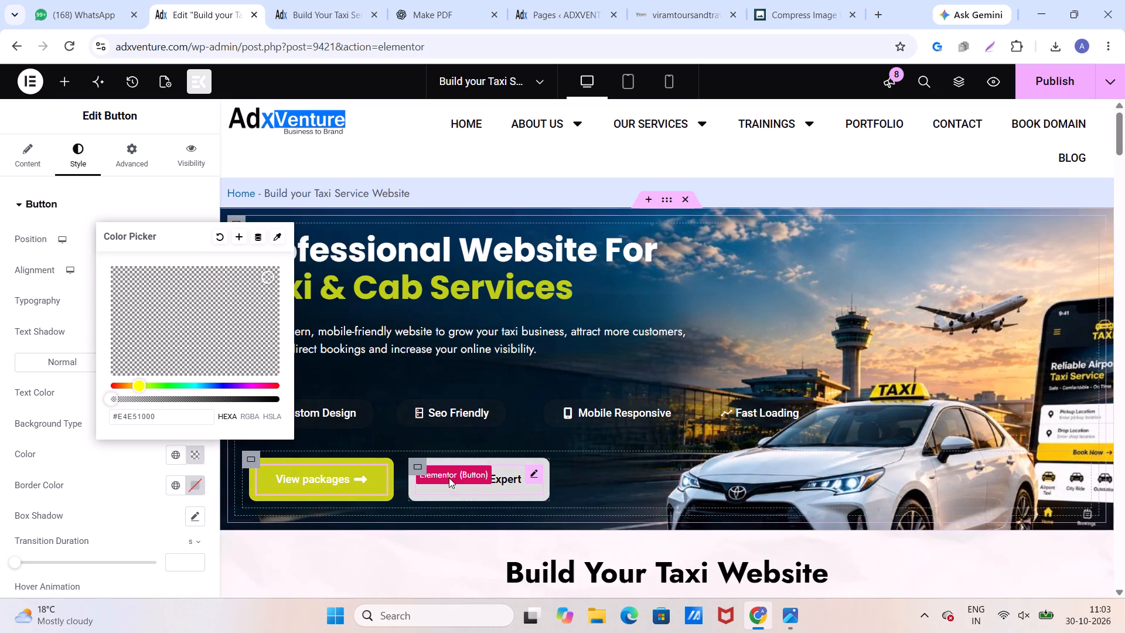
Make the Talk in Expert button's hover background color fully transparent and publish the page.
{"action": "left_click", "coordinate": [467, 485]}
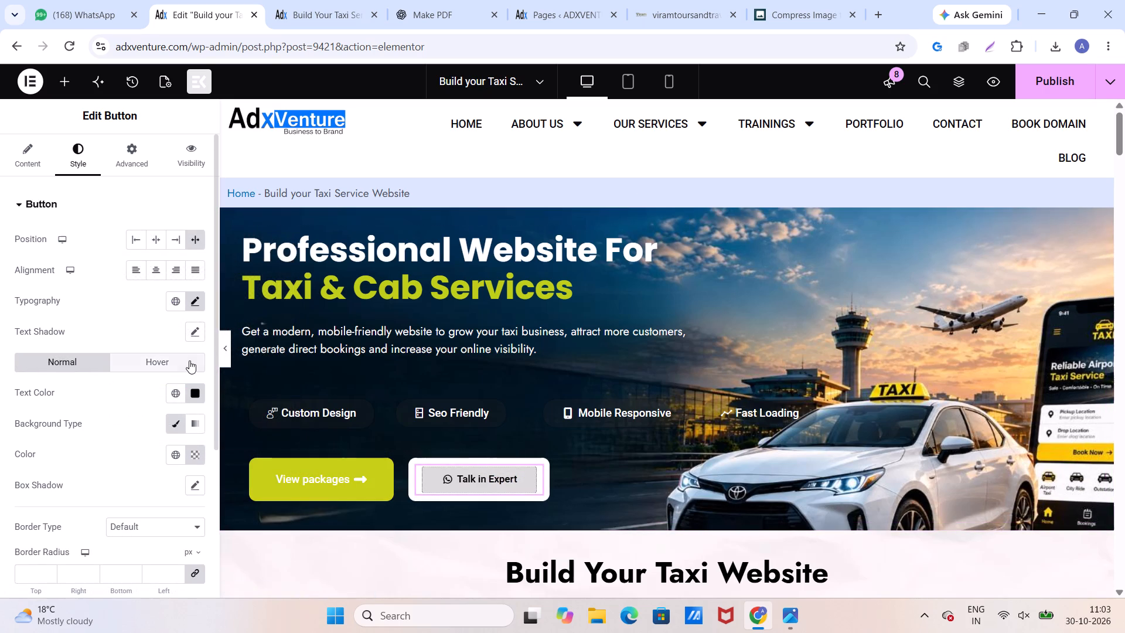
{"action": "left_click", "coordinate": [182, 360]}
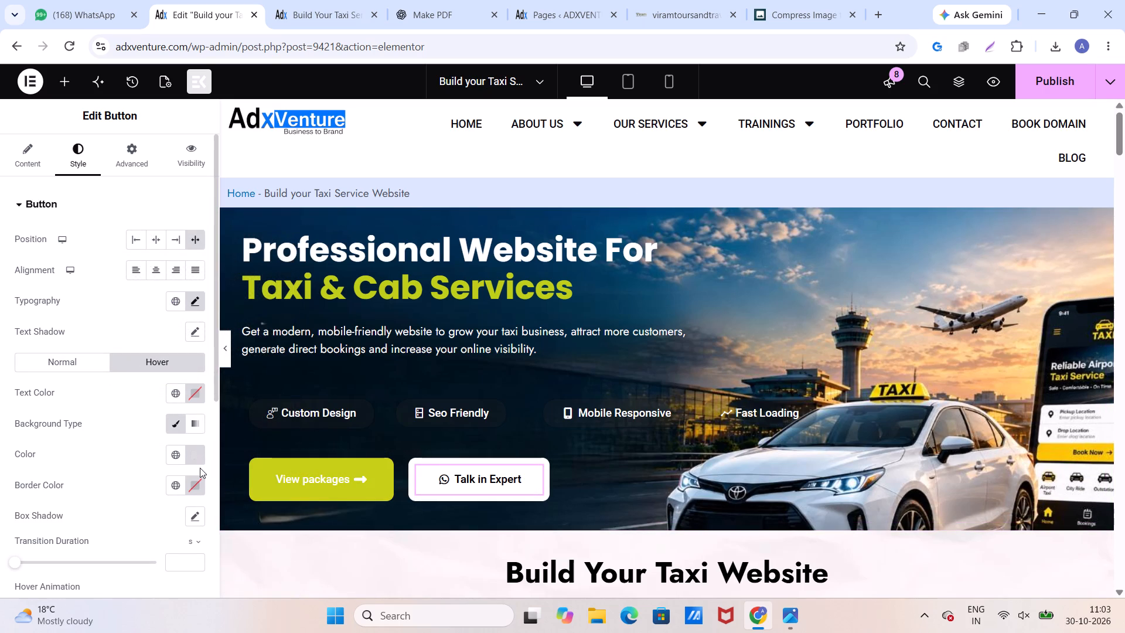
{"action": "left_click", "coordinate": [196, 457]}
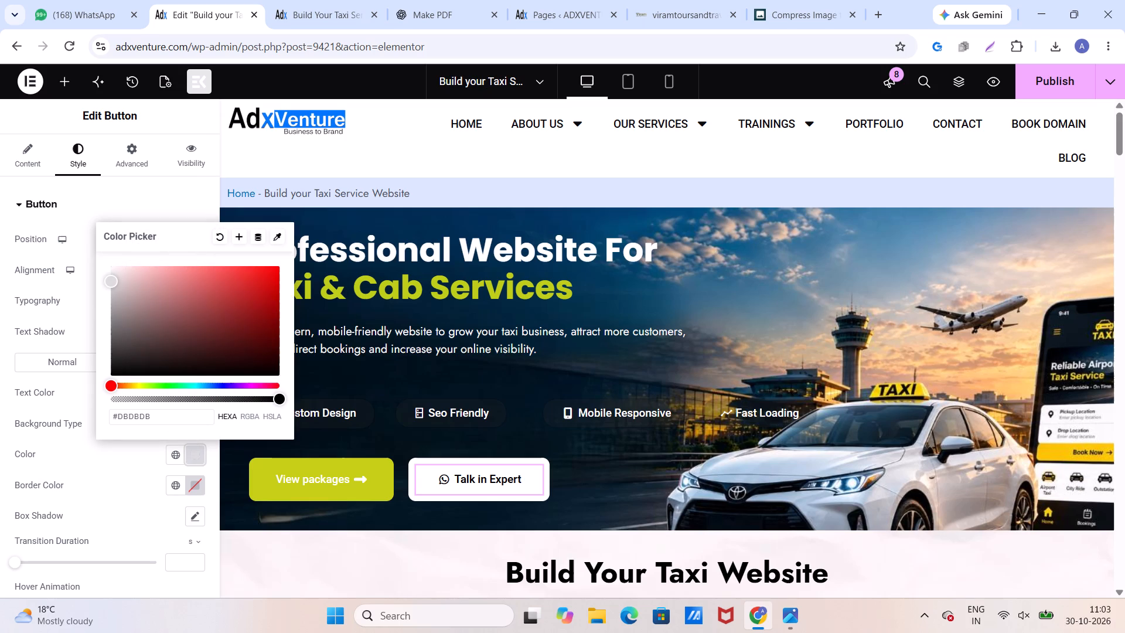
{"action": "left_click_drag", "start_coordinate": [277, 400], "coordinate": [55, 402]}
{"action": "left_click", "coordinate": [127, 488]}
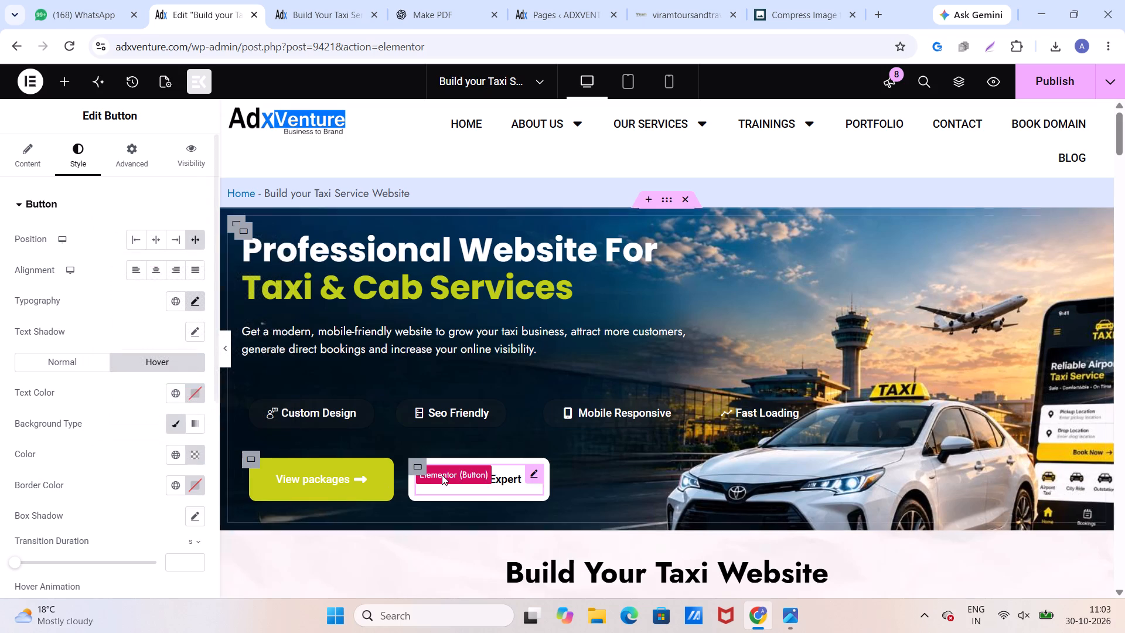
{"action": "left_click", "coordinate": [1059, 80]}
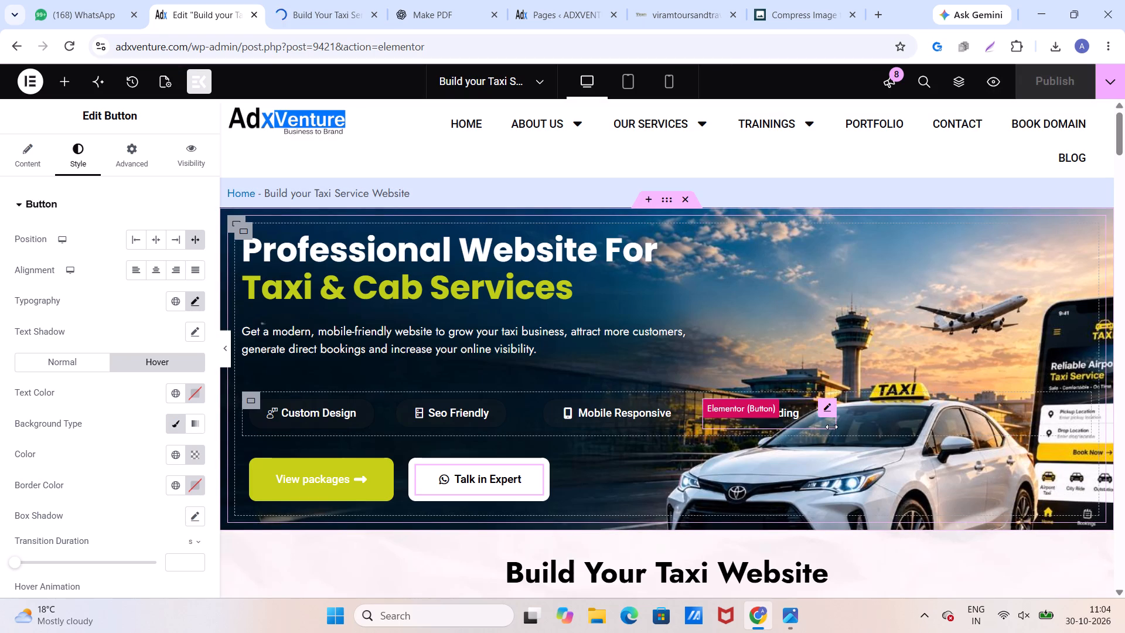
Narrow the Seo Friendly button slightly, keeping its label on one line, to tighten the feature row's spacing, and publish the page.
{"action": "left_click_drag", "start_coordinate": [833, 424], "coordinate": [814, 428]}
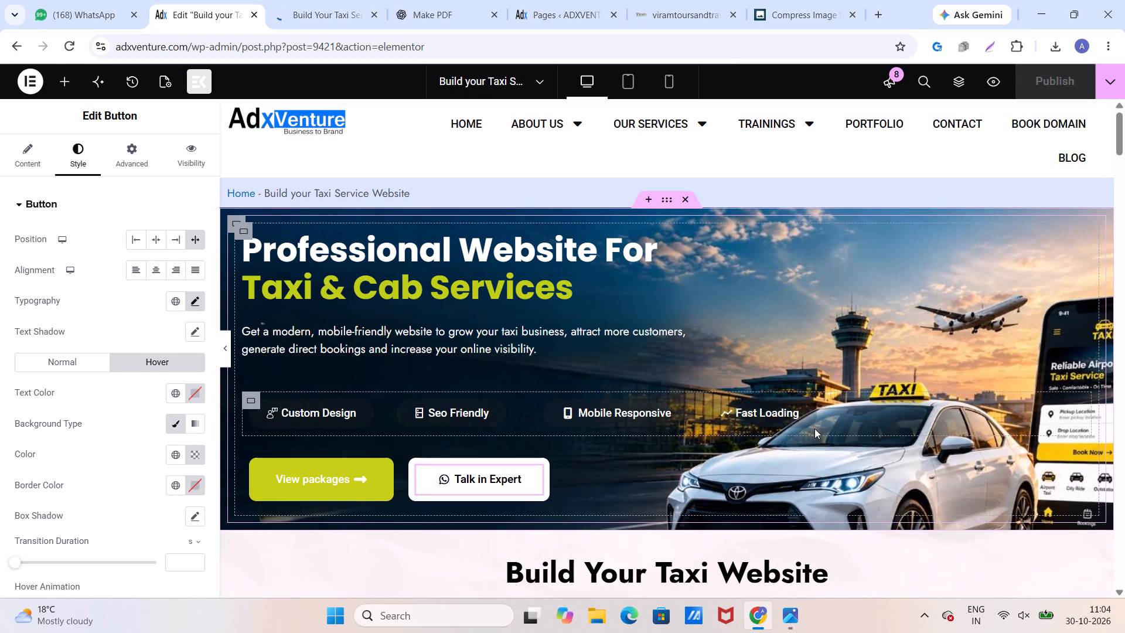
{"action": "left_click_drag", "start_coordinate": [814, 428], "coordinate": [817, 429]}
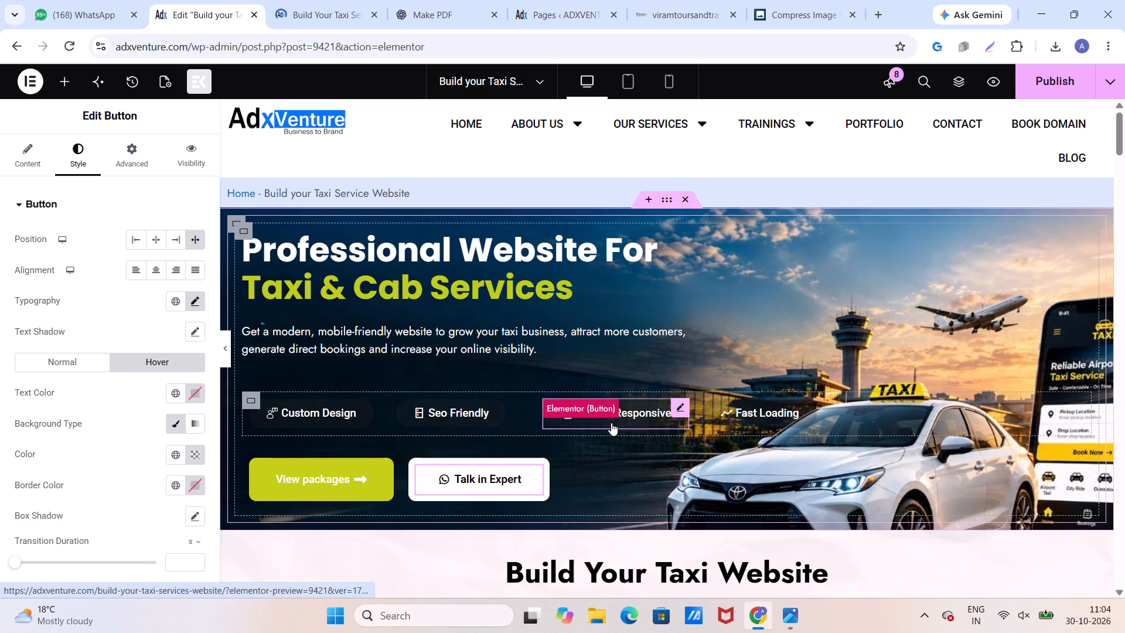
{"action": "left_click_drag", "start_coordinate": [524, 424], "coordinate": [516, 423]}
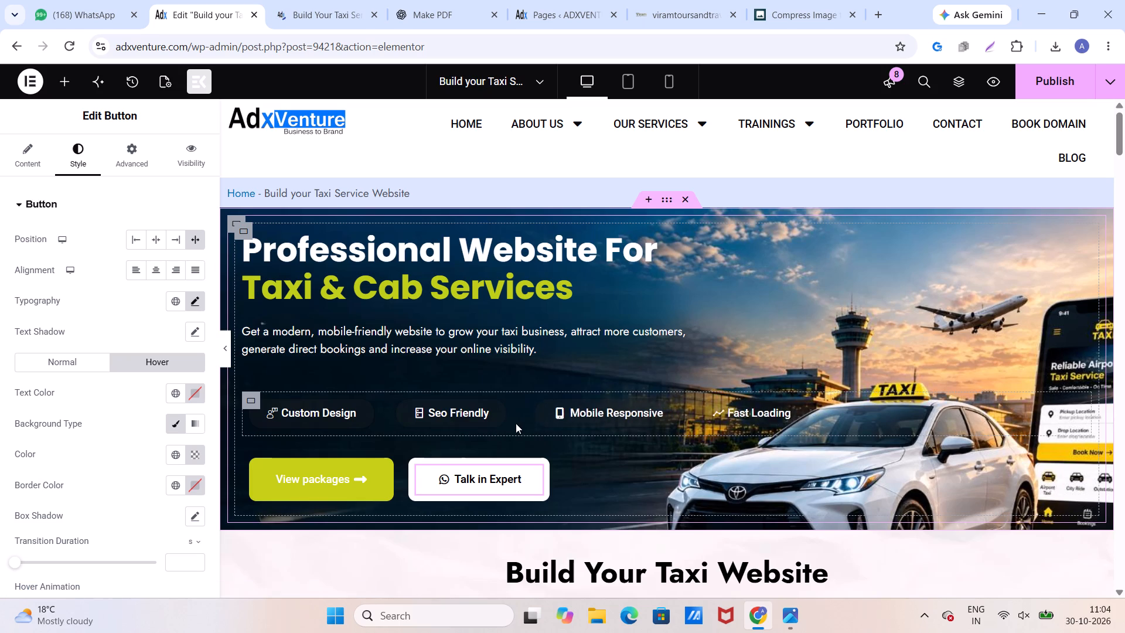
{"action": "left_click_drag", "start_coordinate": [516, 423], "coordinate": [501, 423]}
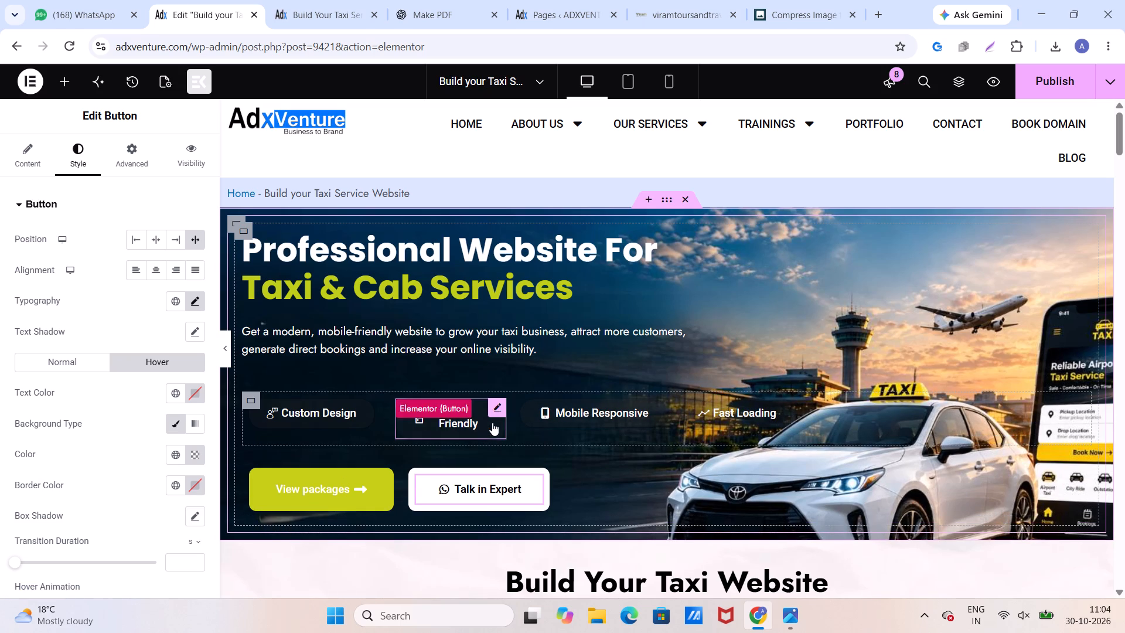
{"action": "left_click_drag", "start_coordinate": [502, 427], "coordinate": [505, 428]}
{"action": "left_click_drag", "start_coordinate": [505, 428], "coordinate": [508, 430]}
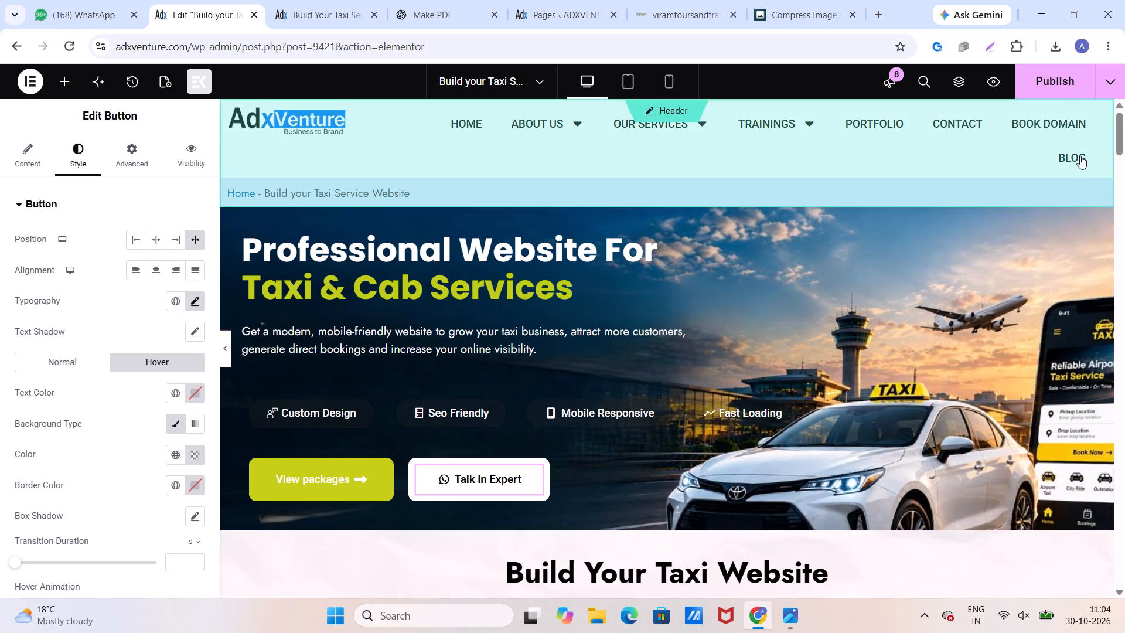
{"action": "left_click", "coordinate": [1055, 81]}
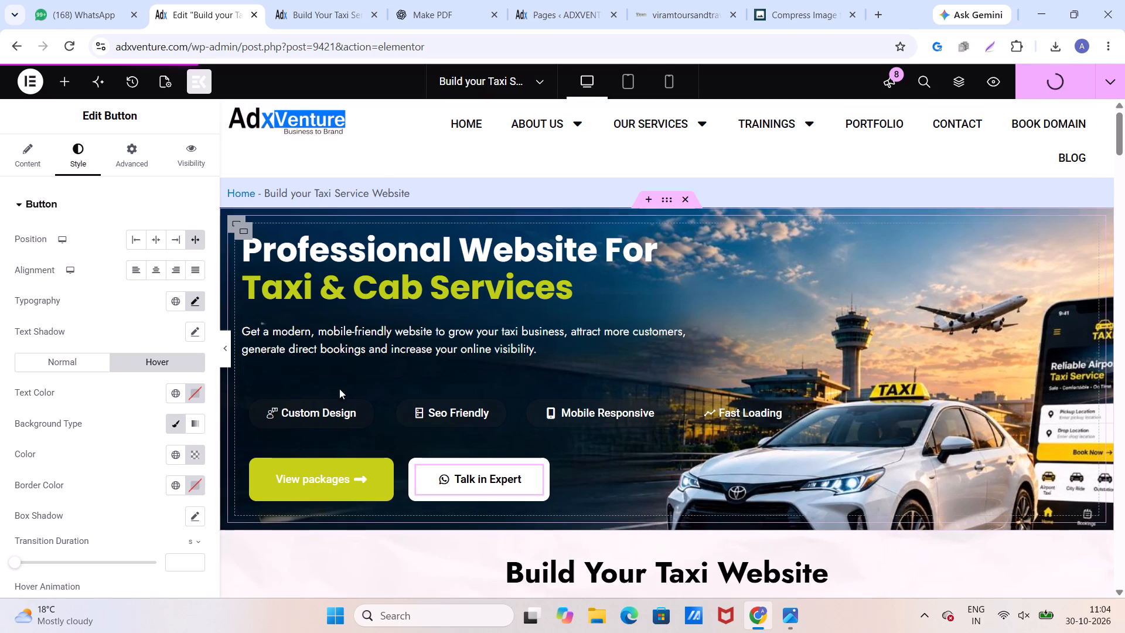
Unlink the padding values of the feature row's container and set its padding to 0 px on all sides.
{"action": "left_click", "coordinate": [251, 397]}
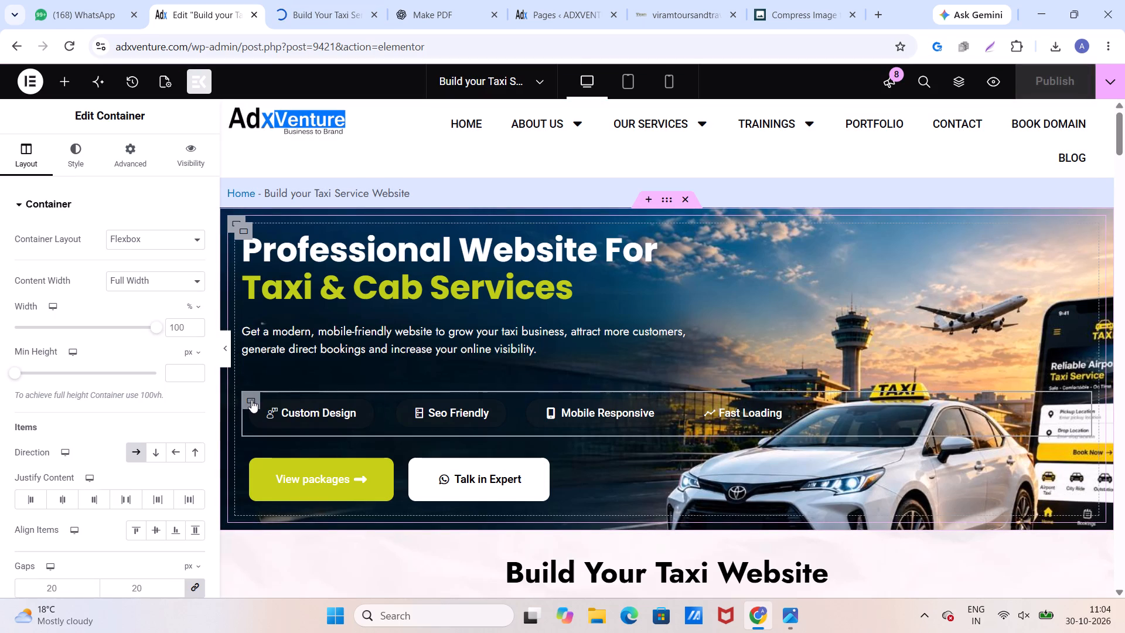
{"action": "left_click", "coordinate": [139, 161]}
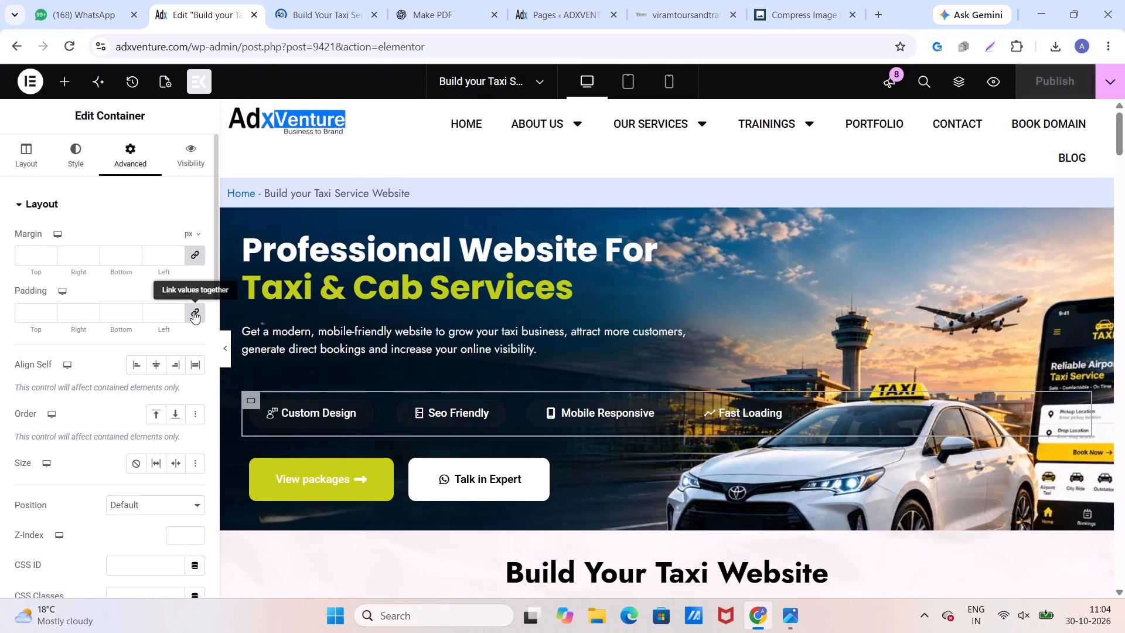
{"action": "left_click", "coordinate": [193, 311]}
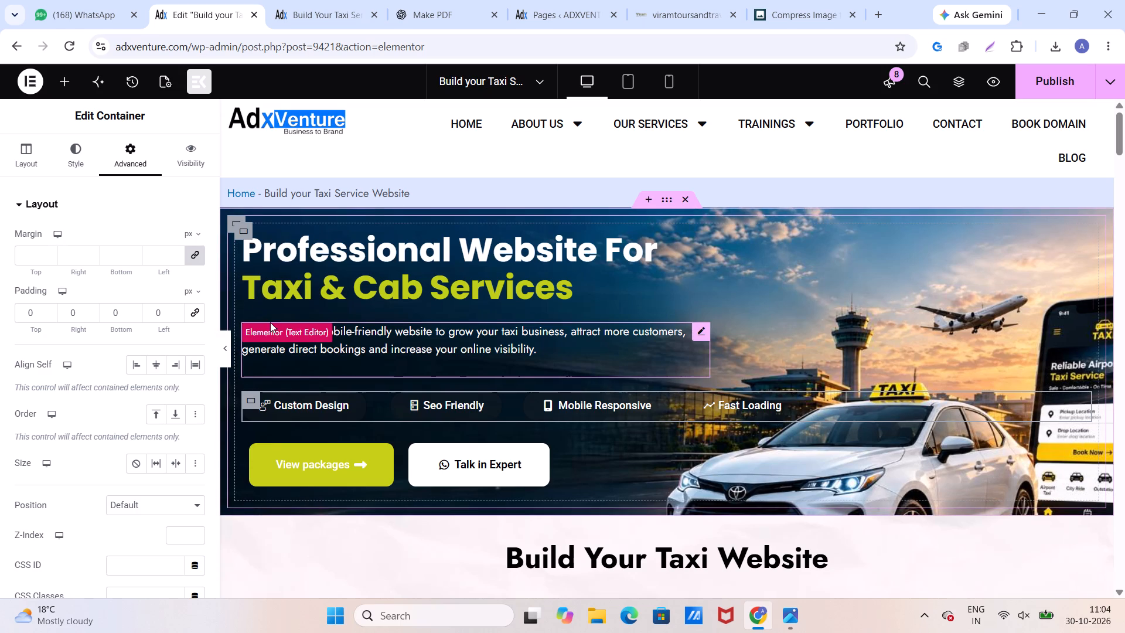
Set the banner's inner container to justify its content to the center.
{"action": "left_click", "coordinate": [244, 227]}
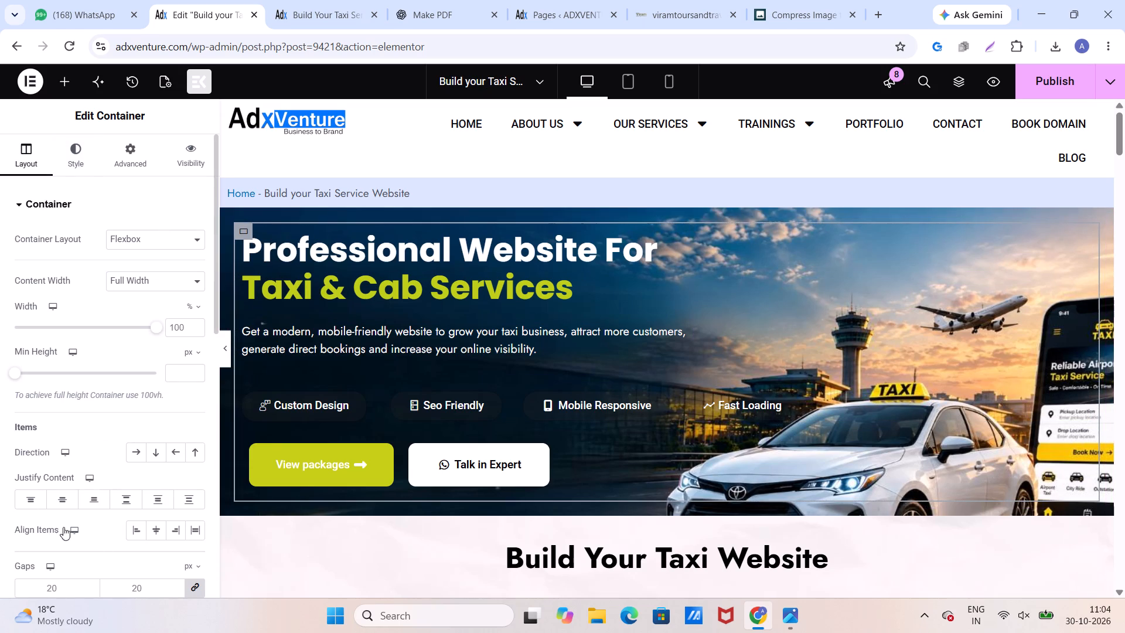
{"action": "left_click", "coordinate": [57, 498]}
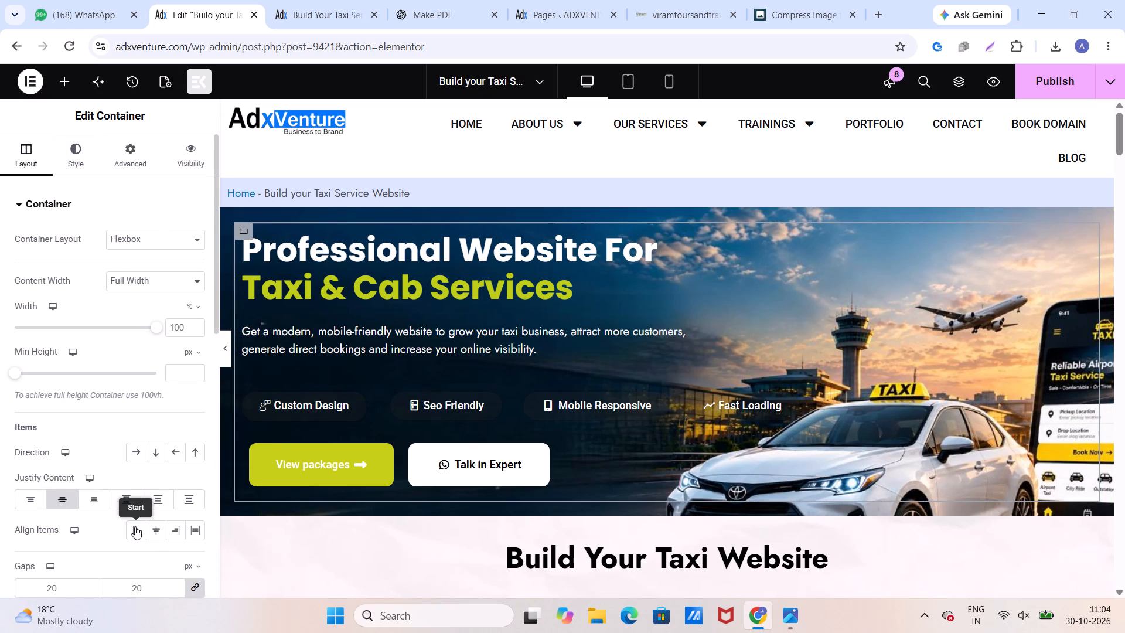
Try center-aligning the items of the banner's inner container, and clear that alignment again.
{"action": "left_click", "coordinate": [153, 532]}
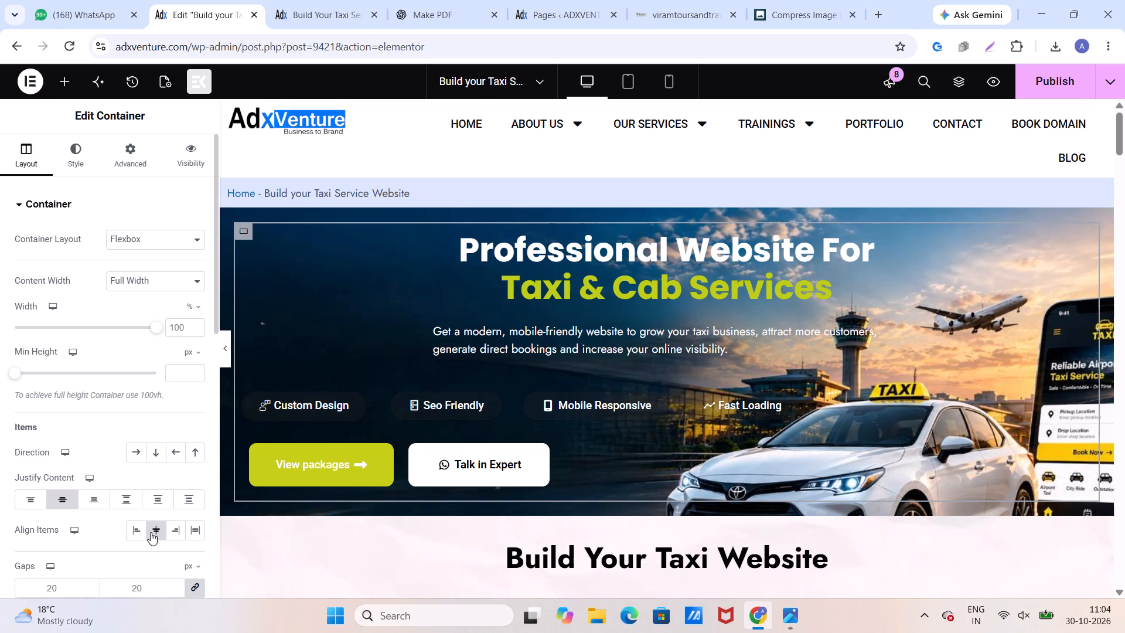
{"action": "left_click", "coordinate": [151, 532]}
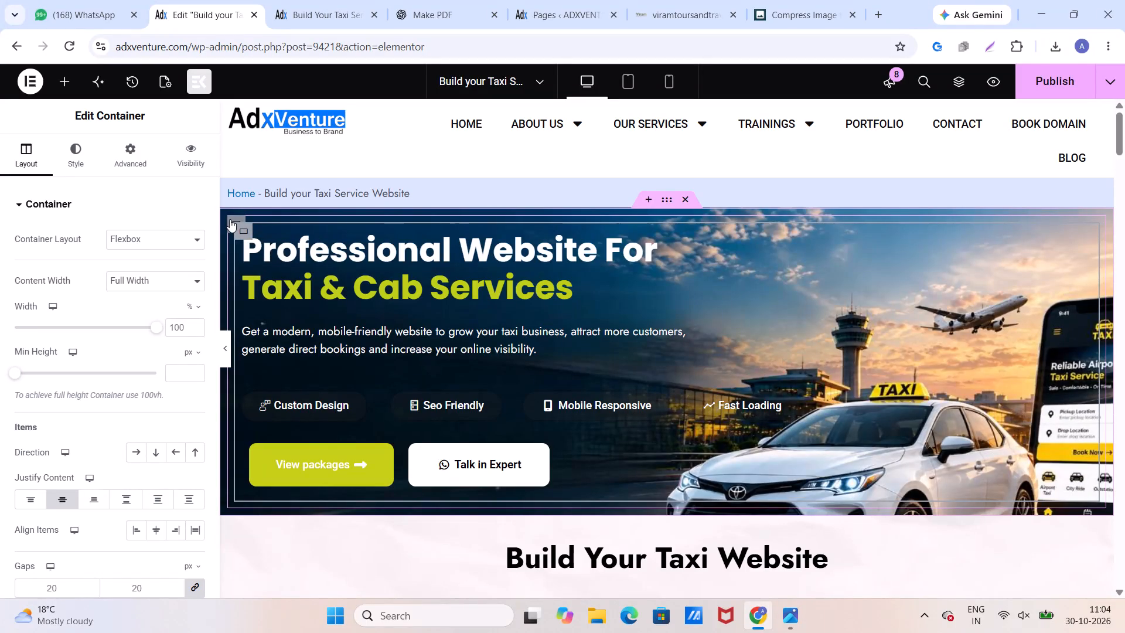
Set the minimum height of the banner's inner container to 581 px and check the banner's full height.
{"action": "left_click", "coordinate": [230, 219]}
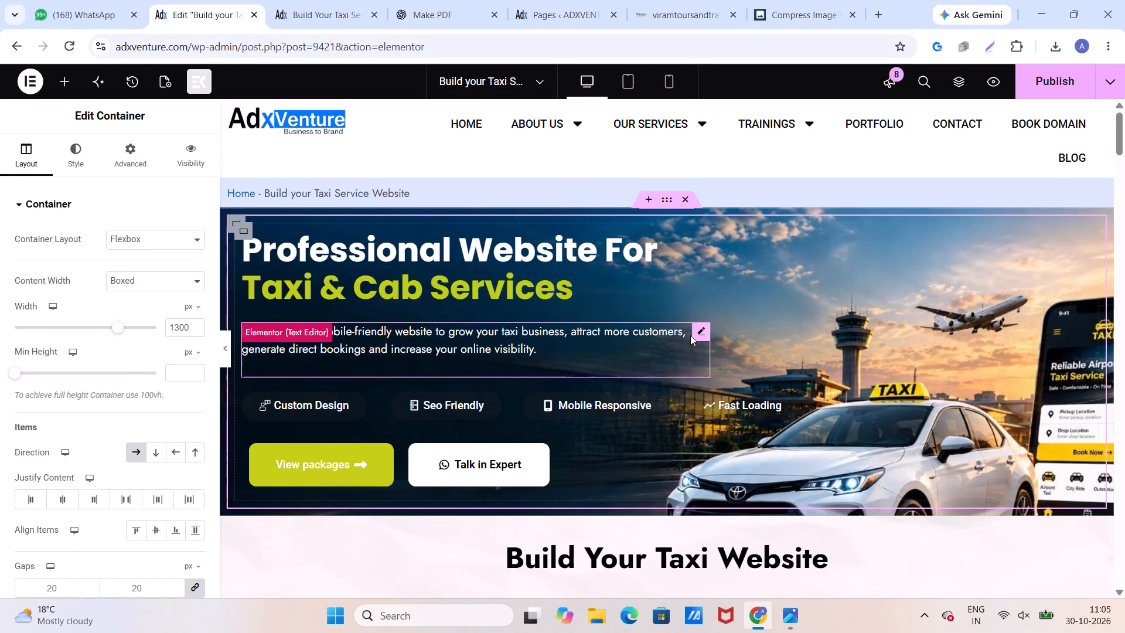
{"action": "left_click", "coordinate": [241, 231]}
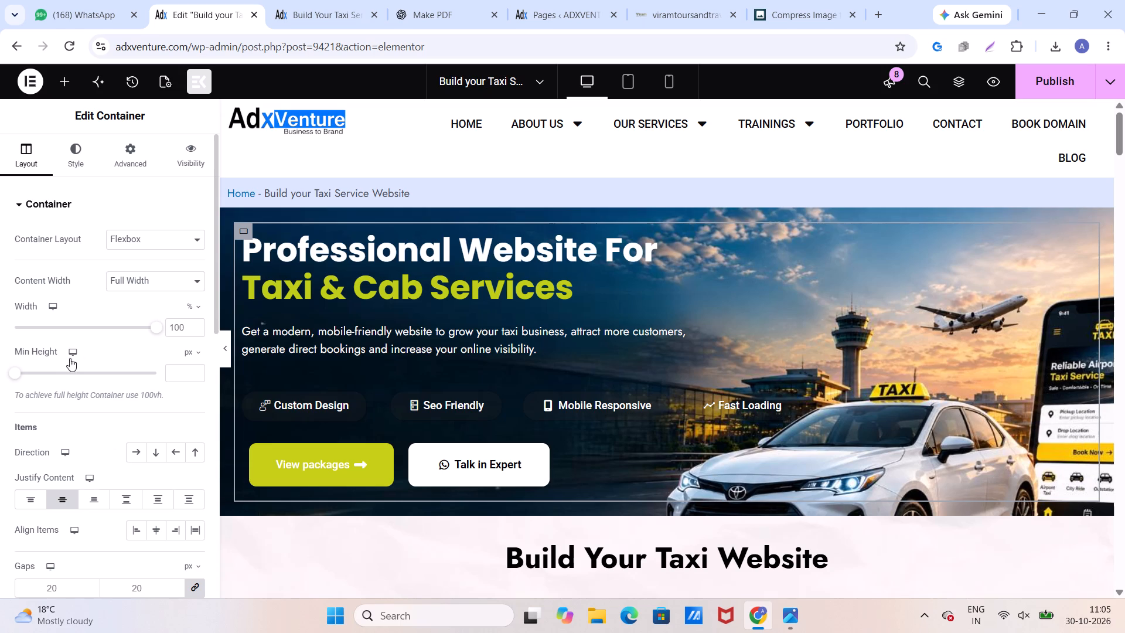
{"action": "left_click_drag", "start_coordinate": [18, 373], "coordinate": [20, 374]}
{"action": "left_click_drag", "start_coordinate": [20, 374], "coordinate": [75, 394]}
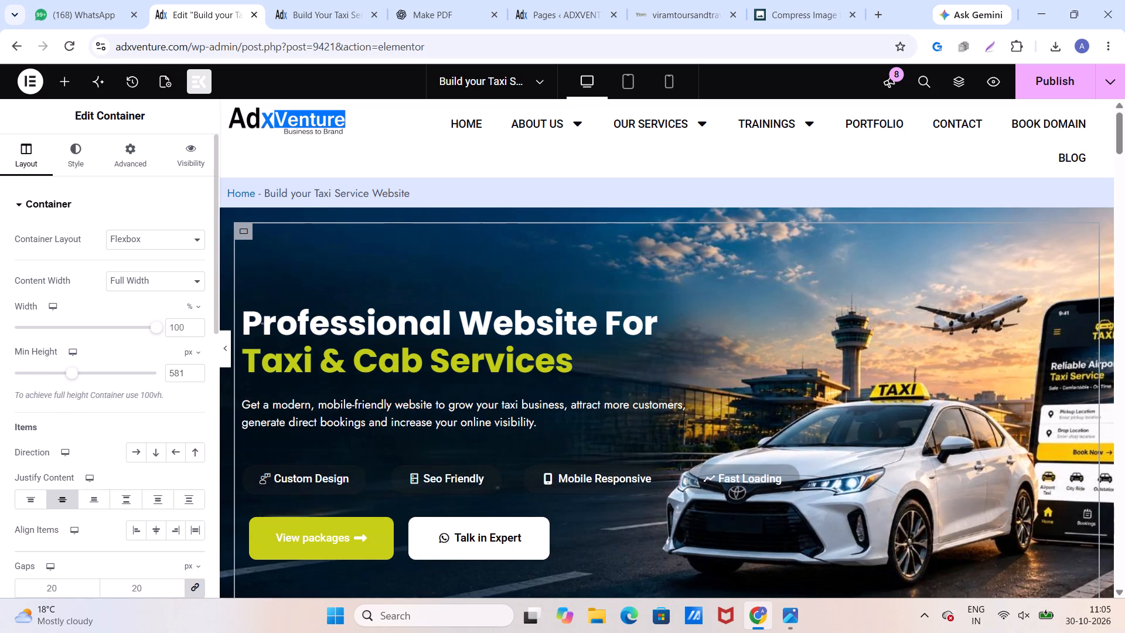
{"action": "scroll", "coordinate": [454, 428], "scroll_direction": "down", "scroll_amount": 2}
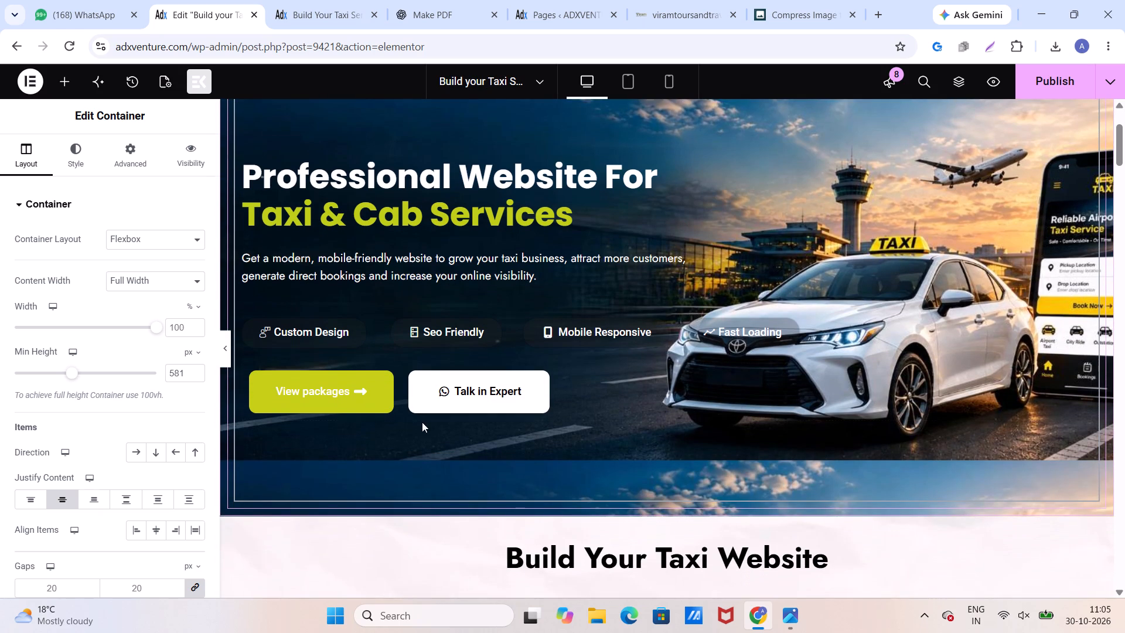
{"action": "left_click", "coordinate": [72, 373]}
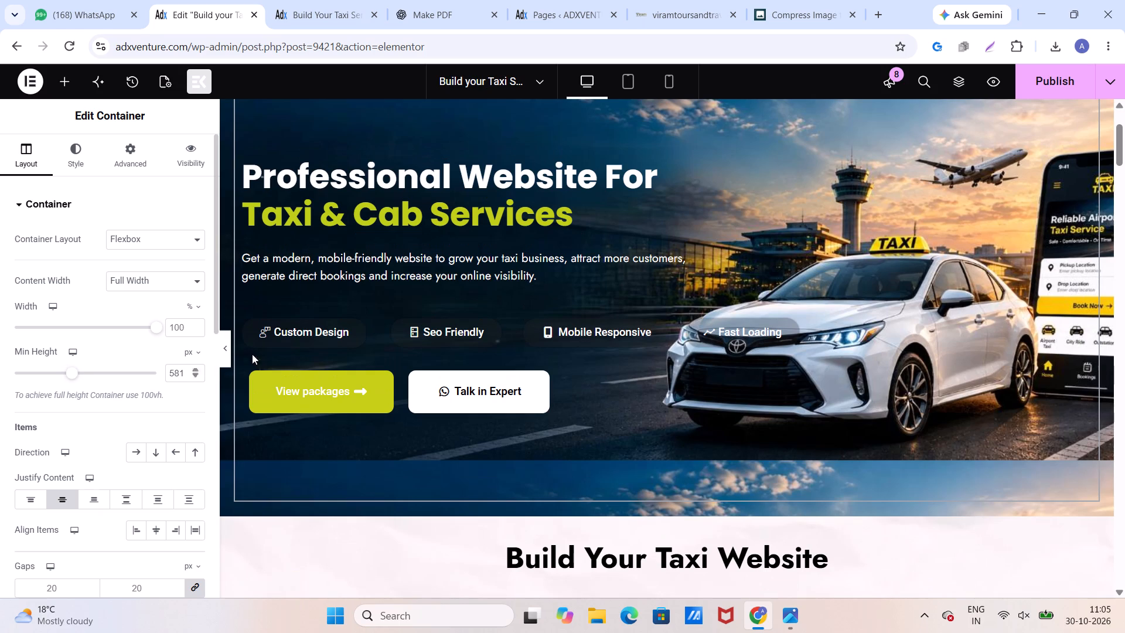
{"action": "scroll", "coordinate": [526, 379], "scroll_direction": "up", "scroll_amount": 2}
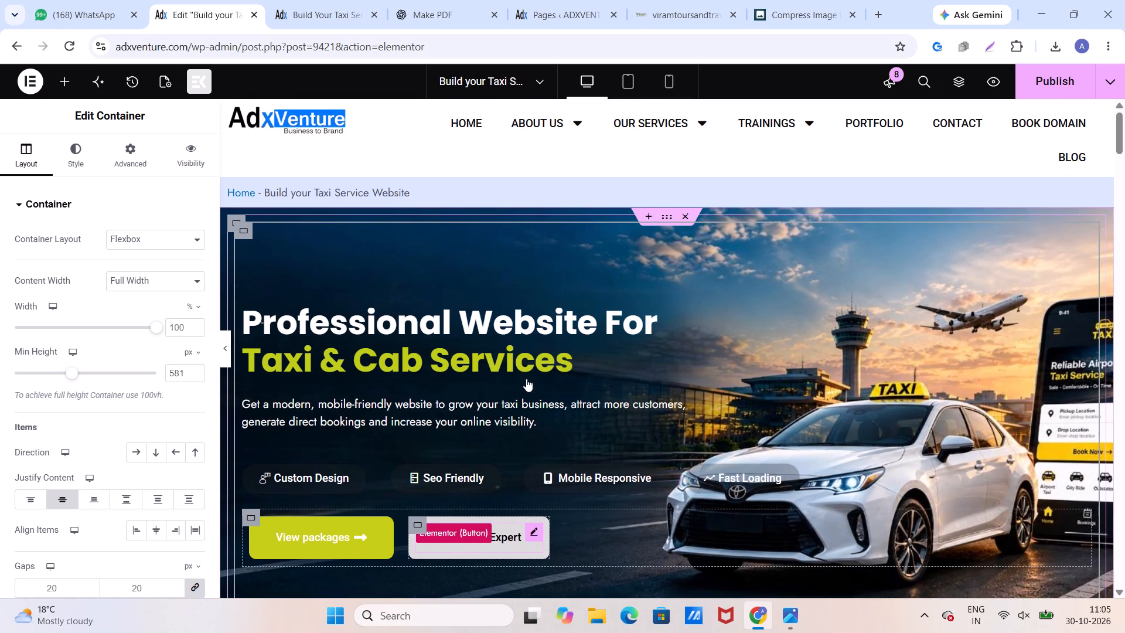
{"action": "scroll", "coordinate": [342, 453], "scroll_direction": "down", "scroll_amount": 1}
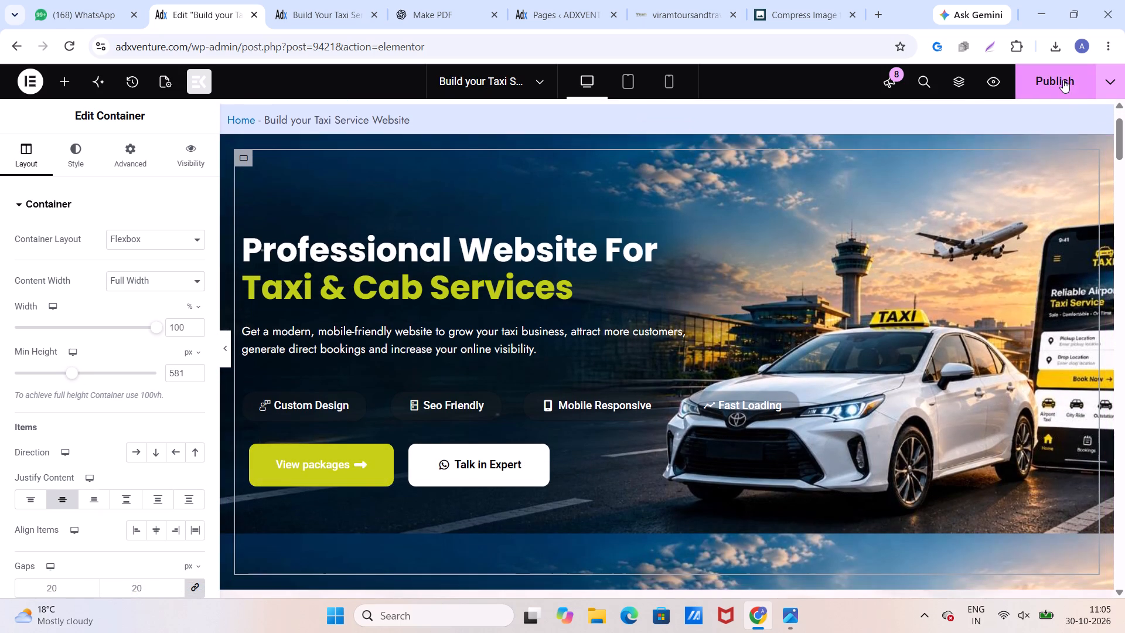
Publish the page and check the banner on the taxi service page's preview.
{"action": "left_click", "coordinate": [1062, 80]}
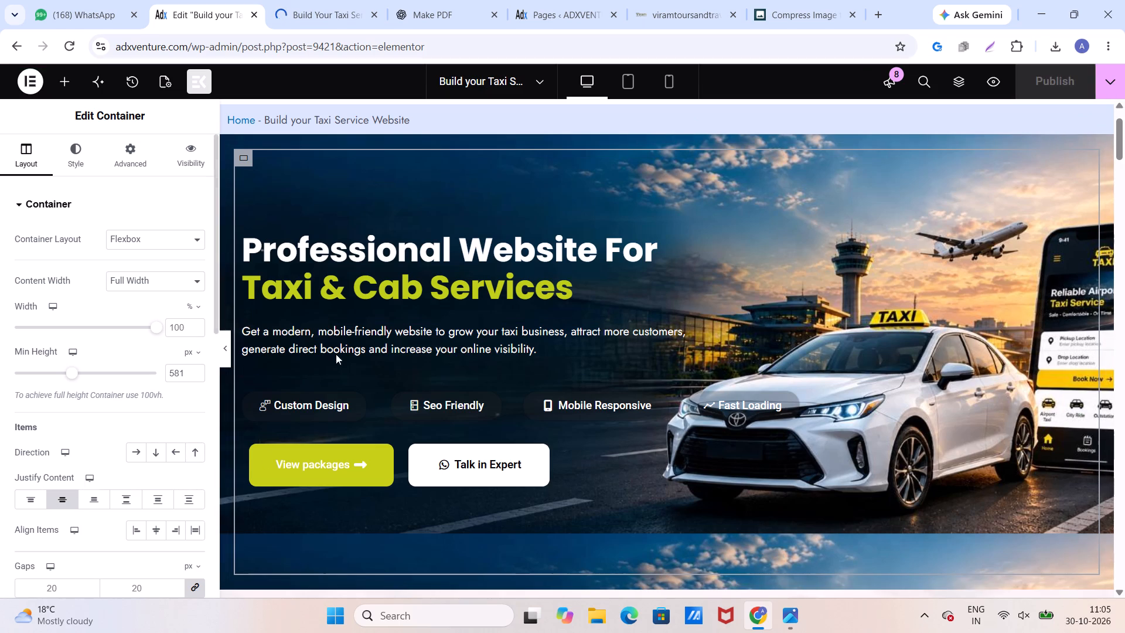
{"action": "left_click", "coordinate": [326, 12]}
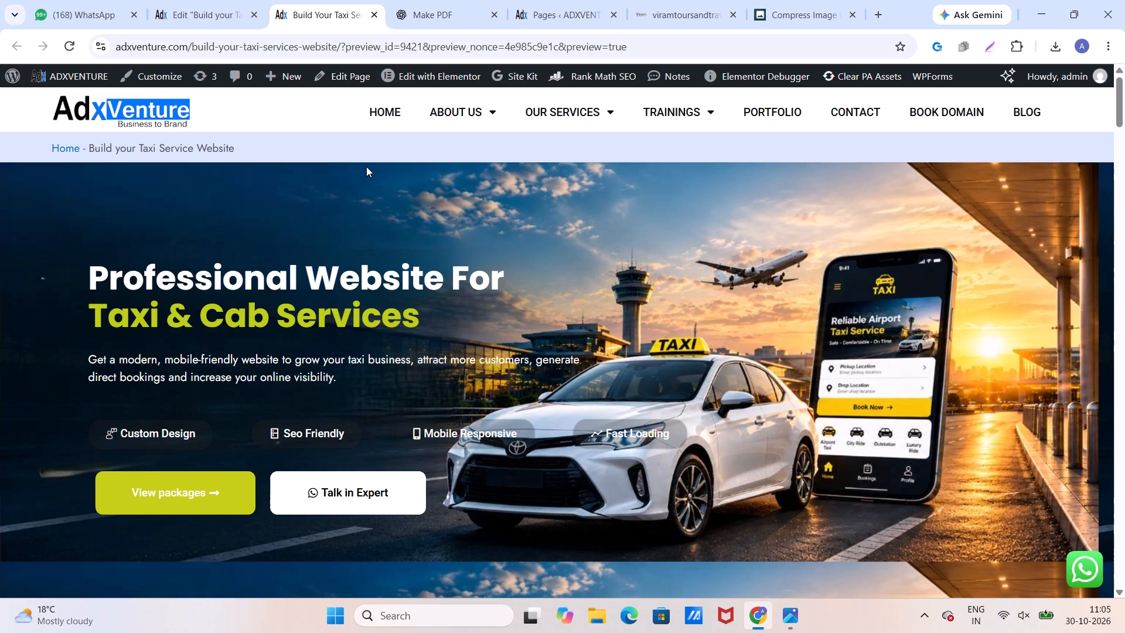
Back in the Elementor editor, set the background image of the banner's outer container to No-repeat and check the banner.
{"action": "left_click", "coordinate": [203, 4]}
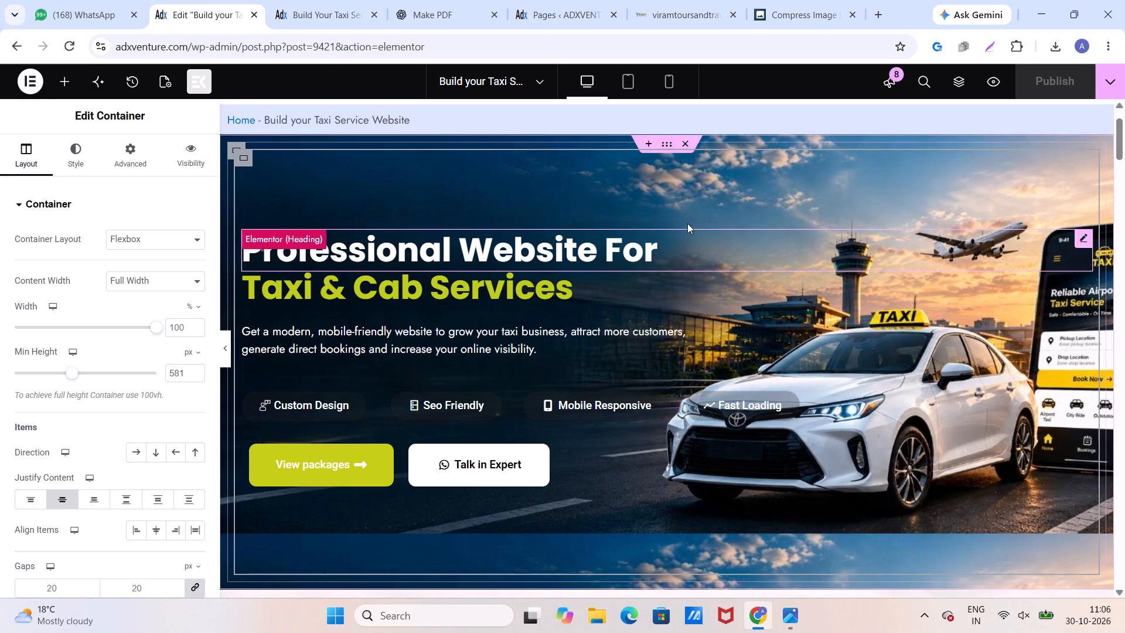
{"action": "left_click", "coordinate": [667, 141]}
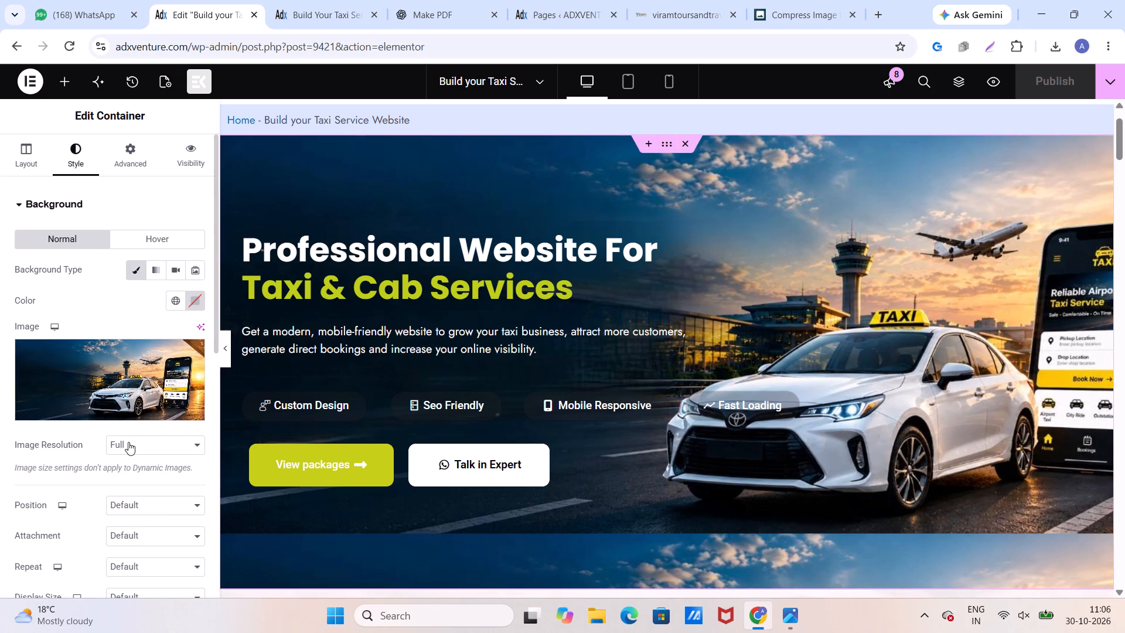
{"action": "left_click", "coordinate": [128, 442]}
{"action": "left_click", "coordinate": [128, 442]}
{"action": "scroll", "coordinate": [152, 372], "scroll_direction": "down", "scroll_amount": 1}
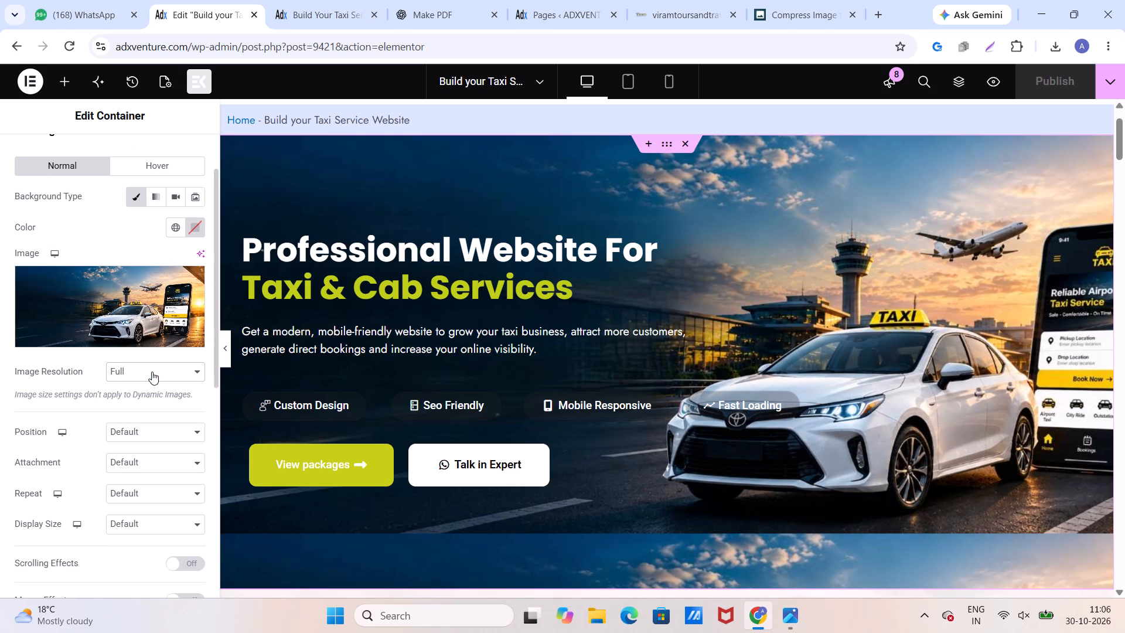
{"action": "left_click", "coordinate": [142, 426]}
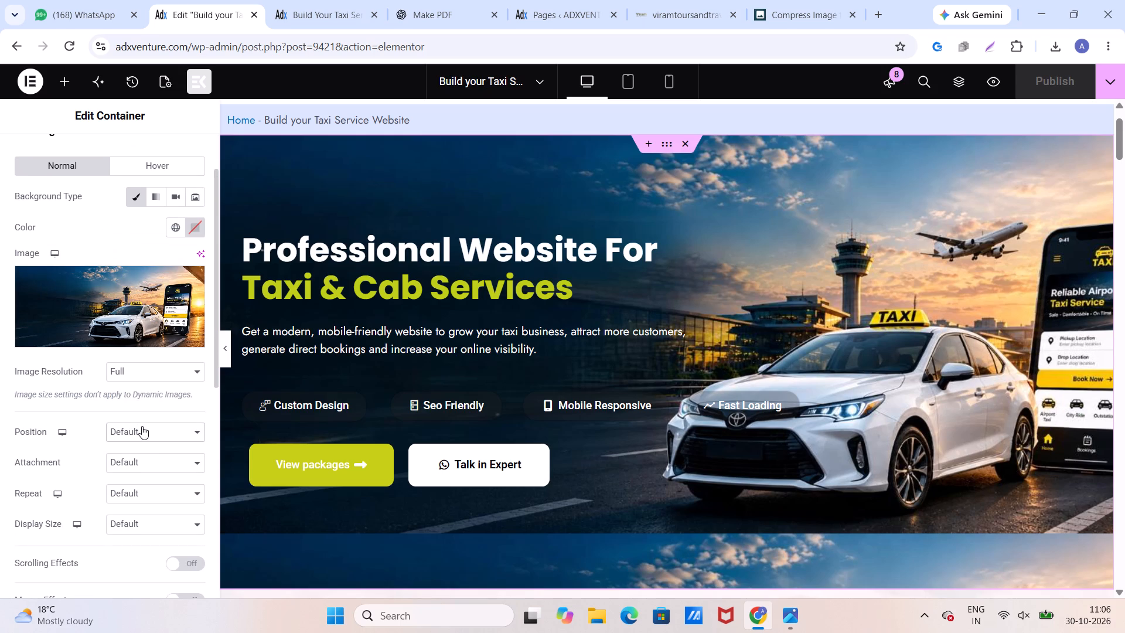
{"action": "left_click", "coordinate": [142, 426]}
{"action": "left_click", "coordinate": [138, 462]}
{"action": "left_click", "coordinate": [138, 462]}
{"action": "left_click", "coordinate": [137, 489]}
{"action": "left_click", "coordinate": [137, 489]}
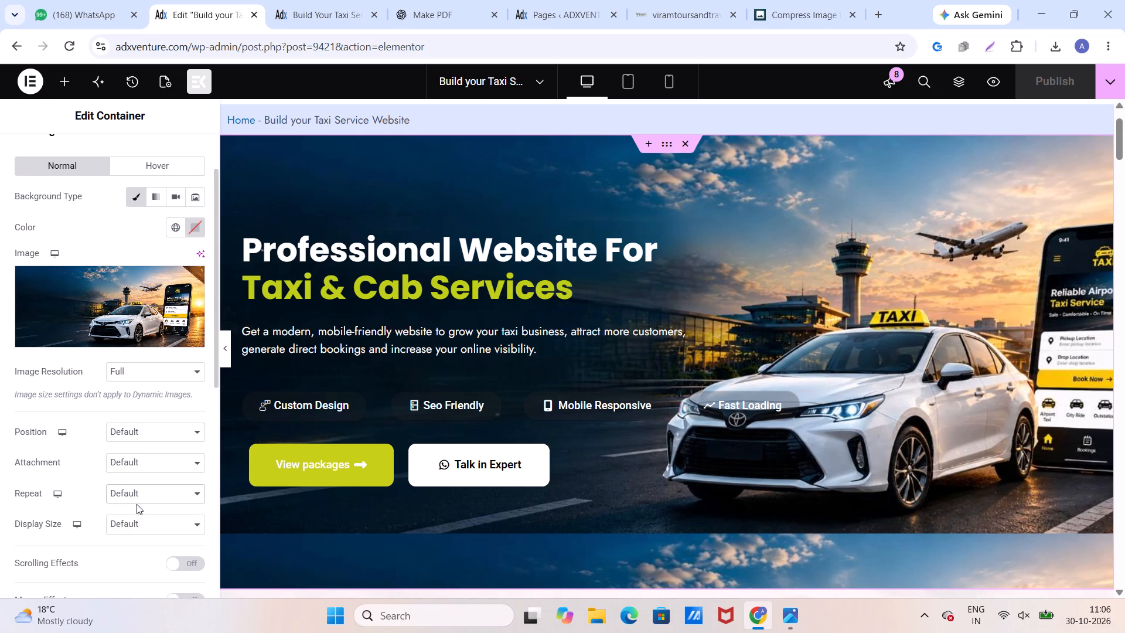
{"action": "left_click", "coordinate": [132, 496]}
{"action": "left_click", "coordinate": [133, 527]}
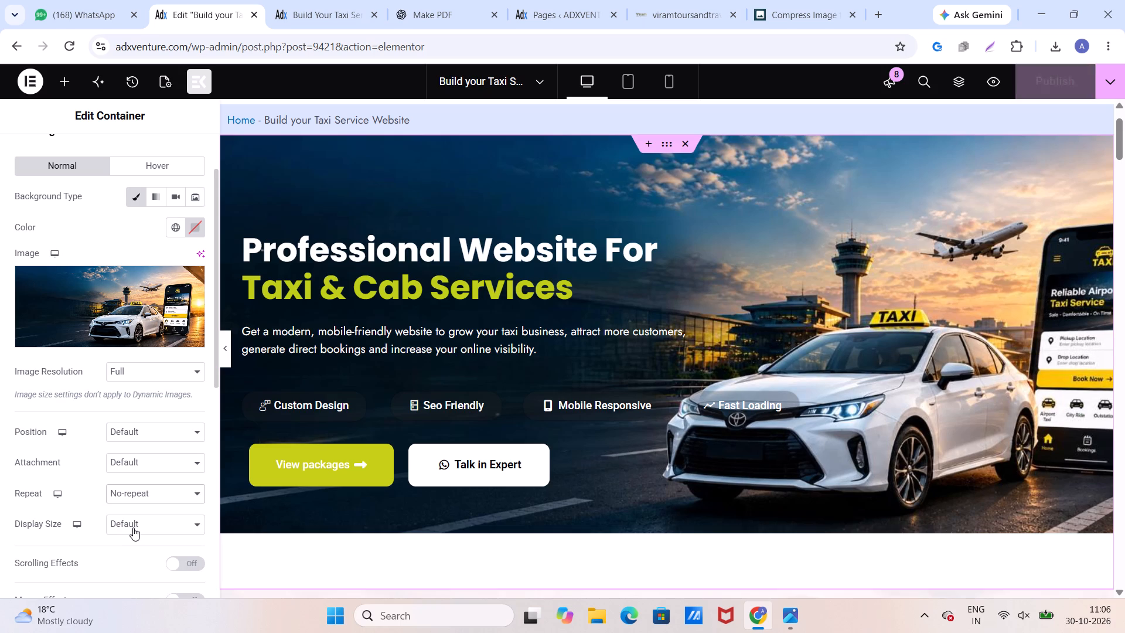
{"action": "scroll", "coordinate": [313, 392], "scroll_direction": "down", "scroll_amount": 1}
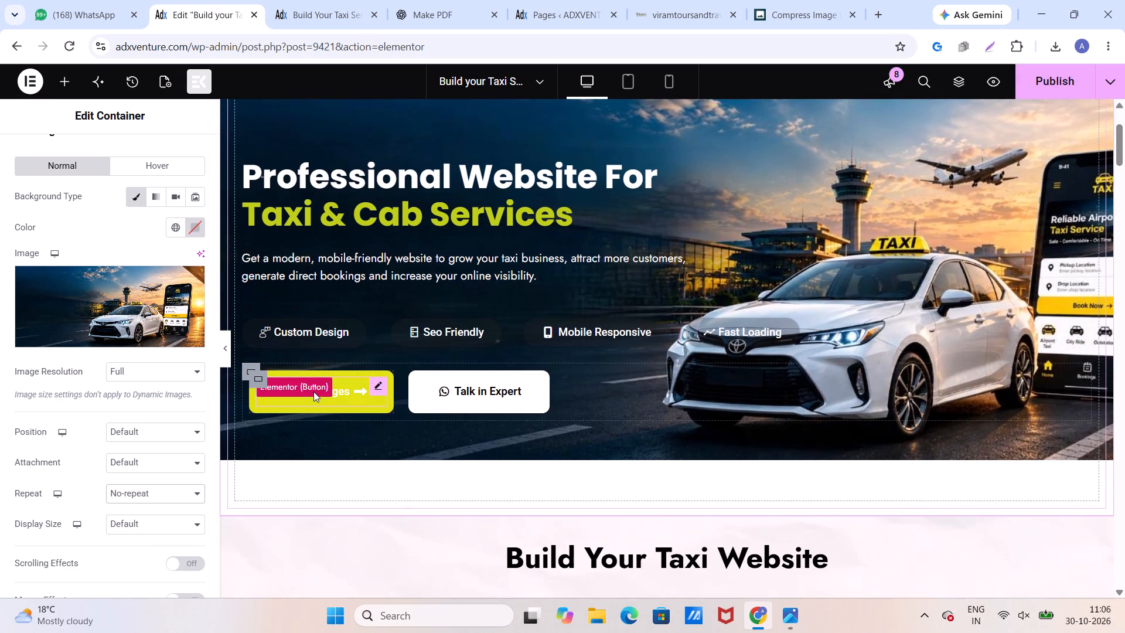
{"action": "scroll", "coordinate": [313, 392], "scroll_direction": "up", "scroll_amount": 1}
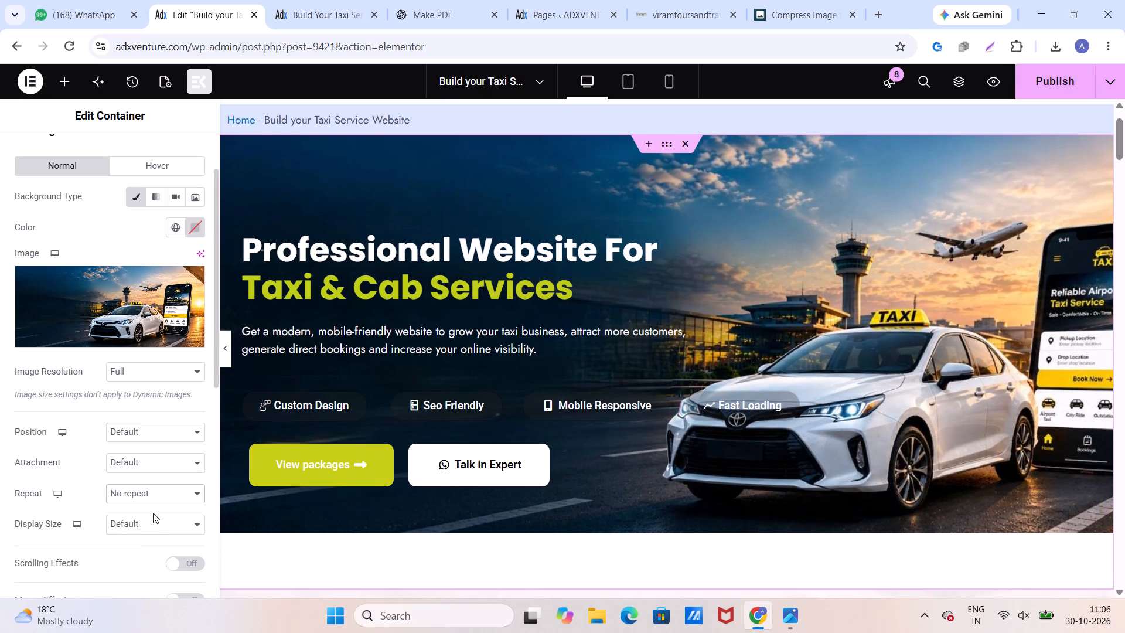
Set the display size of the outer container's background image to Cover and check the whole banner.
{"action": "left_click", "coordinate": [152, 519]}
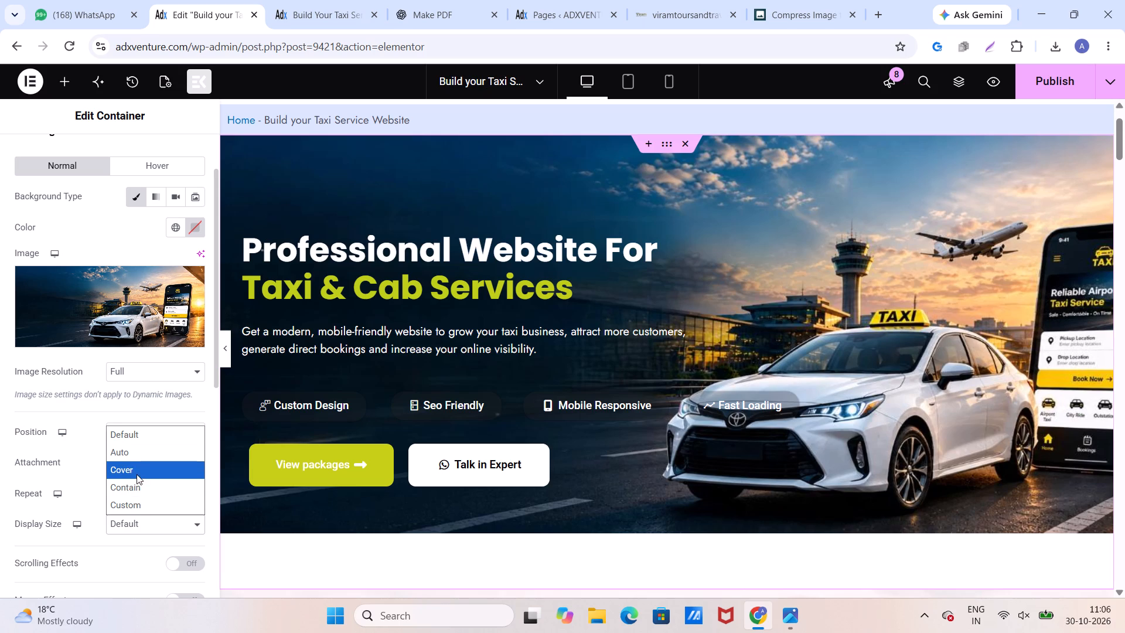
{"action": "left_click", "coordinate": [137, 474]}
{"action": "scroll", "coordinate": [319, 415], "scroll_direction": "down", "scroll_amount": 2}
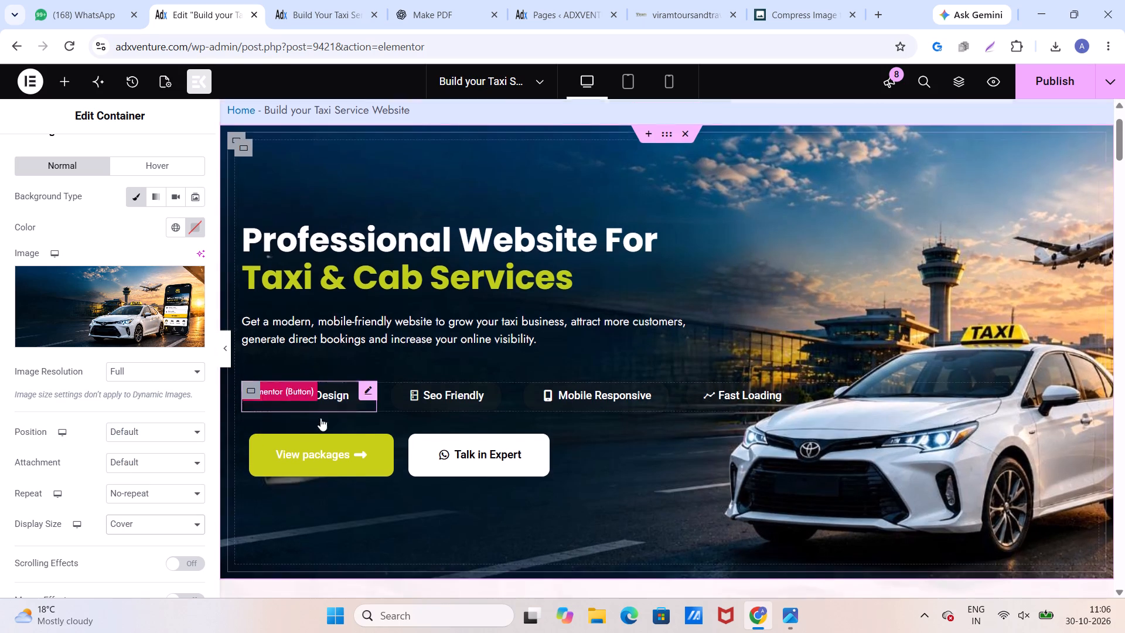
{"action": "scroll", "coordinate": [321, 418], "scroll_direction": "down", "scroll_amount": 1}
{"action": "scroll", "coordinate": [321, 418], "scroll_direction": "up", "scroll_amount": 2}
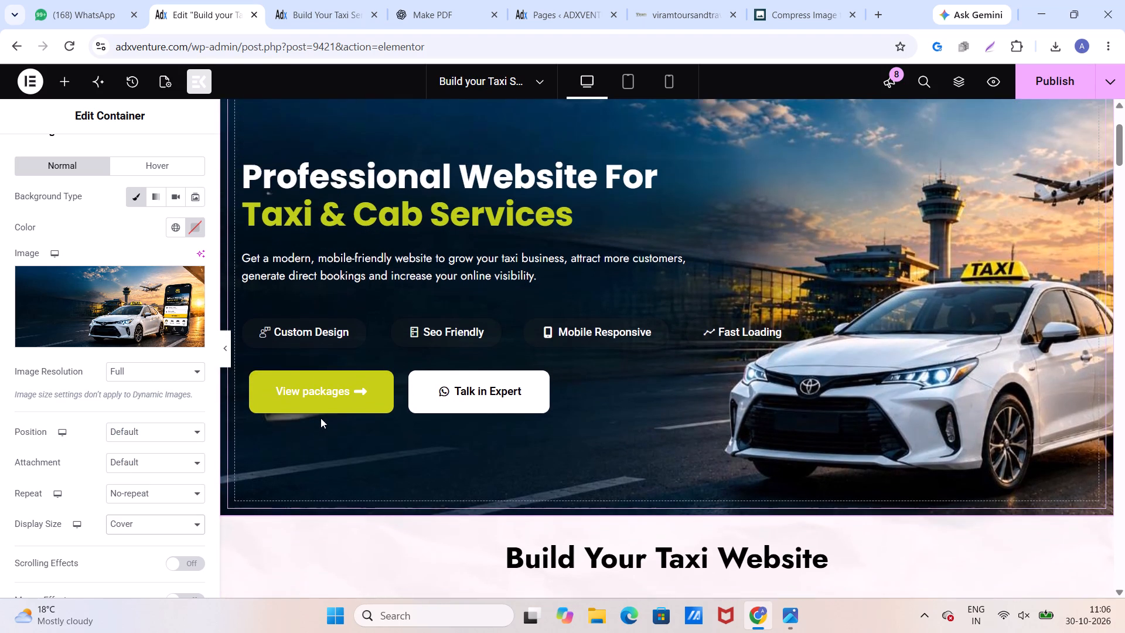
{"action": "scroll", "coordinate": [321, 418], "scroll_direction": "up", "scroll_amount": 2}
{"action": "scroll", "coordinate": [321, 418], "scroll_direction": "down", "scroll_amount": 1}
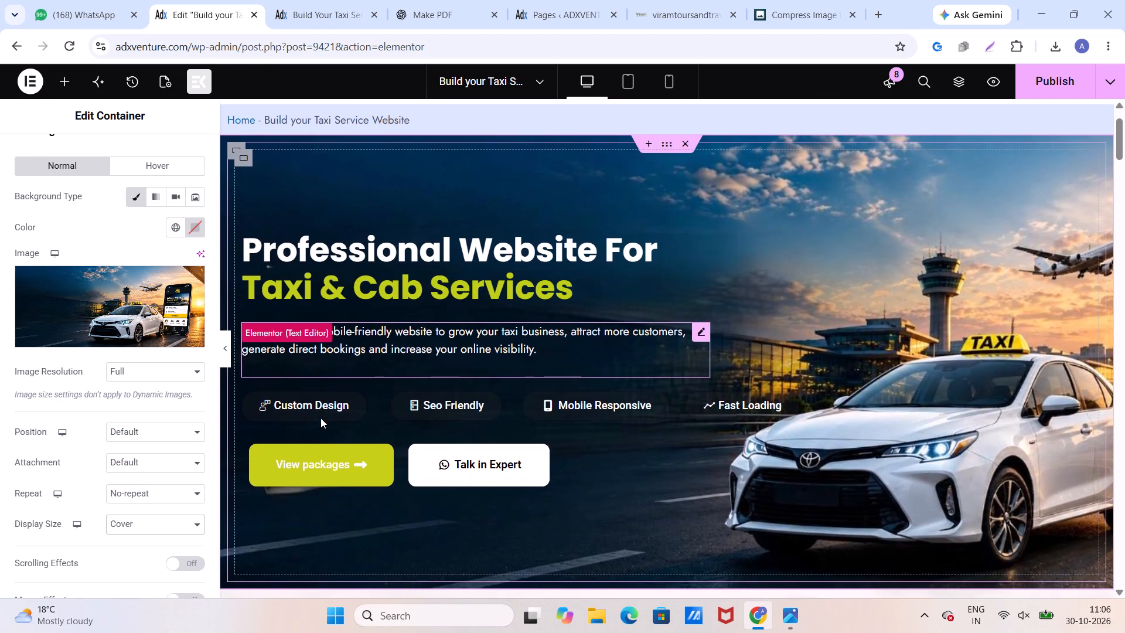
{"action": "scroll", "coordinate": [321, 418], "scroll_direction": "down", "scroll_amount": 1}
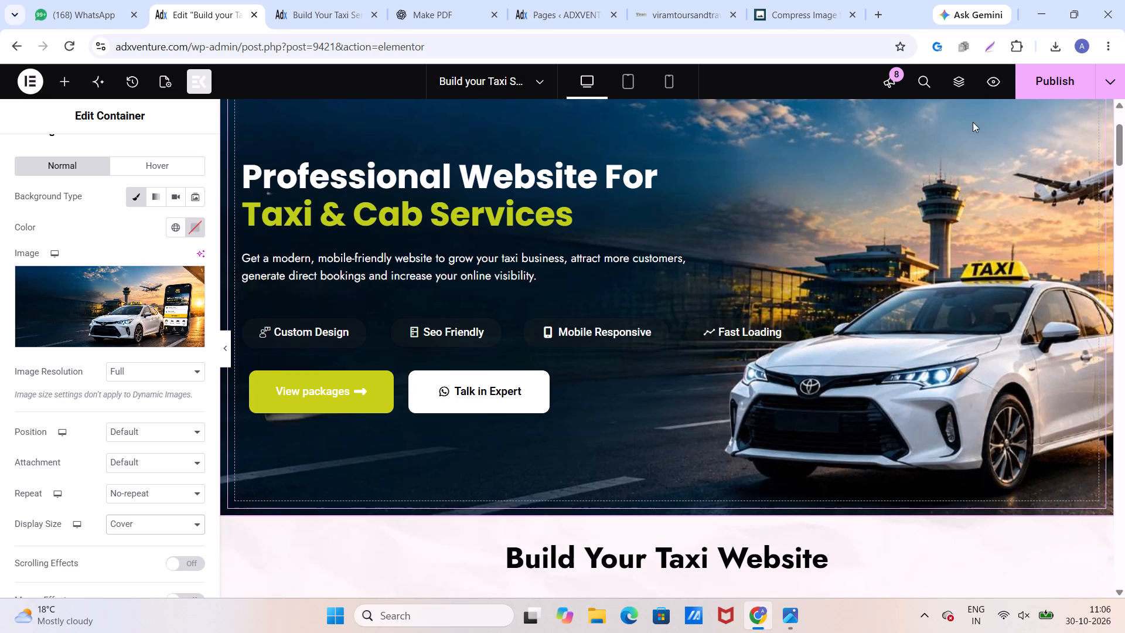
Publish the page with the updated banner background.
{"action": "left_click", "coordinate": [1045, 84]}
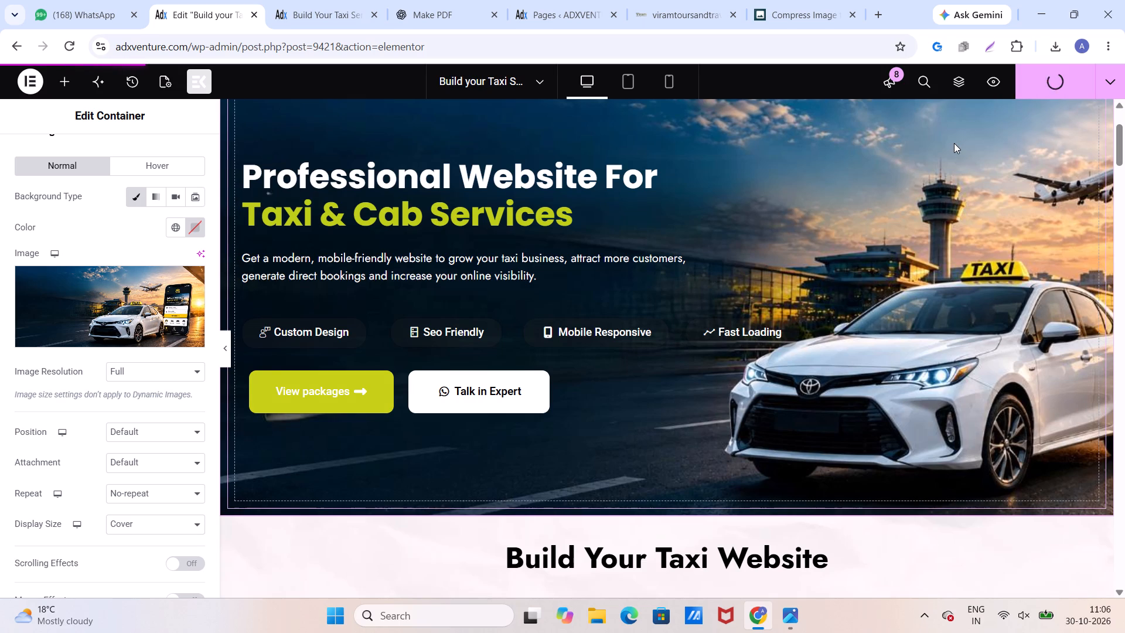
Switch to the taxi service page's preview and check the whole hero banner with its updated background image.
{"action": "left_click", "coordinate": [318, 6]}
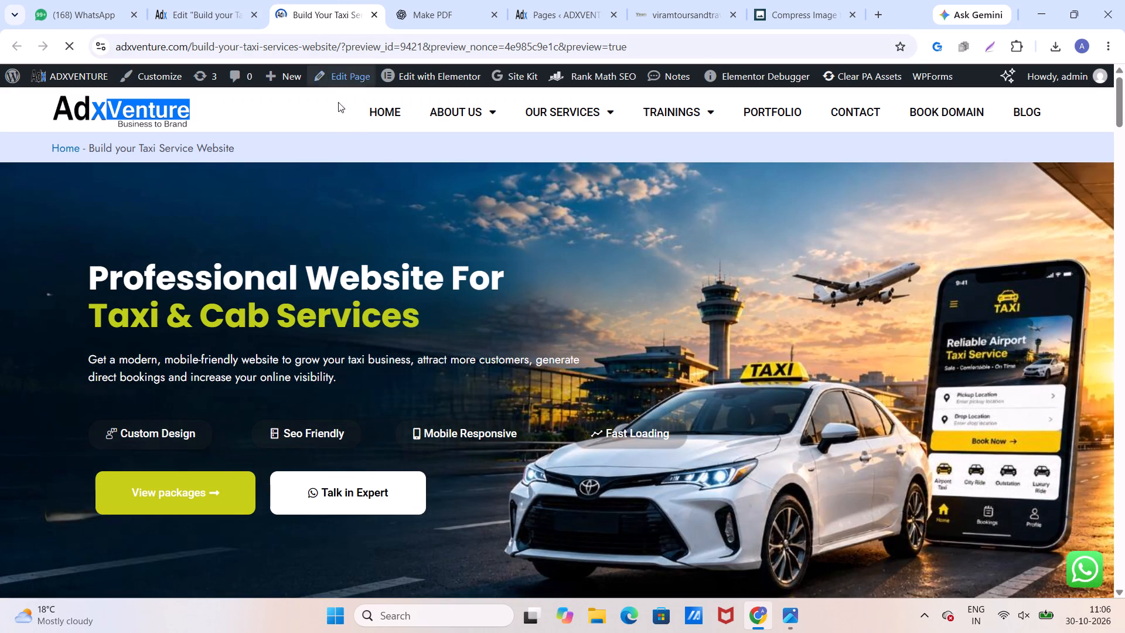
{"action": "scroll", "coordinate": [409, 248], "scroll_direction": "down", "scroll_amount": 2}
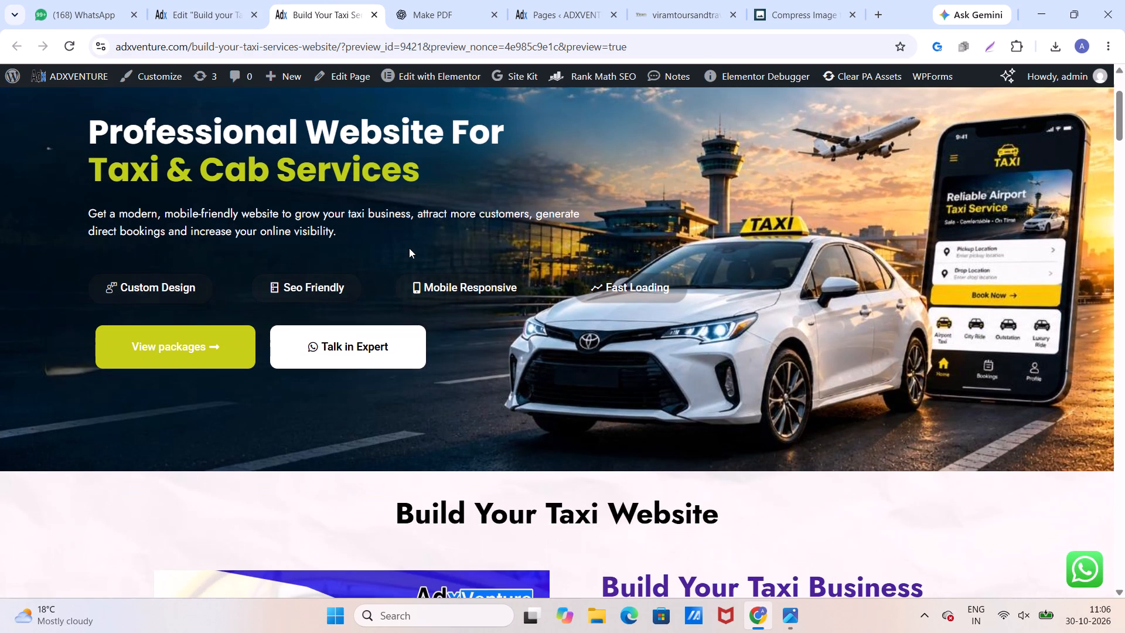
{"action": "scroll", "coordinate": [409, 248], "scroll_direction": "up", "scroll_amount": 1}
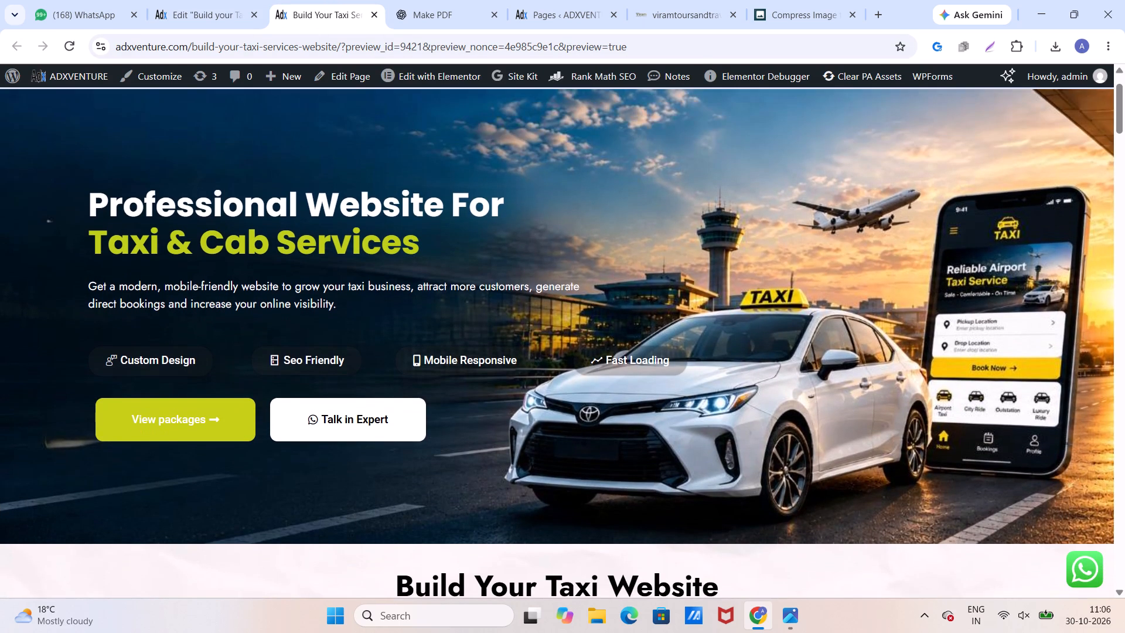
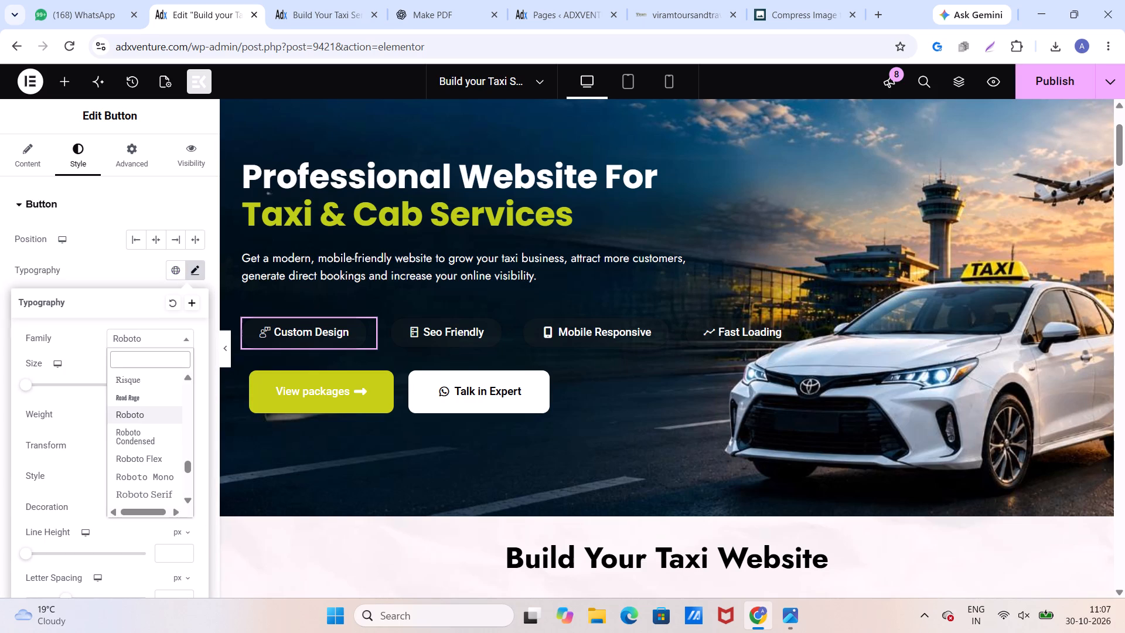
Set the Custom Design button's typography to the Jost font family at 12 px.
{"action": "type", "text": "jos"}
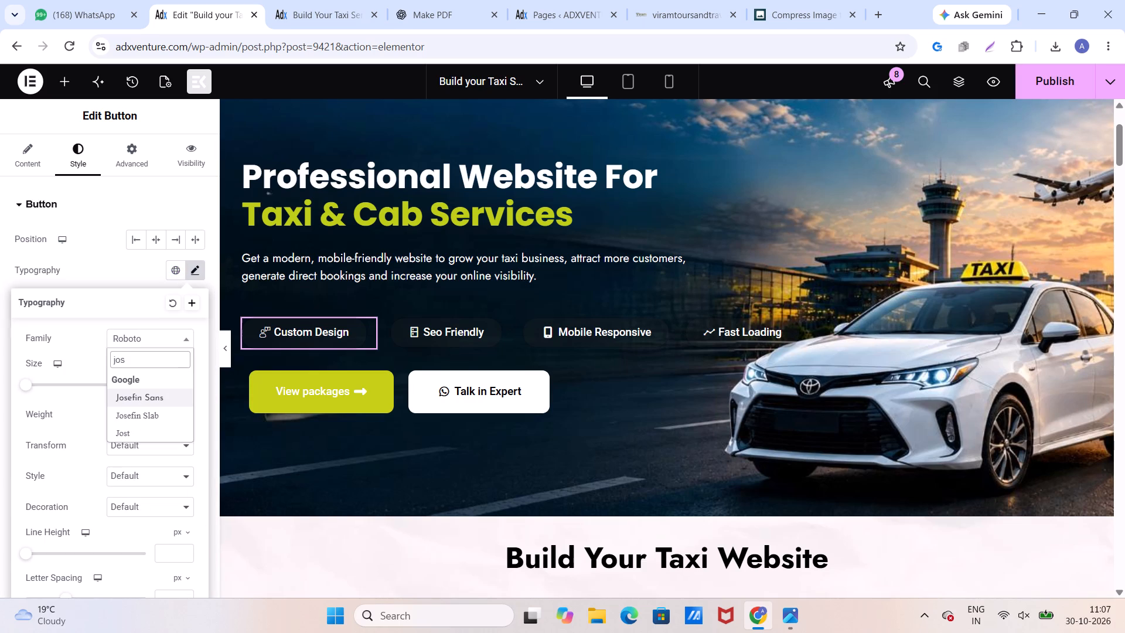
{"action": "left_click", "coordinate": [128, 425]}
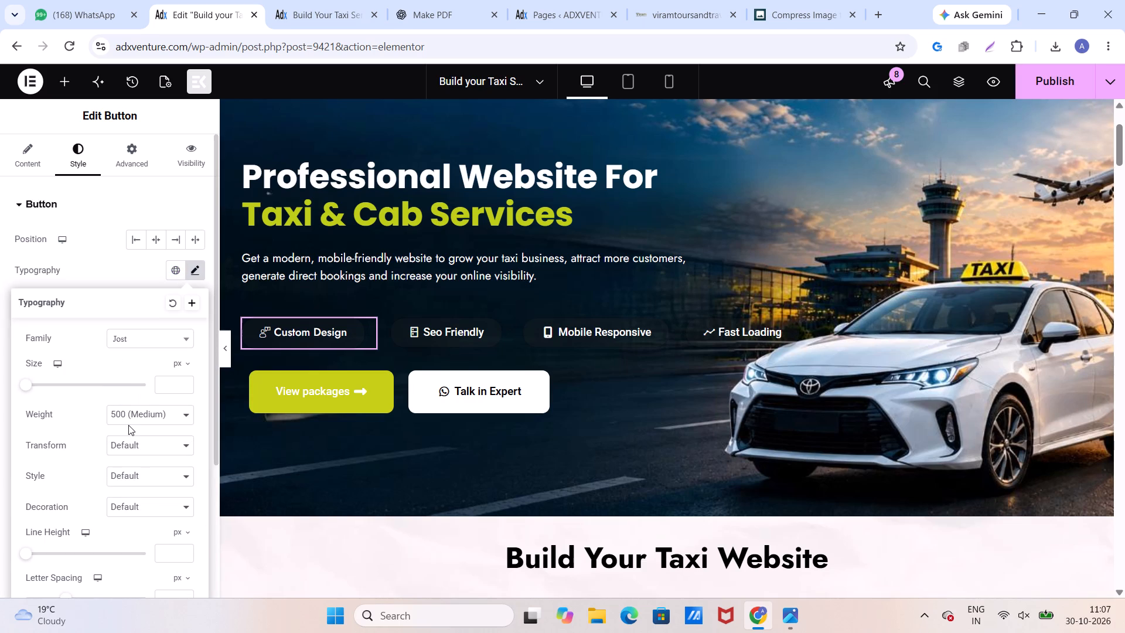
{"action": "double_click", "coordinate": [183, 381]}
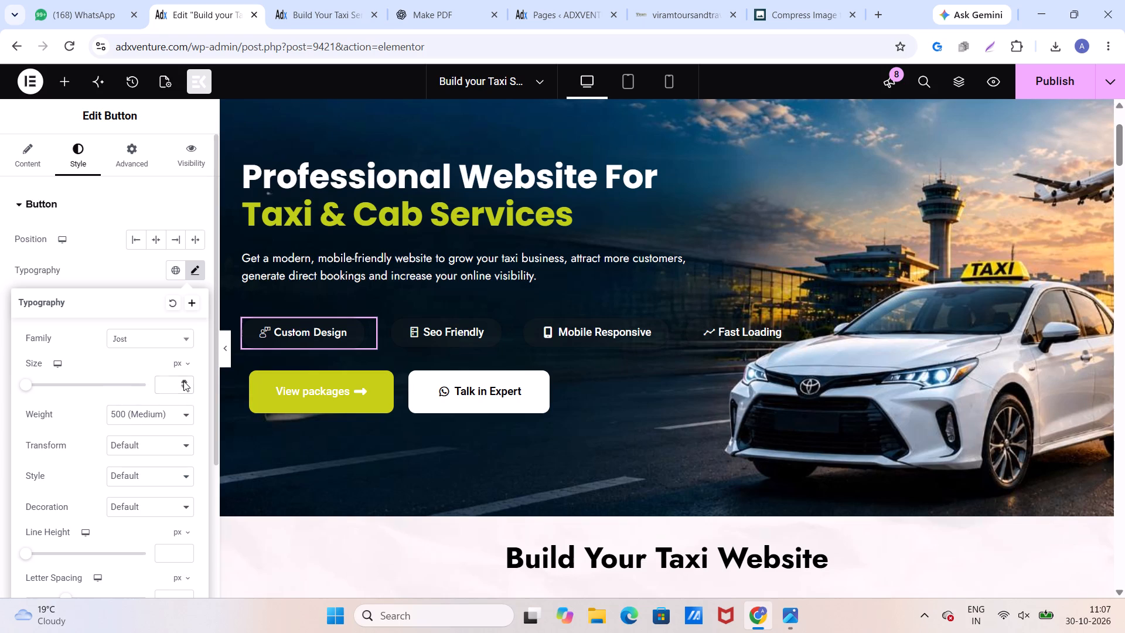
{"action": "triple_click", "coordinate": [183, 381]}
{"action": "double_click", "coordinate": [183, 381]}
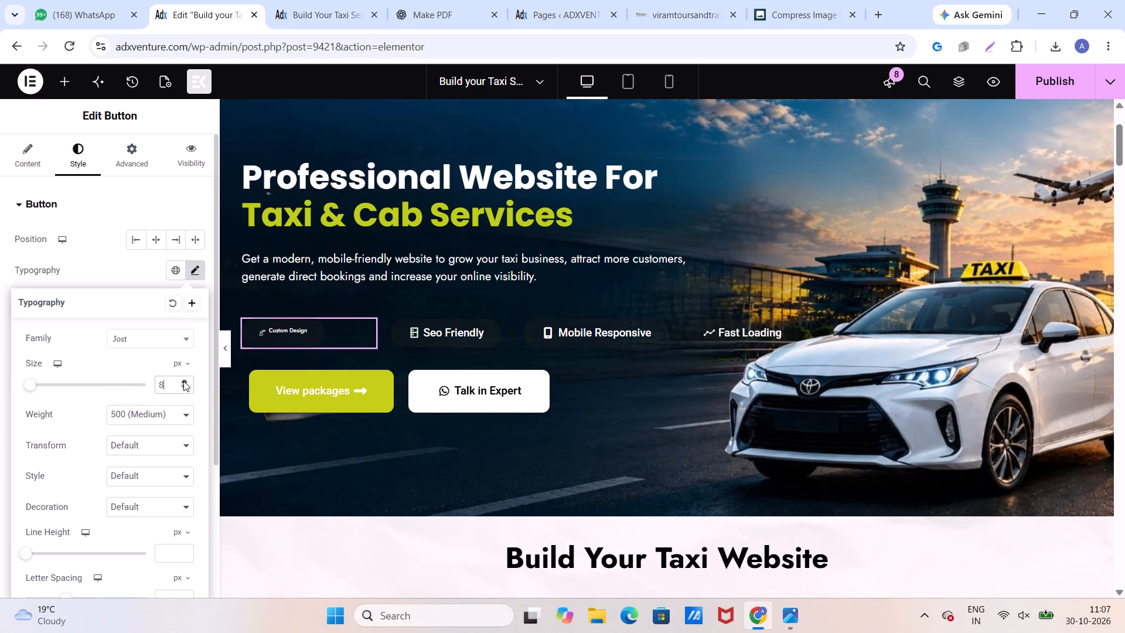
{"action": "left_click", "coordinate": [183, 381]}
{"action": "left_click", "coordinate": [183, 381]}
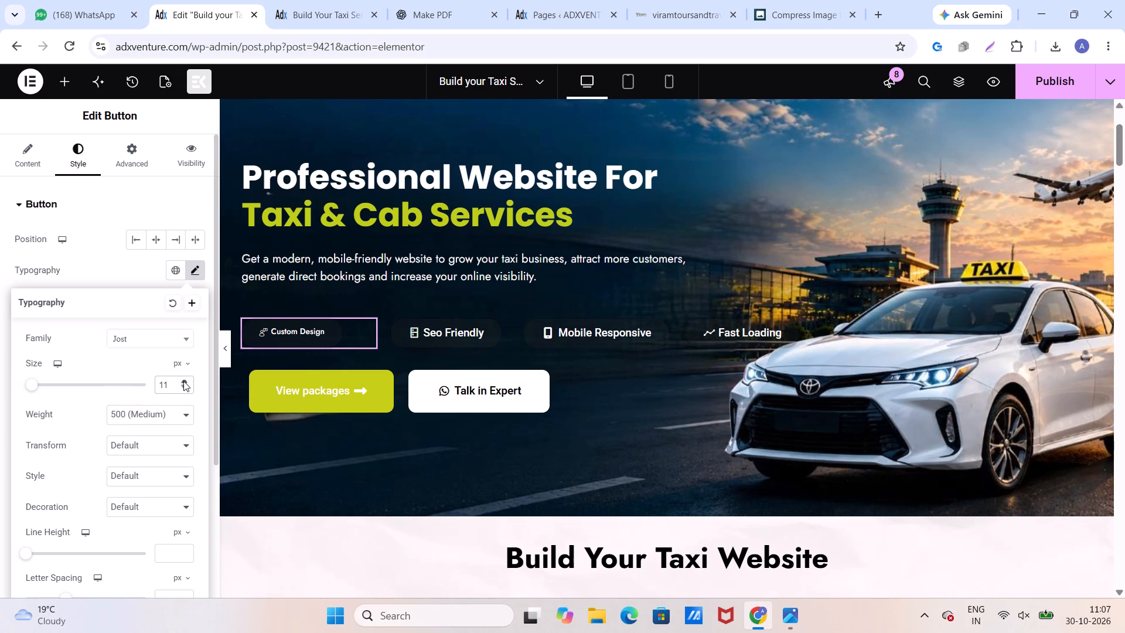
{"action": "left_click", "coordinate": [183, 381]}
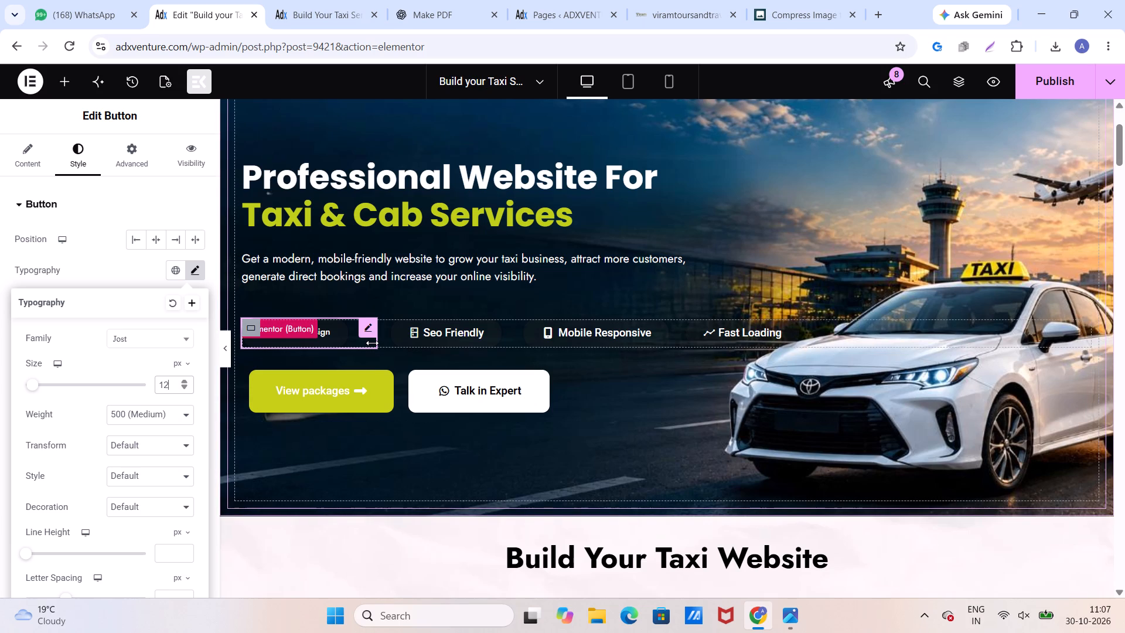
Narrow the Custom Design button in the feature row so it fits its smaller text.
{"action": "left_click_drag", "start_coordinate": [376, 343], "coordinate": [355, 342]}
{"action": "left_click_drag", "start_coordinate": [355, 342], "coordinate": [344, 340]}
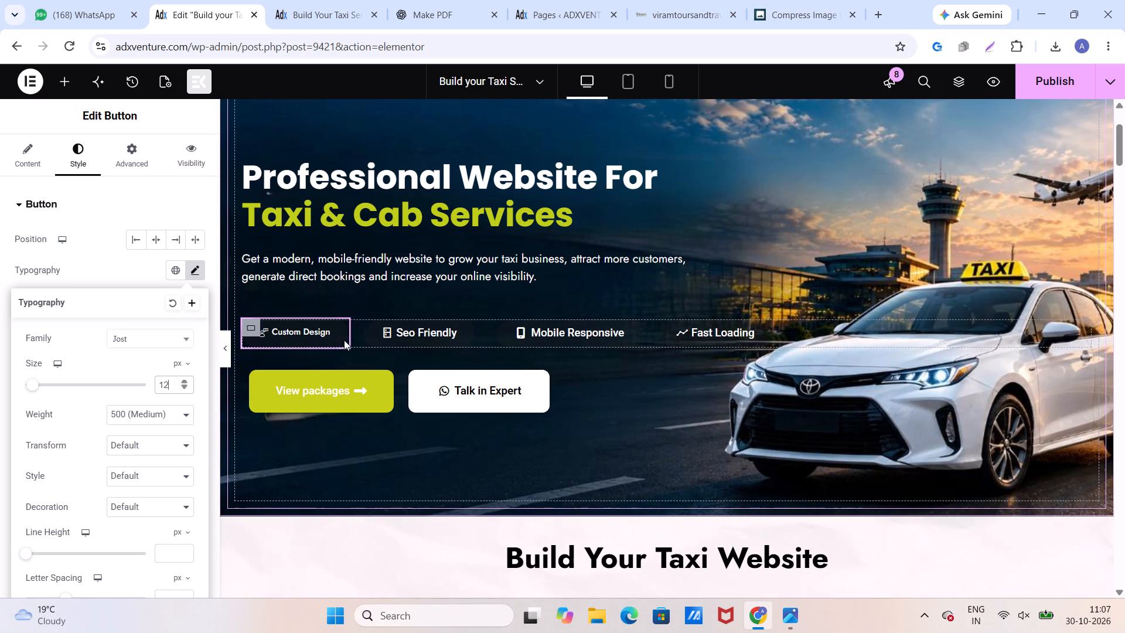
{"action": "left_click_drag", "start_coordinate": [344, 340], "coordinate": [347, 341]}
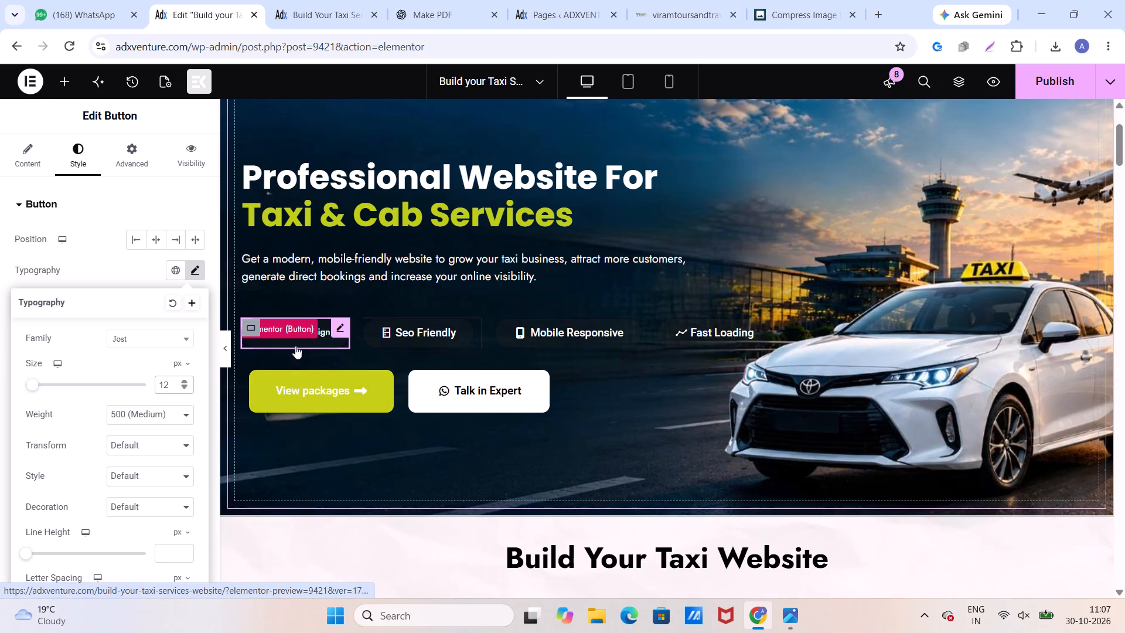
Copy the Custom Design button's style onto the Seo Friendly, Mobile Responsive and Fast Loading buttons.
{"action": "left_click", "coordinate": [336, 328]}
{"action": "right_click", "coordinate": [336, 328]}
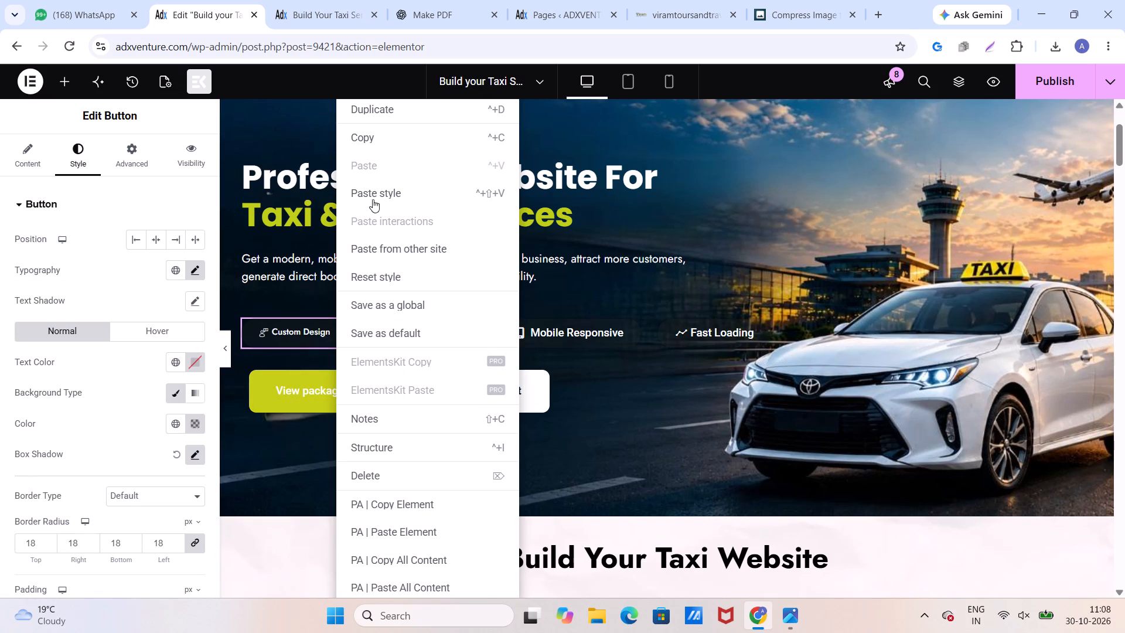
{"action": "left_click", "coordinate": [375, 137]}
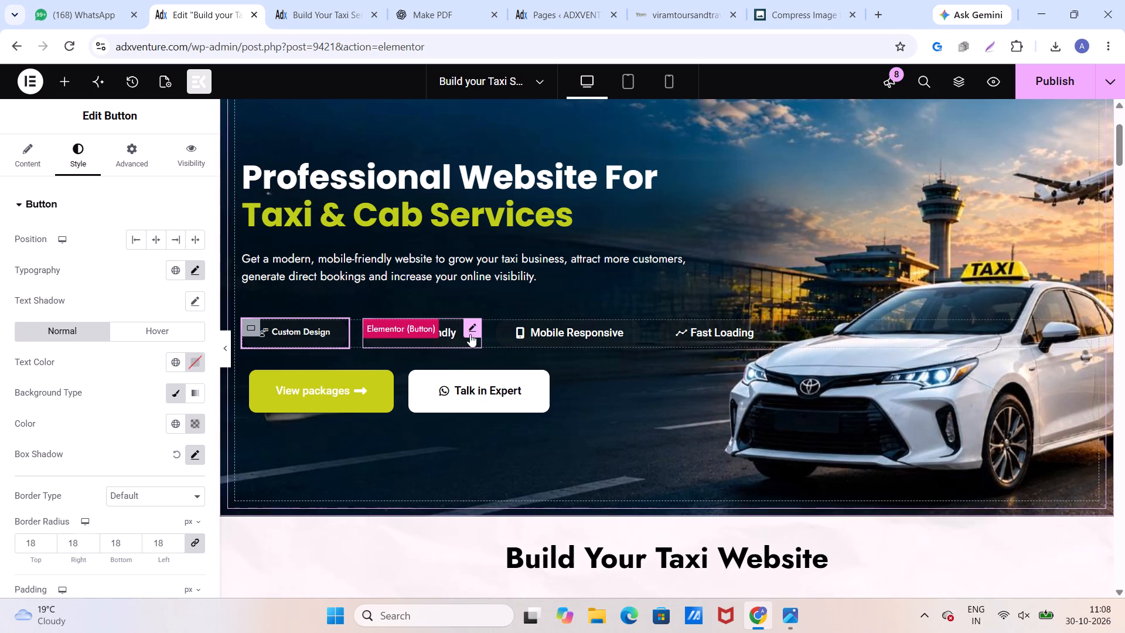
{"action": "right_click", "coordinate": [470, 329]}
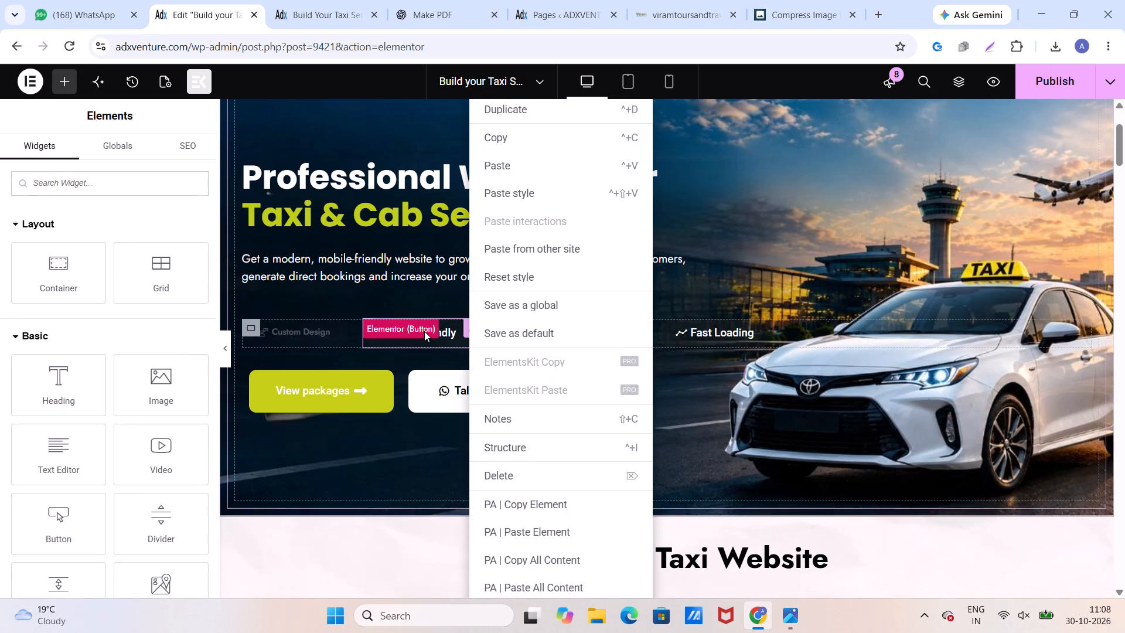
{"action": "left_click", "coordinate": [428, 341]}
{"action": "left_click", "coordinate": [469, 328]}
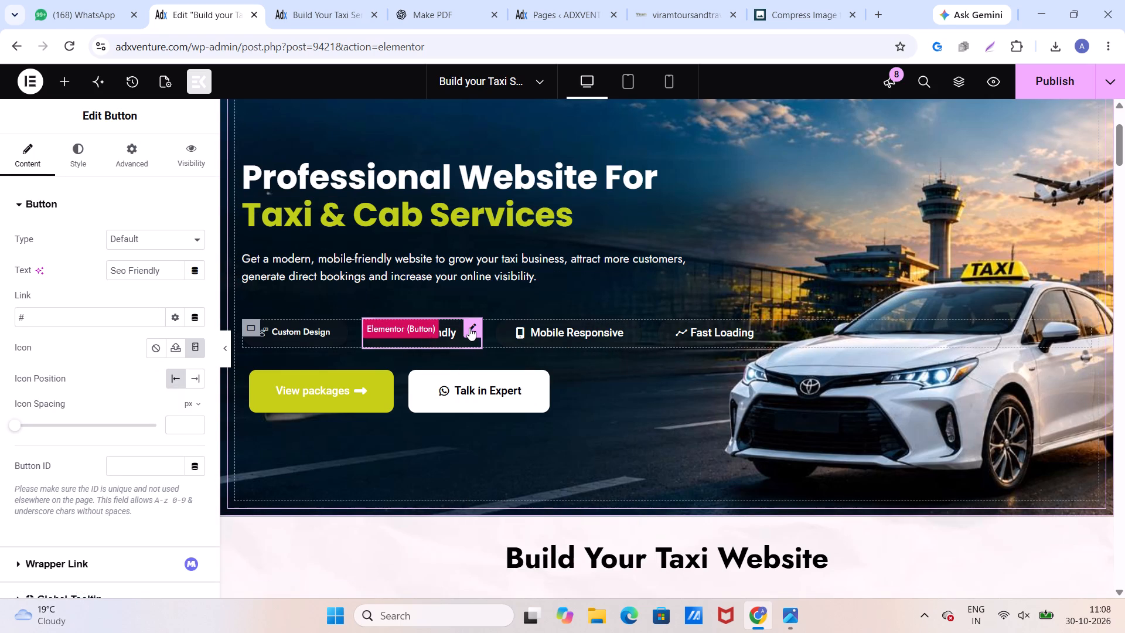
{"action": "right_click", "coordinate": [469, 328]}
{"action": "left_click", "coordinate": [504, 190]}
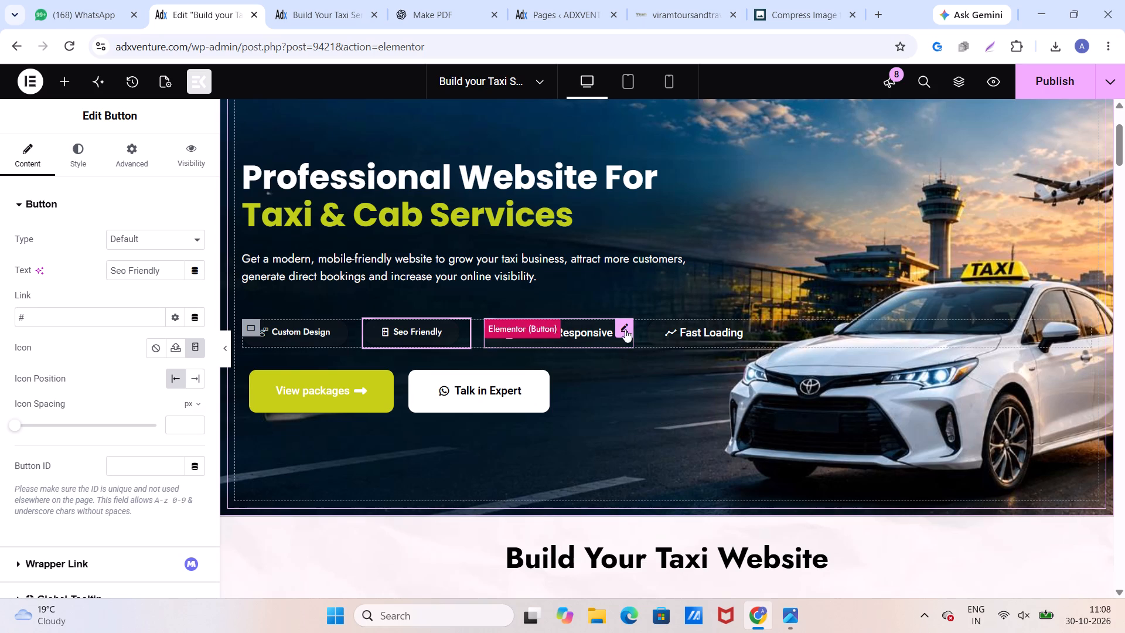
{"action": "left_click", "coordinate": [622, 329]}
{"action": "right_click", "coordinate": [622, 329]}
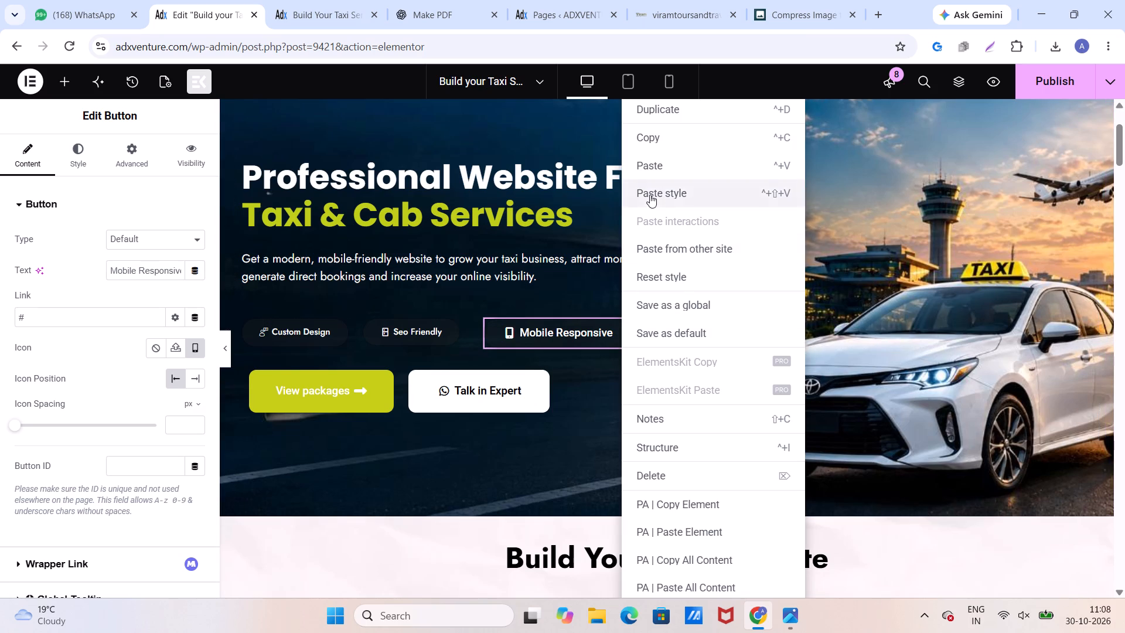
{"action": "left_click", "coordinate": [650, 195]}
{"action": "left_click", "coordinate": [715, 324]}
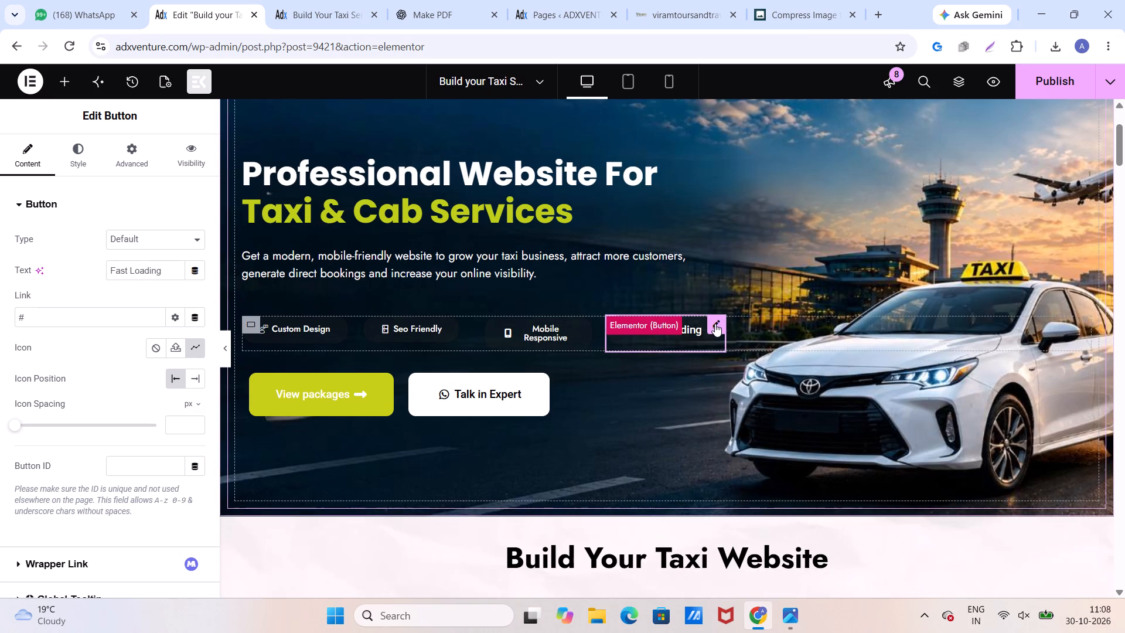
{"action": "right_click", "coordinate": [715, 324]}
{"action": "left_click", "coordinate": [735, 199]}
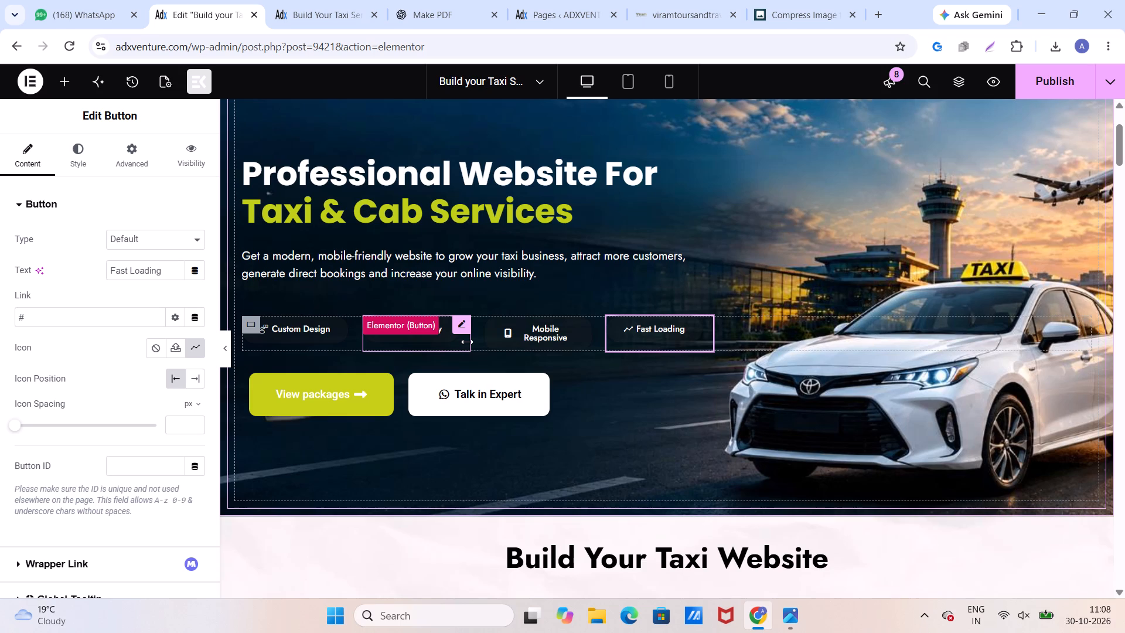
Narrow the Seo Friendly and Fast Loading buttons slightly and widen Mobile Responsive until its label fits on one line.
{"action": "left_click_drag", "start_coordinate": [467, 342], "coordinate": [456, 339]}
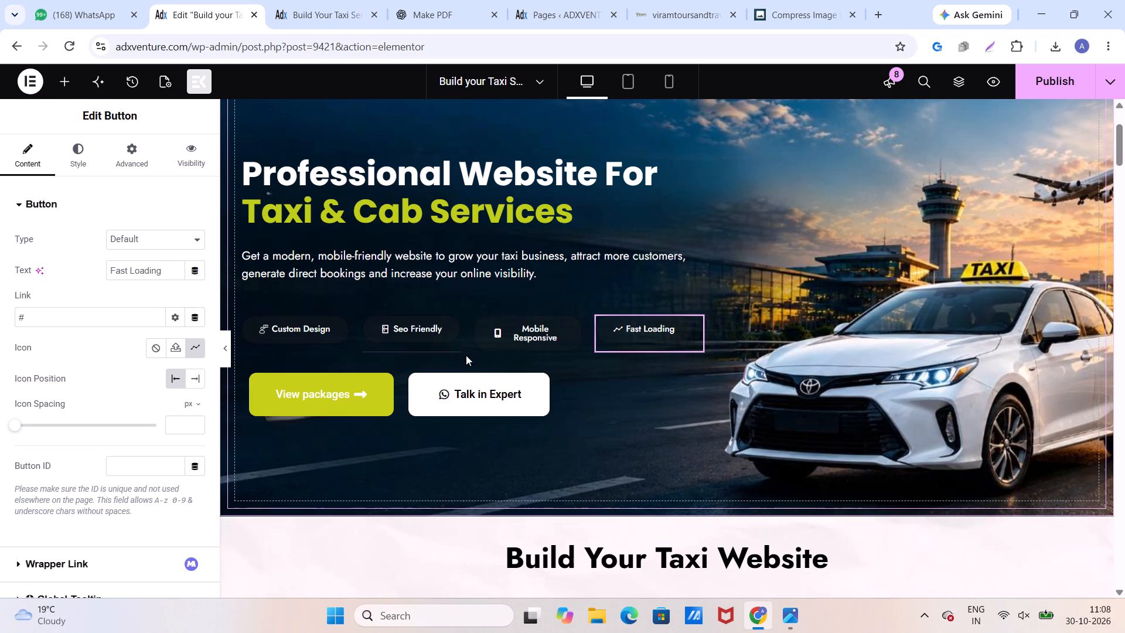
{"action": "left_click_drag", "start_coordinate": [577, 343], "coordinate": [565, 342]}
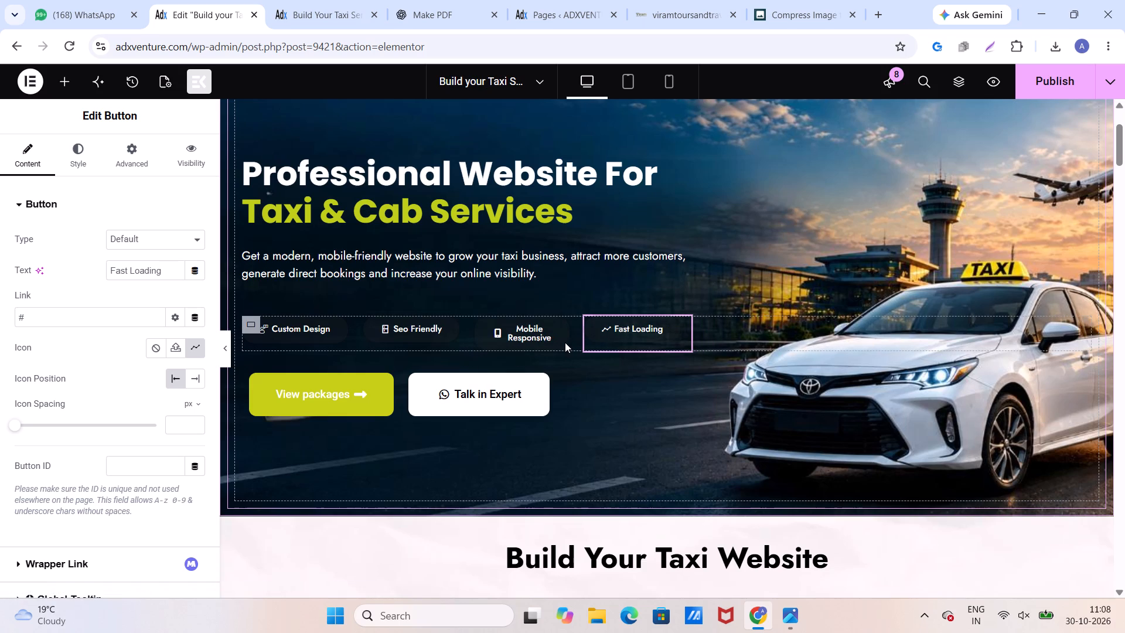
{"action": "left_click_drag", "start_coordinate": [565, 342], "coordinate": [595, 349]}
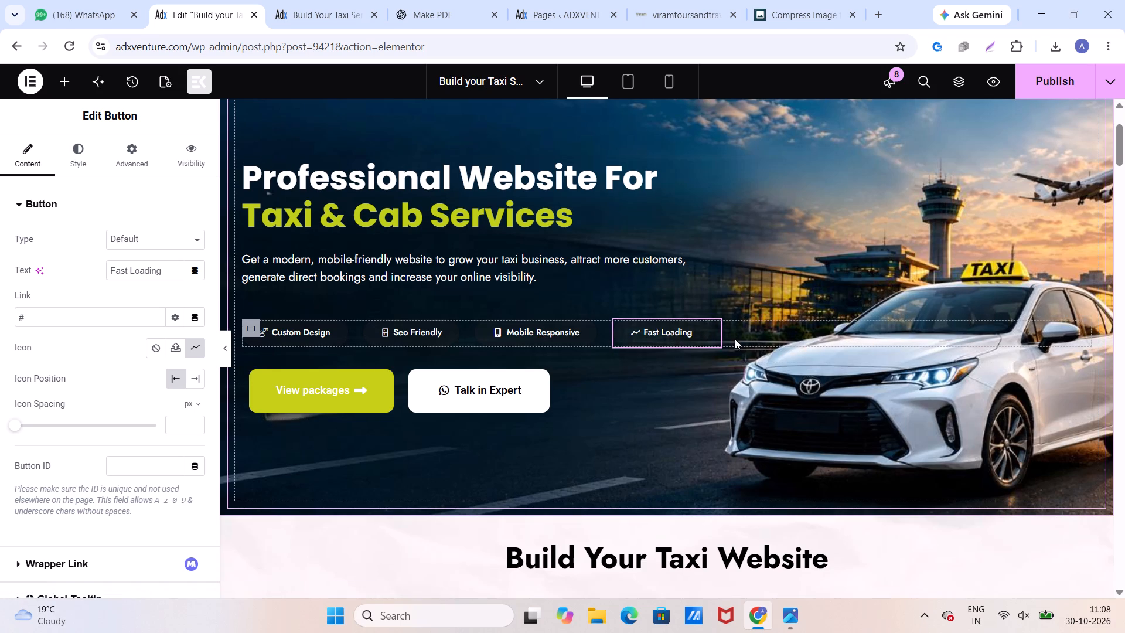
{"action": "left_click_drag", "start_coordinate": [719, 341], "coordinate": [719, 342]}
{"action": "left_click_drag", "start_coordinate": [719, 342], "coordinate": [712, 343]}
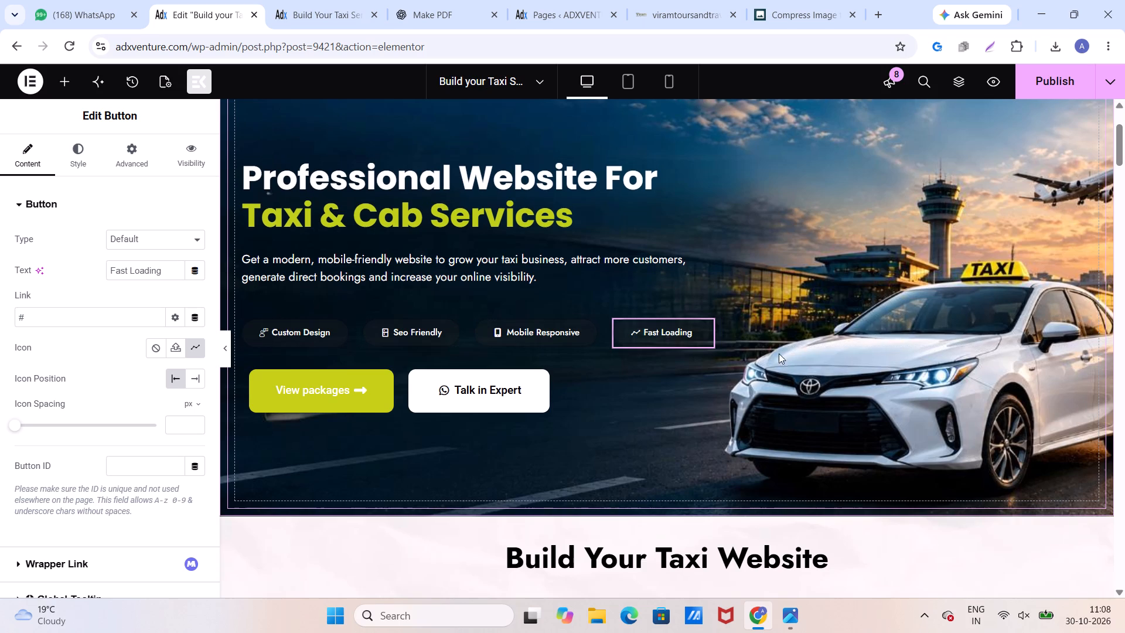
Publish the page and check the banner with the smaller feature buttons on the taxi service page's preview.
{"action": "left_click", "coordinate": [1073, 74]}
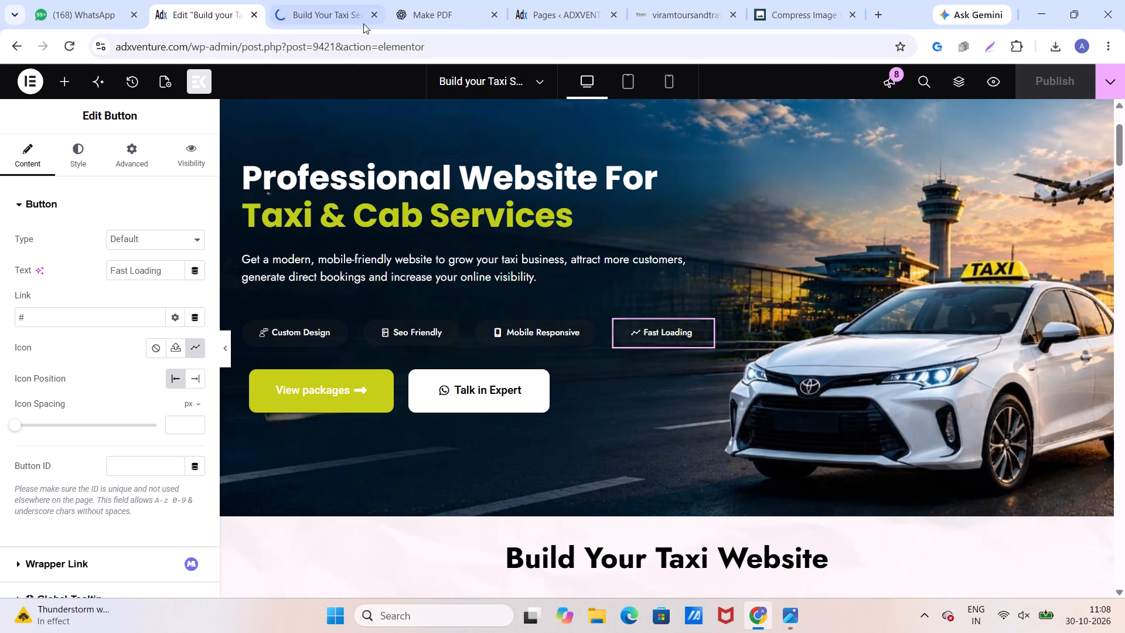
{"action": "left_click", "coordinate": [335, 16]}
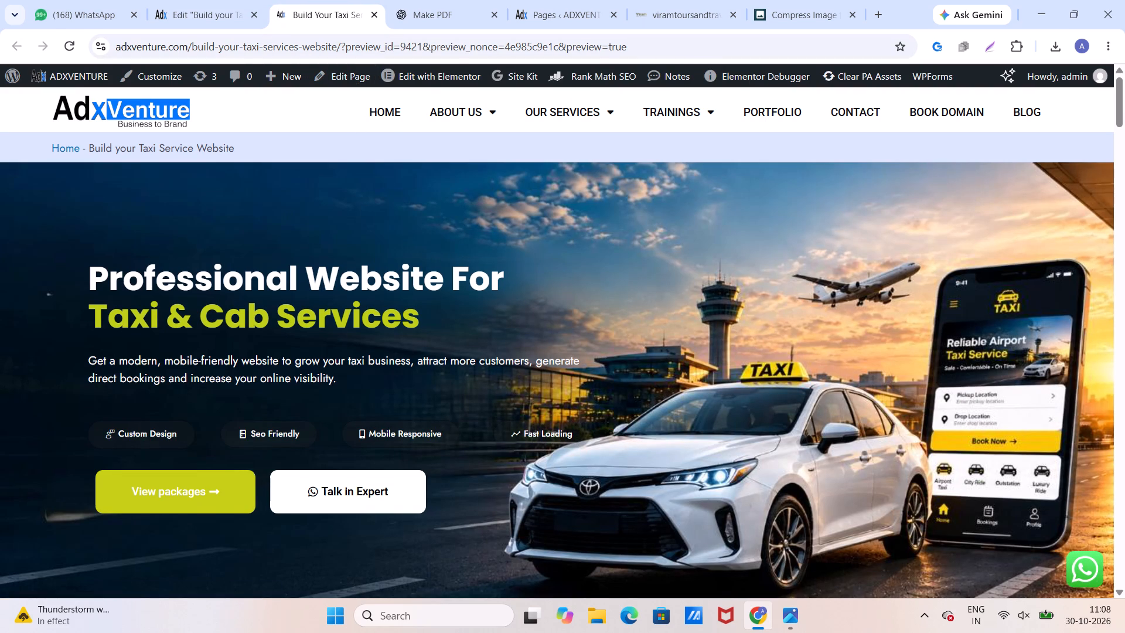
{"action": "scroll", "coordinate": [472, 462], "scroll_direction": "down", "scroll_amount": 2}
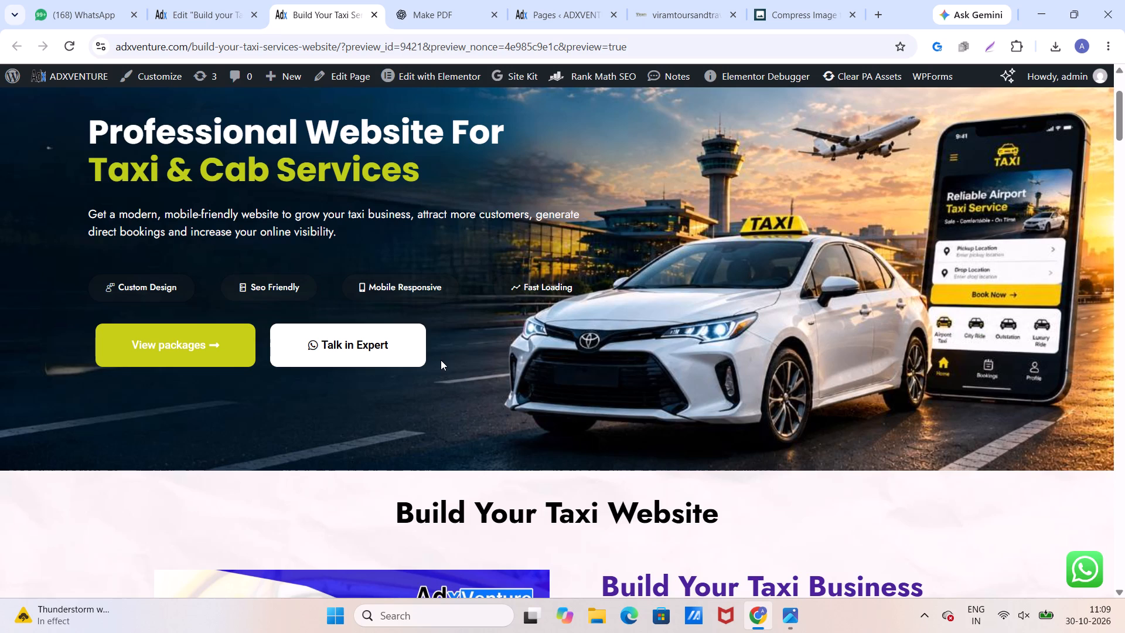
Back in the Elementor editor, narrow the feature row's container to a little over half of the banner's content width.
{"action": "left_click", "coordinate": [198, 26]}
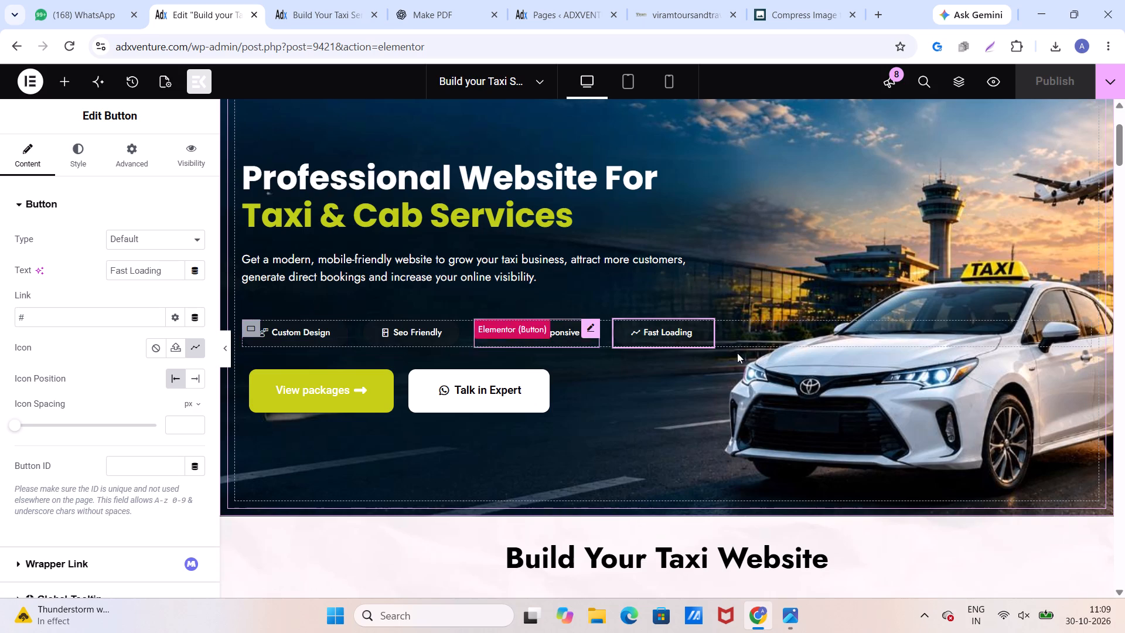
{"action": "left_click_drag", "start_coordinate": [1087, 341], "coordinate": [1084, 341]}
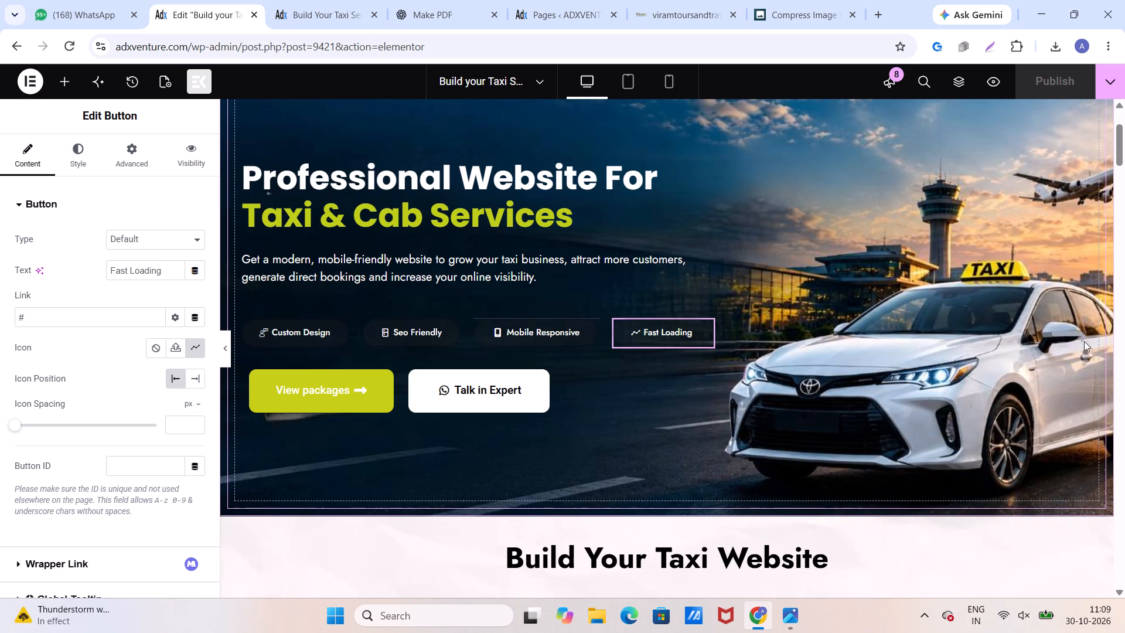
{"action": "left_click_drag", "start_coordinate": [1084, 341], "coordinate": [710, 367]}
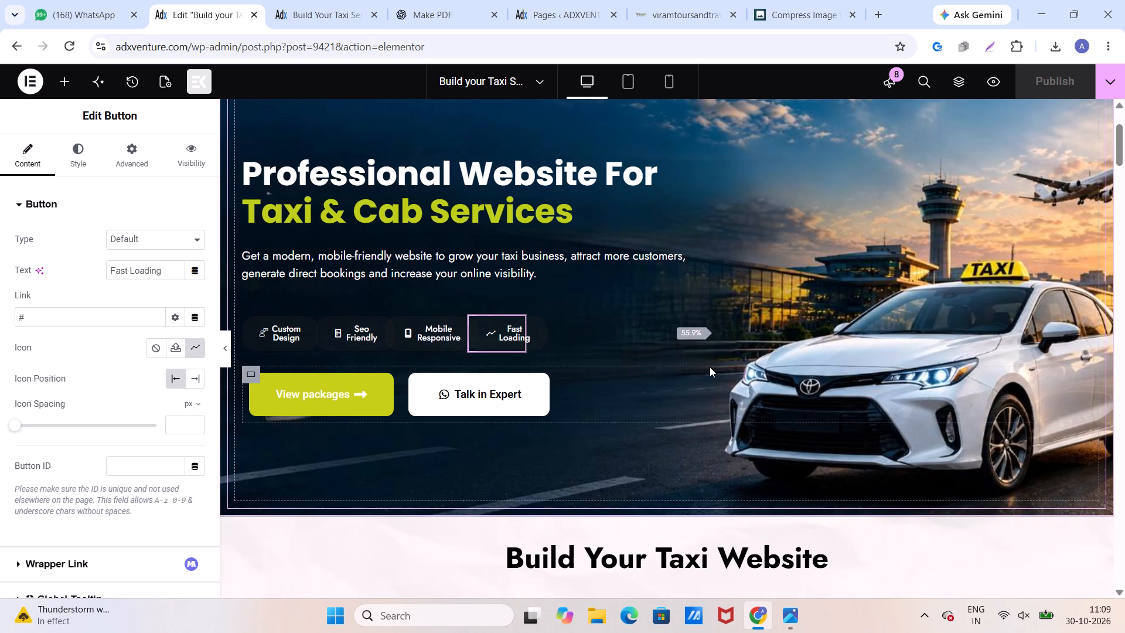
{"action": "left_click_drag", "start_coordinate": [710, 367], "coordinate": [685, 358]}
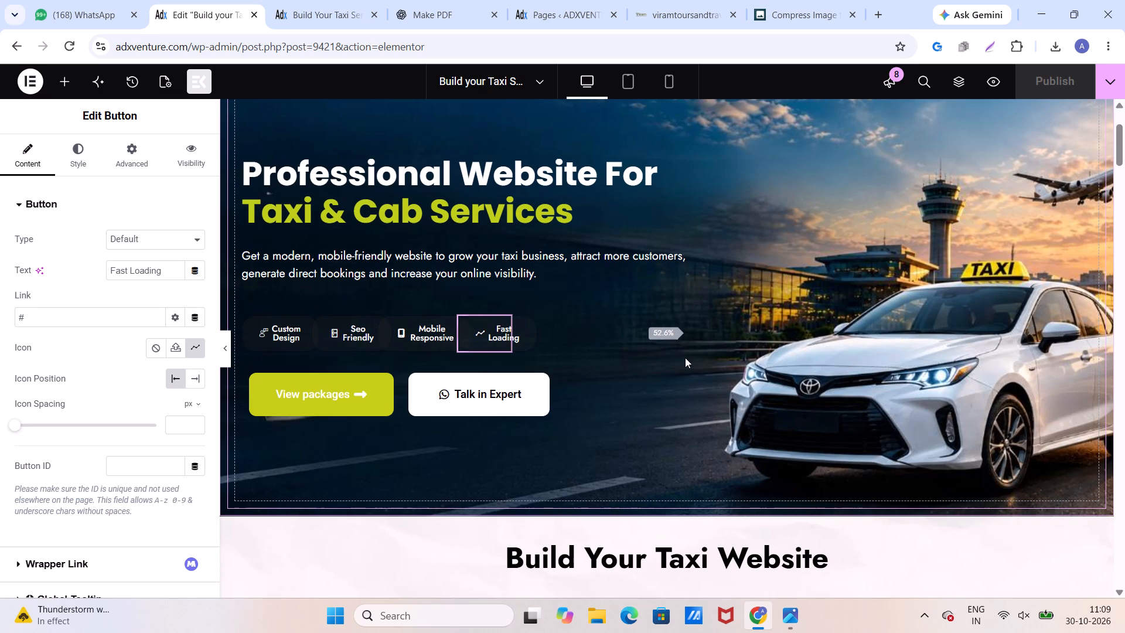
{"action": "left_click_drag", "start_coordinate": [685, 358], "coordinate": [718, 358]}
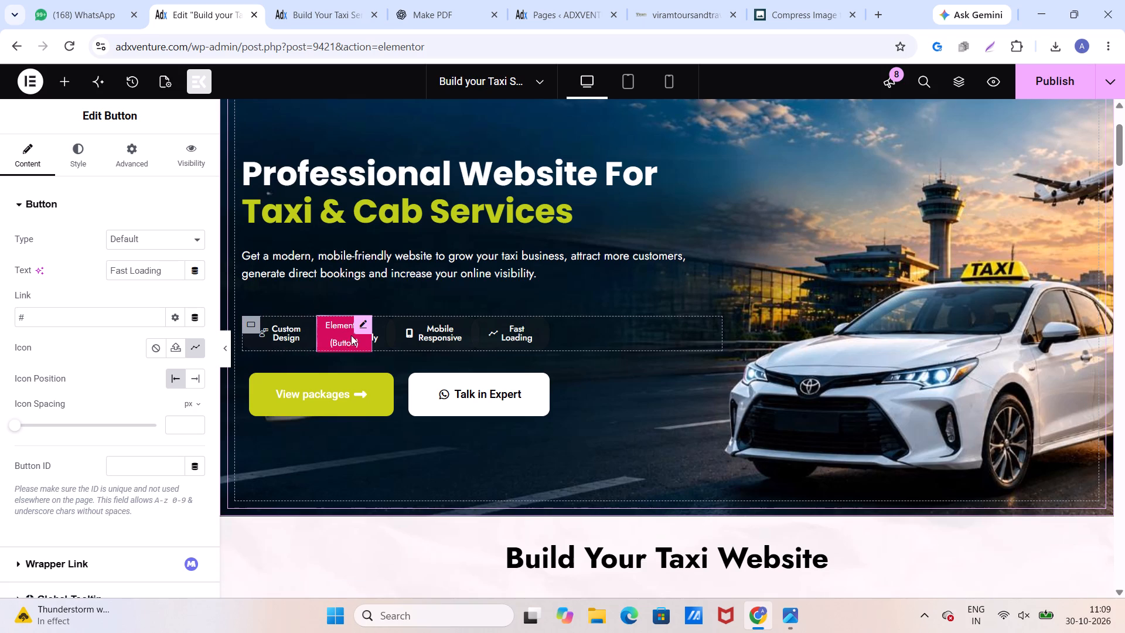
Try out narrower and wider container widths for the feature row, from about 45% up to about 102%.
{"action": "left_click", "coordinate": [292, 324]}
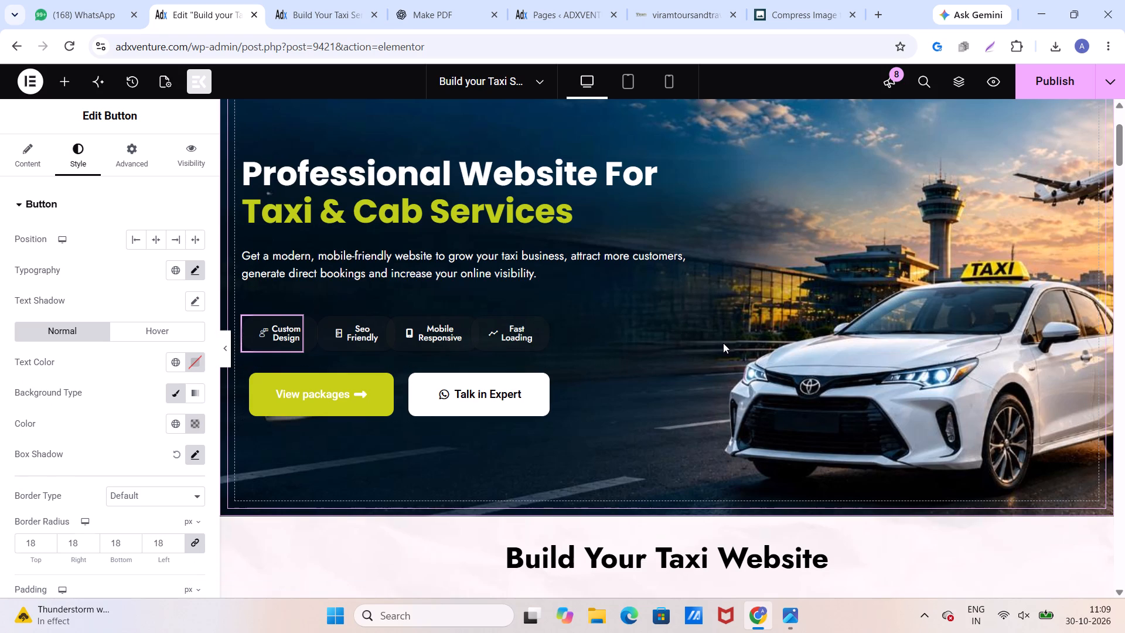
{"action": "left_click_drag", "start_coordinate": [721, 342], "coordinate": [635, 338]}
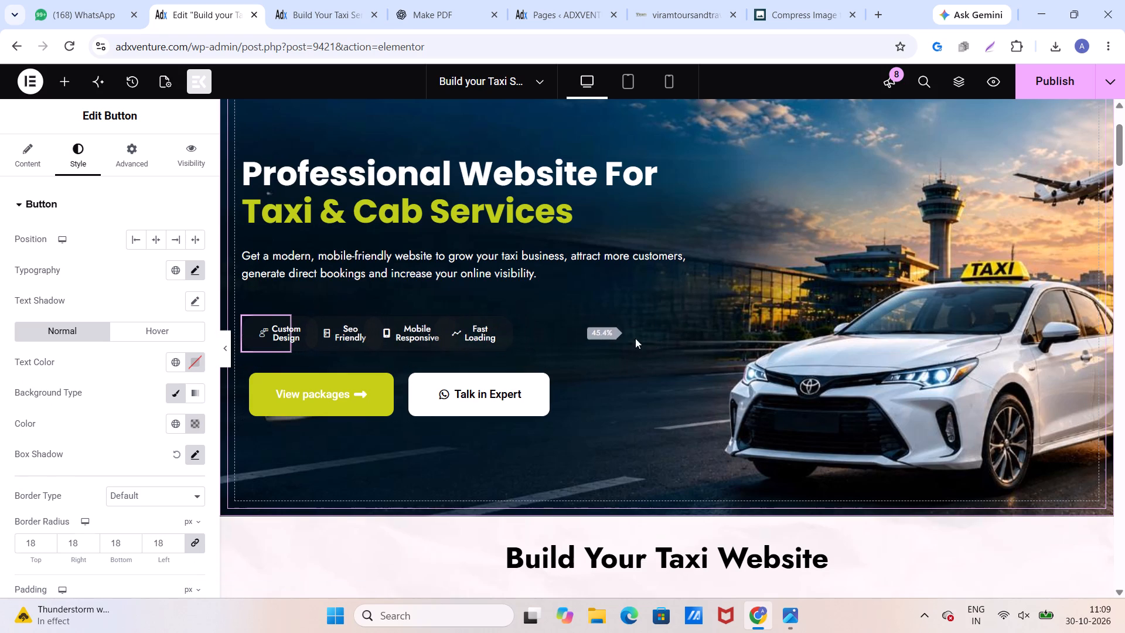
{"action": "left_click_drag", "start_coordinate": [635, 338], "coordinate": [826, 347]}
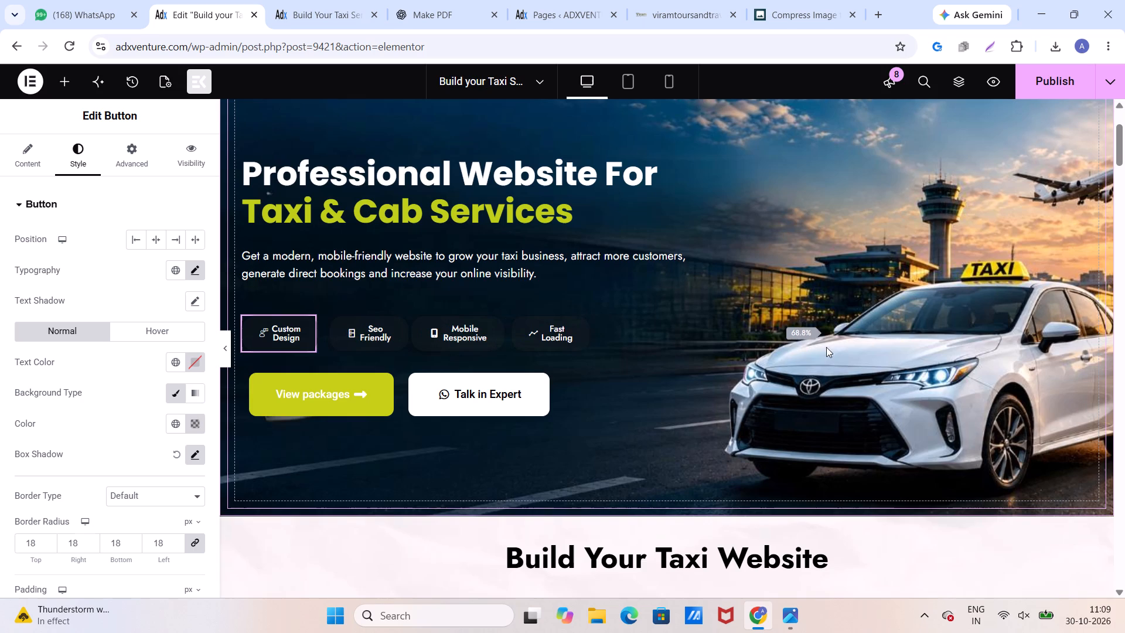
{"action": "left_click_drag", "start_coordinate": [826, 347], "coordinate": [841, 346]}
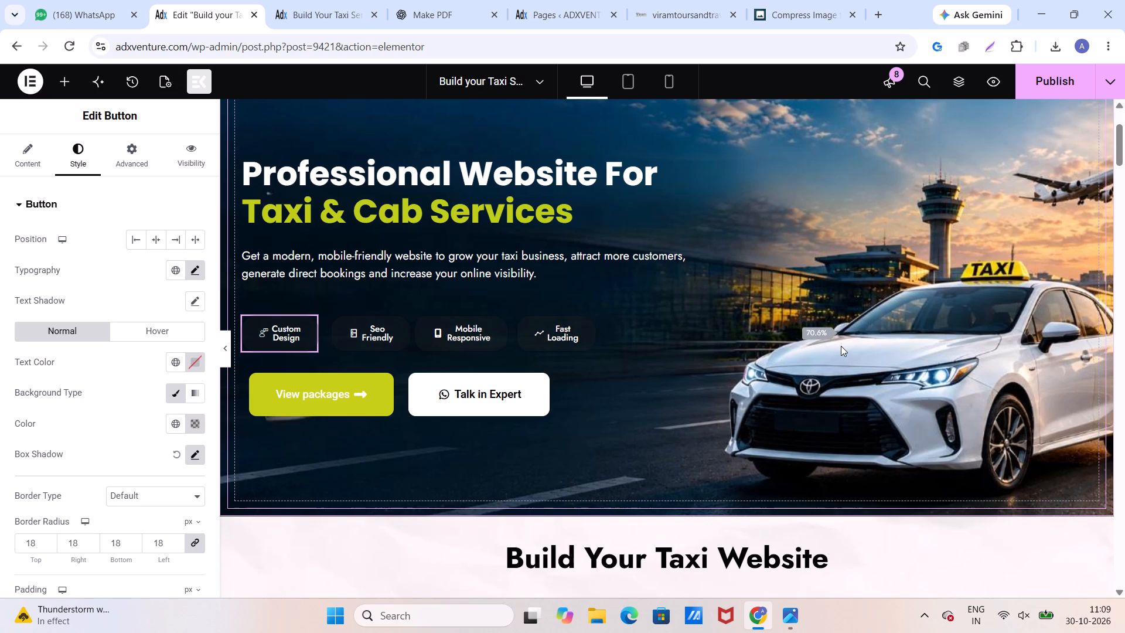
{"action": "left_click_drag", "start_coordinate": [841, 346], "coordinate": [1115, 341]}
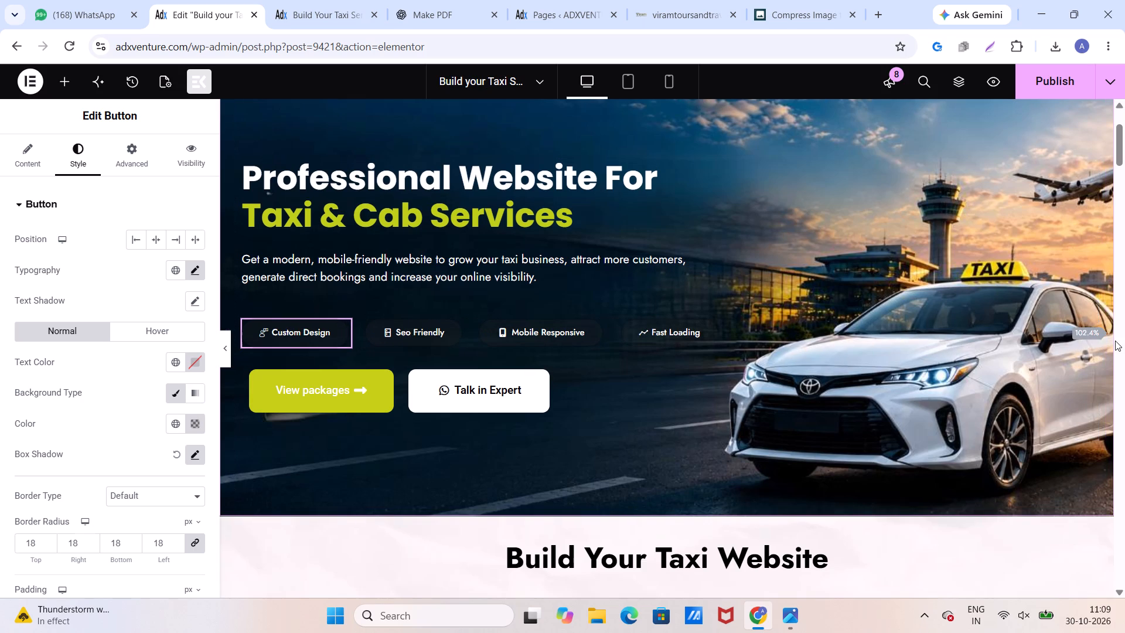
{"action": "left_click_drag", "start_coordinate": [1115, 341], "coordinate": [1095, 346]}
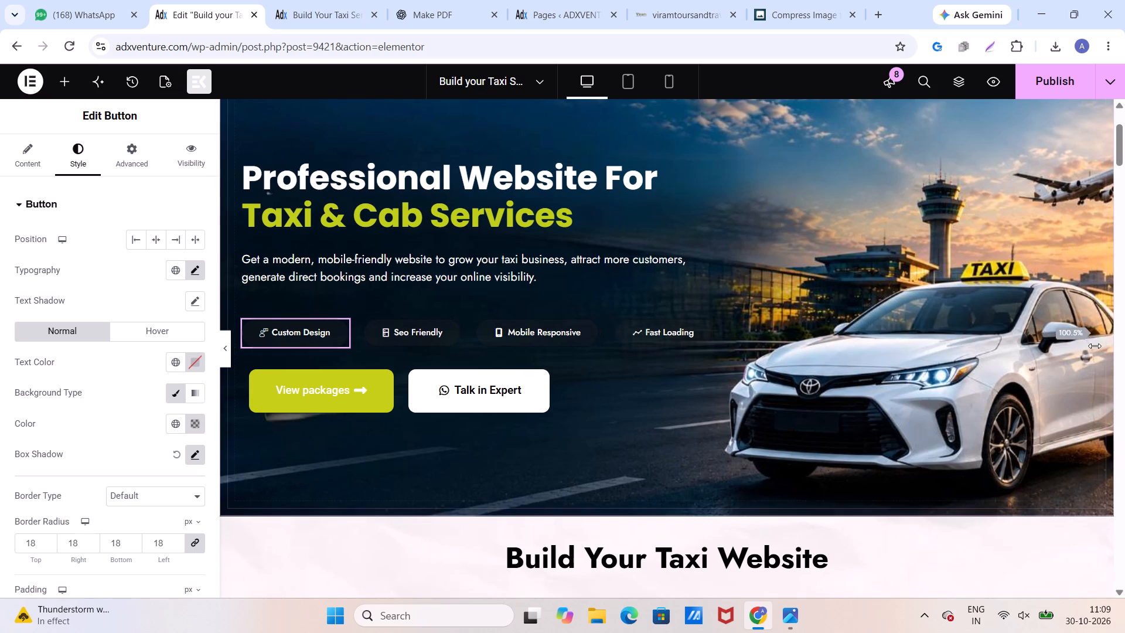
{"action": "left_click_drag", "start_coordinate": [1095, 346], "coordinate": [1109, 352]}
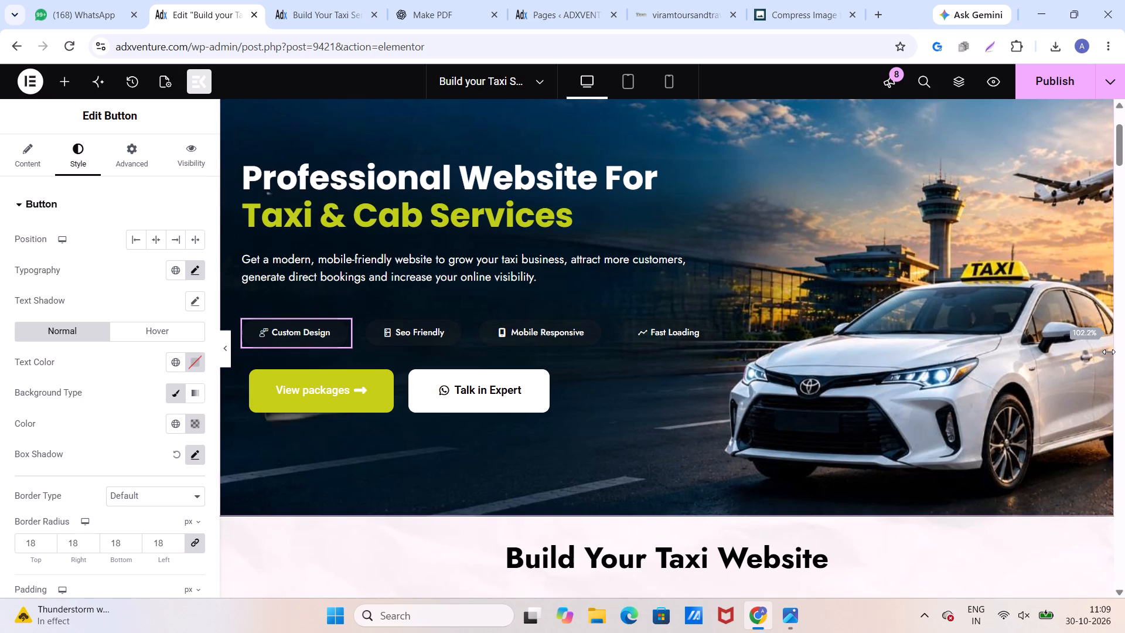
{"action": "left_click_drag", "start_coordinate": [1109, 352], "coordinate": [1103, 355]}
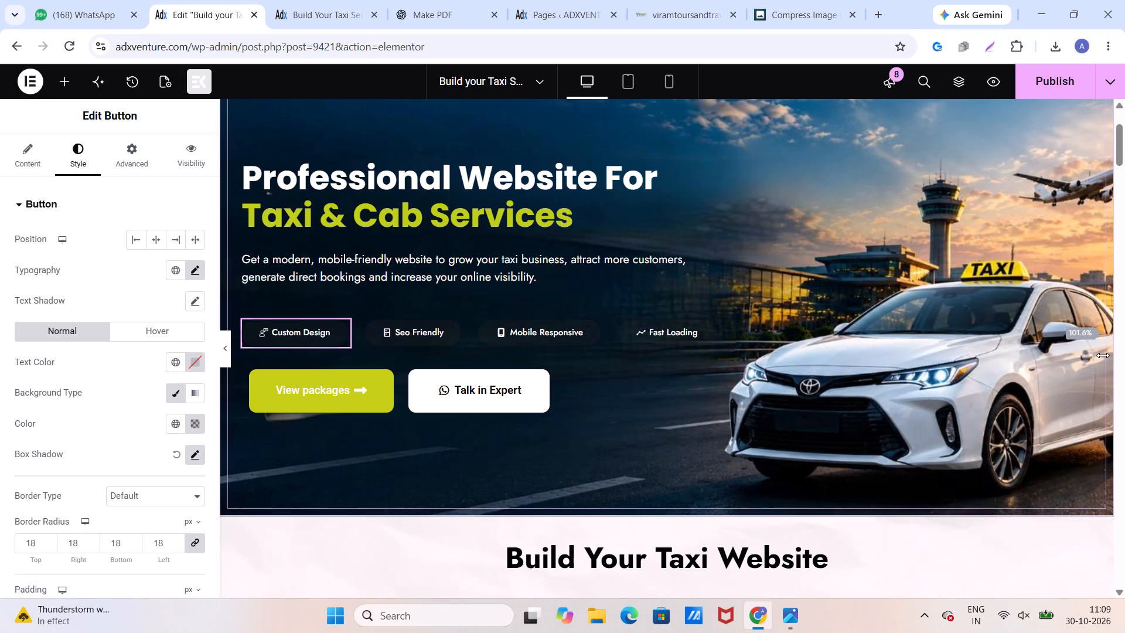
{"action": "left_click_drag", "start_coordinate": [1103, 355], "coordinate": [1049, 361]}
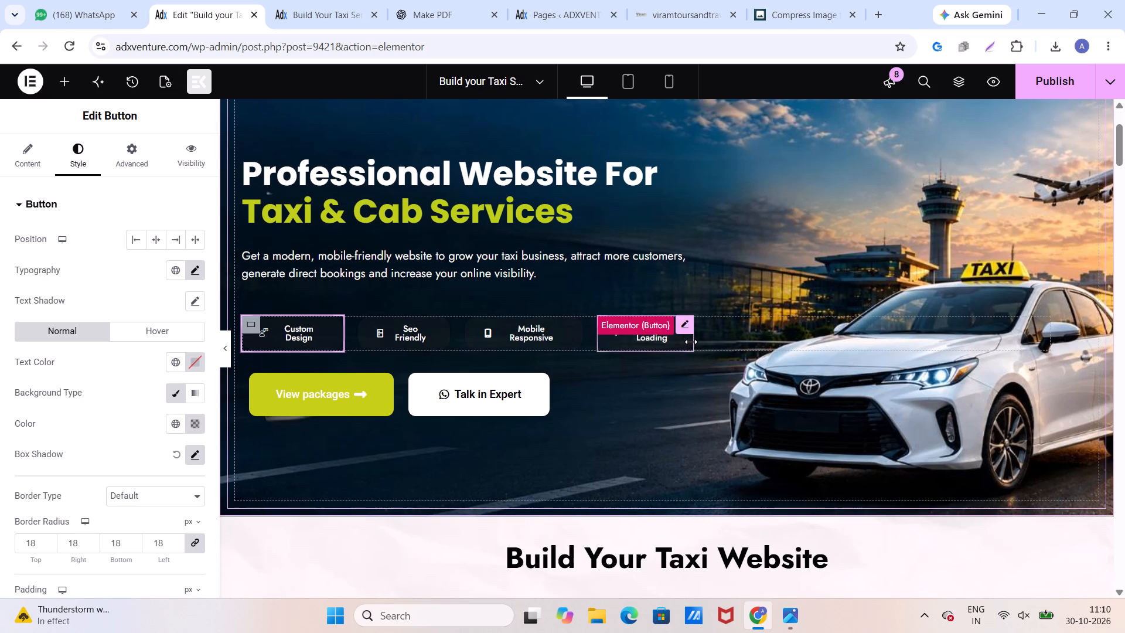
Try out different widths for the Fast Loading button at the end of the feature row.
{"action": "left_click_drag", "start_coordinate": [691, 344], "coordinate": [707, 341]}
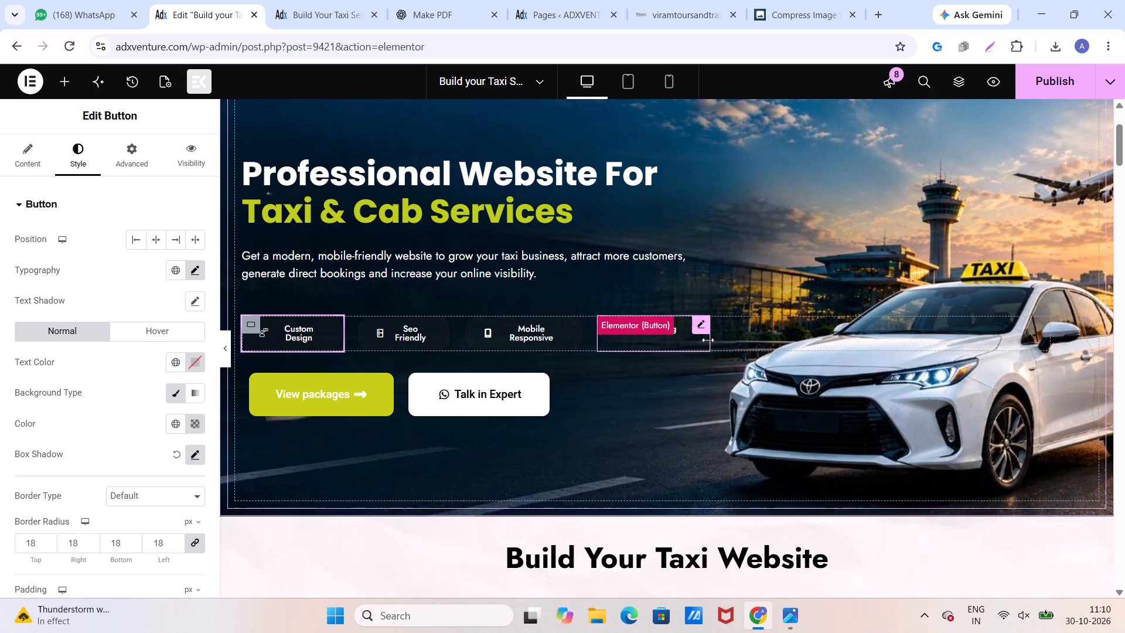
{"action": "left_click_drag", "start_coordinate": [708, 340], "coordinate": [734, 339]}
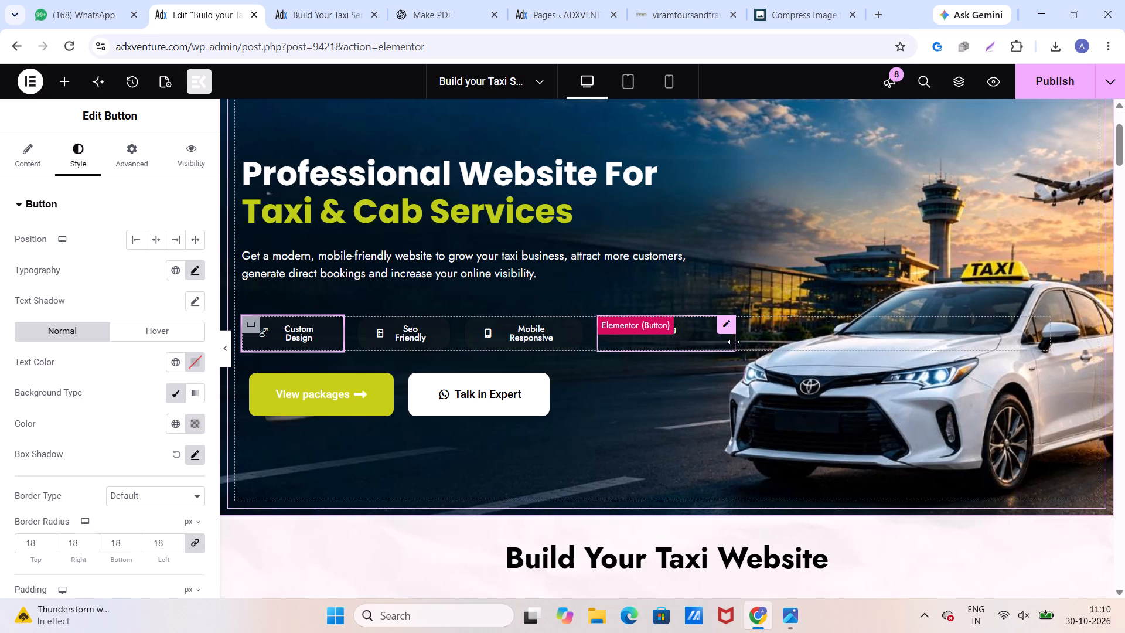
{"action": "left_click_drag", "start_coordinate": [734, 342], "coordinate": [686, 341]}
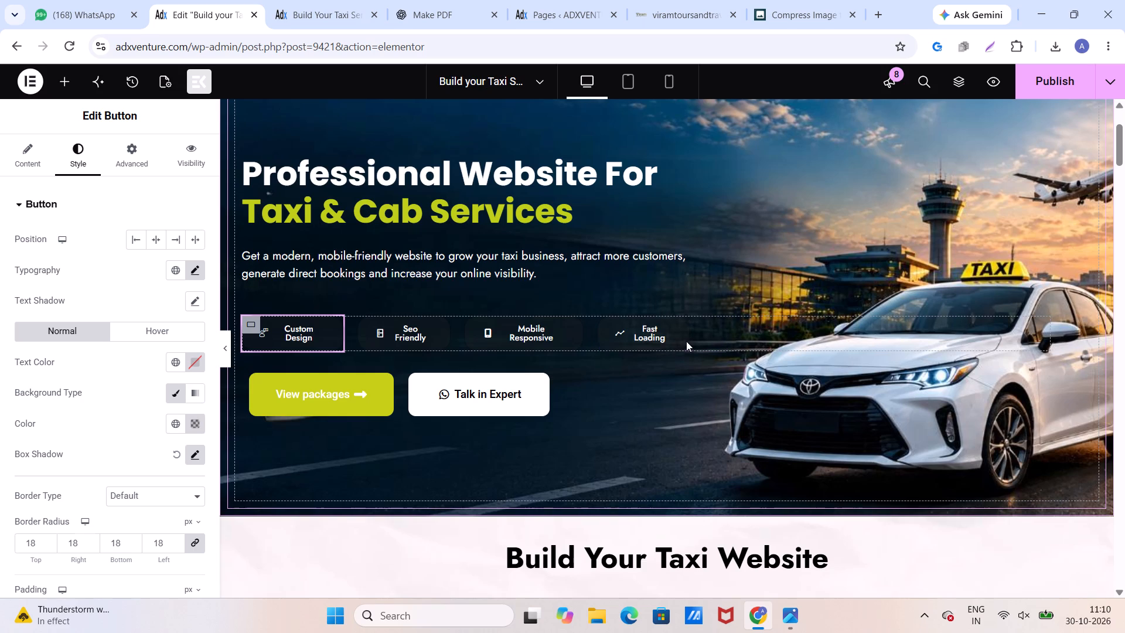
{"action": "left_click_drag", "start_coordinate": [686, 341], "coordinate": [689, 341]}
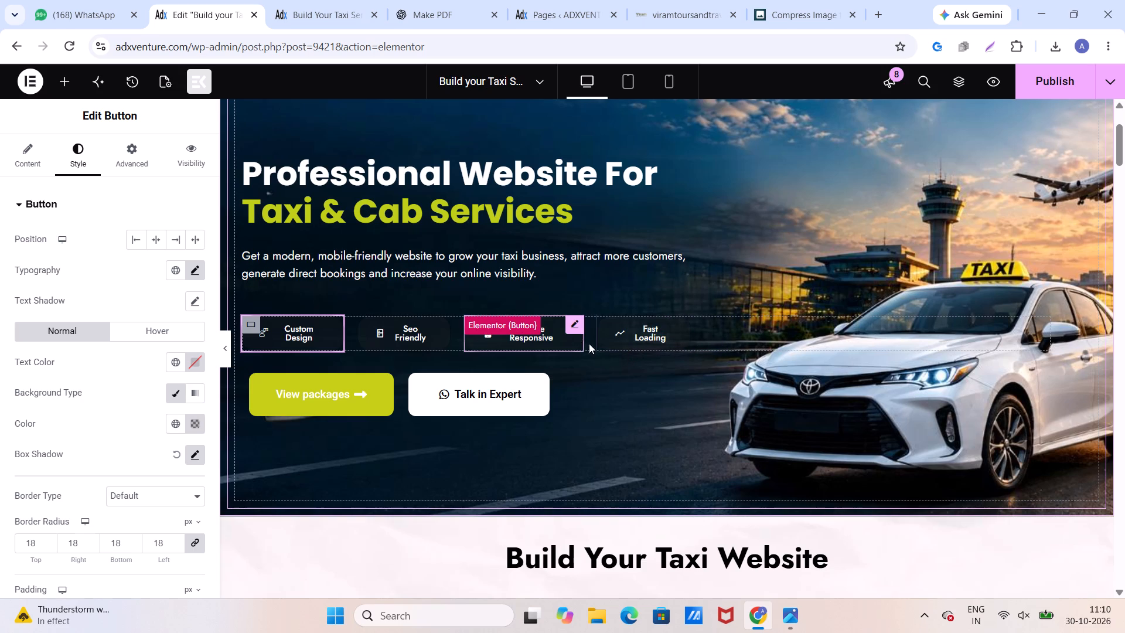
Resize the feature row's container to nearly four fifths of the banner's content width and widen Custom Design until its label fits on one line.
{"action": "left_click_drag", "start_coordinate": [1049, 332], "coordinate": [862, 344]}
{"action": "left_click_drag", "start_coordinate": [317, 339], "coordinate": [322, 340]}
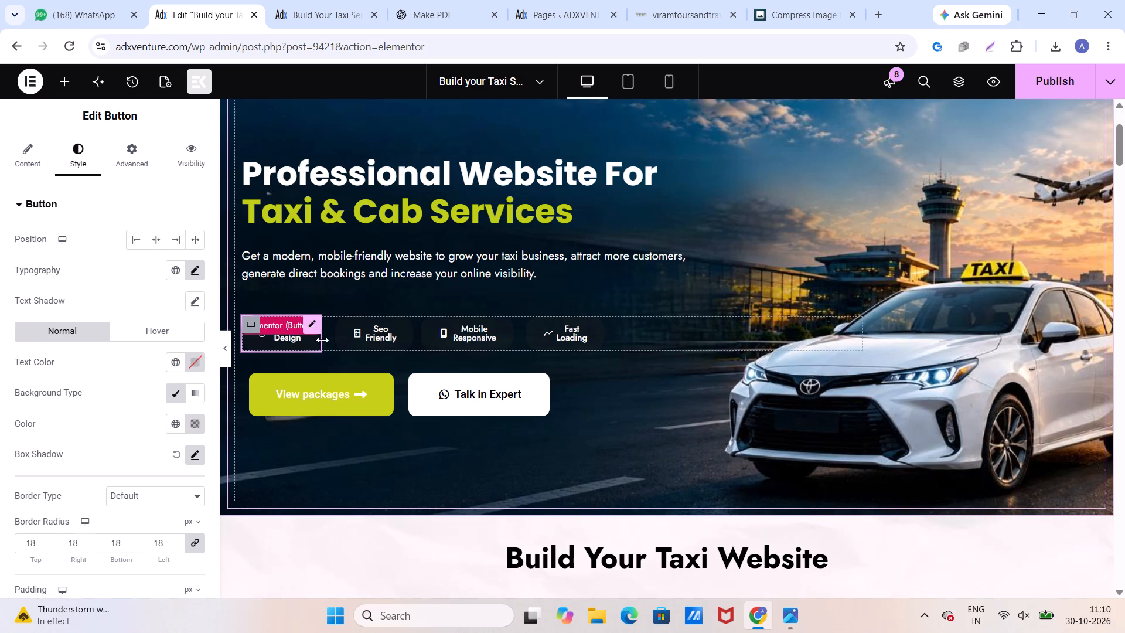
{"action": "left_click_drag", "start_coordinate": [322, 340], "coordinate": [350, 348]}
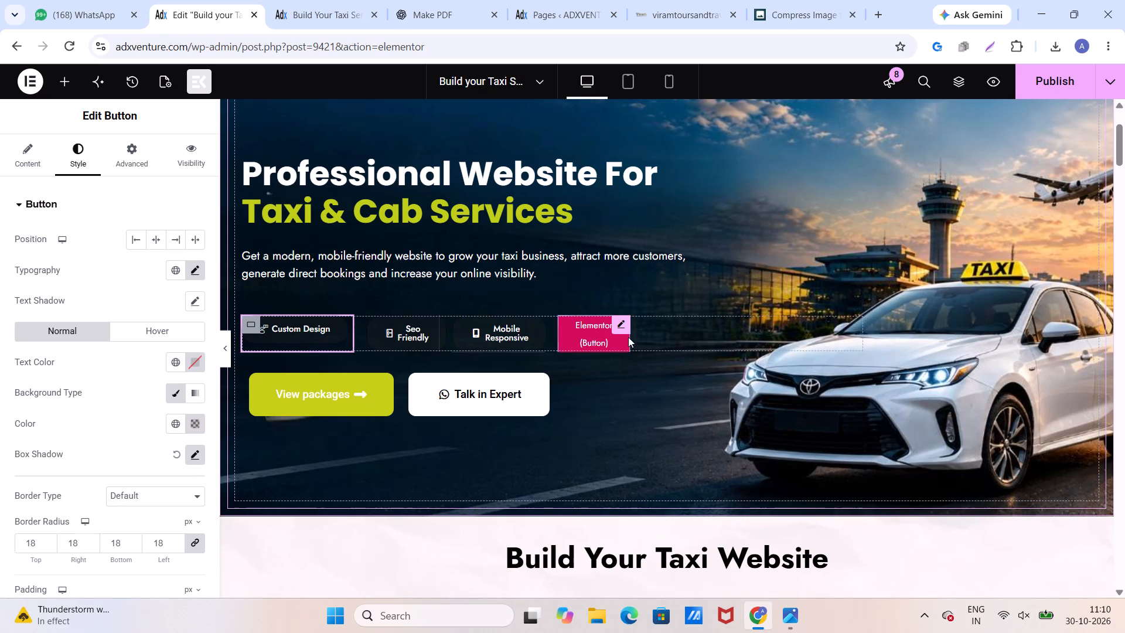
{"action": "left_click_drag", "start_coordinate": [860, 333], "coordinate": [899, 343]}
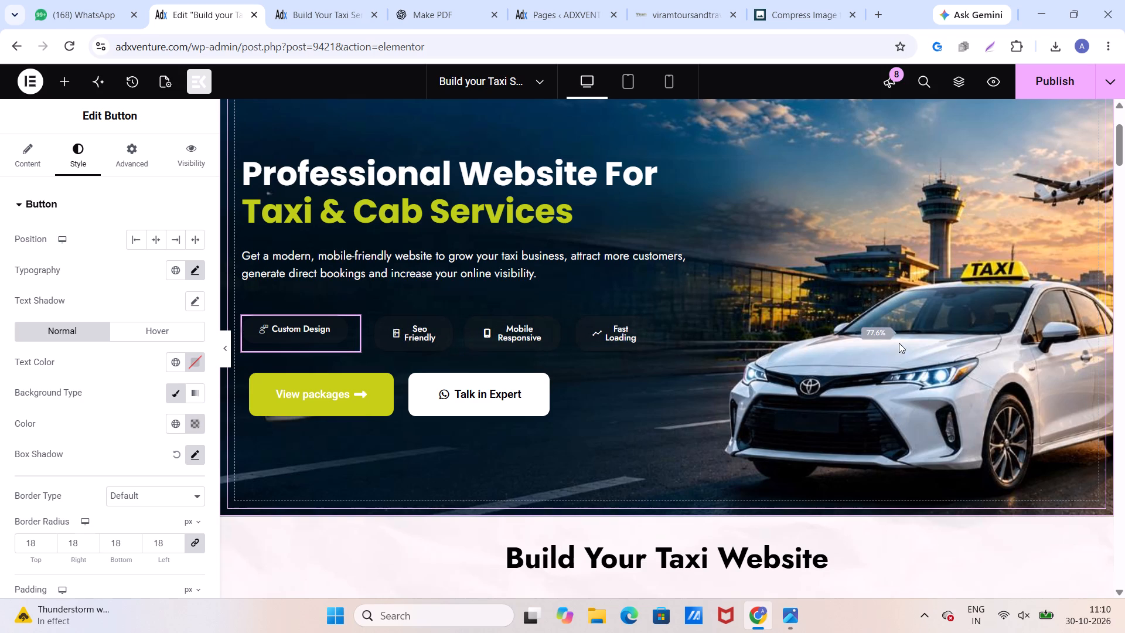
{"action": "left_click_drag", "start_coordinate": [899, 343], "coordinate": [912, 349]}
Widen the Seo Friendly, Mobile Responsive and Fast Loading buttons until each label fits on one line.
{"action": "left_click_drag", "start_coordinate": [451, 339], "coordinate": [453, 339]}
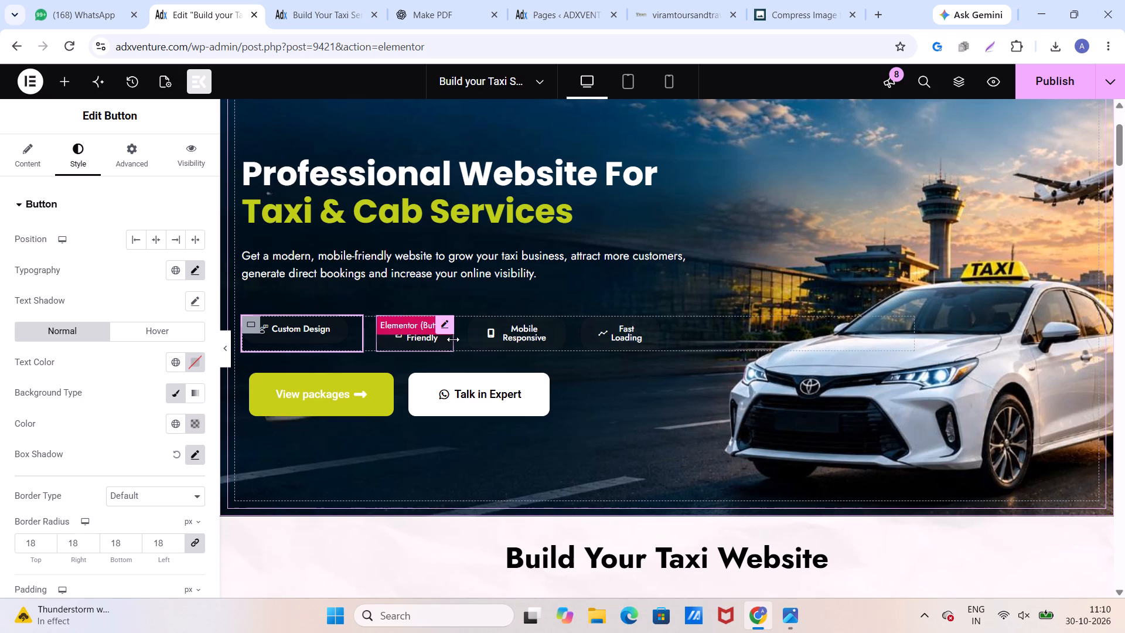
{"action": "left_click_drag", "start_coordinate": [453, 339], "coordinate": [477, 343]}
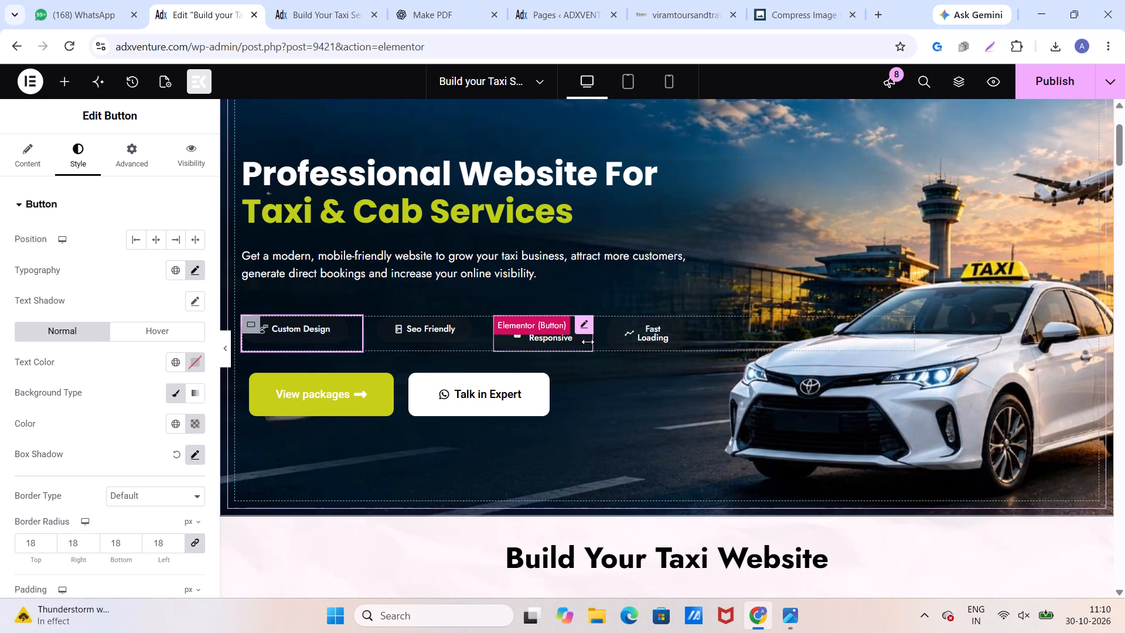
{"action": "left_click_drag", "start_coordinate": [589, 342], "coordinate": [622, 350]}
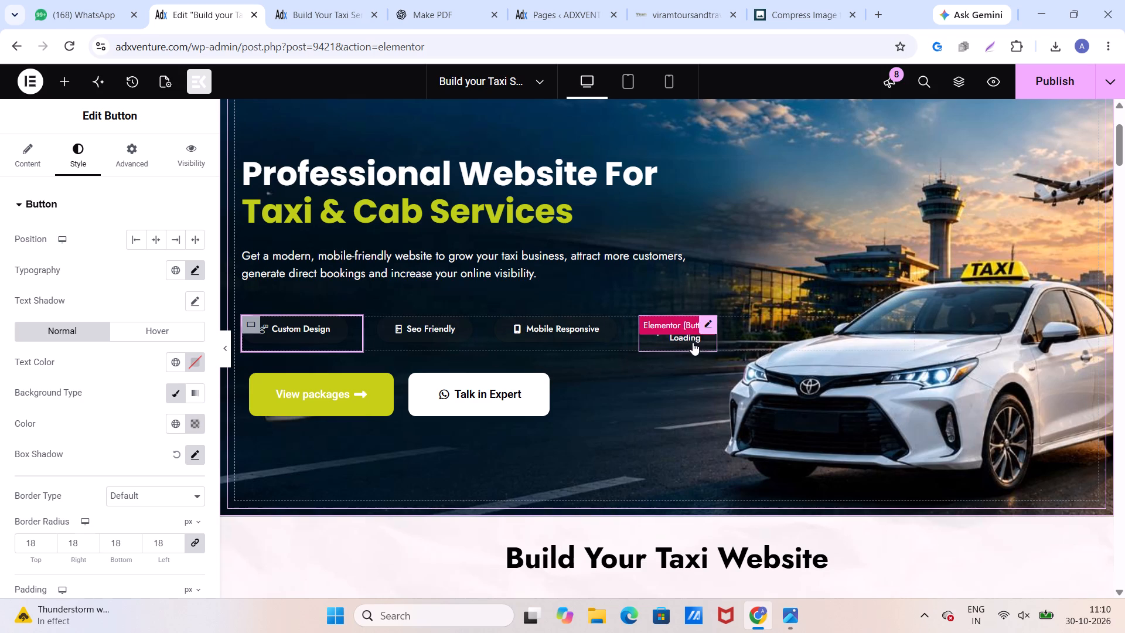
{"action": "left_click_drag", "start_coordinate": [716, 340], "coordinate": [738, 346]}
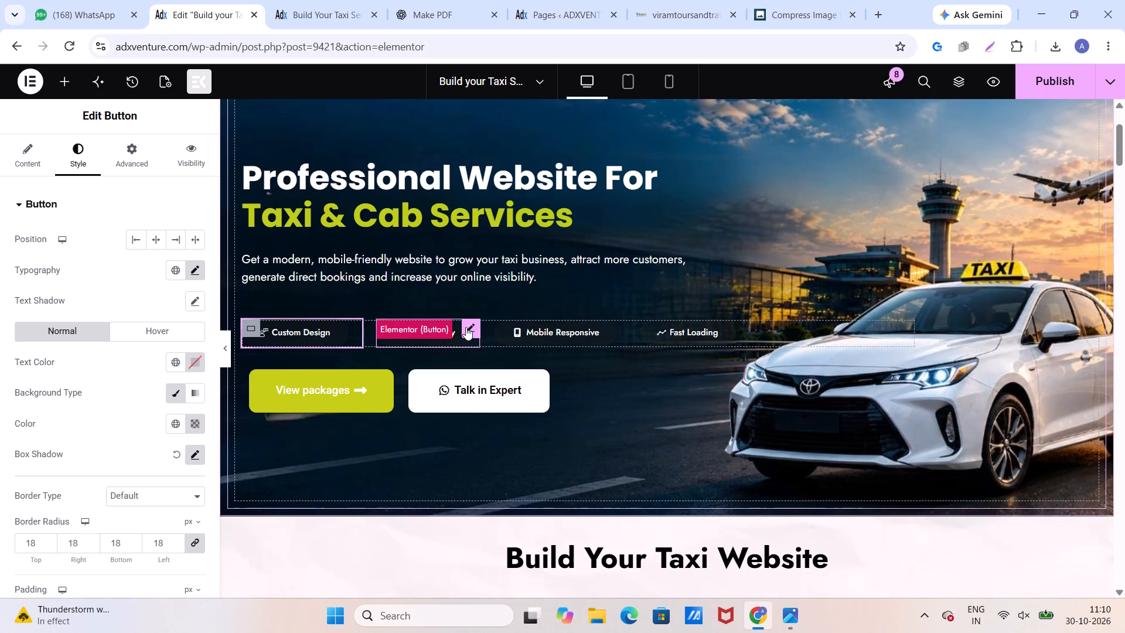
Unlink the Seo Friendly button's margins and set its left margin to -26 px to close the gap after Custom Design.
{"action": "left_click", "coordinate": [466, 327]}
{"action": "left_click", "coordinate": [135, 157]}
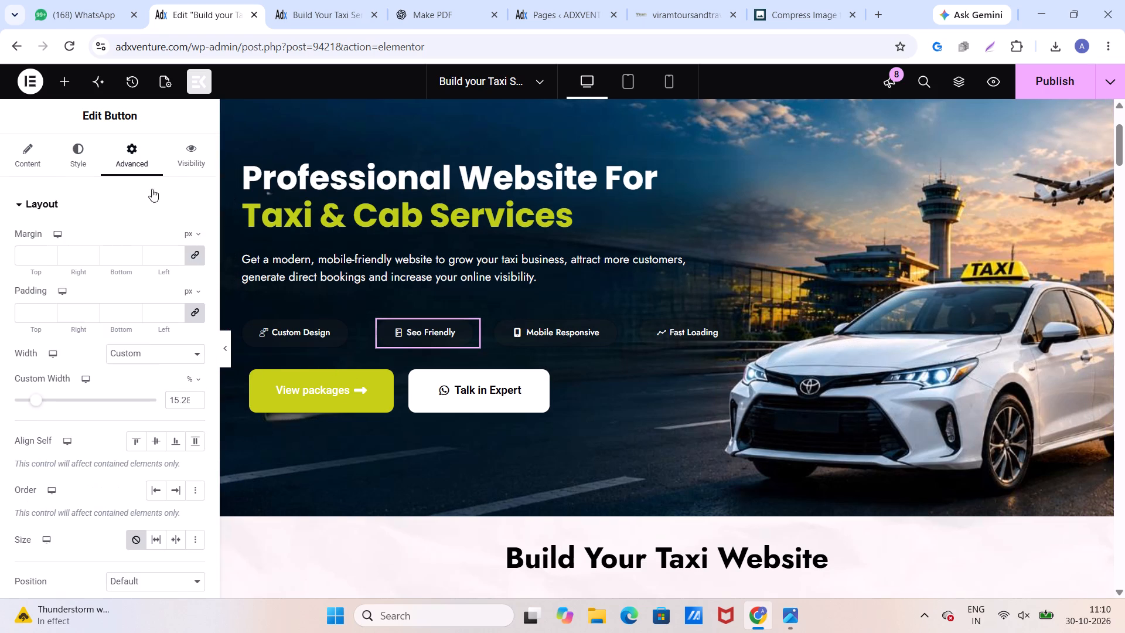
{"action": "left_click", "coordinate": [193, 261]}
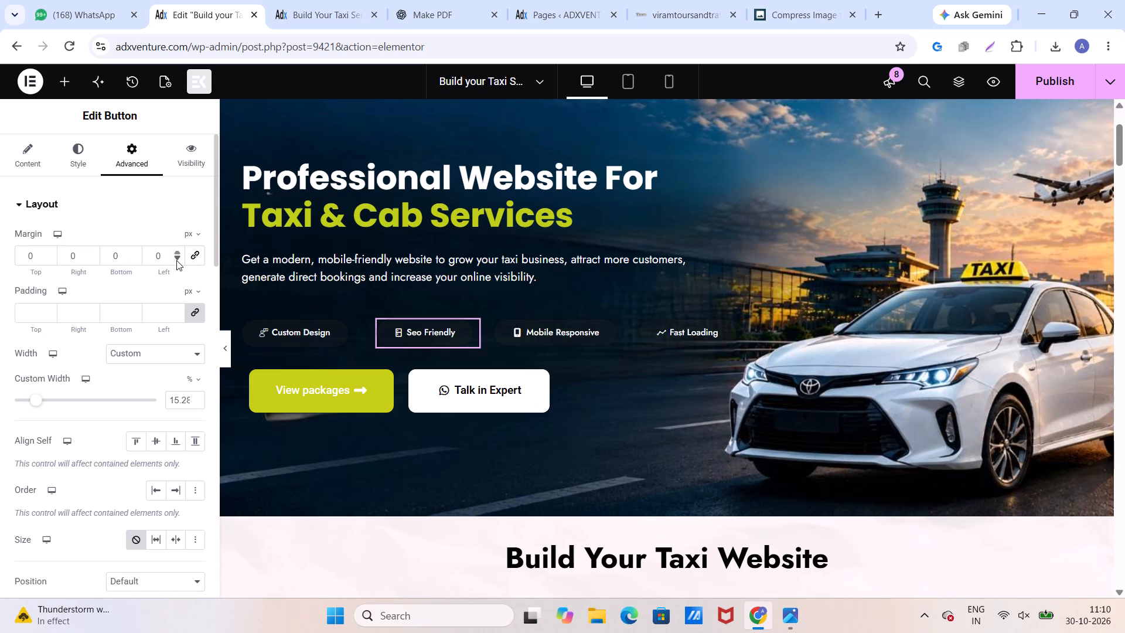
{"action": "double_click", "coordinate": [176, 259]}
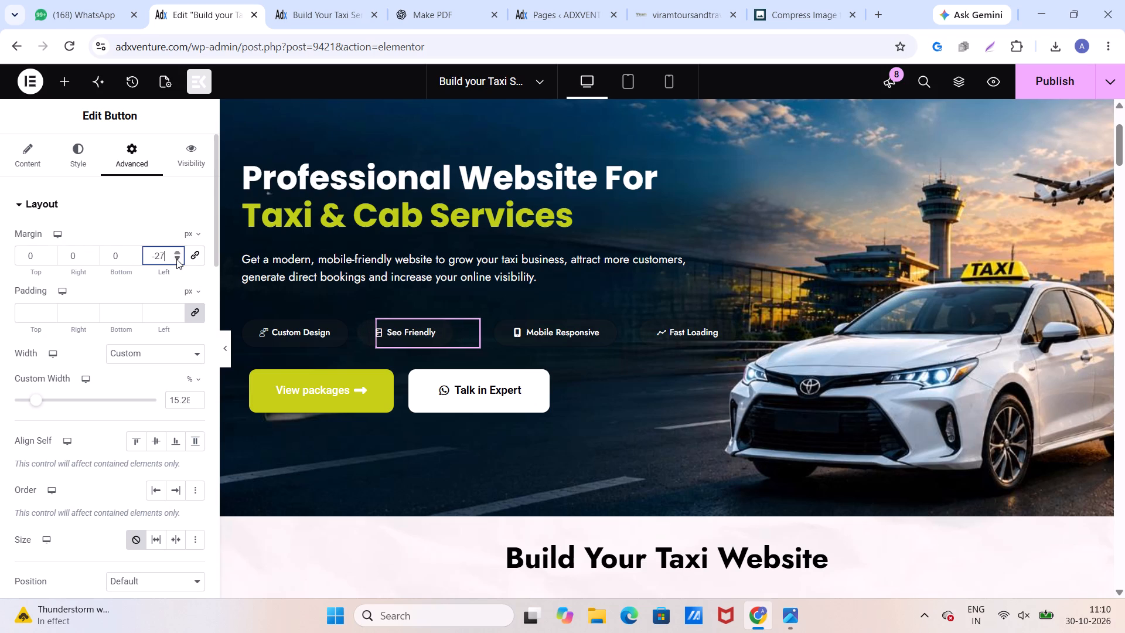
{"action": "triple_click", "coordinate": [175, 253]}
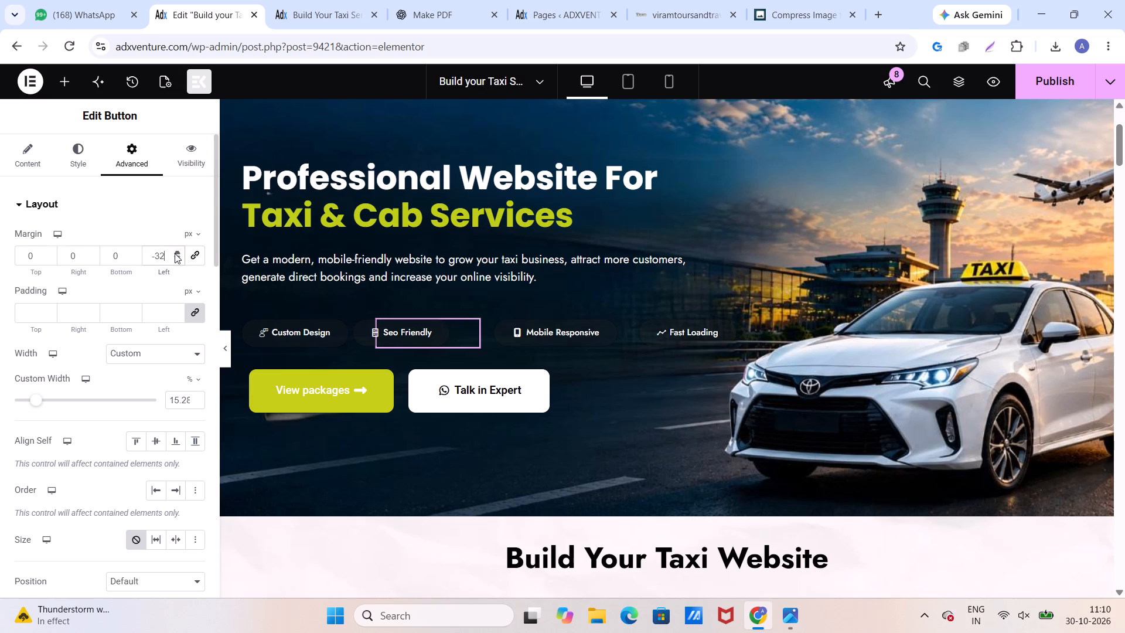
{"action": "left_click", "coordinate": [175, 253]}
{"action": "left_click", "coordinate": [175, 253]}
{"action": "left_click", "coordinate": [175, 253]}
{"action": "double_click", "coordinate": [175, 253]}
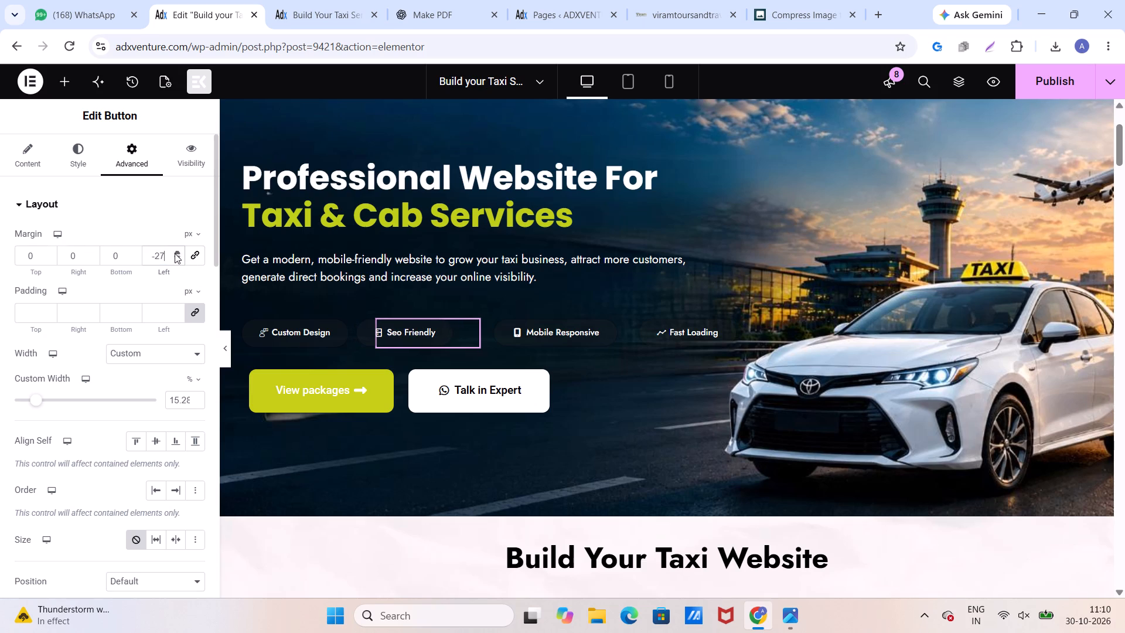
Unlink the Mobile Responsive button's margins and set its left margin to -43 px to bring it closer to Seo Friendly.
{"action": "left_click", "coordinate": [545, 338]}
{"action": "left_click", "coordinate": [144, 156]}
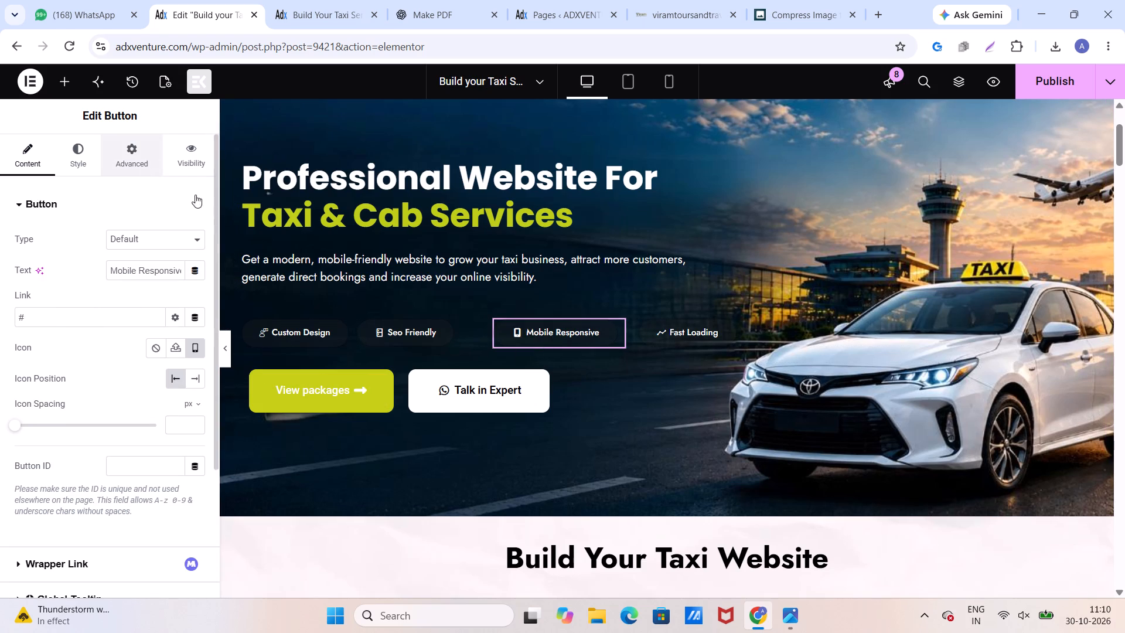
{"action": "left_click", "coordinate": [193, 248]}
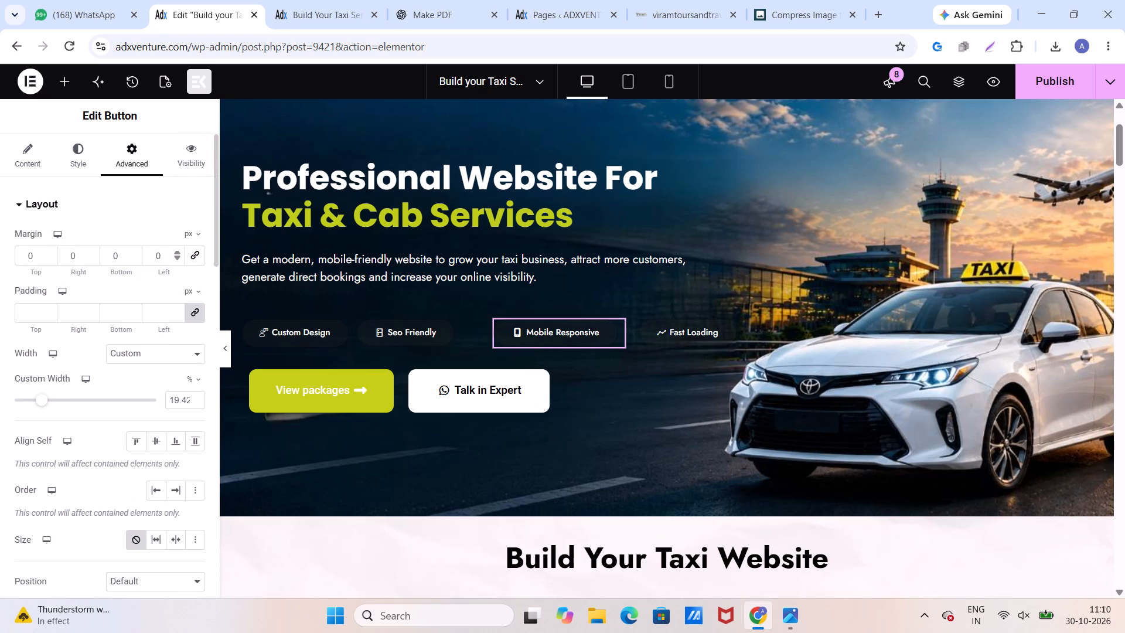
{"action": "left_click", "coordinate": [178, 258]}
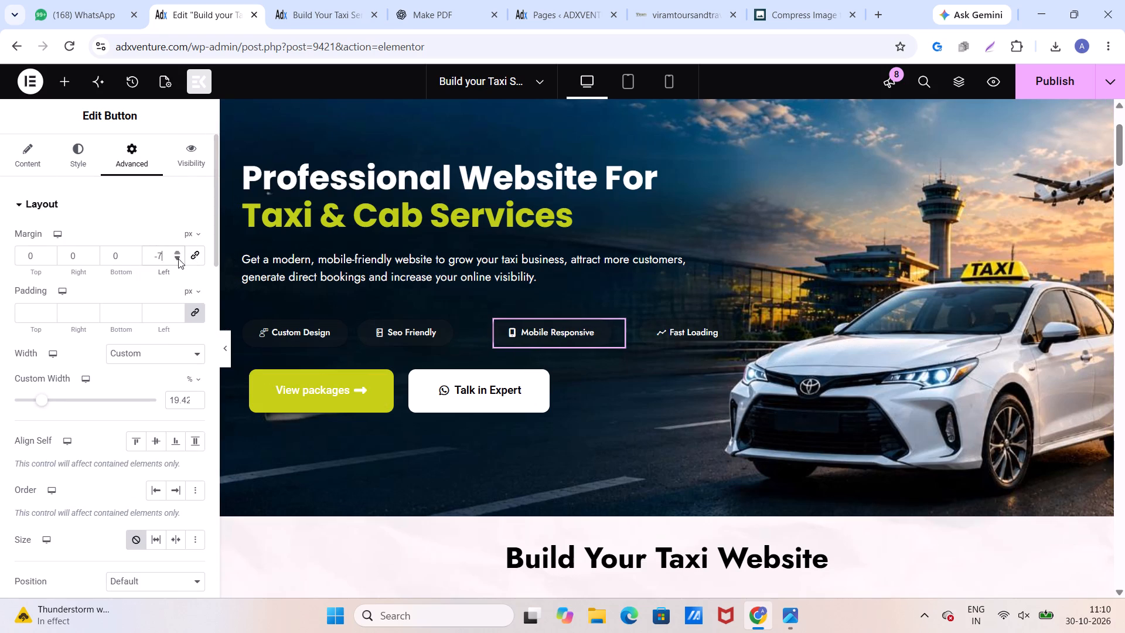
{"action": "triple_click", "coordinate": [178, 258]}
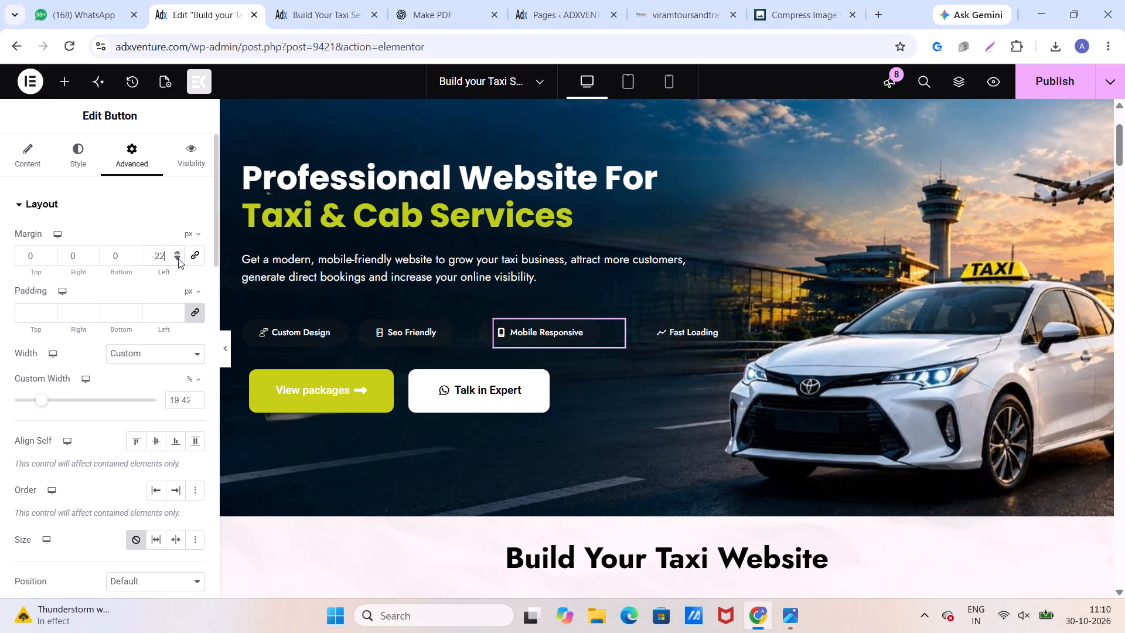
{"action": "double_click", "coordinate": [178, 258]}
{"action": "double_click", "coordinate": [178, 258]}
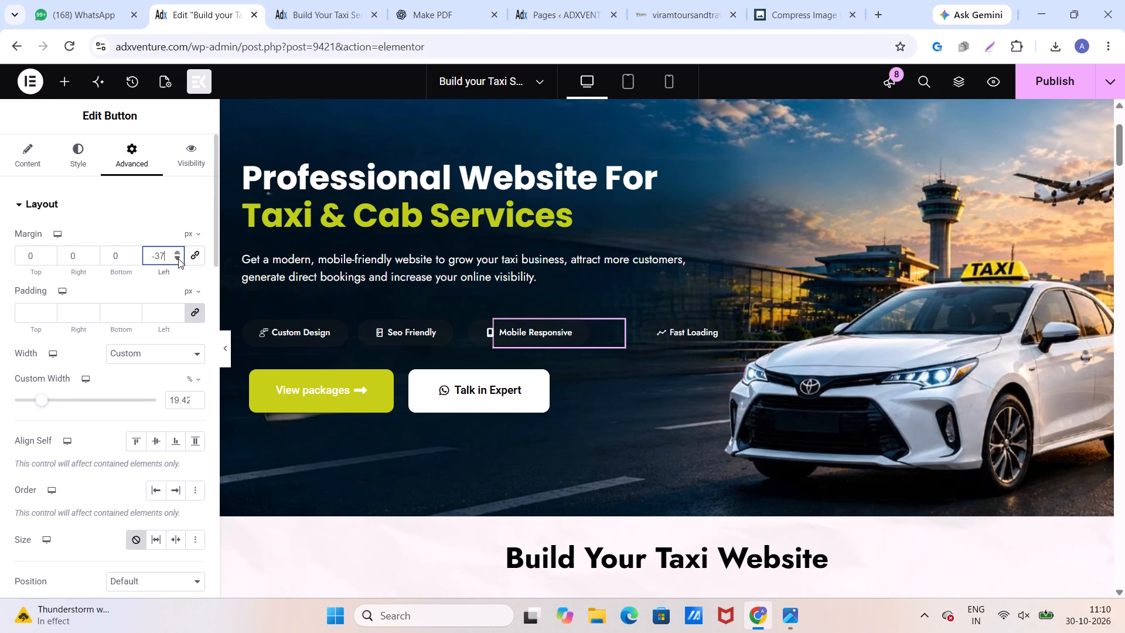
{"action": "left_click", "coordinate": [178, 258]}
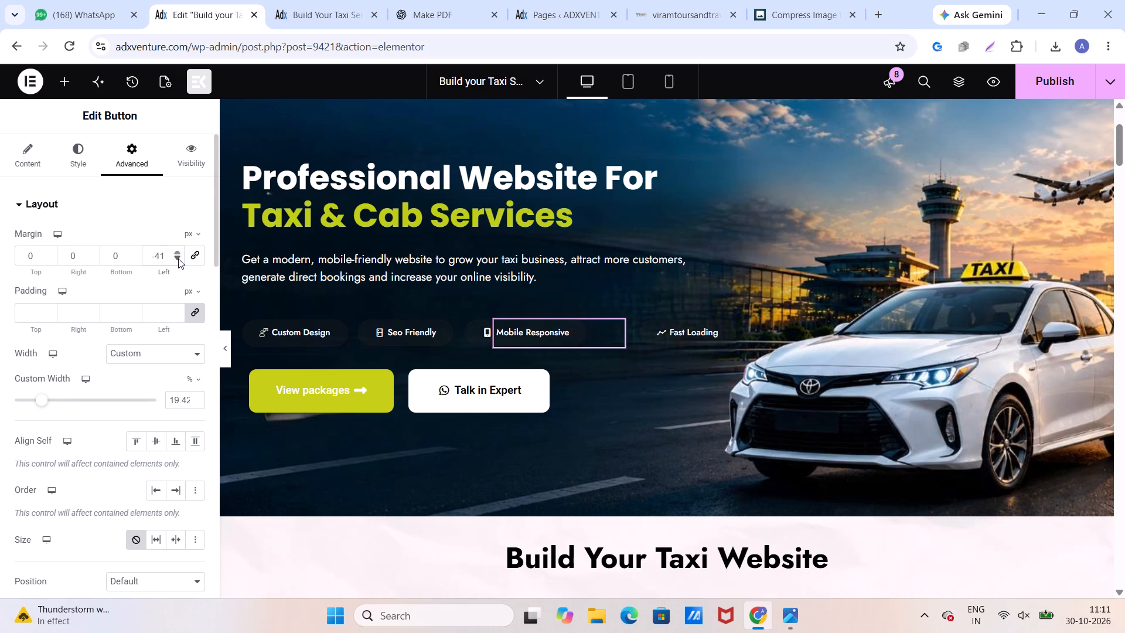
{"action": "left_click", "coordinate": [178, 258]}
{"action": "left_click", "coordinate": [178, 258]}
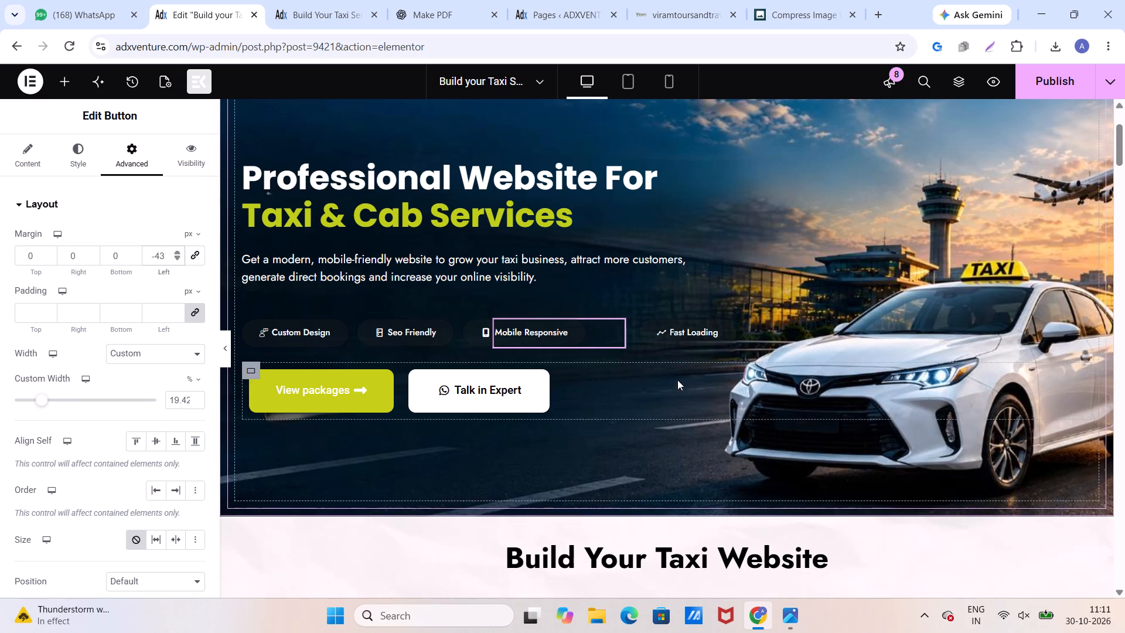
Unlink the Fast Loading button's margins and set its left margin to -62 px to bring it closer to Mobile Responsive.
{"action": "left_click", "coordinate": [735, 328]}
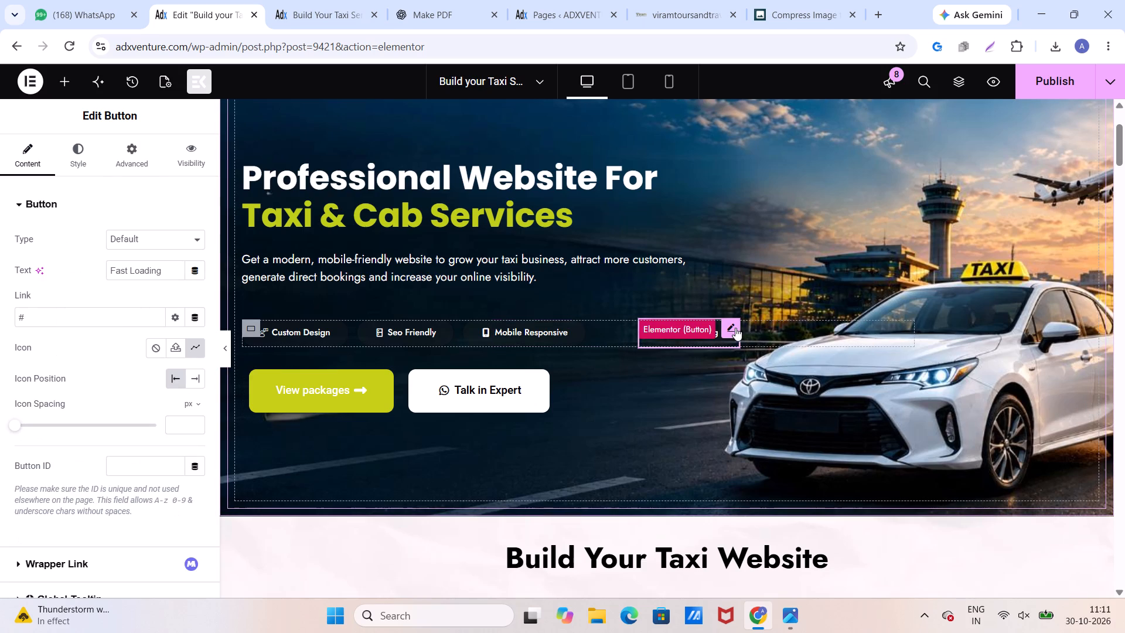
{"action": "left_click", "coordinate": [130, 152]}
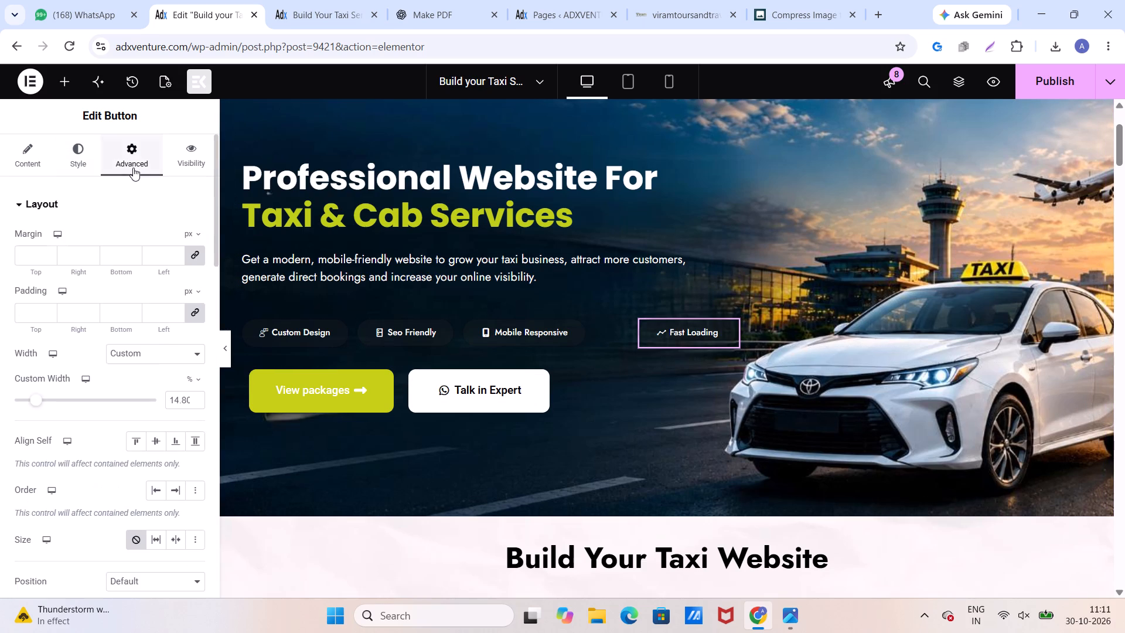
{"action": "left_click", "coordinate": [197, 258]}
{"action": "left_click", "coordinate": [178, 256]}
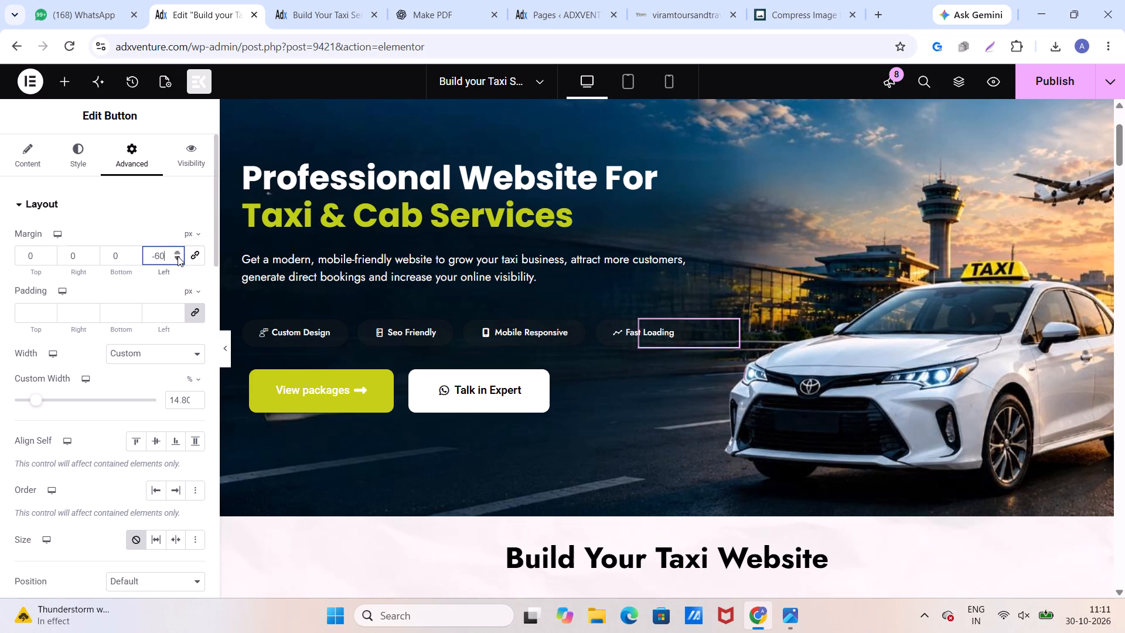
{"action": "left_click", "coordinate": [178, 256]}
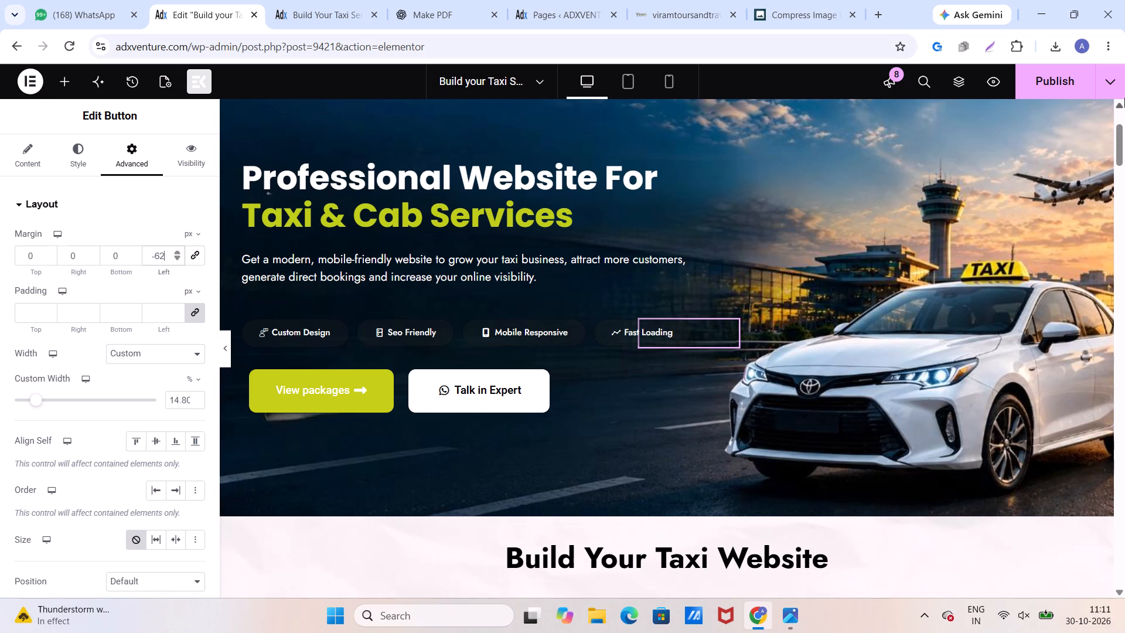
Publish the page with the adjusted feature button widths and spacing.
{"action": "left_click", "coordinate": [1041, 75]}
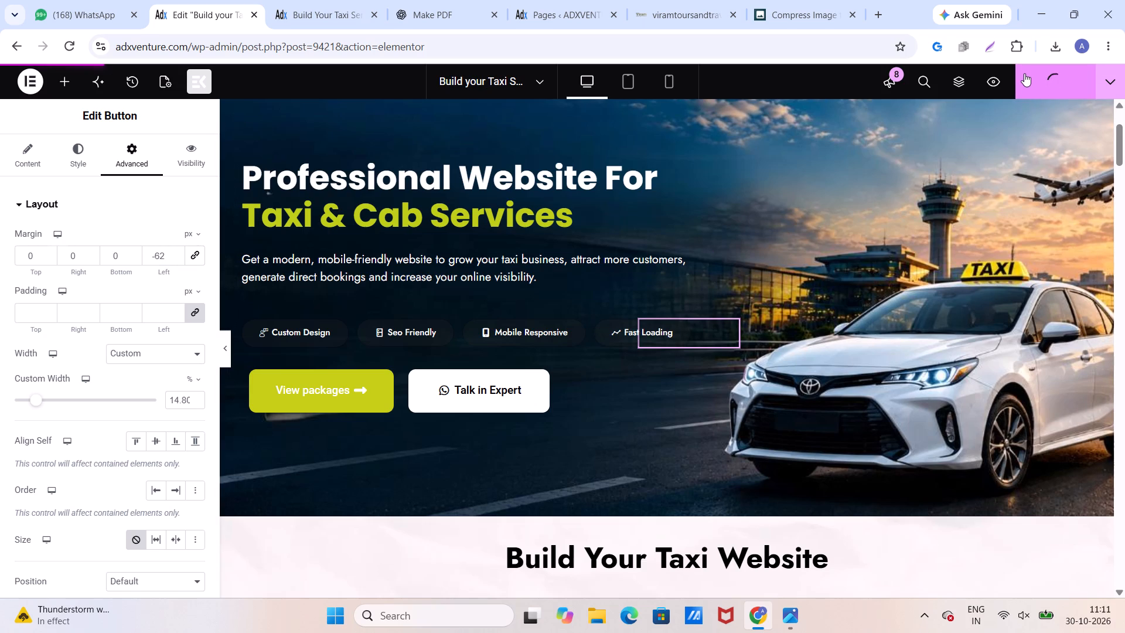
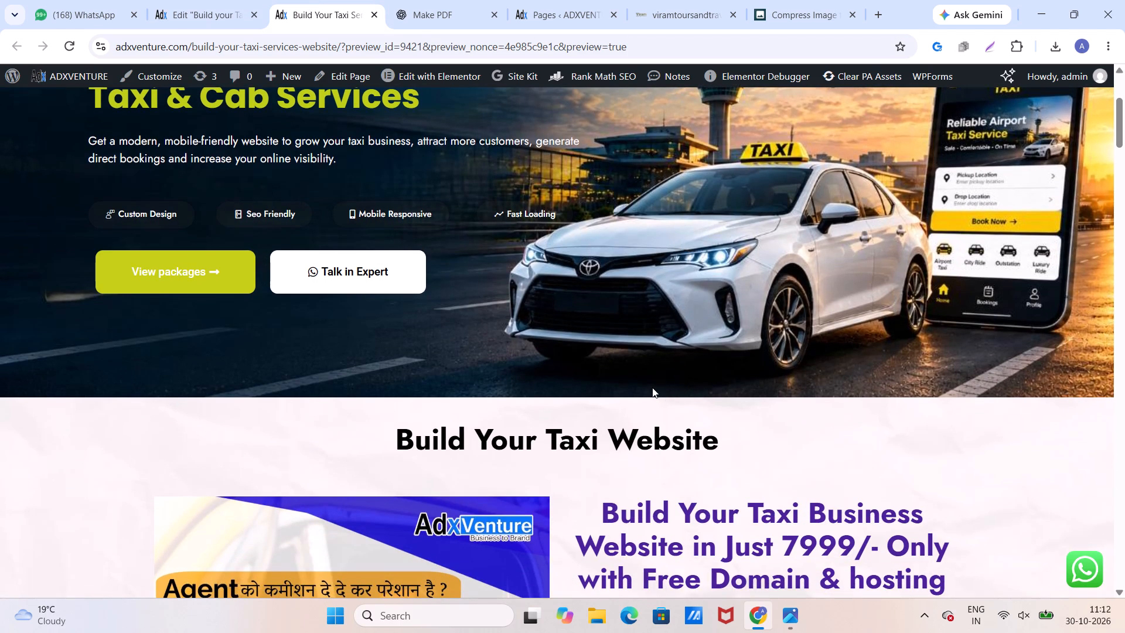
Return to the editor and set the min height of the banner's inner container to 499 px.
{"action": "scroll", "coordinate": [652, 387], "scroll_direction": "up", "scroll_amount": 2}
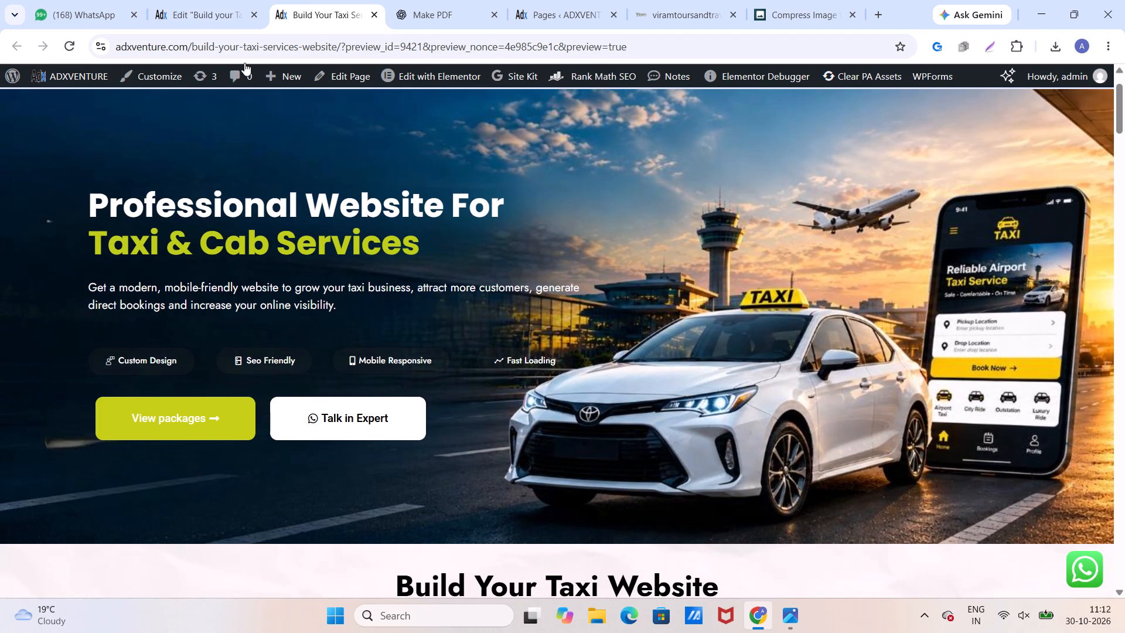
{"action": "left_click", "coordinate": [227, 10]}
{"action": "left_click", "coordinate": [32, 163]}
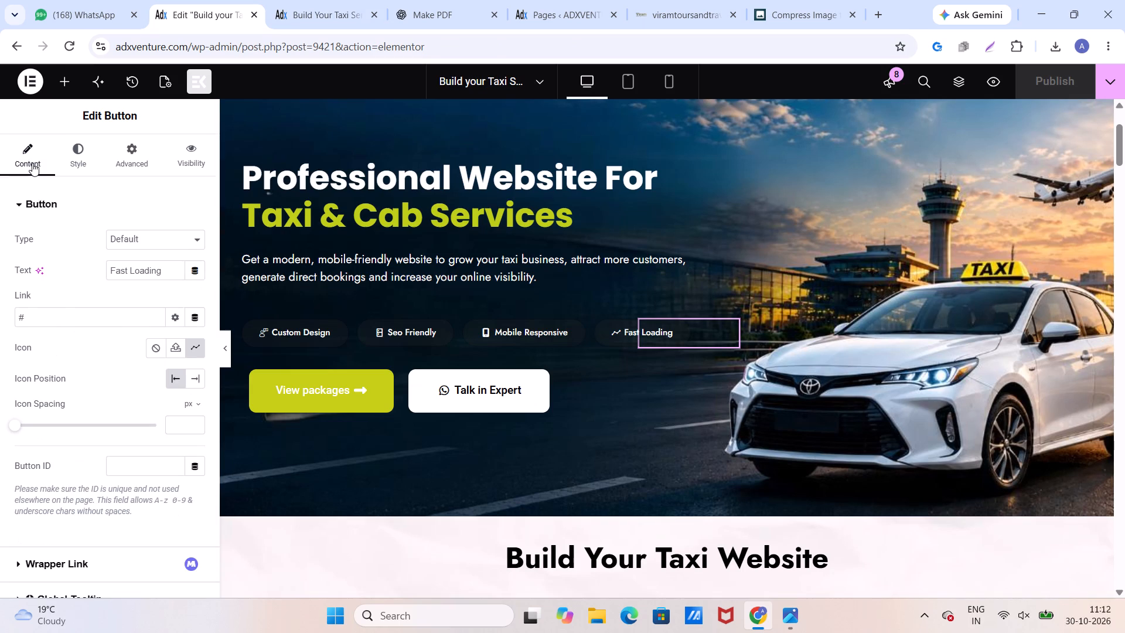
{"action": "scroll", "coordinate": [599, 237], "scroll_direction": "up", "scroll_amount": 2}
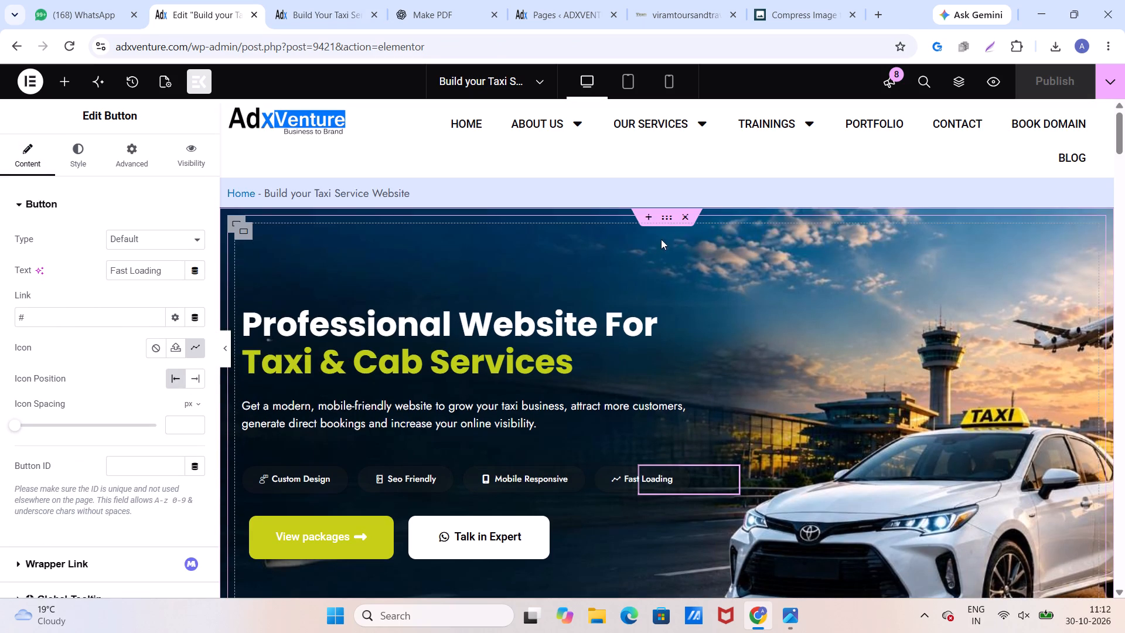
{"action": "left_click", "coordinate": [664, 216]}
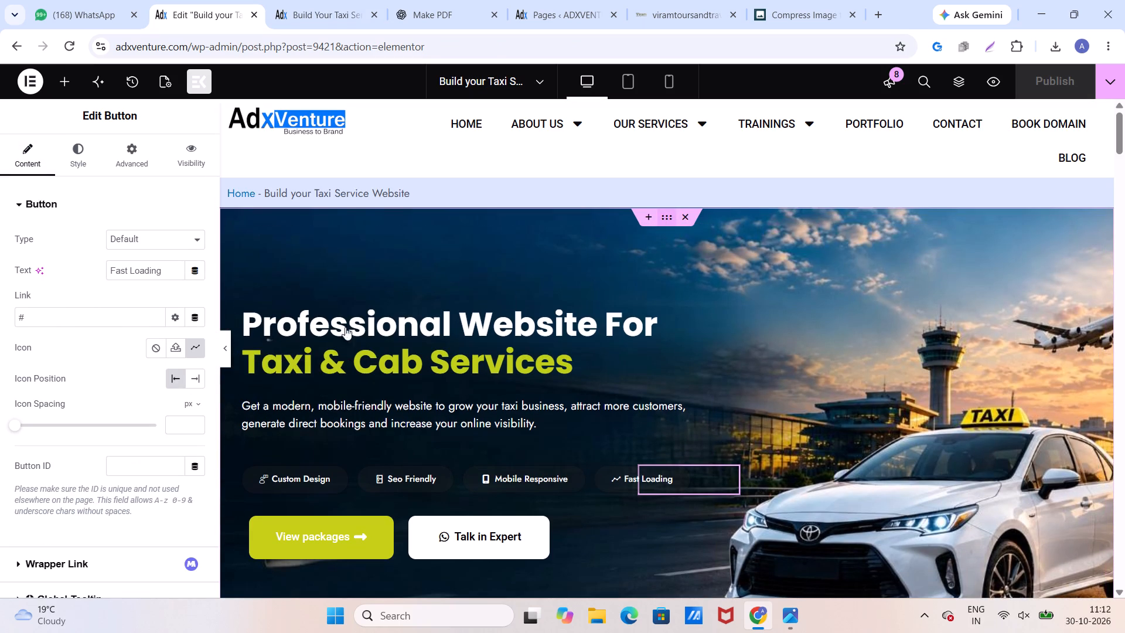
{"action": "left_click", "coordinate": [241, 233]}
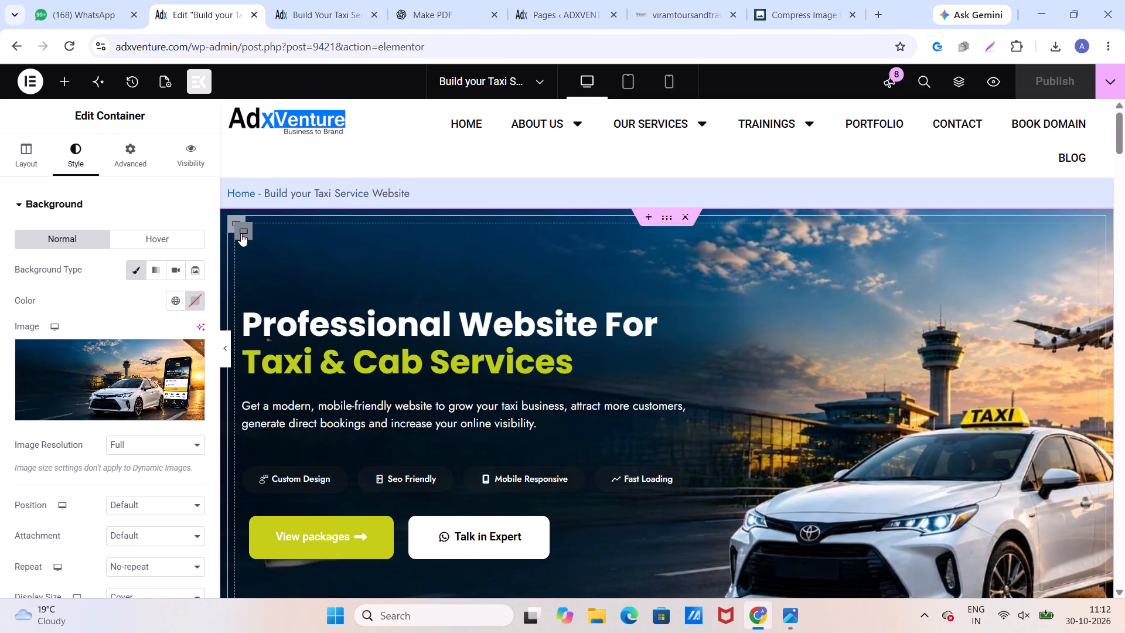
{"action": "left_click_drag", "start_coordinate": [71, 375], "coordinate": [60, 371]}
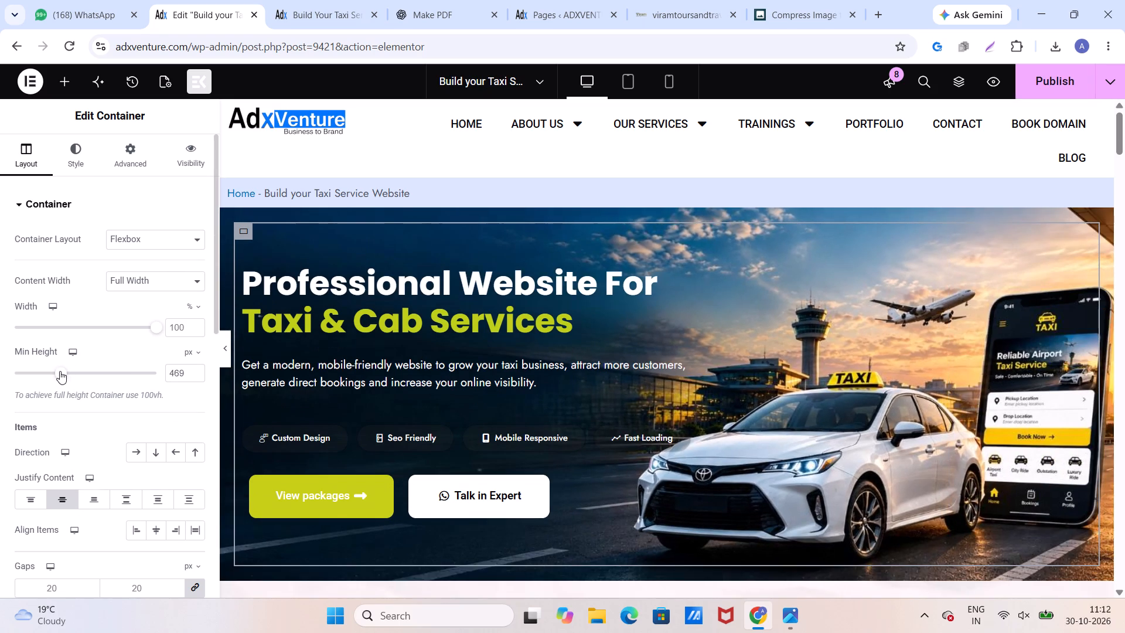
{"action": "left_click_drag", "start_coordinate": [60, 371], "coordinate": [62, 372]}
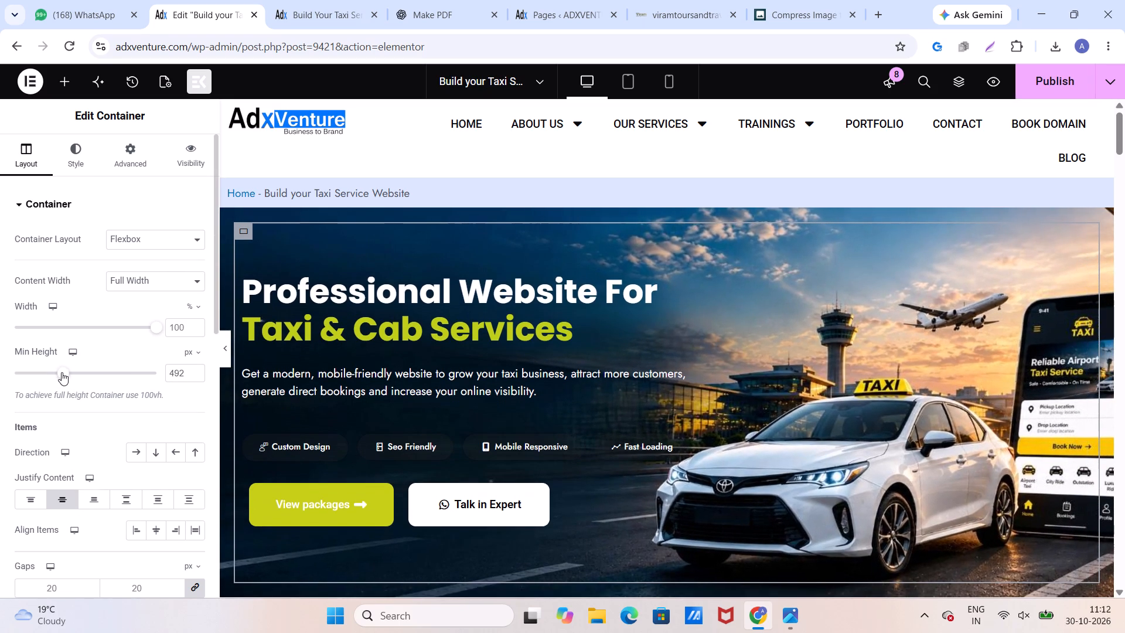
{"action": "left_click_drag", "start_coordinate": [62, 372], "coordinate": [65, 373]}
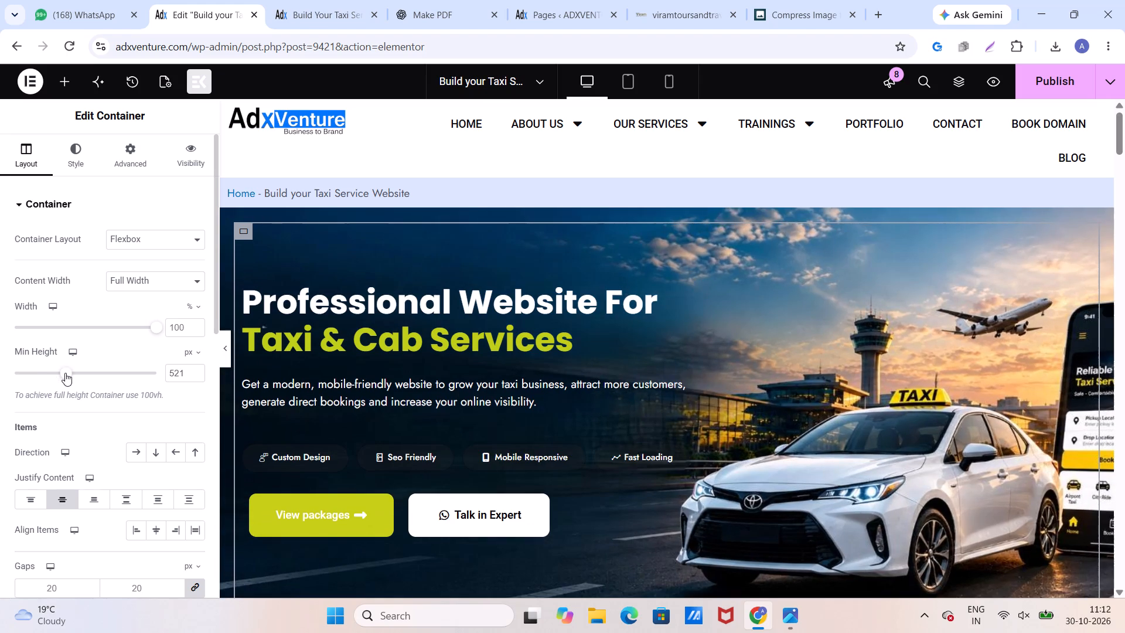
{"action": "left_click_drag", "start_coordinate": [65, 373], "coordinate": [63, 373]}
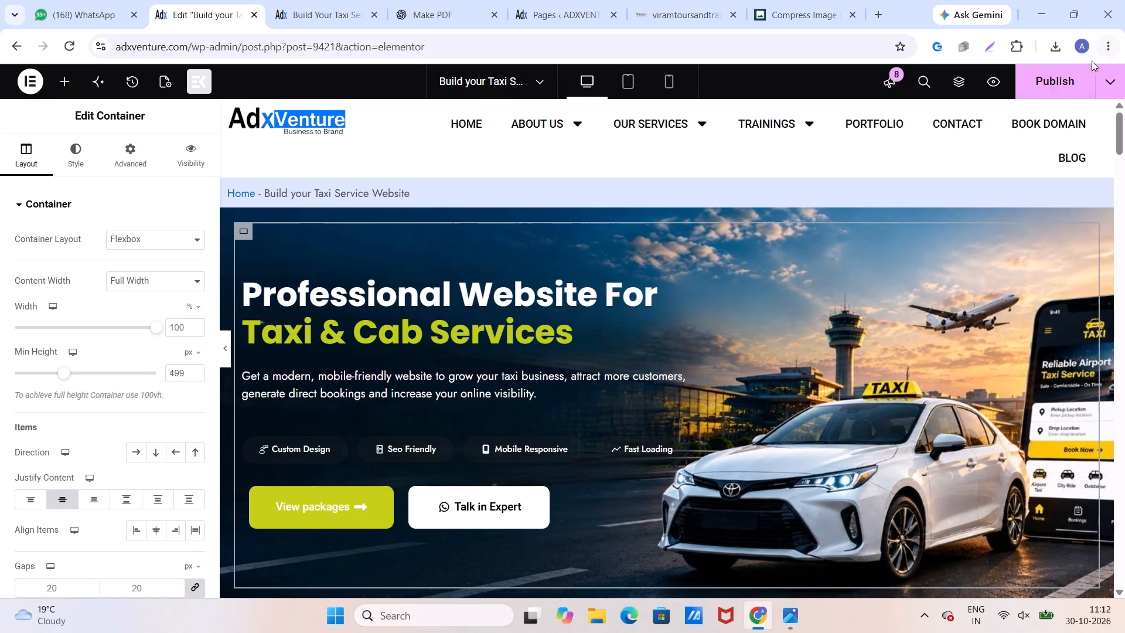
Publish the page with the new banner height and check the banner in the live preview.
{"action": "left_click", "coordinate": [1049, 74]}
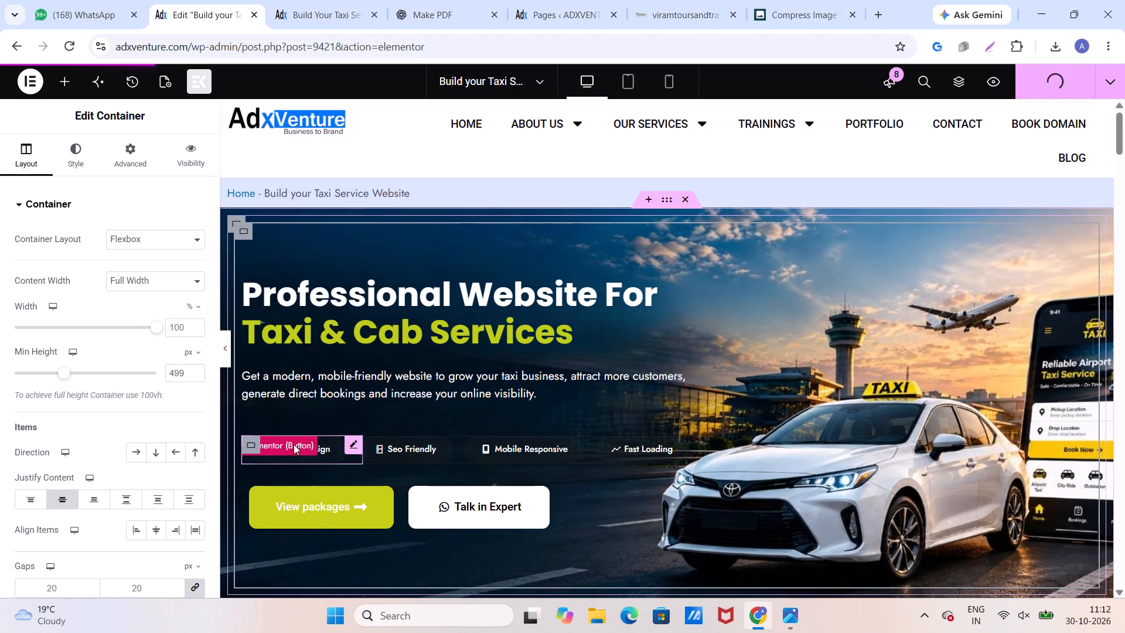
{"action": "left_click", "coordinate": [250, 441]}
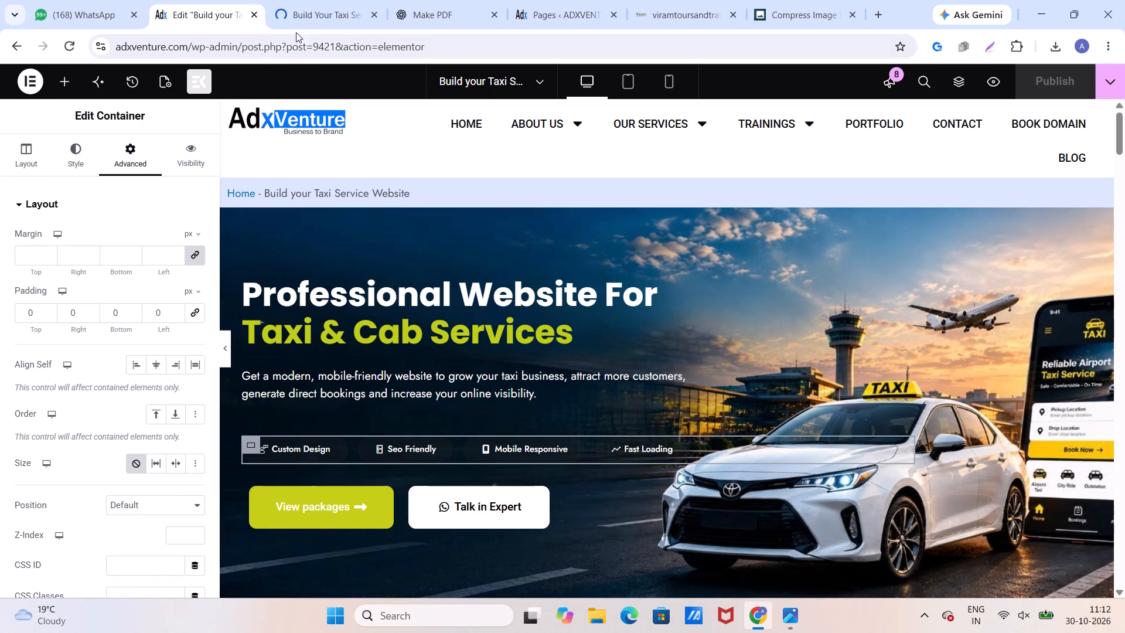
{"action": "left_click", "coordinate": [309, 4]}
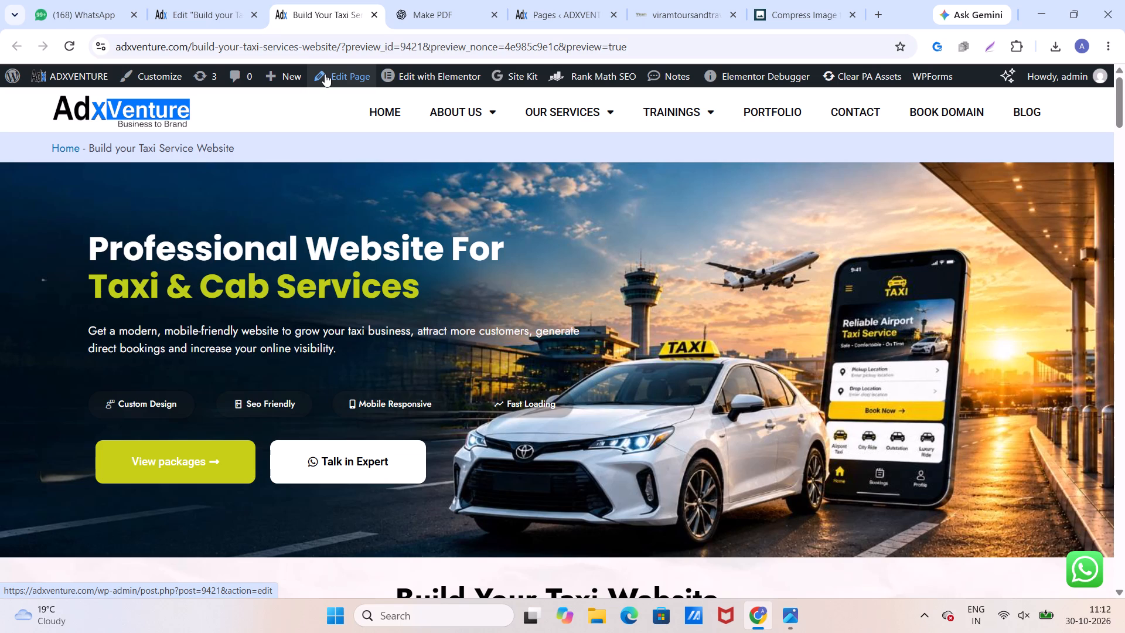
{"action": "scroll", "coordinate": [471, 182], "scroll_direction": "down", "scroll_amount": 1}
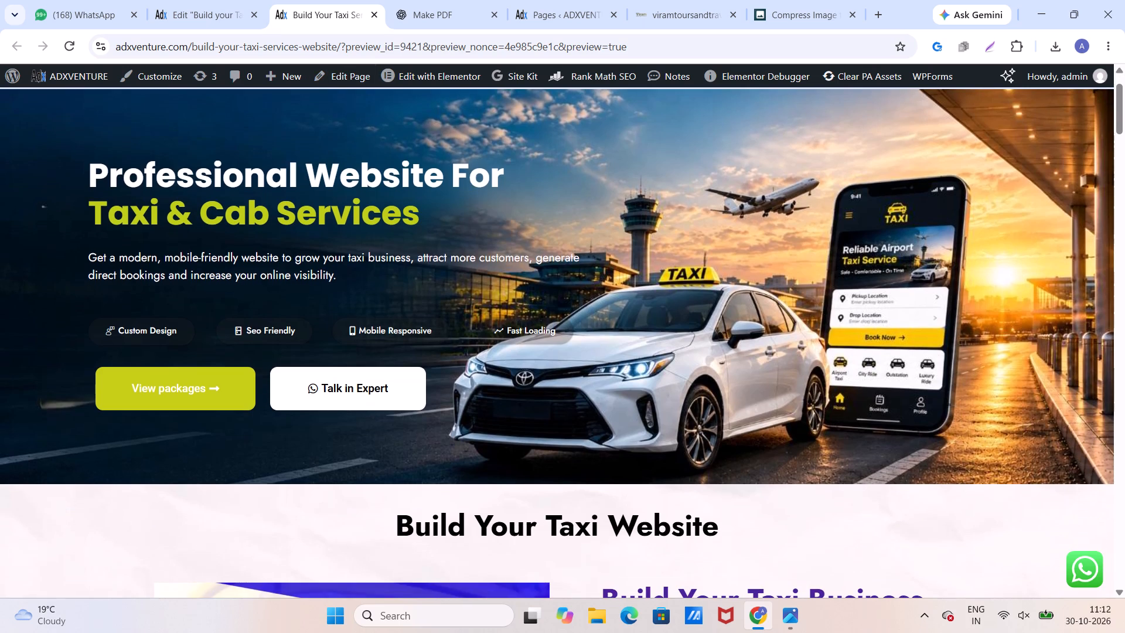
Set the background image position of the outer banner container to Custom.
{"action": "left_click", "coordinate": [186, 20]}
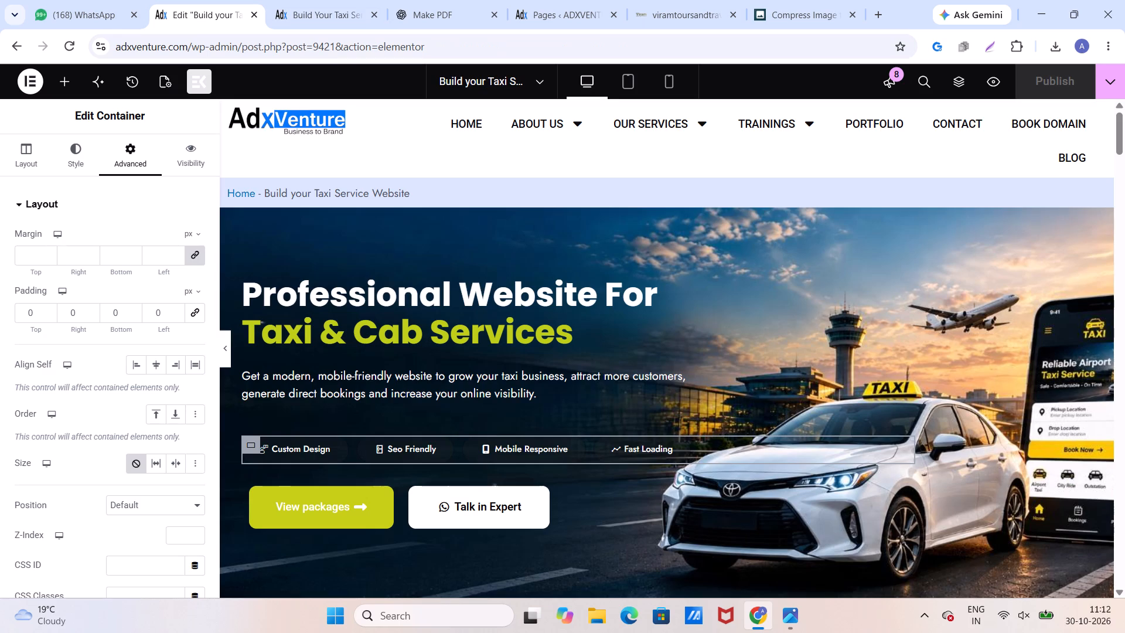
{"action": "scroll", "coordinate": [448, 353], "scroll_direction": "up", "scroll_amount": 2}
{"action": "left_click", "coordinate": [663, 200]}
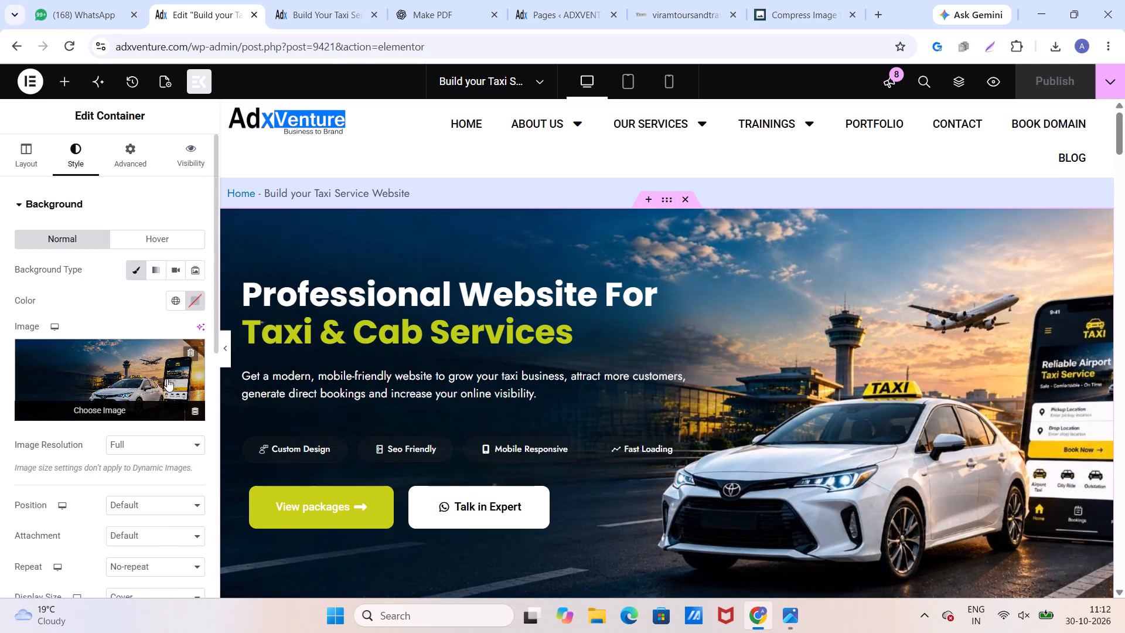
{"action": "scroll", "coordinate": [175, 387], "scroll_direction": "down", "scroll_amount": 1}
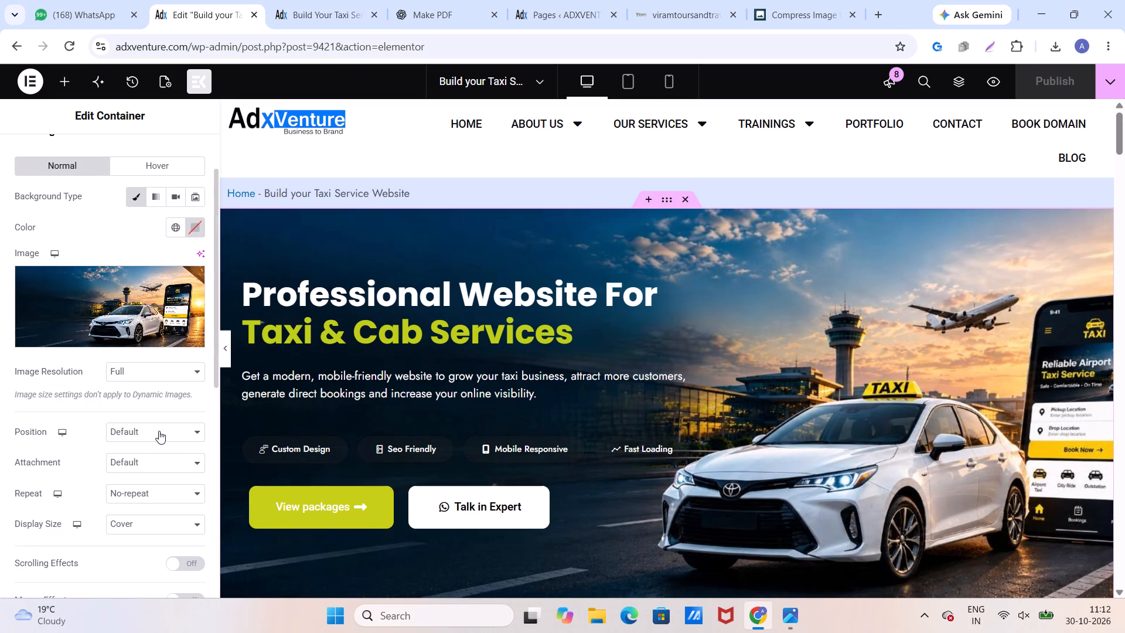
{"action": "left_click", "coordinate": [159, 431]}
{"action": "left_click", "coordinate": [149, 416]}
{"action": "scroll", "coordinate": [158, 425], "scroll_direction": "down", "scroll_amount": 1}
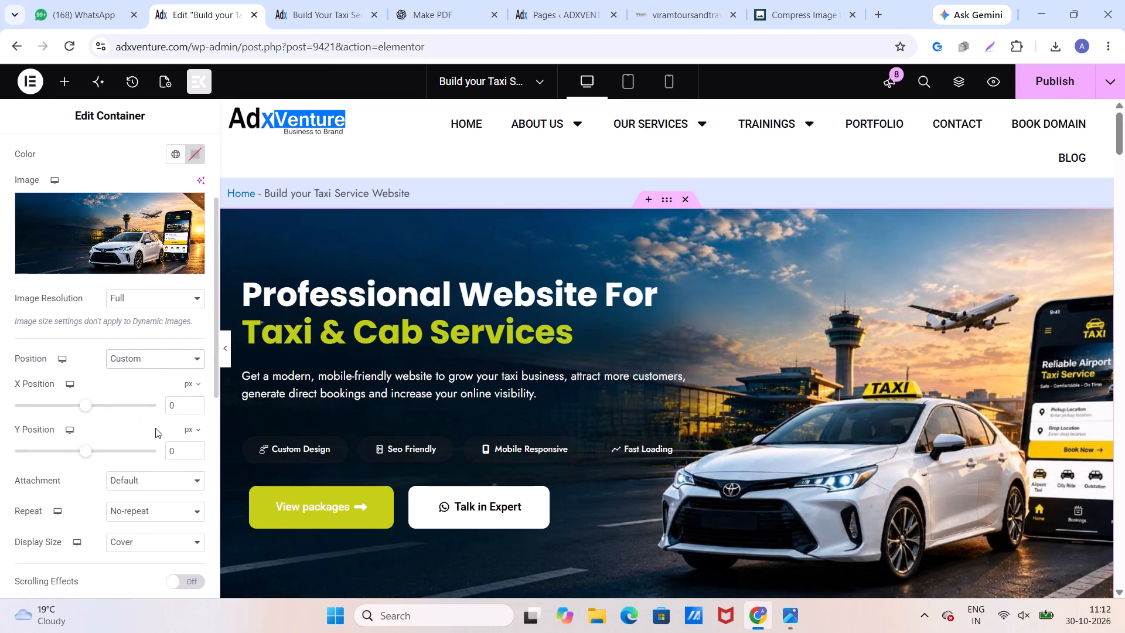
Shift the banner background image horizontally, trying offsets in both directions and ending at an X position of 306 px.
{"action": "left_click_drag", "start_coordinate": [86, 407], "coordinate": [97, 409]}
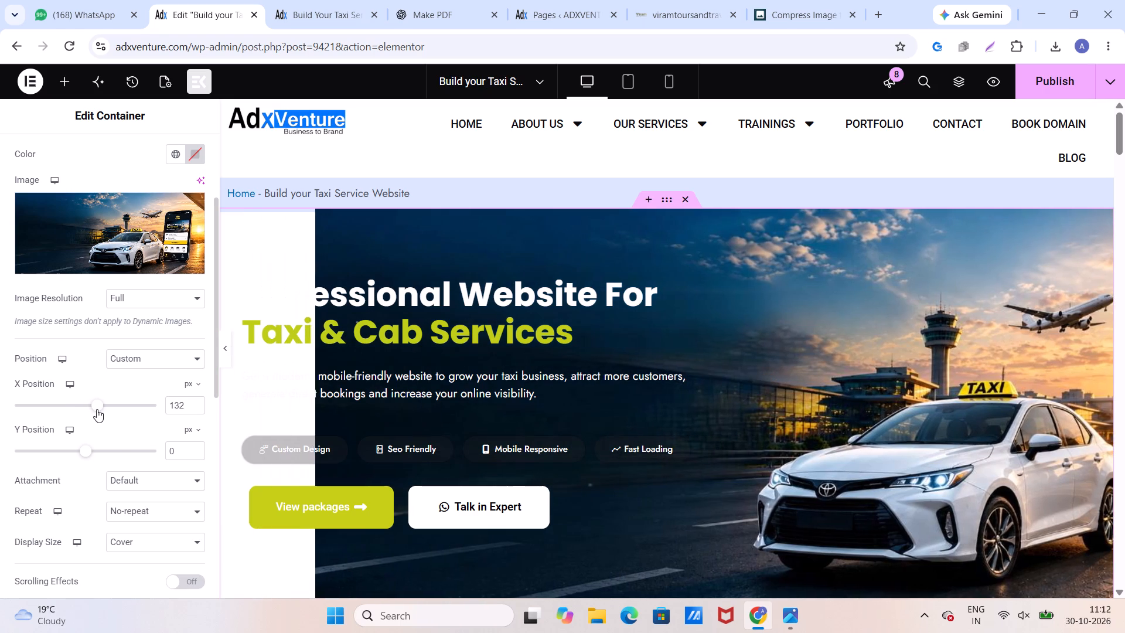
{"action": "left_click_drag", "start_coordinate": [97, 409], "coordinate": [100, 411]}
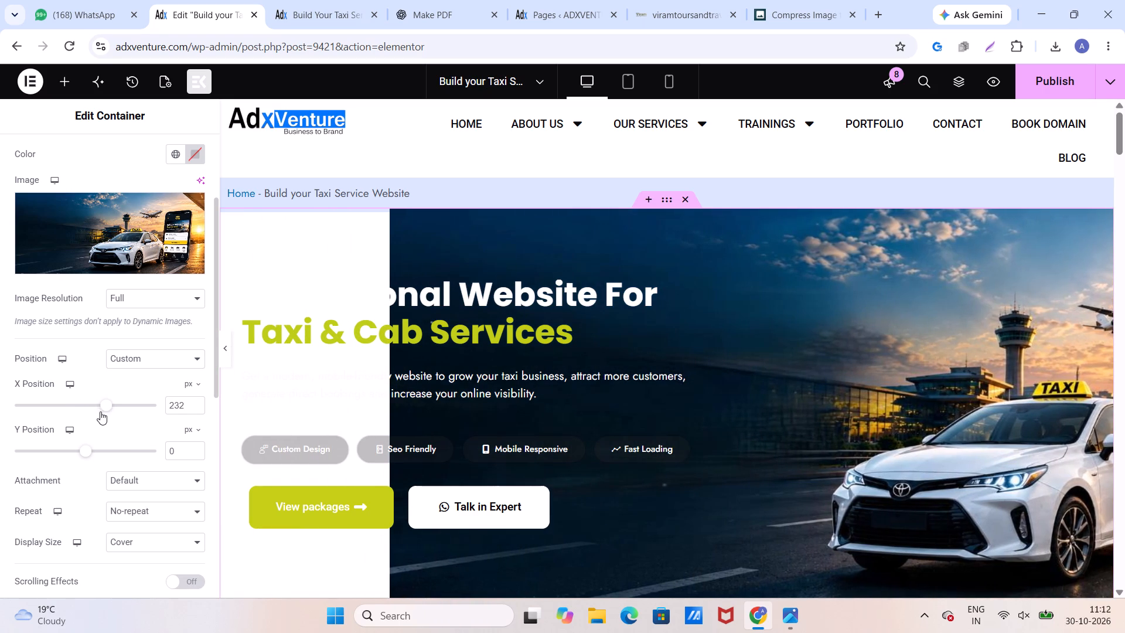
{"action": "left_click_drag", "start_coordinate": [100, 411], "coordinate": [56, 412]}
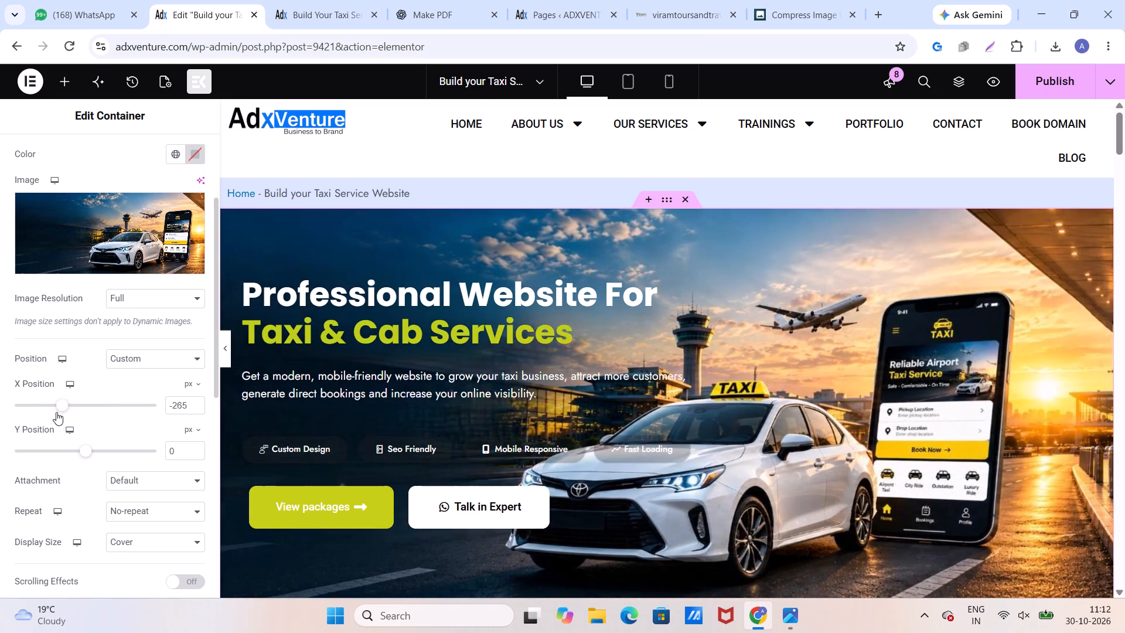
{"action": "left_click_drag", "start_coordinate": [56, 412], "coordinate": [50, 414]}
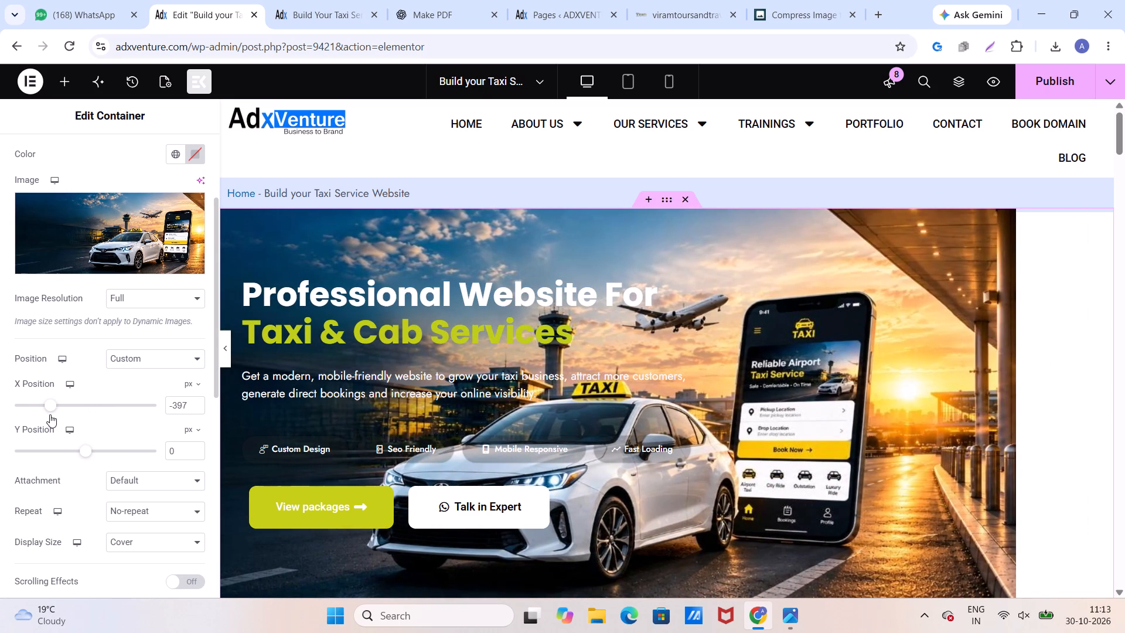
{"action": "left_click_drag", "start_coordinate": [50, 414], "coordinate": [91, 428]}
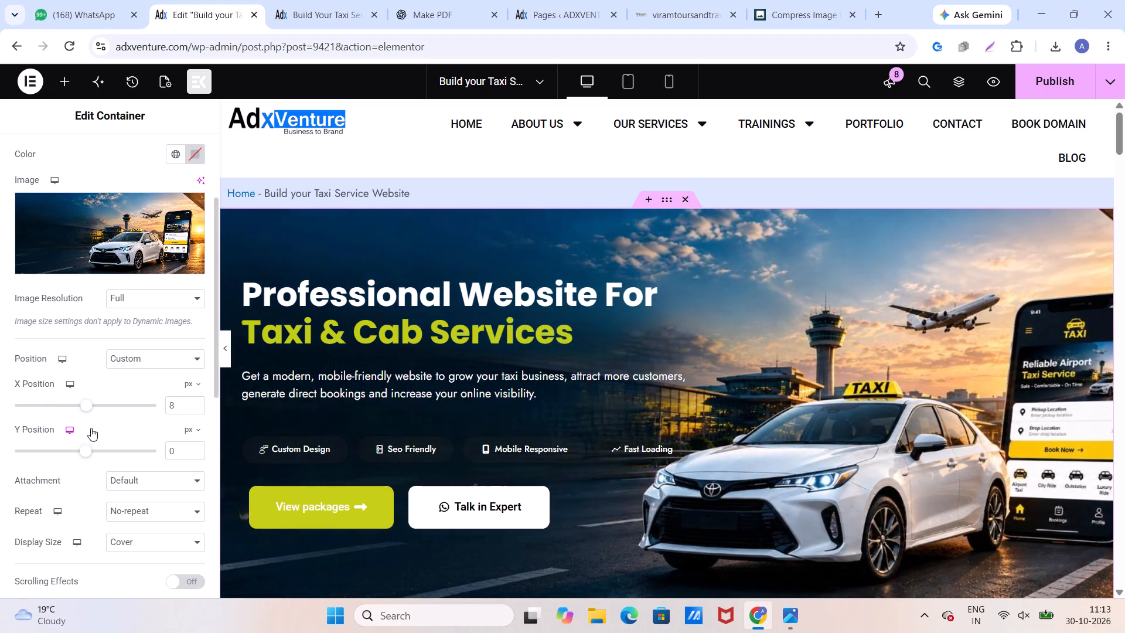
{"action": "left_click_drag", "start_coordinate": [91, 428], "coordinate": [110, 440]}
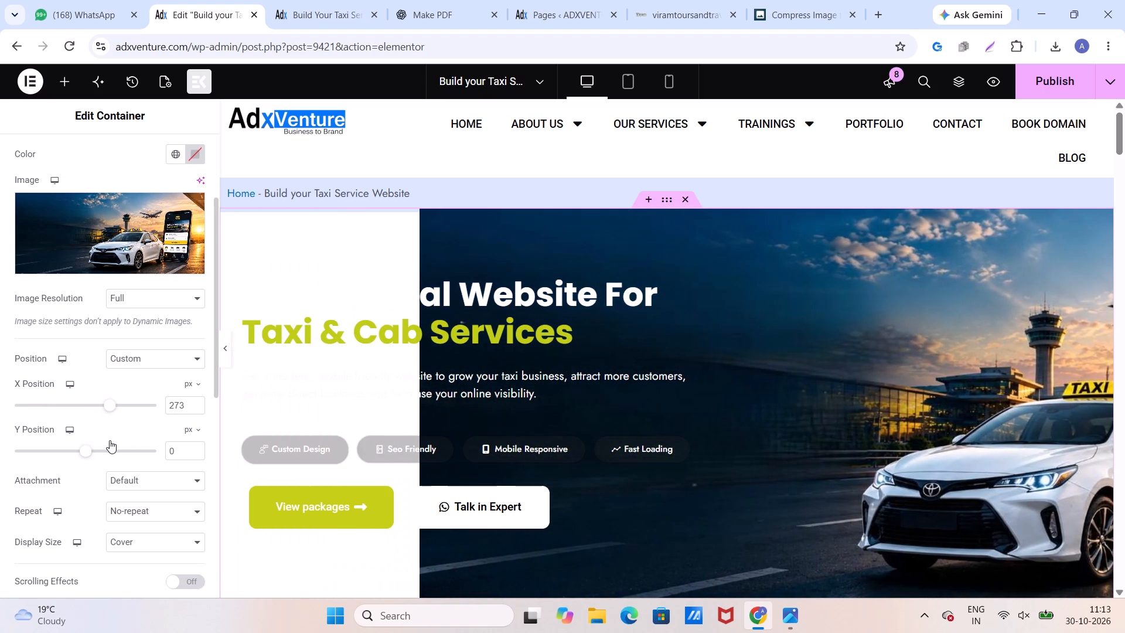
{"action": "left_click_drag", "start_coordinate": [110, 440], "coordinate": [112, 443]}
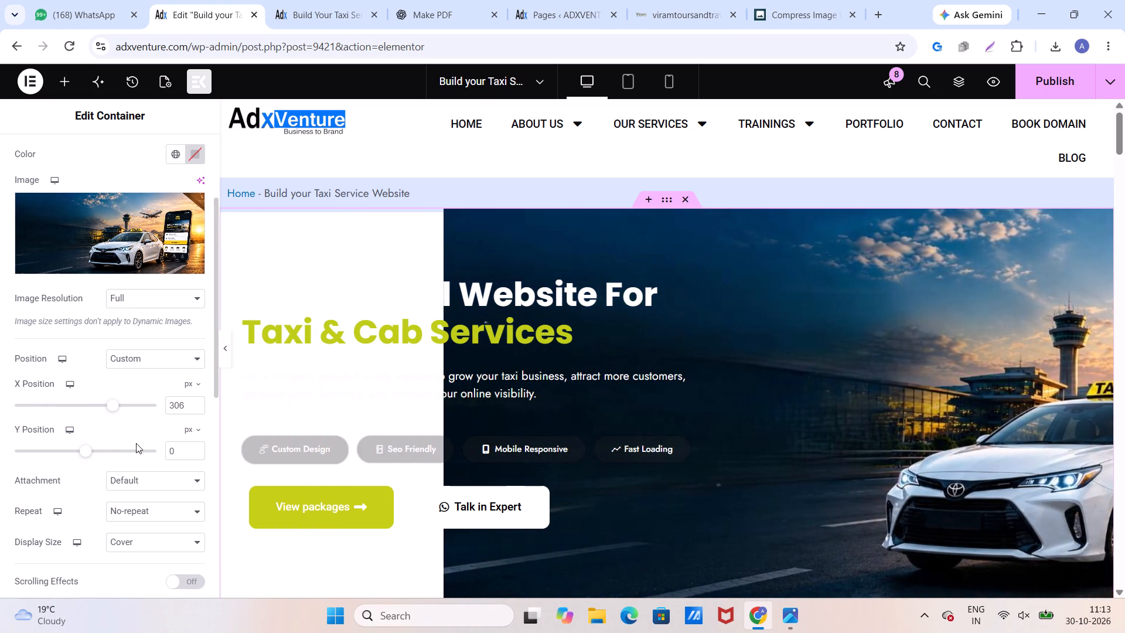
Publish the page with the shifted background image and check the banner in the preview.
{"action": "left_click", "coordinate": [1058, 89]}
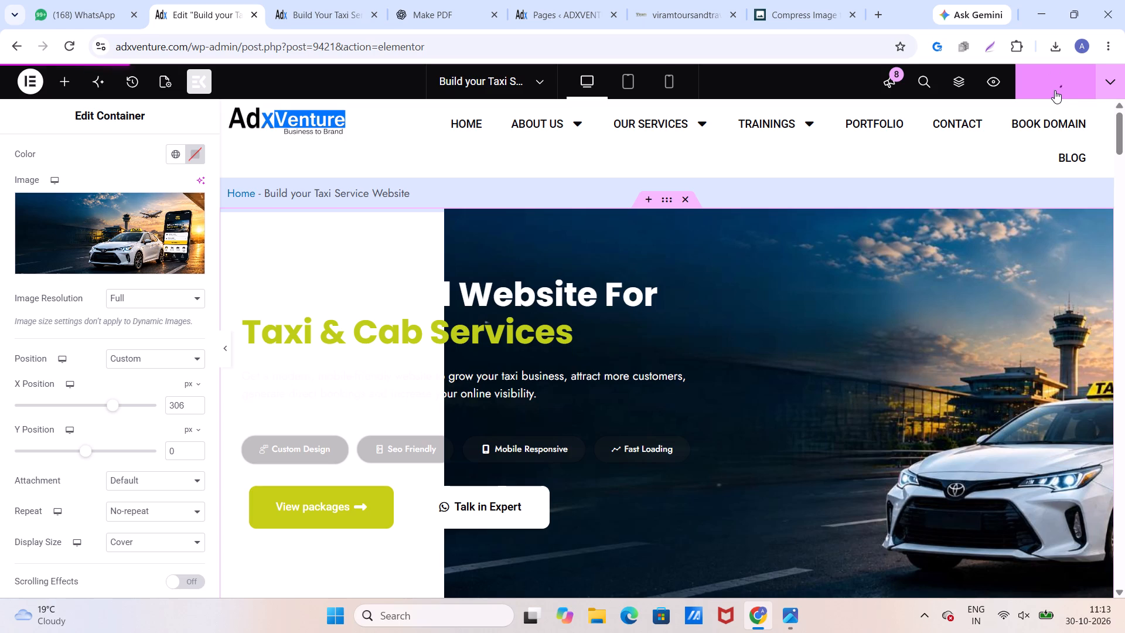
{"action": "left_click", "coordinate": [294, 18]}
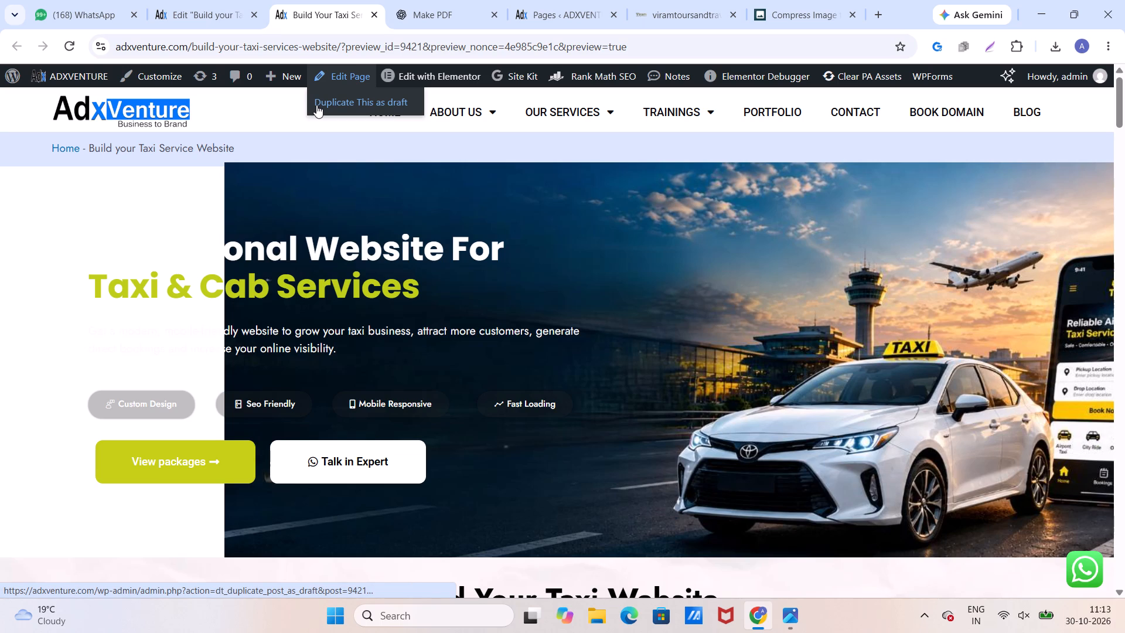
Go back to the editor and set the banner background image's X position to 3 px.
{"action": "left_click", "coordinate": [199, 0]}
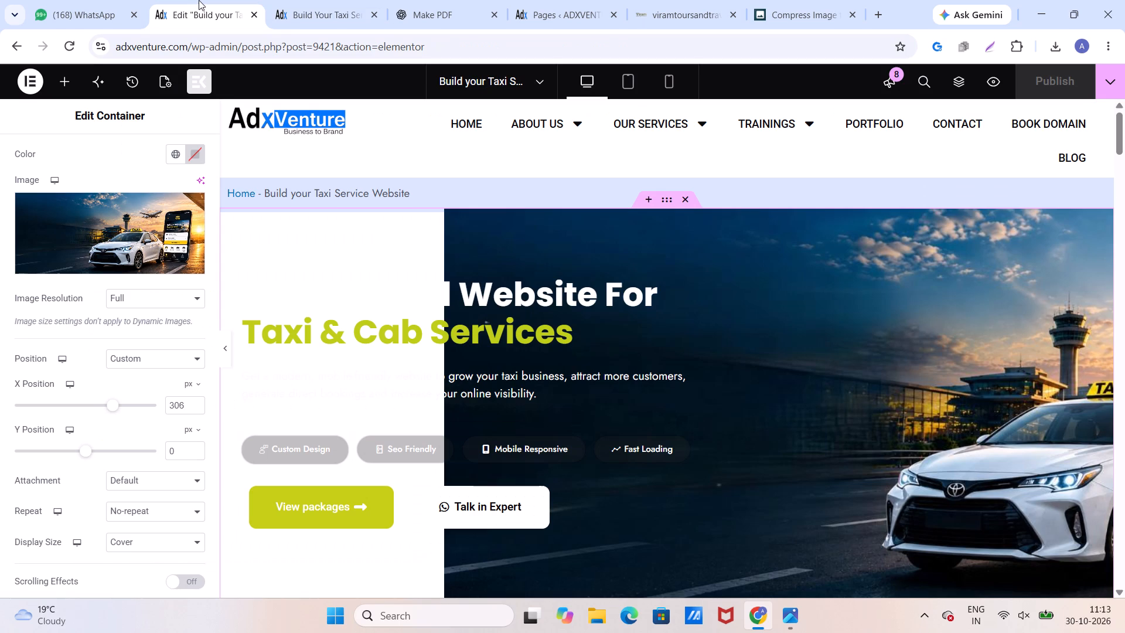
{"action": "scroll", "coordinate": [478, 426], "scroll_direction": "down", "scroll_amount": 2}
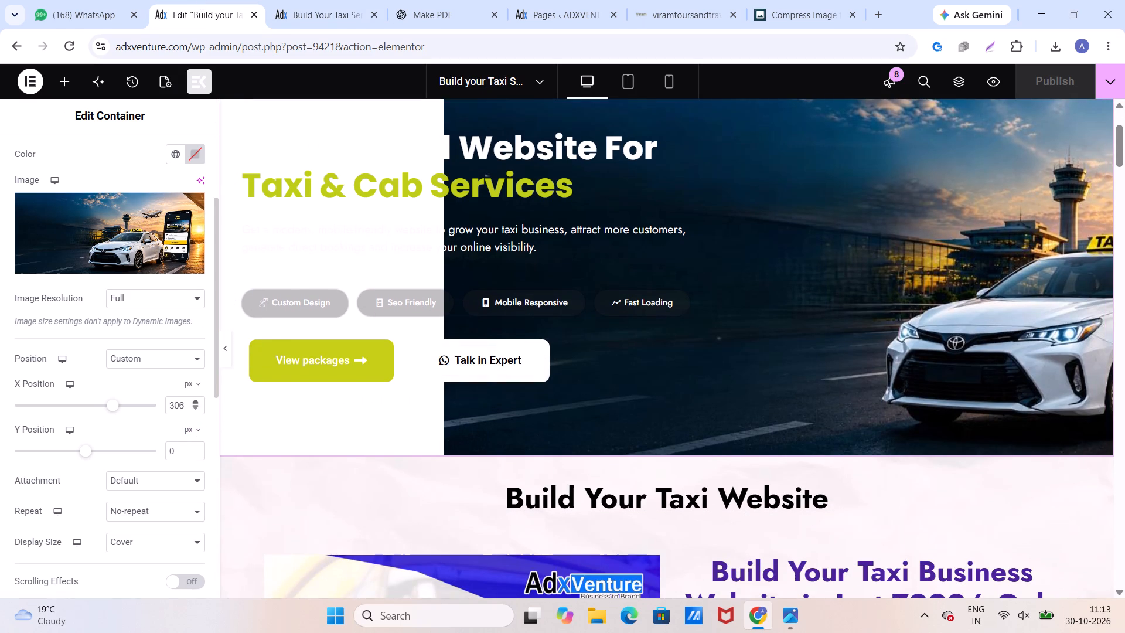
{"action": "left_click", "coordinate": [182, 400]}
{"action": "key", "text": "BackSpace"}
{"action": "key", "text": "BackSpace"}
{"action": "key", "text": "BackSpace"}
{"action": "key", "text": "BackSpace"}
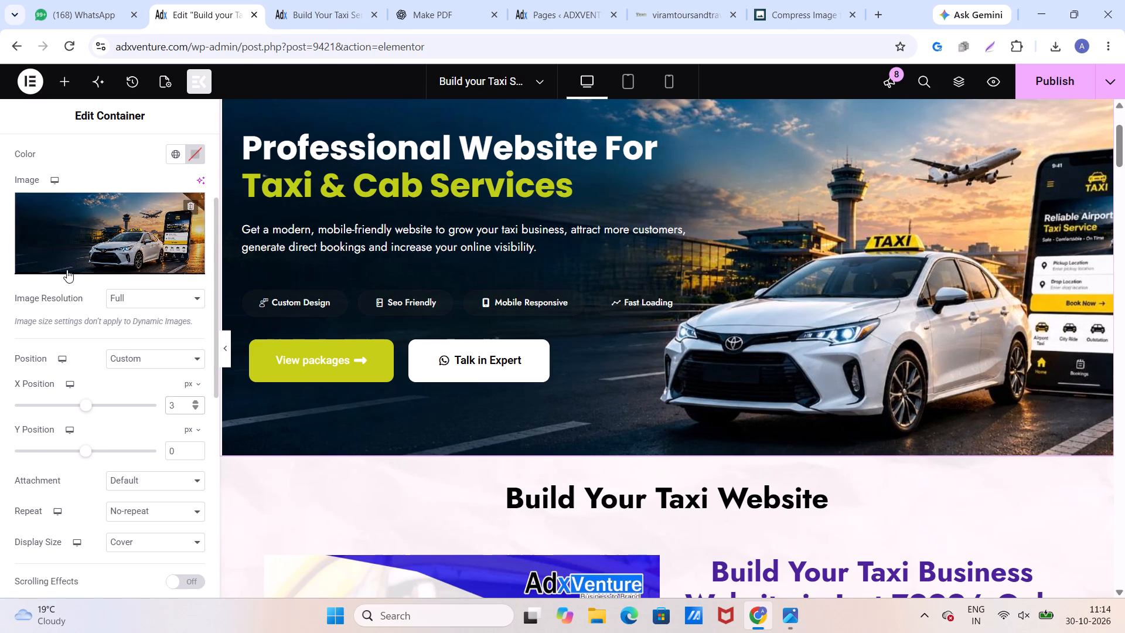
Set the outer banner container's min height to 618 px.
{"action": "scroll", "coordinate": [67, 270], "scroll_direction": "up", "scroll_amount": 4}
{"action": "left_click", "coordinate": [33, 159]}
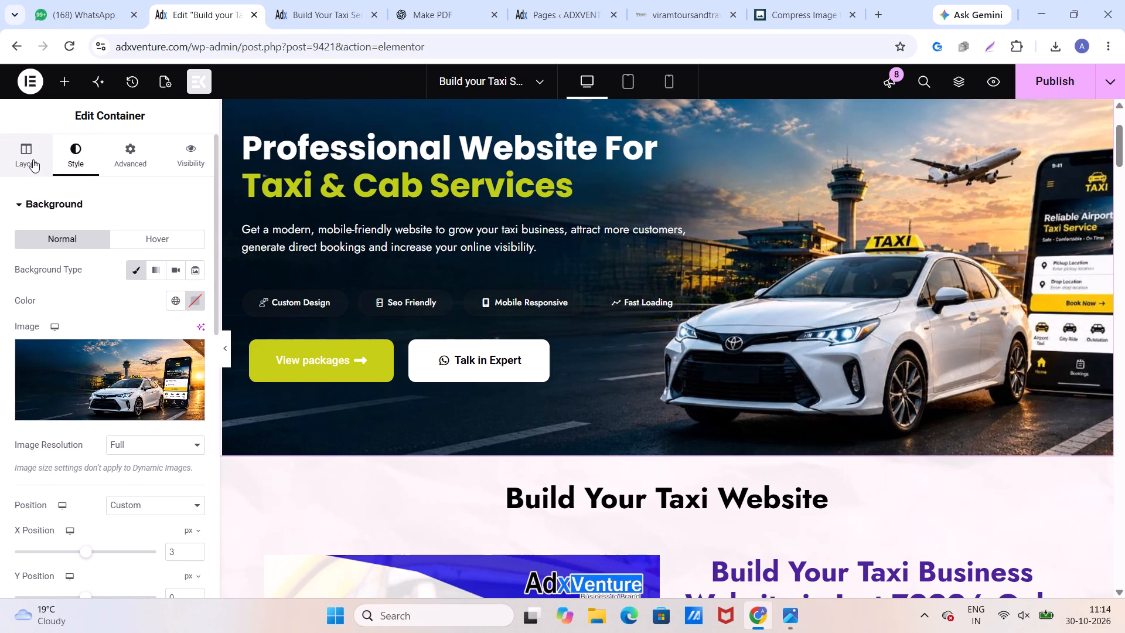
{"action": "left_click_drag", "start_coordinate": [19, 373], "coordinate": [18, 373]}
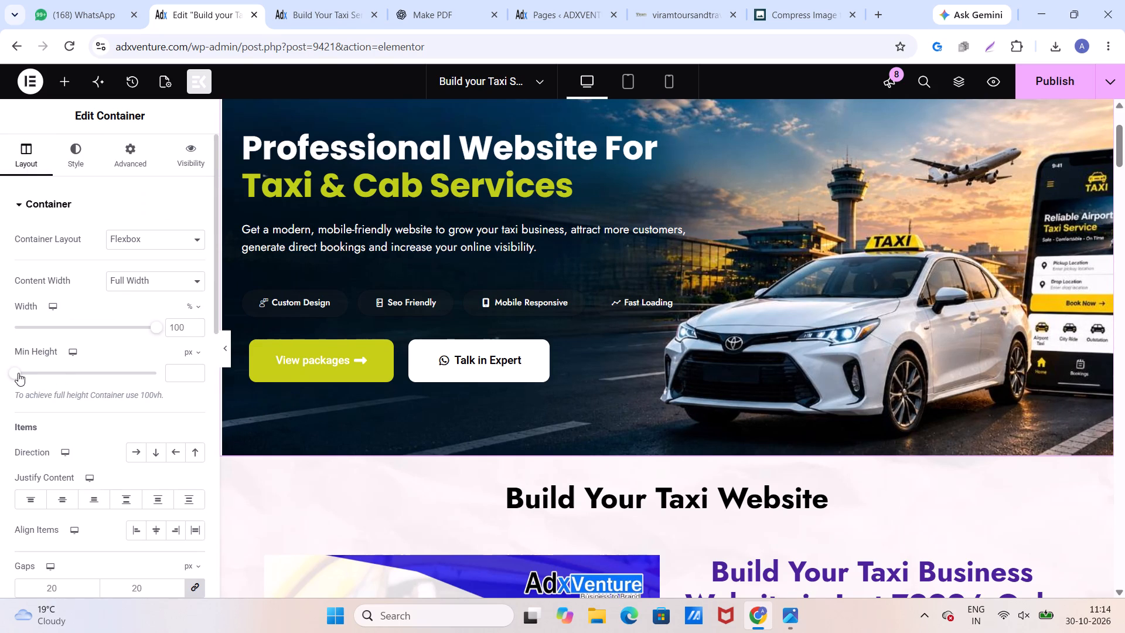
{"action": "left_click_drag", "start_coordinate": [18, 373], "coordinate": [61, 381]}
{"action": "left_click_drag", "start_coordinate": [61, 381], "coordinate": [102, 386]}
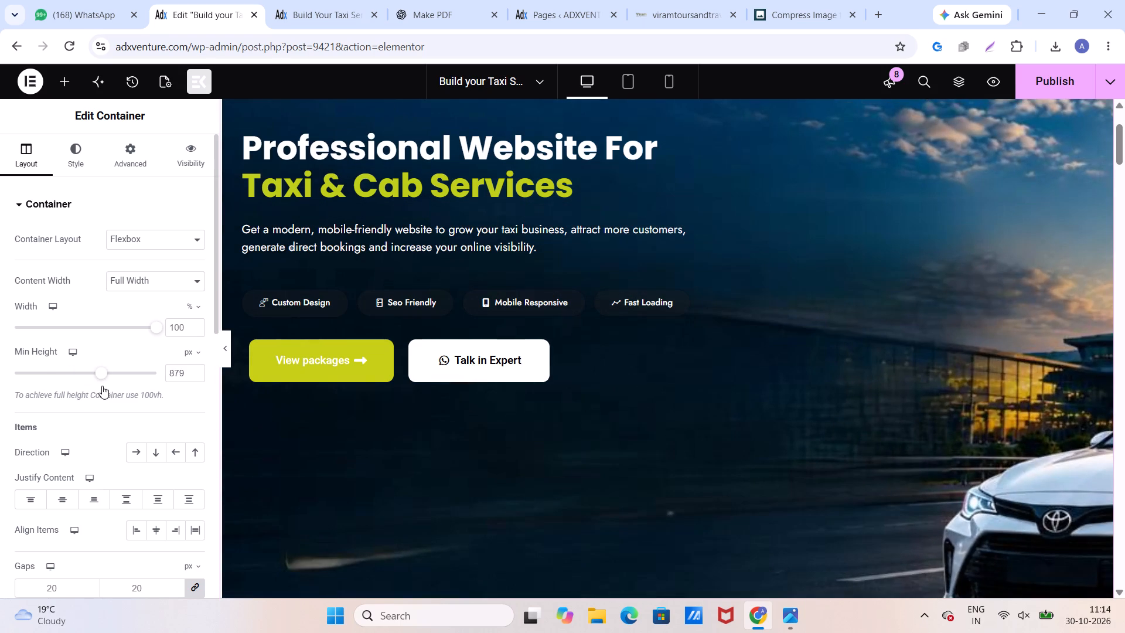
{"action": "left_click_drag", "start_coordinate": [102, 386], "coordinate": [80, 384]}
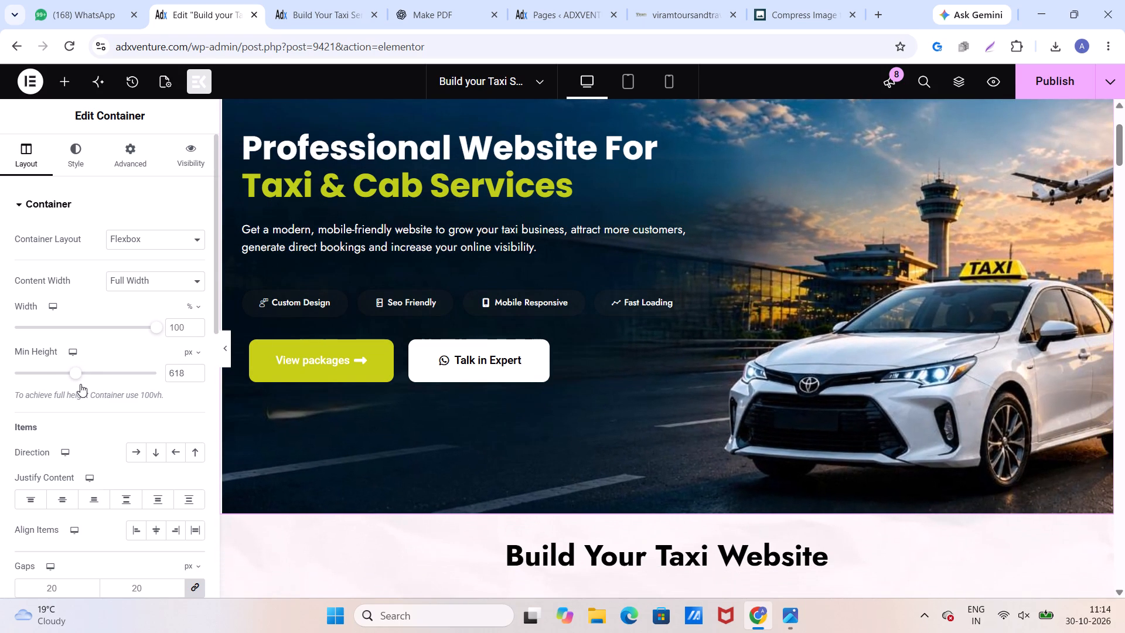
Set the outer banner container's min height to 596 px, trying 558 px first.
{"action": "left_click_drag", "start_coordinate": [80, 384], "coordinate": [74, 382]}
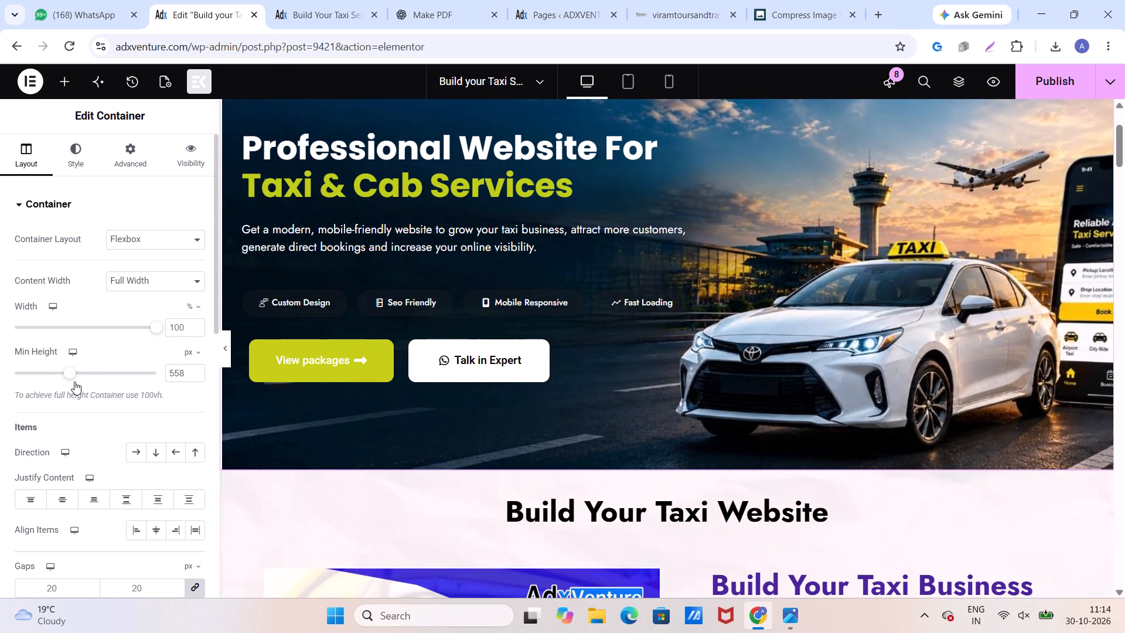
{"action": "left_click_drag", "start_coordinate": [74, 382], "coordinate": [78, 382]}
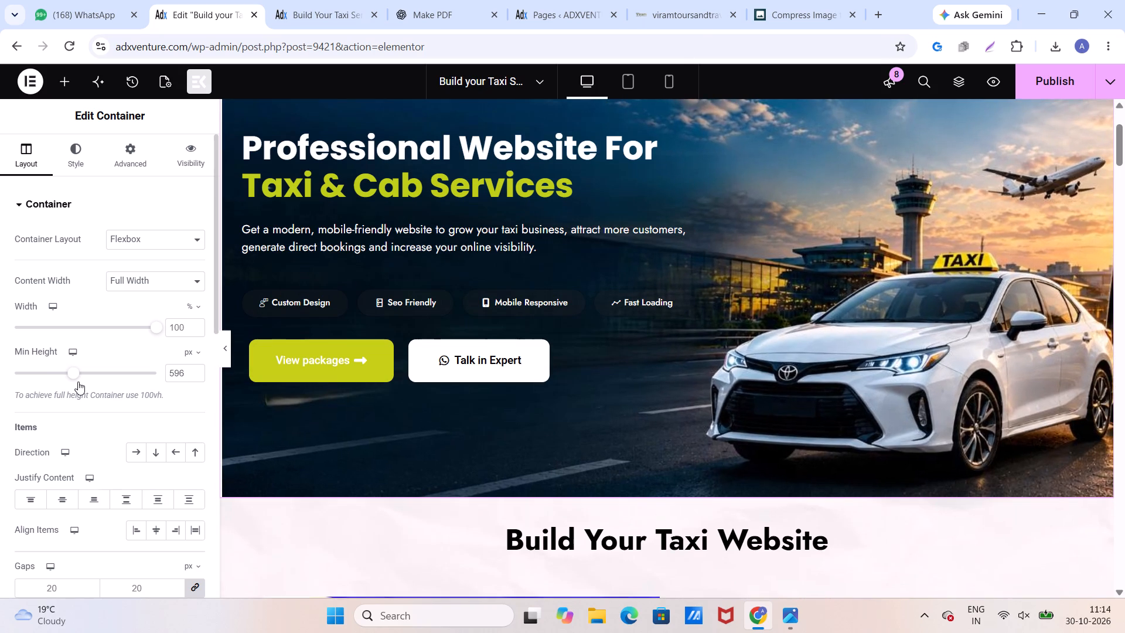
Publish the page with the reduced banner height and check the banner and the section below it in the preview.
{"action": "scroll", "coordinate": [486, 332], "scroll_direction": "up", "scroll_amount": 3}
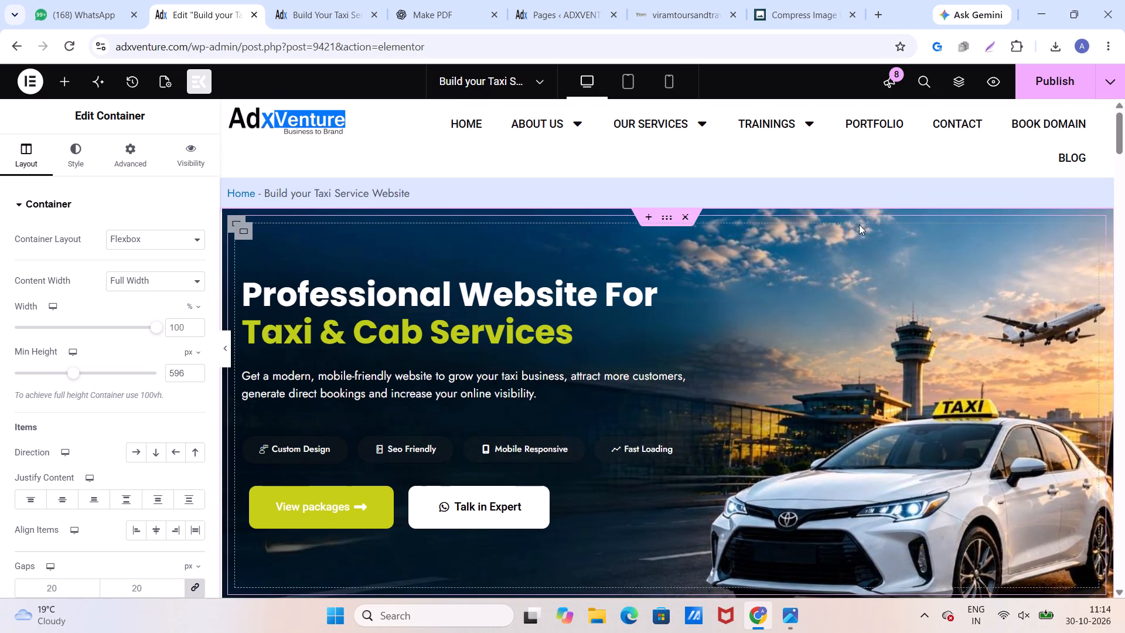
{"action": "left_click", "coordinate": [1031, 85]}
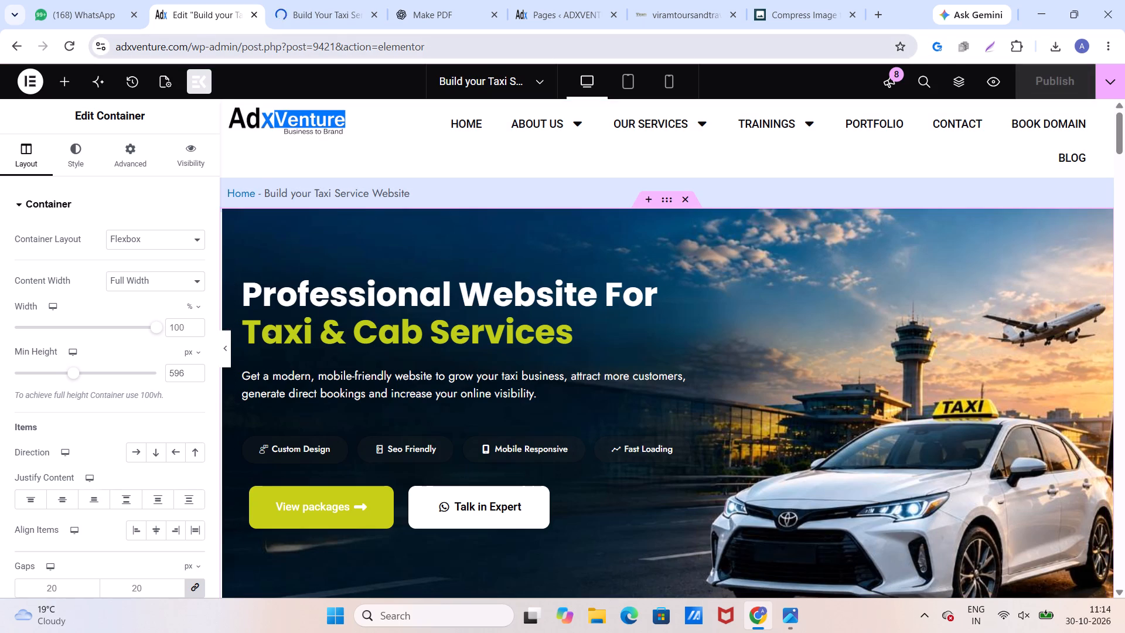
{"action": "left_click", "coordinate": [327, 16]}
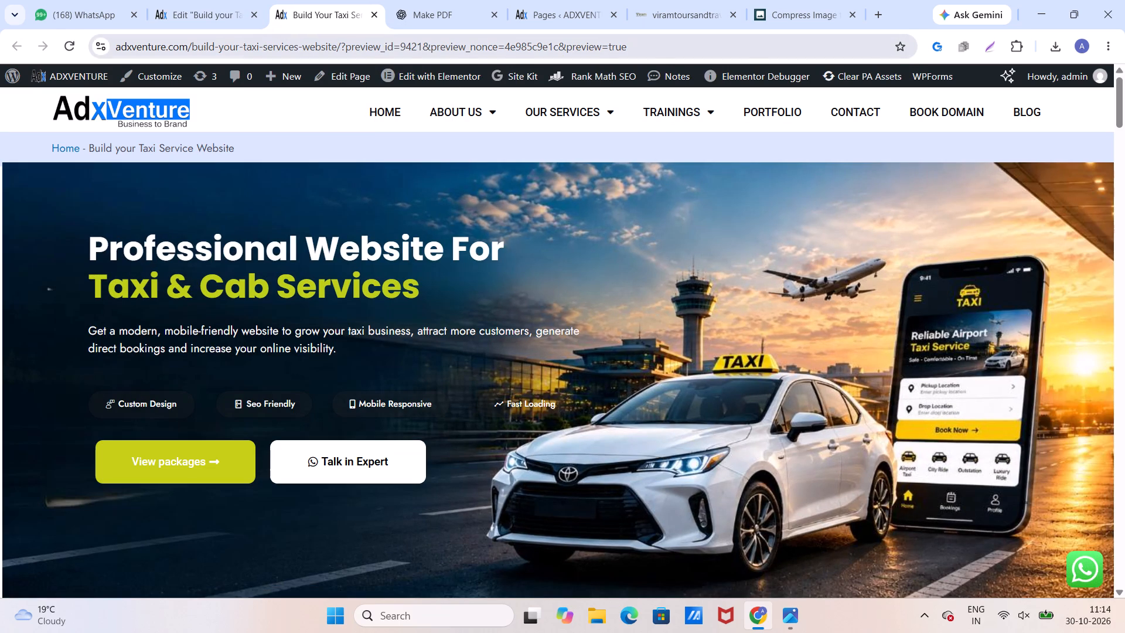
{"action": "scroll", "coordinate": [393, 206], "scroll_direction": "down", "scroll_amount": 1}
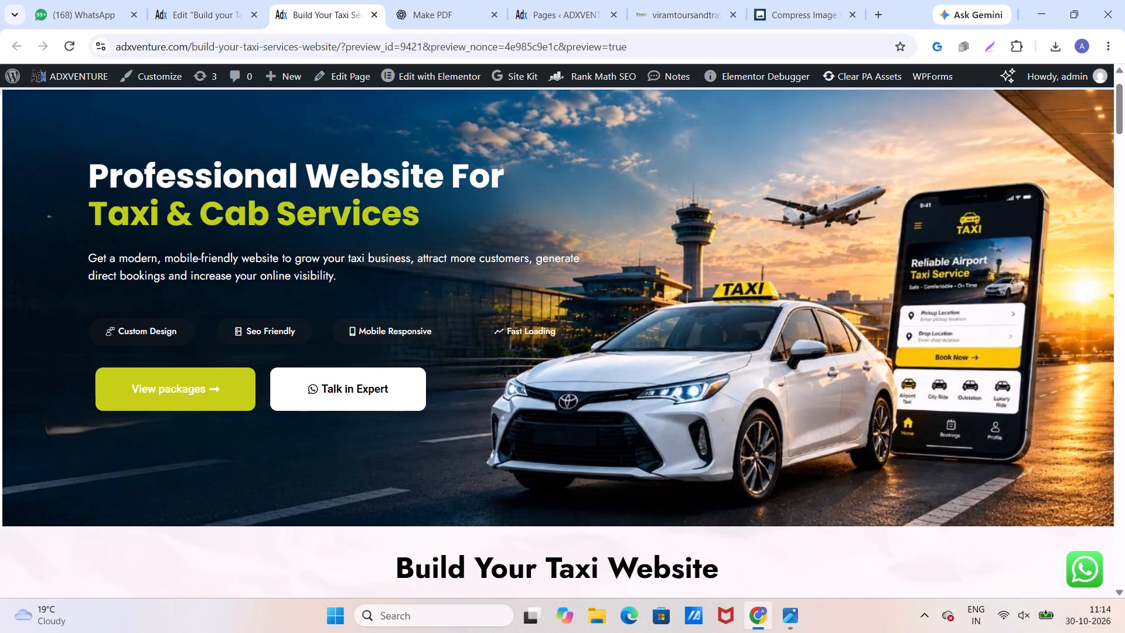
{"action": "scroll", "coordinate": [414, 302], "scroll_direction": "up", "scroll_amount": 2}
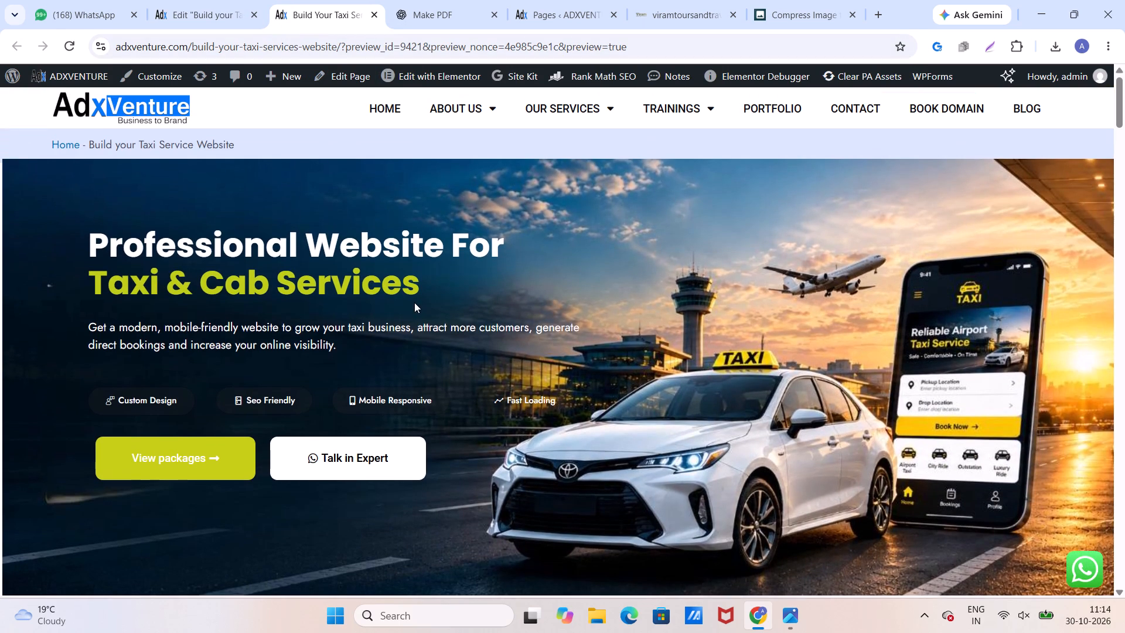
{"action": "scroll", "coordinate": [414, 301], "scroll_direction": "down", "scroll_amount": 2}
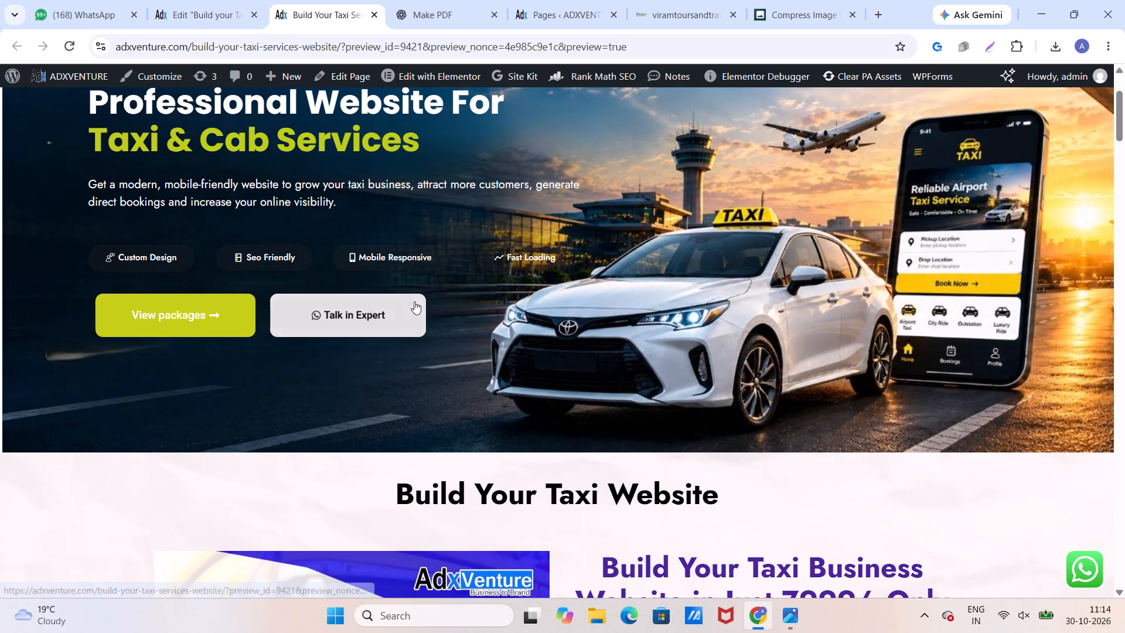
{"action": "scroll", "coordinate": [394, 320], "scroll_direction": "up", "scroll_amount": 2}
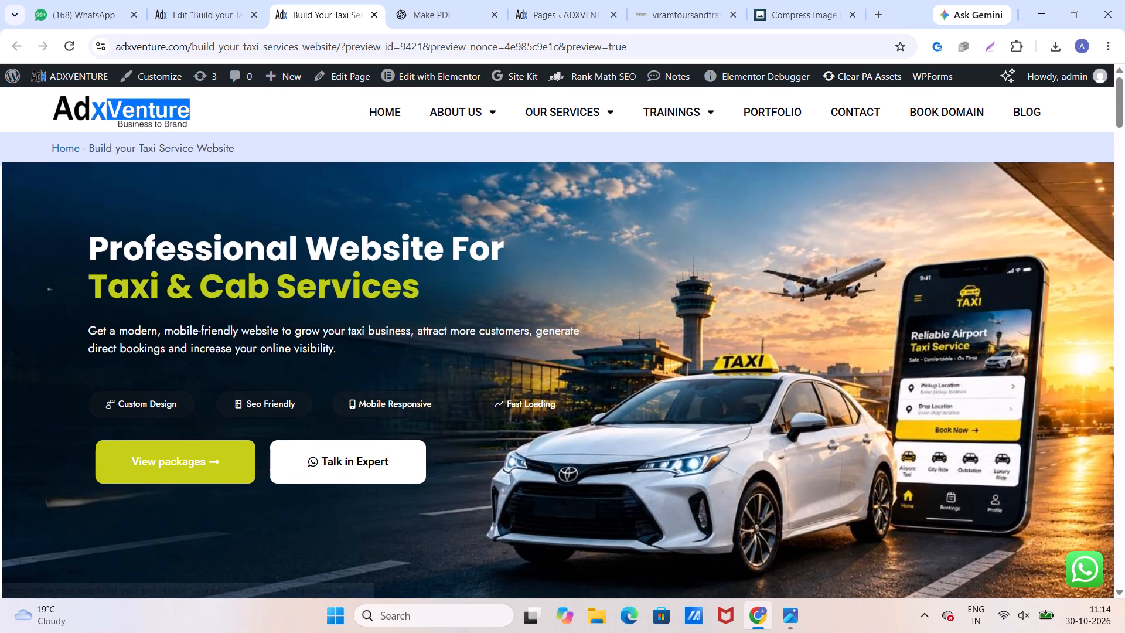
{"action": "scroll", "coordinate": [387, 363], "scroll_direction": "down", "scroll_amount": 1}
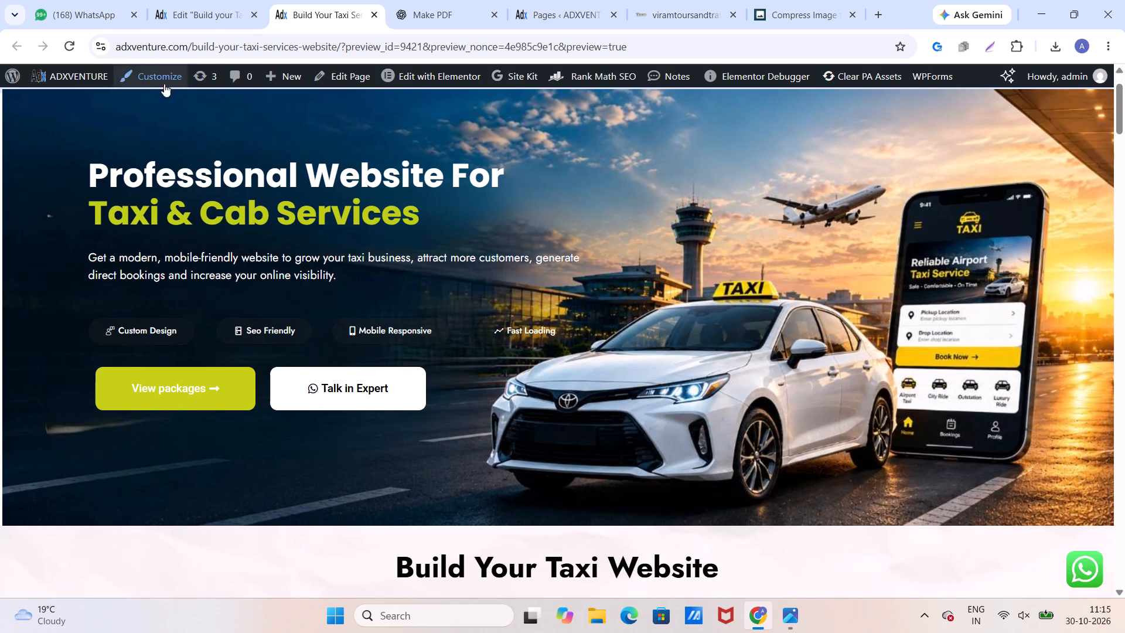
Go back to the Elementor editor and exit it to the WordPress Pages list.
{"action": "left_click", "coordinate": [205, 16]}
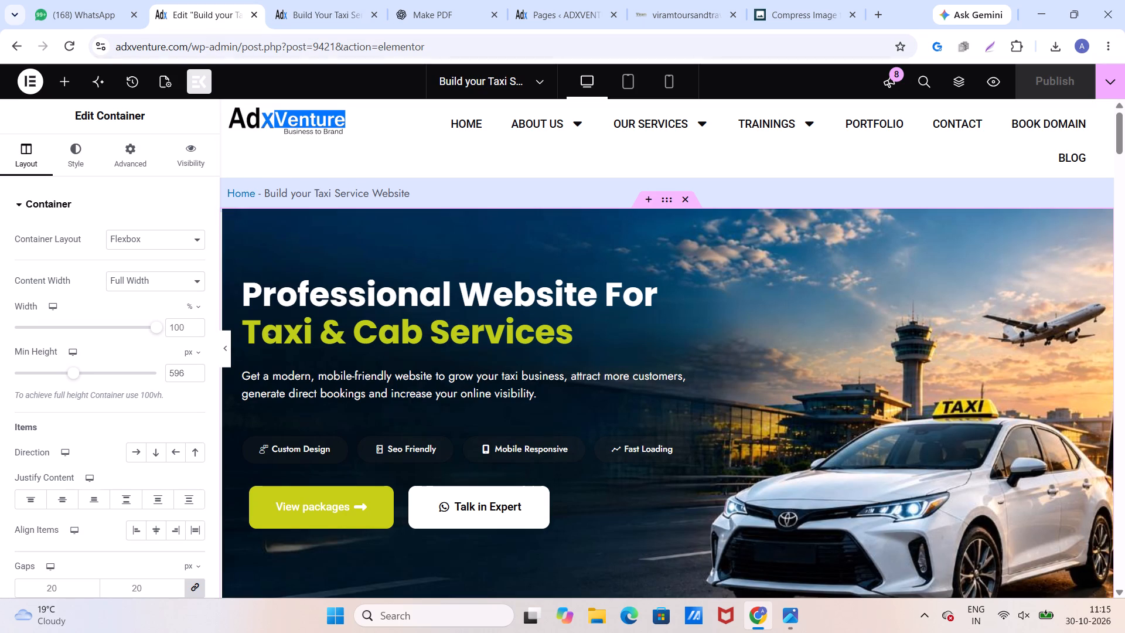
{"action": "left_click", "coordinate": [38, 86]}
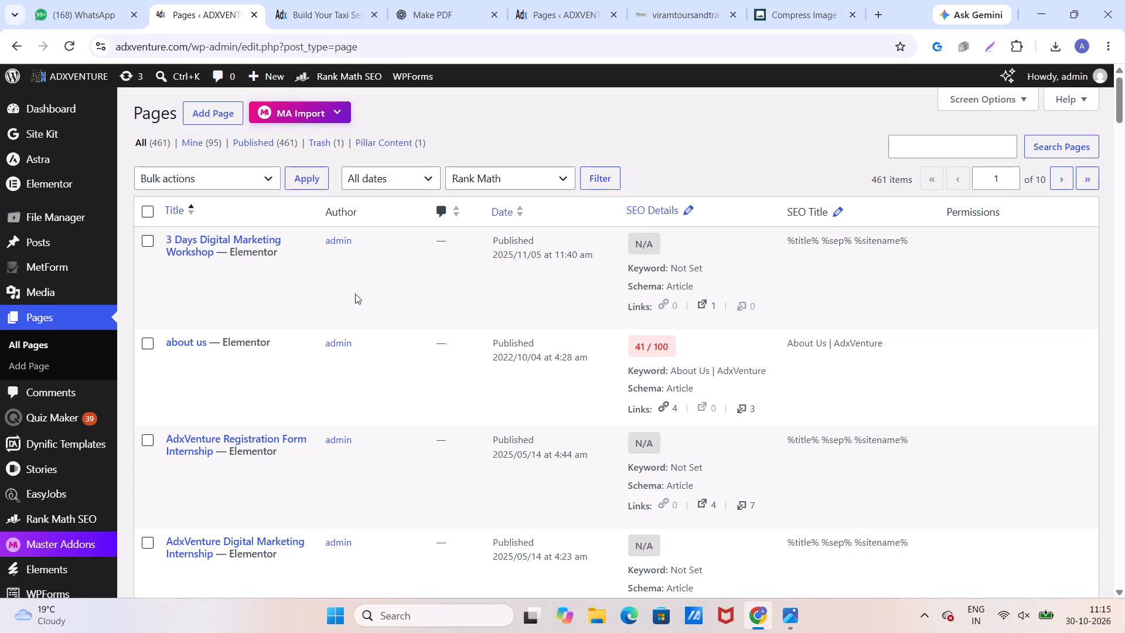
Look through the page titles in the first part of the Pages list and return to its beginning.
{"action": "scroll", "coordinate": [355, 294], "scroll_direction": "down", "scroll_amount": 8}
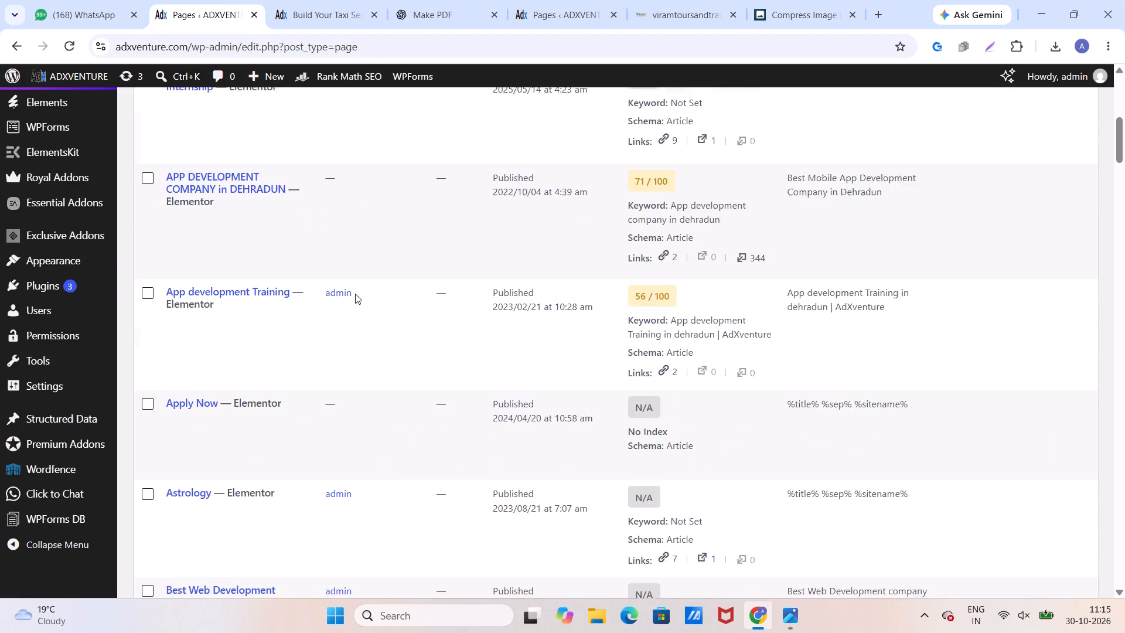
{"action": "scroll", "coordinate": [355, 294], "scroll_direction": "down", "scroll_amount": 17}
{"action": "scroll", "coordinate": [355, 294], "scroll_direction": "down", "scroll_amount": 6}
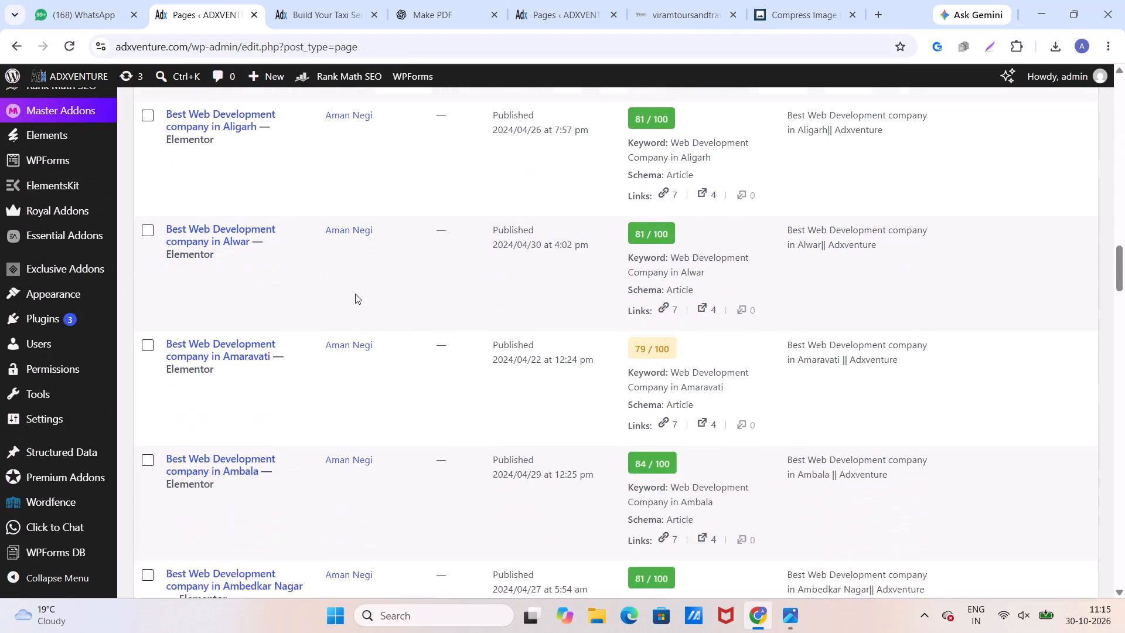
{"action": "scroll", "coordinate": [355, 294], "scroll_direction": "down", "scroll_amount": 5}
{"action": "scroll", "coordinate": [355, 294], "scroll_direction": "up", "scroll_amount": 9}
{"action": "scroll", "coordinate": [567, 287], "scroll_direction": "up", "scroll_amount": 7}
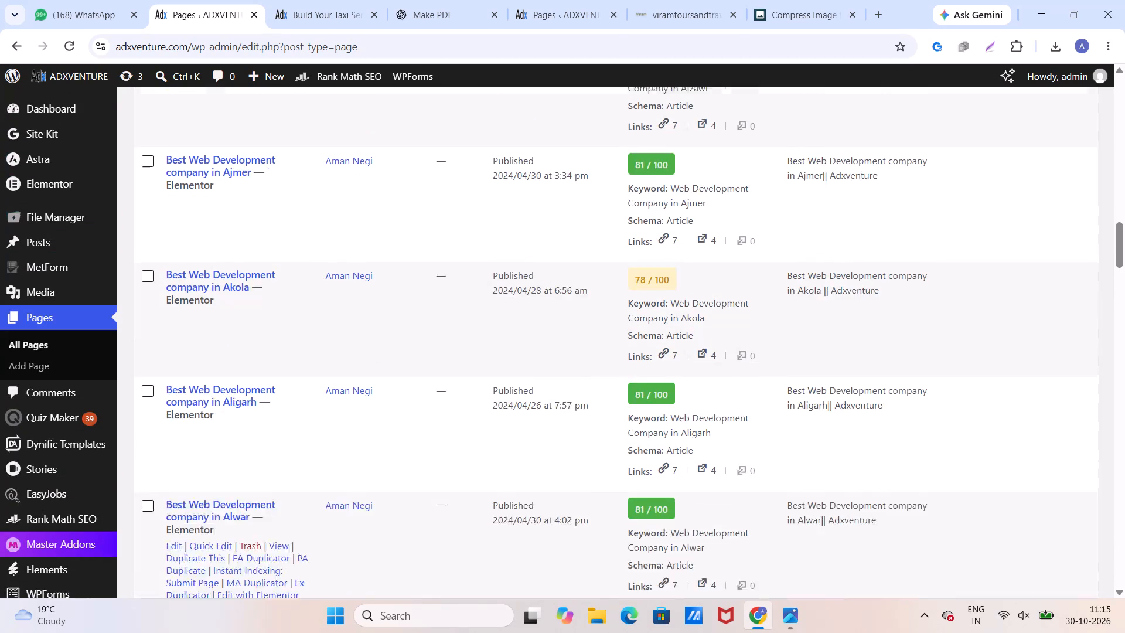
{"action": "scroll", "coordinate": [570, 285], "scroll_direction": "up", "scroll_amount": 20}
{"action": "scroll", "coordinate": [570, 285], "scroll_direction": "up", "scroll_amount": 10}
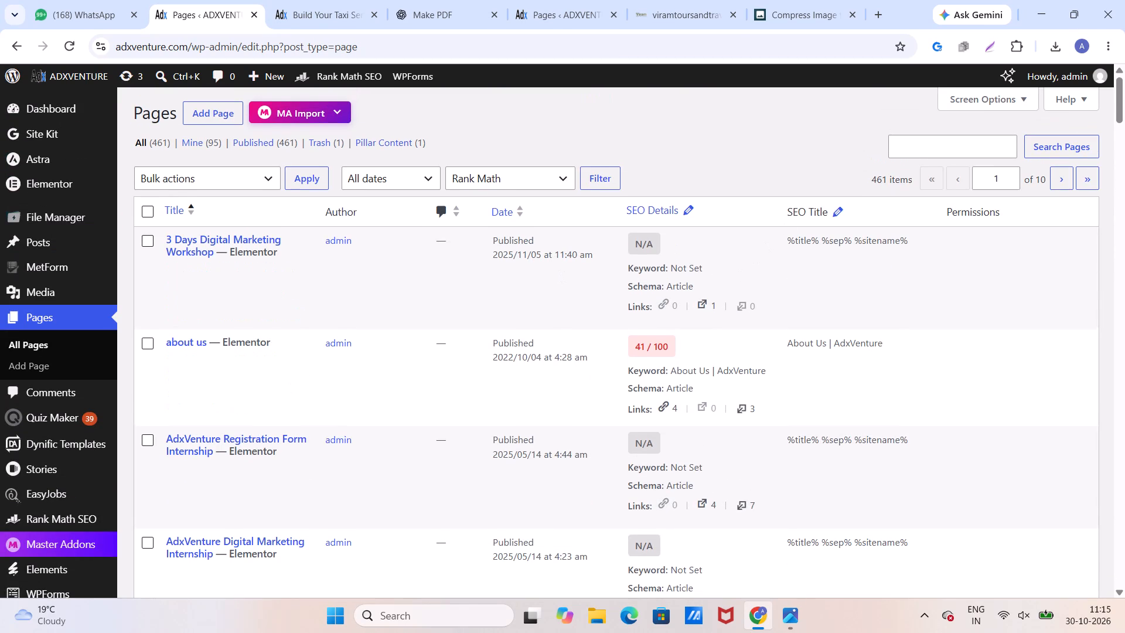
Enter "build Taxi Service" as the search term for the Pages list.
{"action": "left_click", "coordinate": [909, 147]}
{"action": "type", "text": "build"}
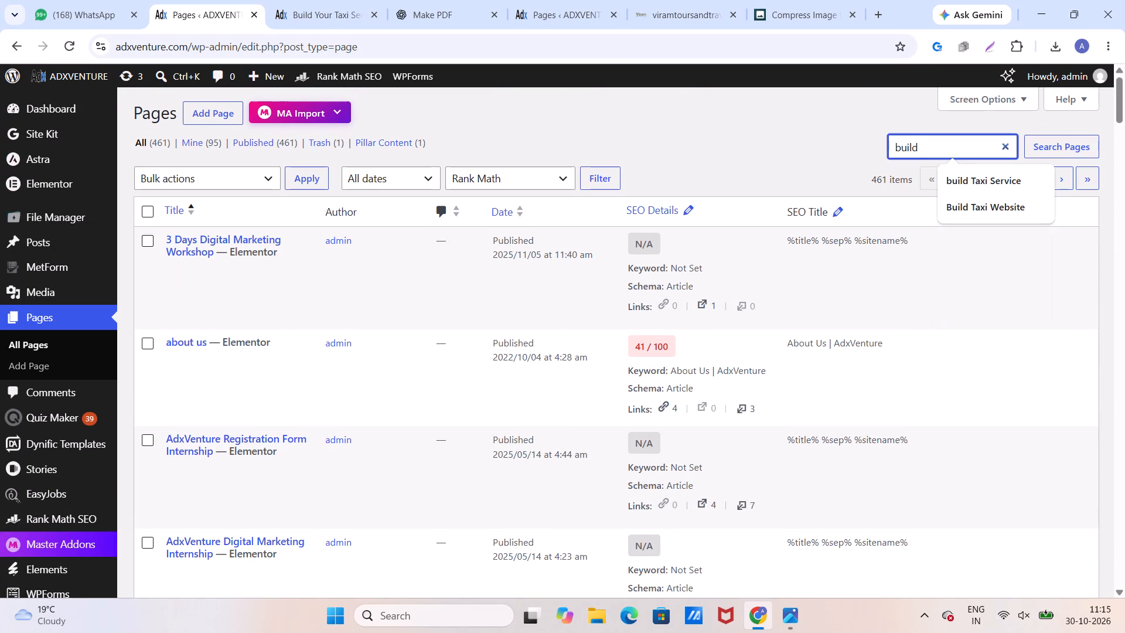
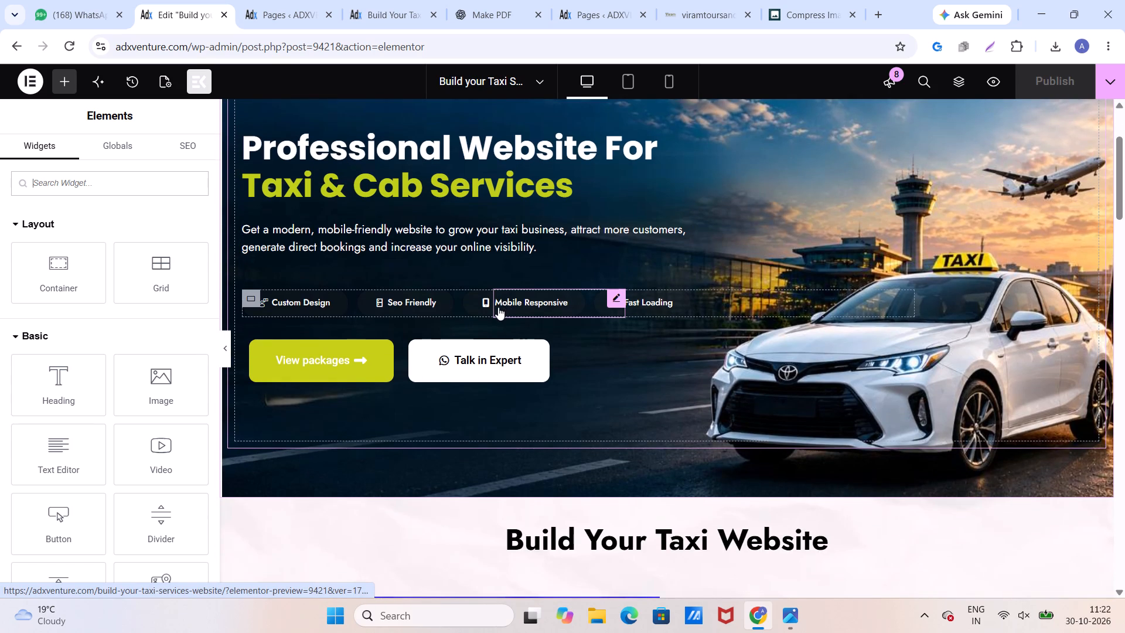
Set the outer banner container's boxed width to 1320 px and publish the page.
{"action": "scroll", "coordinate": [498, 308], "scroll_direction": "up", "scroll_amount": 2}
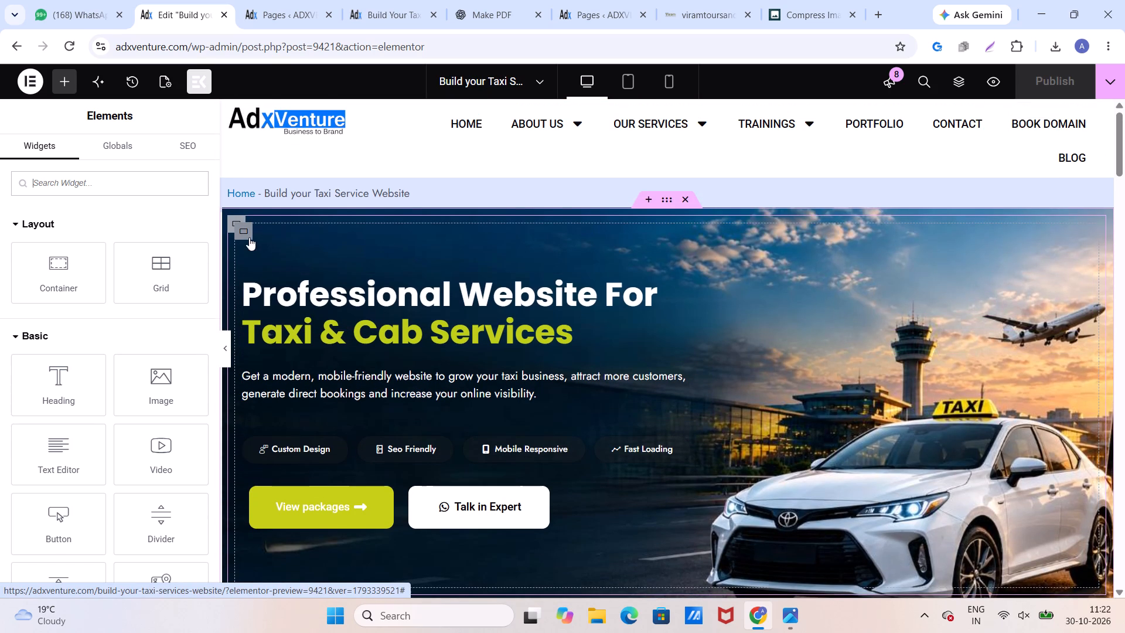
{"action": "left_click", "coordinate": [248, 234]}
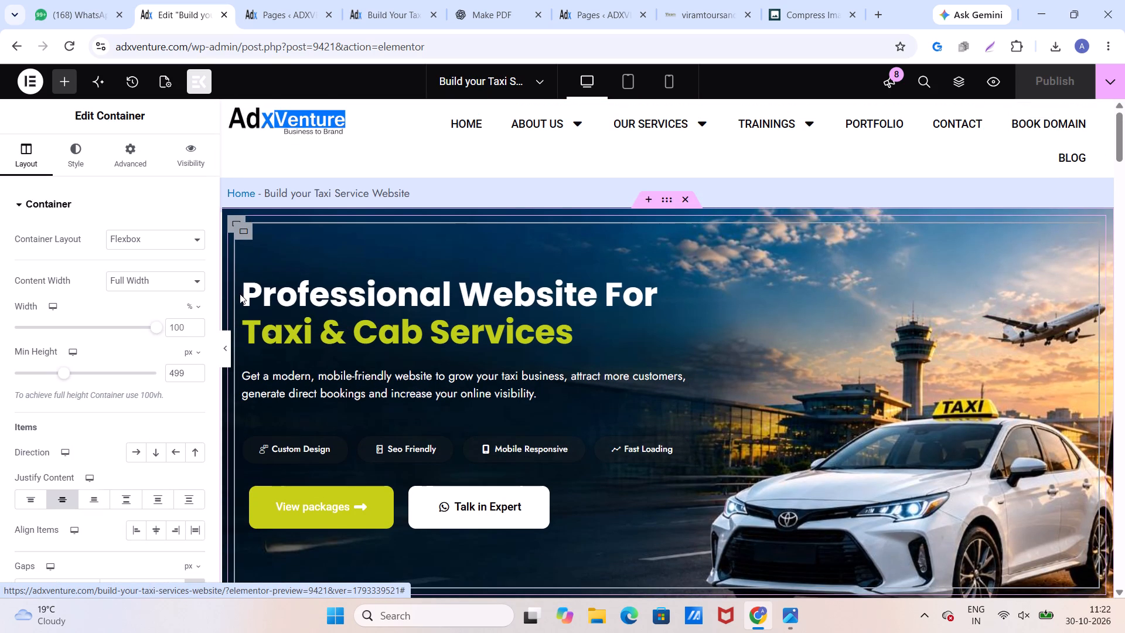
{"action": "left_click", "coordinate": [236, 220]}
{"action": "left_click", "coordinate": [187, 324]}
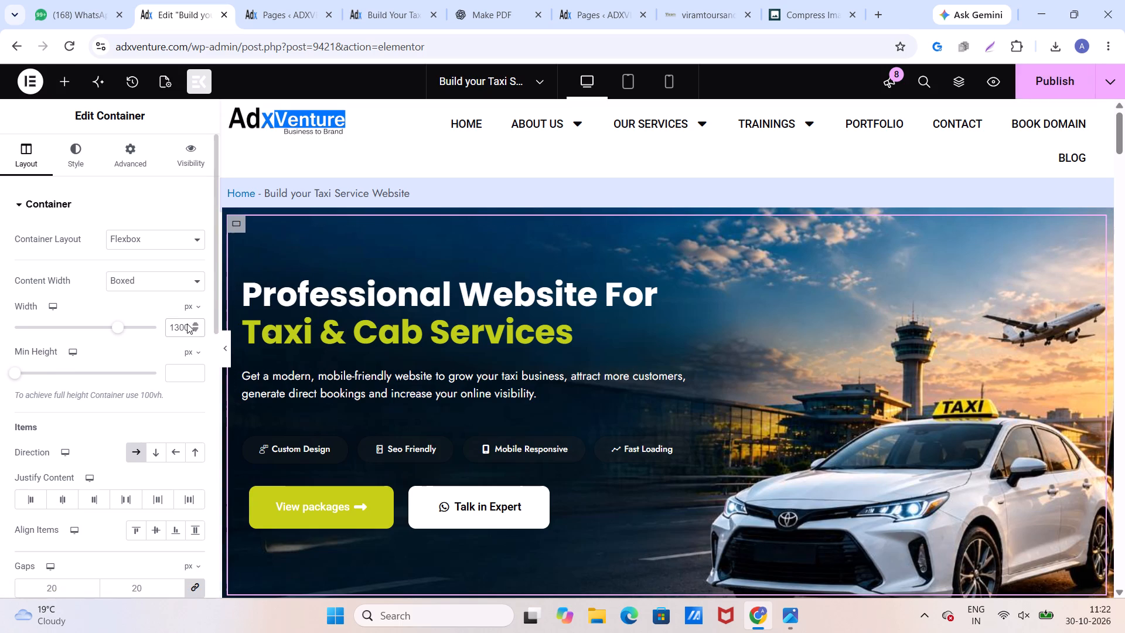
{"action": "key", "text": "BackSpace"}
{"action": "key", "text": "BackSpace"}
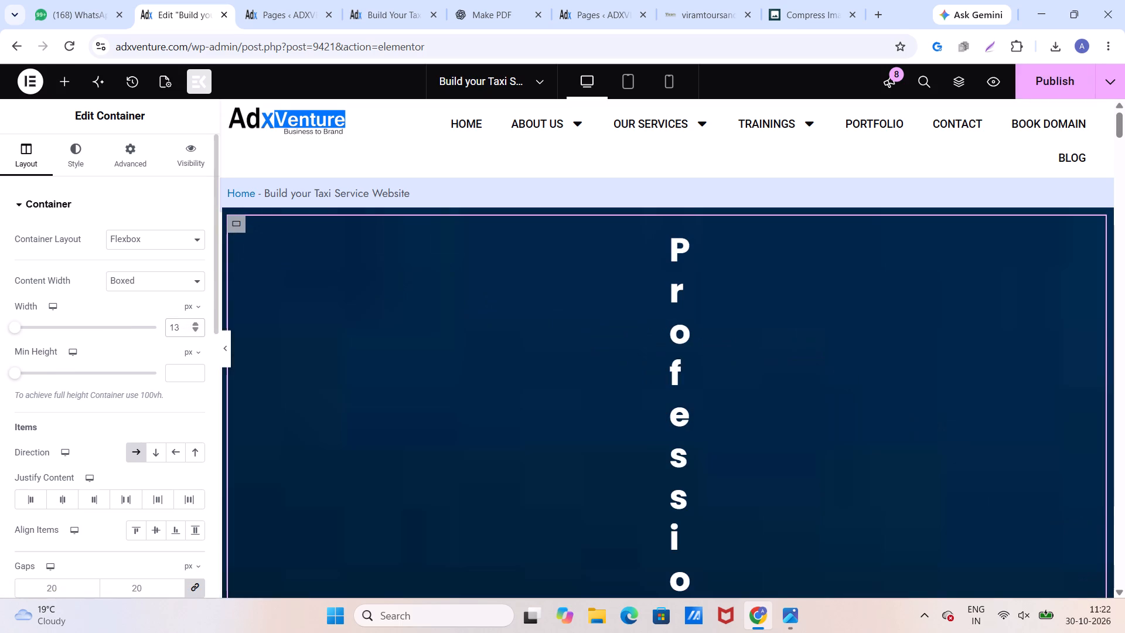
{"action": "key", "text": "2"}
{"action": "key", "text": "0"}
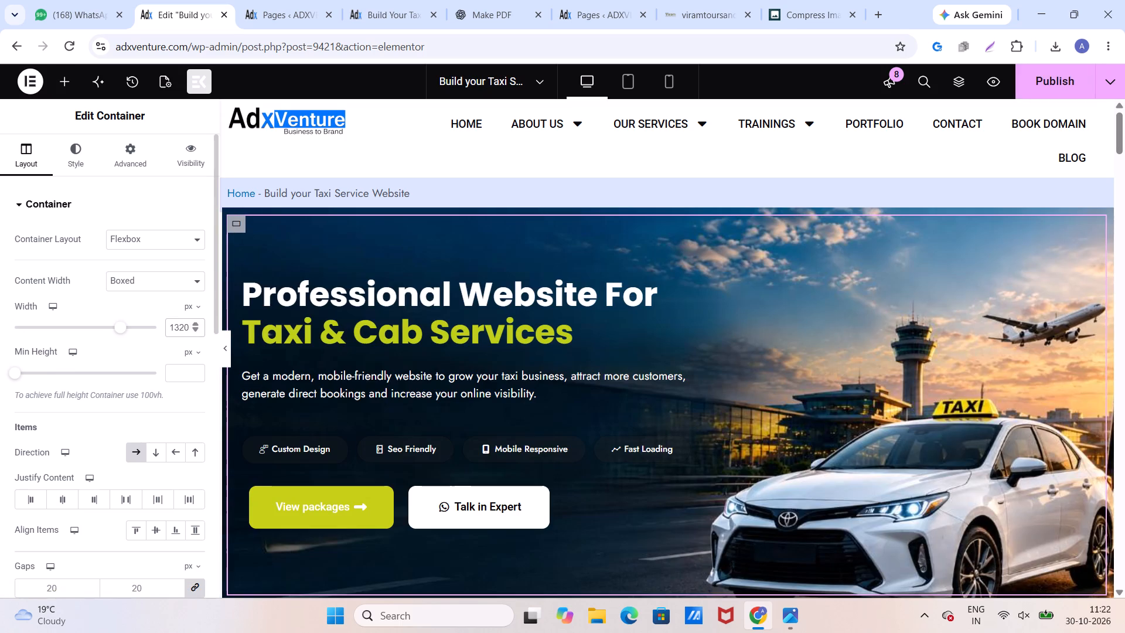
{"action": "left_click", "coordinate": [1035, 83]}
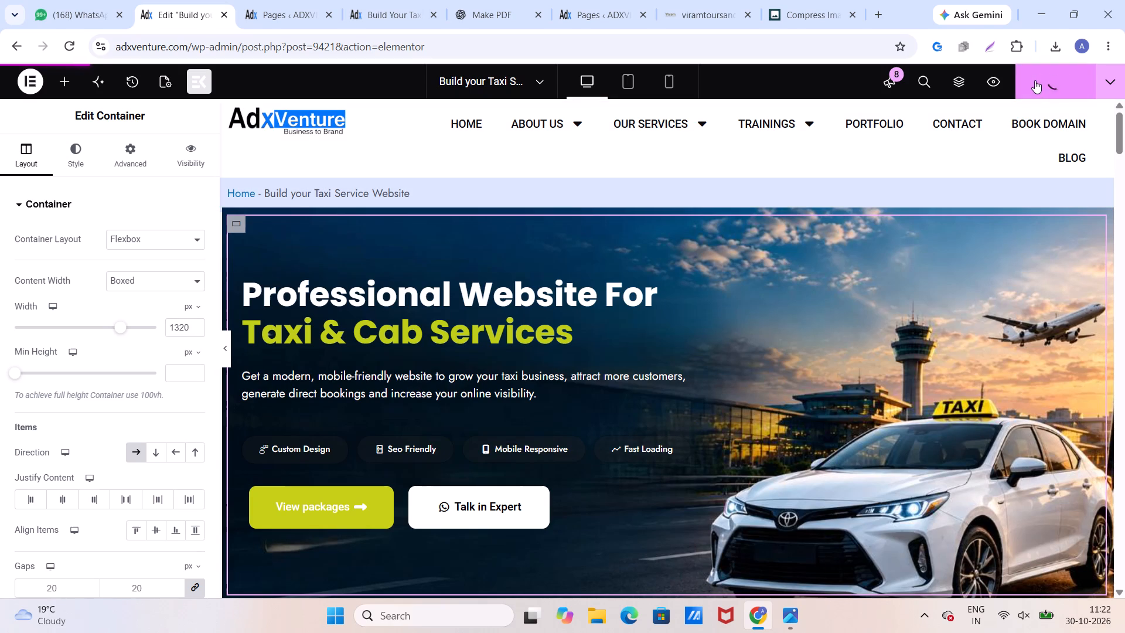
Narrow the Fast Loading feature button in the banner to a custom width of about 10.67%.
{"action": "scroll", "coordinate": [807, 320], "scroll_direction": "down", "scroll_amount": 2}
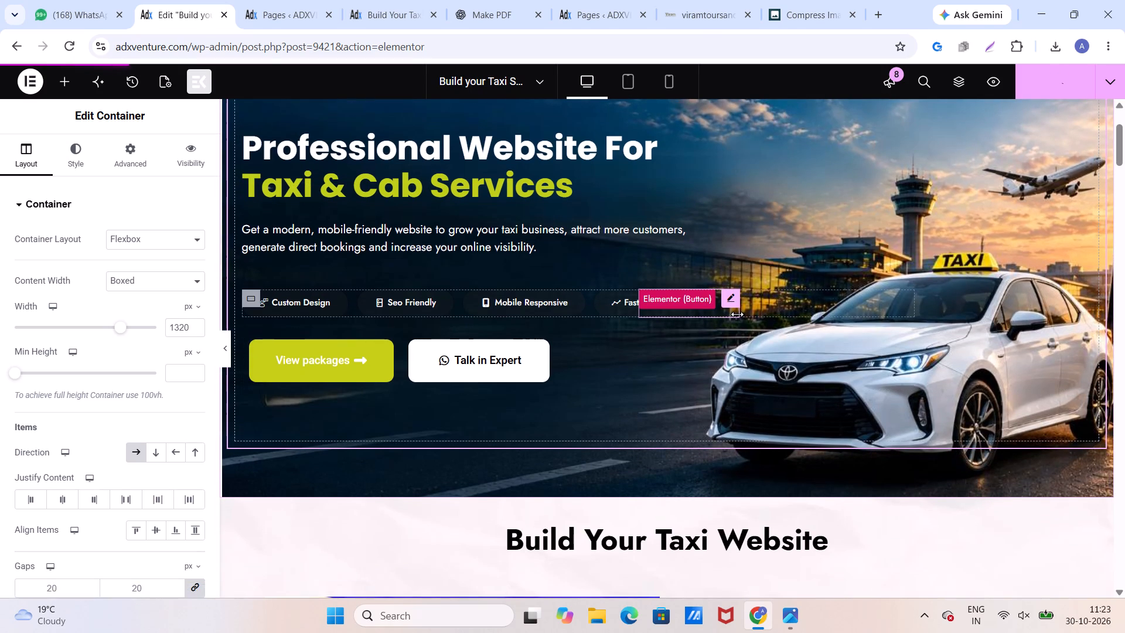
{"action": "left_click_drag", "start_coordinate": [737, 314], "coordinate": [708, 312]}
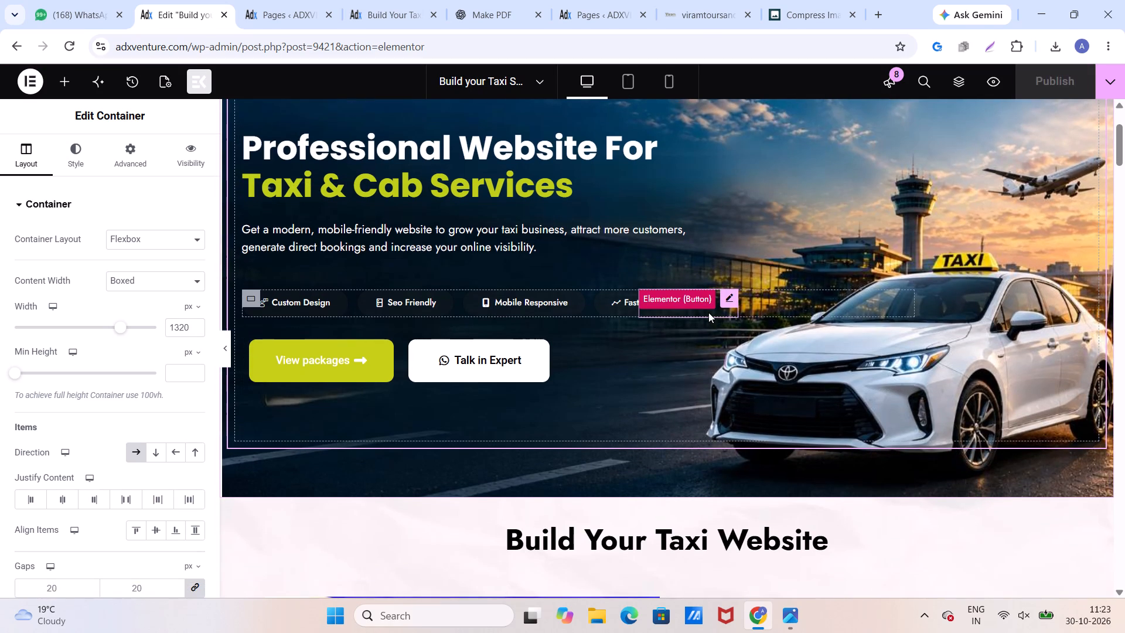
{"action": "left_click_drag", "start_coordinate": [708, 312], "coordinate": [710, 312]}
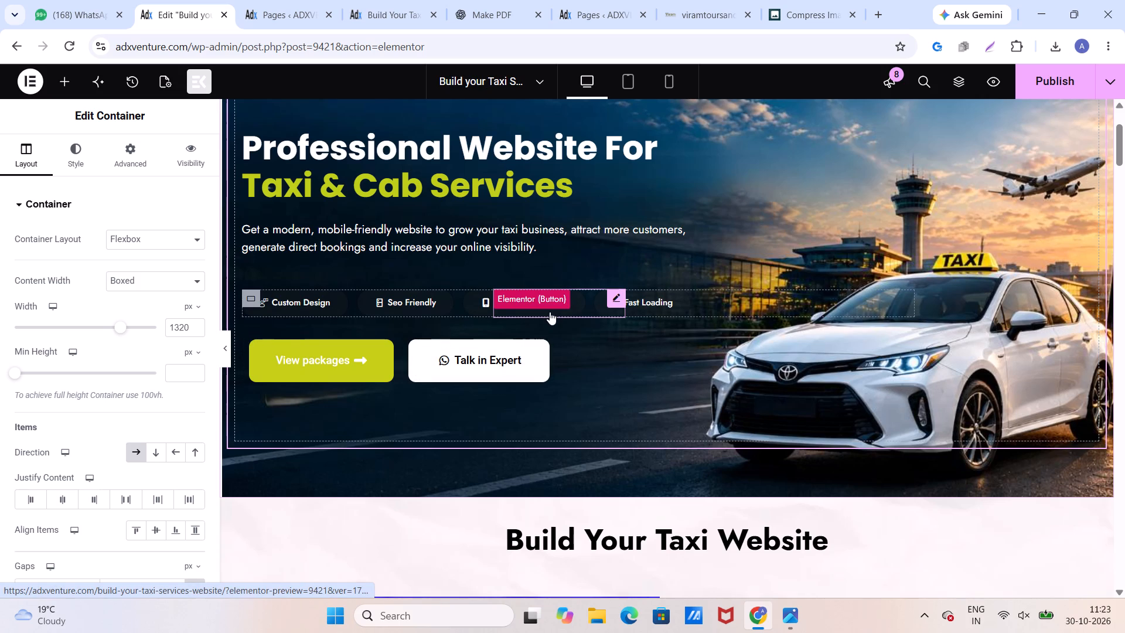
Clear the linked padding values of the container holding the four feature buttons.
{"action": "left_click", "coordinate": [251, 295]}
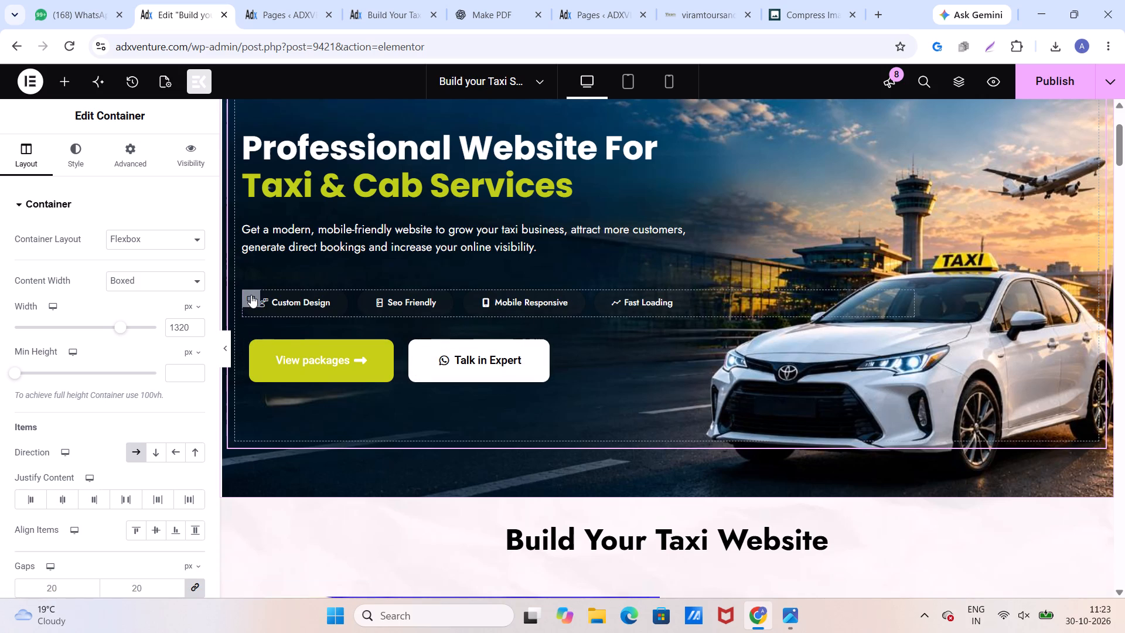
{"action": "left_click", "coordinate": [146, 161]}
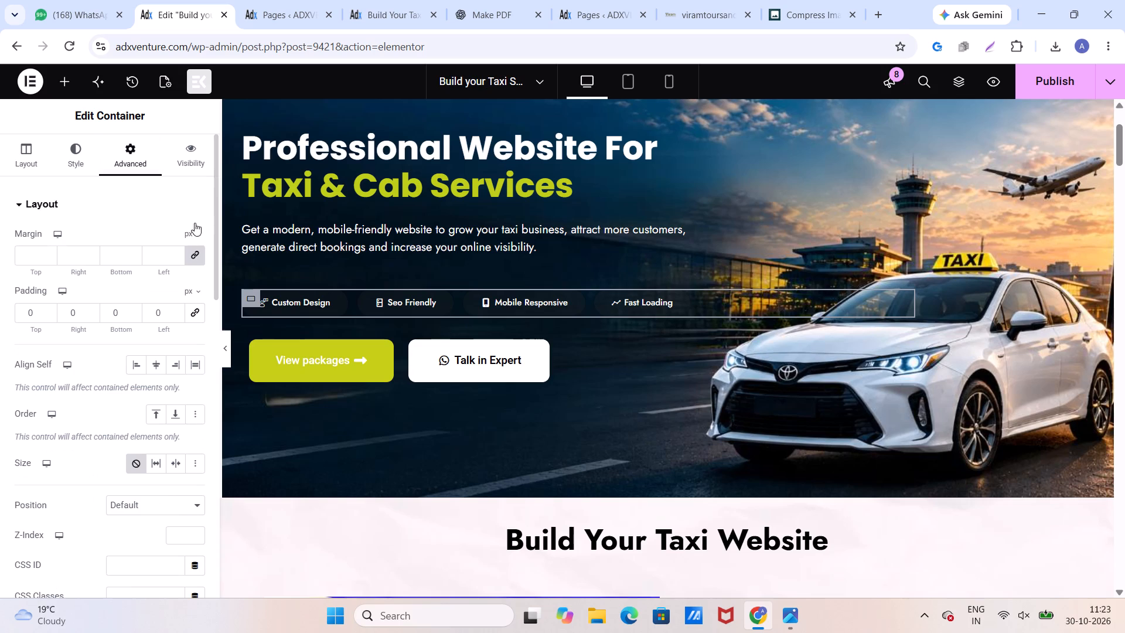
{"action": "left_click", "coordinate": [196, 311]}
{"action": "left_click", "coordinate": [170, 310]}
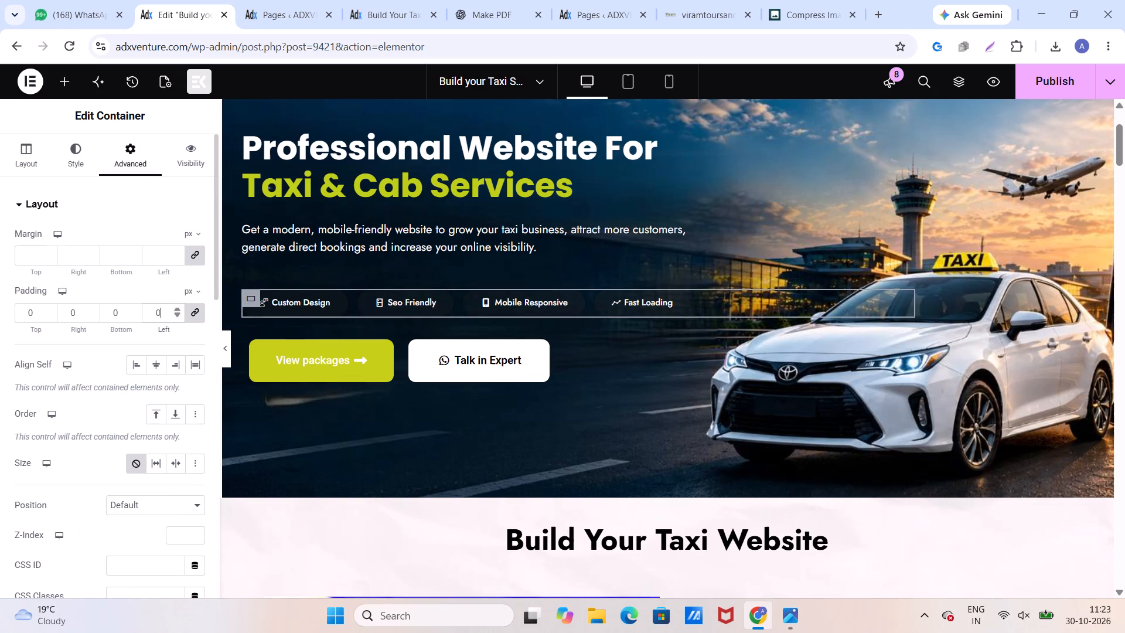
{"action": "key", "text": "BackSpace"}
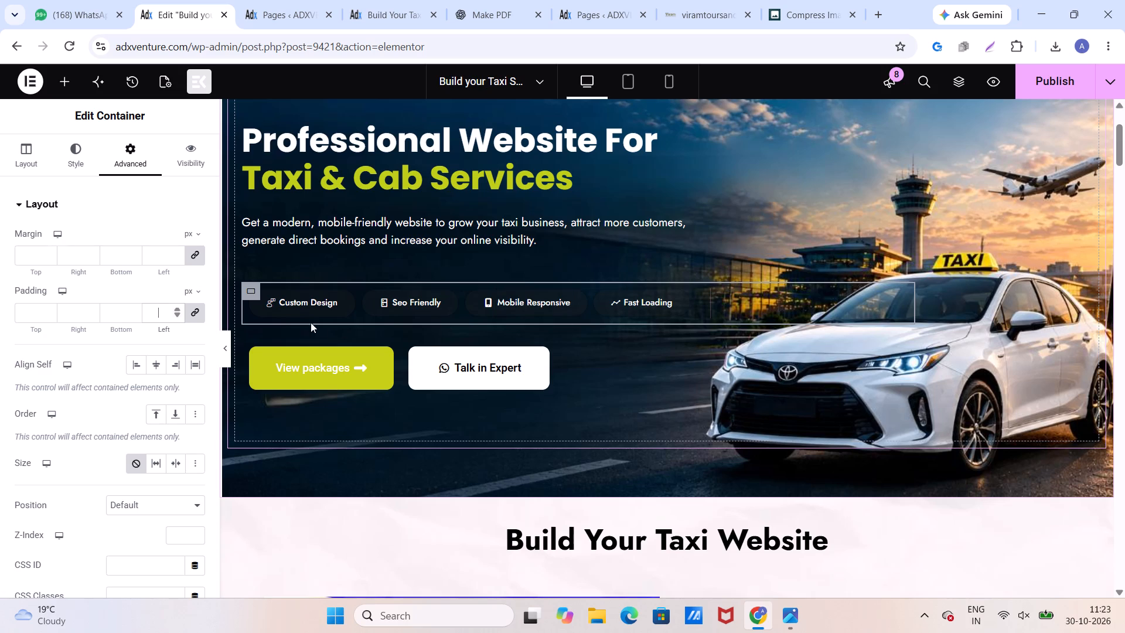
Check the Custom Design button's spacing settings and reset the Seo Friendly button's left margin to 0.
{"action": "left_click", "coordinate": [313, 306]}
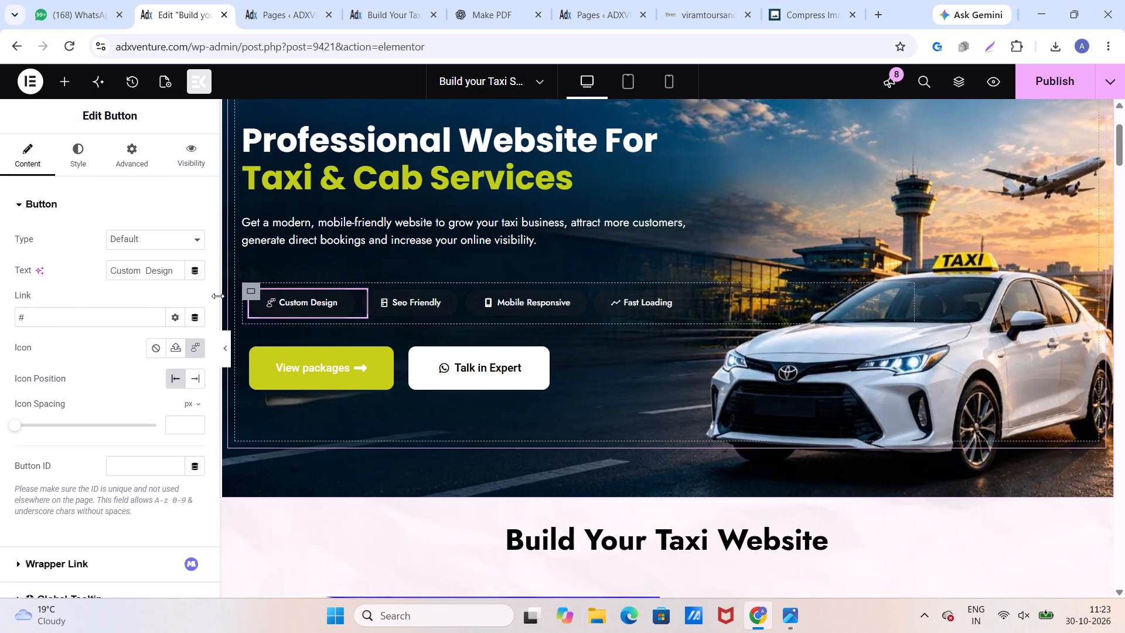
{"action": "left_click", "coordinate": [138, 157]}
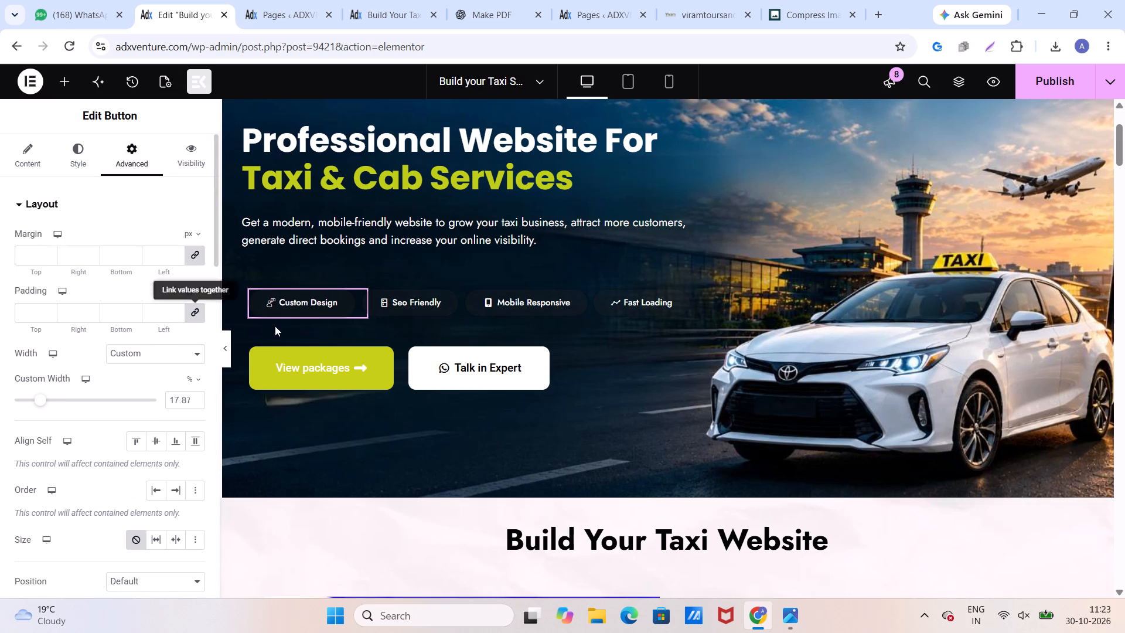
{"action": "left_click", "coordinate": [358, 298]}
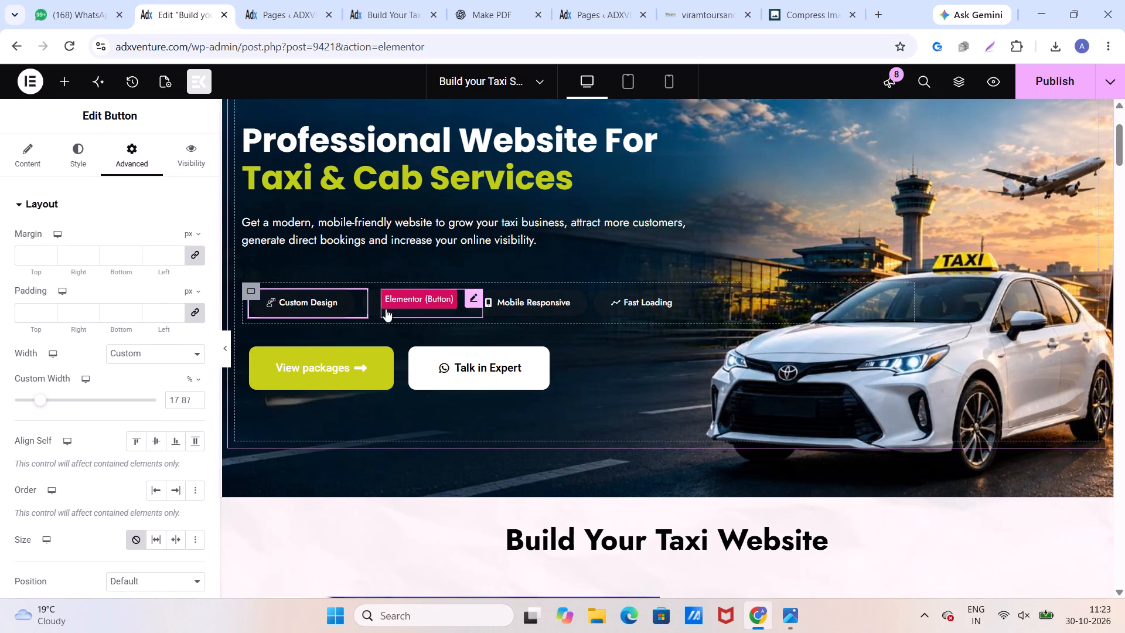
{"action": "left_click", "coordinate": [470, 297]}
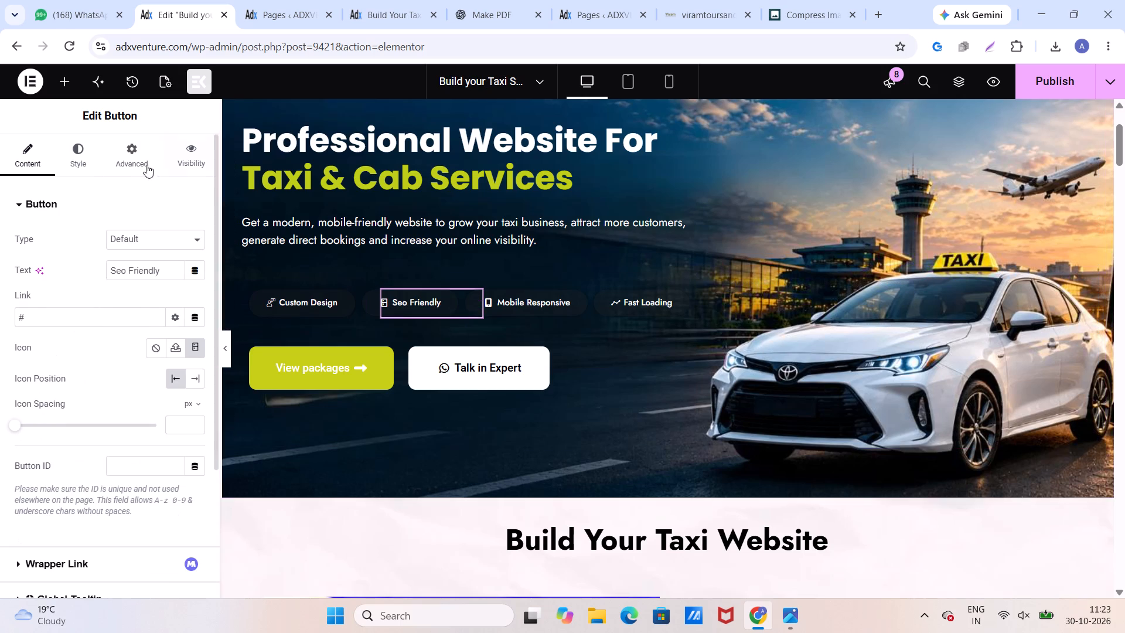
{"action": "left_click", "coordinate": [139, 161]}
{"action": "left_click", "coordinate": [169, 246]}
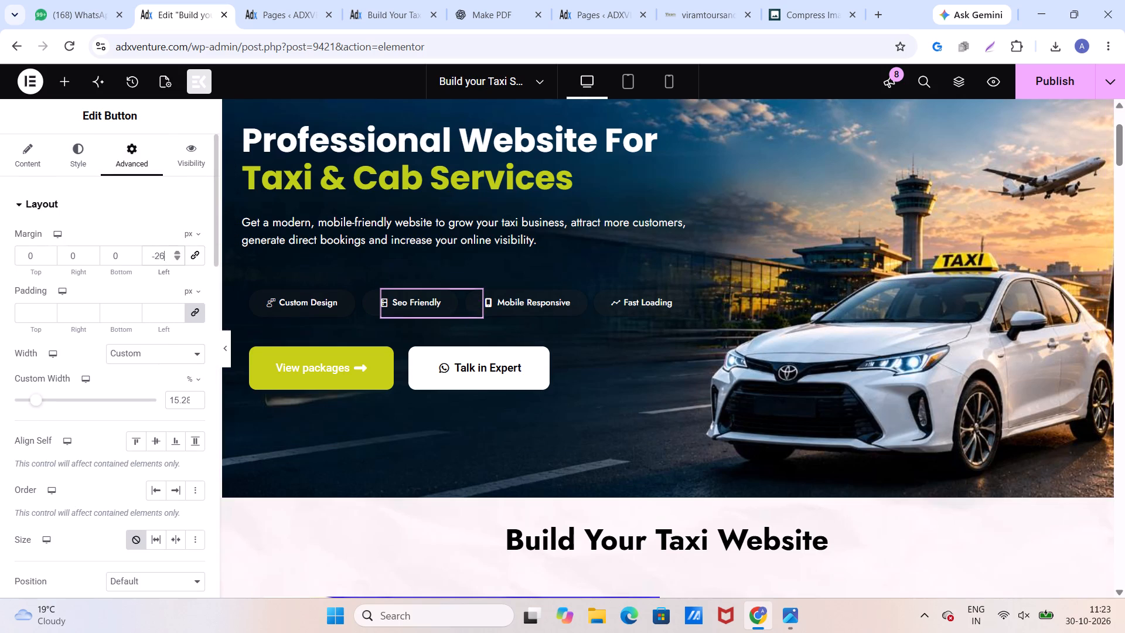
{"action": "key", "text": "BackSpace"}
{"action": "key", "text": "BackSpace"}
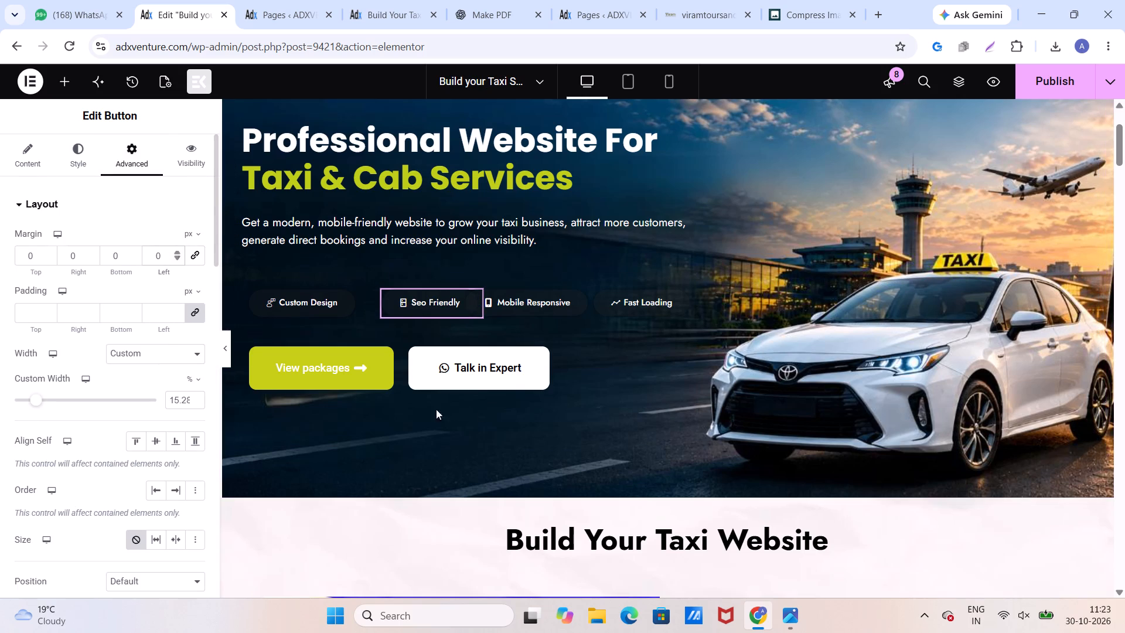
Reset the Mobile Responsive button's negative left margin to 0.
{"action": "left_click", "coordinate": [580, 303]}
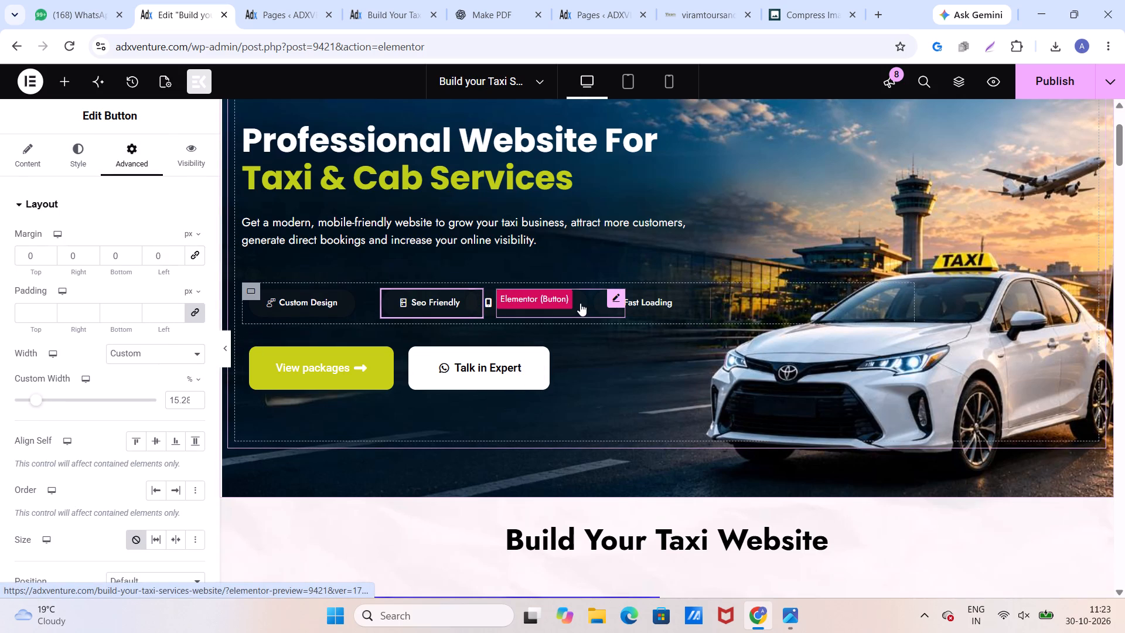
{"action": "left_click", "coordinate": [149, 155]}
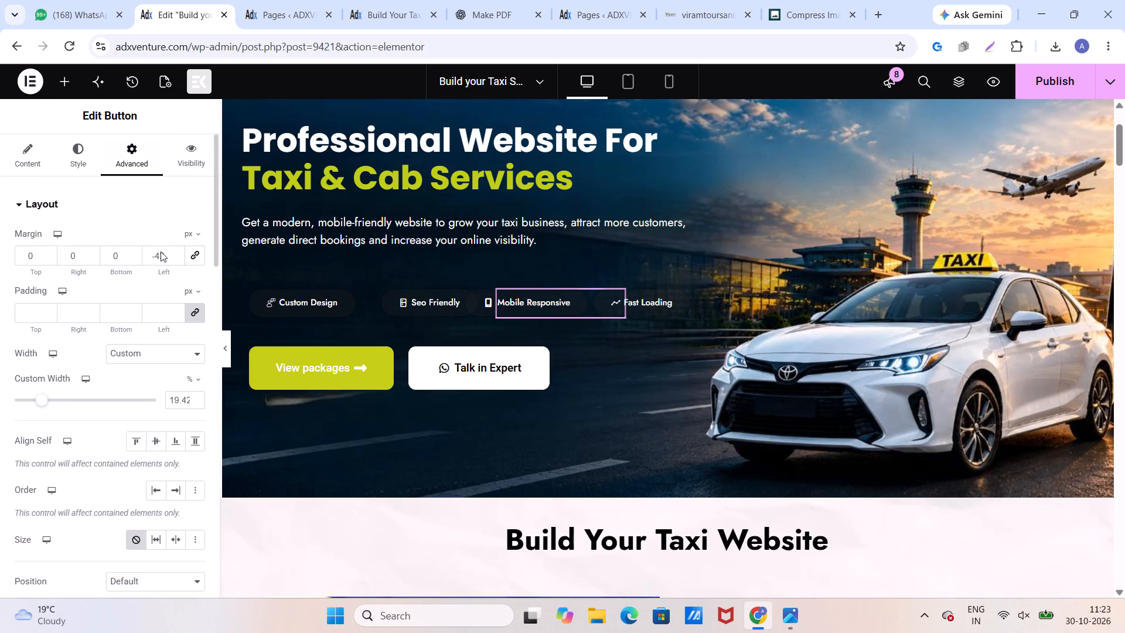
{"action": "left_click", "coordinate": [165, 257]}
{"action": "key", "text": "BackSpace"}
{"action": "key", "text": "BackSpace"}
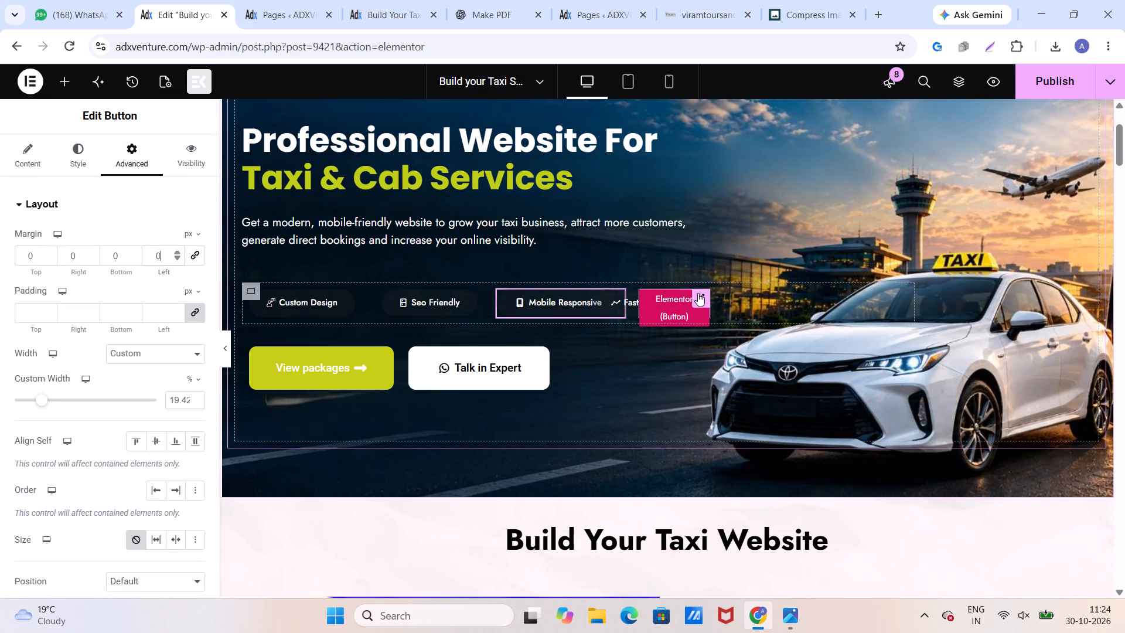
Reset the Fast Loading button's negative left margin to 0.
{"action": "left_click", "coordinate": [699, 292]}
{"action": "left_click", "coordinate": [137, 167]}
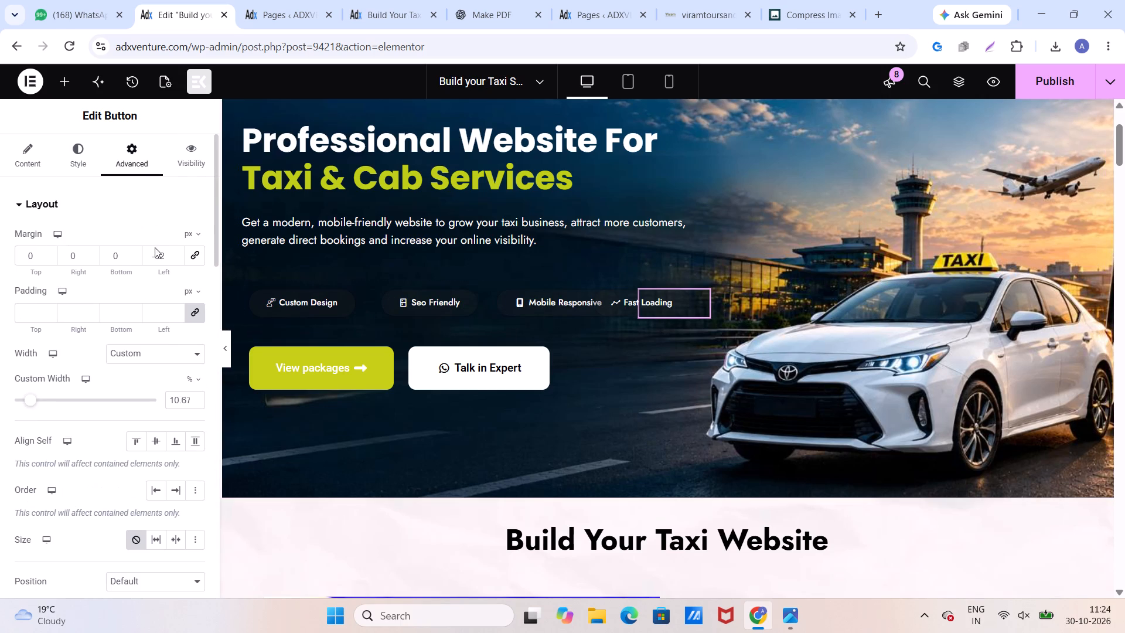
{"action": "left_click", "coordinate": [165, 256]}
{"action": "key", "text": "BackSpace"}
{"action": "key", "text": "BackSpace"}
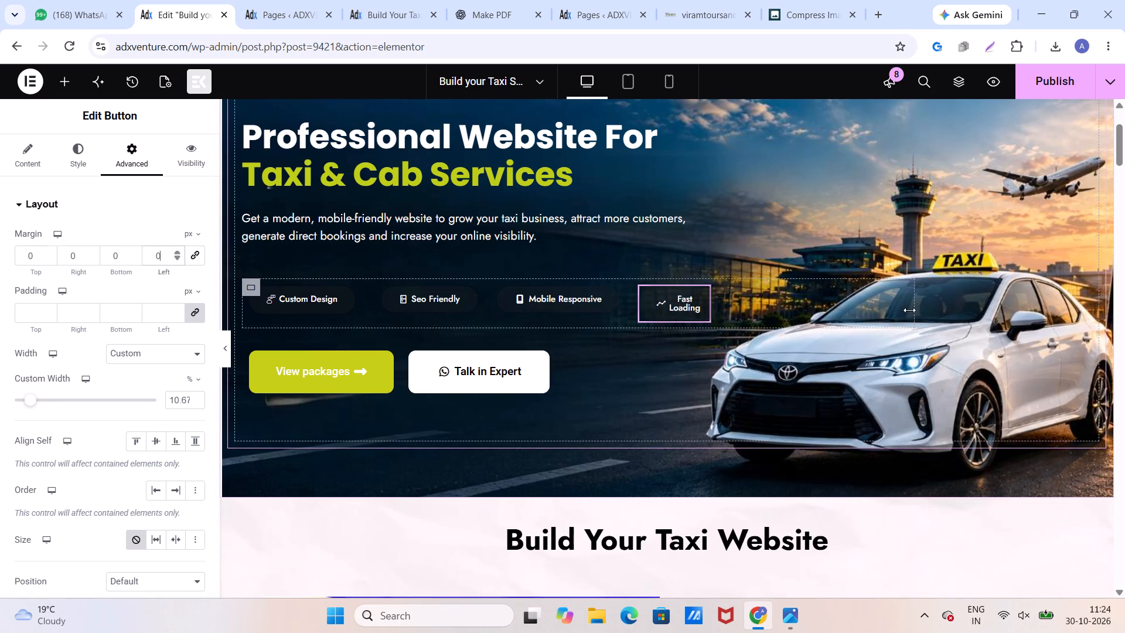
Widen the feature-button container to about 96.2% and slightly narrow the Mobile Responsive button.
{"action": "left_click_drag", "start_coordinate": [911, 310], "coordinate": [954, 310]}
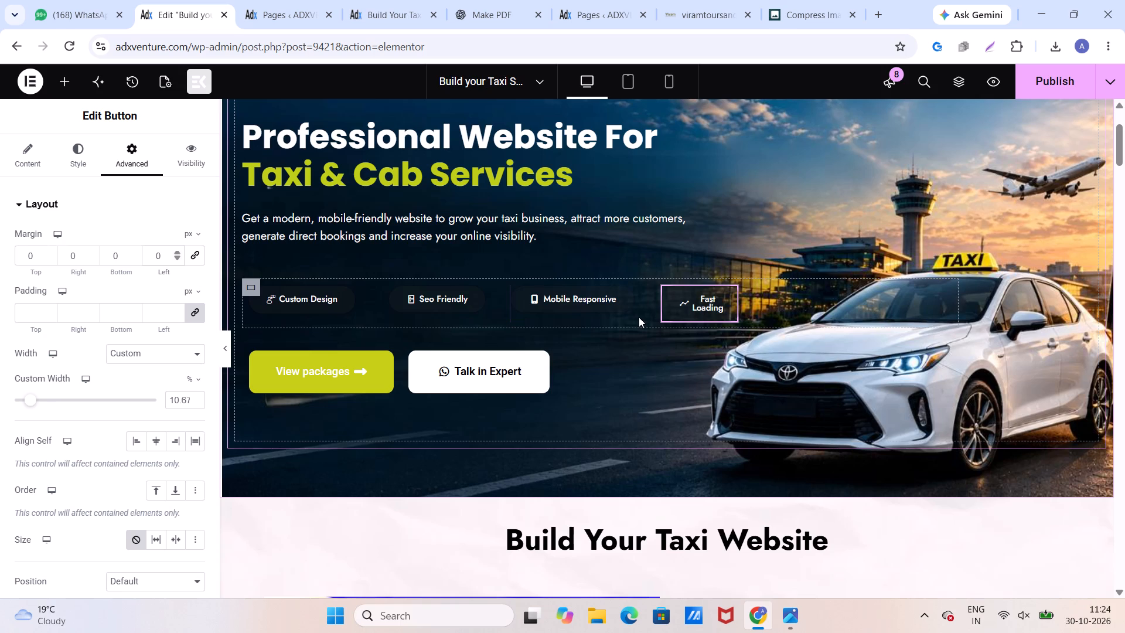
{"action": "left_click_drag", "start_coordinate": [643, 315], "coordinate": [628, 315]}
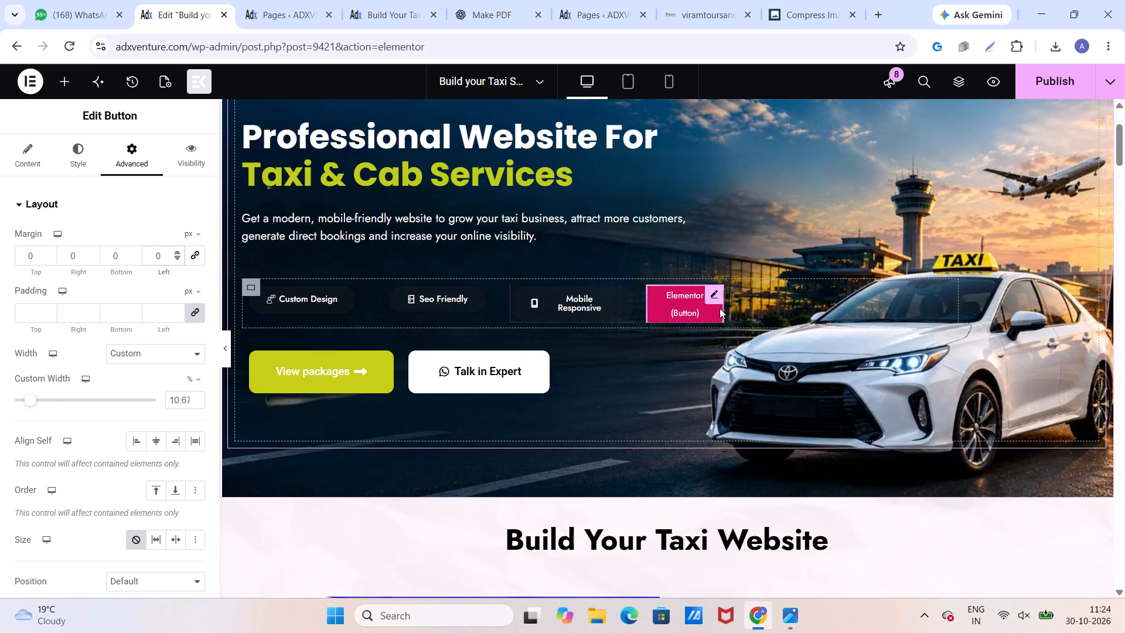
{"action": "left_click_drag", "start_coordinate": [958, 307], "coordinate": [1061, 316]}
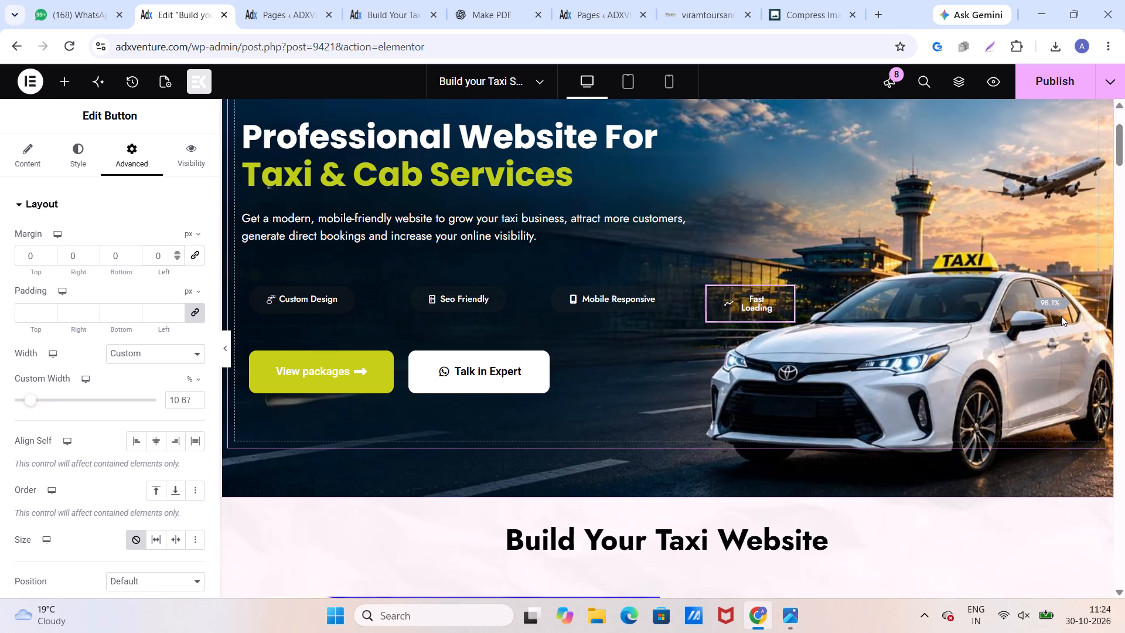
{"action": "left_click_drag", "start_coordinate": [1061, 316], "coordinate": [1059, 316]}
Widen the Fast Loading button to about 14.13% and trim the Mobile Responsive button's width slightly.
{"action": "left_click_drag", "start_coordinate": [781, 310], "coordinate": [782, 310]}
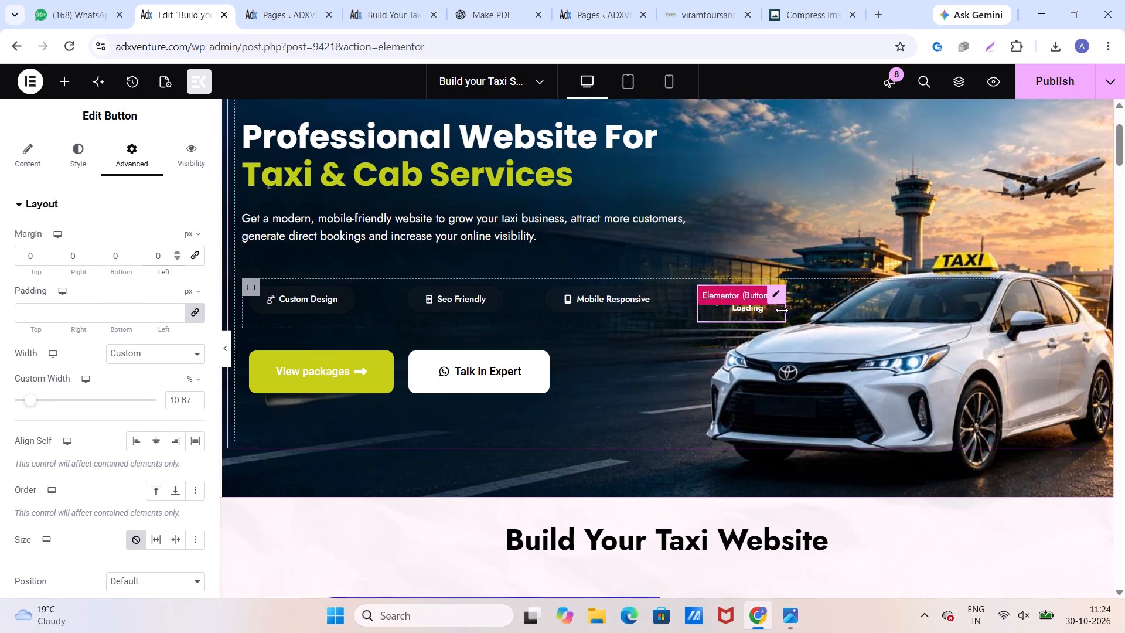
{"action": "left_click_drag", "start_coordinate": [782, 310], "coordinate": [809, 319]}
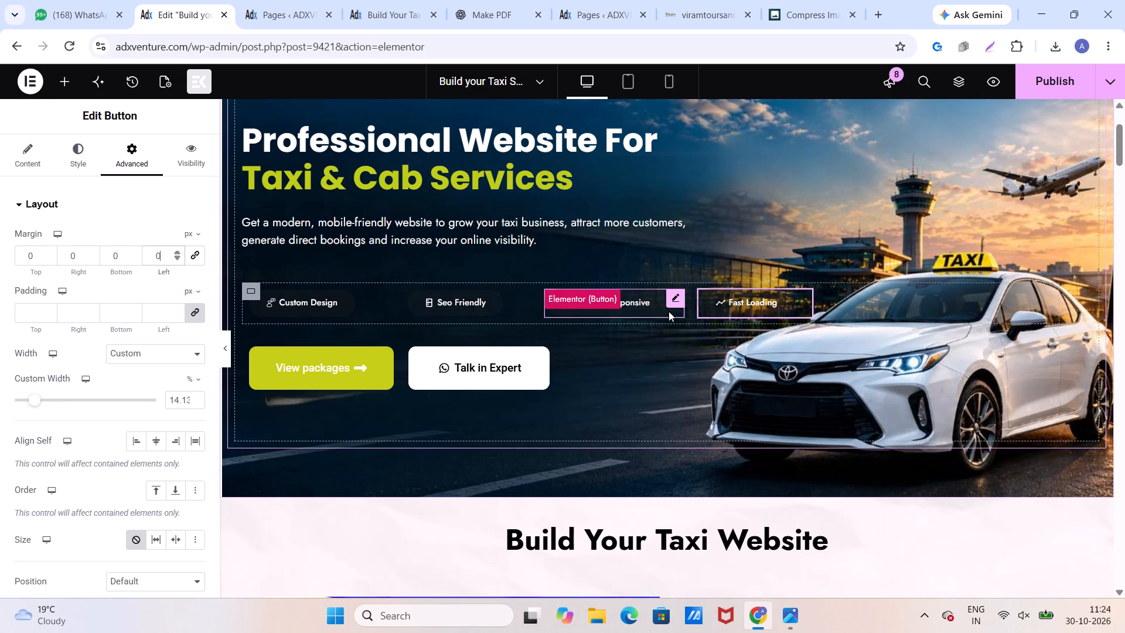
{"action": "left_click_drag", "start_coordinate": [679, 313], "coordinate": [667, 315]}
Center-align the feature-button container's items and set Justify Content to Space Evenly, trying Start and Space Around first.
{"action": "left_click", "coordinate": [255, 288]}
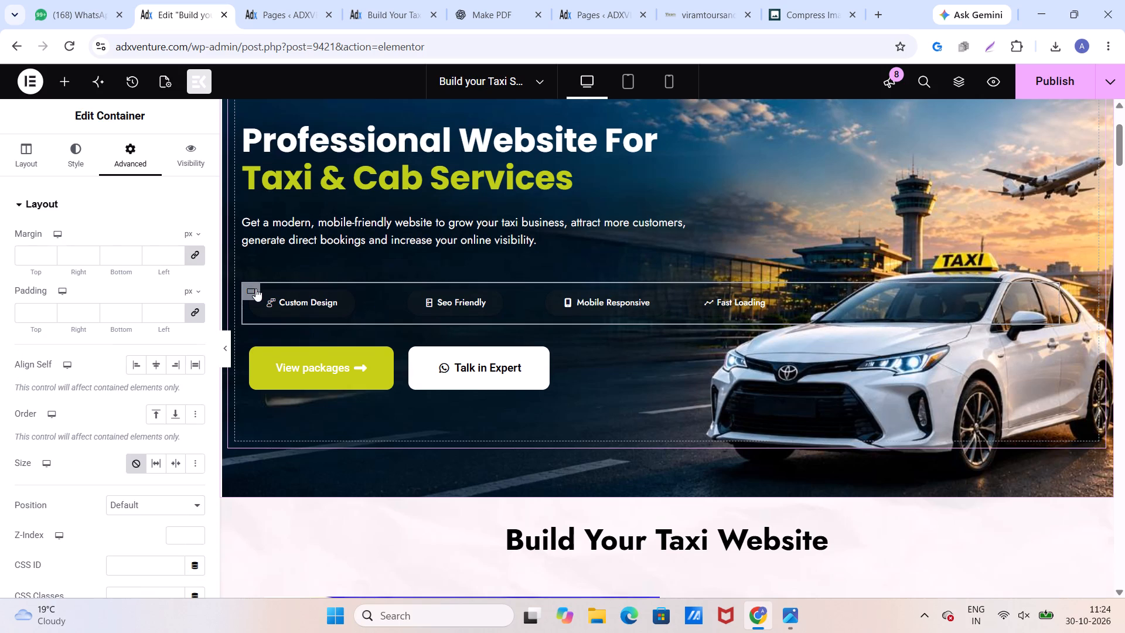
{"action": "left_click", "coordinate": [35, 155]}
{"action": "left_click", "coordinate": [154, 530]}
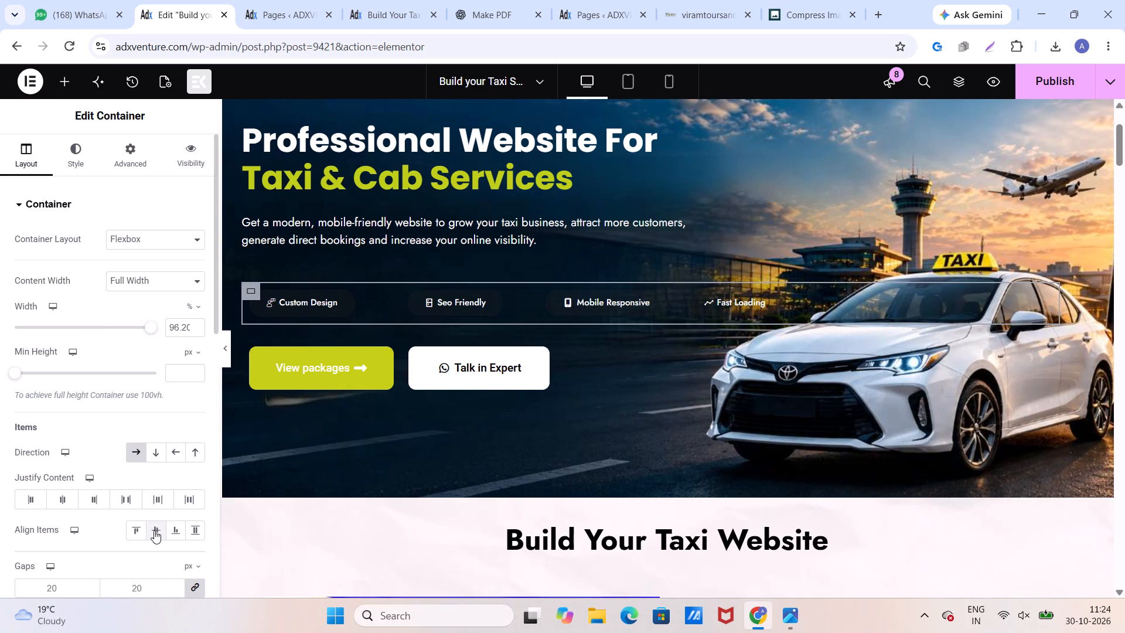
{"action": "left_click", "coordinate": [28, 497]}
{"action": "left_click", "coordinate": [90, 506]}
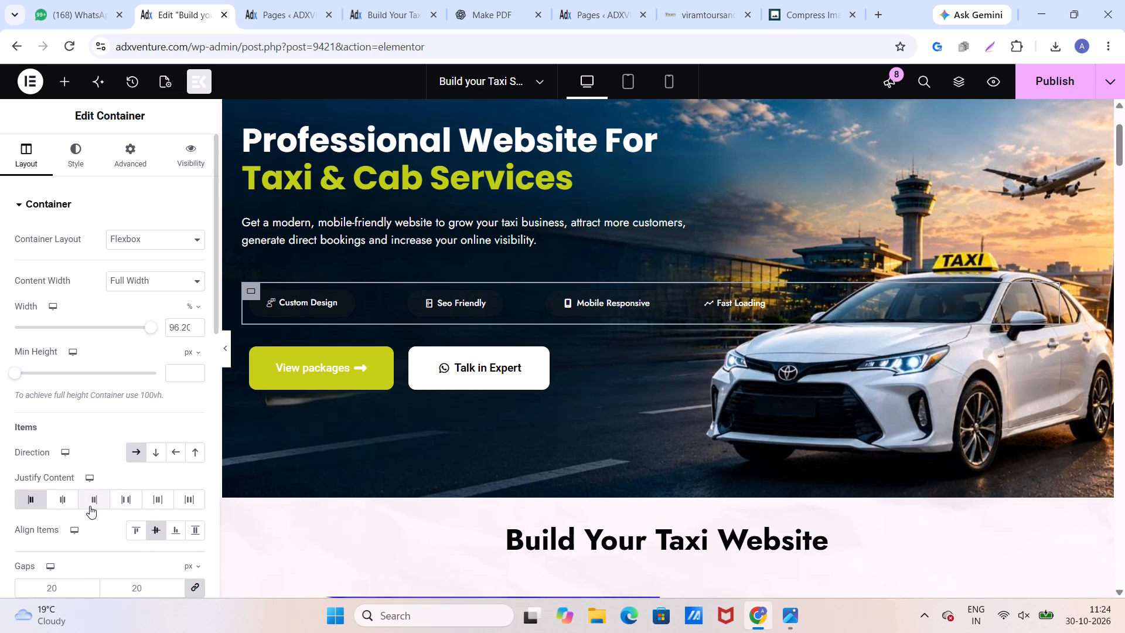
{"action": "left_click", "coordinate": [156, 503]}
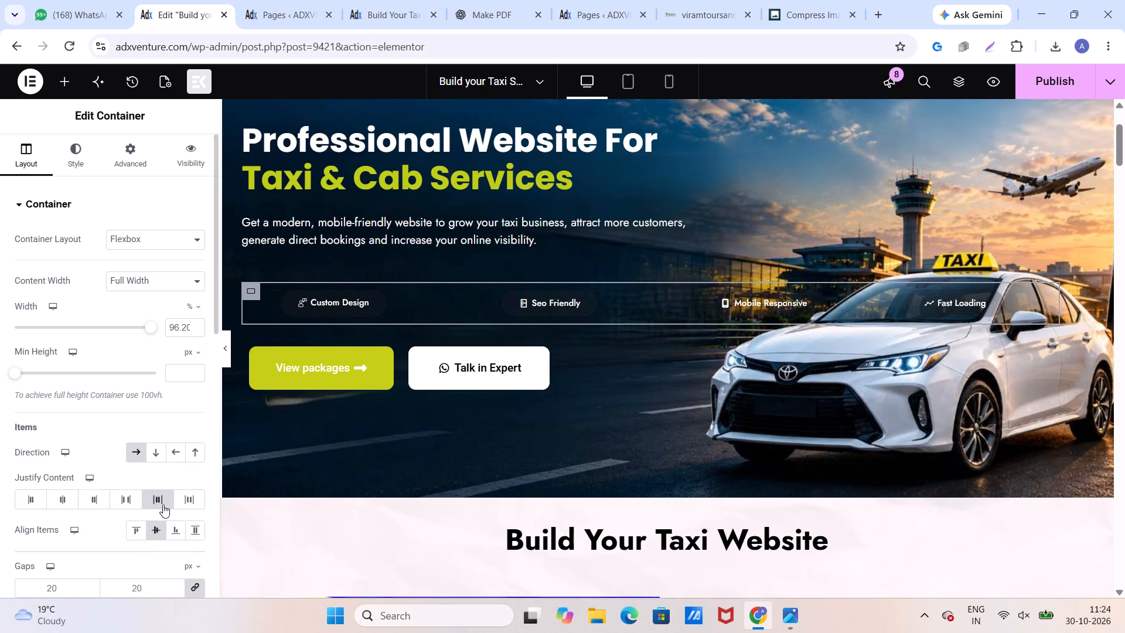
{"action": "left_click", "coordinate": [189, 503]}
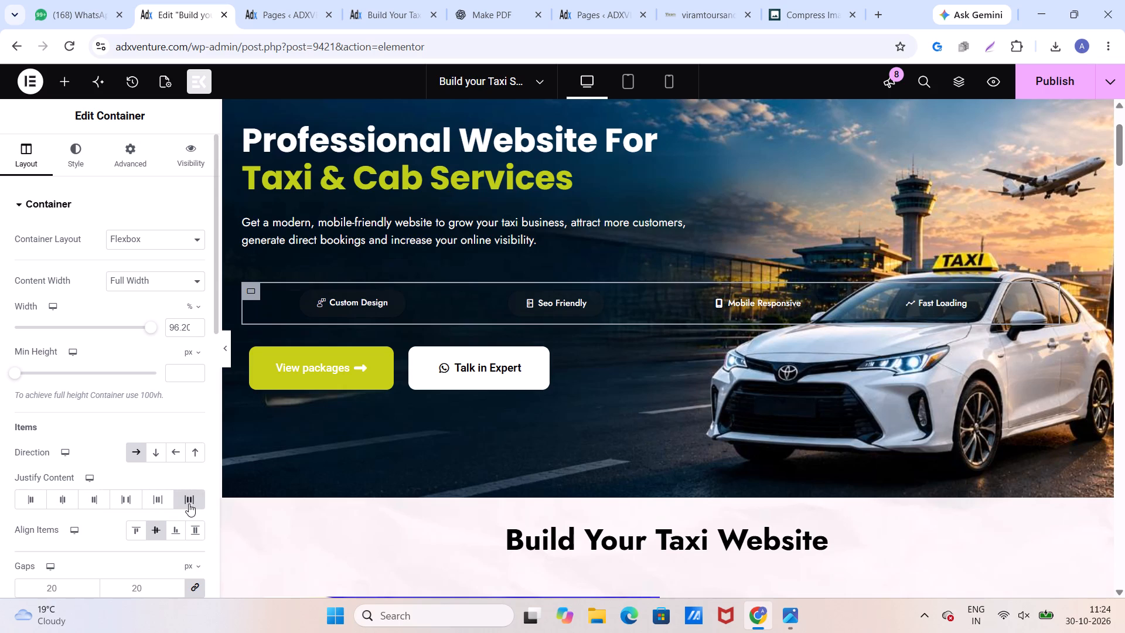
Set the feature-button container's Justify Content to Start.
{"action": "left_click", "coordinate": [36, 497]}
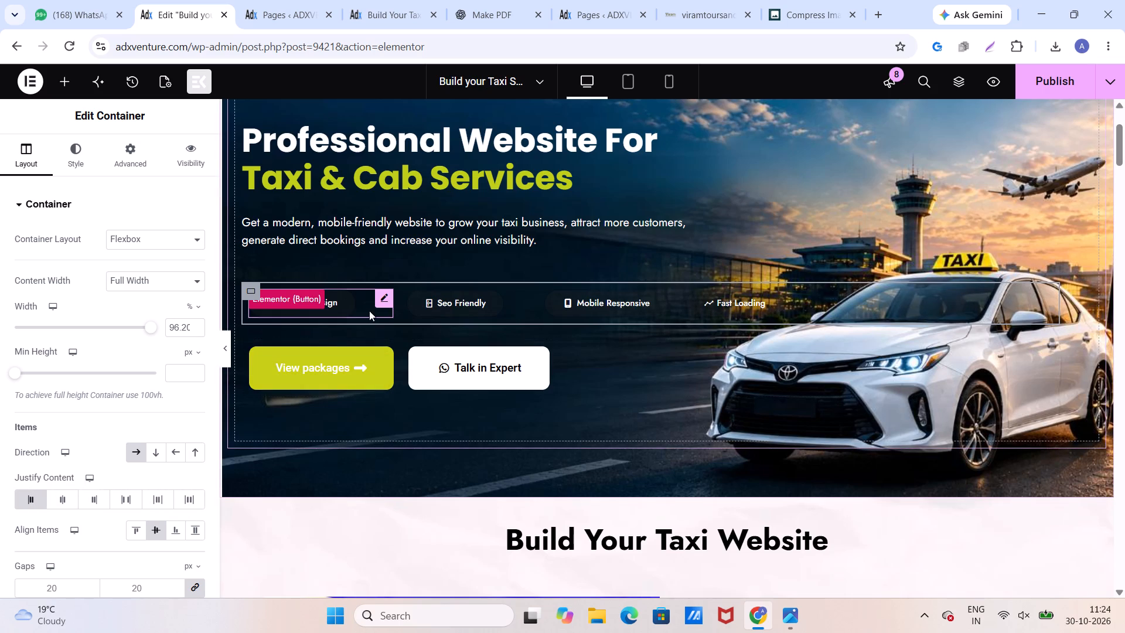
Narrow the Custom Design, Seo Friendly, Mobile Responsive and Fast Loading buttons so they sit closer together in the row.
{"action": "left_click_drag", "start_coordinate": [387, 313], "coordinate": [368, 314]}
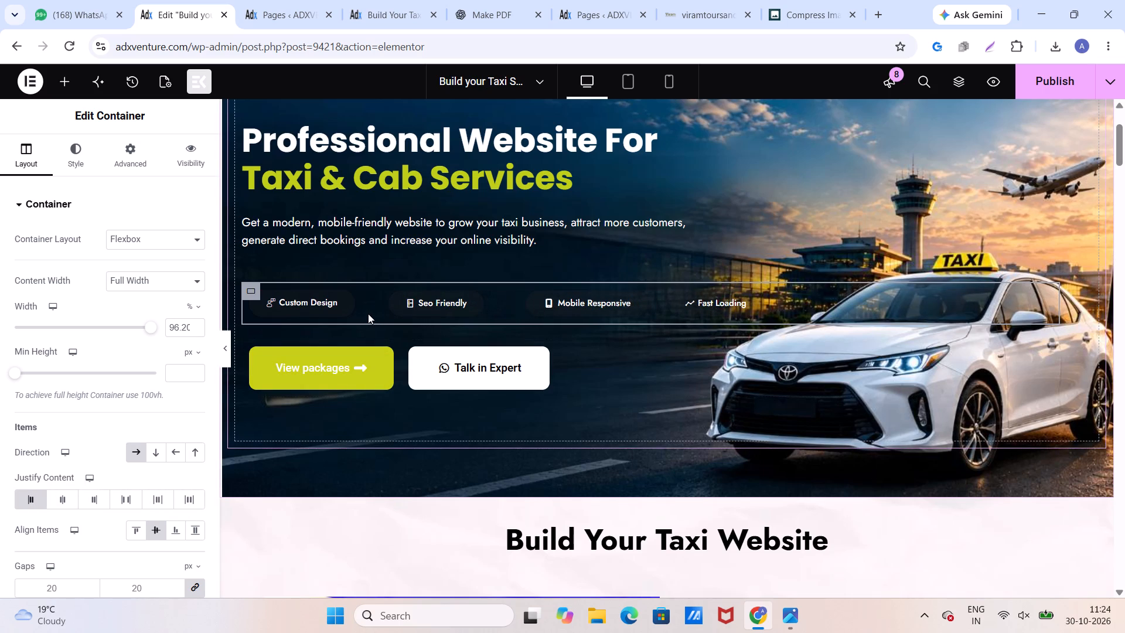
{"action": "left_click_drag", "start_coordinate": [368, 314], "coordinate": [366, 313]}
{"action": "left_click_drag", "start_coordinate": [370, 316], "coordinate": [370, 316]}
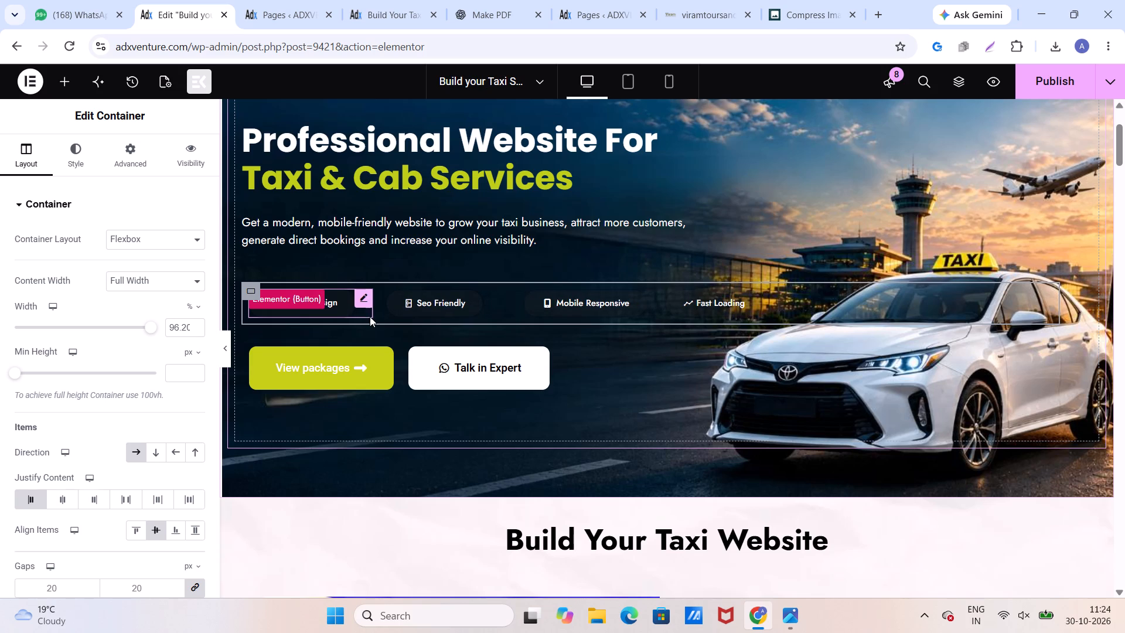
{"action": "left_click_drag", "start_coordinate": [370, 316], "coordinate": [354, 315]}
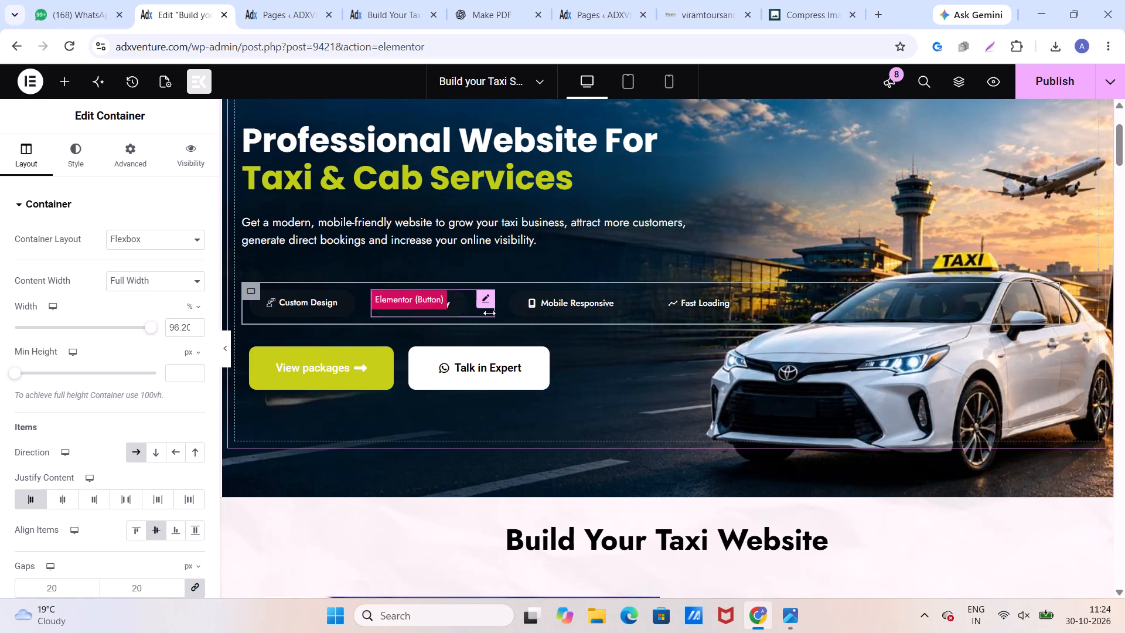
{"action": "left_click_drag", "start_coordinate": [489, 313], "coordinate": [468, 315]}
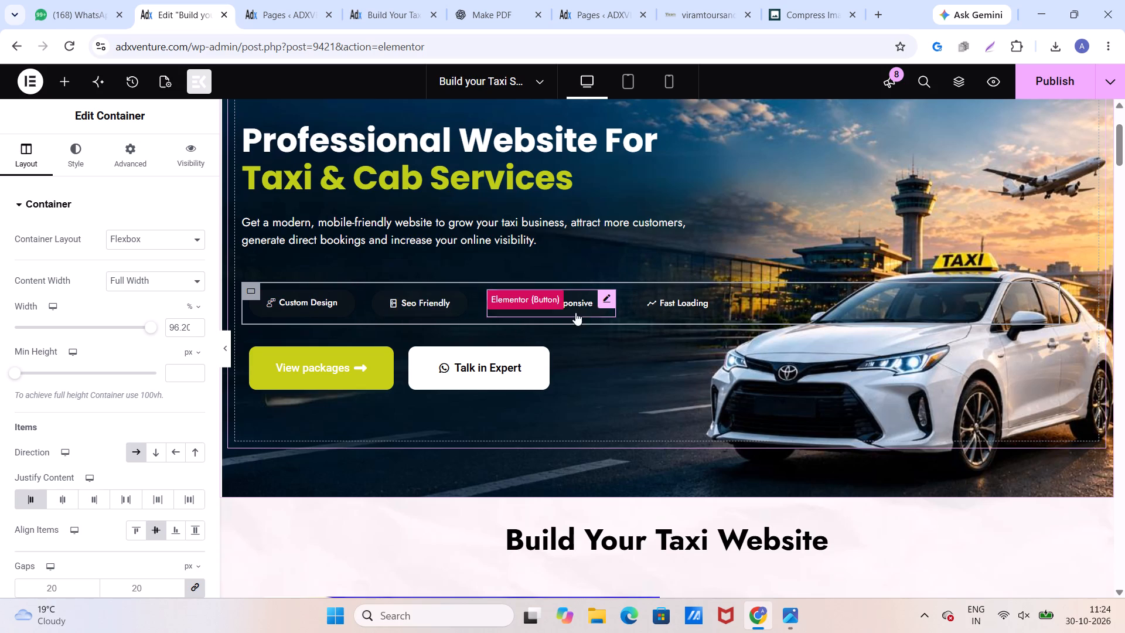
{"action": "left_click", "coordinate": [611, 311]}
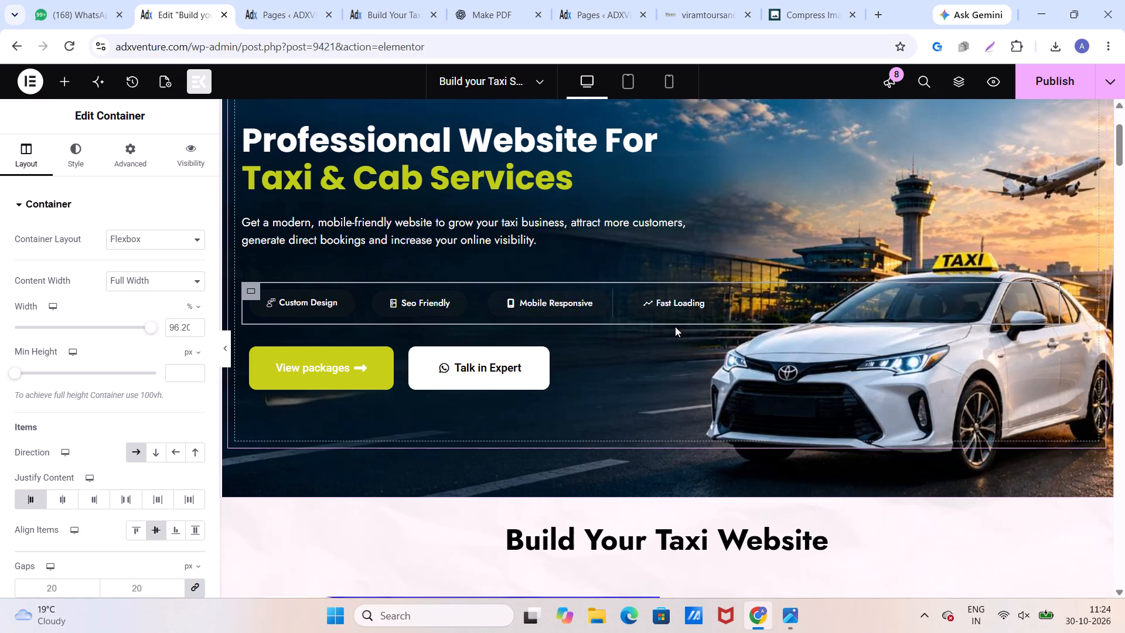
{"action": "left_click_drag", "start_coordinate": [737, 313], "coordinate": [721, 314]}
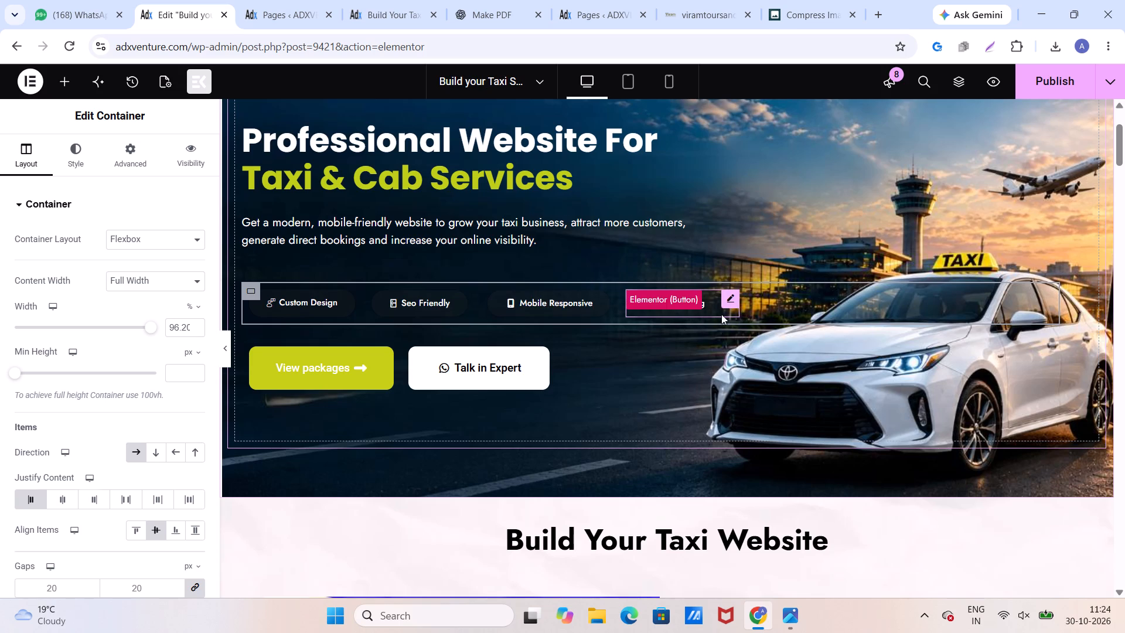
{"action": "left_click_drag", "start_coordinate": [721, 314], "coordinate": [724, 314]}
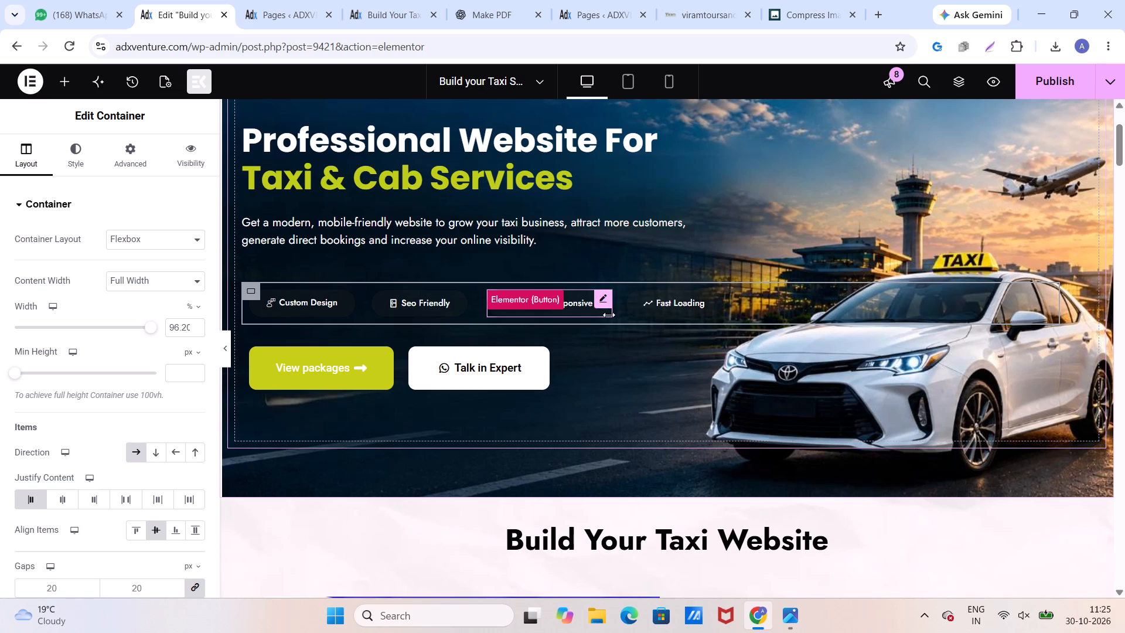
{"action": "left_click", "coordinate": [609, 315]}
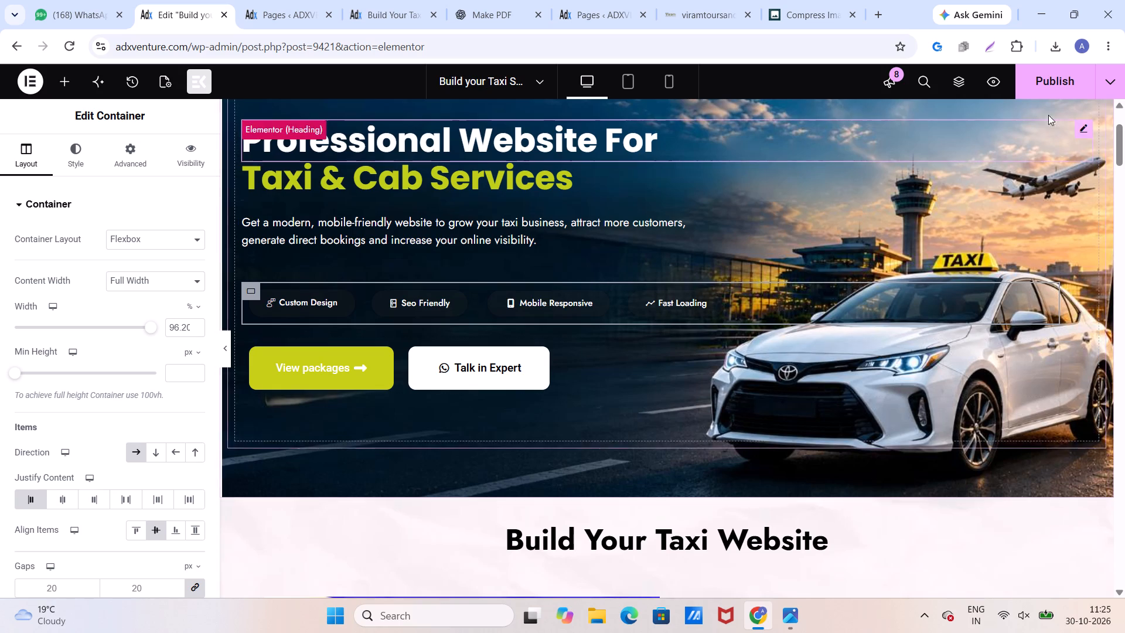
Publish the page with the adjusted feature-button row.
{"action": "left_click", "coordinate": [1041, 80]}
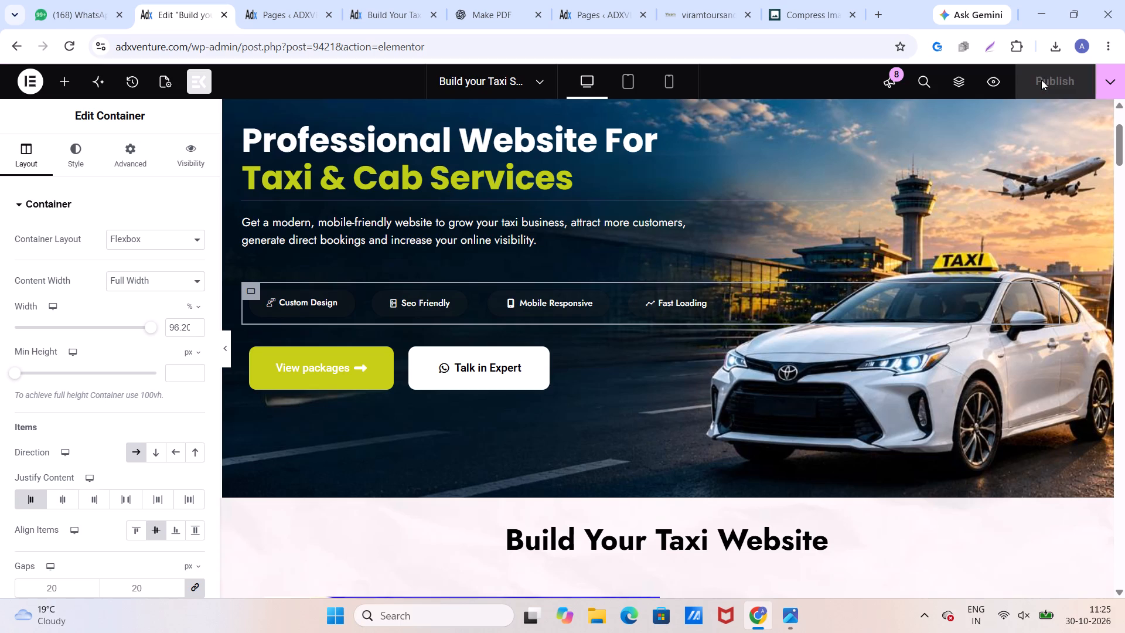
Open the page preview and examine the banner's layout and feature-button spacing.
{"action": "left_click", "coordinate": [993, 76]}
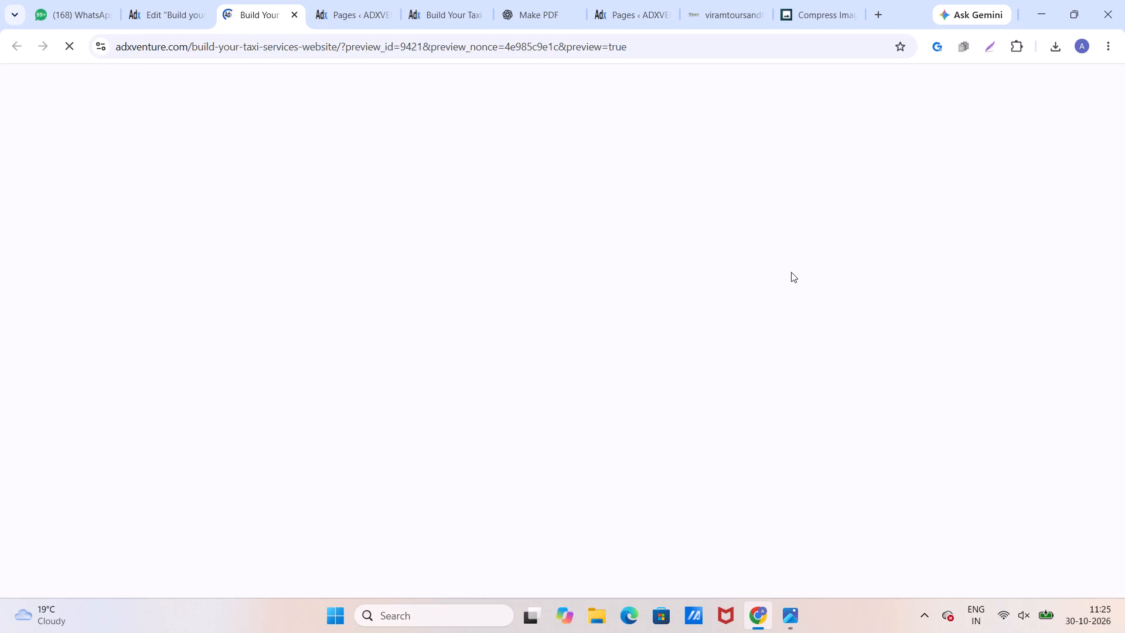
{"action": "scroll", "coordinate": [754, 315], "scroll_direction": "down", "scroll_amount": 1}
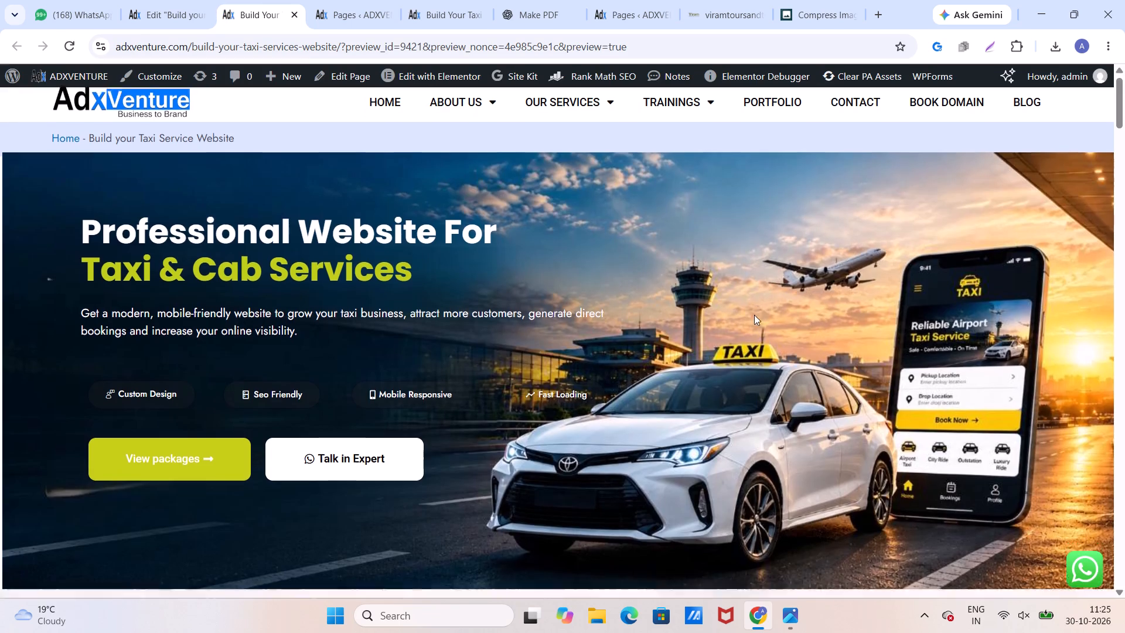
{"action": "scroll", "coordinate": [754, 315], "scroll_direction": "down", "scroll_amount": 1}
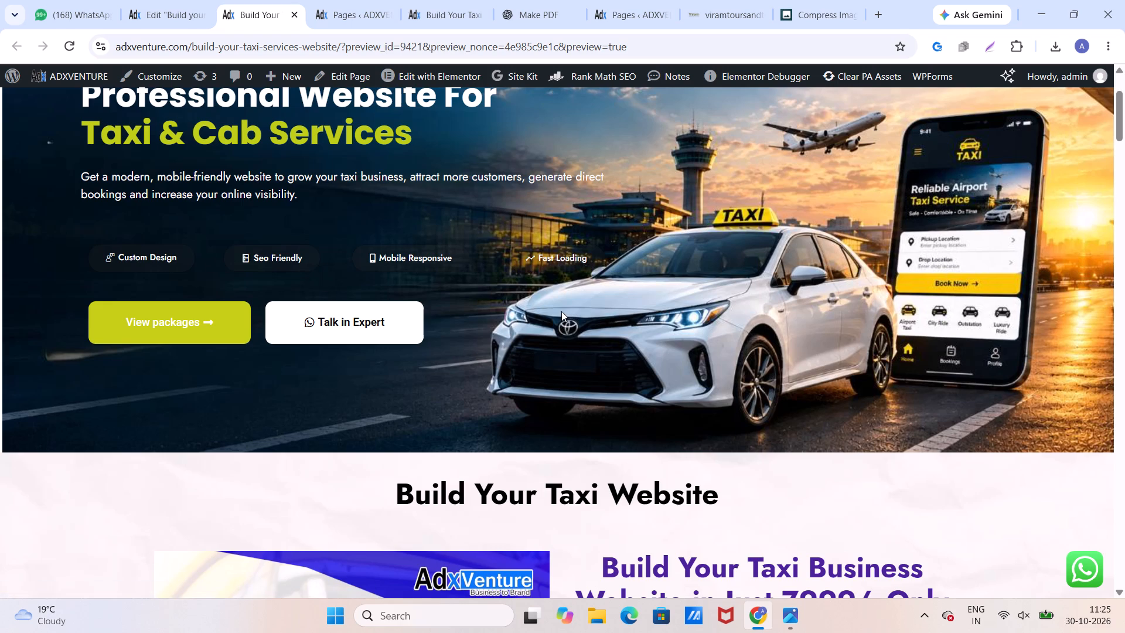
{"action": "scroll", "coordinate": [561, 311], "scroll_direction": "up", "scroll_amount": 1}
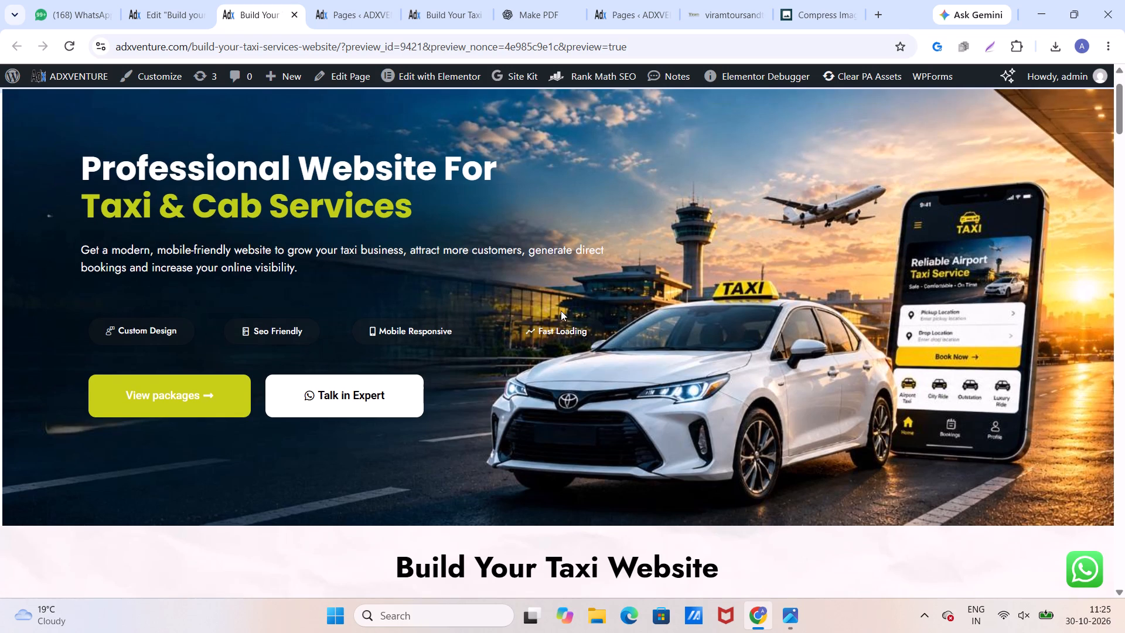
Return to the page editor and open the style settings of the banner's outermost container.
{"action": "left_click", "coordinate": [149, 13]}
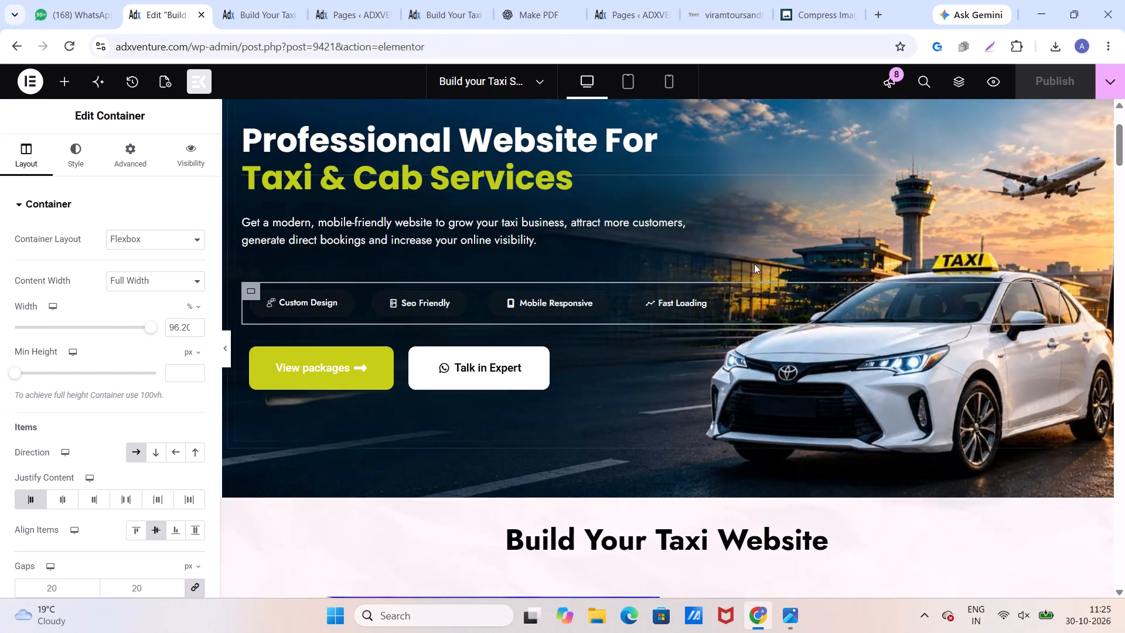
{"action": "scroll", "coordinate": [758, 262], "scroll_direction": "up", "scroll_amount": 3}
{"action": "left_click", "coordinate": [664, 200]}
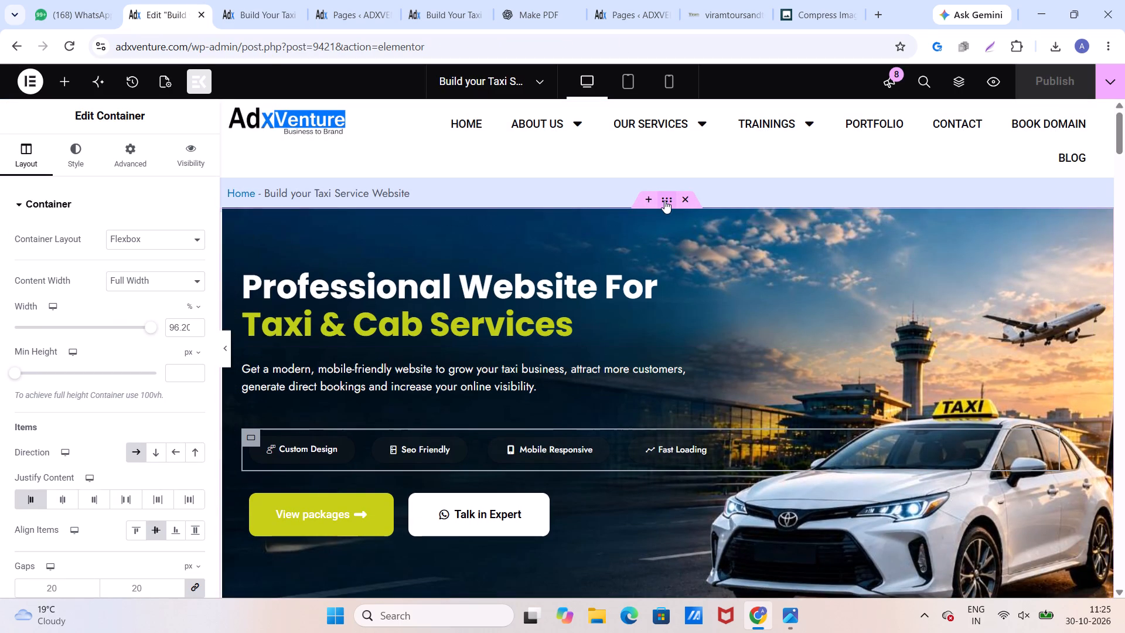
{"action": "left_click", "coordinate": [72, 156]}
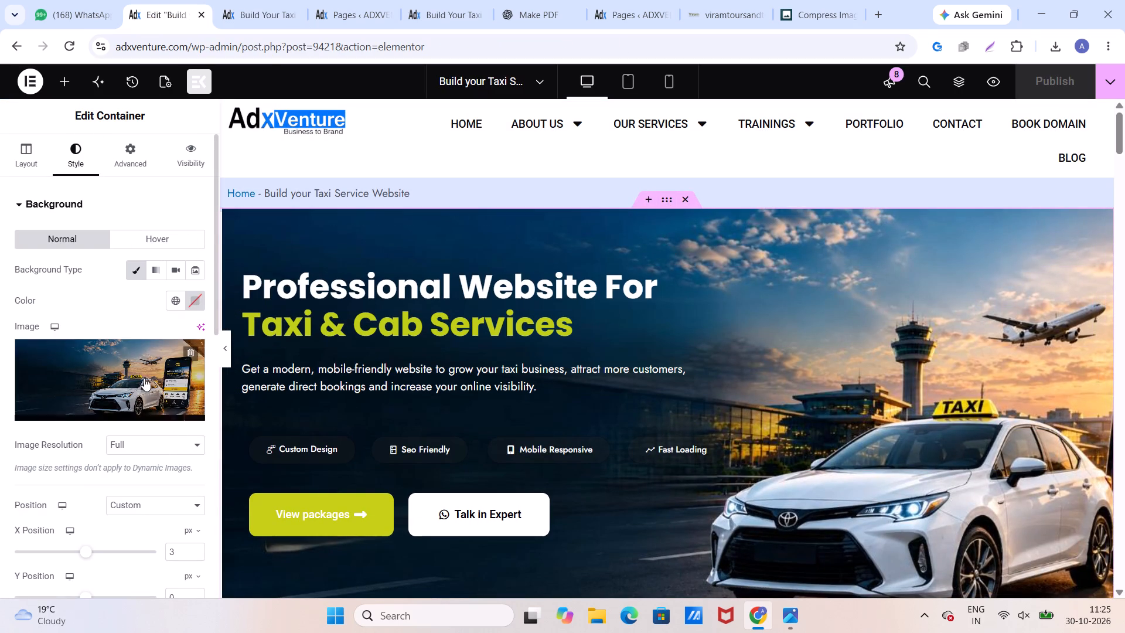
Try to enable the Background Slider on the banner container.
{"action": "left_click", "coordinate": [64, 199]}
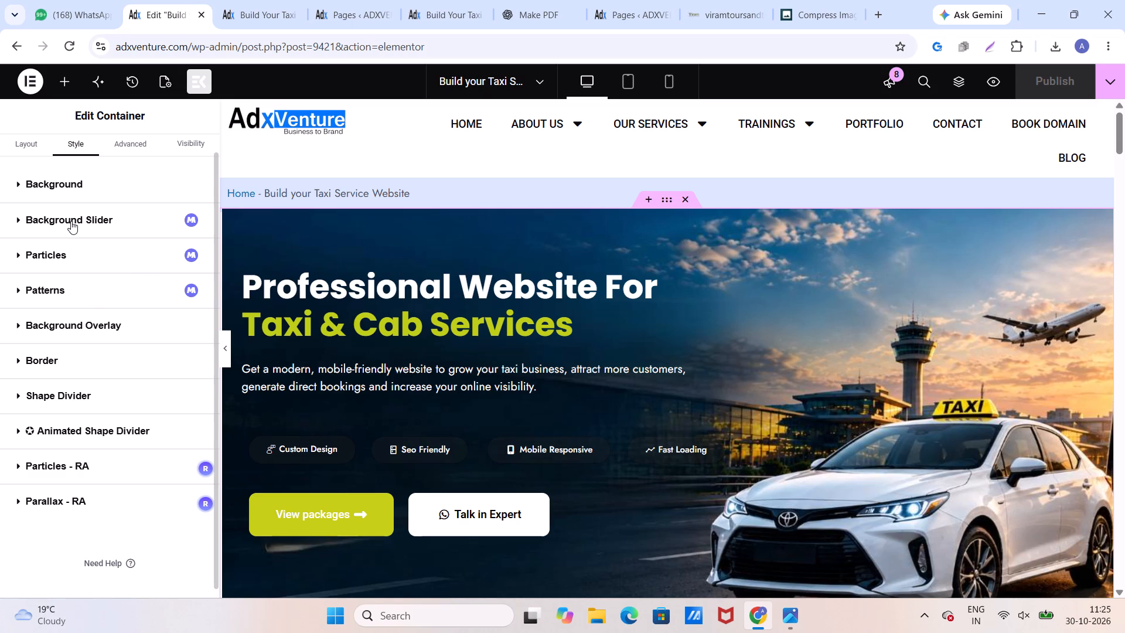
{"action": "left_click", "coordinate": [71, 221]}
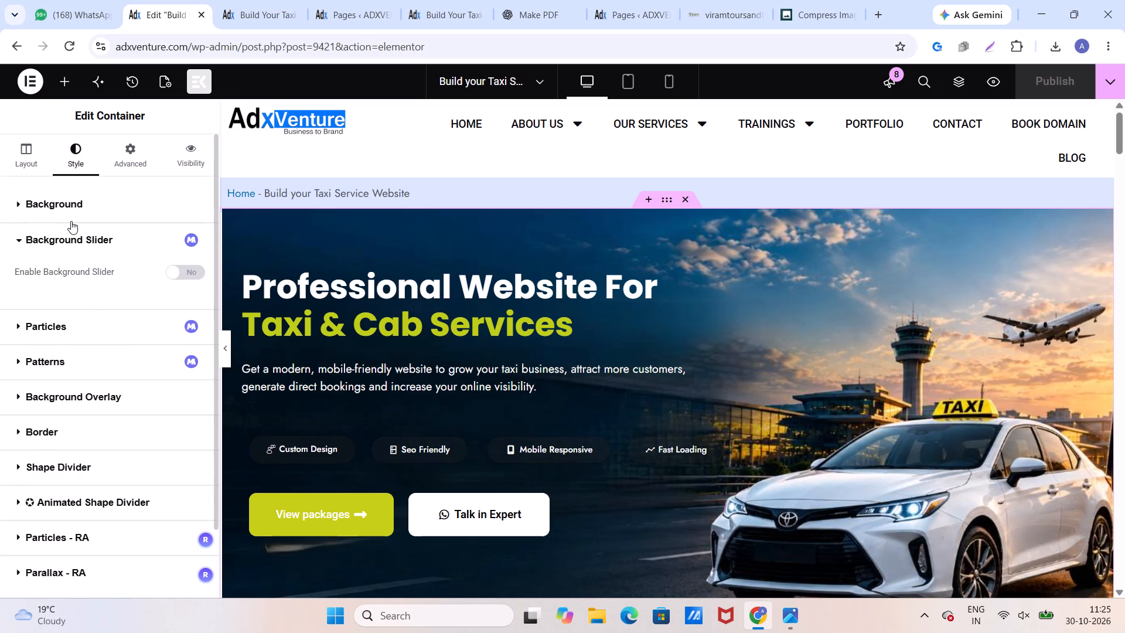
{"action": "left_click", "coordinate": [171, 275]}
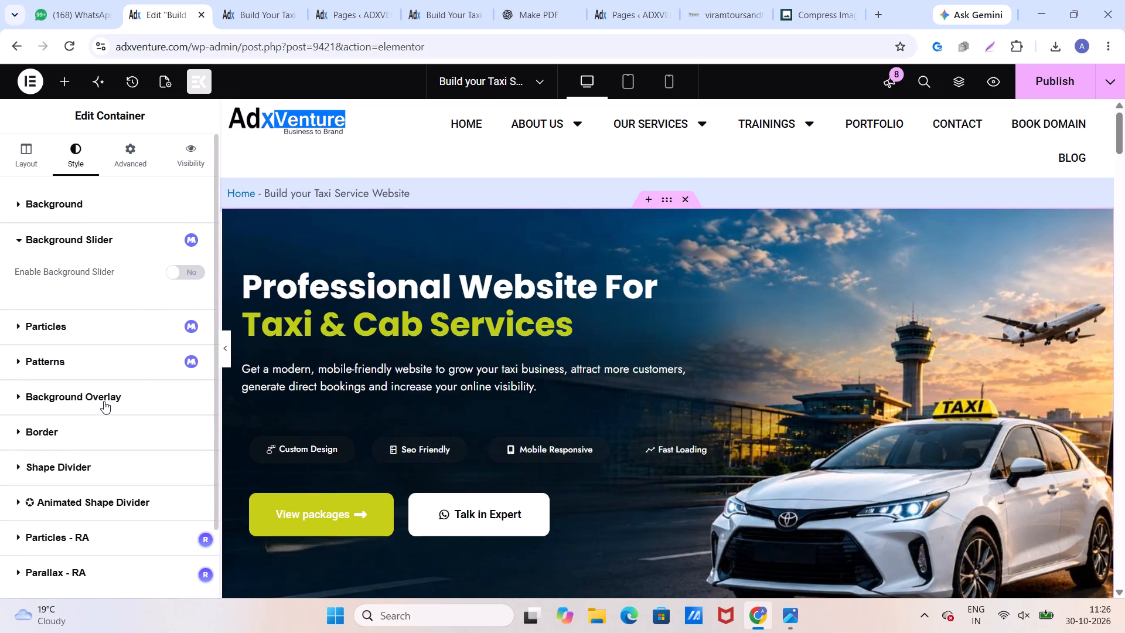
Give the banner container a classic Background Overlay in a near-black color of about #1E1D1D.
{"action": "left_click", "coordinate": [104, 401]}
{"action": "left_click", "coordinate": [169, 298]}
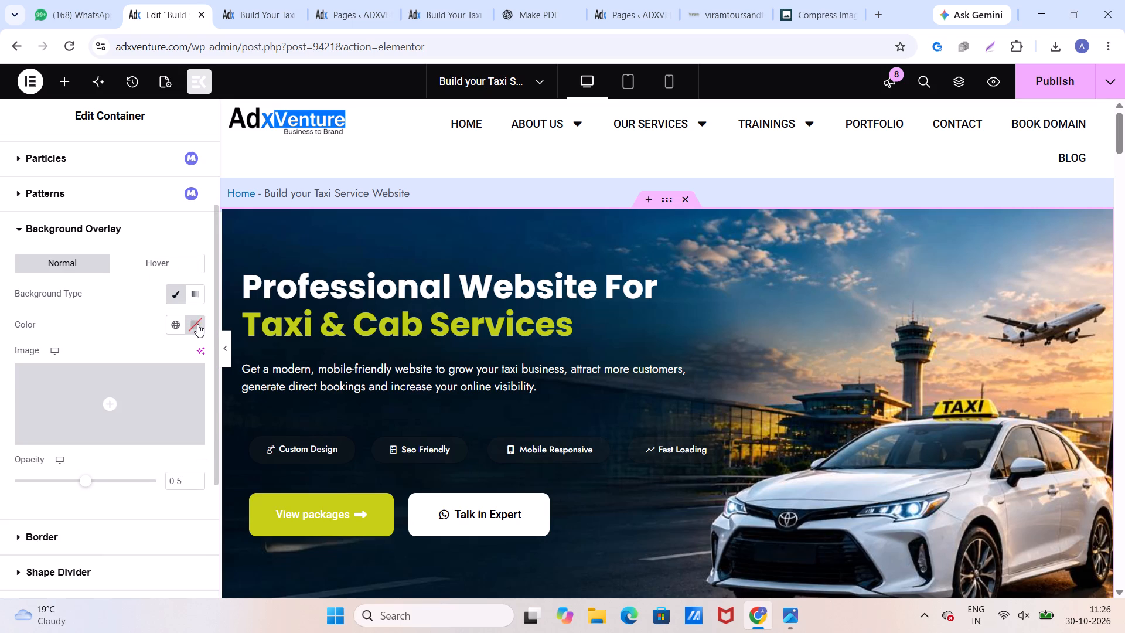
{"action": "left_click", "coordinate": [197, 324]}
{"action": "left_click_drag", "start_coordinate": [176, 418], "coordinate": [161, 438]}
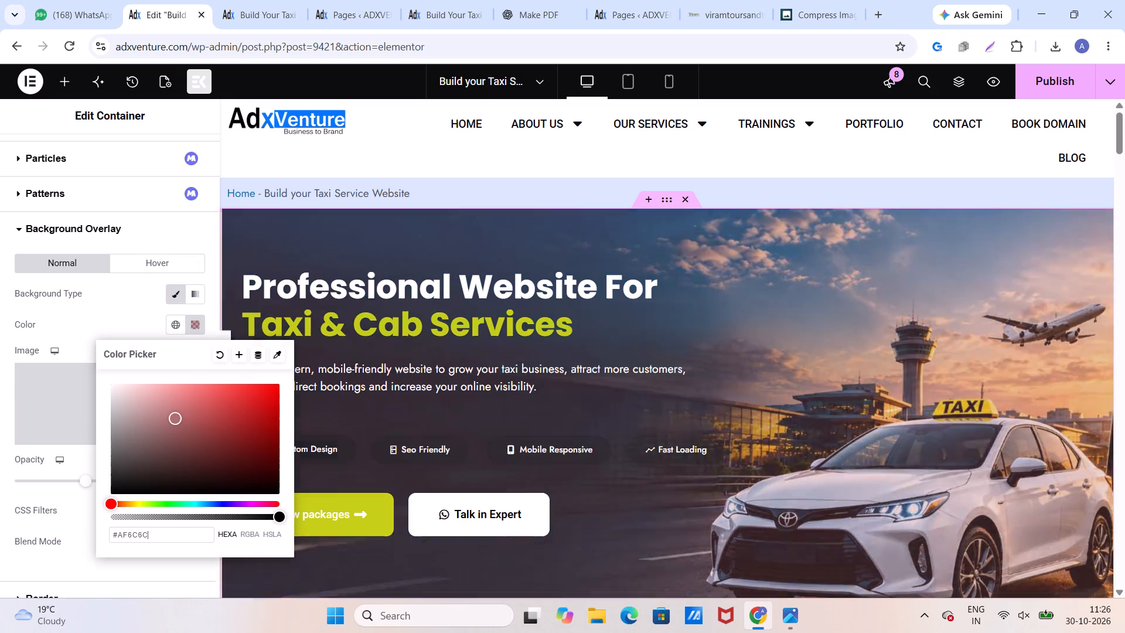
{"action": "left_click_drag", "start_coordinate": [161, 438], "coordinate": [93, 490]}
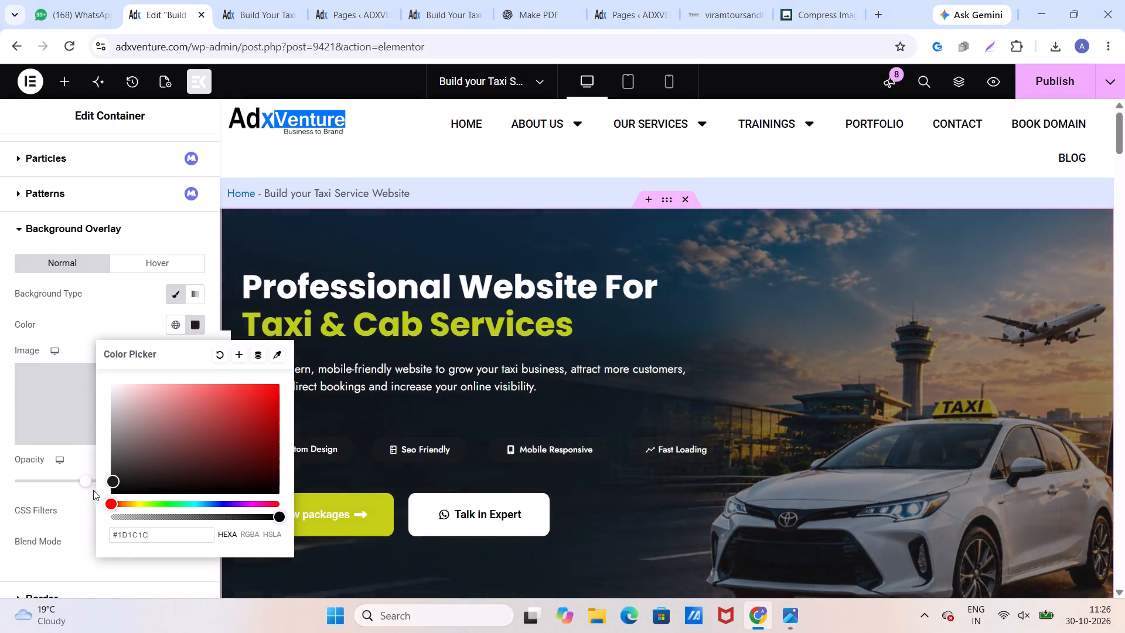
{"action": "left_click_drag", "start_coordinate": [93, 490], "coordinate": [124, 469]}
{"action": "left_click_drag", "start_coordinate": [124, 469], "coordinate": [101, 496]}
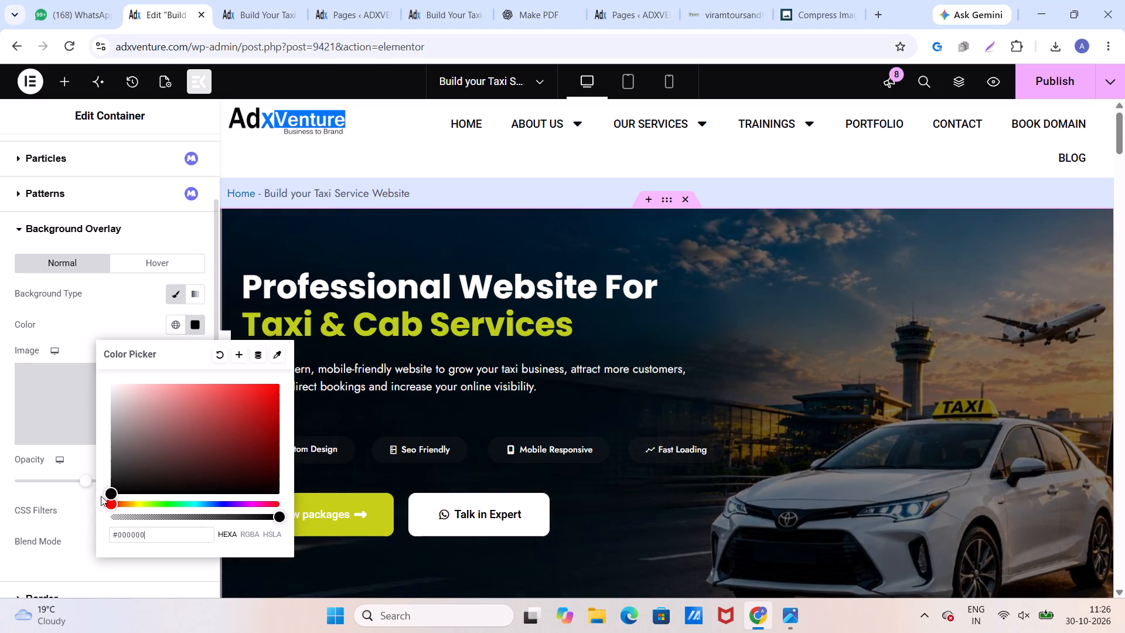
{"action": "left_click_drag", "start_coordinate": [101, 496], "coordinate": [120, 481]}
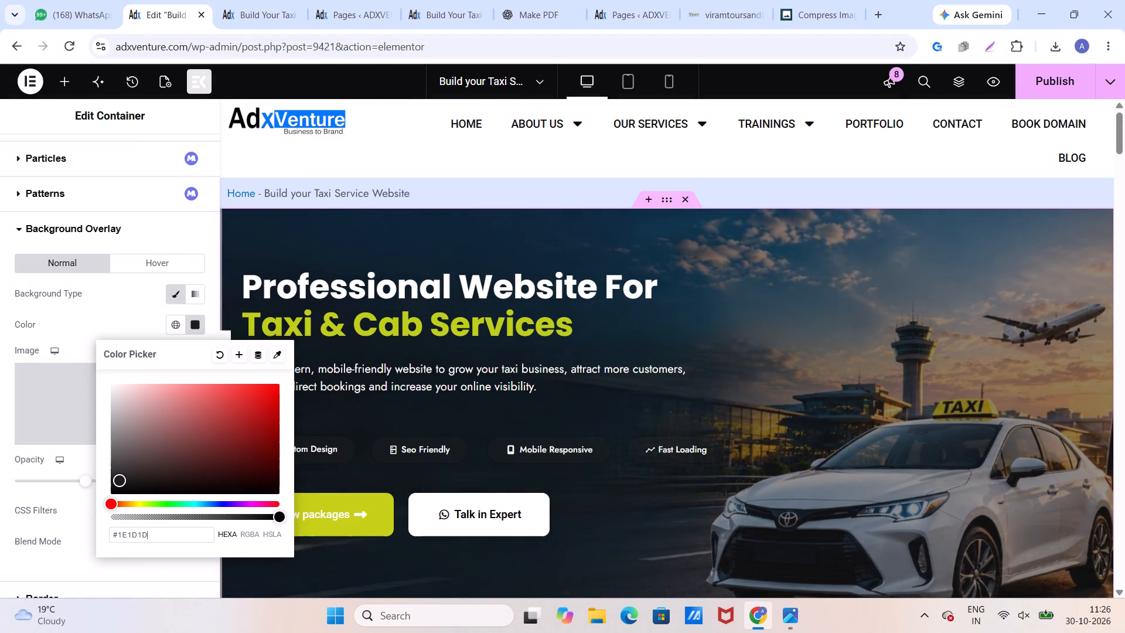
{"action": "left_click_drag", "start_coordinate": [120, 481], "coordinate": [120, 481]}
{"action": "left_click", "coordinate": [79, 452]}
Check the darkened banner in the editor and publish the page with the new overlay.
{"action": "scroll", "coordinate": [583, 355], "scroll_direction": "down", "scroll_amount": 2}
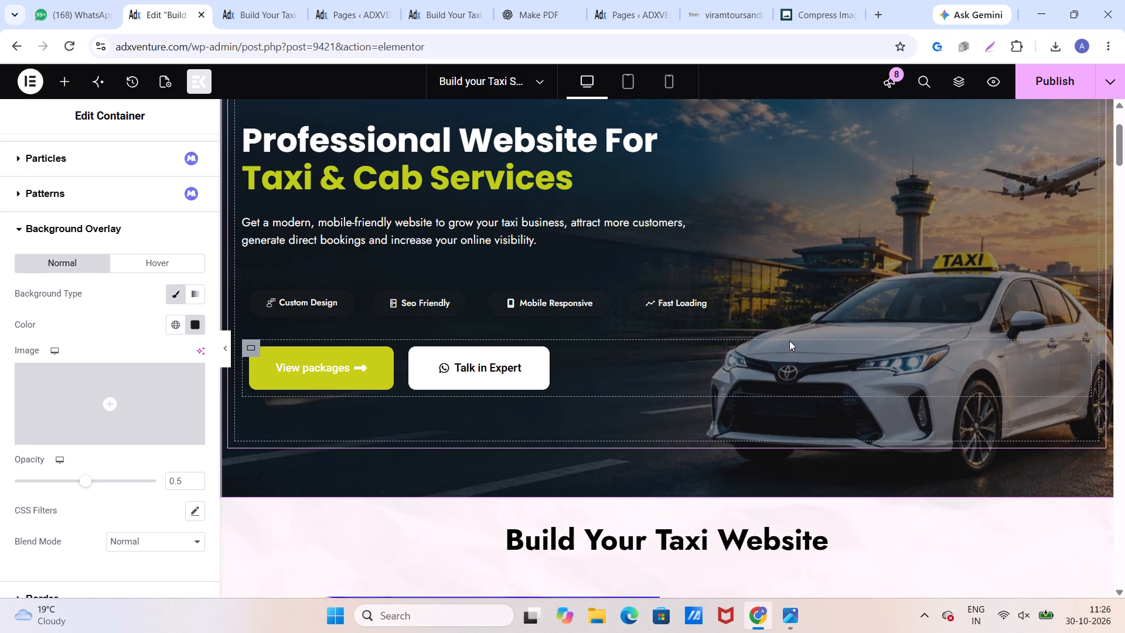
{"action": "scroll", "coordinate": [756, 333], "scroll_direction": "up", "scroll_amount": 2}
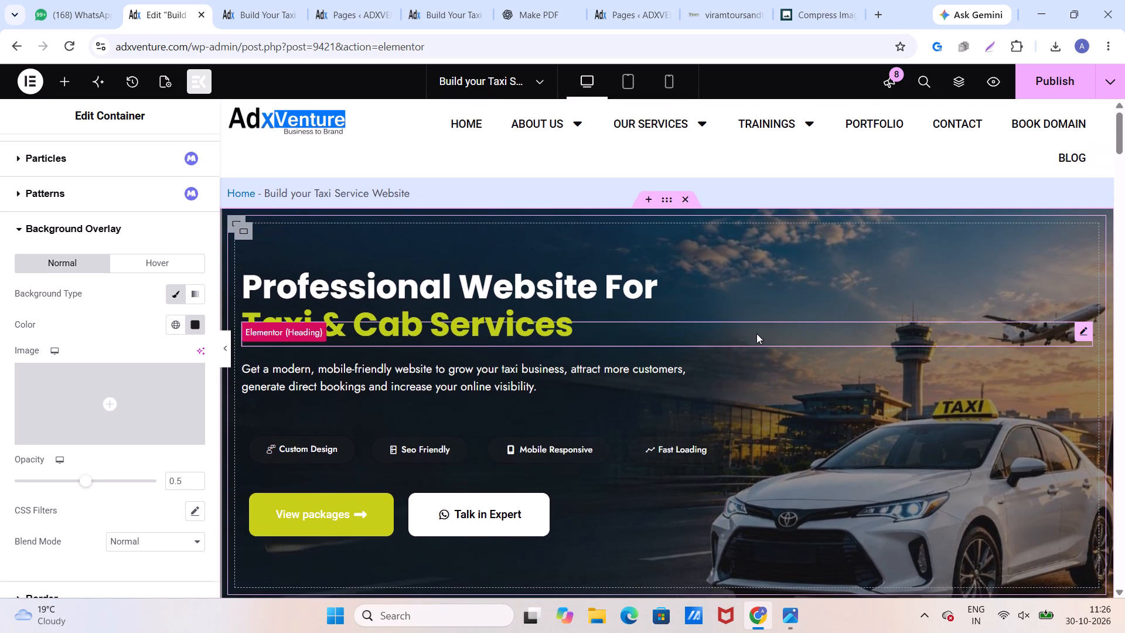
{"action": "scroll", "coordinate": [756, 333], "scroll_direction": "down", "scroll_amount": 1}
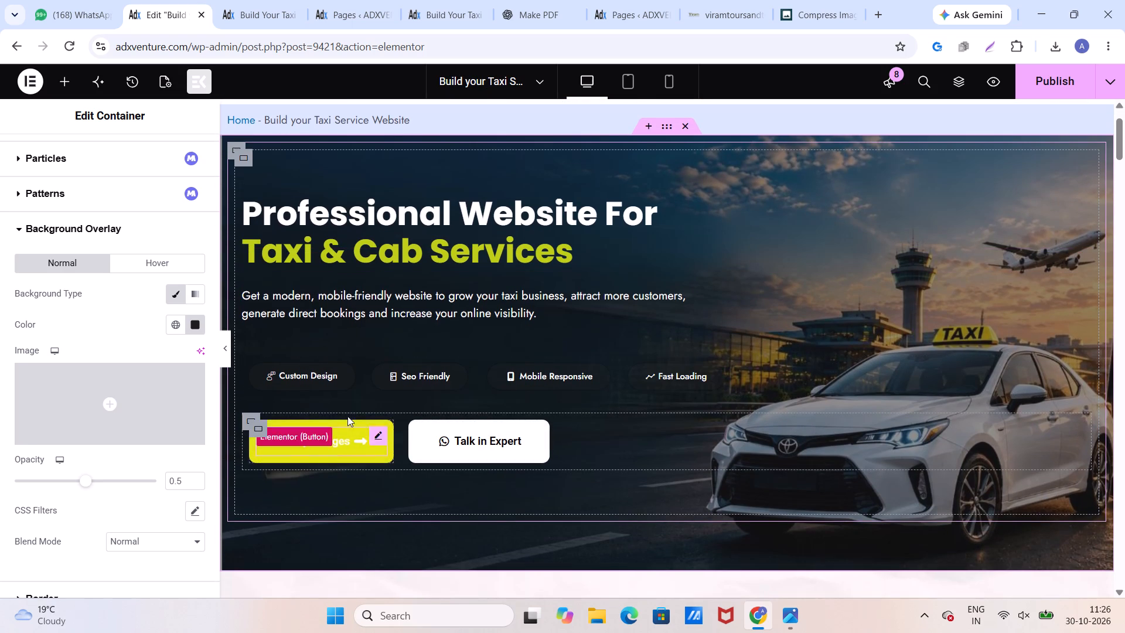
{"action": "left_click", "coordinate": [1044, 87]}
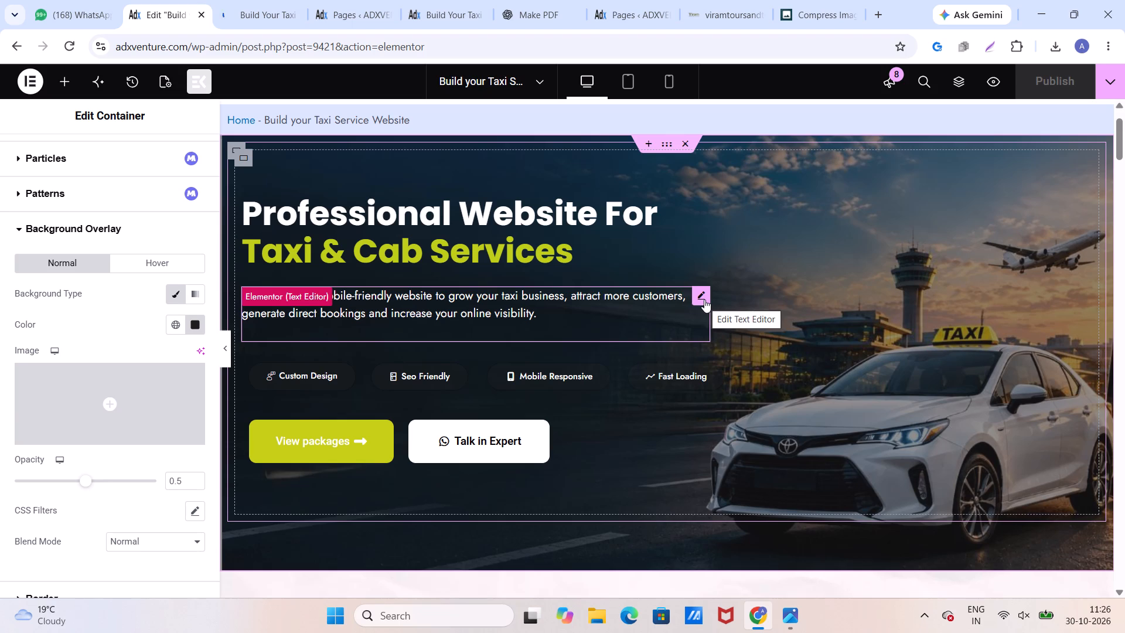
{"action": "scroll", "coordinate": [707, 312], "scroll_direction": "up", "scroll_amount": 4}
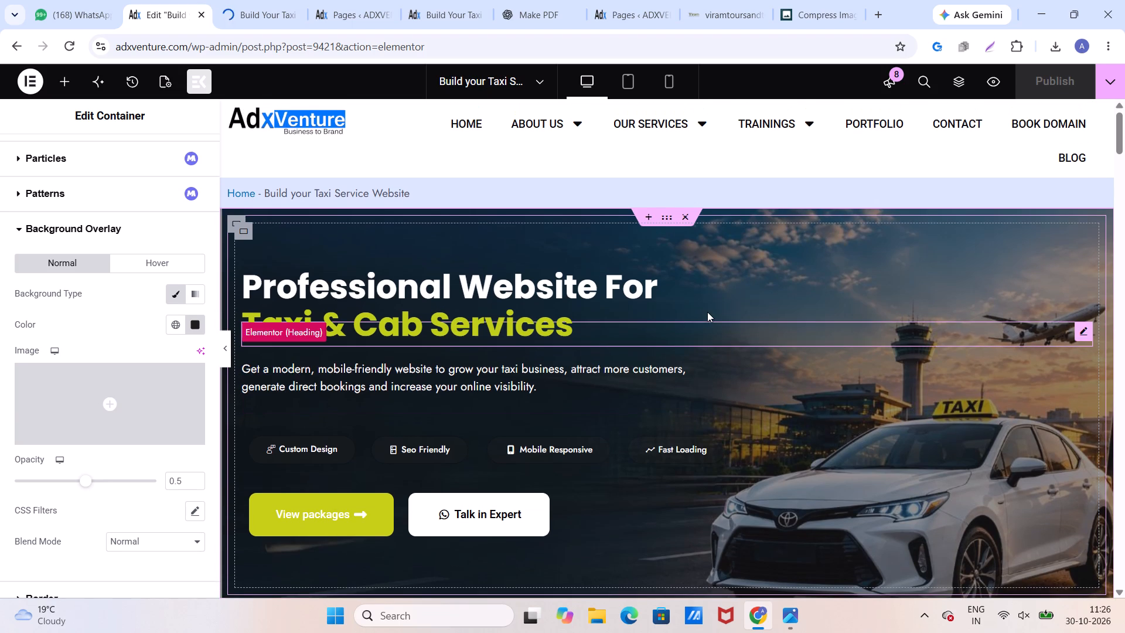
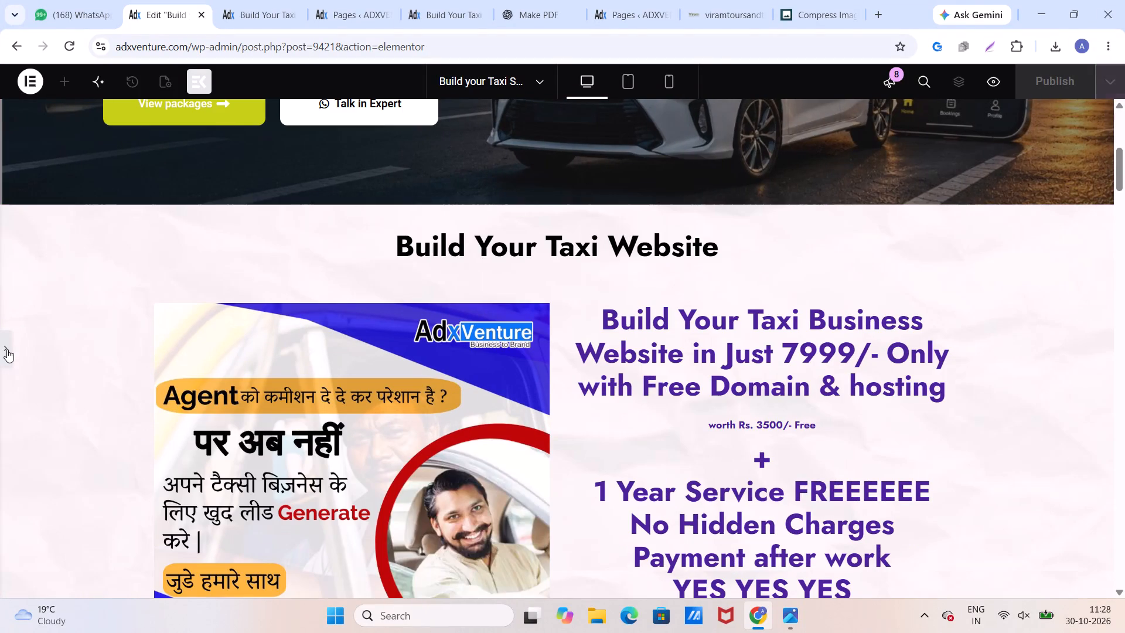
Add a new container between the banner and the Build Your Taxi Website section, with its content width set to Full Width.
{"action": "left_click", "coordinate": [7, 349]}
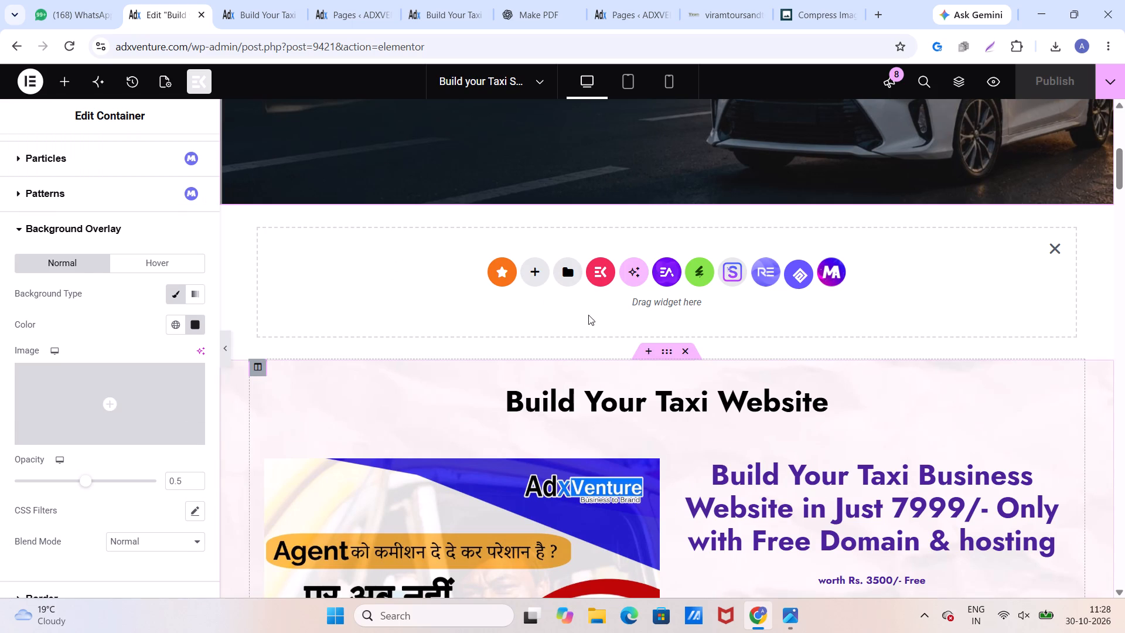
{"action": "left_click", "coordinate": [62, 83]}
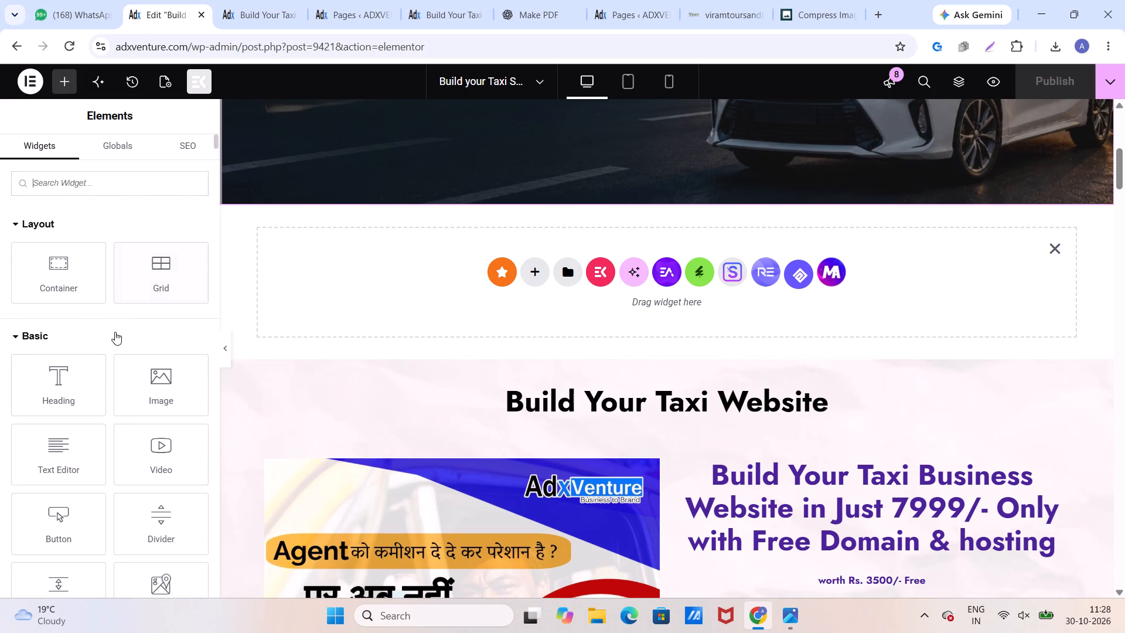
{"action": "left_click_drag", "start_coordinate": [57, 281], "coordinate": [379, 287]}
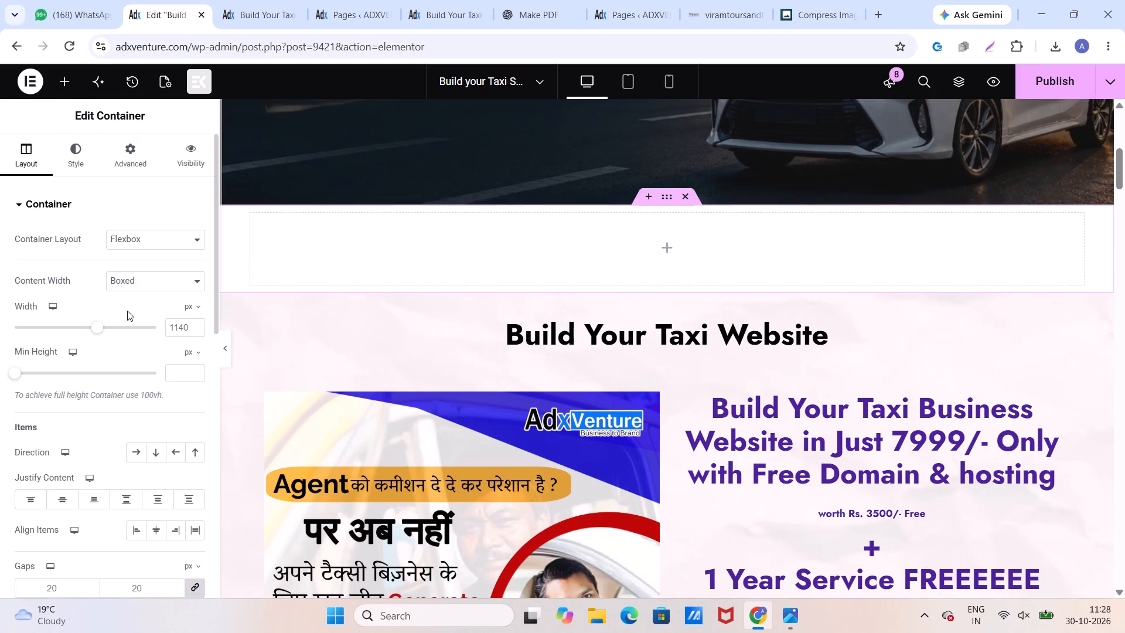
{"action": "left_click", "coordinate": [122, 280]}
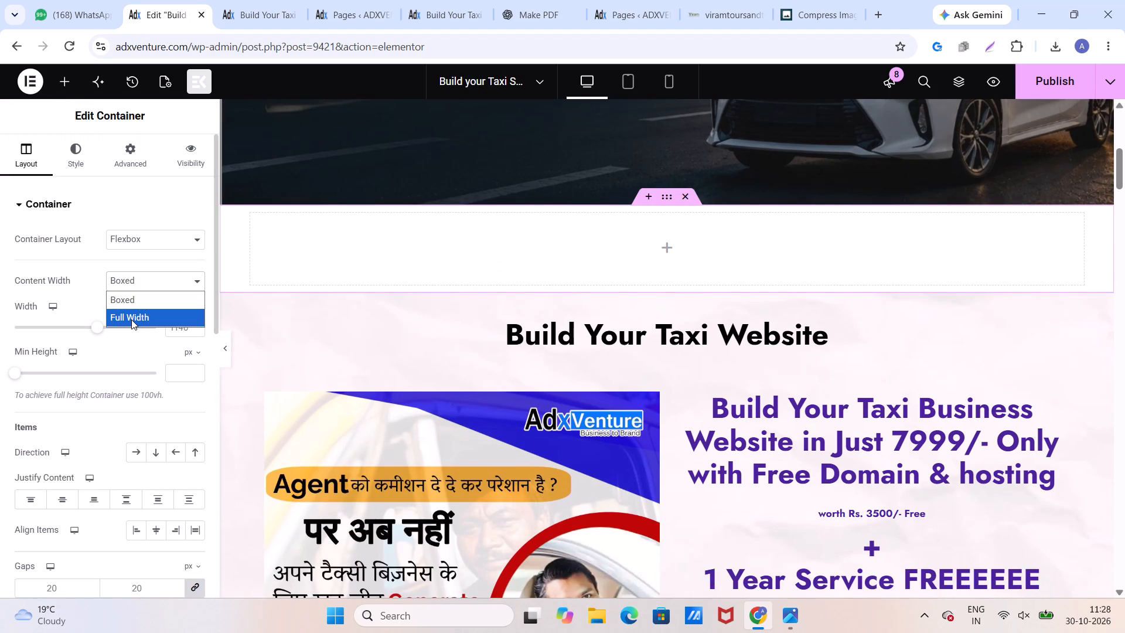
{"action": "left_click", "coordinate": [131, 319]}
Nest a boxed container inside the new full-width container and start entering a custom width for it.
{"action": "scroll", "coordinate": [563, 311], "scroll_direction": "up", "scroll_amount": 1}
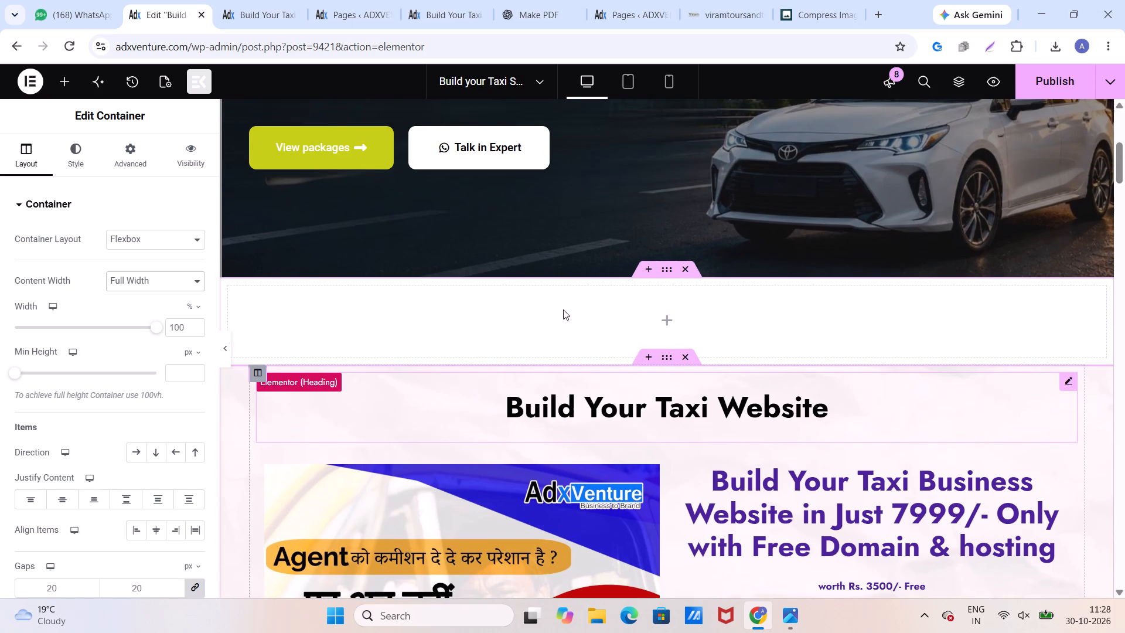
{"action": "left_click", "coordinate": [62, 89]}
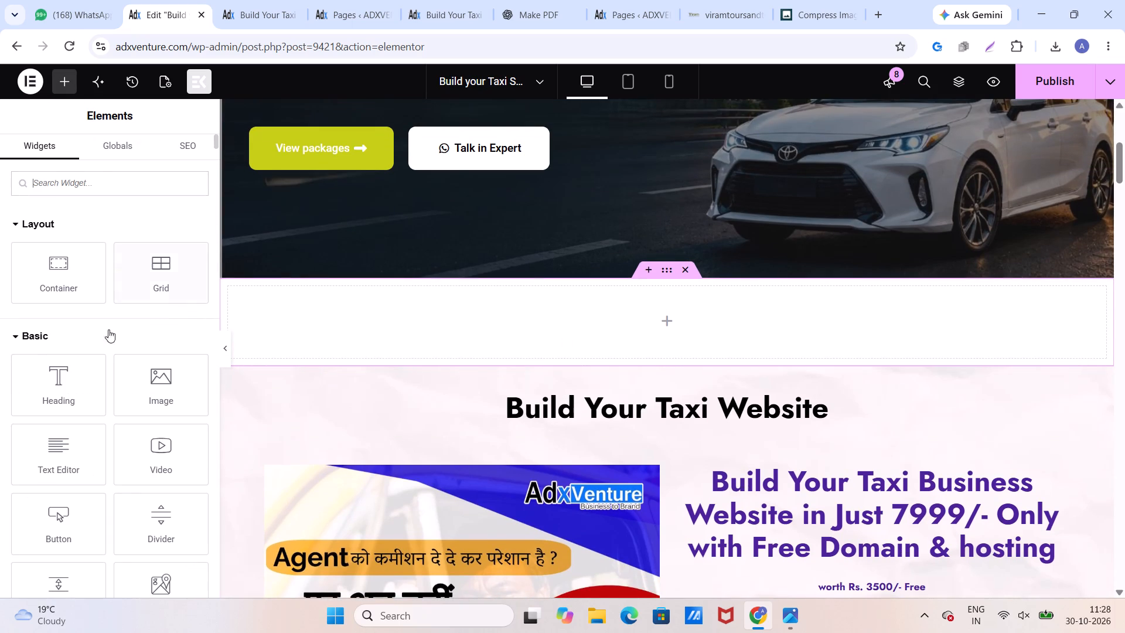
{"action": "left_click_drag", "start_coordinate": [70, 273], "coordinate": [325, 322]}
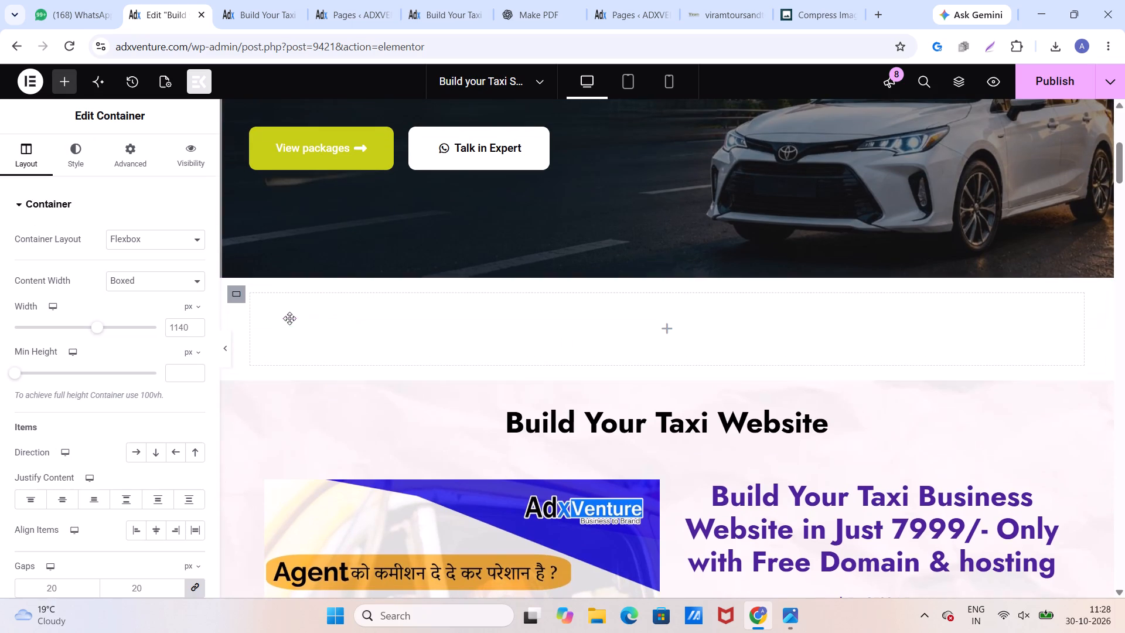
{"action": "left_click", "coordinate": [171, 326]}
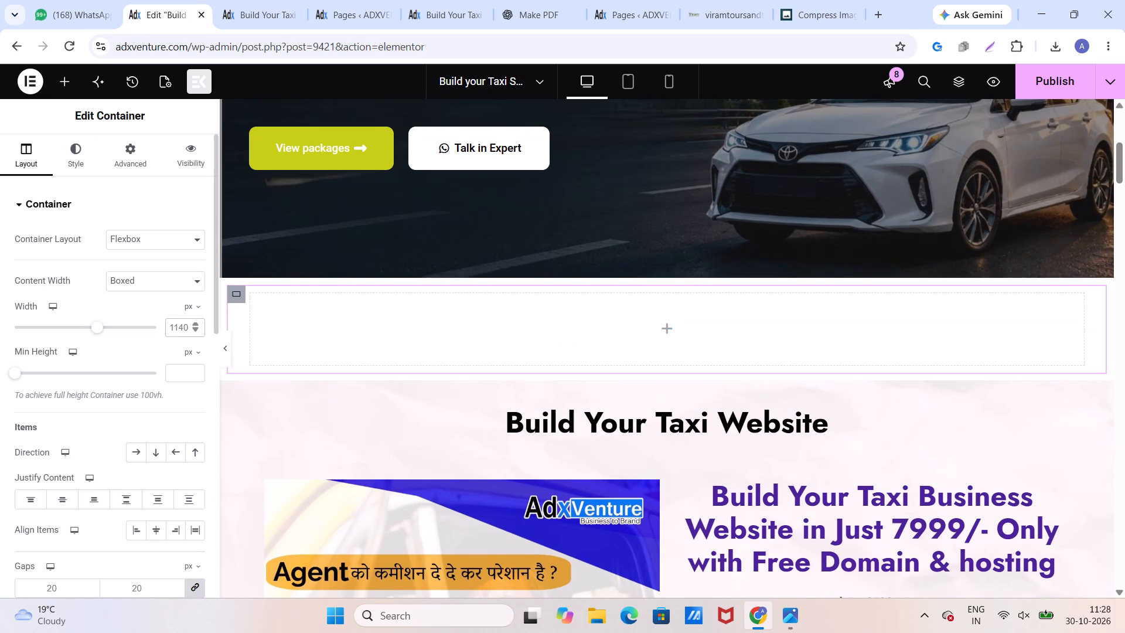
{"action": "key", "text": "1"}
{"action": "key", "text": "2"}
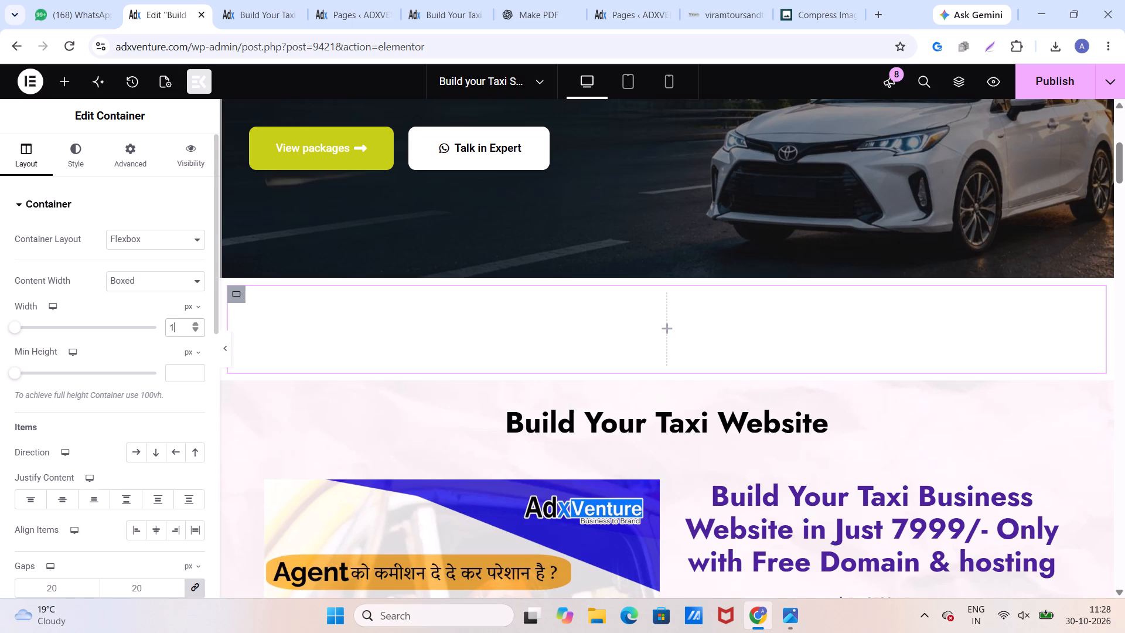
{"action": "key", "text": "BackSpace"}
Set the boxed container's width to 1320 px.
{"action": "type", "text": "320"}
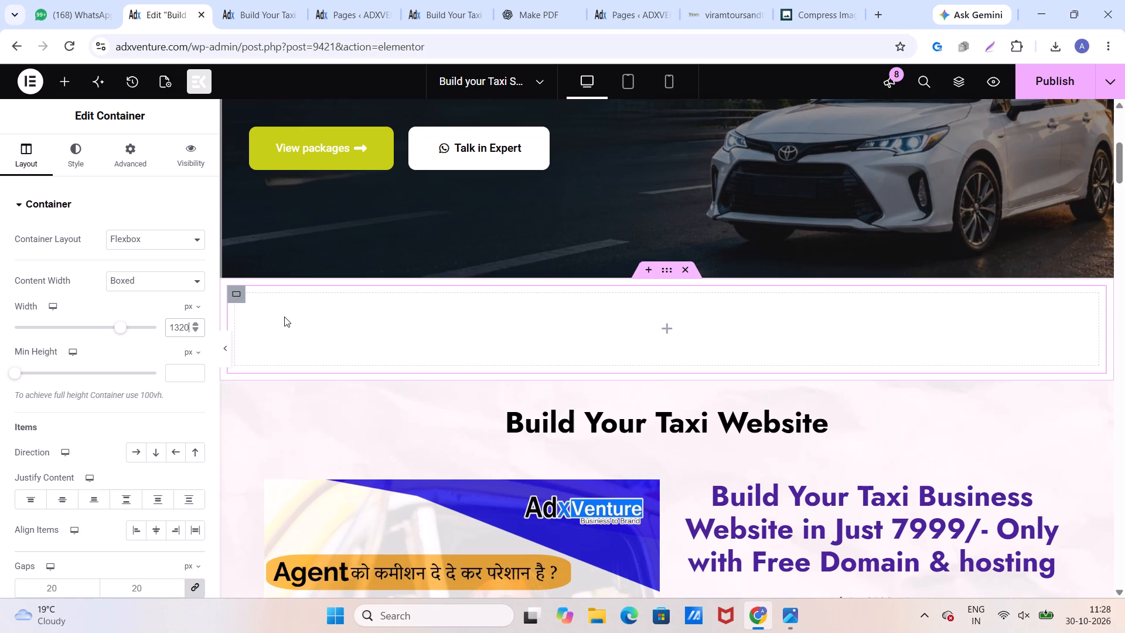
{"action": "left_click", "coordinate": [70, 91]}
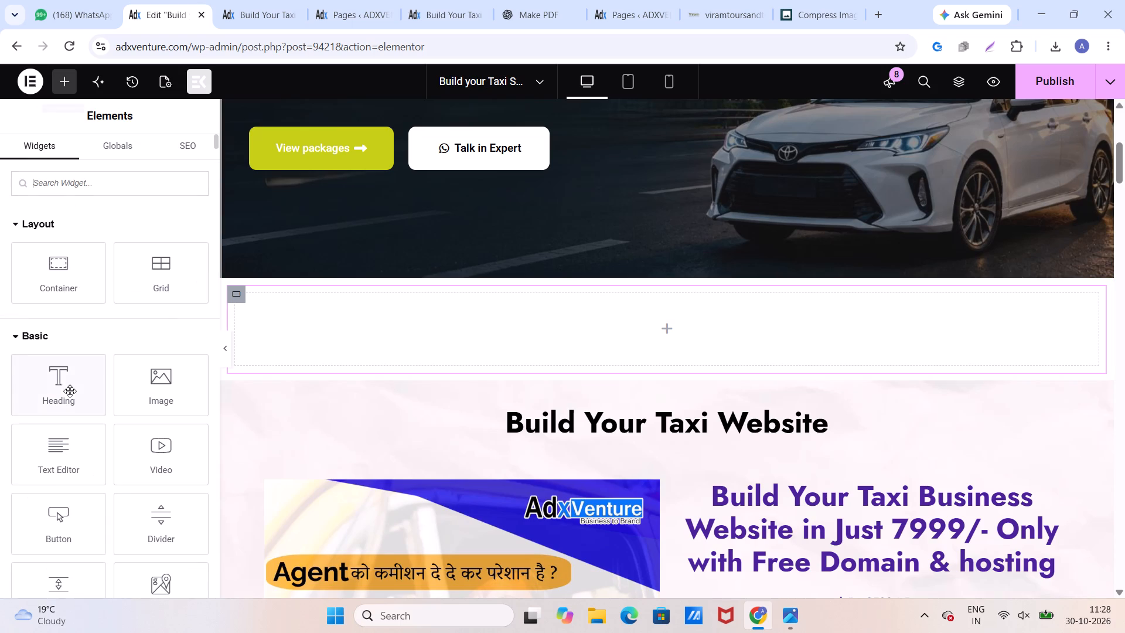
{"action": "left_click_drag", "start_coordinate": [54, 277], "coordinate": [314, 326]}
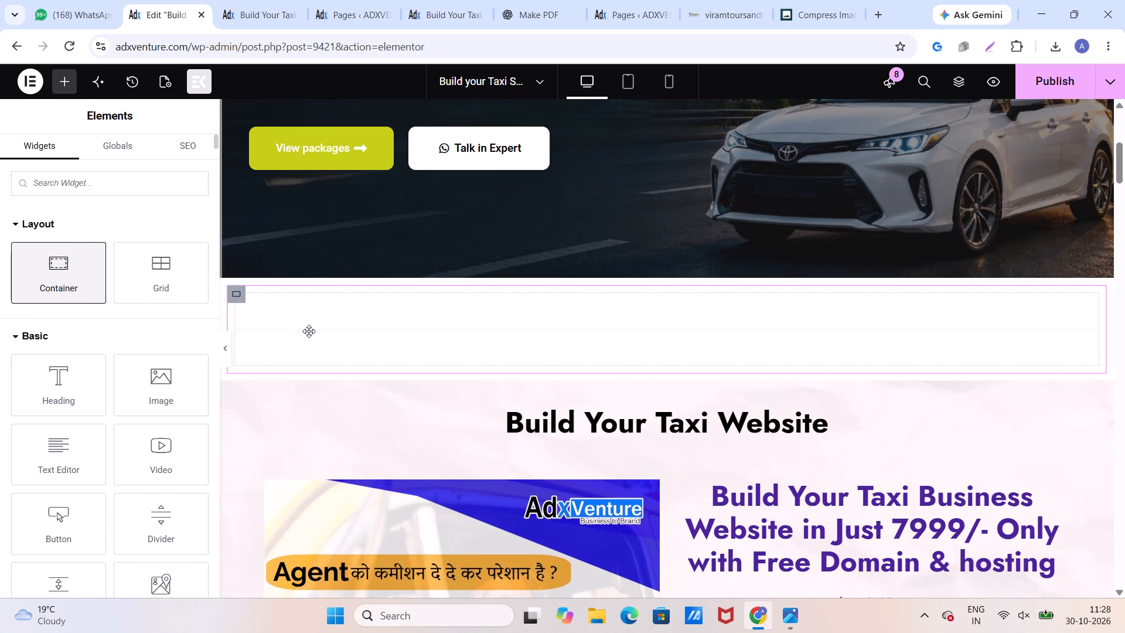
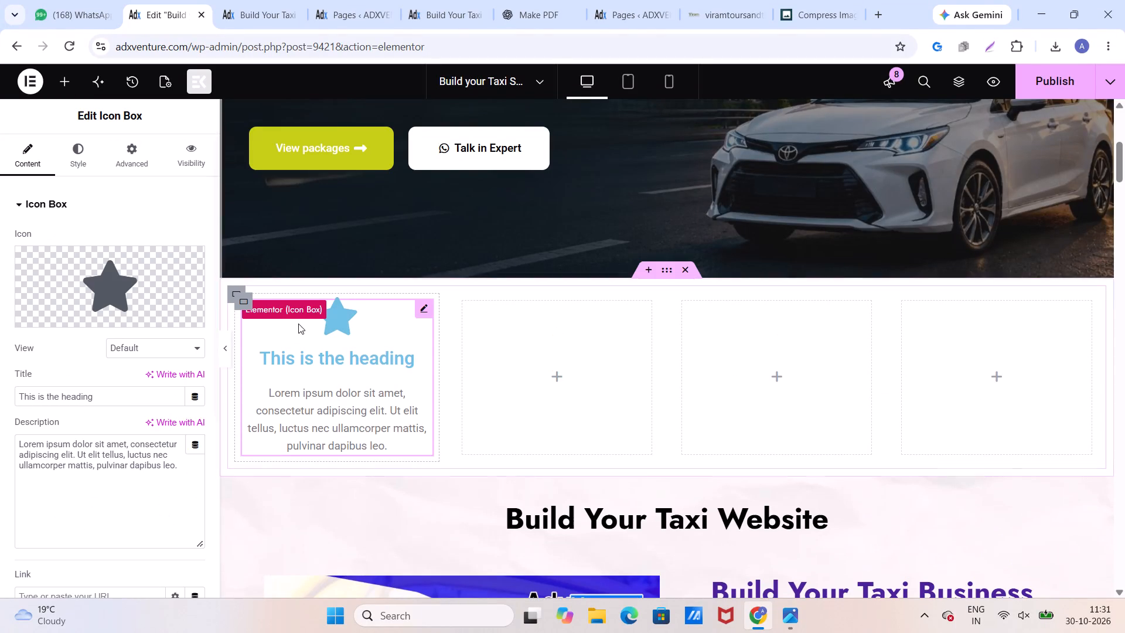
Replace the first column's star icon with the Graph 2 icon, searching the icon library for "grap".
{"action": "left_click", "coordinate": [94, 279]}
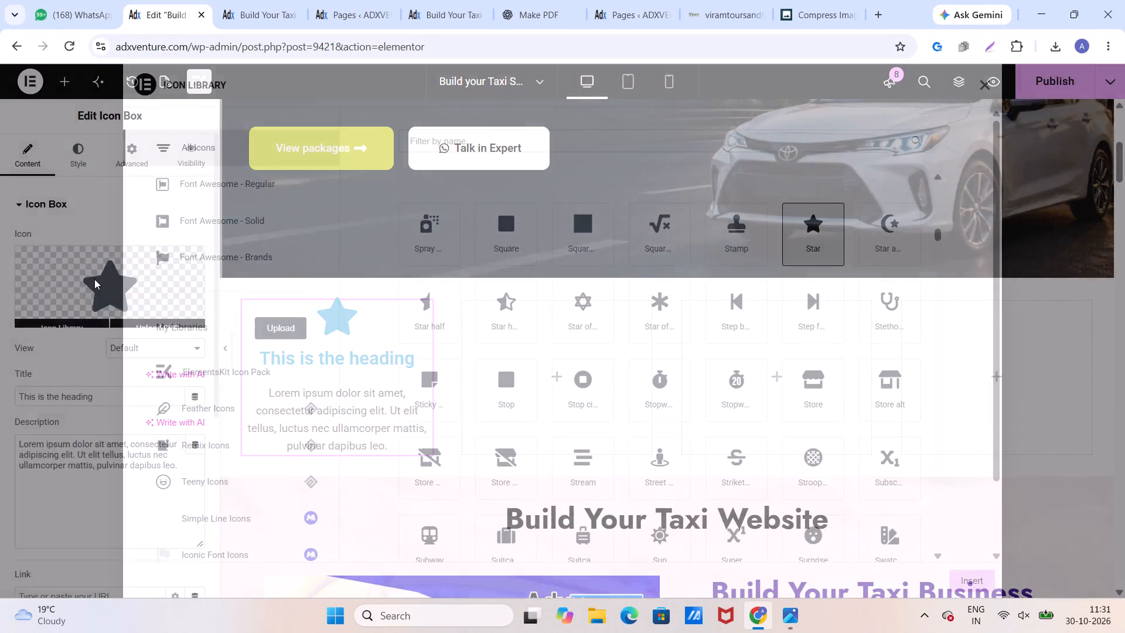
{"action": "left_click", "coordinate": [436, 143]}
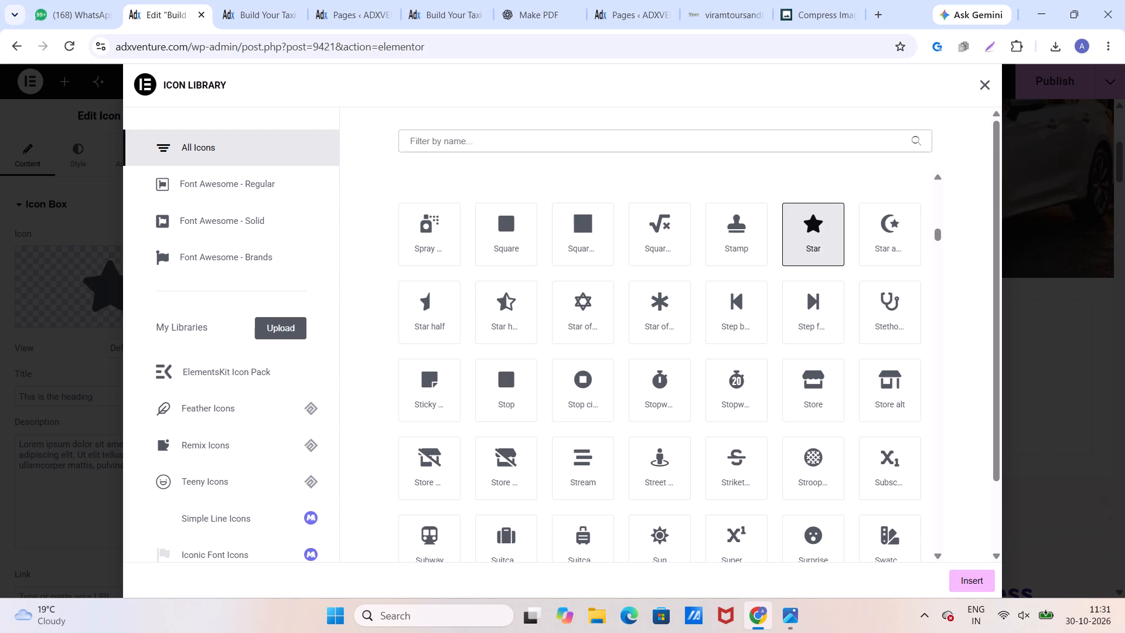
{"action": "type", "text": "grap"}
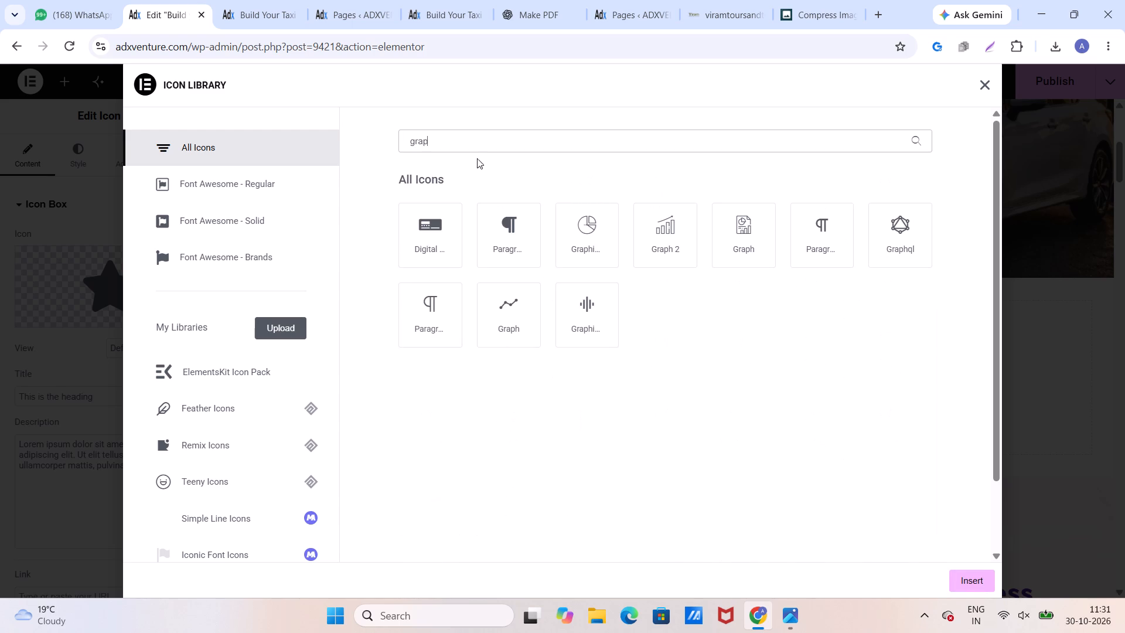
{"action": "left_click", "coordinate": [663, 229]}
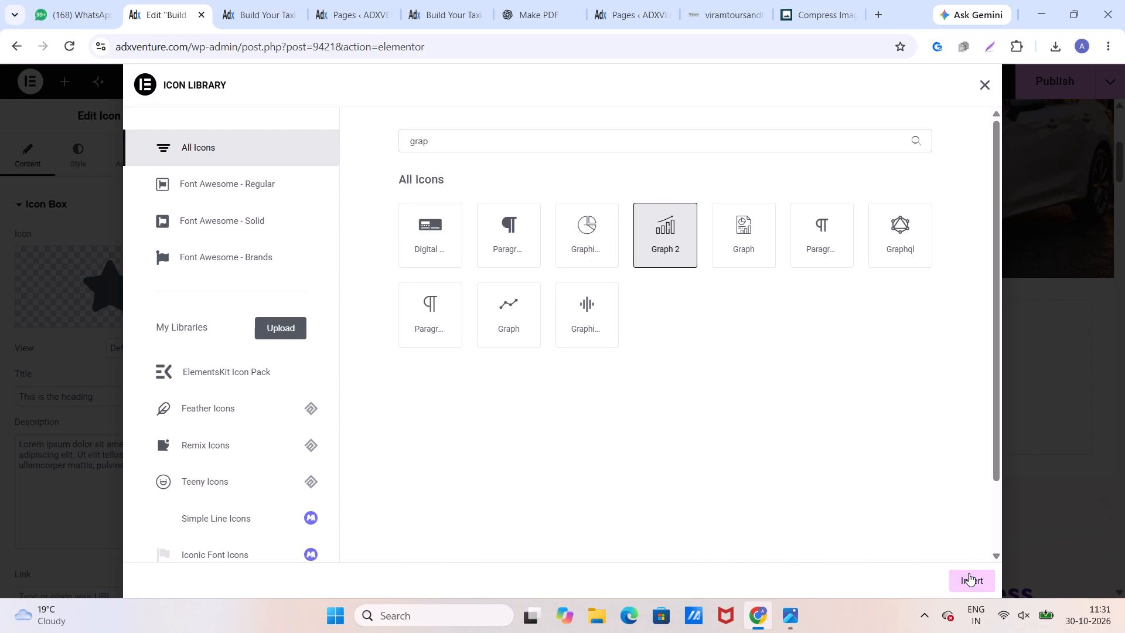
{"action": "left_click", "coordinate": [969, 573]}
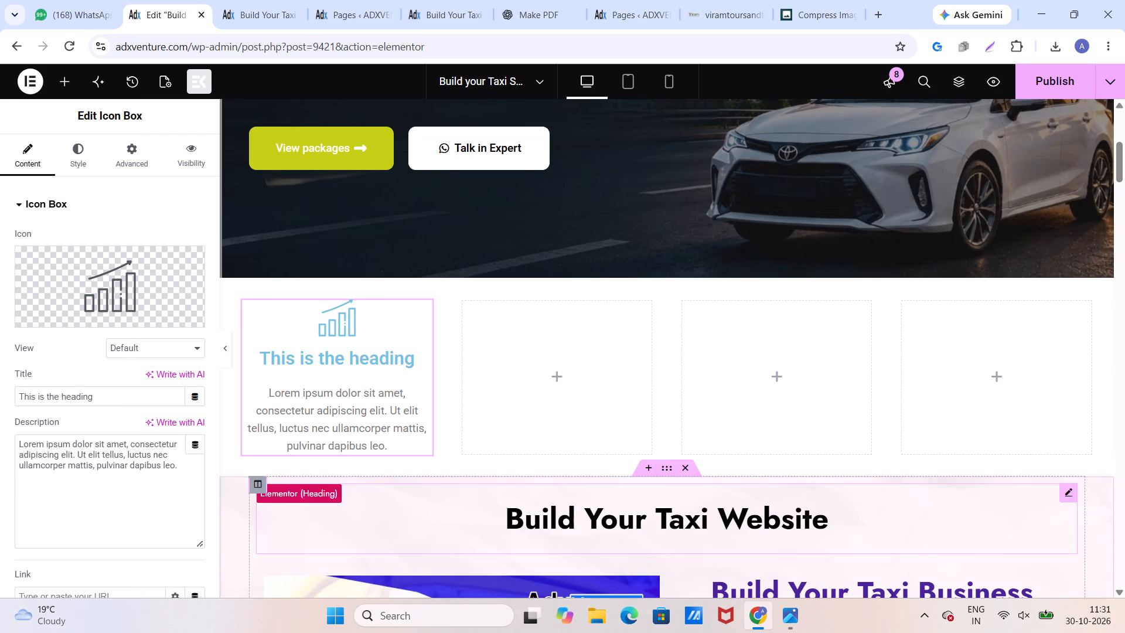
Start replacing the placeholder title of the icon box in the first column.
{"action": "left_click_drag", "start_coordinate": [112, 397], "coordinate": [15, 396]}
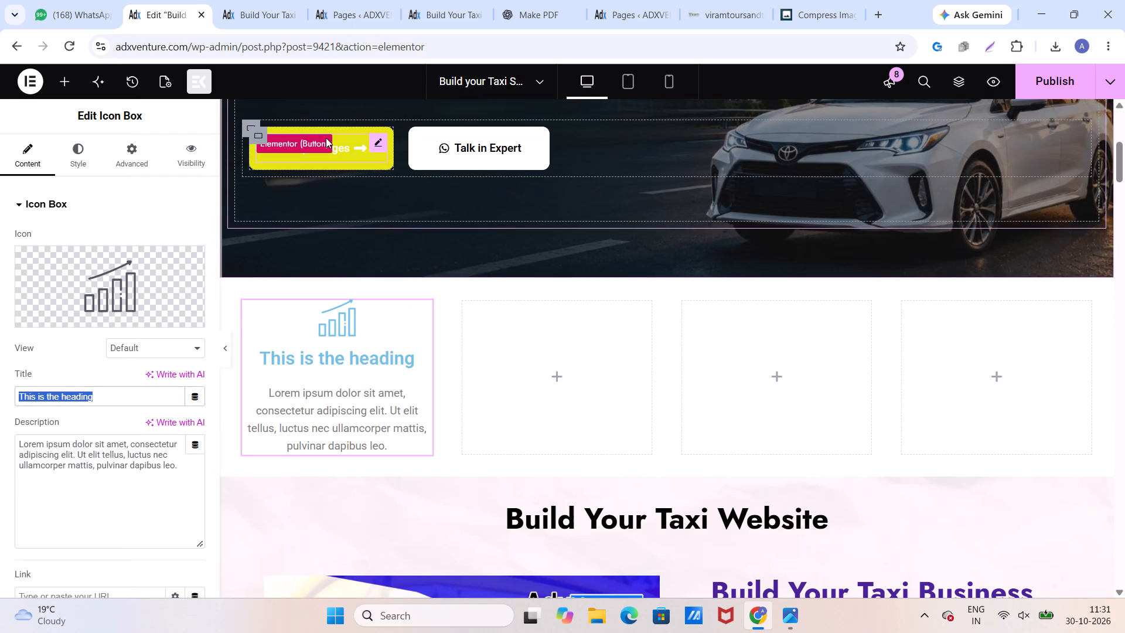
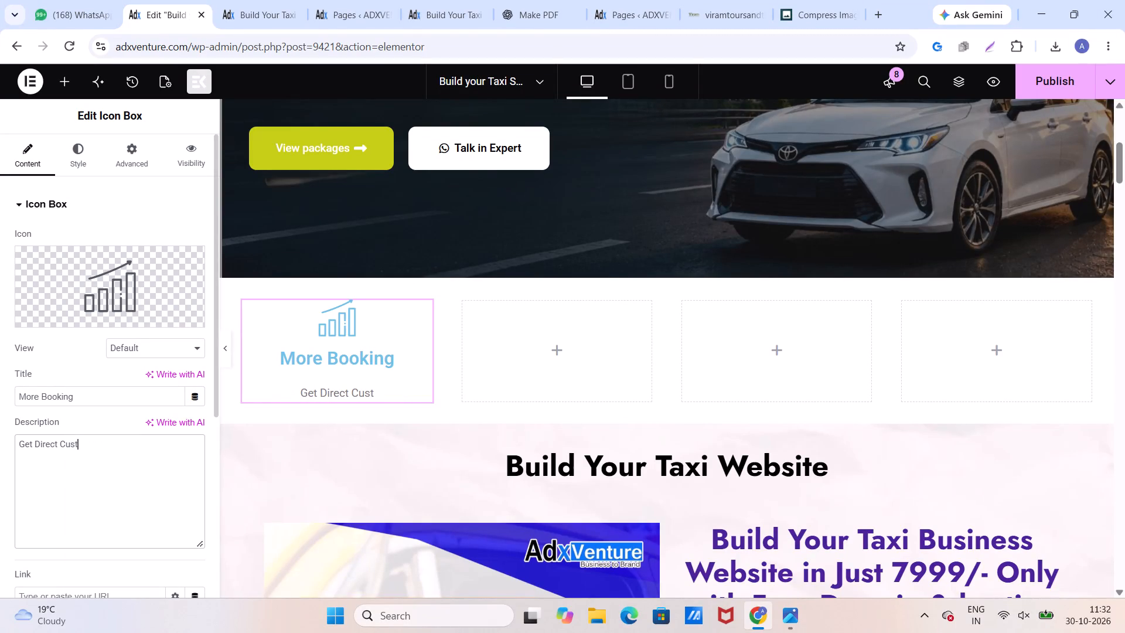
Complete the first column's icon box description so it reads "Get Direct Customer Without Commision".
{"action": "type", "text": "omer"}
{"action": "key", "text": "space"}
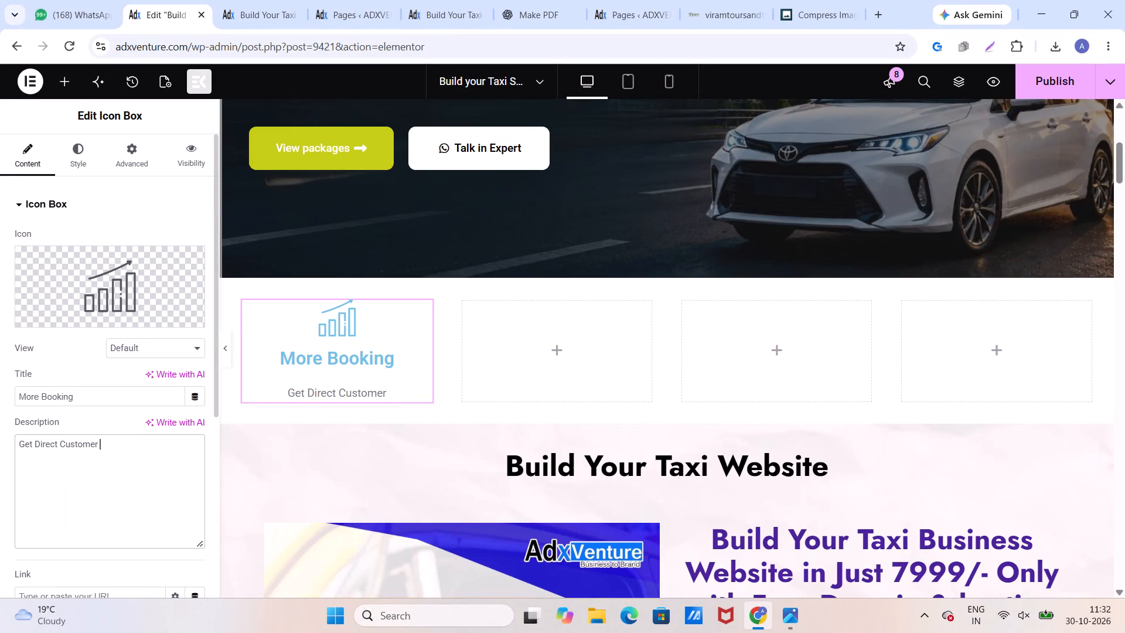
{"action": "key", "text": "shift+w"}
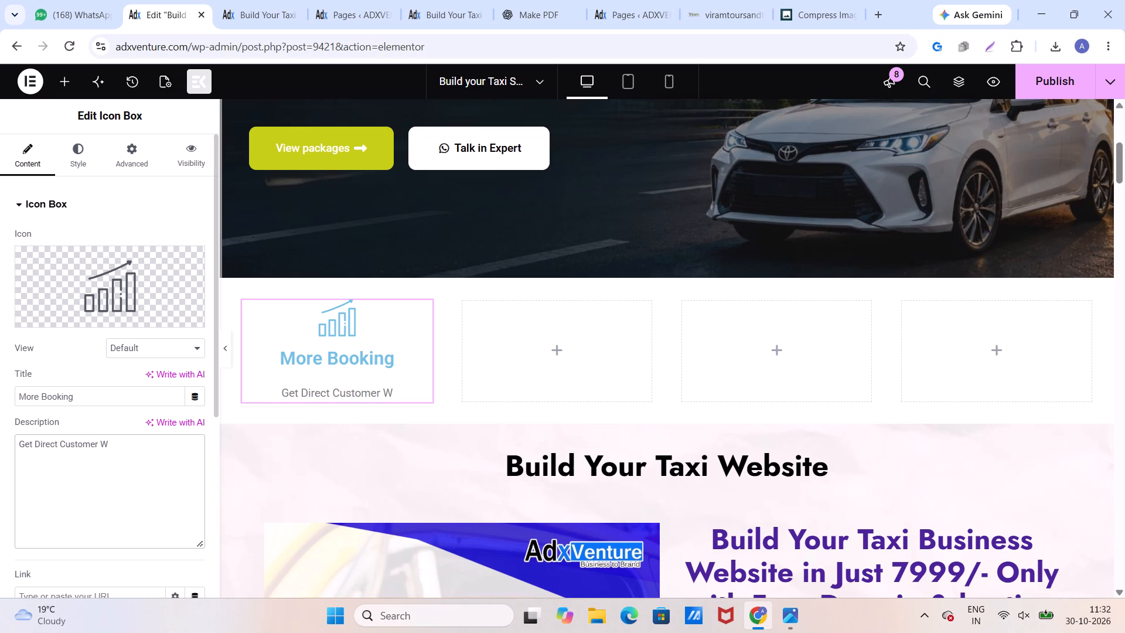
{"action": "type", "text": "ithout"}
{"action": "key", "text": "space"}
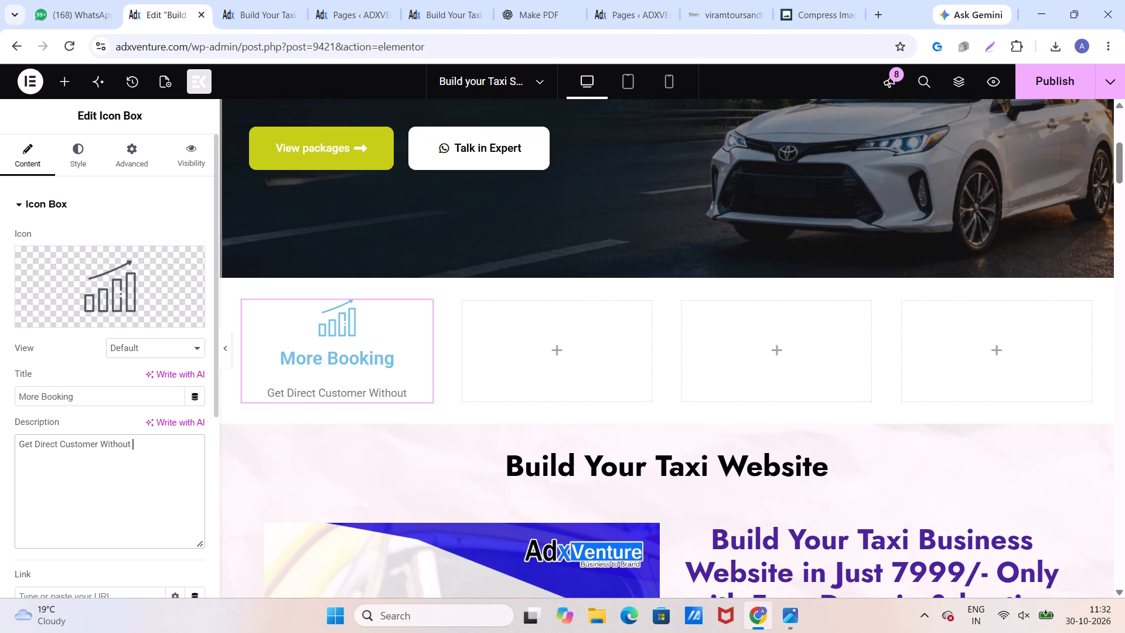
{"action": "type", "text": "Commision"}
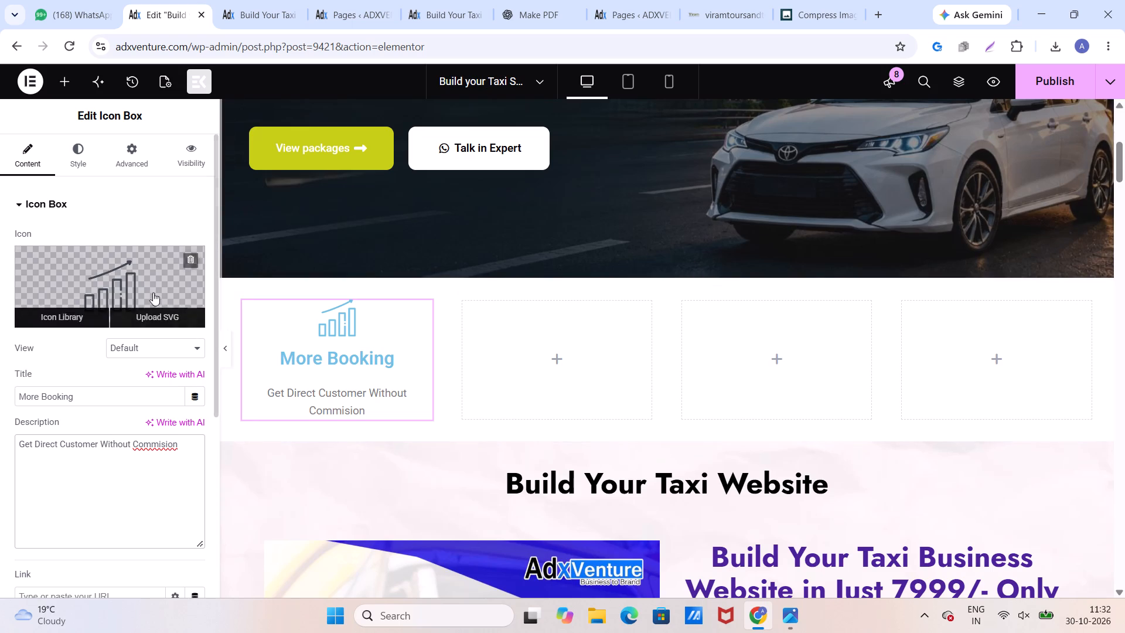
Change the primary color of the first column's graph icon to olive yellow, #ADB621.
{"action": "left_click", "coordinate": [83, 155]}
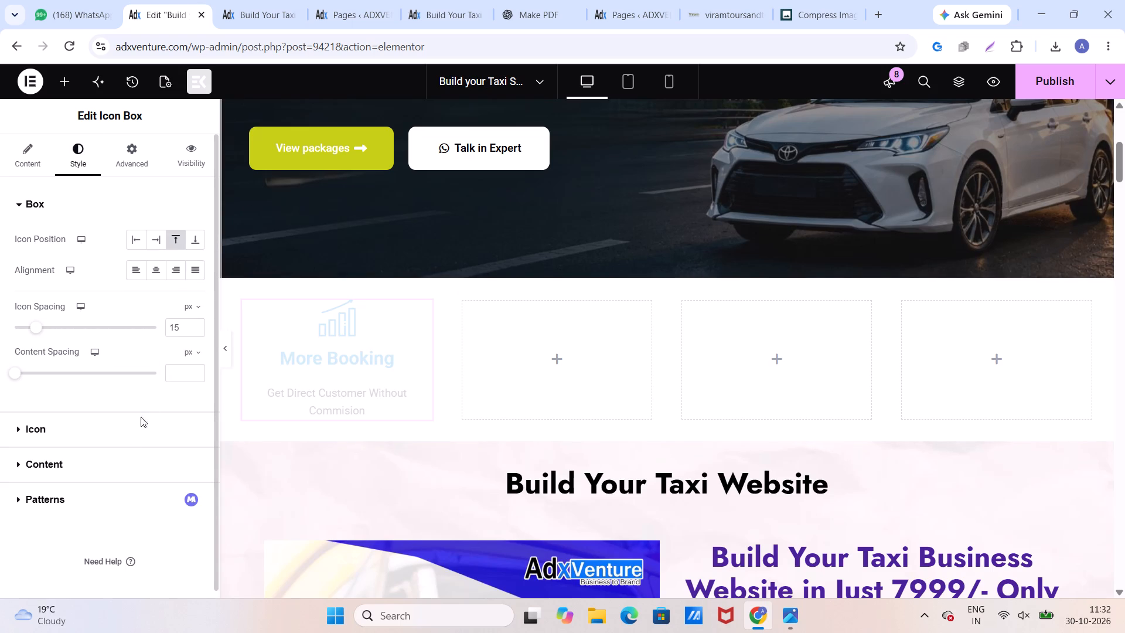
{"action": "left_click", "coordinate": [108, 433]}
{"action": "left_click", "coordinate": [198, 305]}
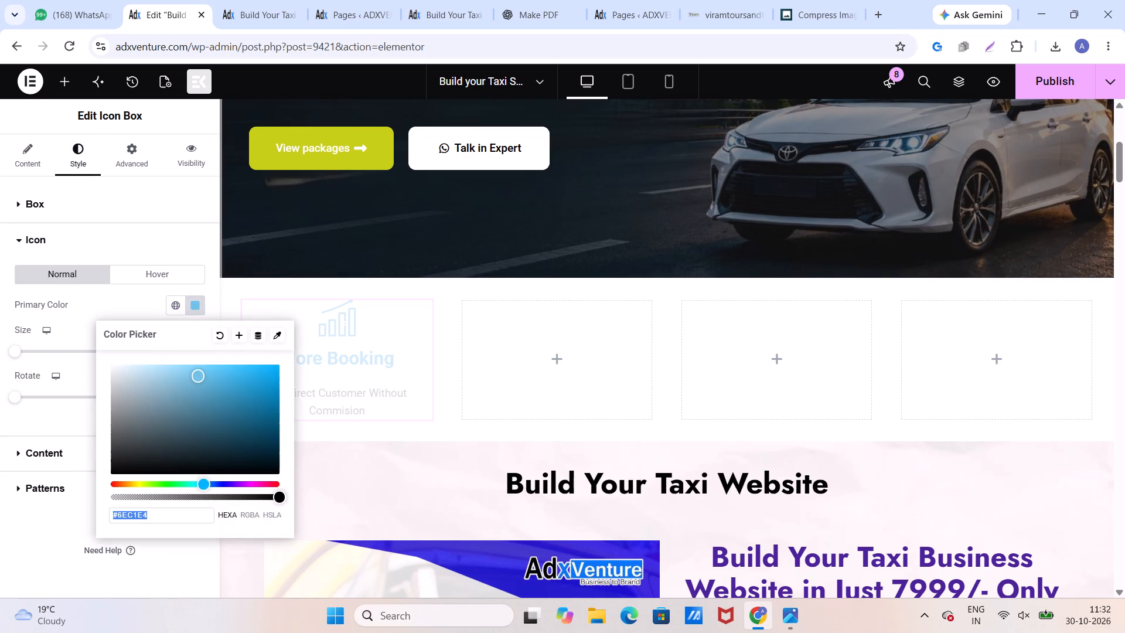
{"action": "left_click_drag", "start_coordinate": [162, 485], "coordinate": [141, 484]}
{"action": "left_click_drag", "start_coordinate": [187, 444], "coordinate": [249, 396]}
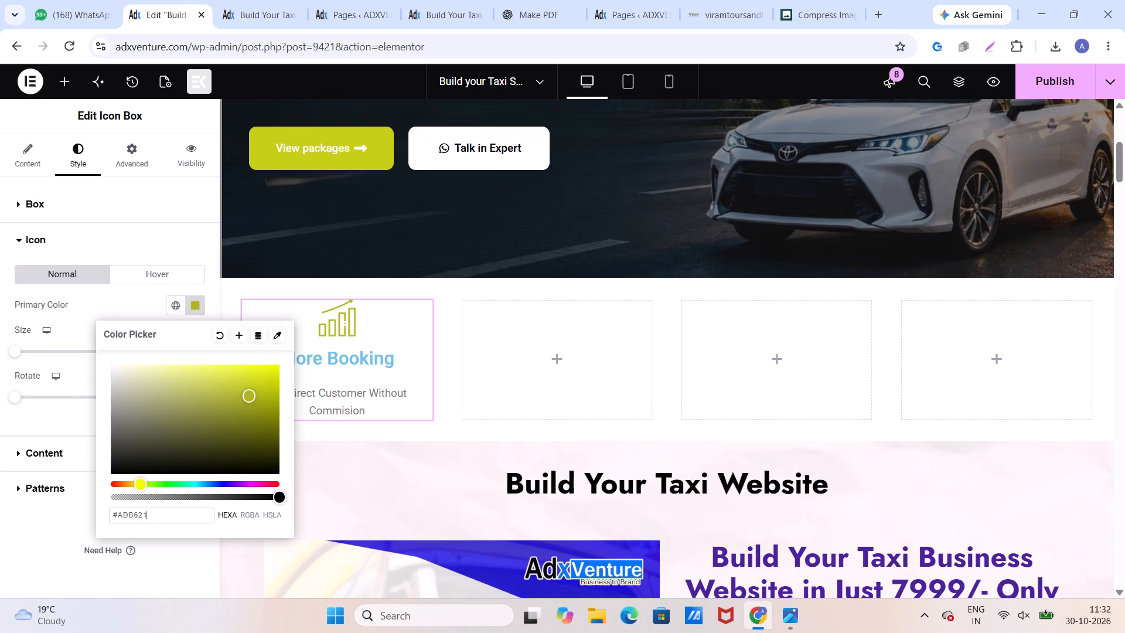
Brighten the primary color of the first column's graph icon to #BDC720.
{"action": "left_click_drag", "start_coordinate": [249, 396], "coordinate": [253, 389]}
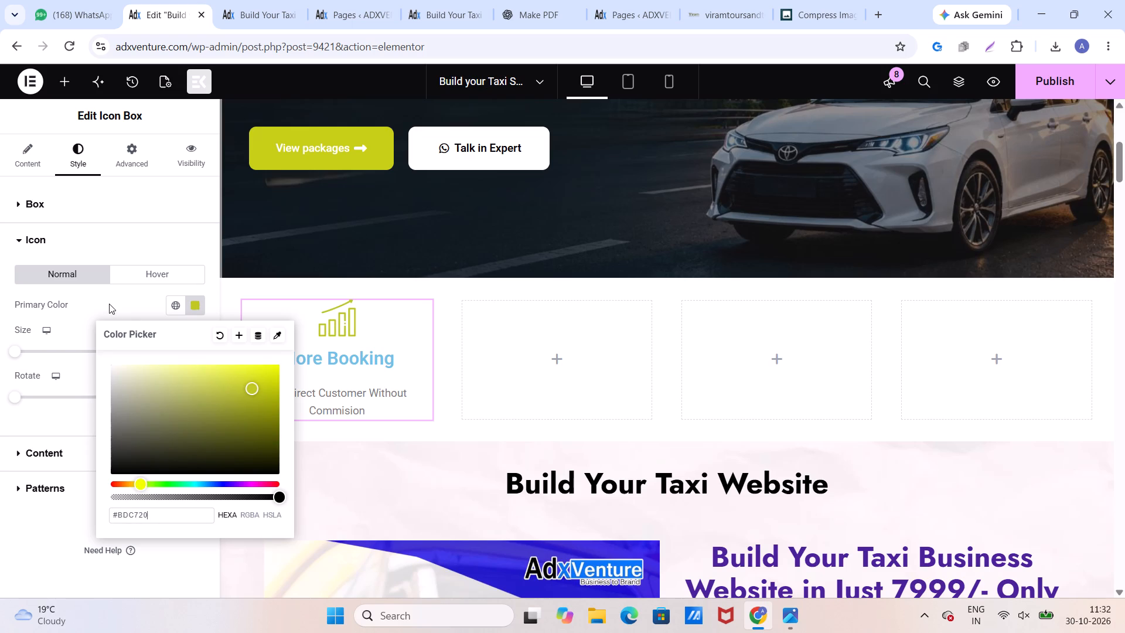
{"action": "left_click", "coordinate": [109, 304]}
Set the size of the first column's graph icon to about 47 px.
{"action": "left_click", "coordinate": [194, 347]}
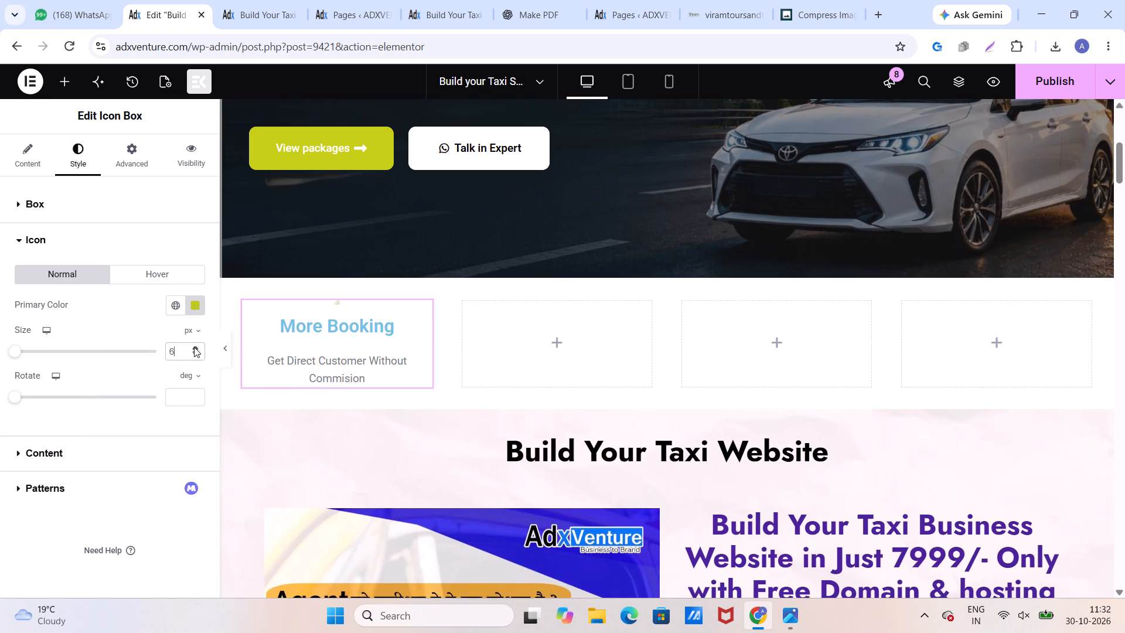
{"action": "left_click", "coordinate": [194, 347]}
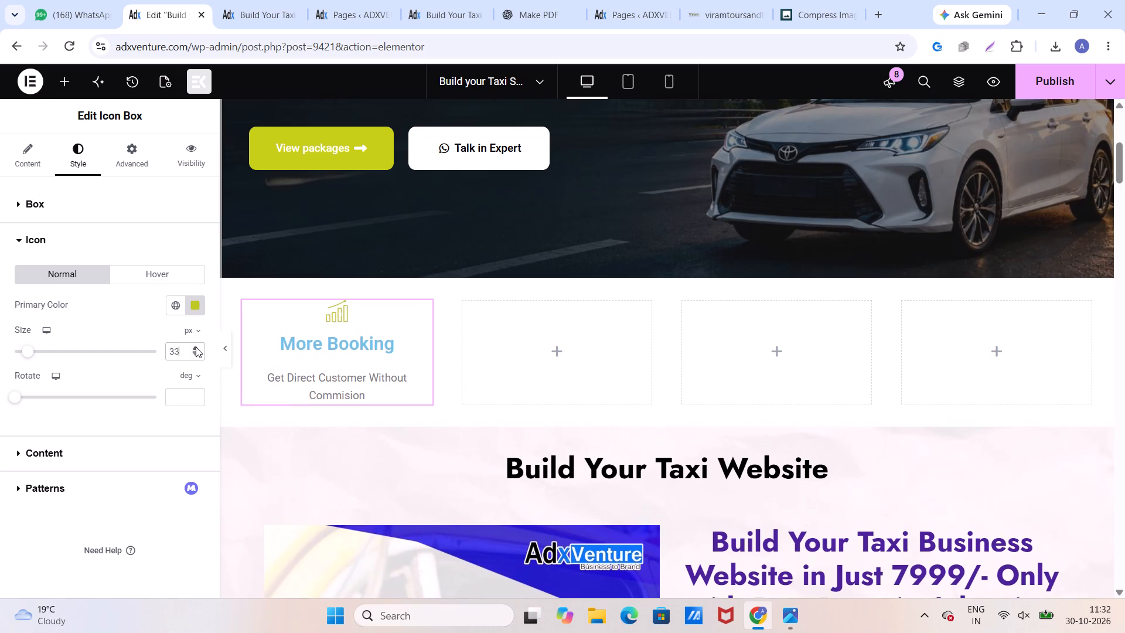
{"action": "left_click", "coordinate": [196, 347]}
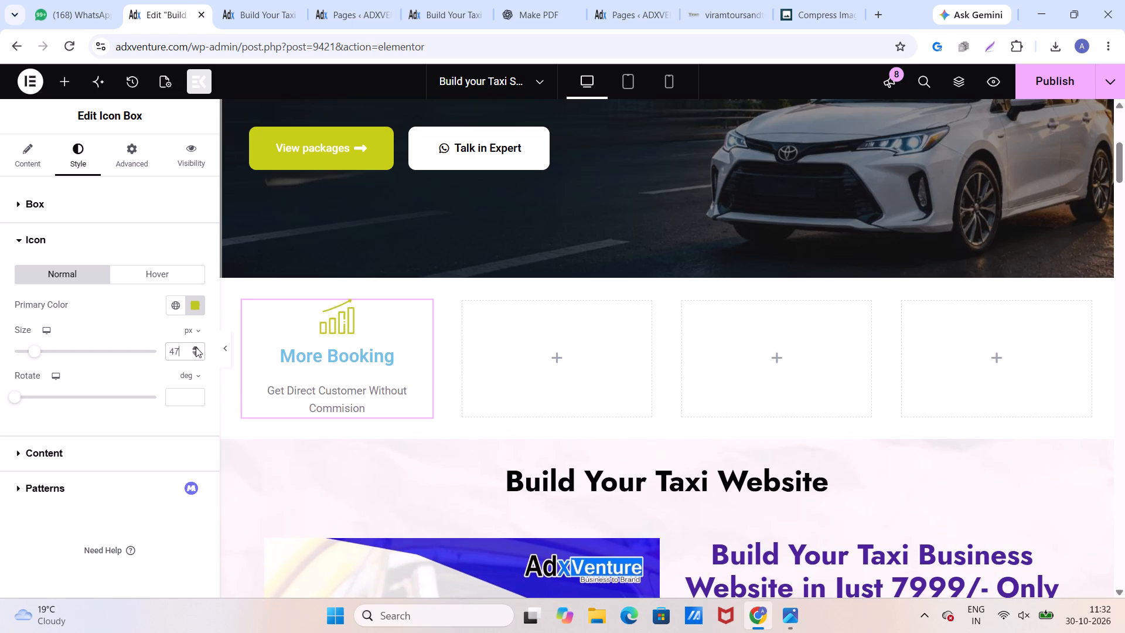
{"action": "left_click", "coordinate": [196, 347]}
Change the font family of the "More Booking" title in the first column's icon box to Poppins.
{"action": "left_click", "coordinate": [101, 452]}
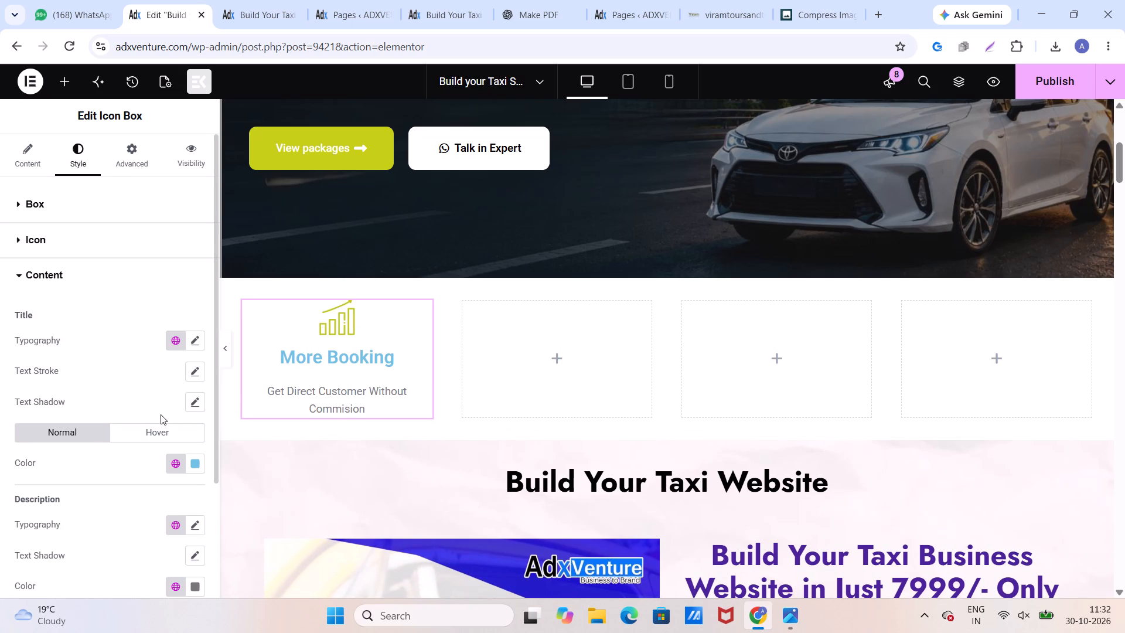
{"action": "left_click", "coordinate": [189, 342]}
{"action": "left_click", "coordinate": [142, 406]}
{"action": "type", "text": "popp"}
{"action": "left_click", "coordinate": [125, 468]}
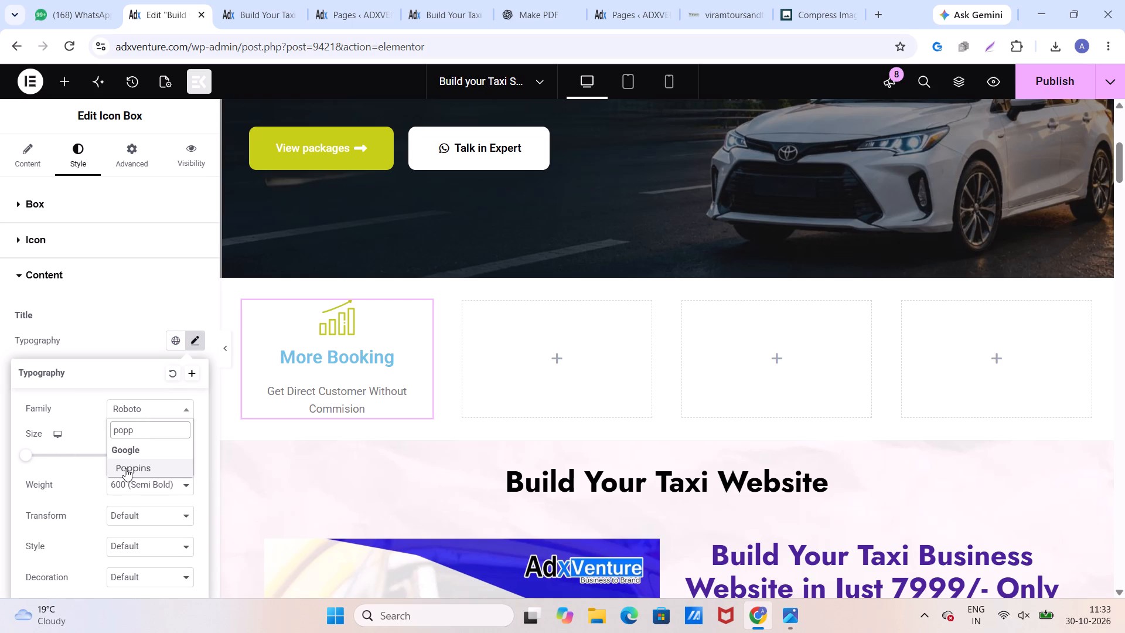
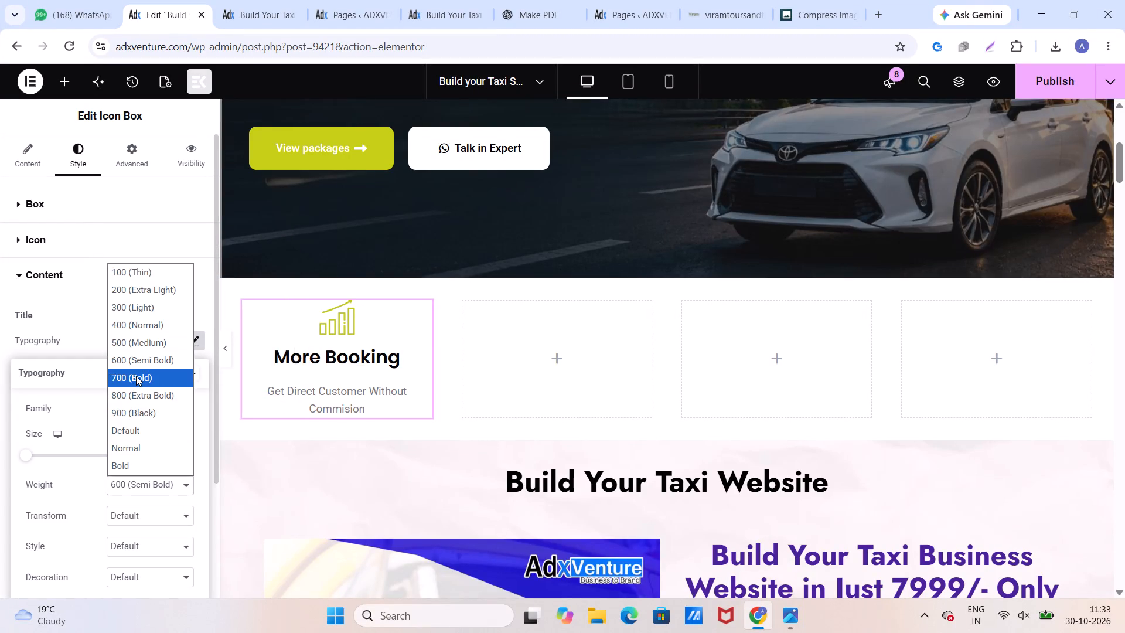
Set the "More Booking" title's typography to weight 700 (Bold) and a size of about 14 px.
{"action": "left_click", "coordinate": [136, 376]}
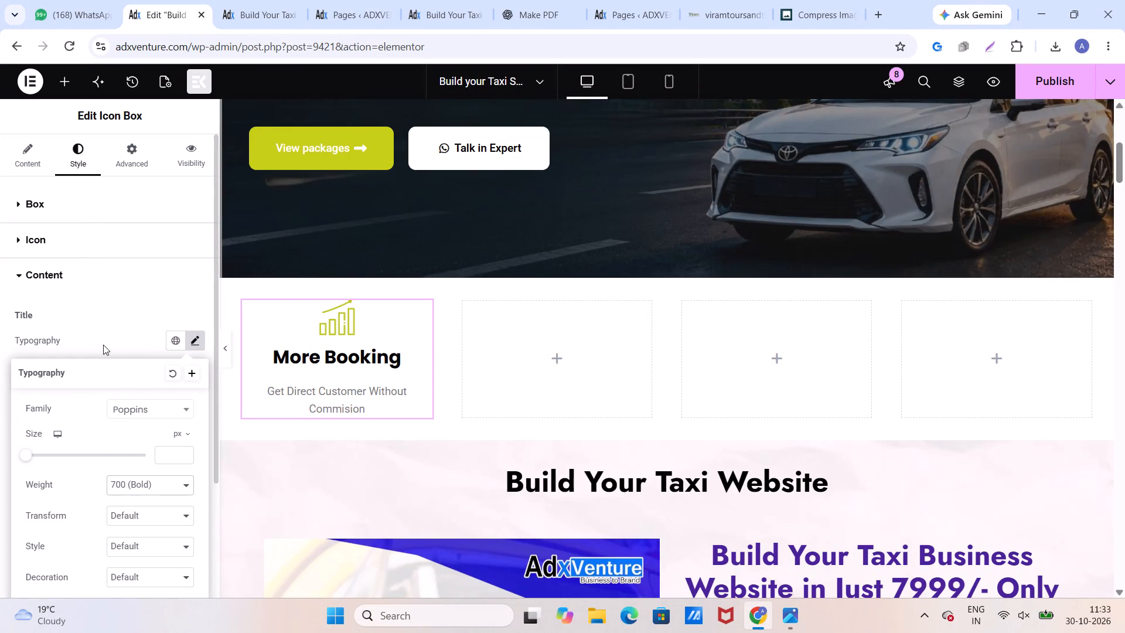
{"action": "left_click", "coordinate": [183, 452]}
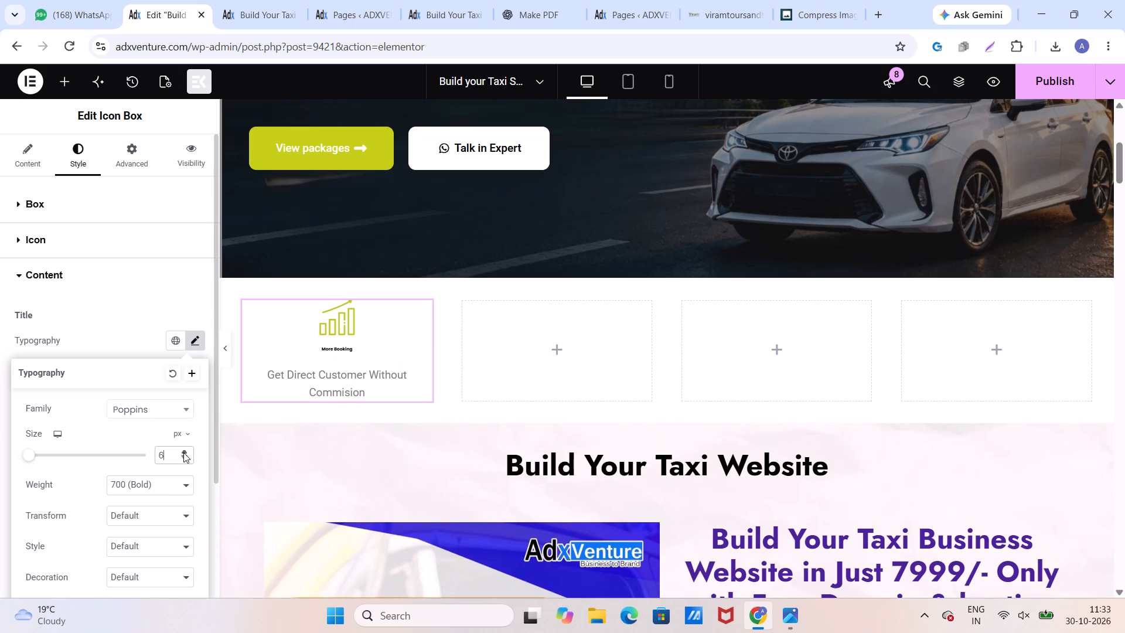
{"action": "triple_click", "coordinate": [183, 452]}
{"action": "triple_click", "coordinate": [183, 452]}
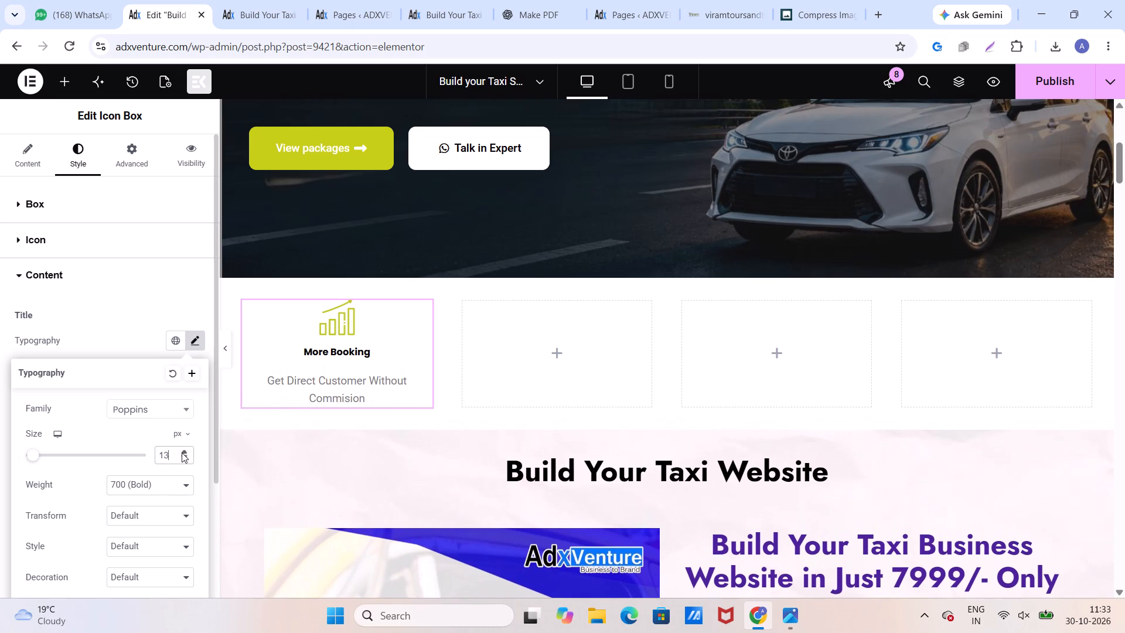
{"action": "left_click", "coordinate": [182, 452]}
{"action": "left_click", "coordinate": [111, 336]}
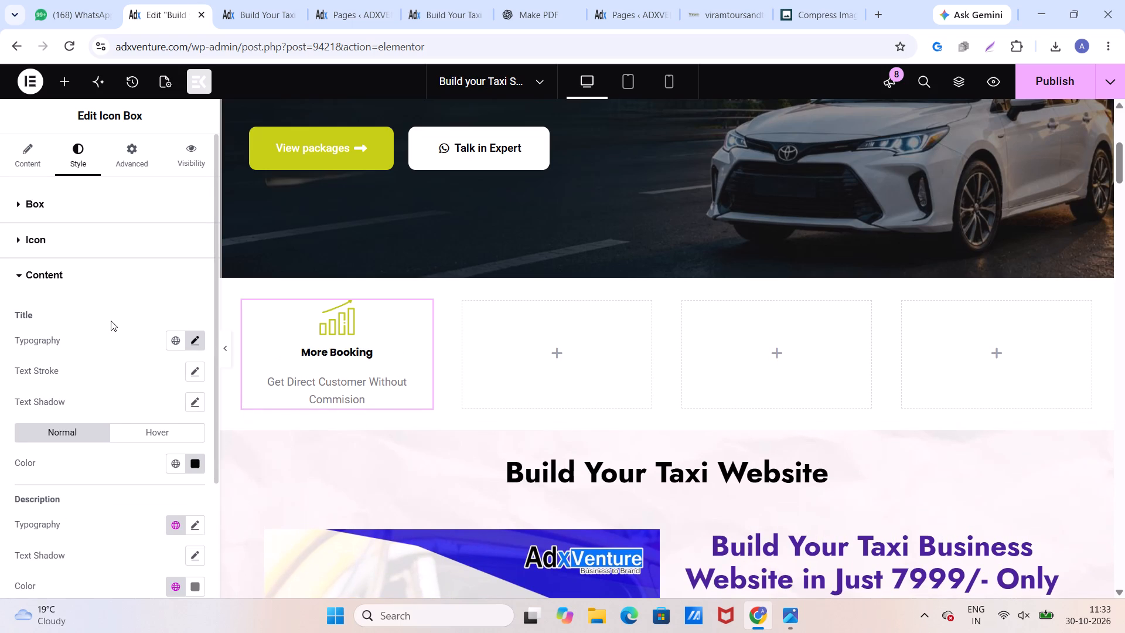
Set the first icon box description's typography to the Jost font family at 12 px.
{"action": "scroll", "coordinate": [107, 481], "scroll_direction": "down", "scroll_amount": 2}
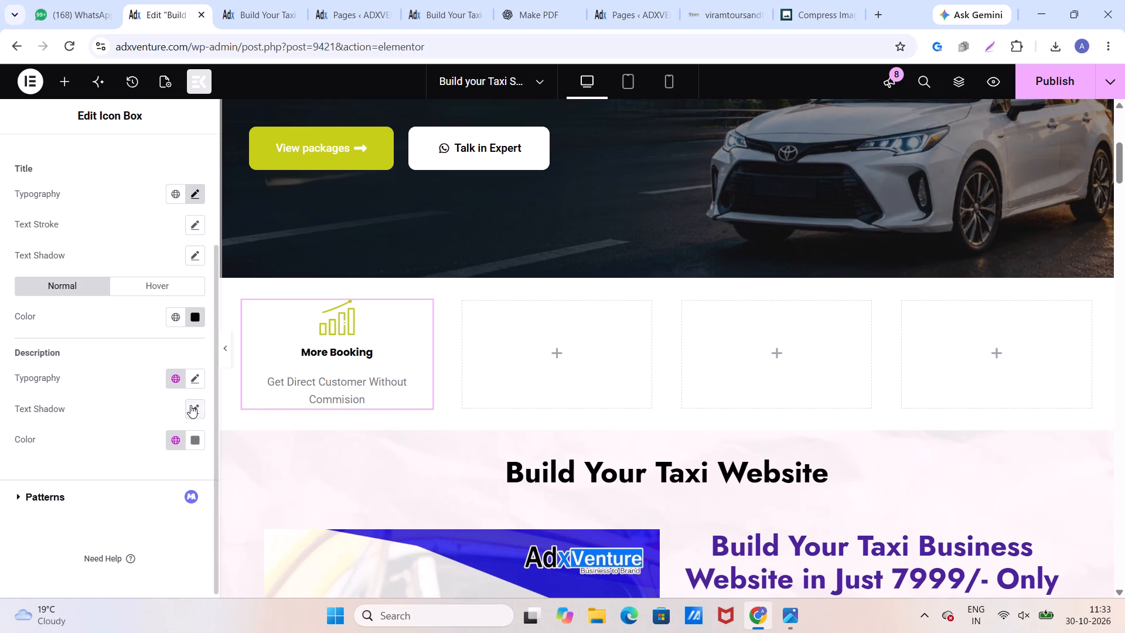
{"action": "left_click", "coordinate": [193, 383]}
{"action": "left_click", "coordinate": [168, 443]}
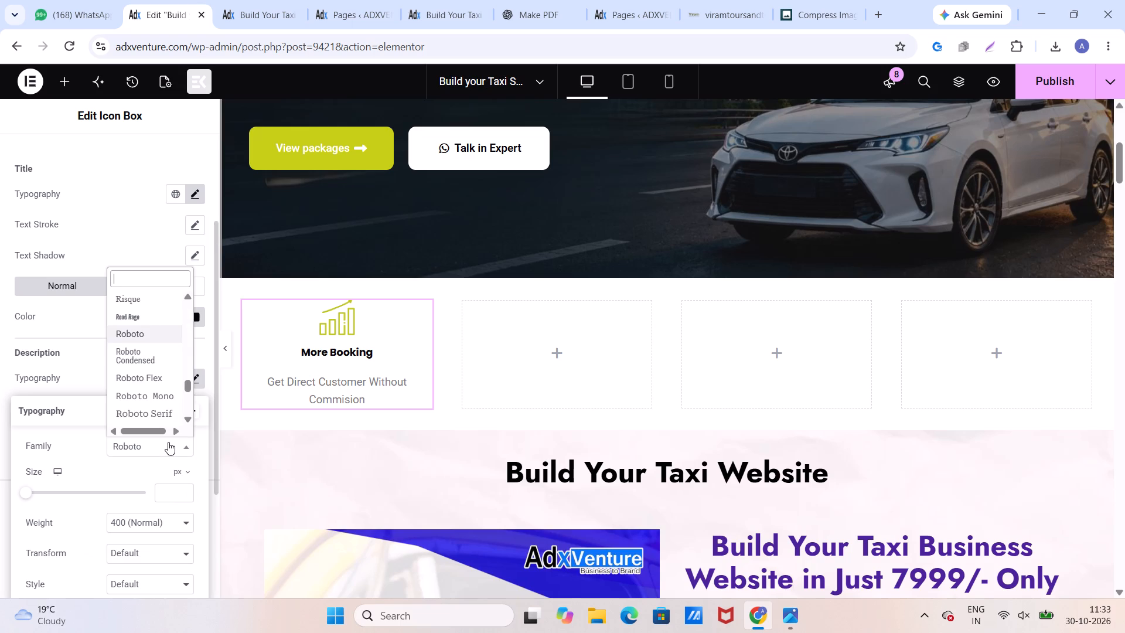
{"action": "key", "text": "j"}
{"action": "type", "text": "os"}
{"action": "left_click", "coordinate": [141, 428]}
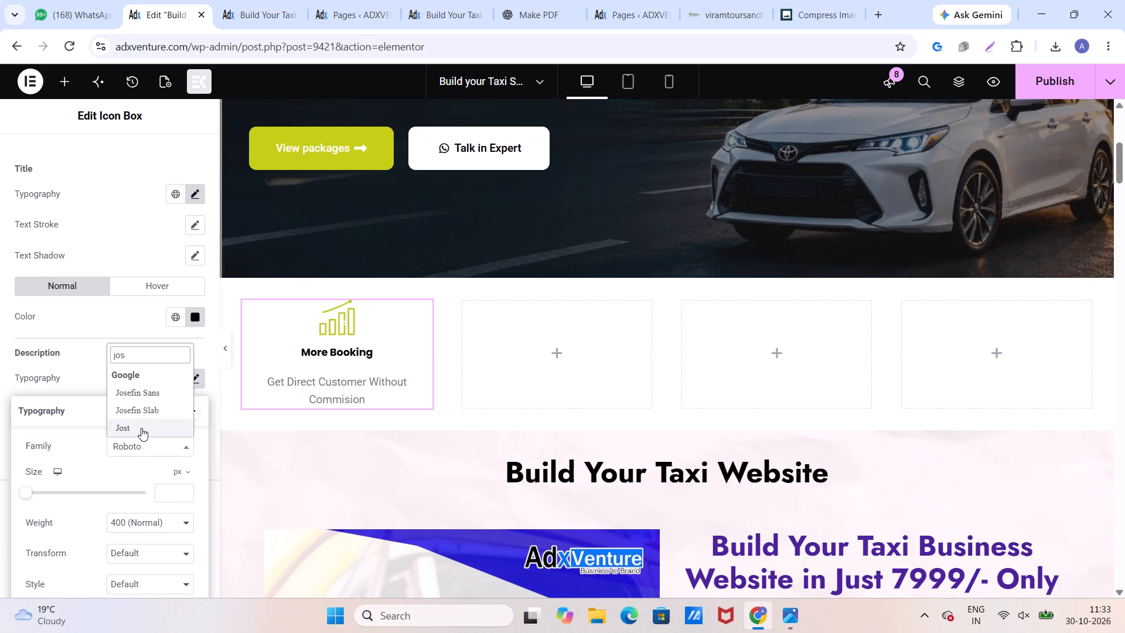
{"action": "scroll", "coordinate": [155, 438], "scroll_direction": "down", "scroll_amount": 2}
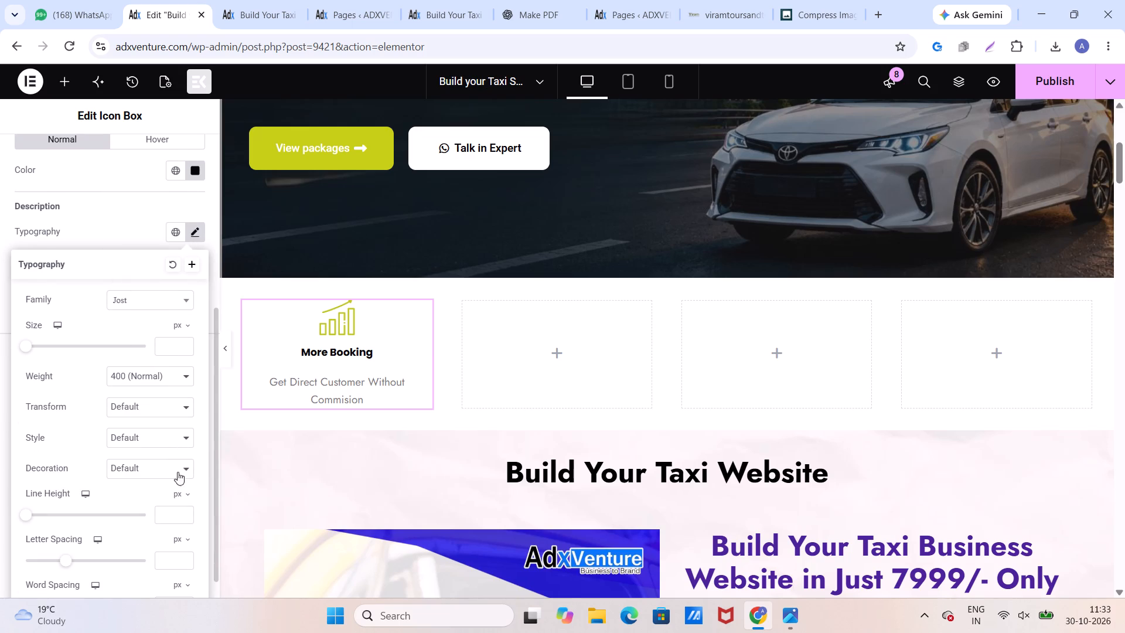
{"action": "left_click", "coordinate": [185, 342]}
{"action": "double_click", "coordinate": [185, 342]}
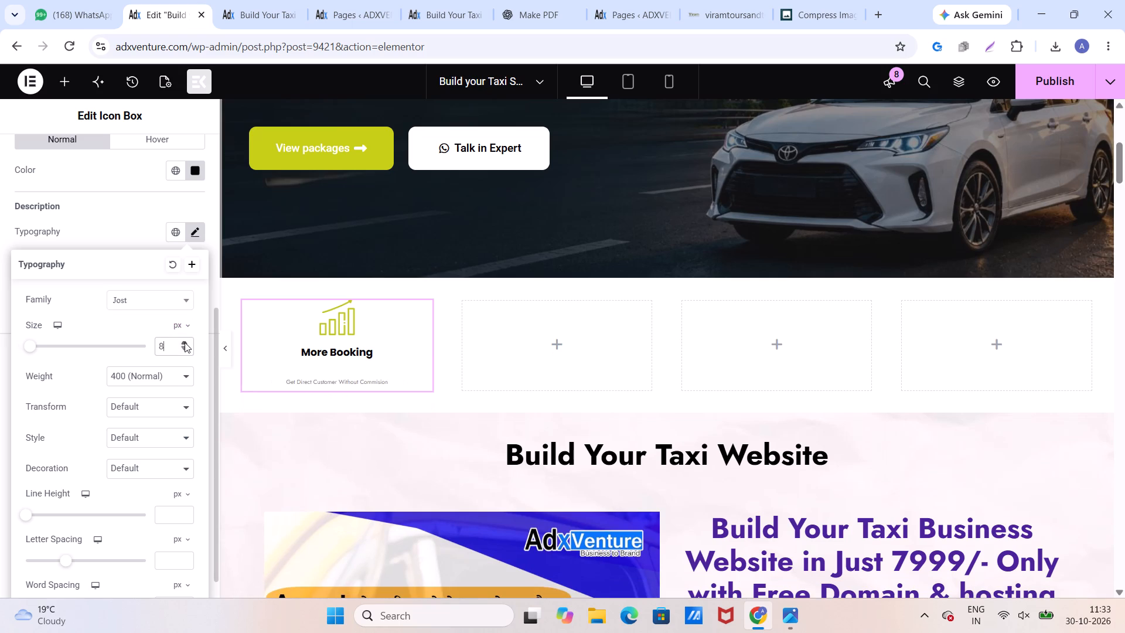
{"action": "double_click", "coordinate": [185, 342]}
{"action": "left_click", "coordinate": [185, 342]}
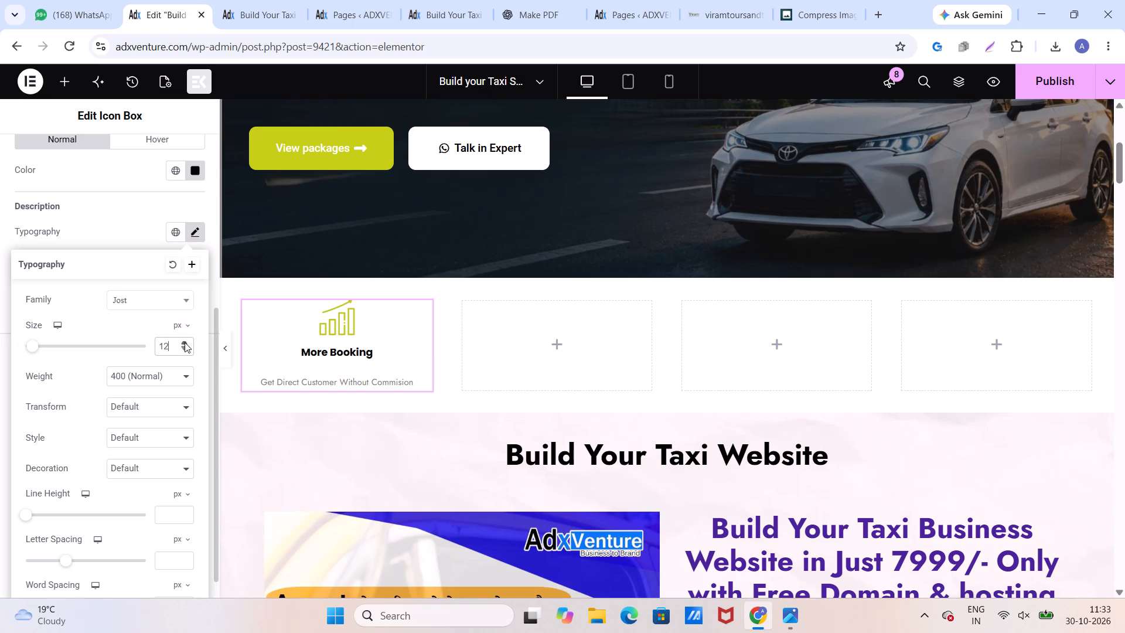
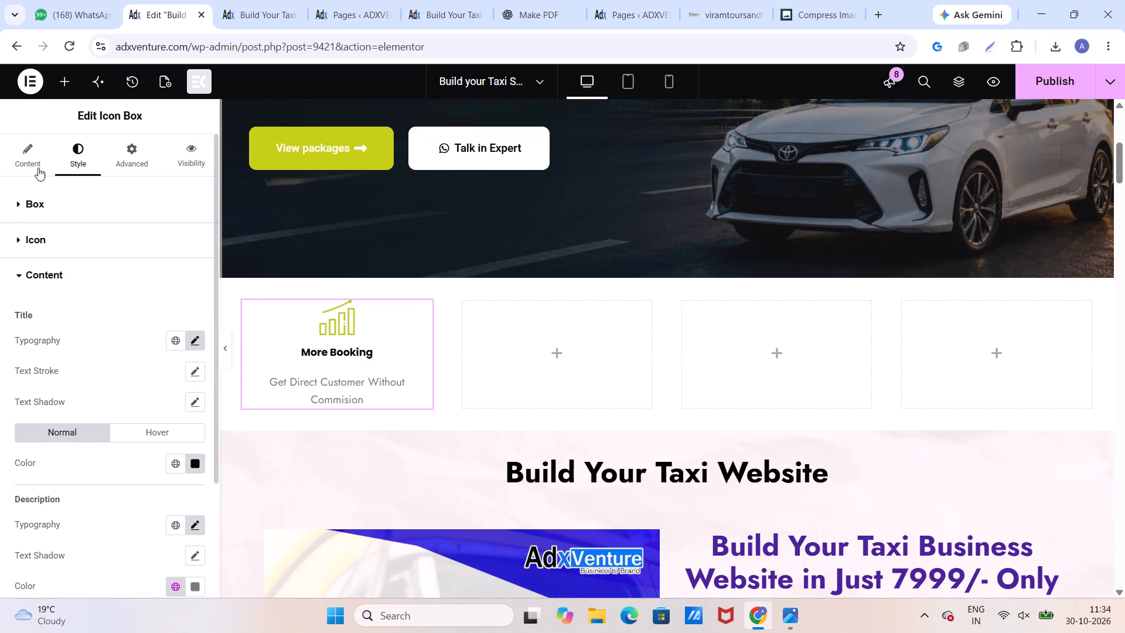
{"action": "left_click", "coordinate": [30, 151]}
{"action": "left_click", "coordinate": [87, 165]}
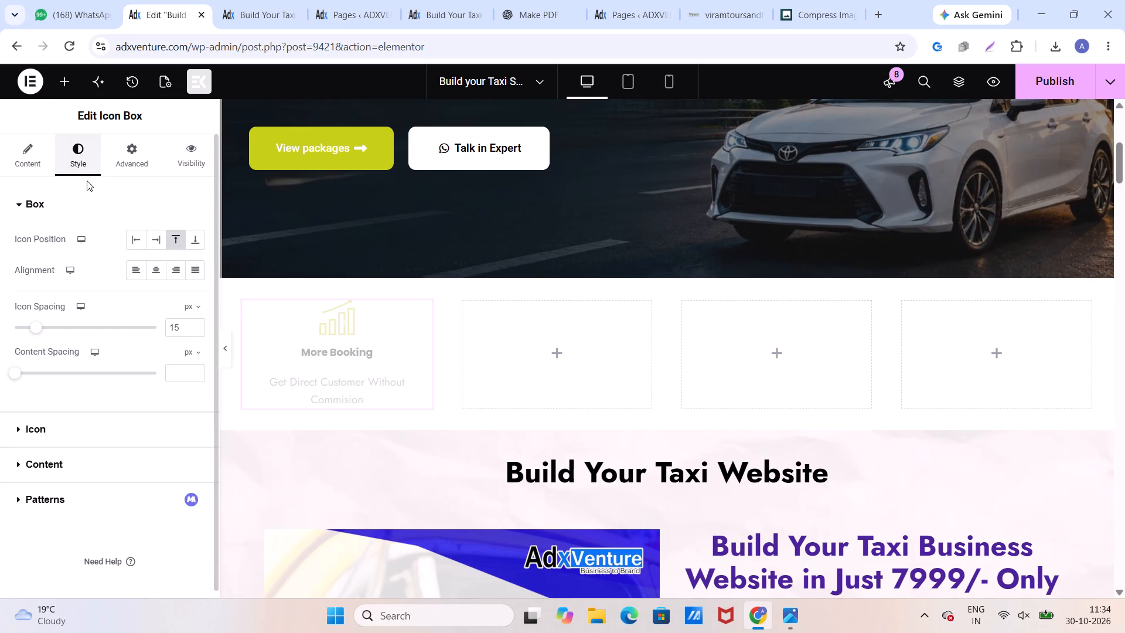
Set the first column's icon box spacing to 17 px for the icon and 5 px for the content.
{"action": "left_click", "coordinate": [36, 328]}
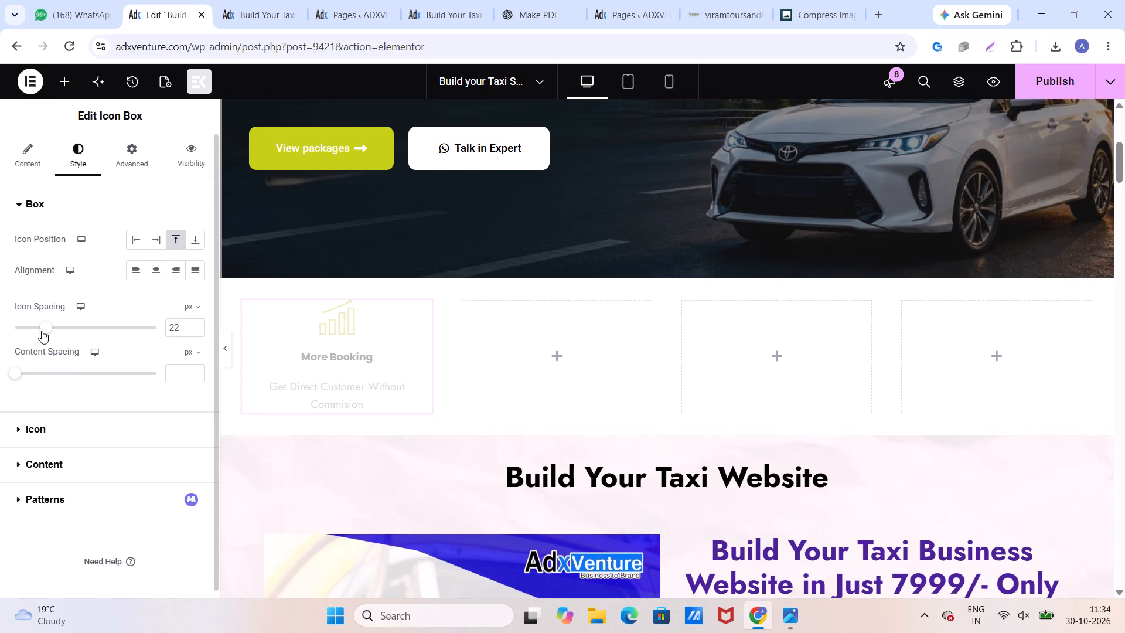
{"action": "left_click_drag", "start_coordinate": [16, 369], "coordinate": [26, 373]}
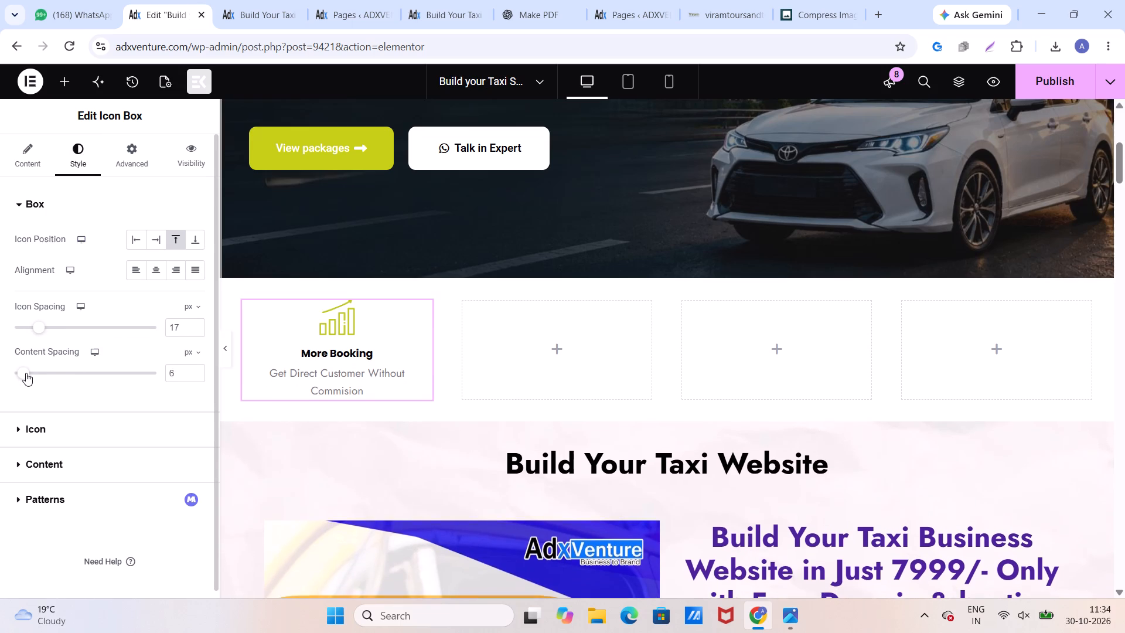
{"action": "left_click_drag", "start_coordinate": [26, 373], "coordinate": [23, 373]}
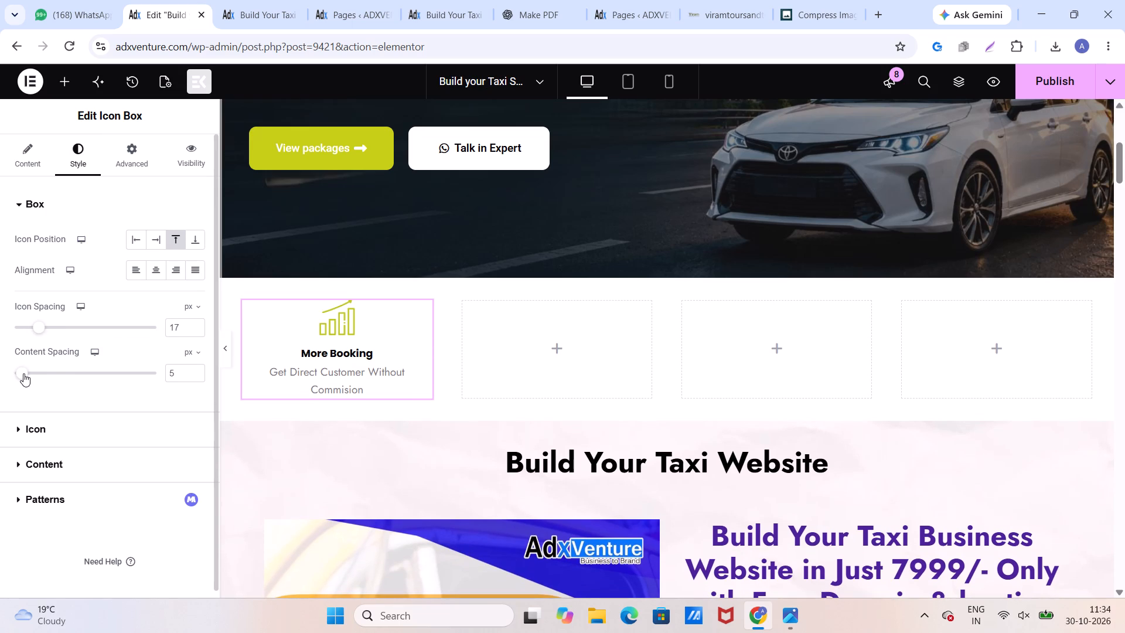
{"action": "left_click_drag", "start_coordinate": [23, 373], "coordinate": [23, 373]}
Set the hover color of the first icon box's title to black, #000000.
{"action": "left_click", "coordinate": [72, 463]}
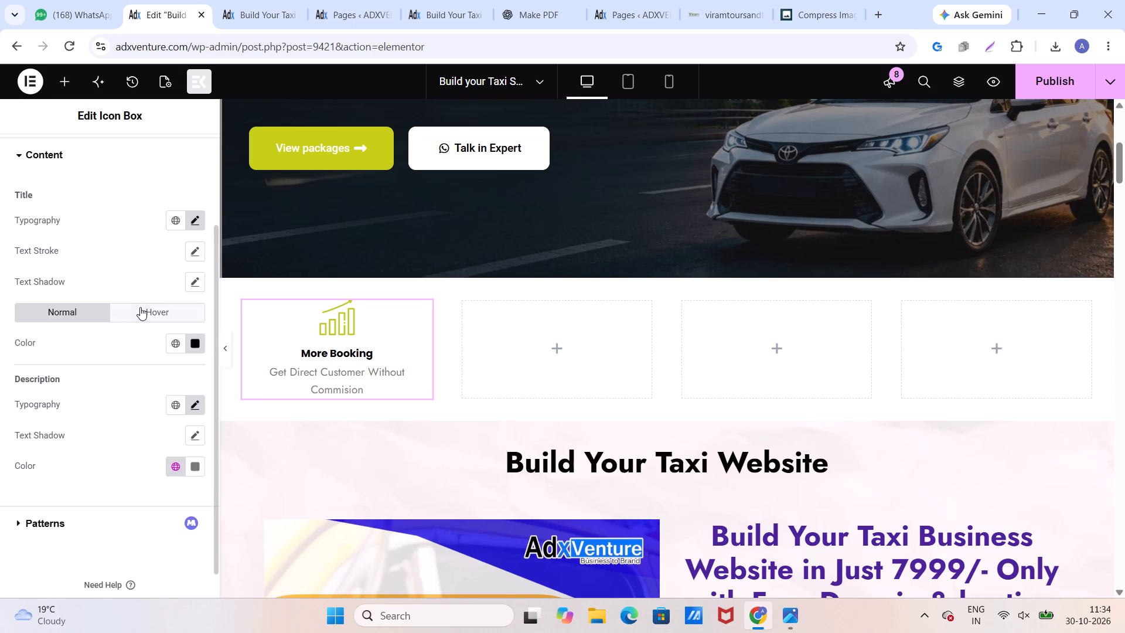
{"action": "left_click", "coordinate": [140, 307]}
{"action": "left_click", "coordinate": [192, 342]}
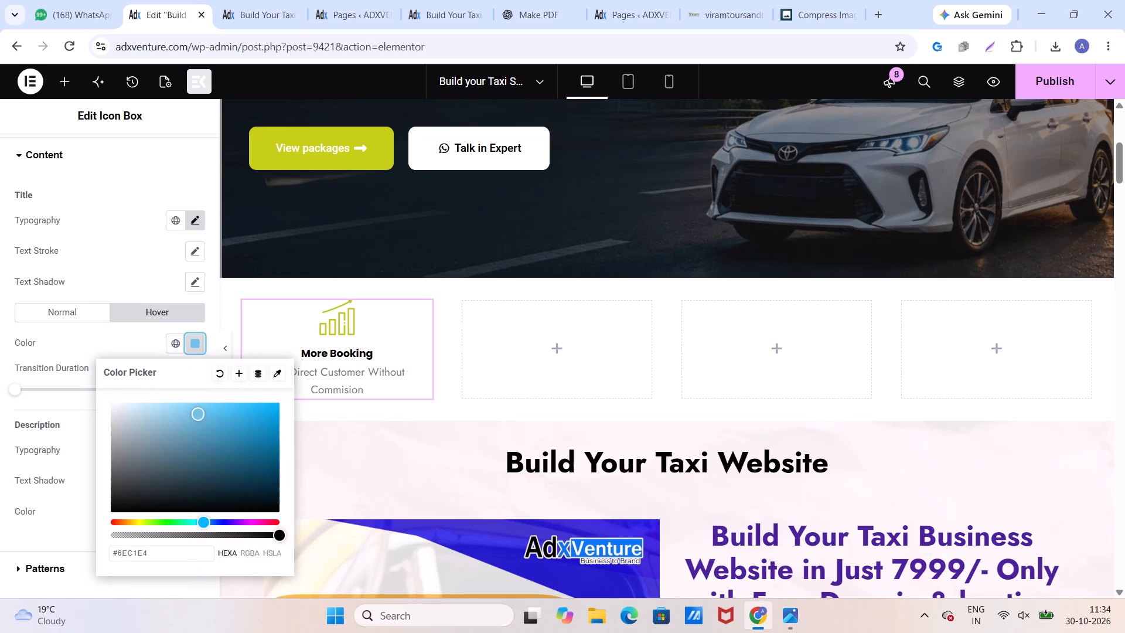
{"action": "left_click_drag", "start_coordinate": [149, 477], "coordinate": [91, 513]}
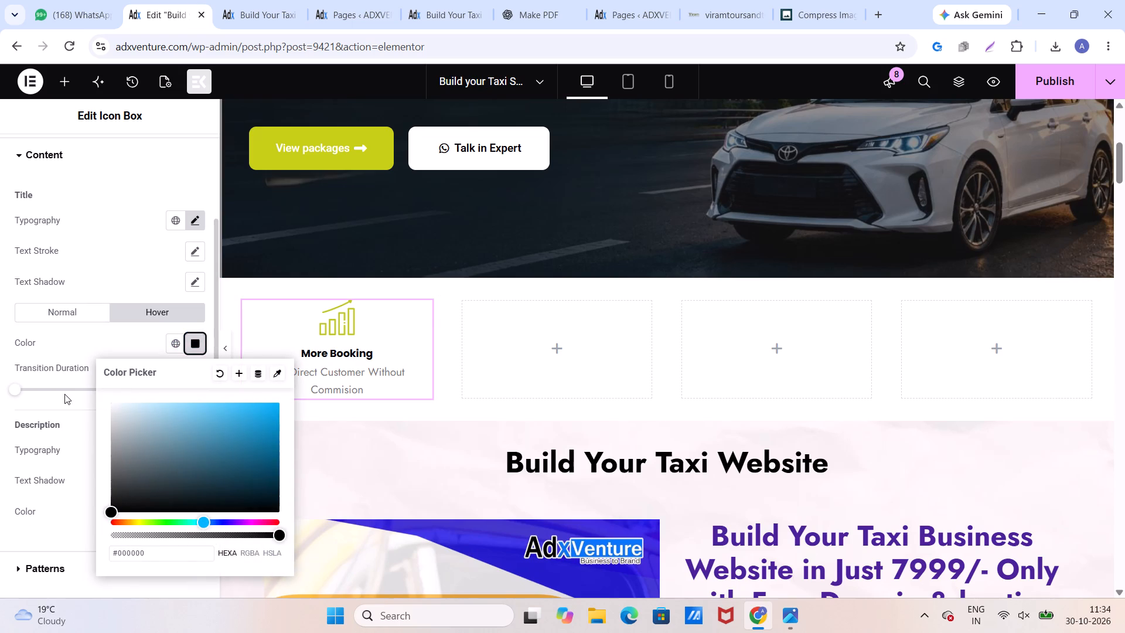
{"action": "left_click", "coordinate": [64, 394]}
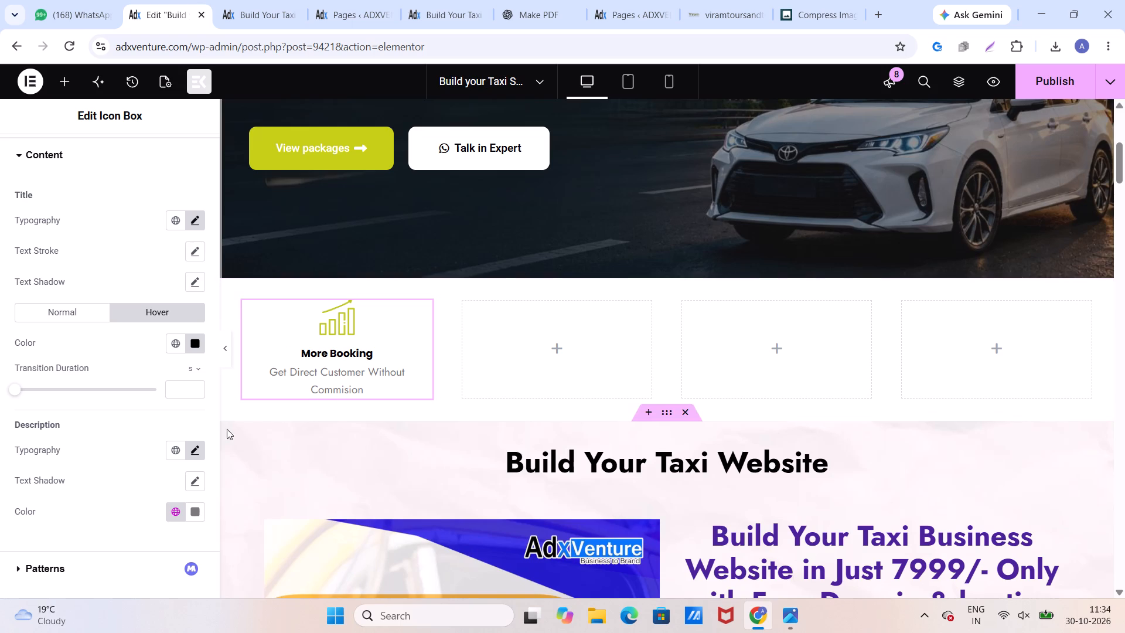
Change the color of the first icon box's description to a grey, #7A7575.
{"action": "left_click", "coordinate": [200, 509]}
{"action": "left_click_drag", "start_coordinate": [165, 377], "coordinate": [116, 380]}
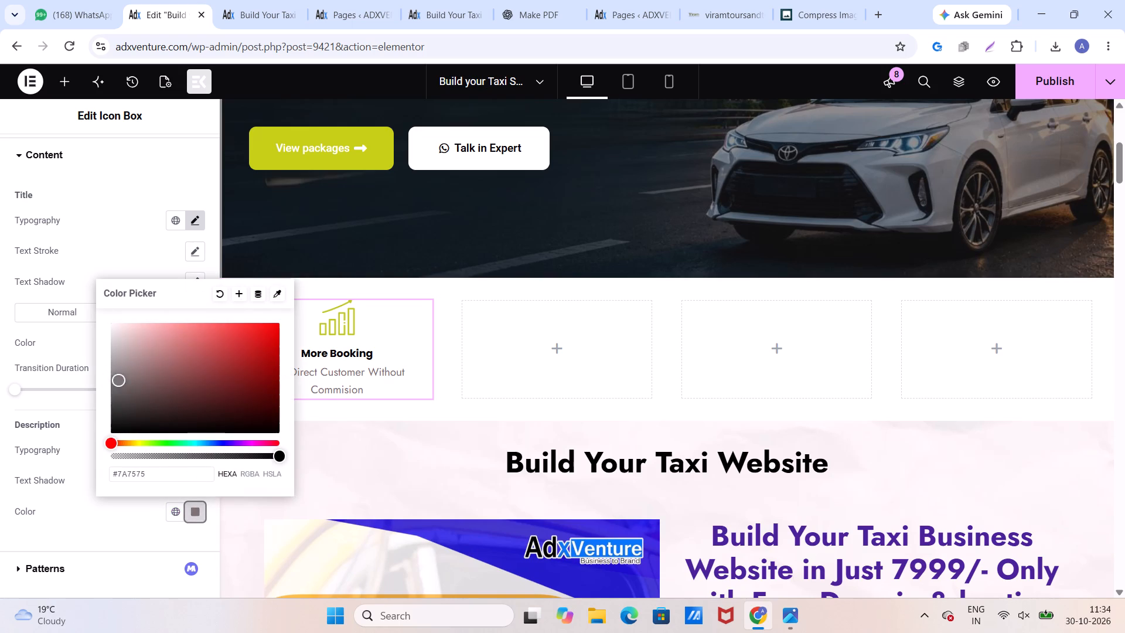
{"action": "left_click_drag", "start_coordinate": [116, 380], "coordinate": [120, 382]}
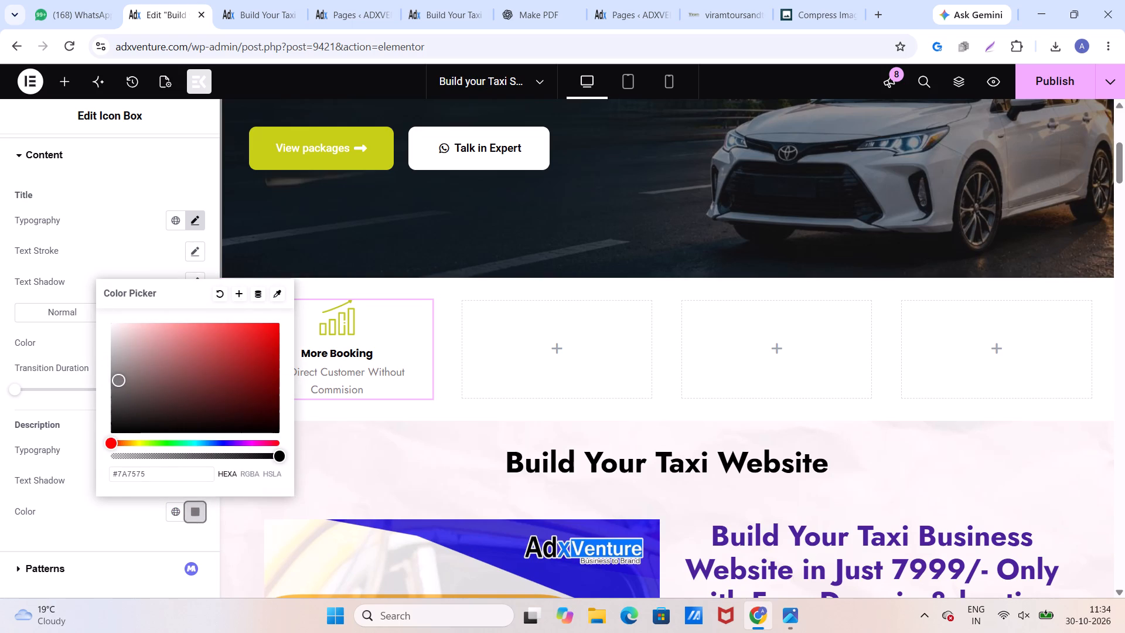
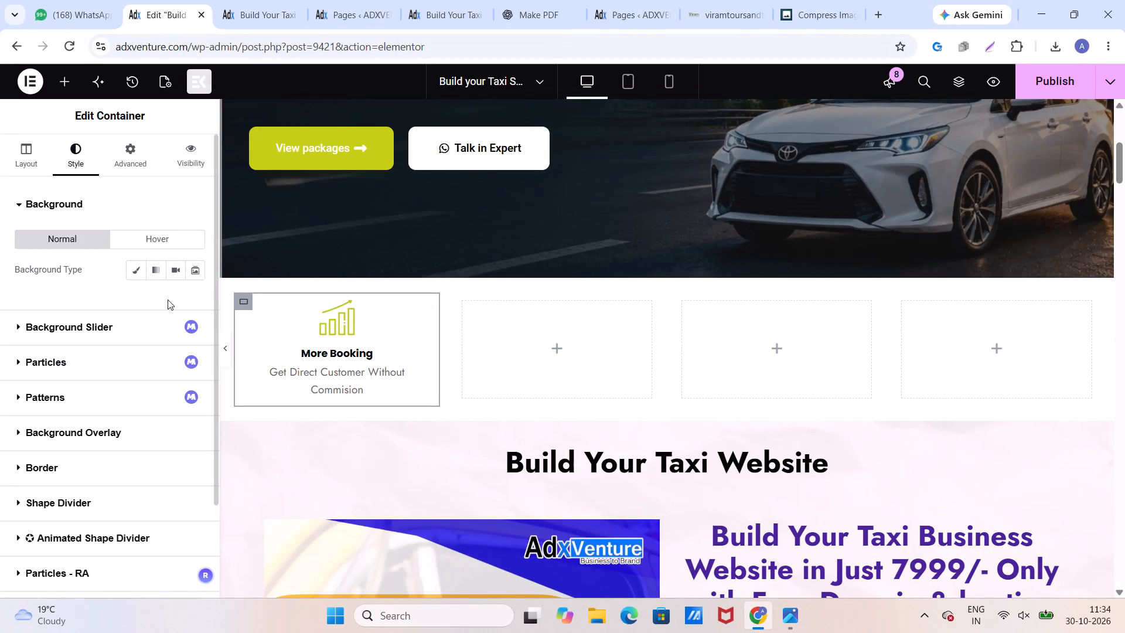
Give the first column's container below the hero banner a classic solid white background, #FFFFFF.
{"action": "left_click", "coordinate": [135, 271]}
{"action": "left_click", "coordinate": [195, 295]}
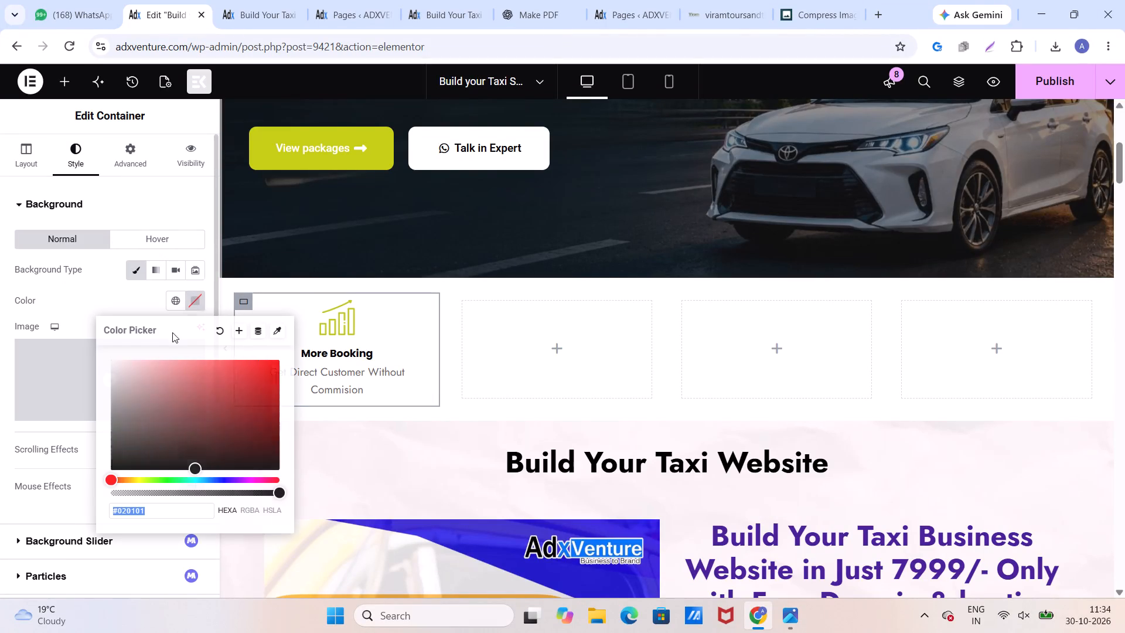
{"action": "left_click_drag", "start_coordinate": [142, 411], "coordinate": [87, 328]}
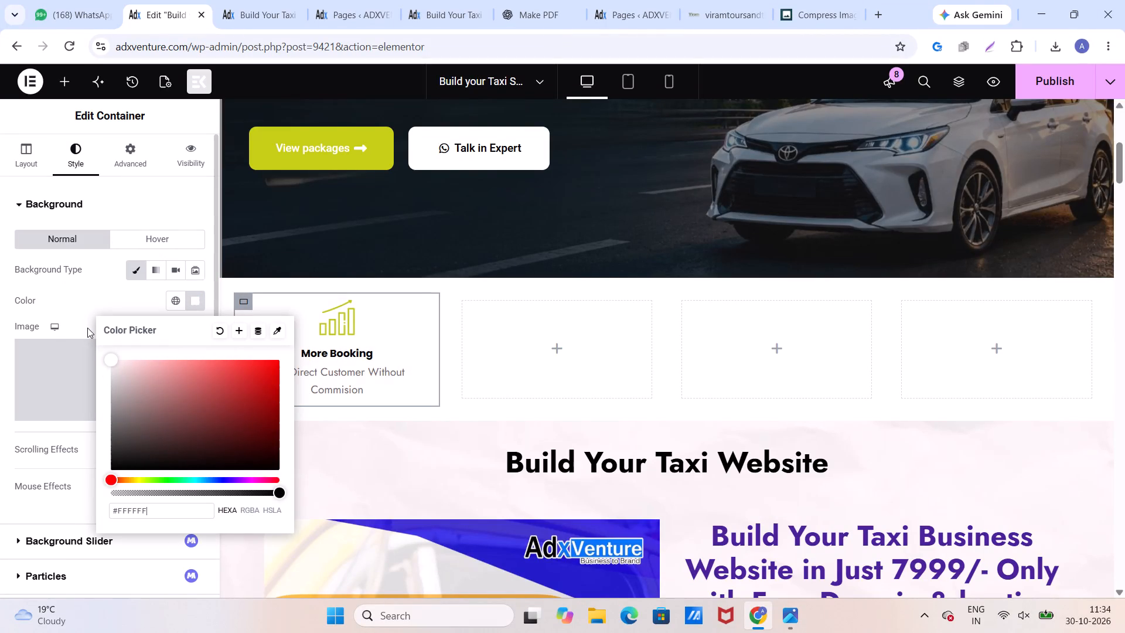
Set the background colour of the container holding the More Booking icon box to light grey #ECE9E9.
{"action": "left_click_drag", "start_coordinate": [87, 328], "coordinate": [90, 350]}
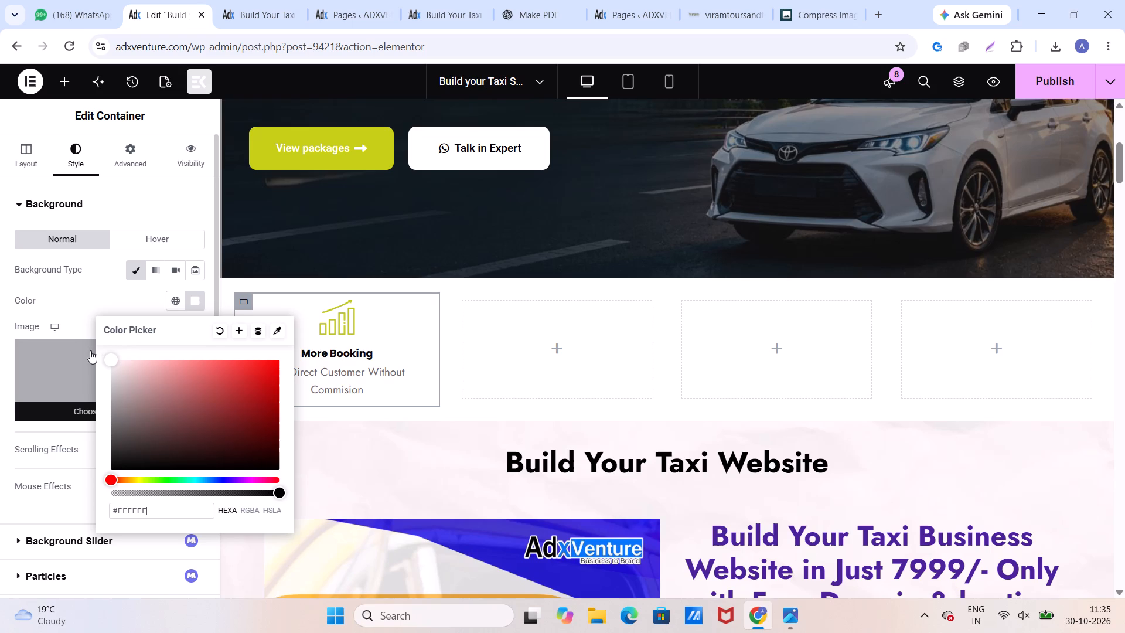
{"action": "left_click_drag", "start_coordinate": [90, 350], "coordinate": [101, 373]}
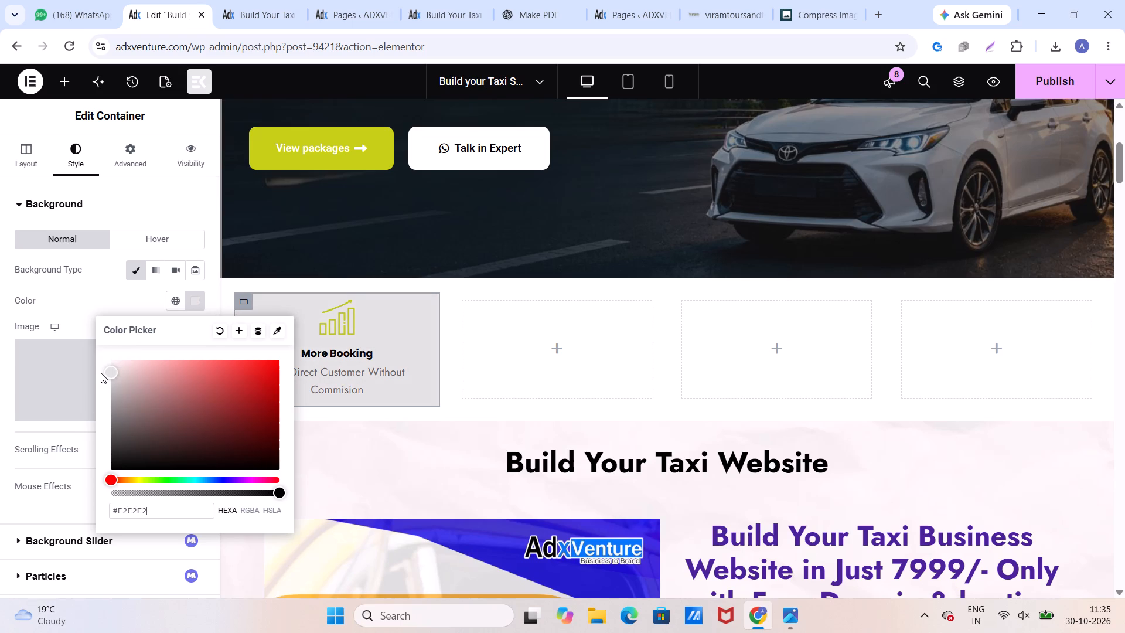
{"action": "left_click_drag", "start_coordinate": [101, 373], "coordinate": [115, 369]}
{"action": "left_click_drag", "start_coordinate": [115, 369], "coordinate": [113, 368]}
Lighten the background colour of the More Booking icon box's container to a very pale pinkish grey.
{"action": "left_click_drag", "start_coordinate": [113, 368], "coordinate": [111, 366]}
{"action": "left_click", "coordinate": [71, 293]}
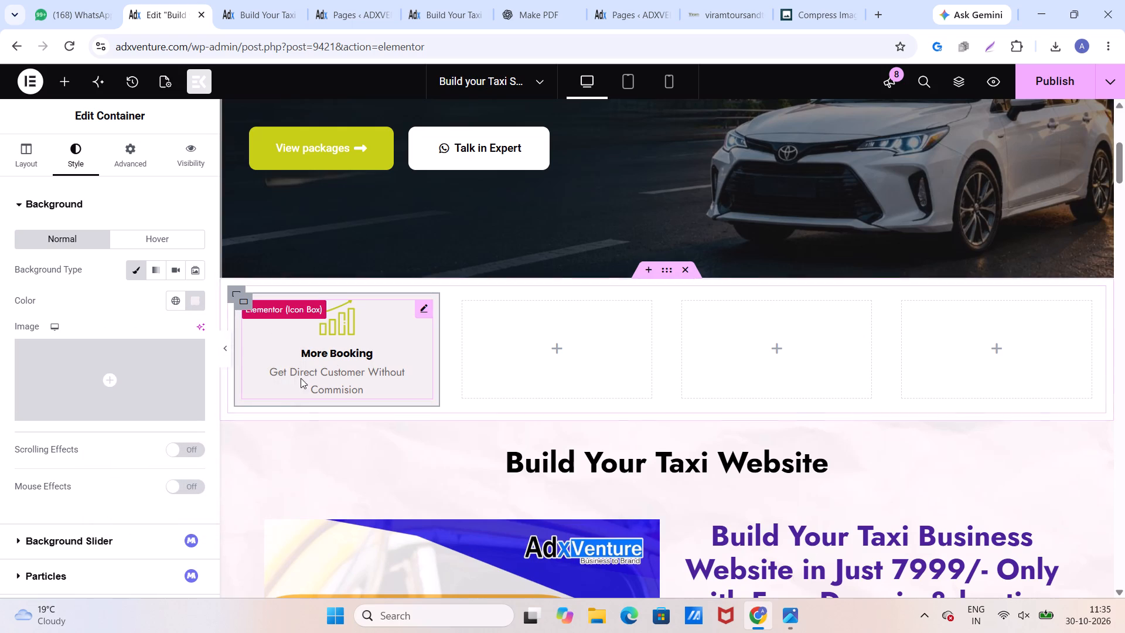
Set the border radius of the More Booking container to 10 px on all four corners.
{"action": "scroll", "coordinate": [100, 483], "scroll_direction": "down", "scroll_amount": 1}
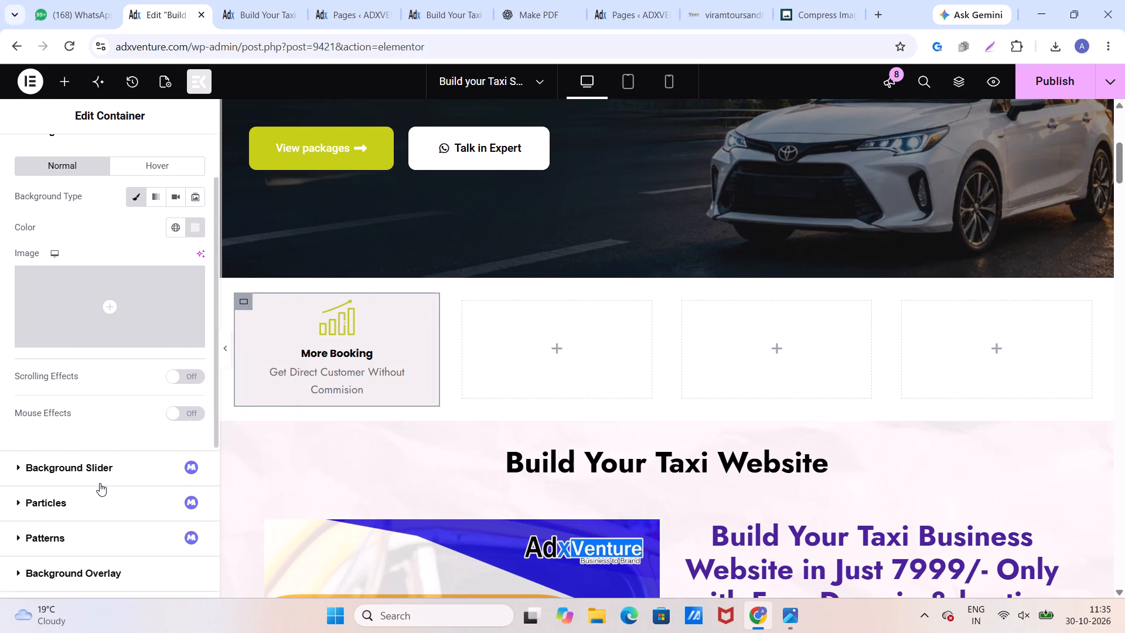
{"action": "scroll", "coordinate": [100, 483], "scroll_direction": "down", "scroll_amount": 1}
{"action": "left_click", "coordinate": [74, 531]}
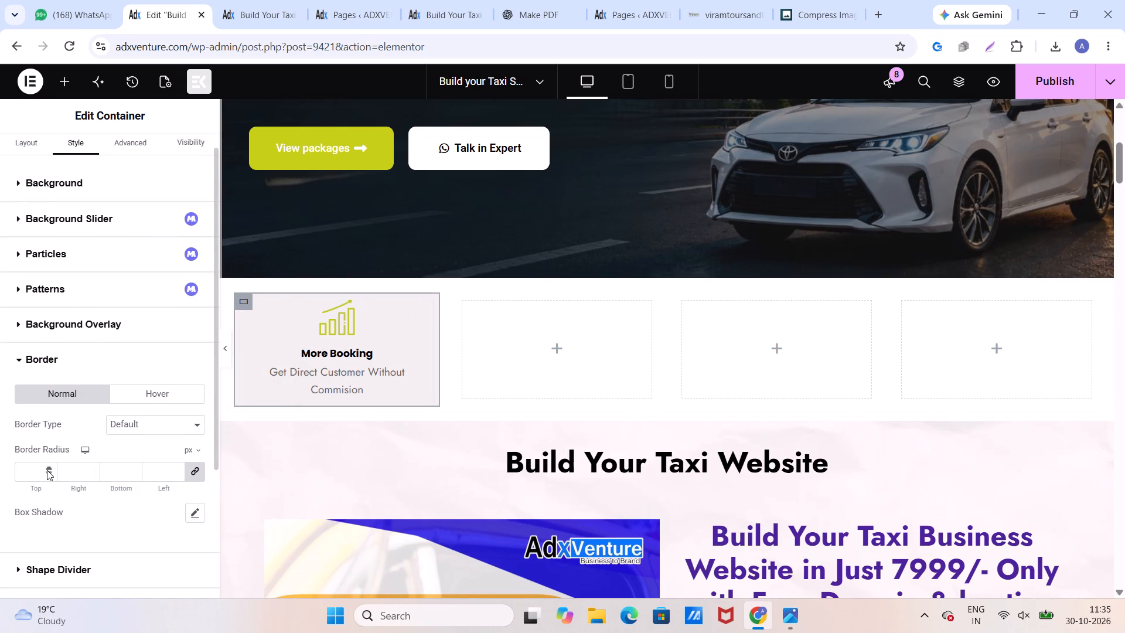
{"action": "triple_click", "coordinate": [47, 469]}
{"action": "triple_click", "coordinate": [47, 469]}
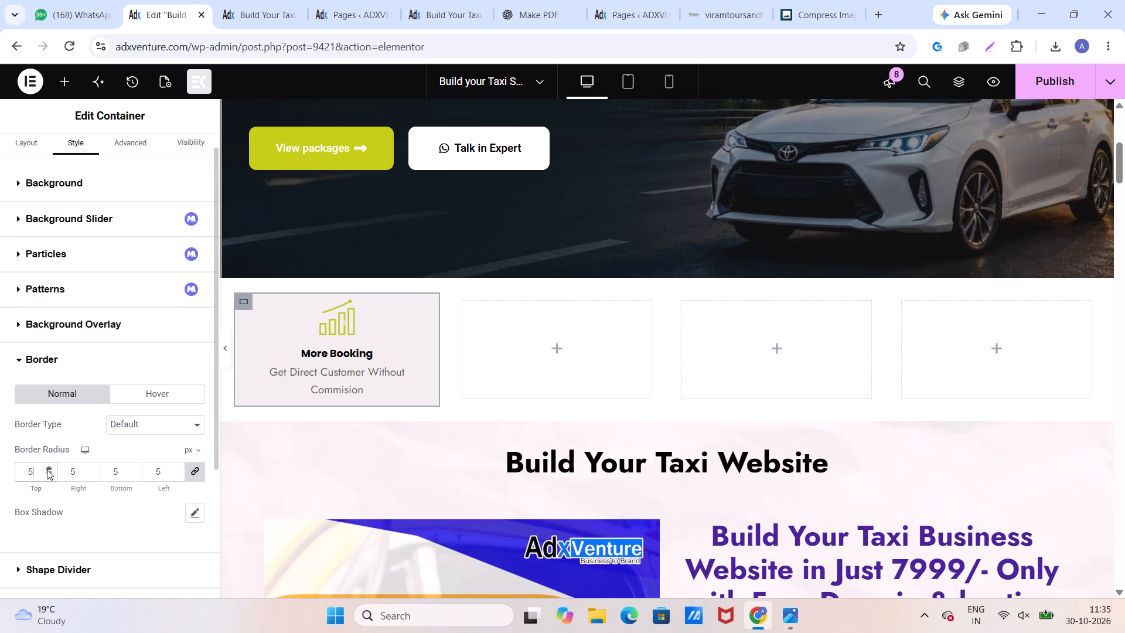
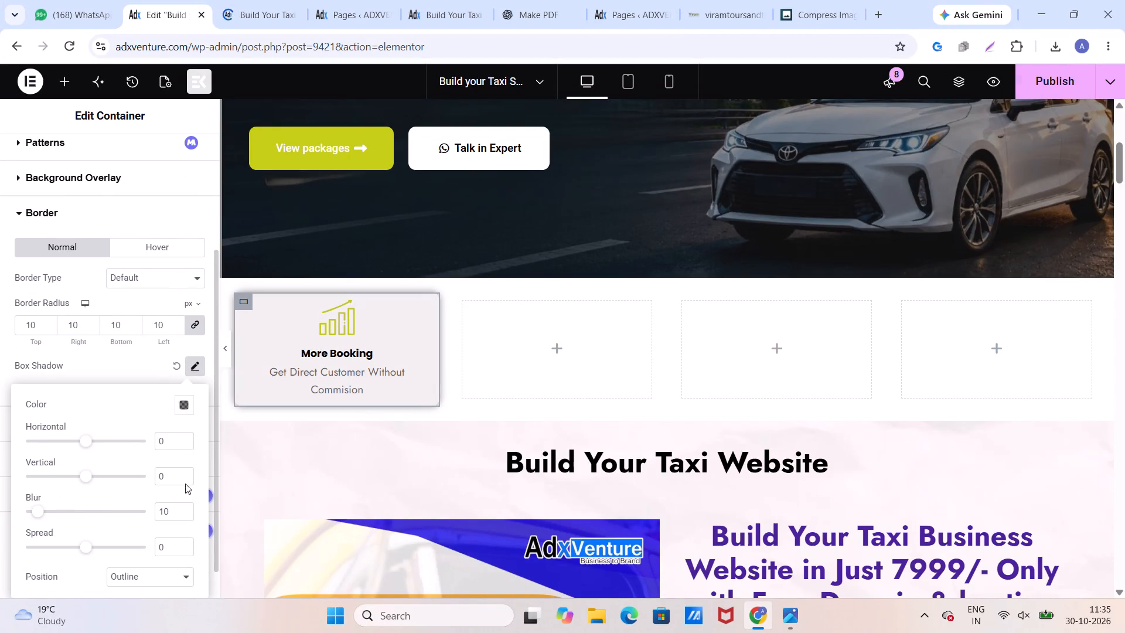
Reduce the box shadow blur of the container holding the More Booking icon box to 2.
{"action": "double_click", "coordinate": [185, 514]}
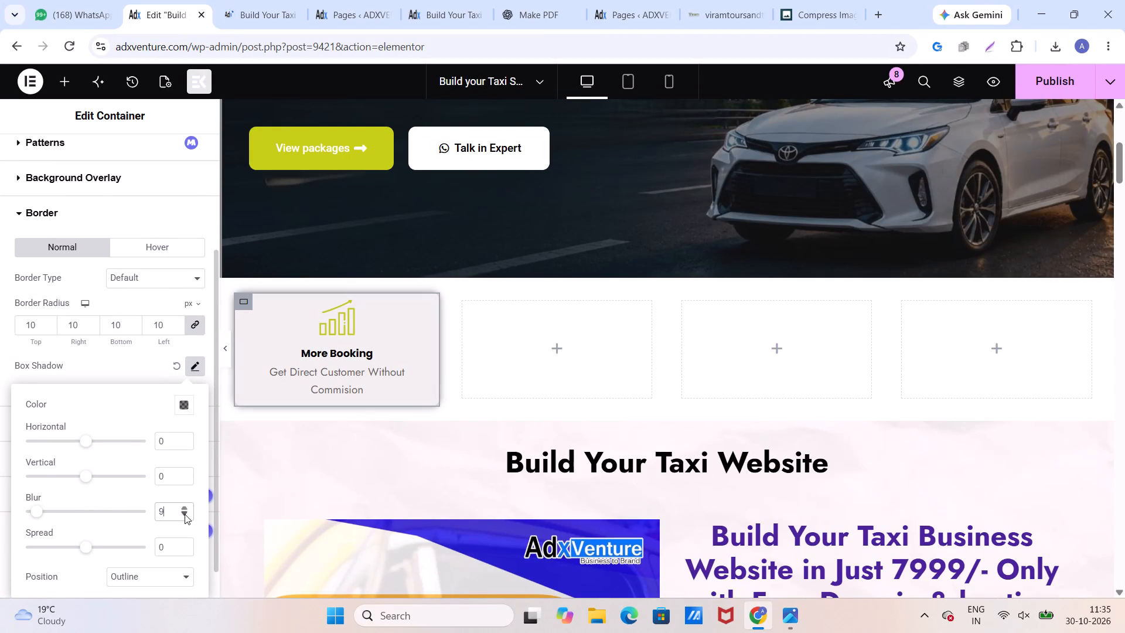
{"action": "left_click", "coordinate": [185, 514]}
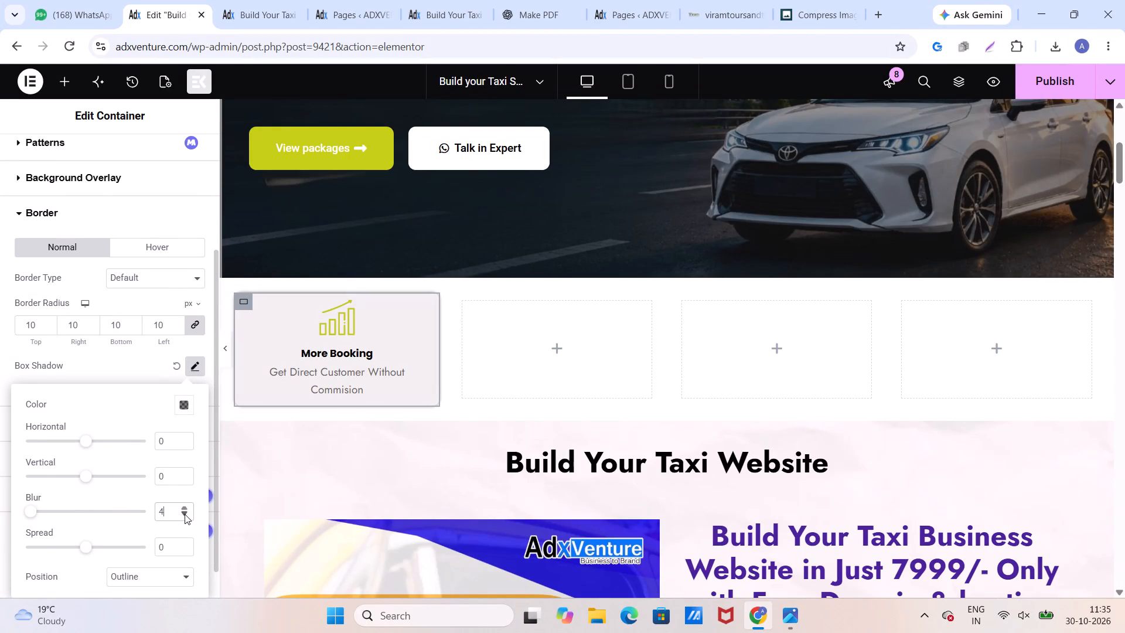
{"action": "double_click", "coordinate": [185, 514]}
Finish the More Booking container's box shadow settings, publish the page and check the box in the page preview.
{"action": "left_click", "coordinate": [185, 403]}
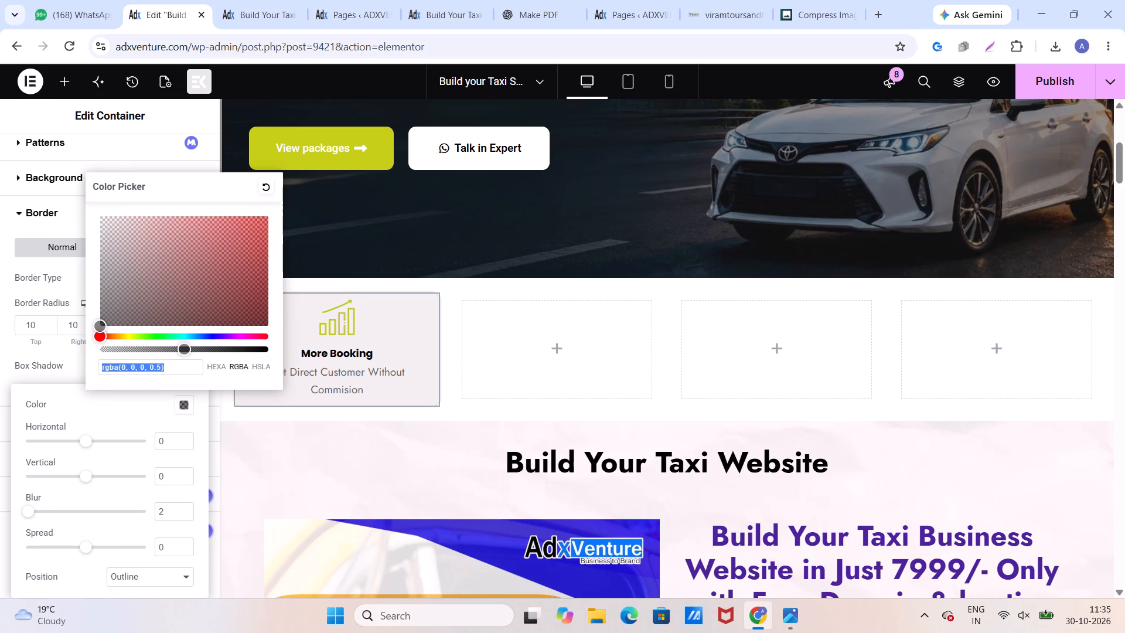
{"action": "left_click", "coordinate": [69, 274]}
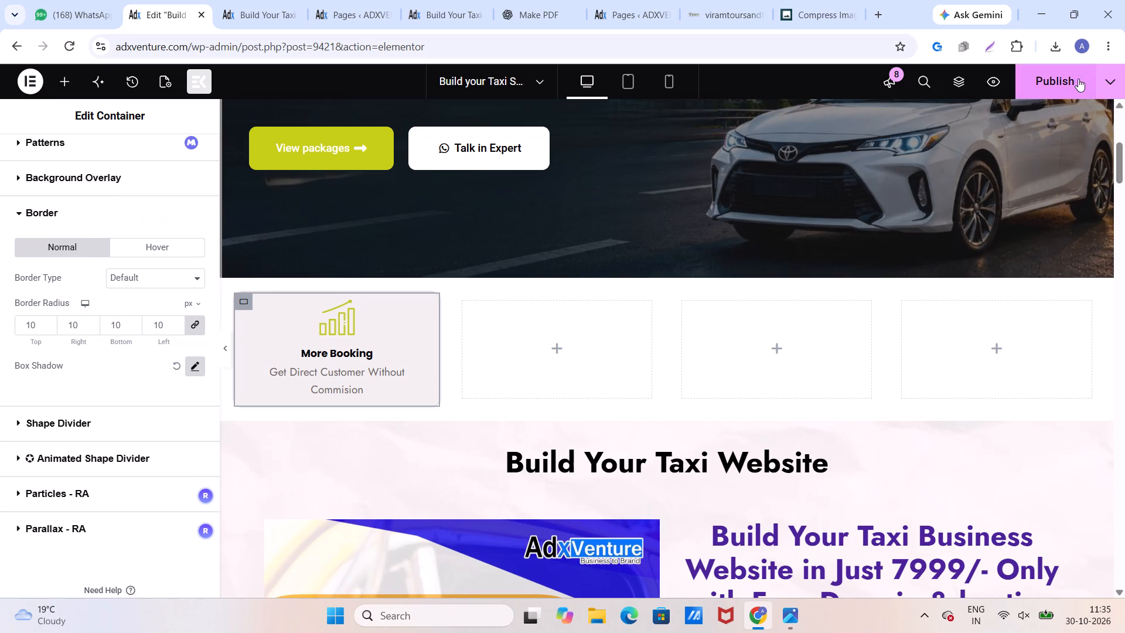
{"action": "left_click", "coordinate": [1072, 79]}
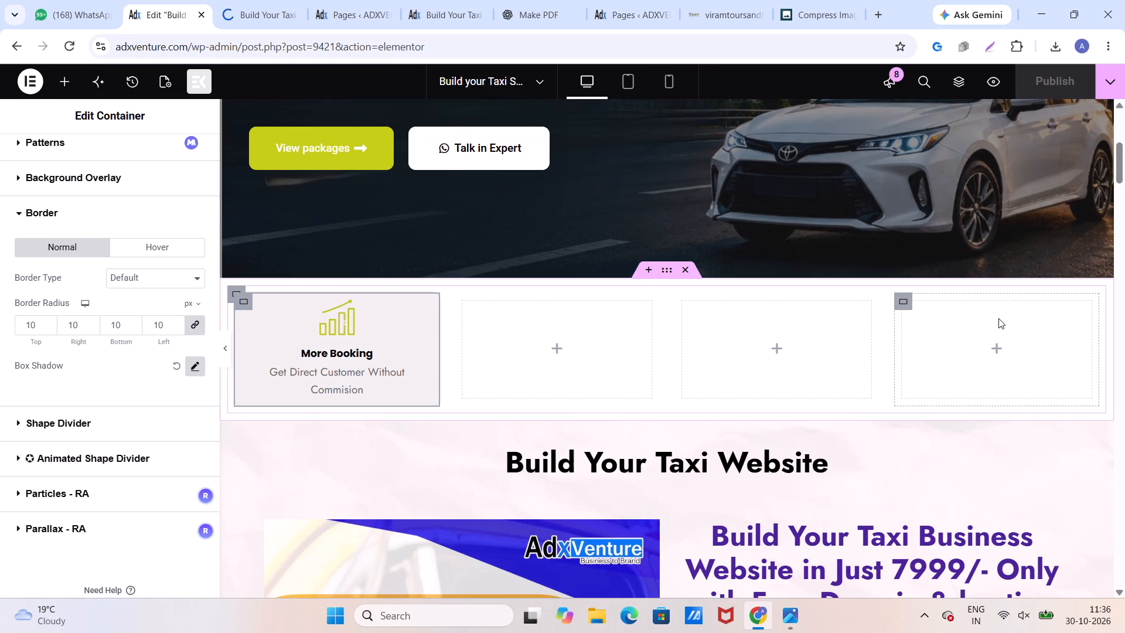
{"action": "left_click", "coordinate": [260, 8]}
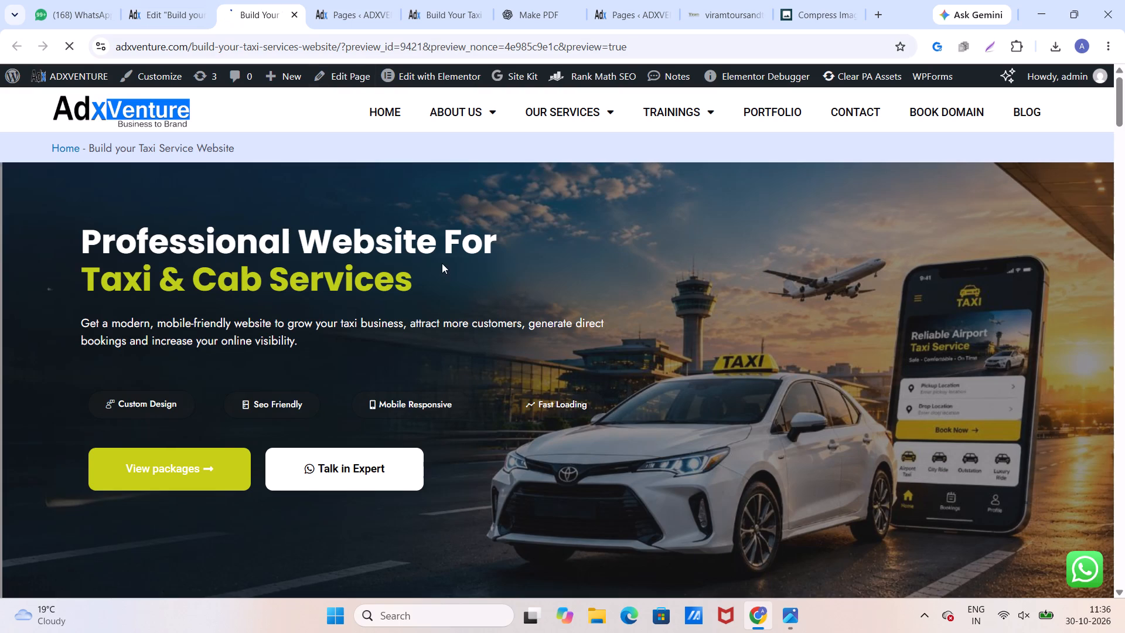
{"action": "scroll", "coordinate": [442, 266], "scroll_direction": "down", "scroll_amount": 5}
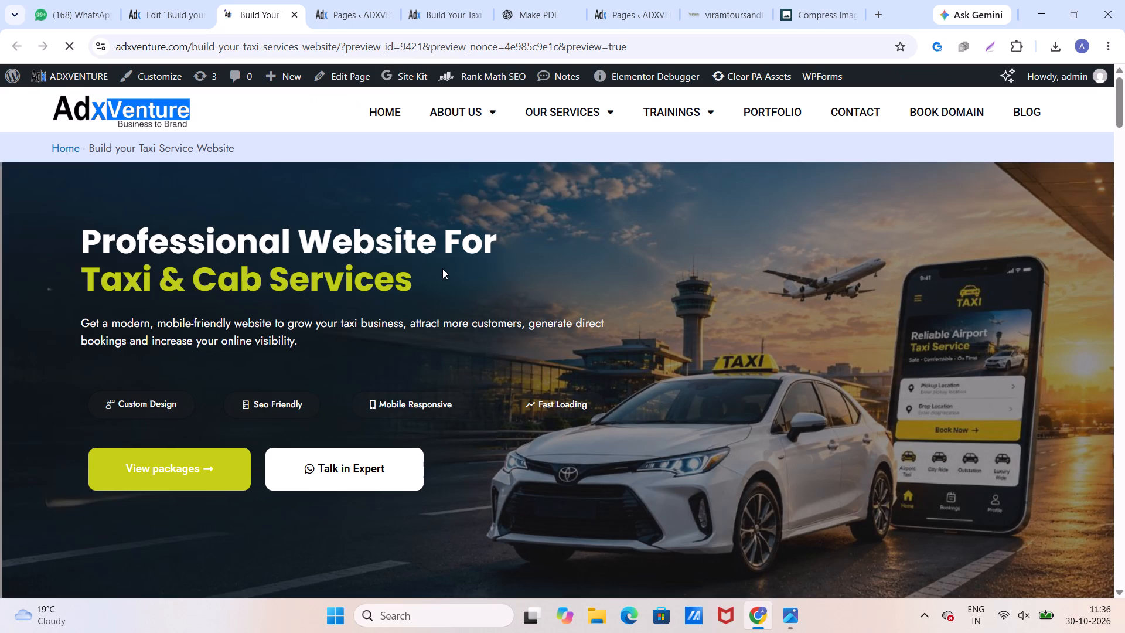
{"action": "scroll", "coordinate": [442, 268], "scroll_direction": "down", "scroll_amount": 6}
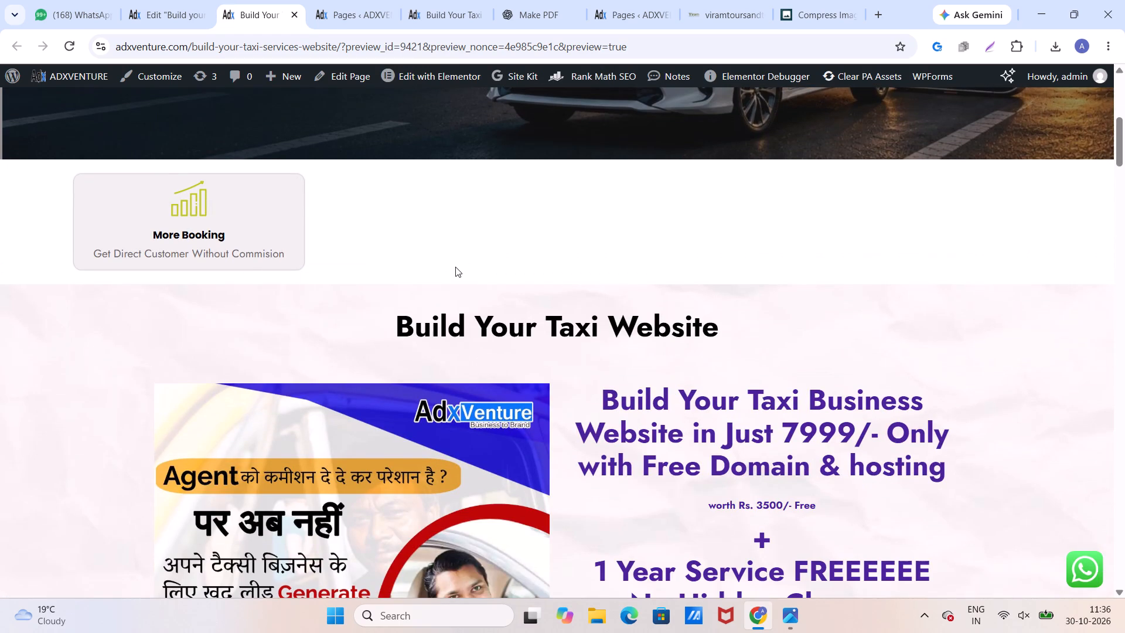
{"action": "left_click", "coordinate": [148, 16]}
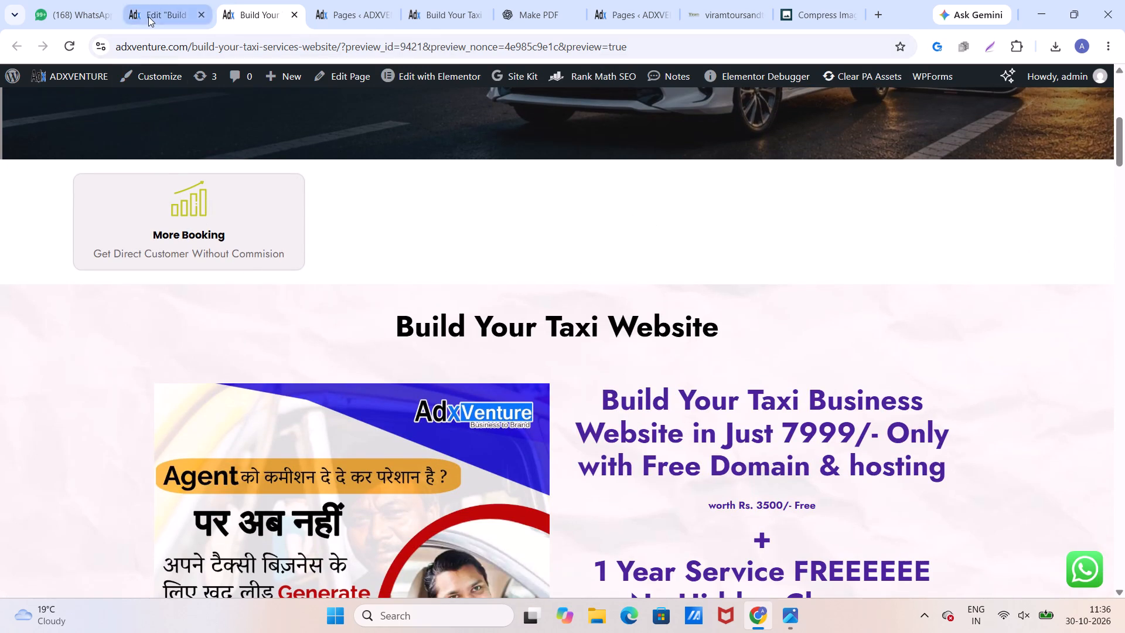
Give the More Booking container a minimum height of about 186 px and justify its content to the center.
{"action": "left_click", "coordinate": [241, 303]}
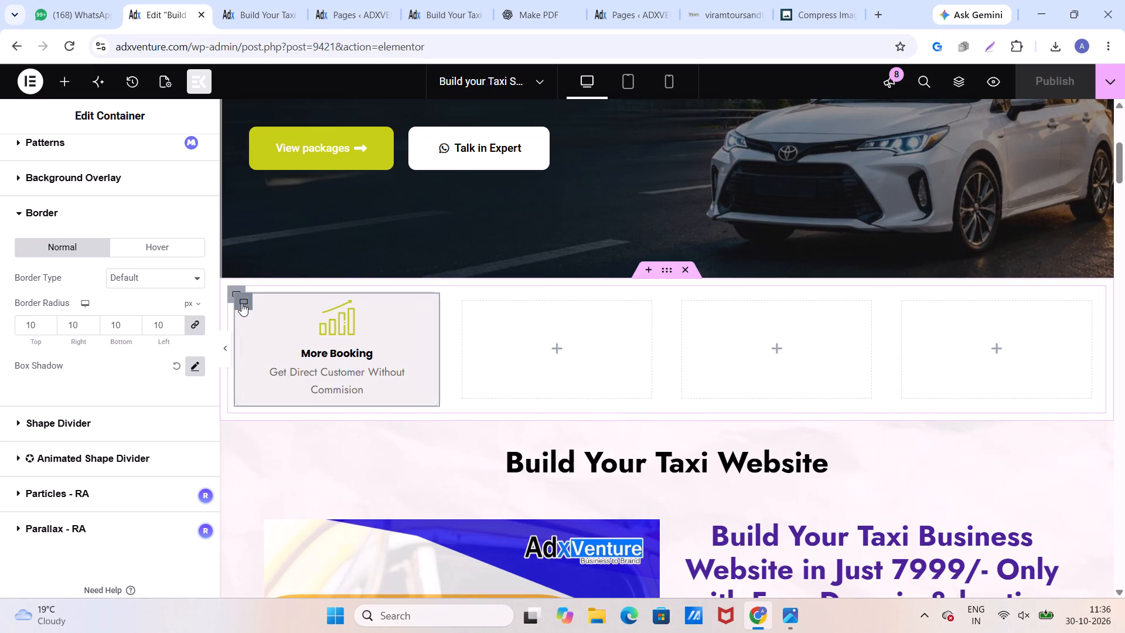
{"action": "scroll", "coordinate": [55, 167], "scroll_direction": "up", "scroll_amount": 3}
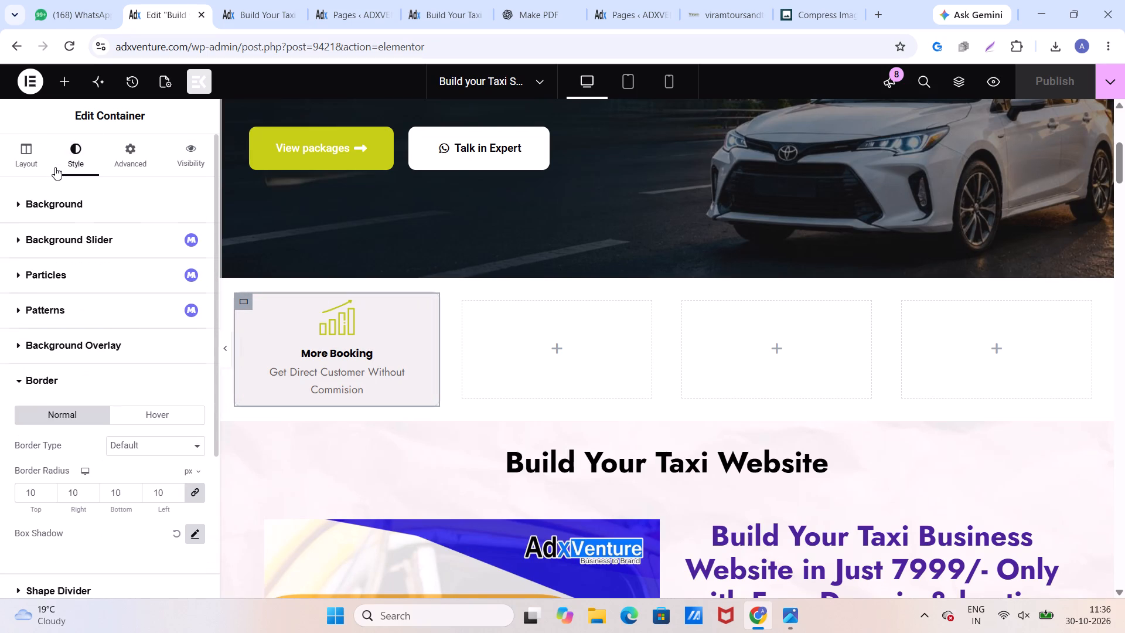
{"action": "left_click", "coordinate": [32, 162]}
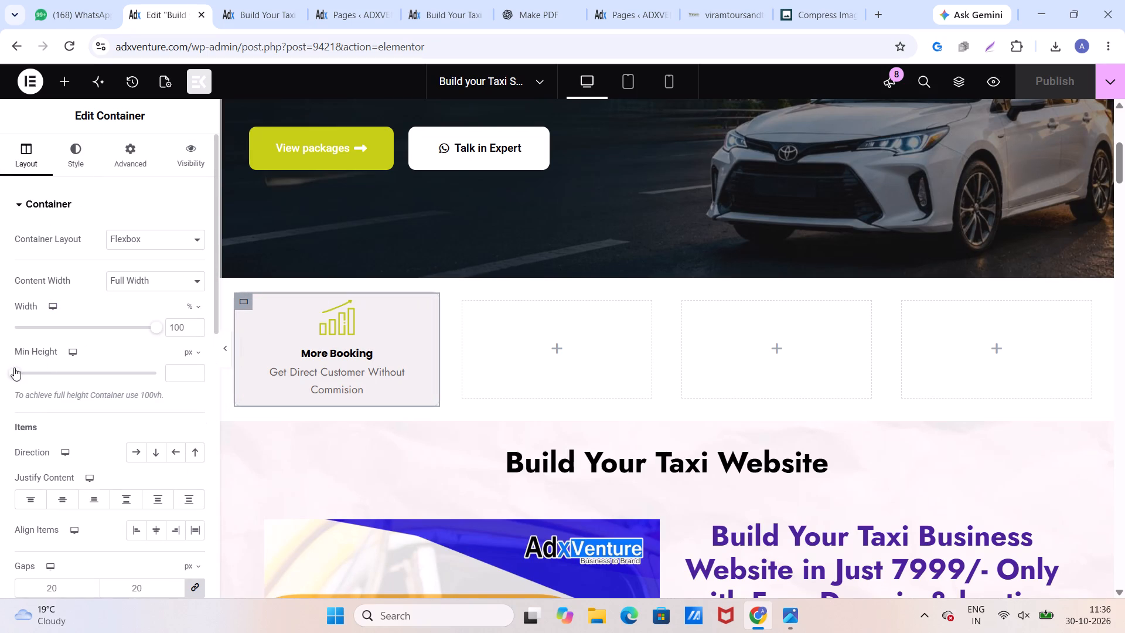
{"action": "left_click_drag", "start_coordinate": [14, 367], "coordinate": [32, 372]}
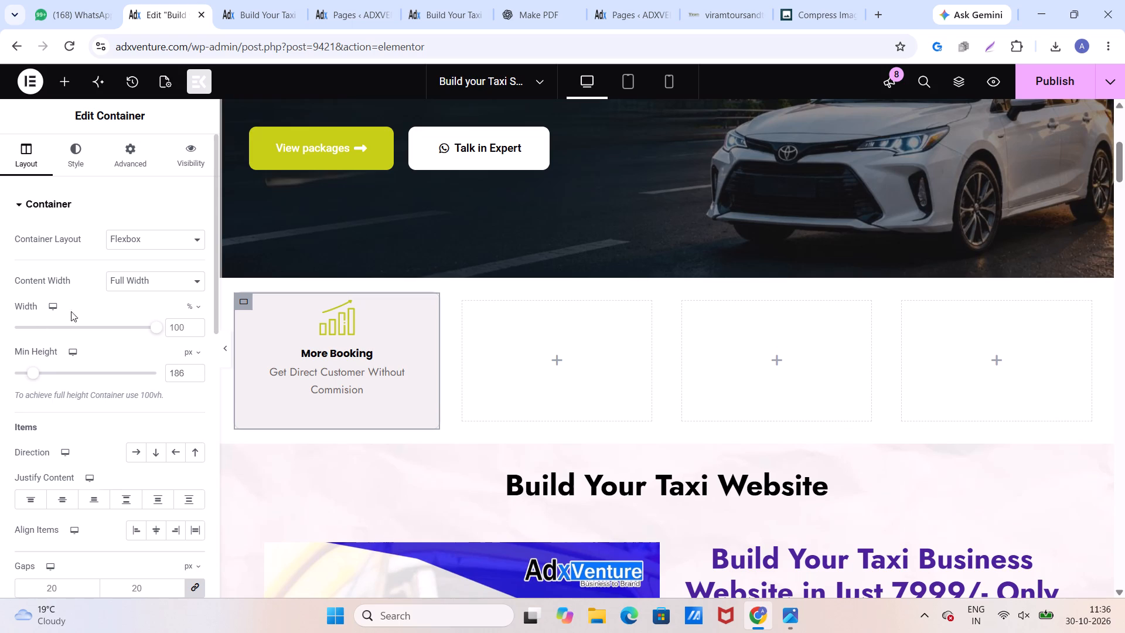
{"action": "left_click", "coordinate": [66, 499]}
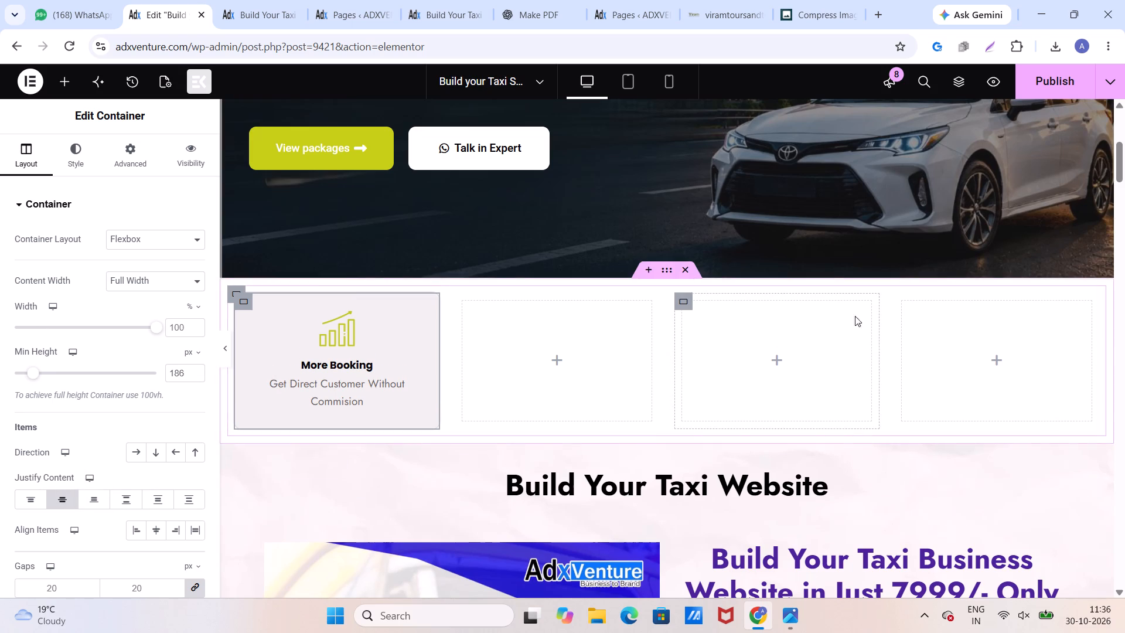
Publish the page and check the taller More Booking box in the page preview.
{"action": "left_click", "coordinate": [1039, 86]}
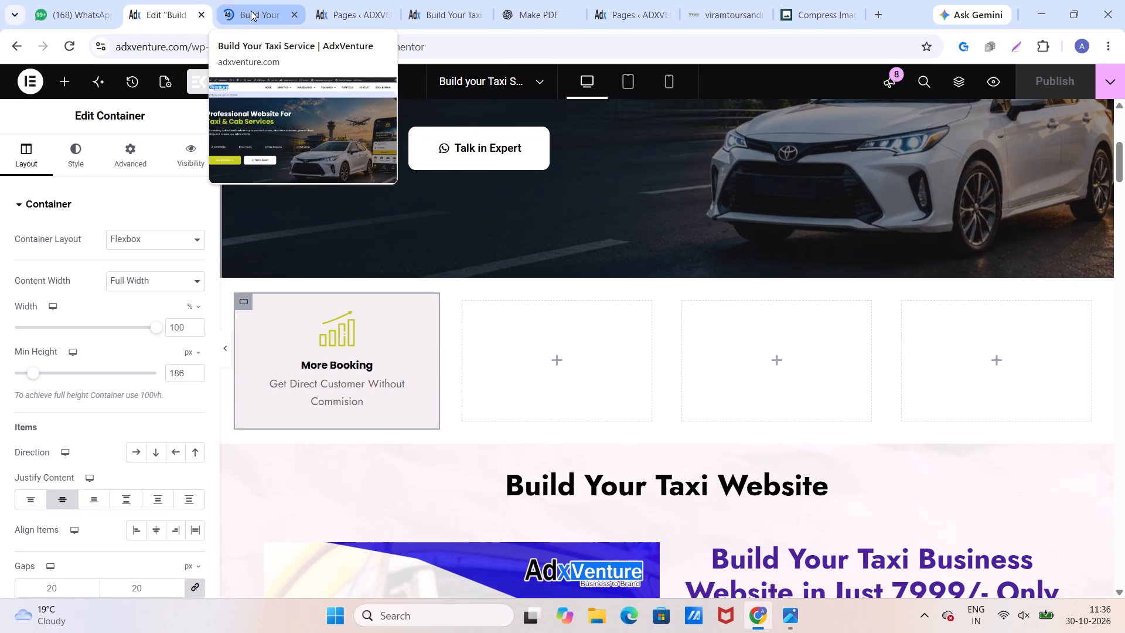
{"action": "left_click", "coordinate": [251, 11]}
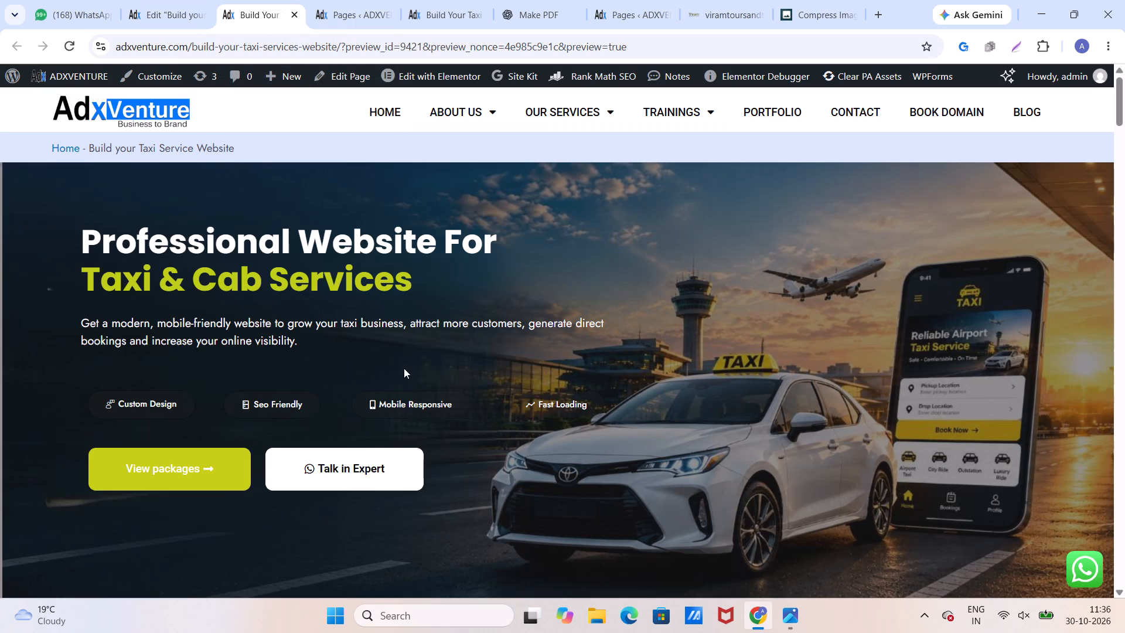
{"action": "scroll", "coordinate": [404, 368], "scroll_direction": "down", "scroll_amount": 5}
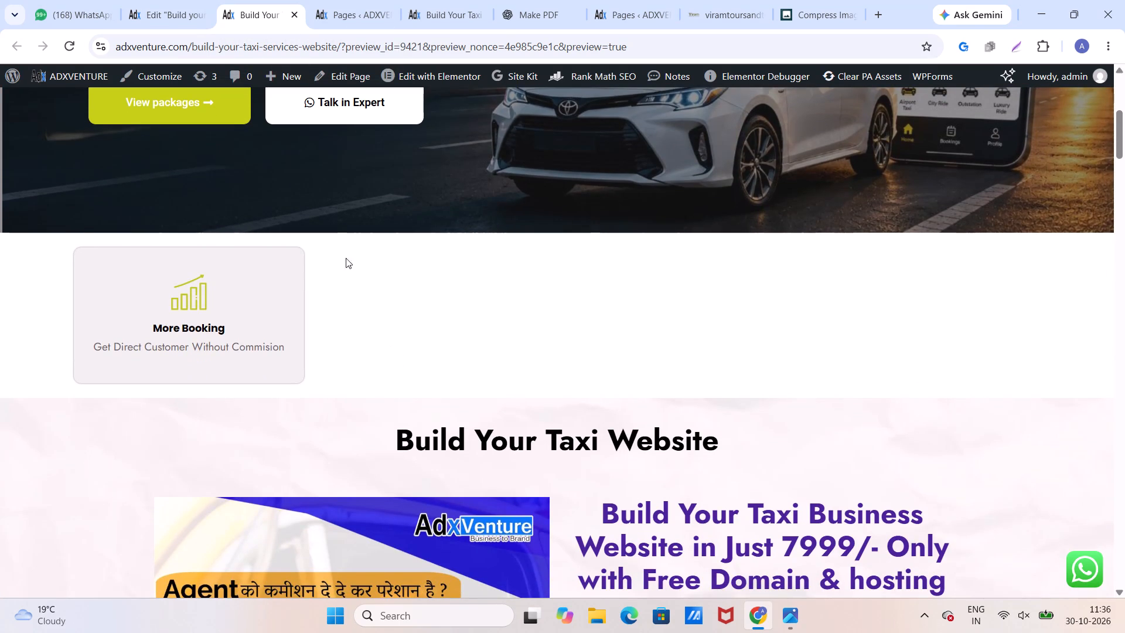
Switch back to the page editor and open the background style settings of the container holding the More Booking icon box.
{"action": "left_click", "coordinate": [154, 17]}
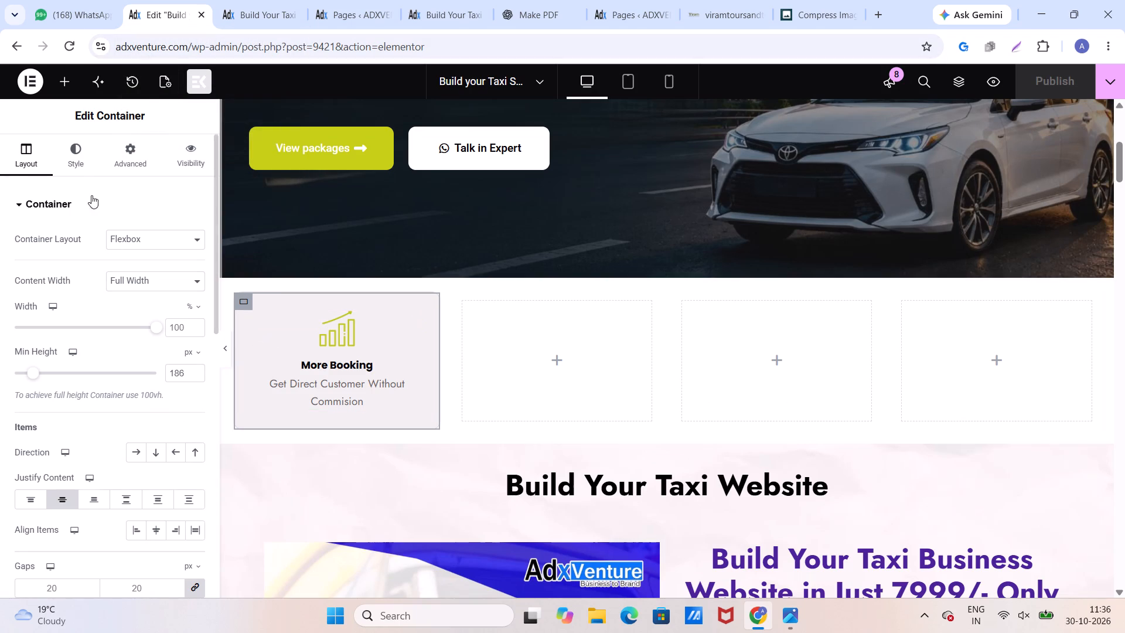
{"action": "left_click", "coordinate": [73, 156]}
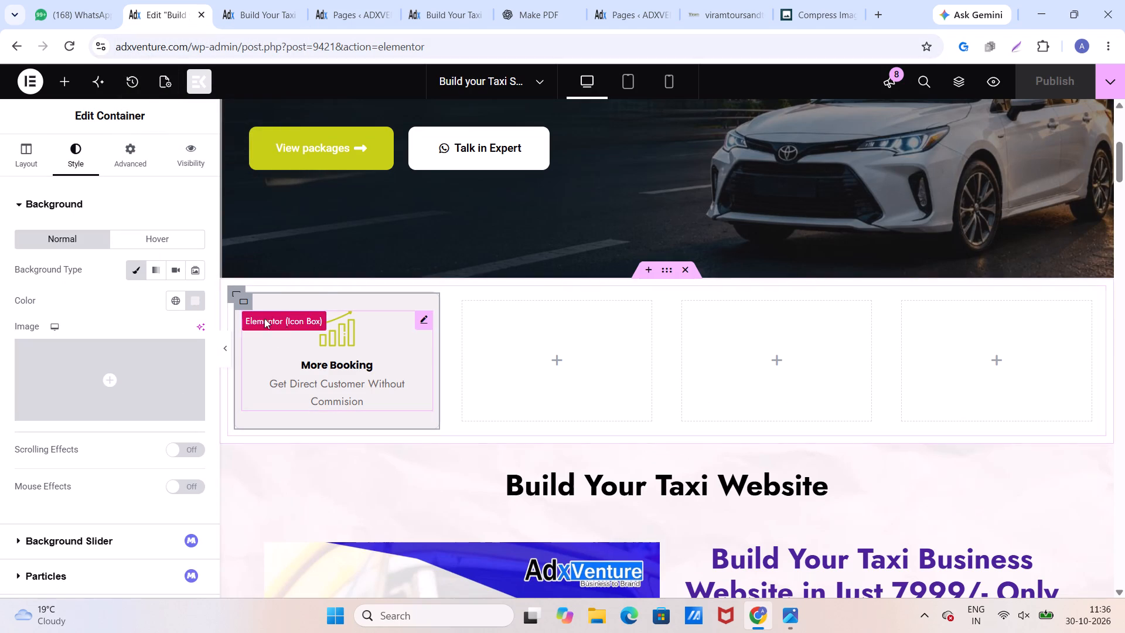
{"action": "left_click", "coordinate": [232, 293]}
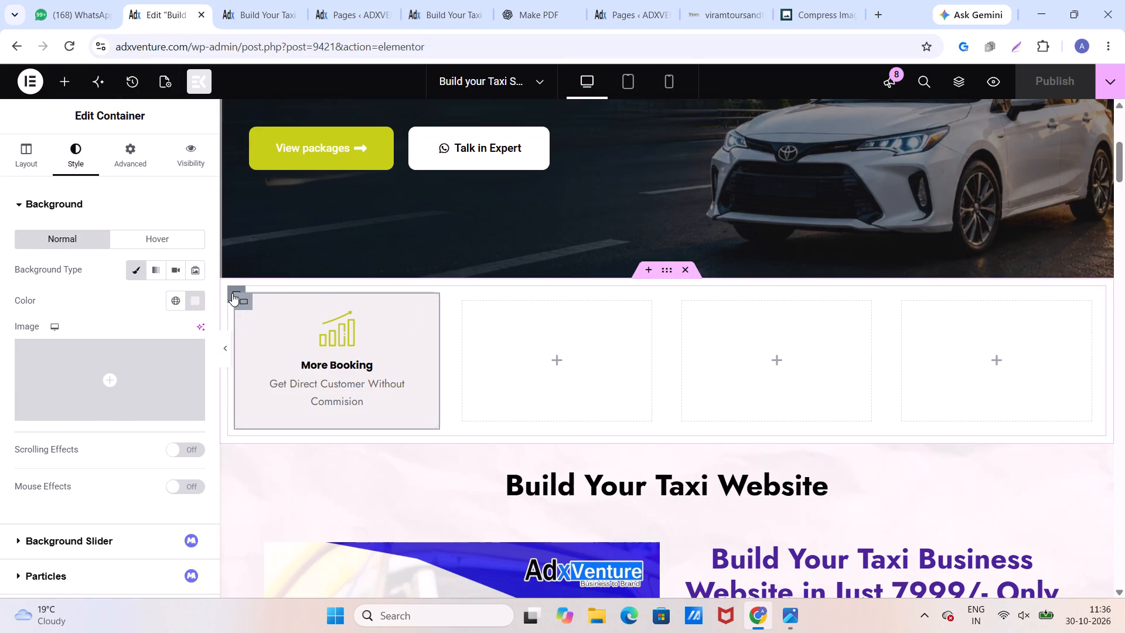
{"action": "left_click", "coordinate": [247, 304]}
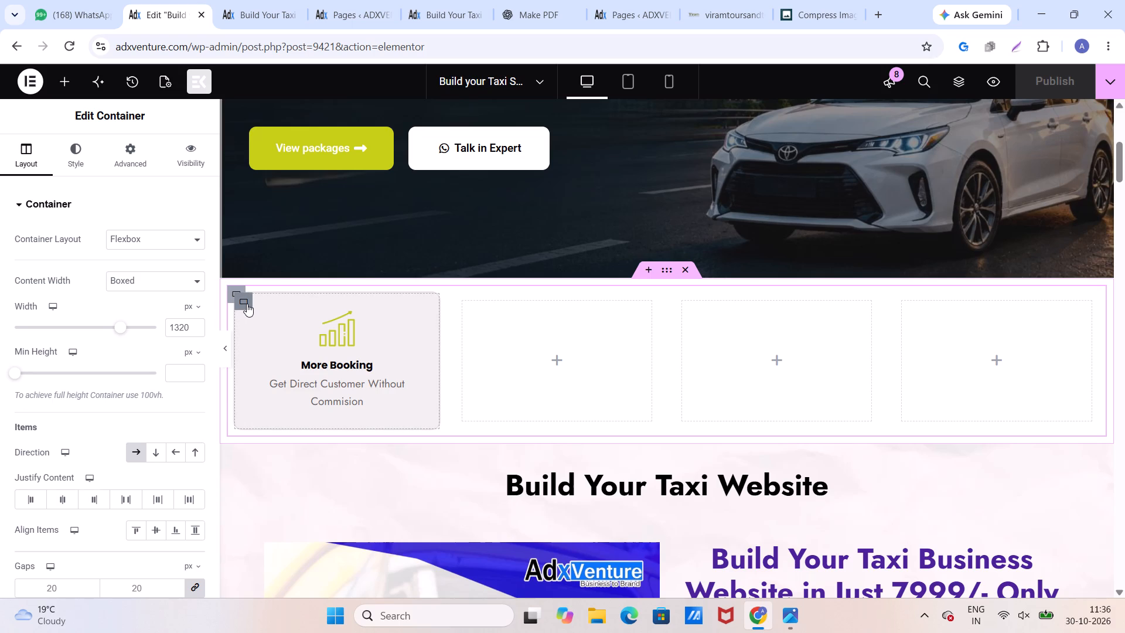
{"action": "right_click", "coordinate": [245, 300]}
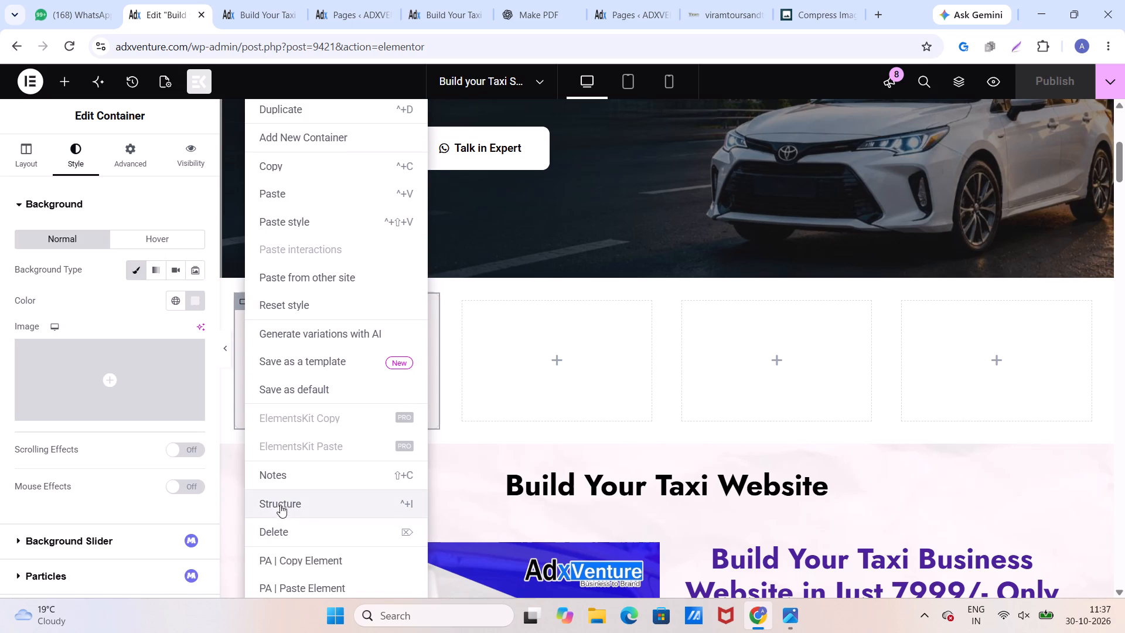
{"action": "left_click", "coordinate": [111, 287]}
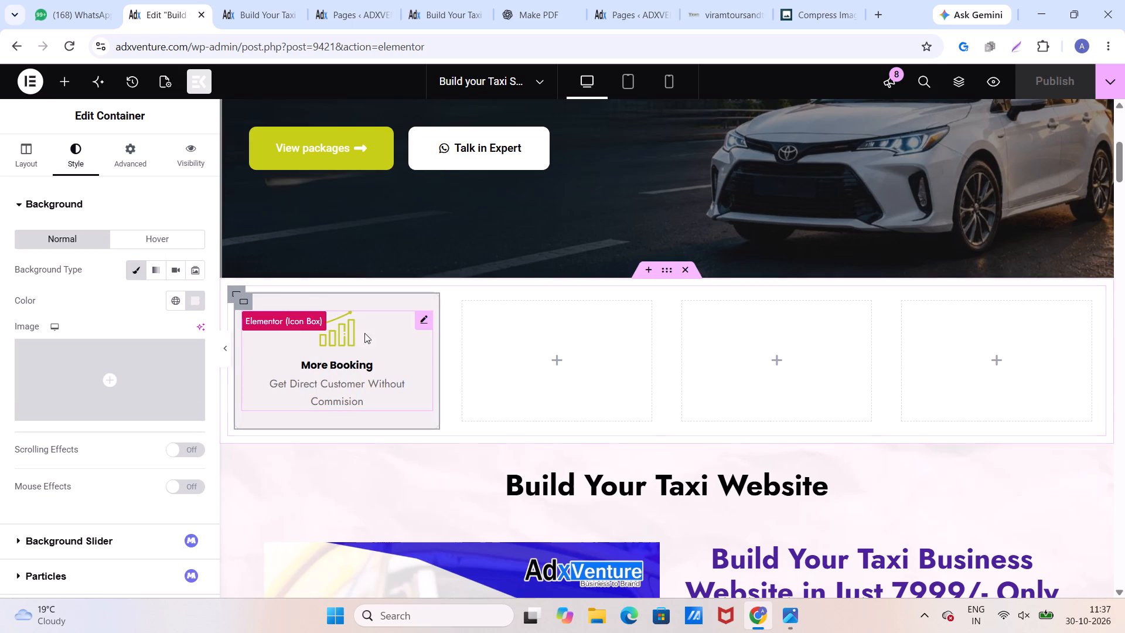
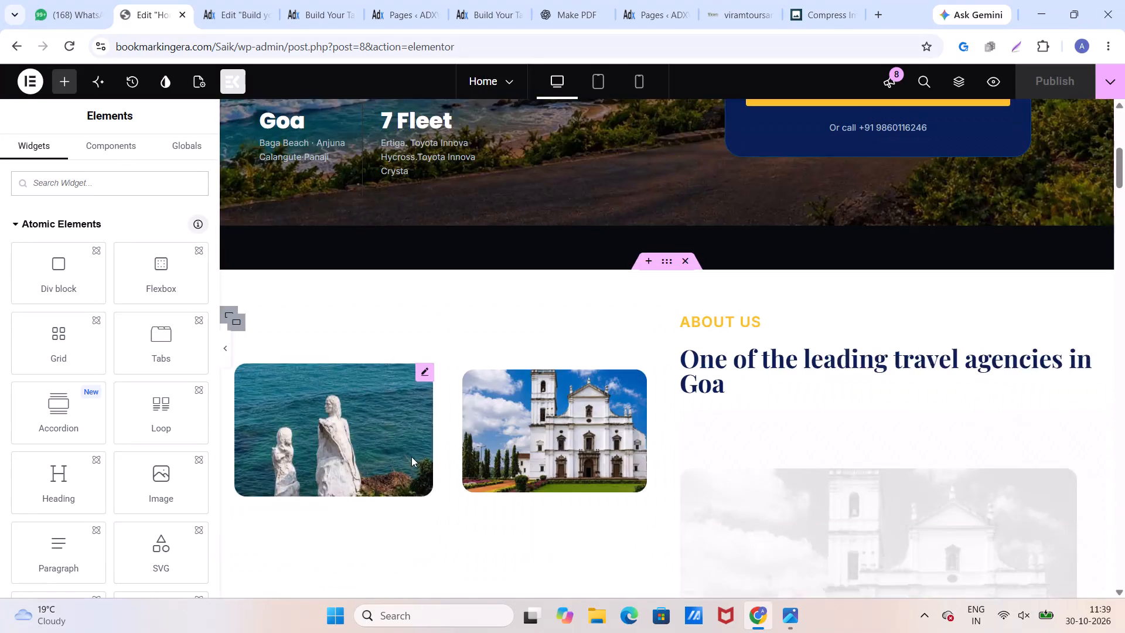
Copy all the custom CSS from the BAGA card's container in the Home page's Places we take you to section.
{"action": "scroll", "coordinate": [412, 457], "scroll_direction": "down", "scroll_amount": 8}
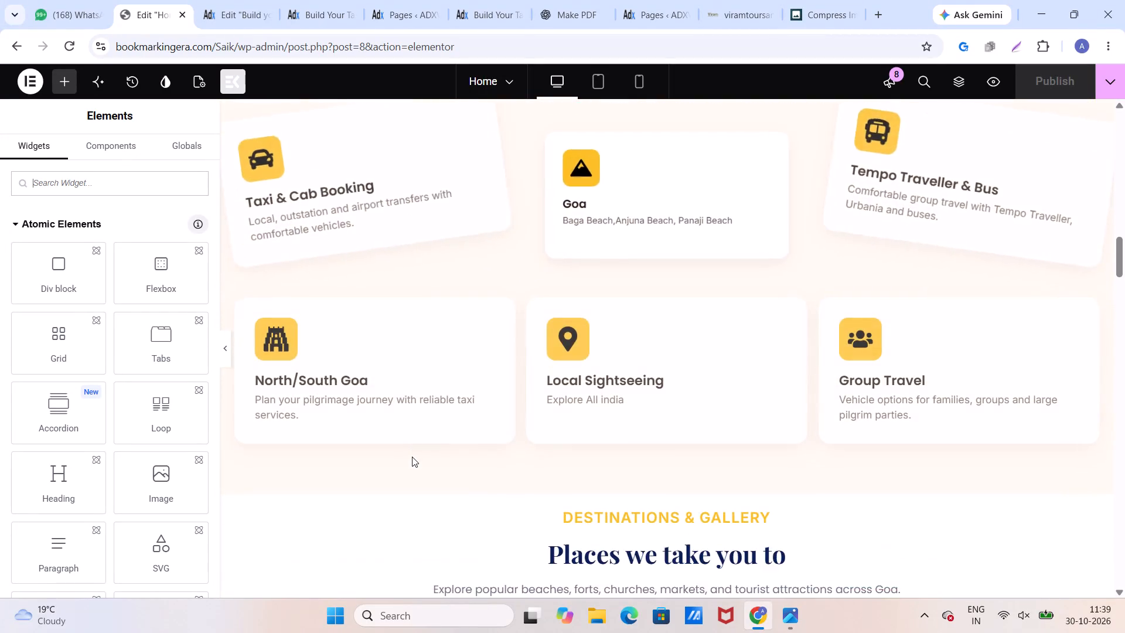
{"action": "scroll", "coordinate": [412, 457], "scroll_direction": "down", "scroll_amount": 6}
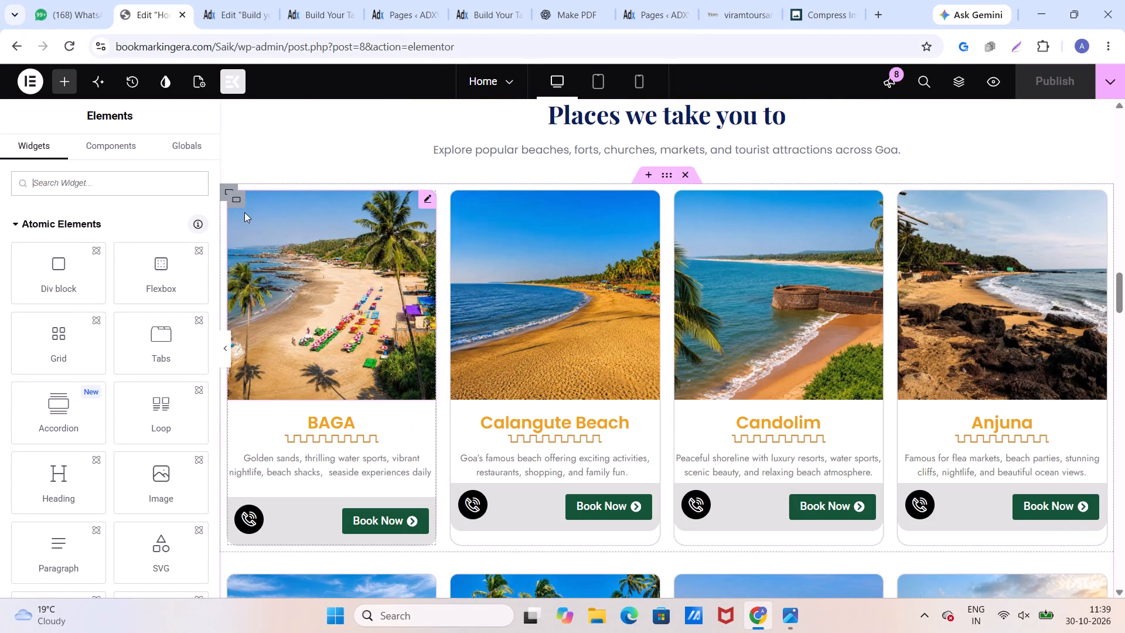
{"action": "left_click", "coordinate": [238, 200]}
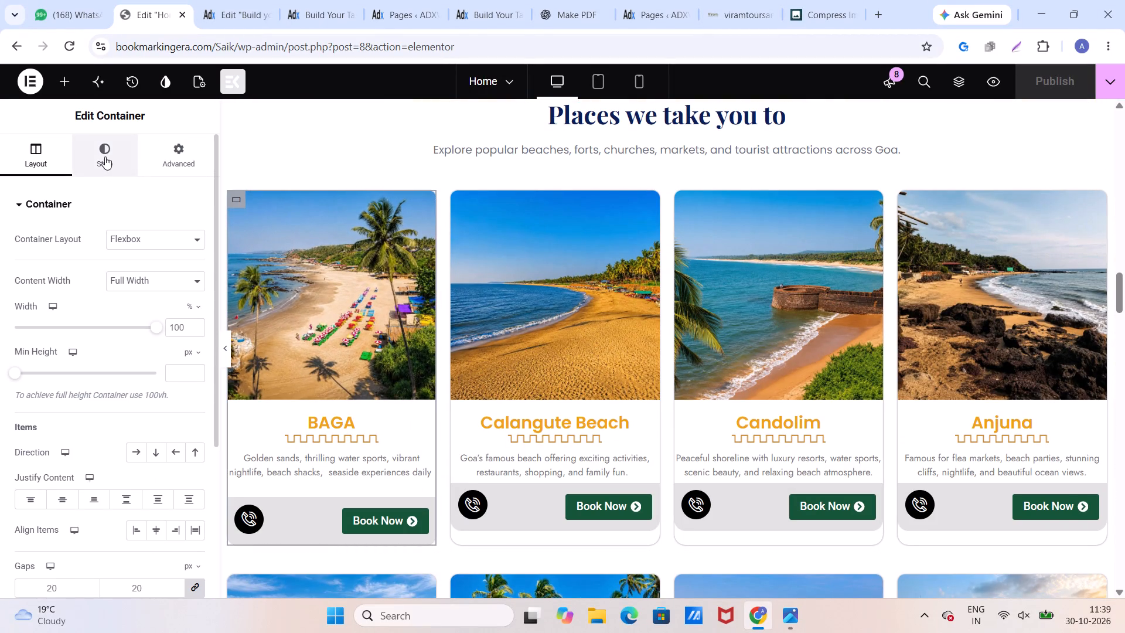
{"action": "left_click", "coordinate": [188, 154]}
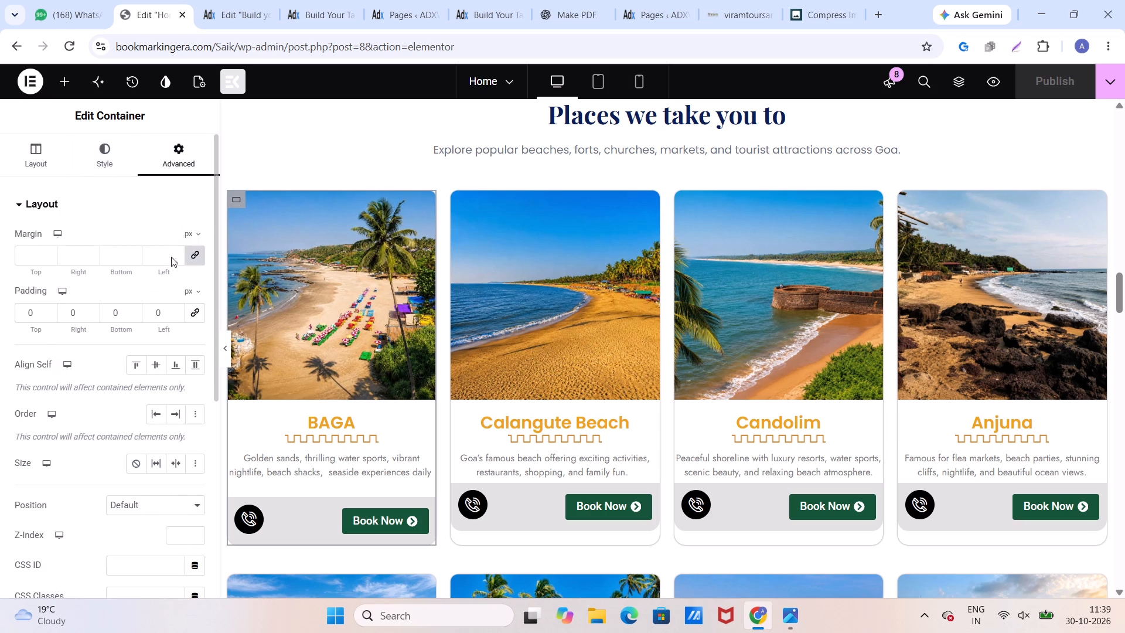
{"action": "scroll", "coordinate": [171, 256], "scroll_direction": "down", "scroll_amount": 2}
{"action": "scroll", "coordinate": [171, 260], "scroll_direction": "up", "scroll_amount": 1}
{"action": "scroll", "coordinate": [171, 261], "scroll_direction": "down", "scroll_amount": 3}
{"action": "left_click", "coordinate": [113, 545]}
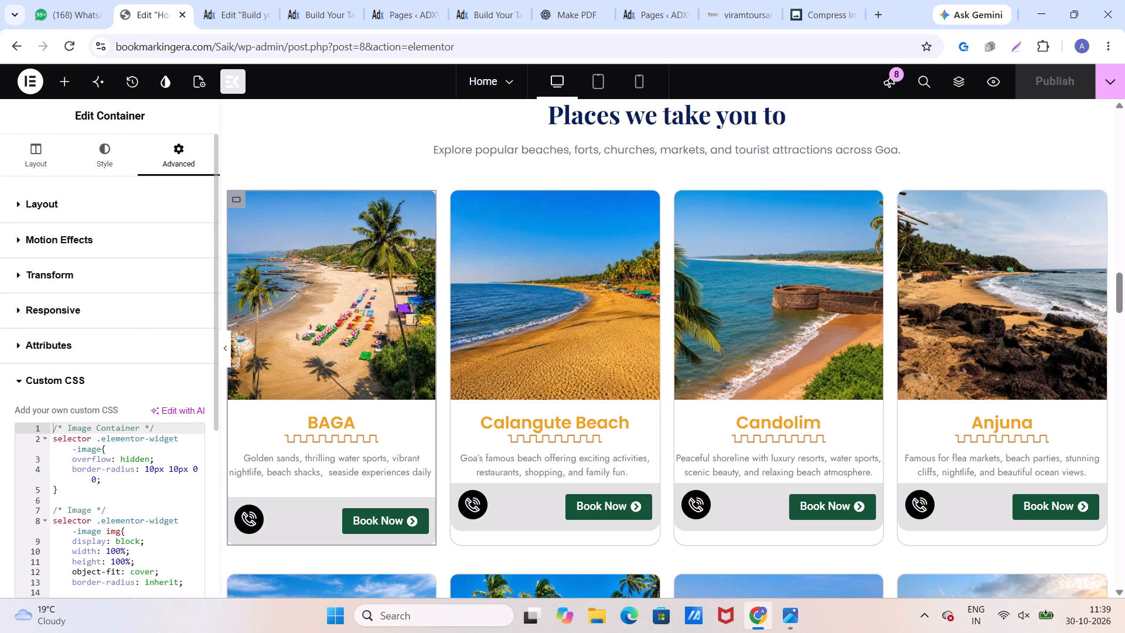
{"action": "left_click", "coordinate": [117, 488]}
{"action": "key", "text": "ctrl+a"}
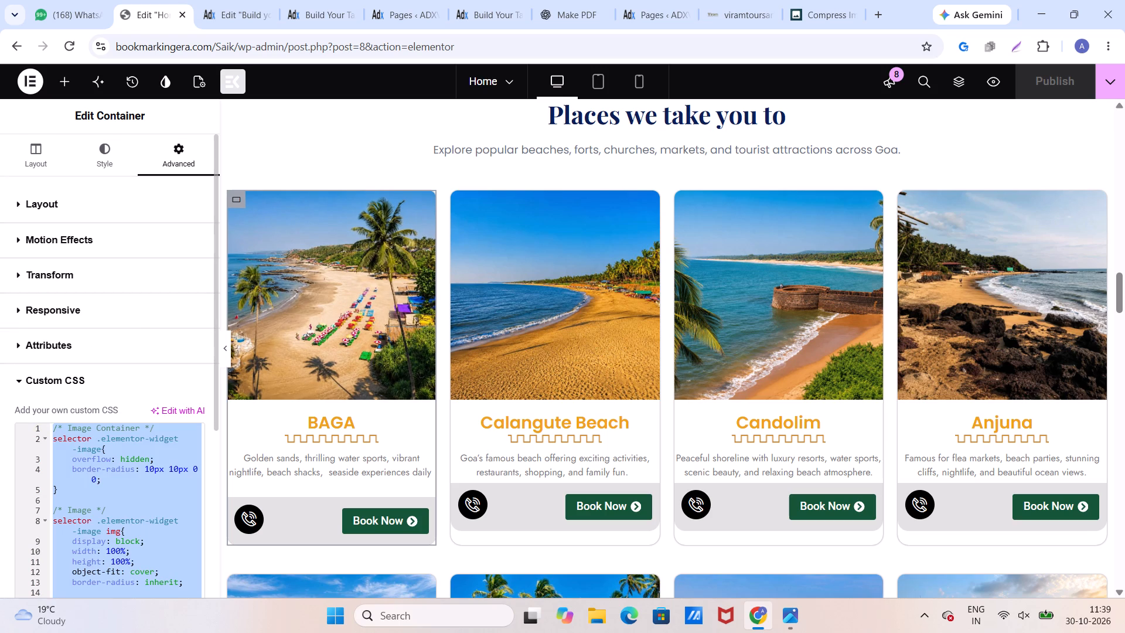
{"action": "key", "text": "ctrl+c"}
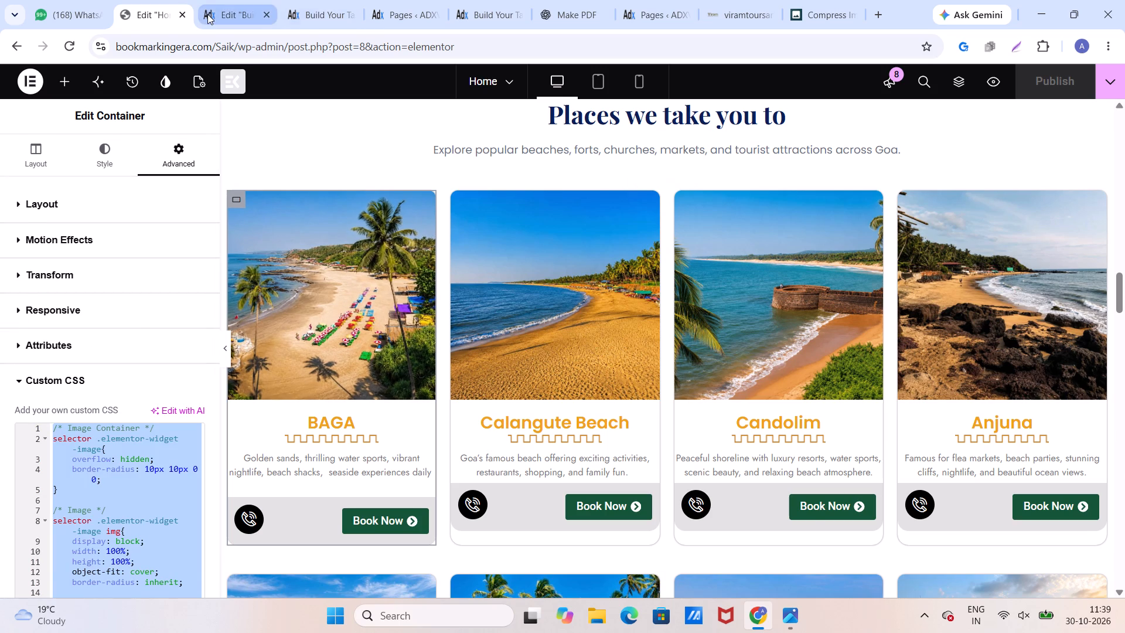
Paste the copied CSS into the More Booking container's custom CSS on the Build Your Taxi page, and publish the page.
{"action": "left_click", "coordinate": [206, 14]}
{"action": "left_click", "coordinate": [243, 295]}
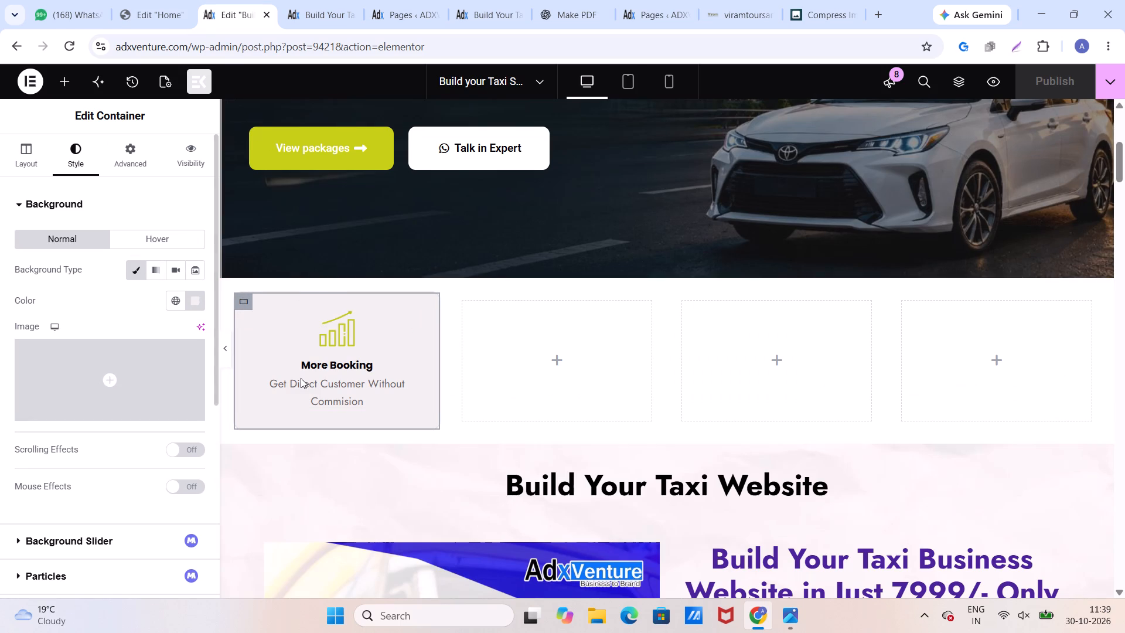
{"action": "left_click", "coordinate": [145, 155]}
{"action": "scroll", "coordinate": [99, 263], "scroll_direction": "down", "scroll_amount": 6}
{"action": "scroll", "coordinate": [103, 520], "scroll_direction": "down", "scroll_amount": 5}
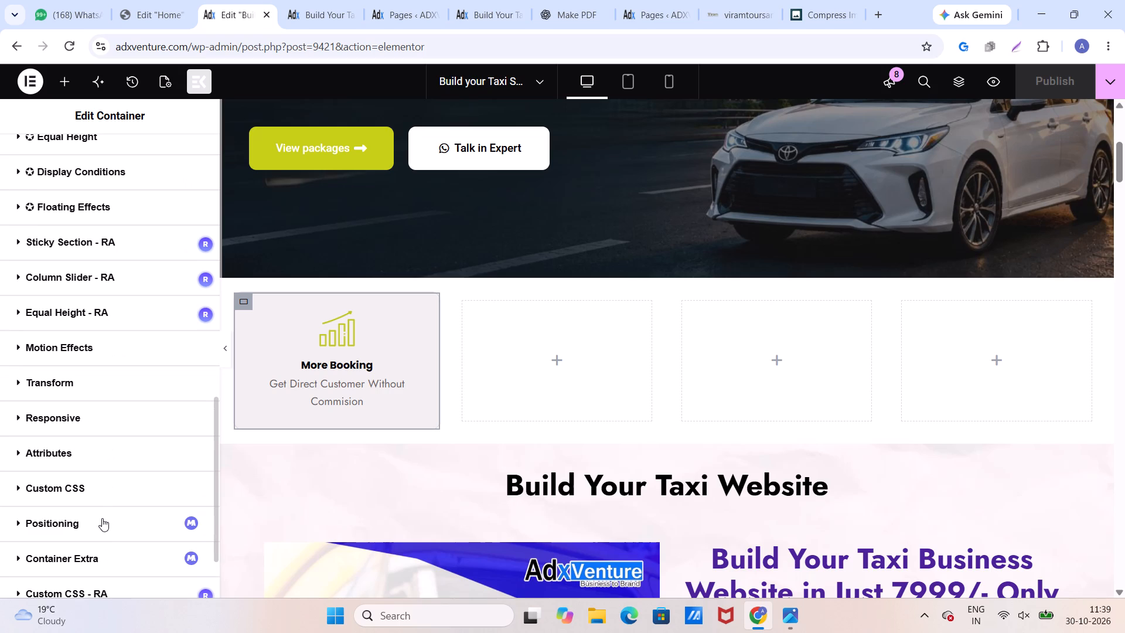
{"action": "left_click", "coordinate": [97, 417]}
{"action": "scroll", "coordinate": [106, 434], "scroll_direction": "down", "scroll_amount": 5}
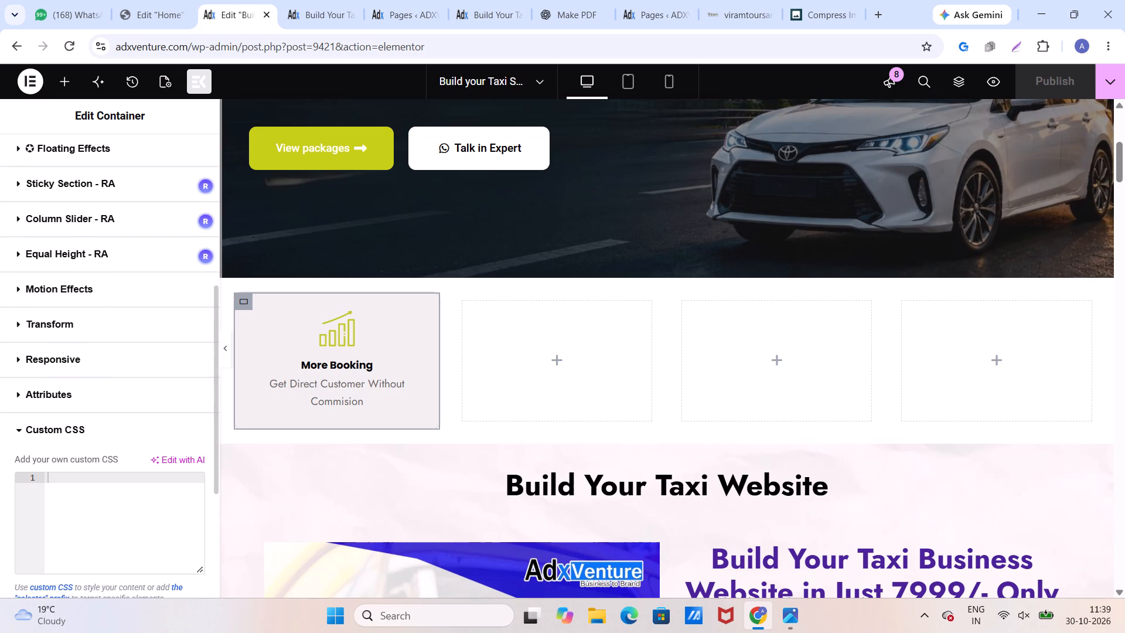
{"action": "left_click", "coordinate": [105, 451]}
{"action": "key", "text": "ctrl+v"}
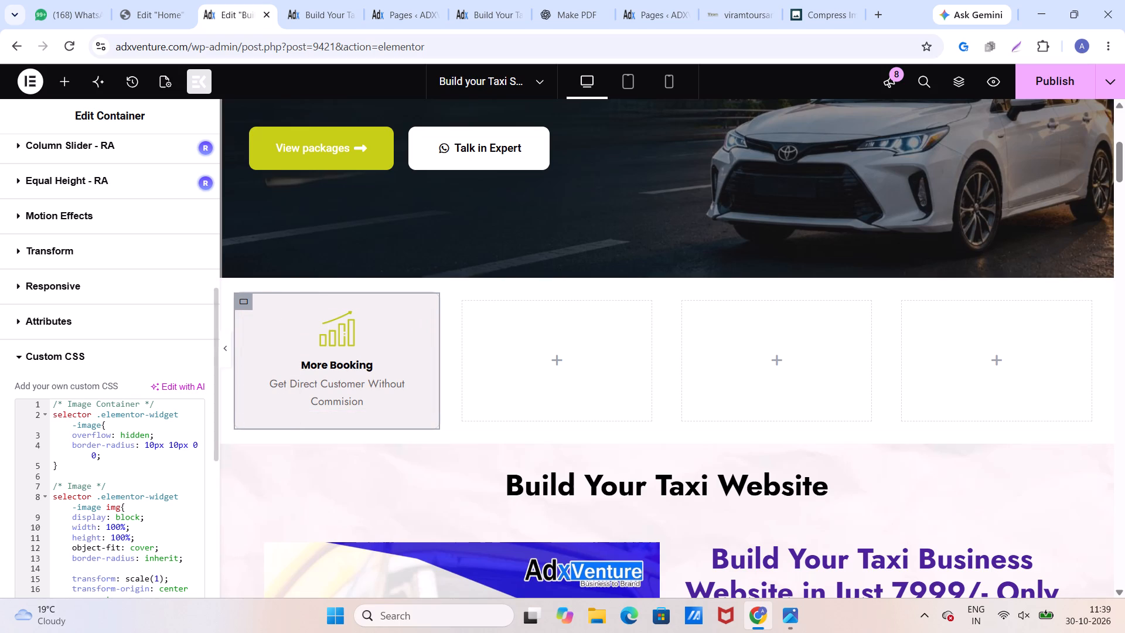
{"action": "scroll", "coordinate": [134, 505], "scroll_direction": "down", "scroll_amount": 4}
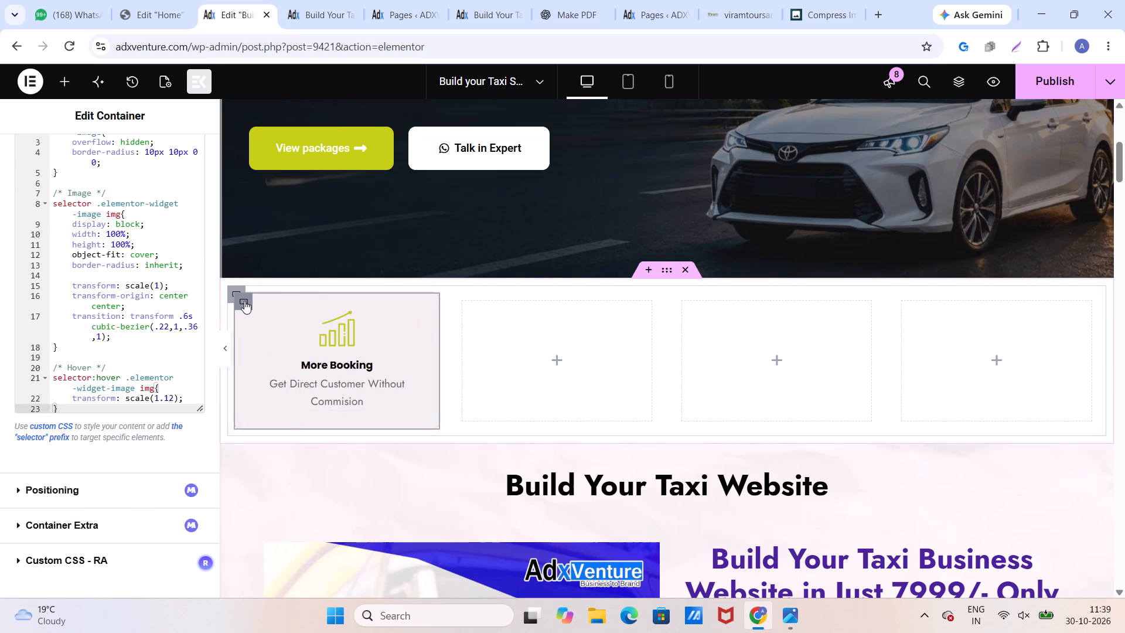
{"action": "left_click", "coordinate": [244, 301]}
{"action": "left_click", "coordinate": [246, 302]}
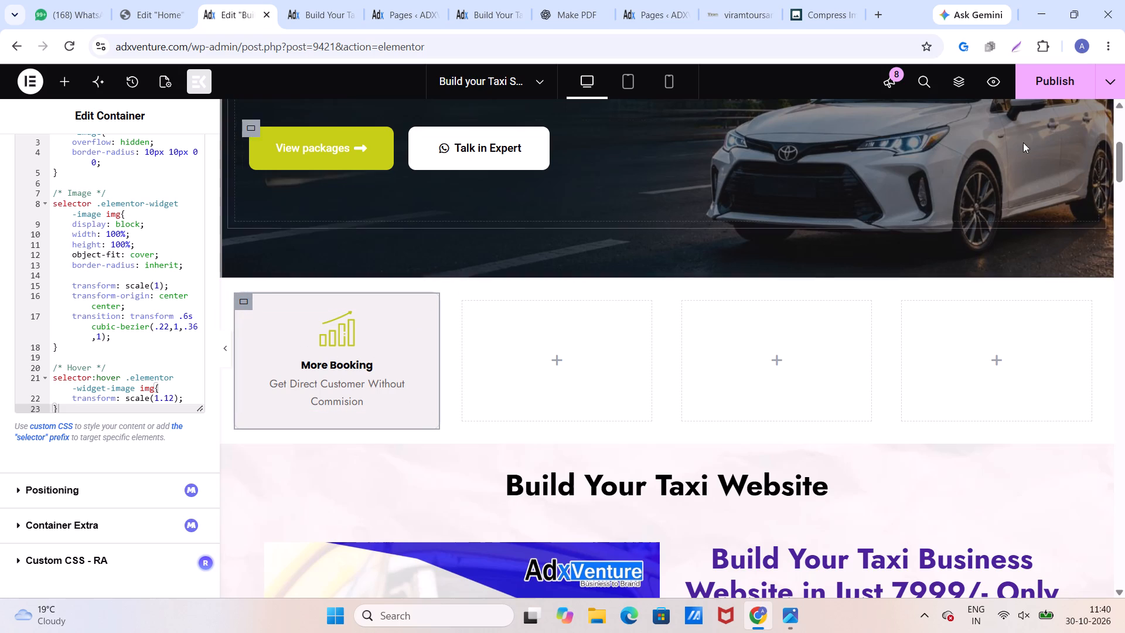
{"action": "left_click", "coordinate": [1042, 86]}
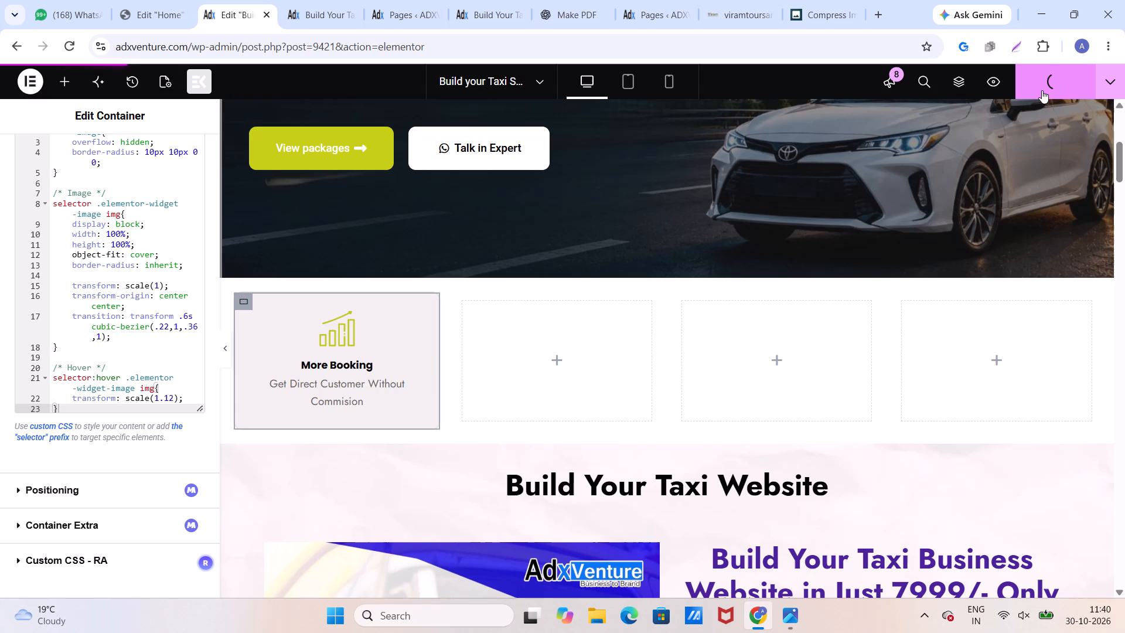
Duplicate the More Booking container three times to make four identical boxes in the row.
{"action": "left_click", "coordinate": [237, 287]}
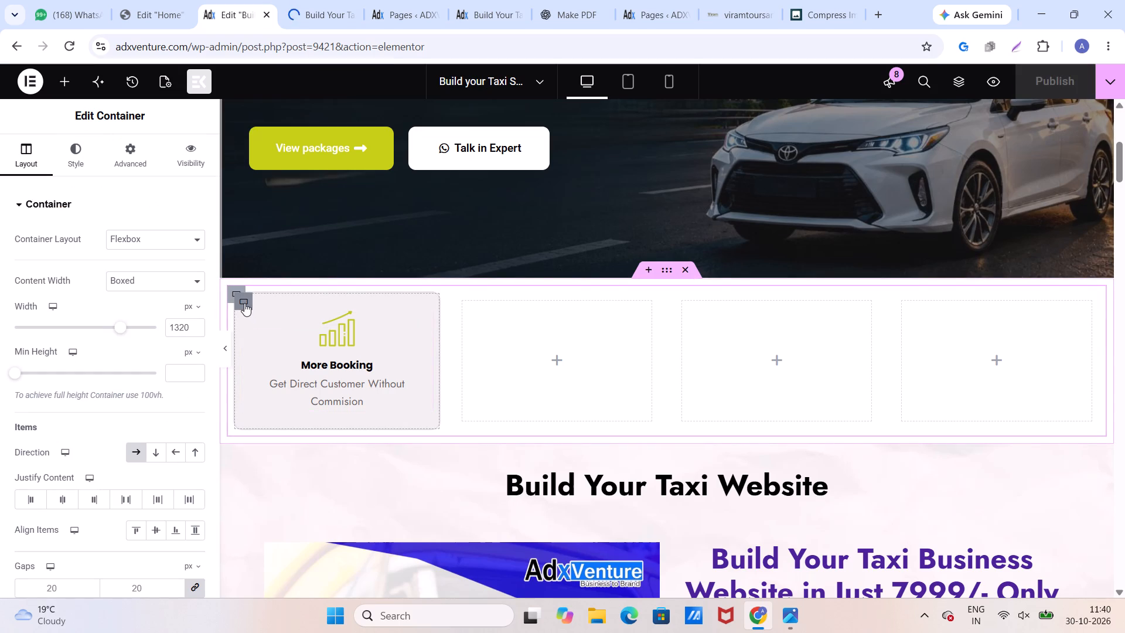
{"action": "left_click", "coordinate": [244, 303]}
{"action": "right_click", "coordinate": [244, 303]}
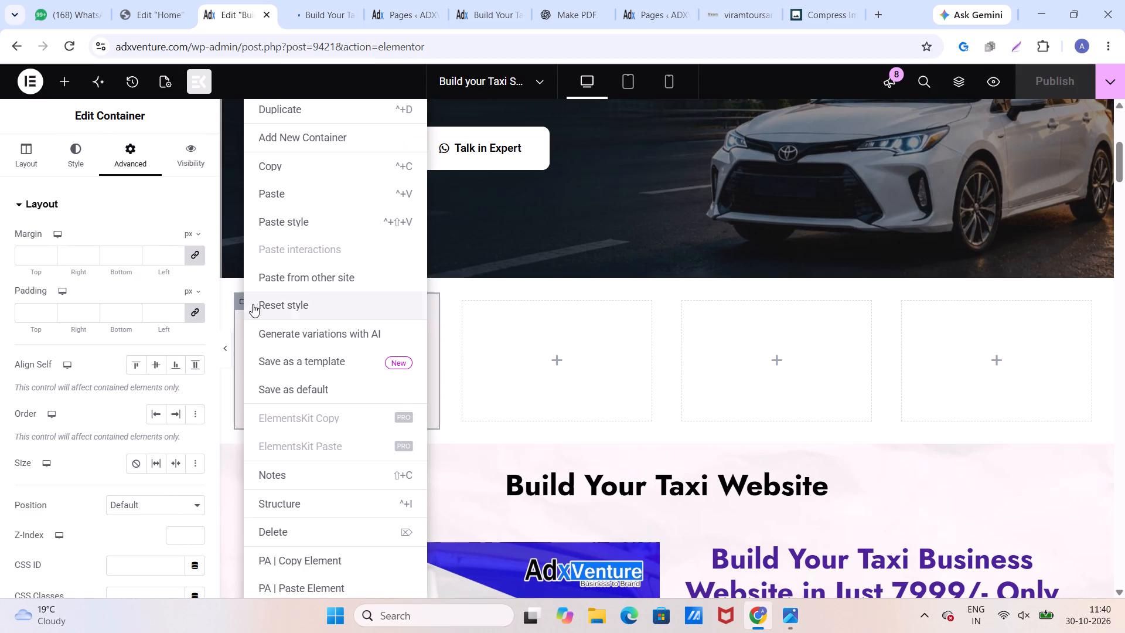
{"action": "left_click", "coordinate": [295, 111]}
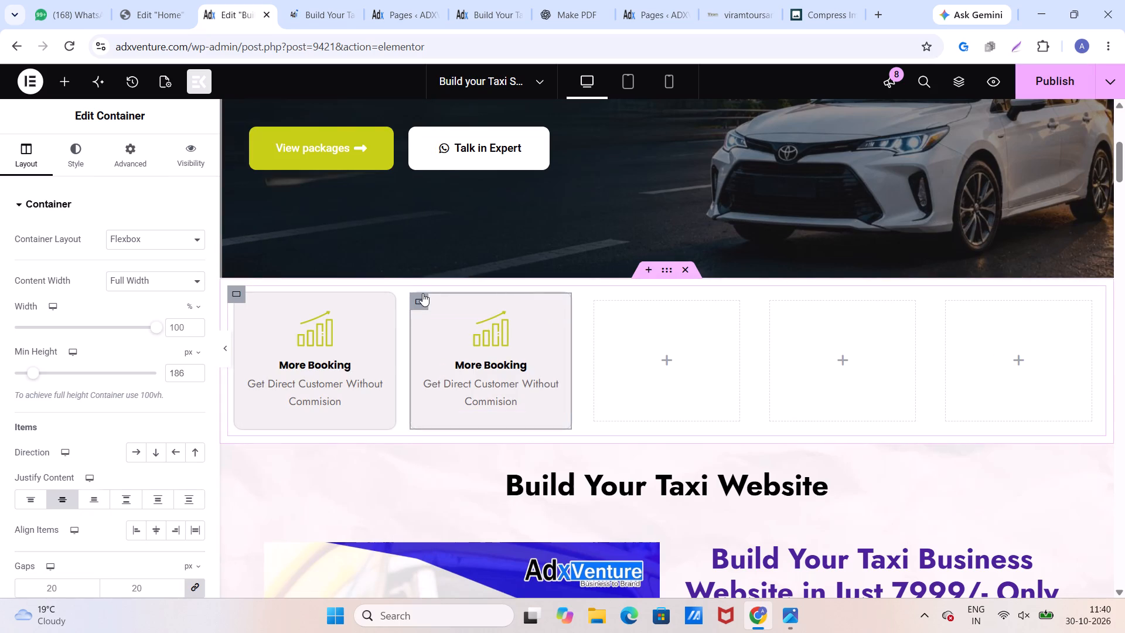
{"action": "right_click", "coordinate": [422, 297]}
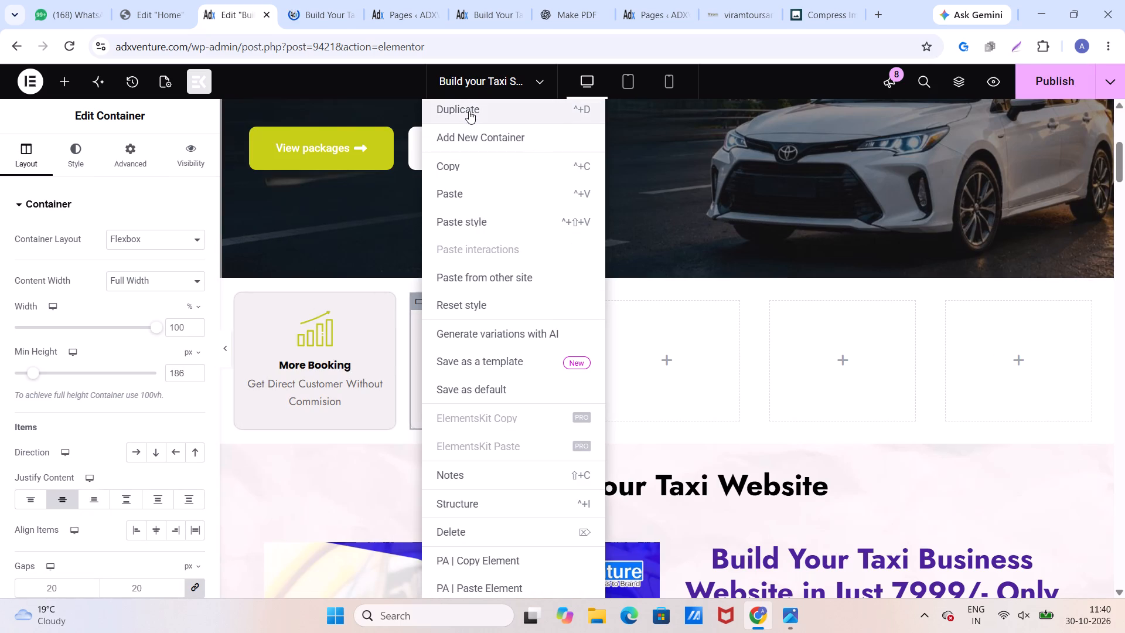
{"action": "left_click", "coordinate": [469, 111]}
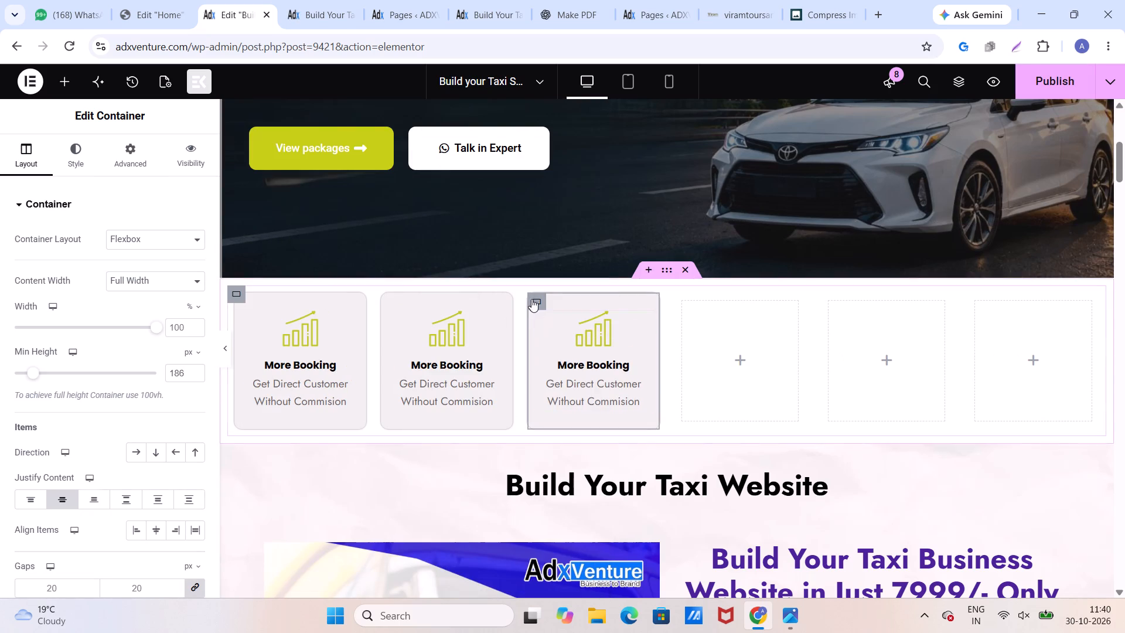
{"action": "right_click", "coordinate": [530, 298]}
{"action": "left_click", "coordinate": [574, 103]}
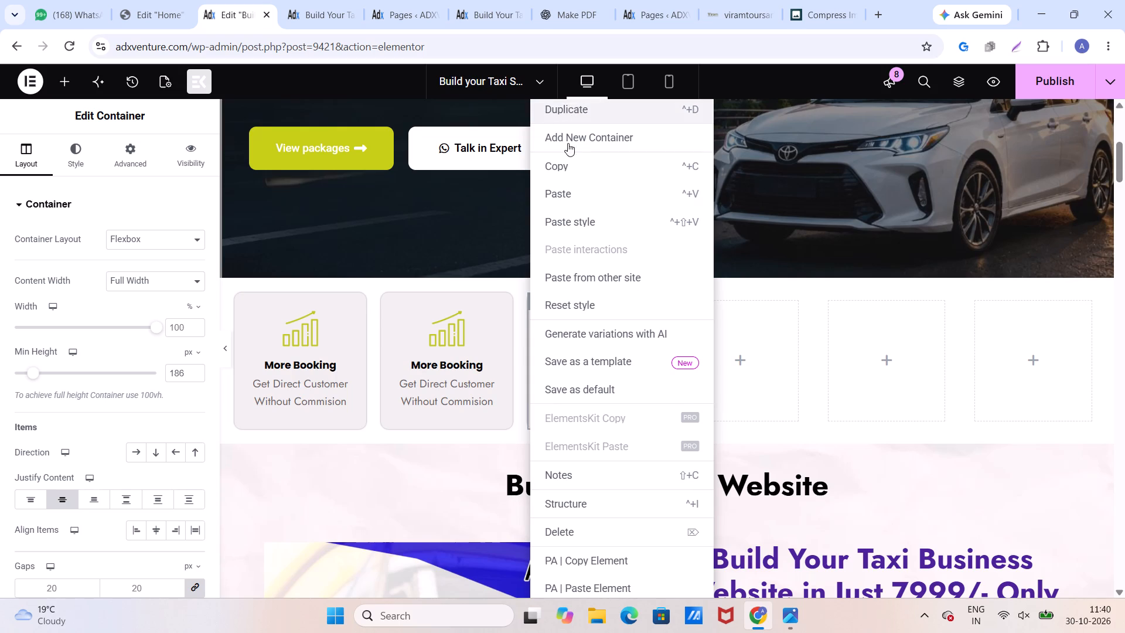
Delete the three empty containers after the four More Booking boxes.
{"action": "left_click", "coordinate": [749, 301]}
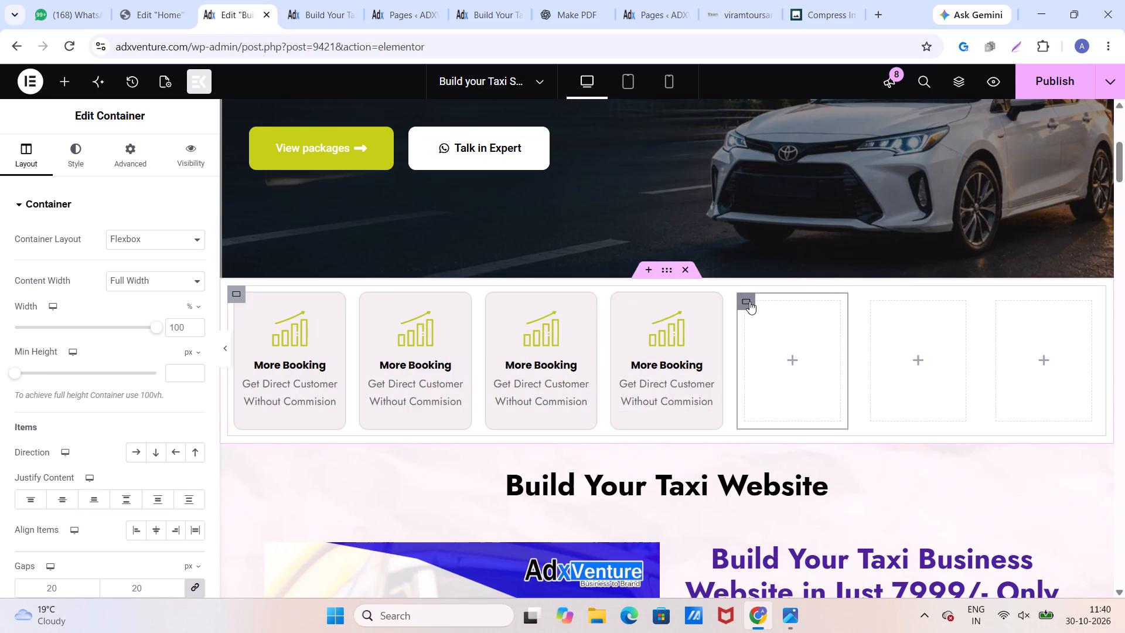
{"action": "right_click", "coordinate": [749, 301]}
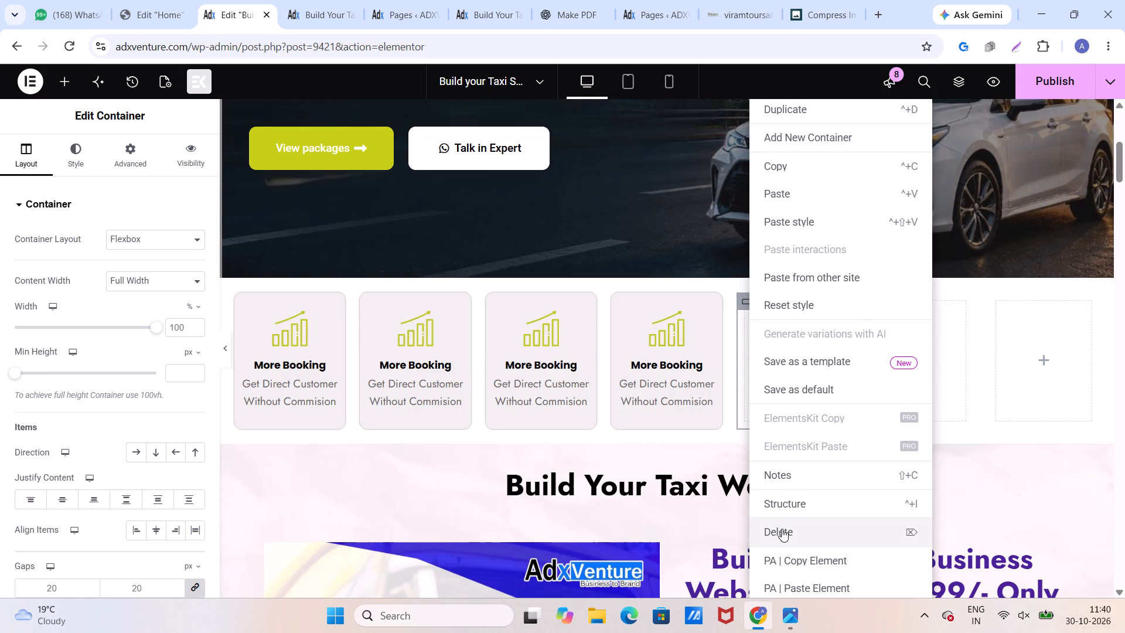
{"action": "left_click", "coordinate": [782, 529]}
{"action": "left_click", "coordinate": [822, 302]}
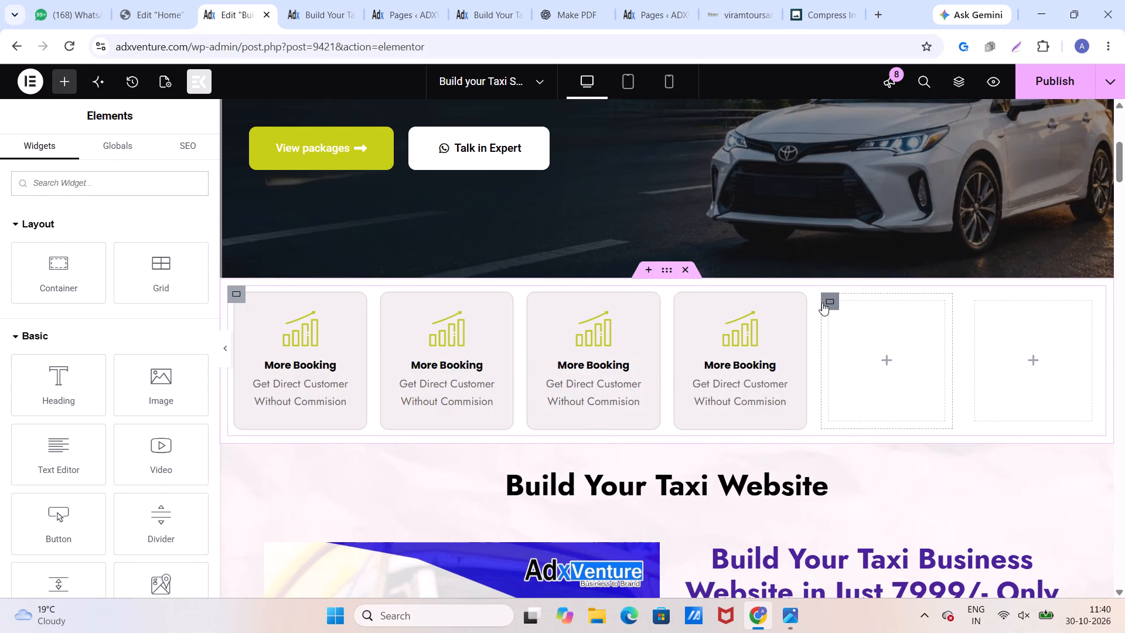
{"action": "right_click", "coordinate": [823, 303]}
{"action": "left_click", "coordinate": [853, 525]}
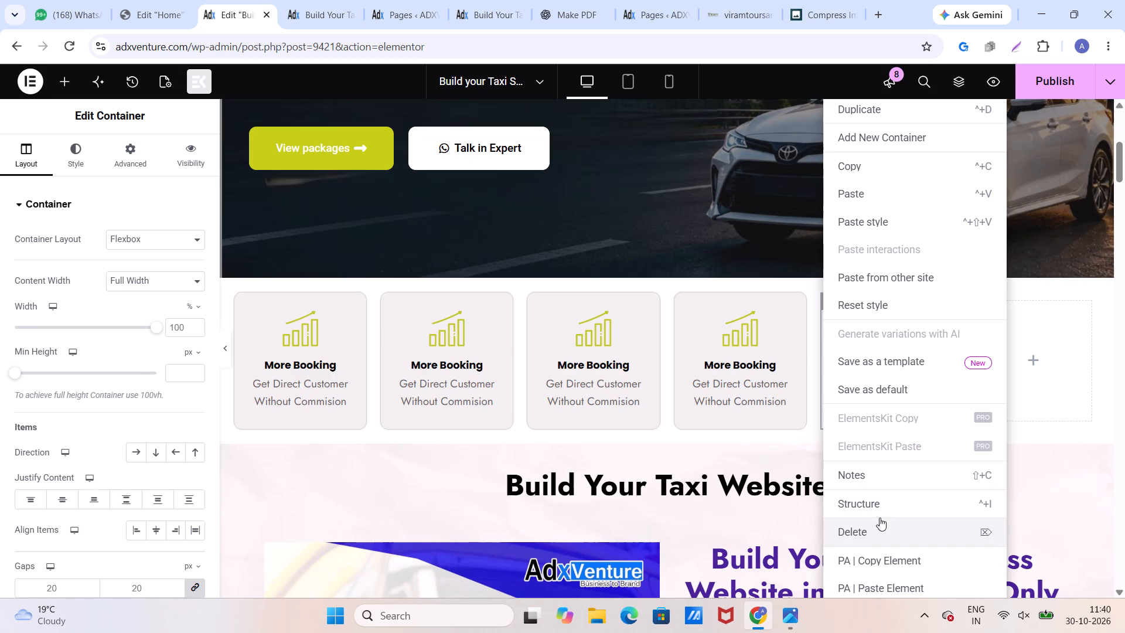
{"action": "left_click", "coordinate": [950, 301]}
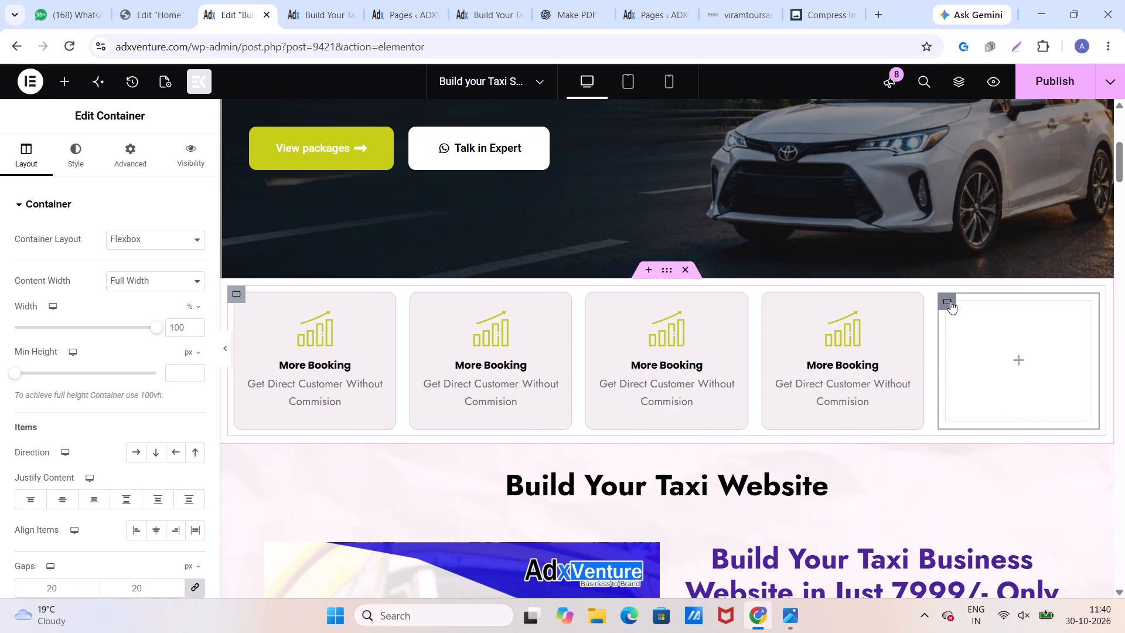
{"action": "right_click", "coordinate": [950, 301]}
{"action": "left_click", "coordinate": [964, 528]}
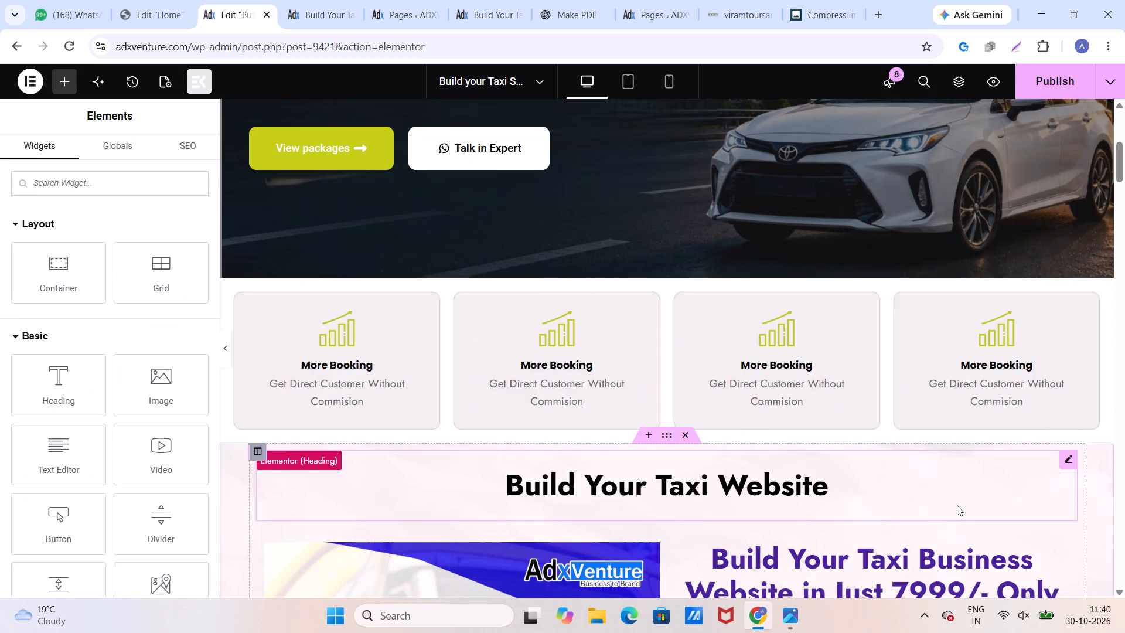
Publish the page and check the four-box row below the hero banner in the page preview.
{"action": "left_click", "coordinate": [1059, 81]}
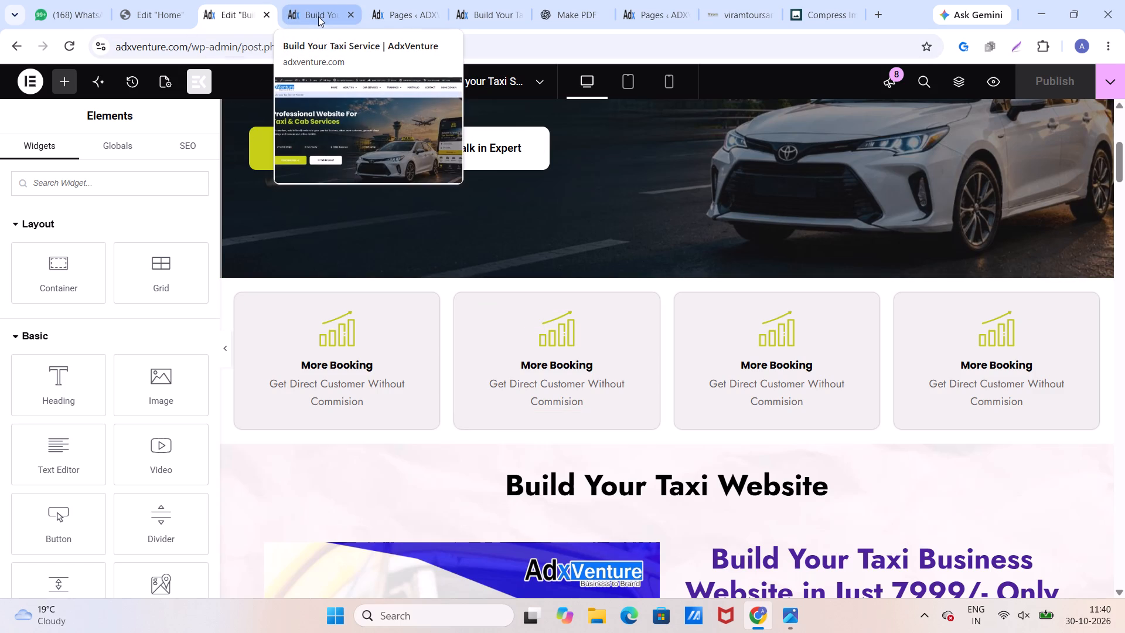
{"action": "scroll", "coordinate": [359, 265], "scroll_direction": "down", "scroll_amount": 6}
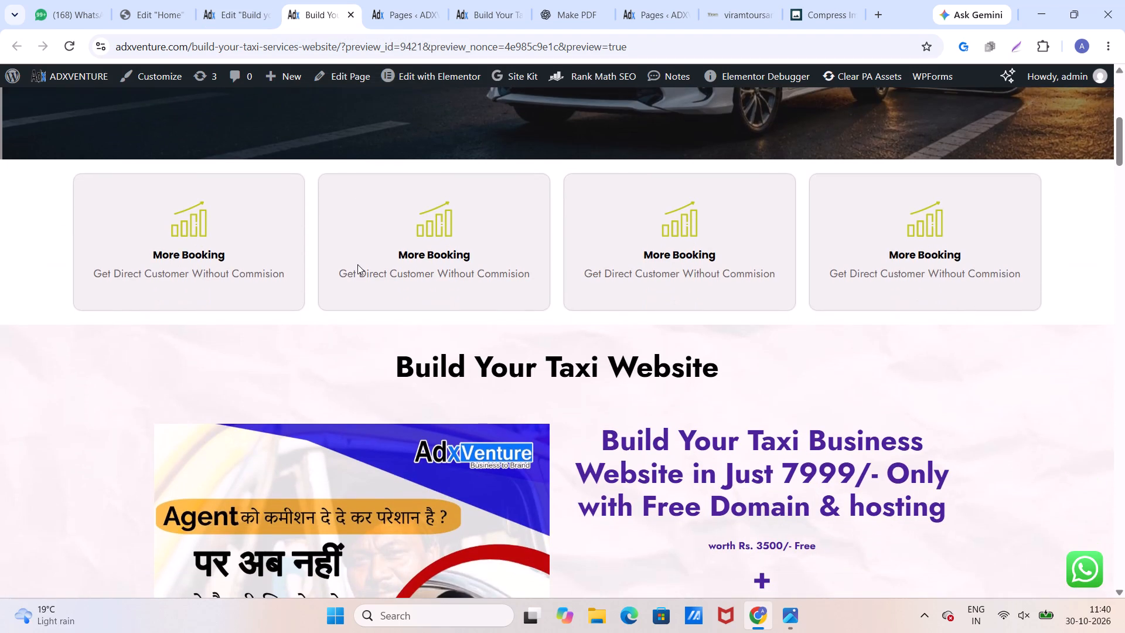
{"action": "scroll", "coordinate": [357, 264], "scroll_direction": "up", "scroll_amount": 4}
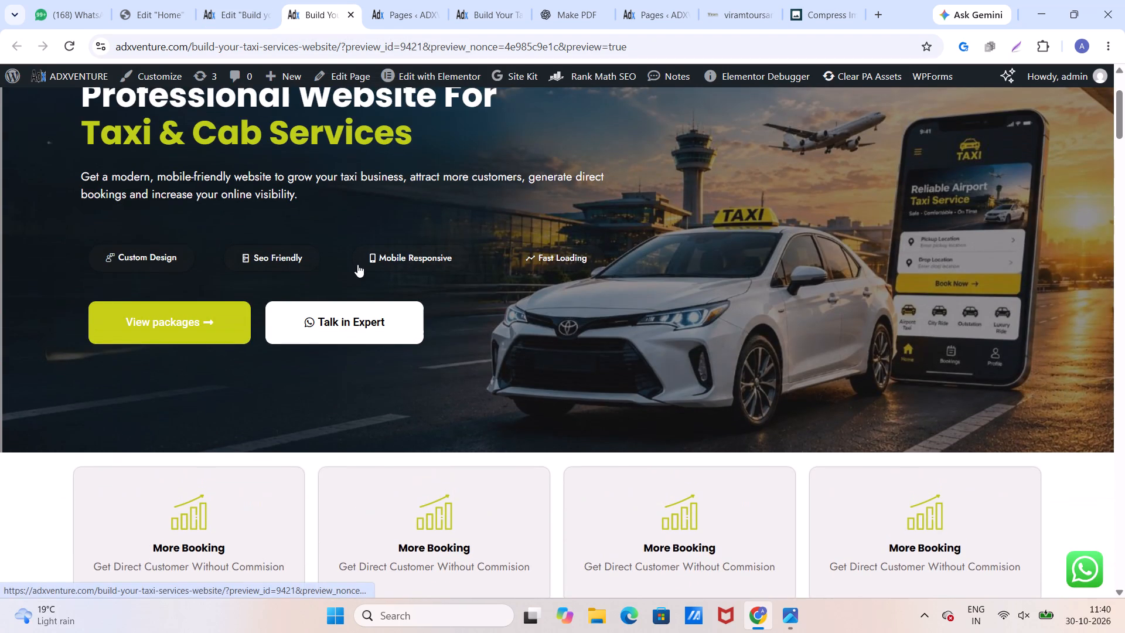
{"action": "scroll", "coordinate": [357, 264], "scroll_direction": "down", "scroll_amount": 2}
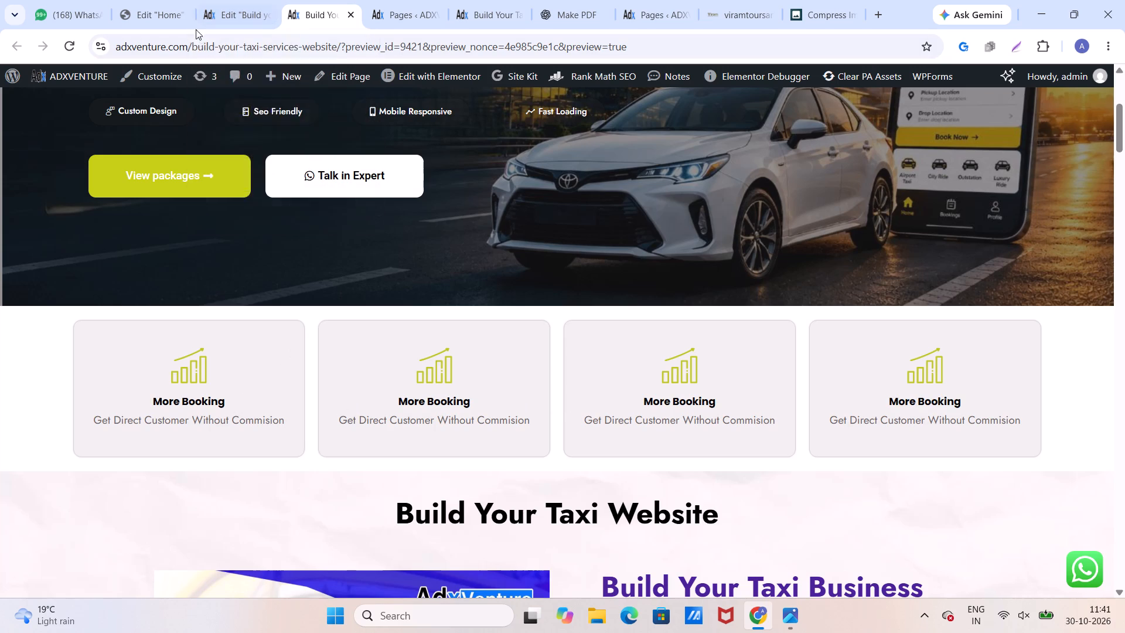
Return to the page editor and open the second More Booking icon box for editing.
{"action": "left_click", "coordinate": [220, 9]}
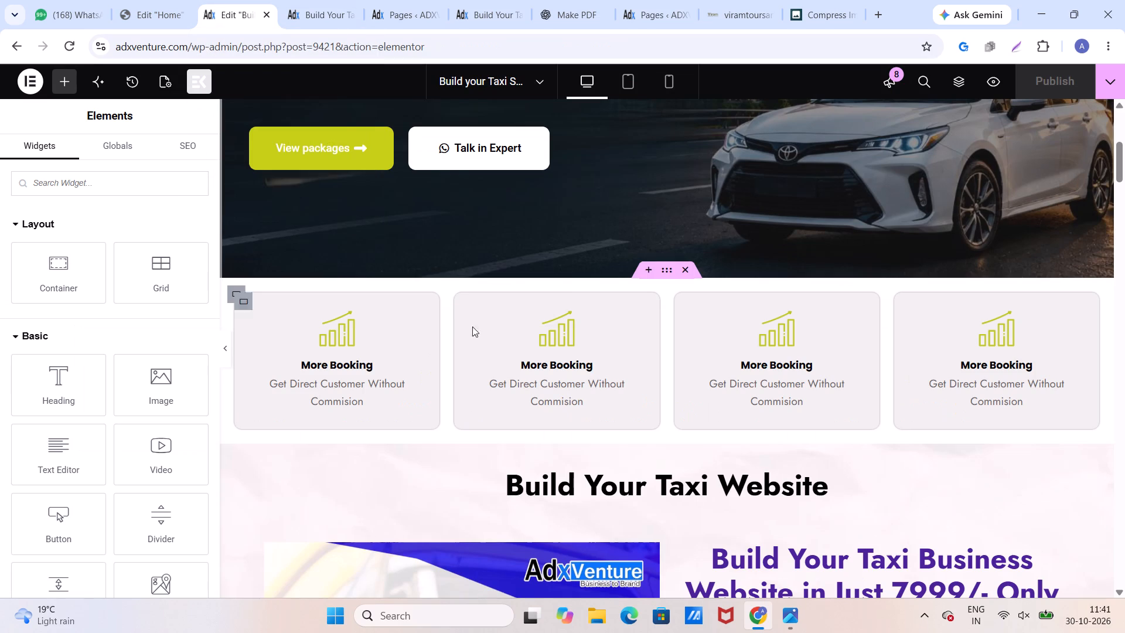
{"action": "left_click", "coordinate": [540, 335]}
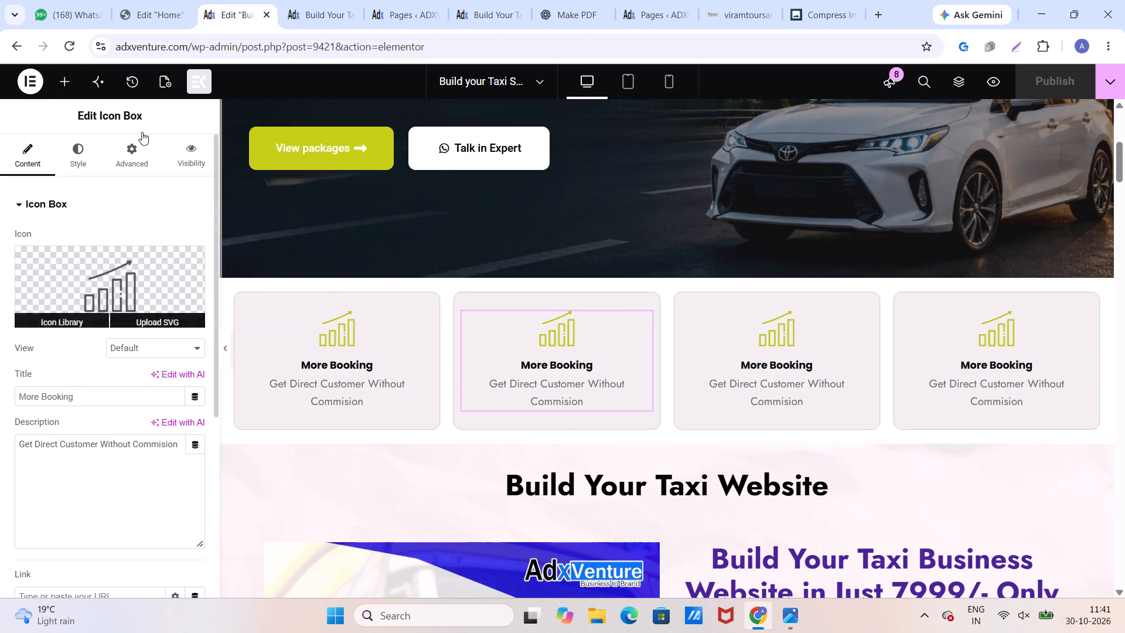
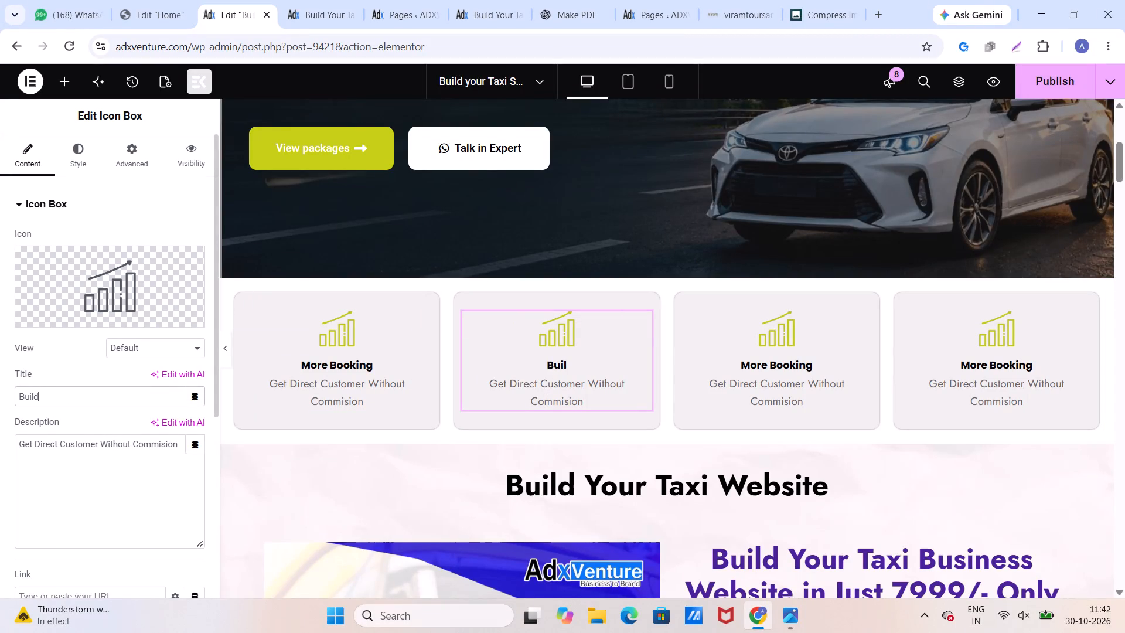
Complete the second icon box's title so that it reads Build Brand.
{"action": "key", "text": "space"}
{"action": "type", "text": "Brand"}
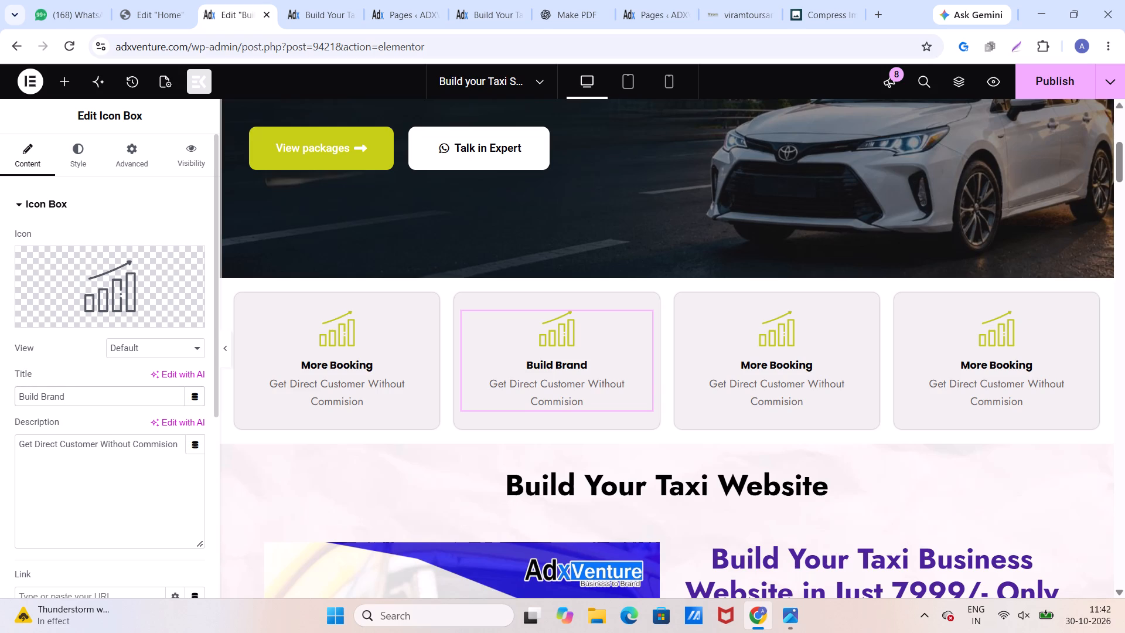
Replace the Build Brand box's description with "Professional Online <br> Presence", including the line-break tag.
{"action": "left_click_drag", "start_coordinate": [179, 443], "coordinate": [0, 452]}
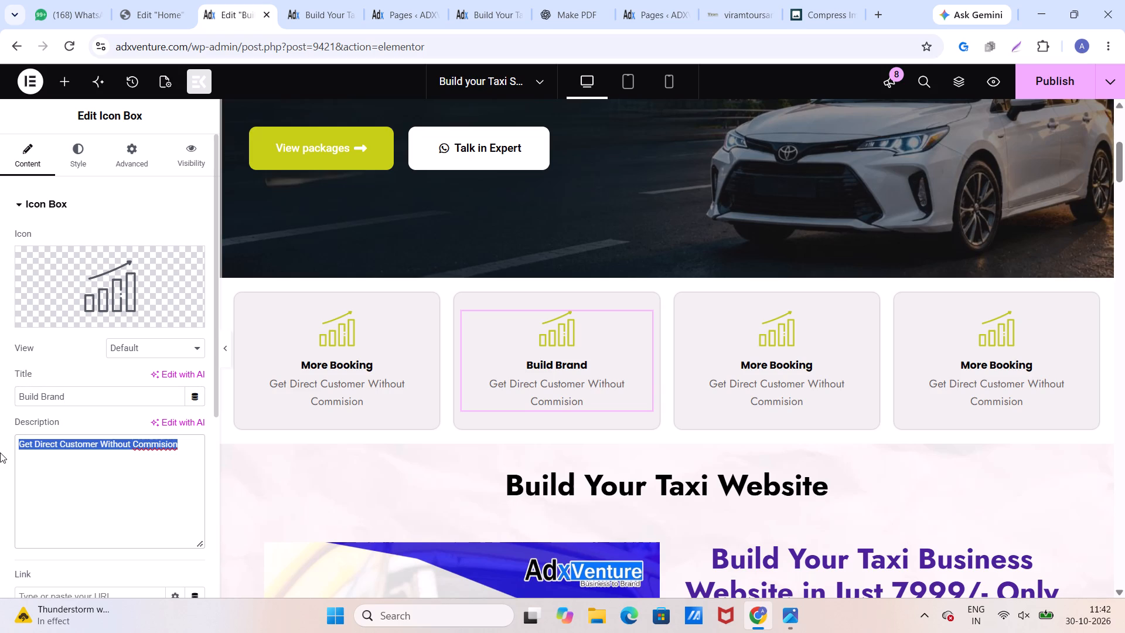
{"action": "type", "text": "Professional"}
{"action": "key", "text": "space"}
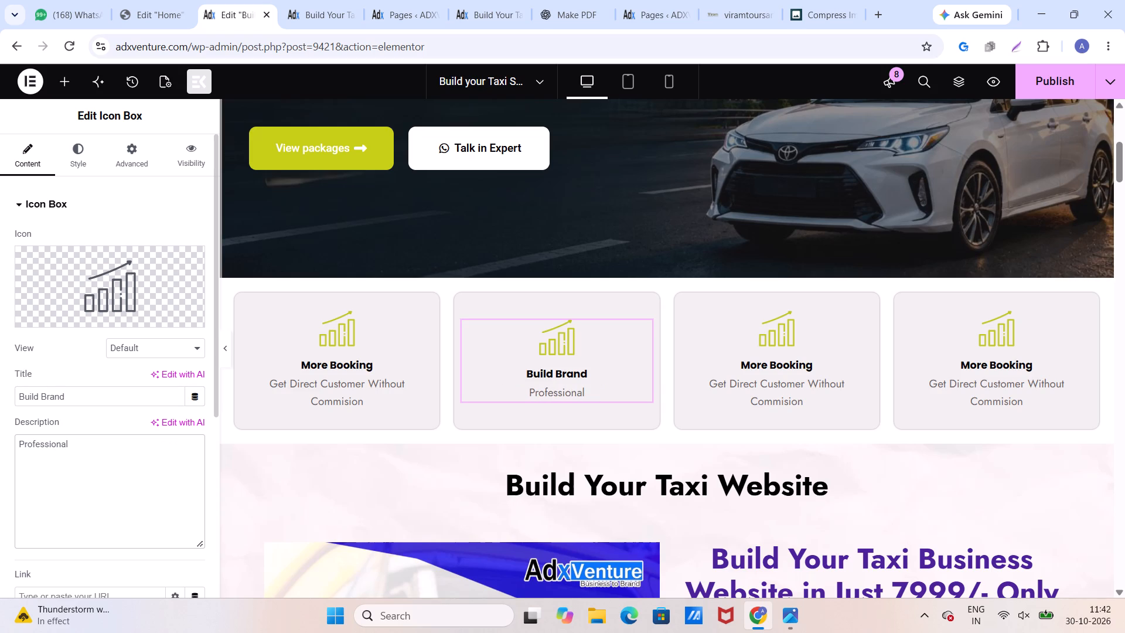
{"action": "type", "text": "Online"}
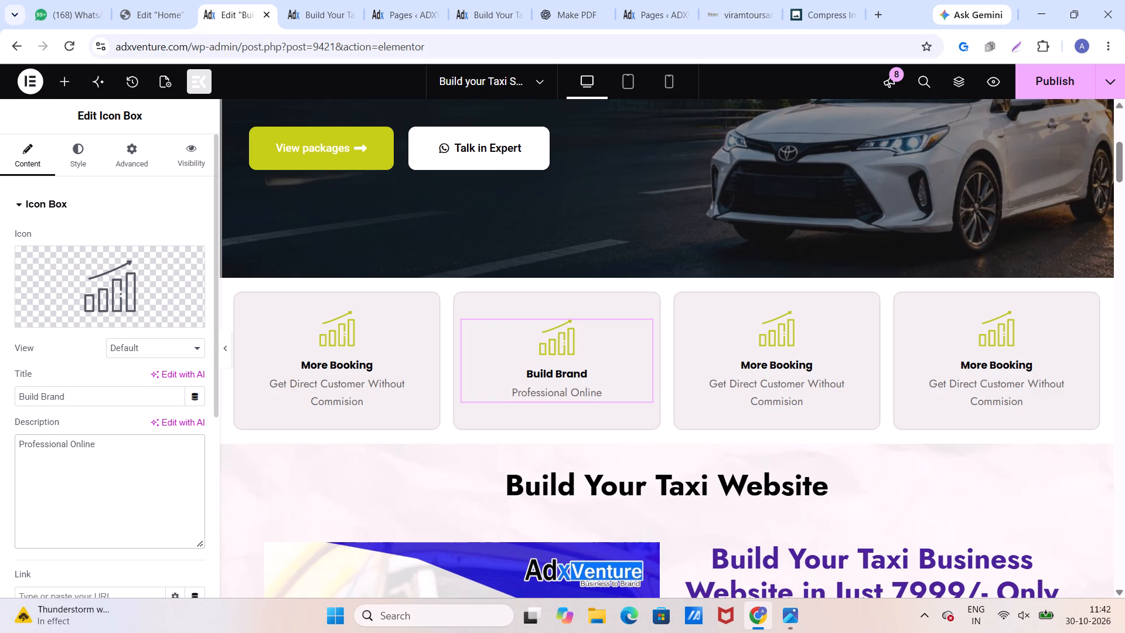
{"action": "key", "text": "space"}
{"action": "type", "text": "P"}
{"action": "type", "text": "resence"}
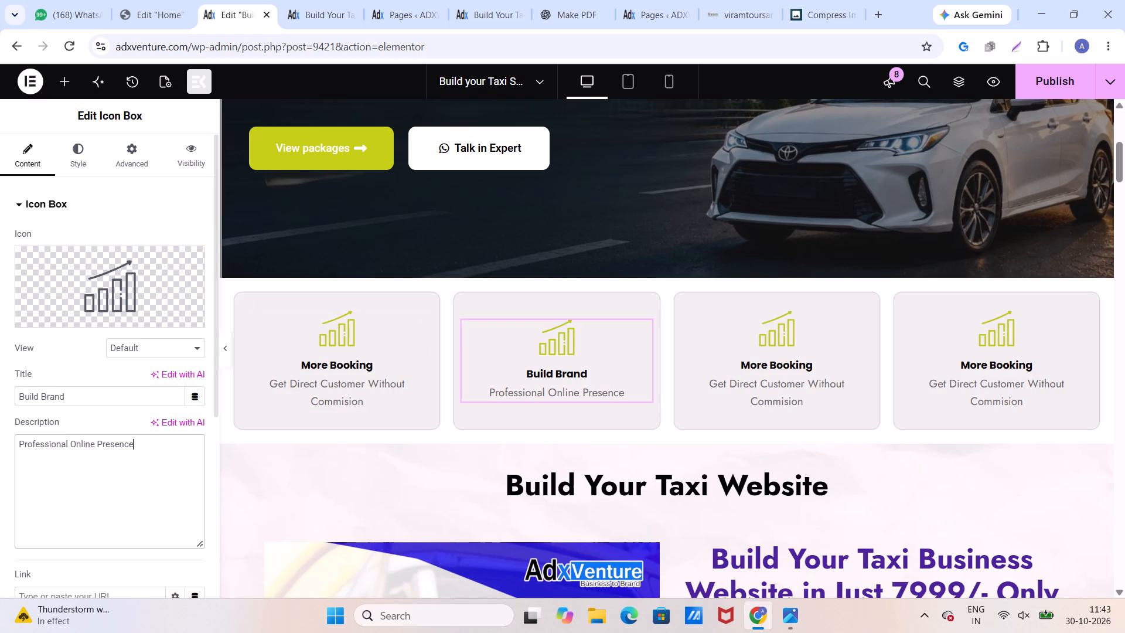
{"action": "left_click", "coordinate": [95, 443]}
{"action": "key", "text": "space"}
{"action": "type", "text": "<br>"}
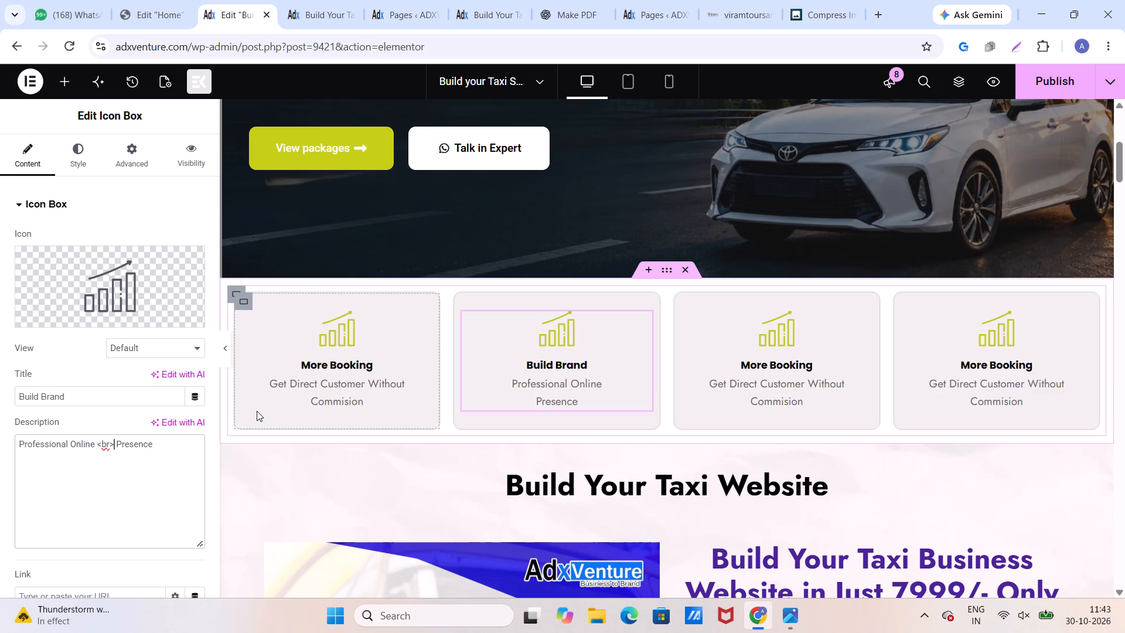
Change the title of the third icon box in the row to "Show Your Fleet".
{"action": "left_click", "coordinate": [735, 365]}
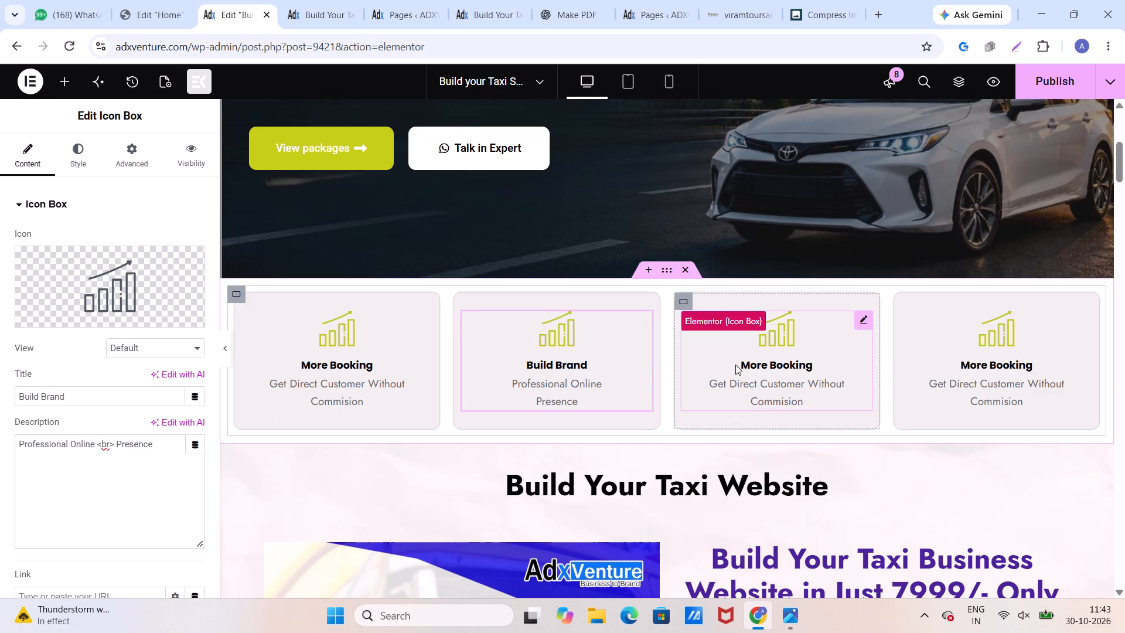
{"action": "left_click_drag", "start_coordinate": [87, 394], "coordinate": [0, 389]}
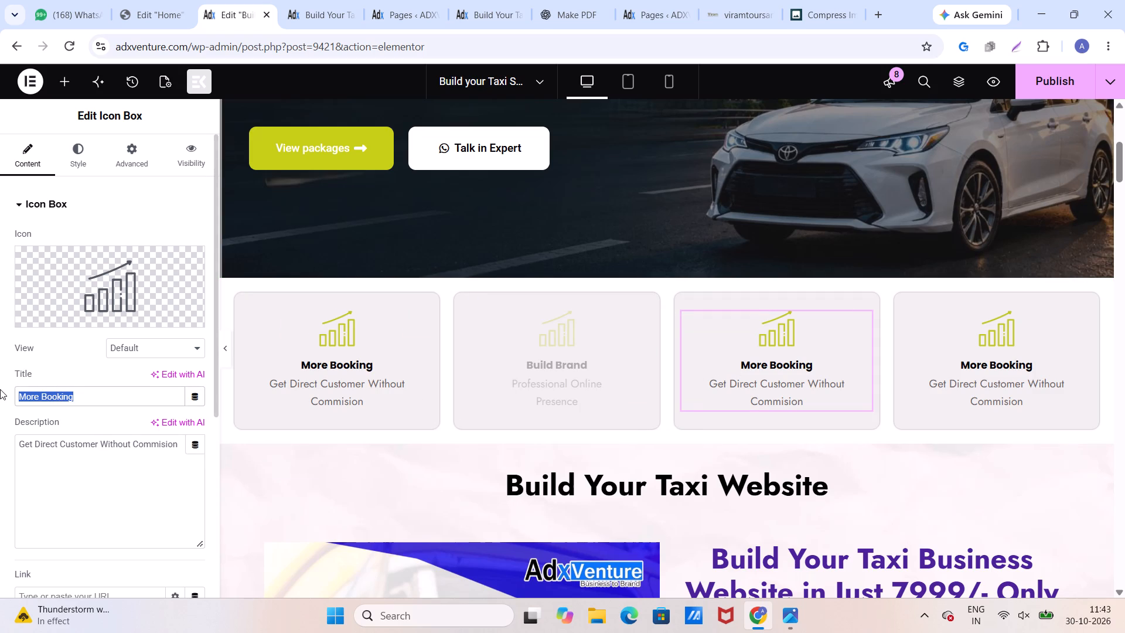
{"action": "type", "text": "Show Your Fleet"}
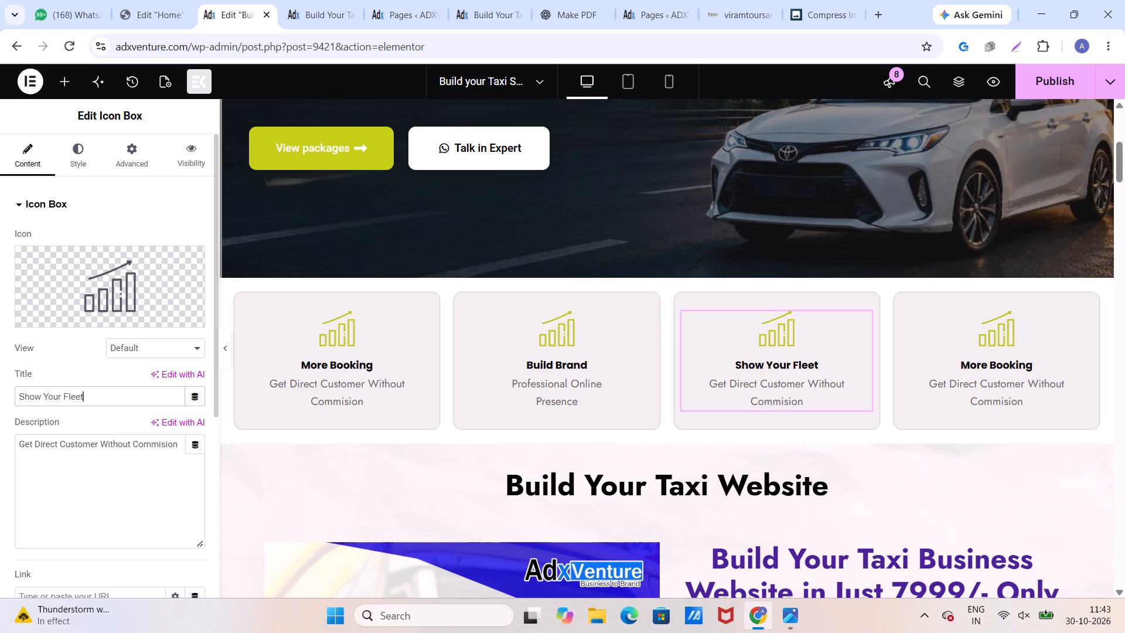
Replace the Show Your Fleet box's description with "Displat Your Cars. <br> rates & Services", including the line-break tag.
{"action": "left_click_drag", "start_coordinate": [182, 439], "coordinate": [10, 445]}
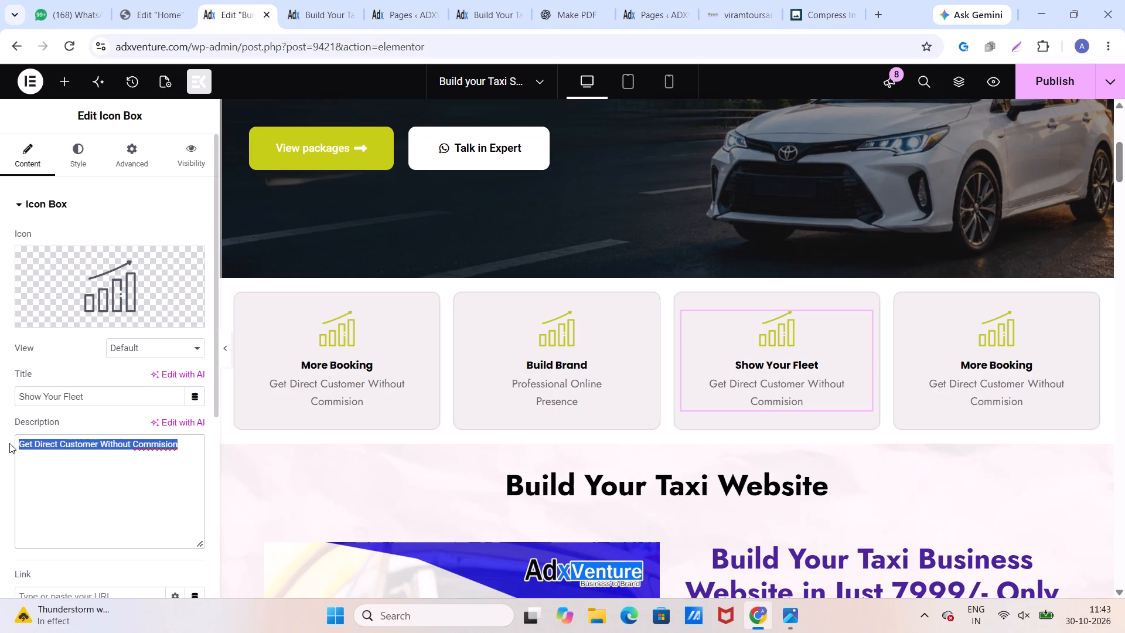
{"action": "type", "text": "Displat Your Car"}
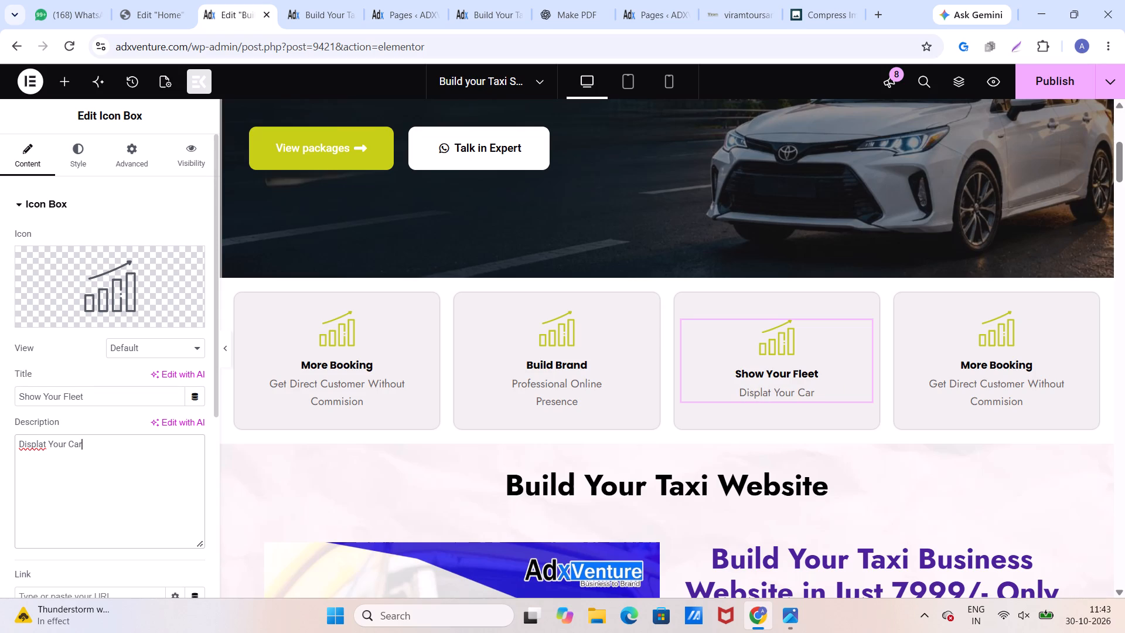
{"action": "key", "text": "s"}
{"action": "key", "text": "period"}
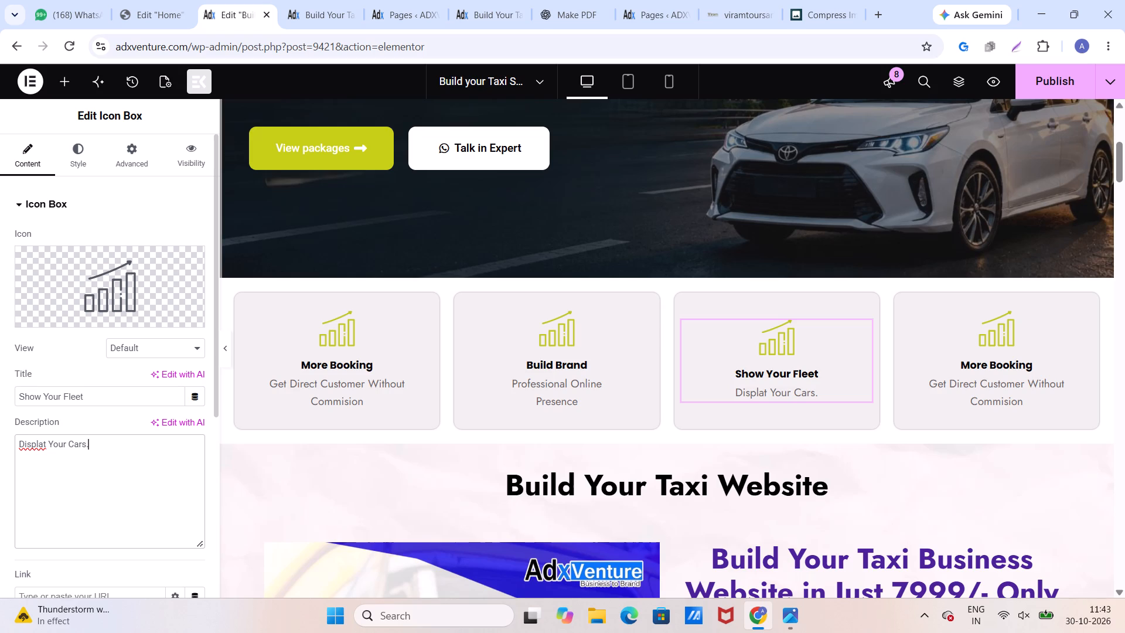
{"action": "key", "text": "space"}
{"action": "type", "text": "<br"}
{"action": "type", "text": "."}
{"action": "key", "text": "space"}
{"action": "type", "text": "rates"}
{"action": "key", "text": "space"}
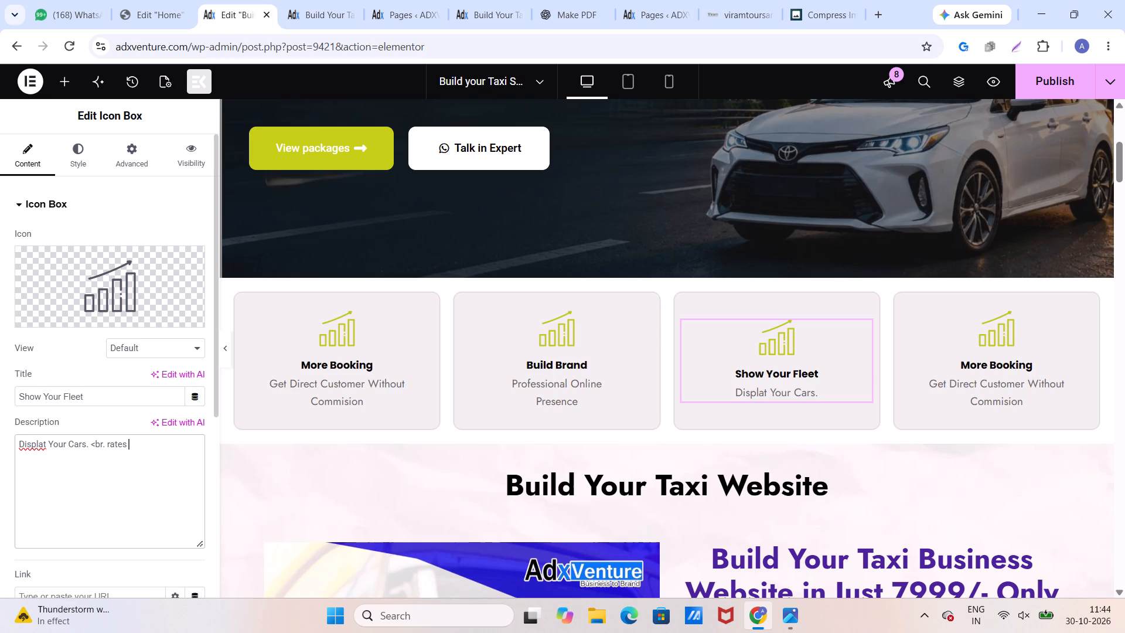
{"action": "type", "text": "& Services"}
{"action": "left_click", "coordinate": [103, 443]}
{"action": "left_click", "coordinate": [100, 482]}
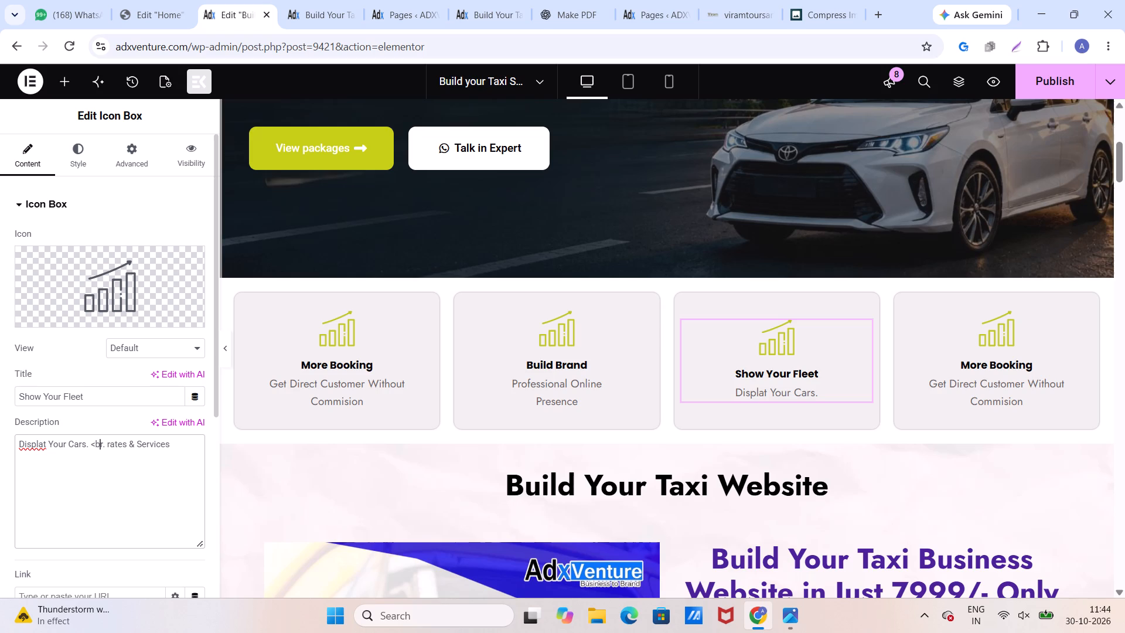
{"action": "left_click", "coordinate": [107, 445]}
{"action": "key", "text": "BackSpace"}
{"action": "key", "text": "BackSpace"}
{"action": "key", "text": "shift+greater"}
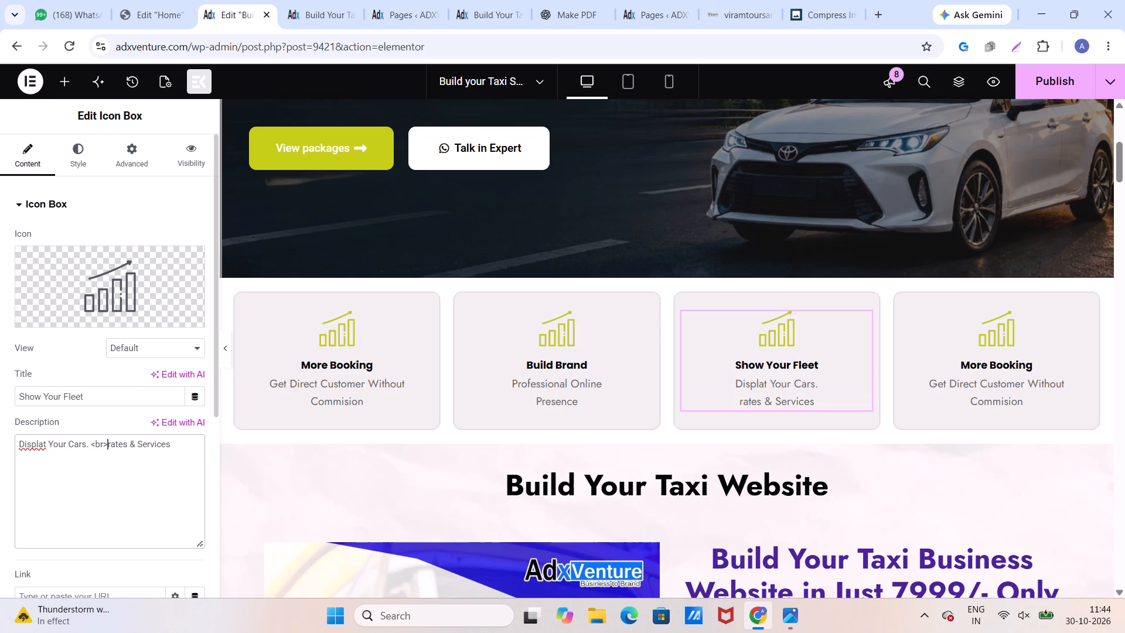
{"action": "key", "text": "space"}
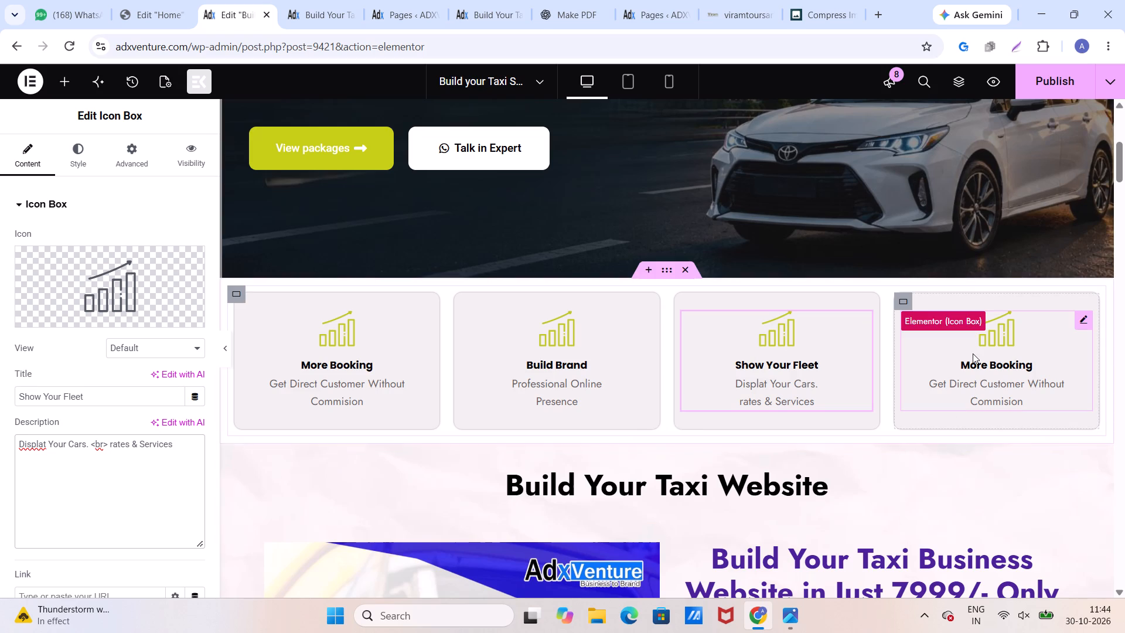
Change the title of the fourth icon box in the row to "Get Found On Google".
{"action": "left_click", "coordinate": [1003, 377]}
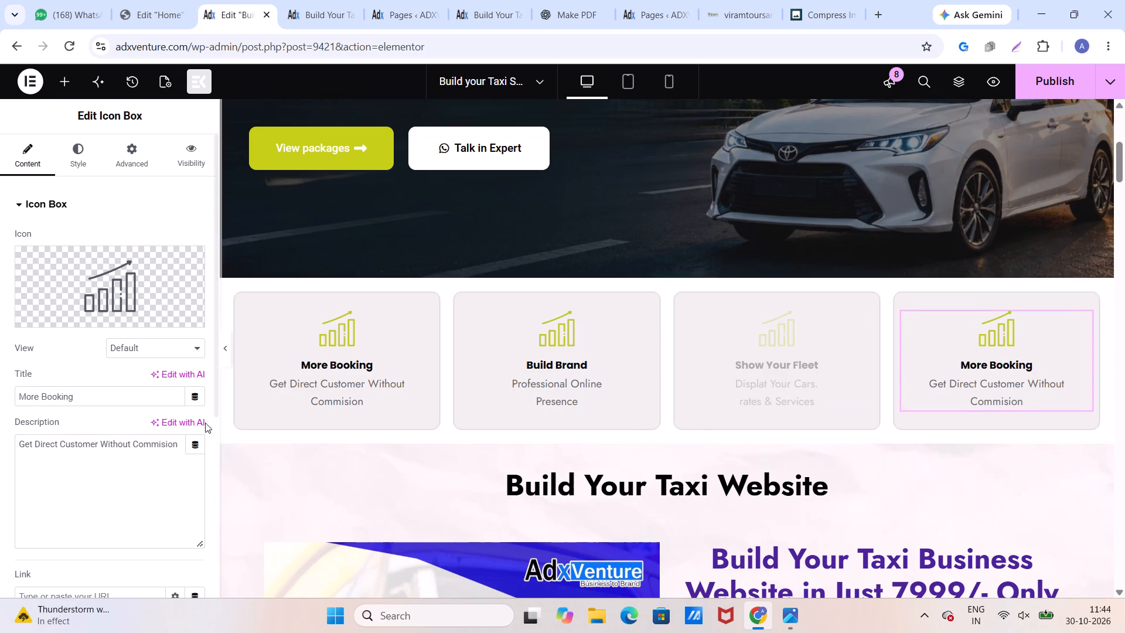
{"action": "left_click_drag", "start_coordinate": [93, 399], "coordinate": [0, 397]}
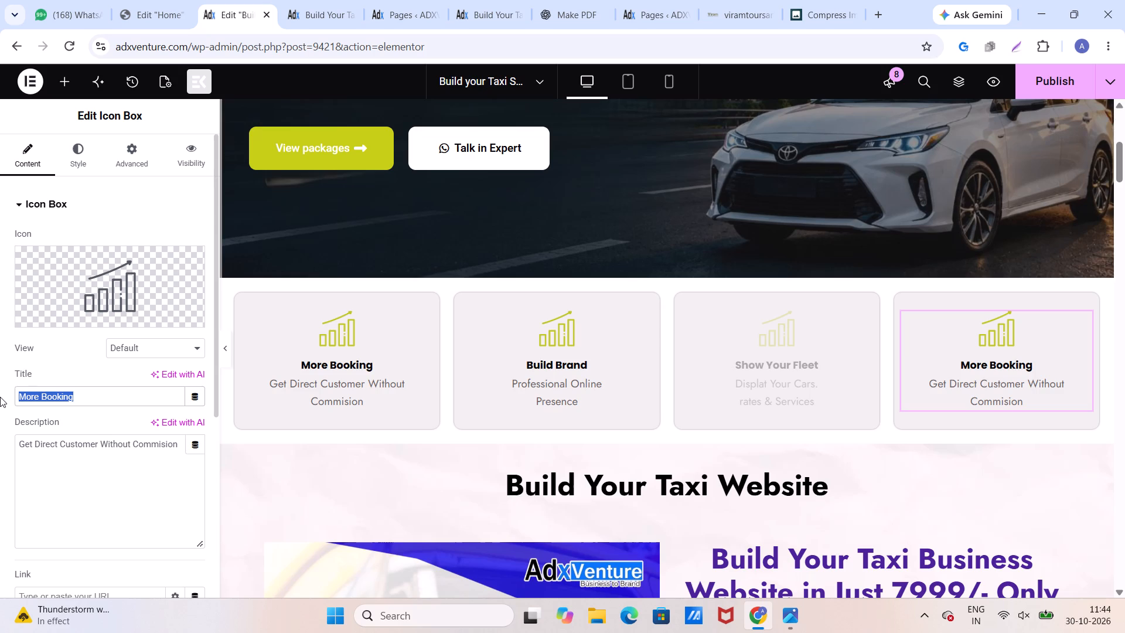
{"action": "type", "text": "Get Found"}
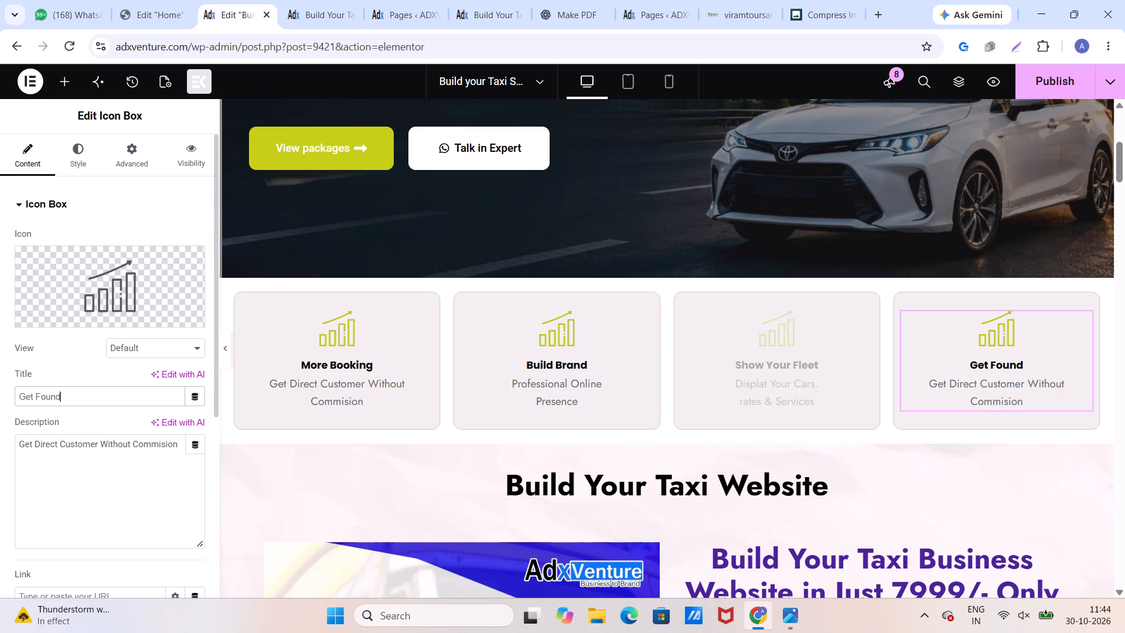
{"action": "key", "text": "space"}
{"action": "type", "text": "On"}
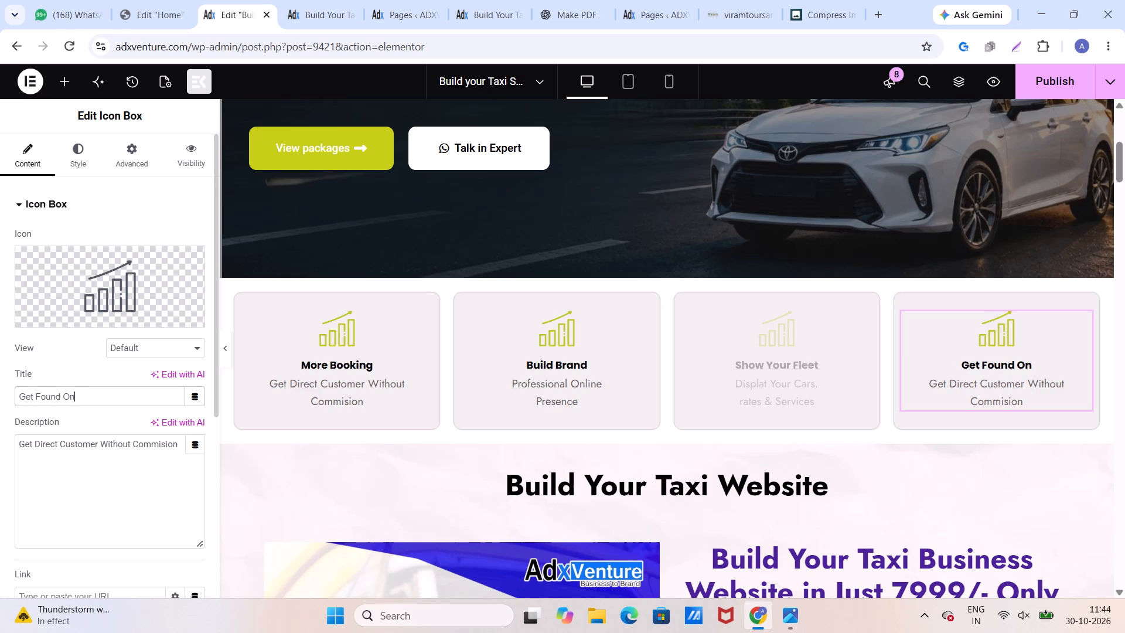
{"action": "key", "text": "space"}
{"action": "key", "text": "shift+g"}
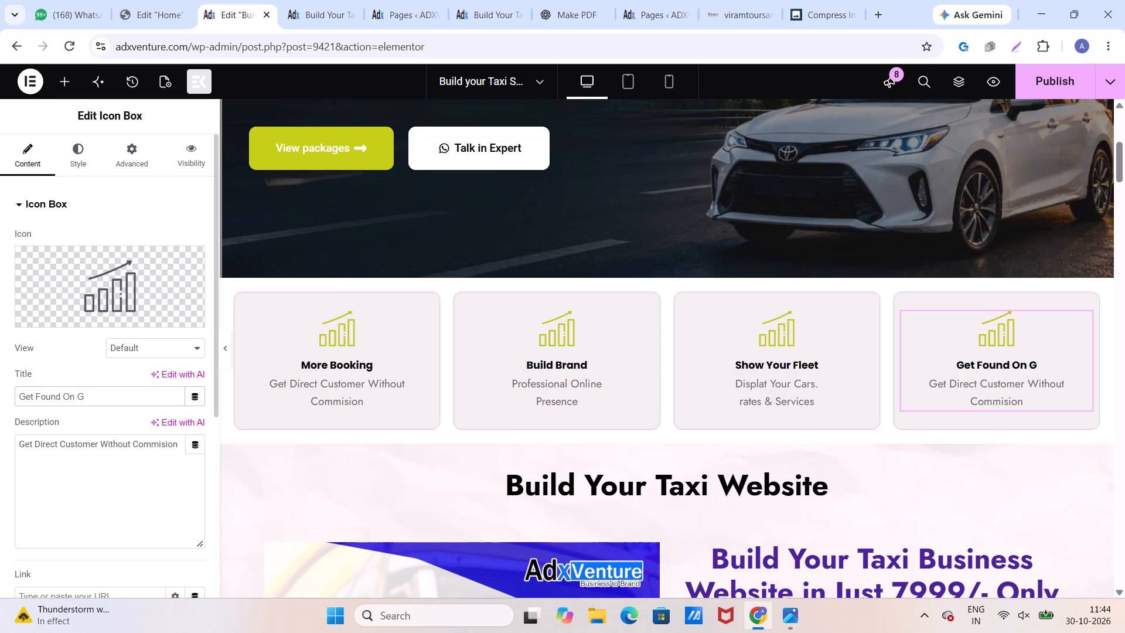
{"action": "type", "text": "oogle"}
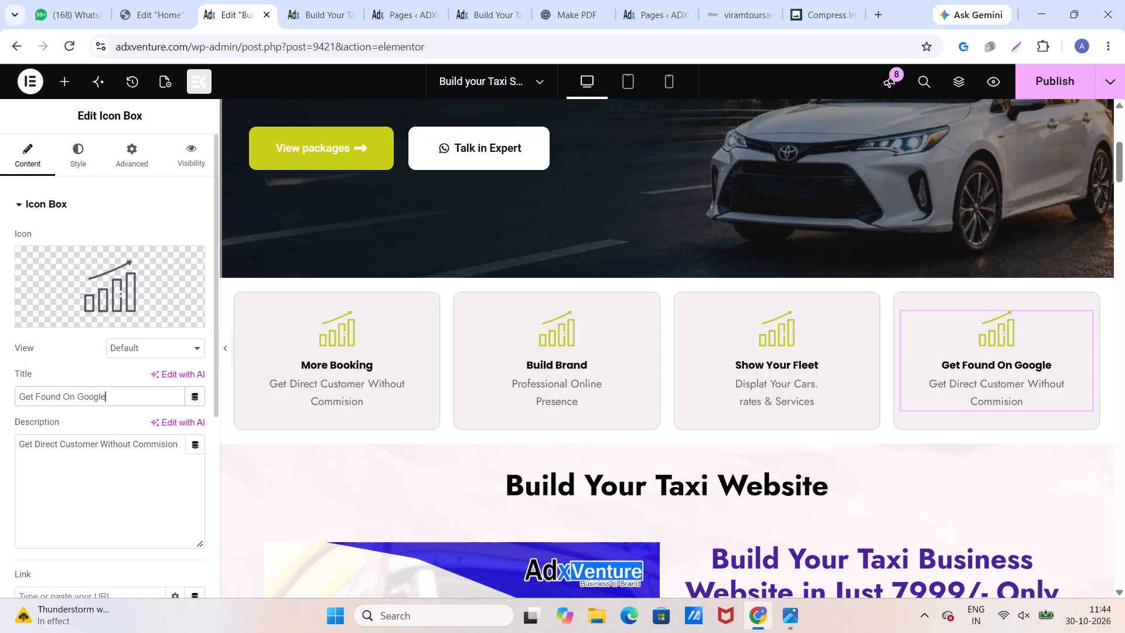
Replace the Get Found On Google box's description with "SEO Setup For Higher <br> visibility", including the line-break tag.
{"action": "left_click_drag", "start_coordinate": [182, 445], "coordinate": [0, 460]}
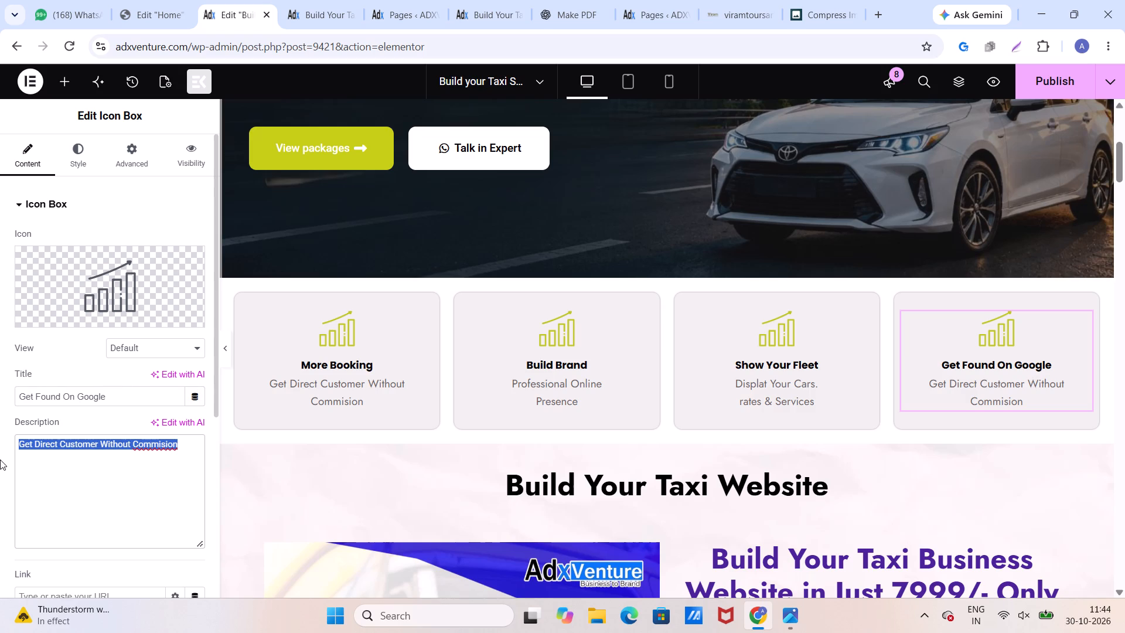
{"action": "left_click_drag", "start_coordinate": [0, 460], "coordinate": [1, 460]}
{"action": "type", "text": "SE"}
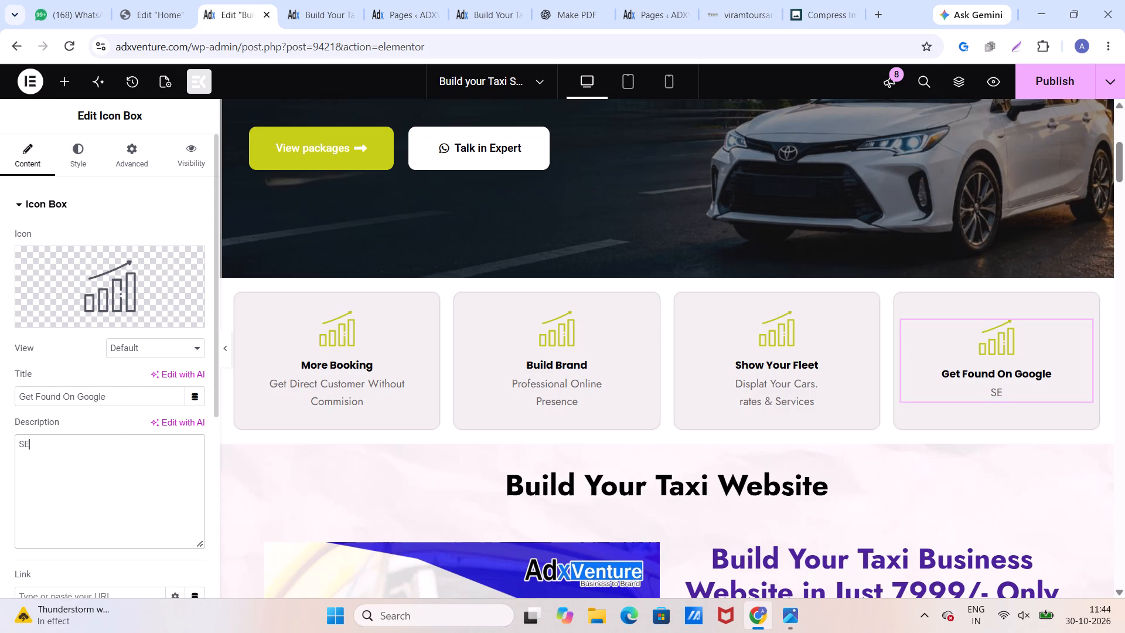
{"action": "type", "text": "O Set"}
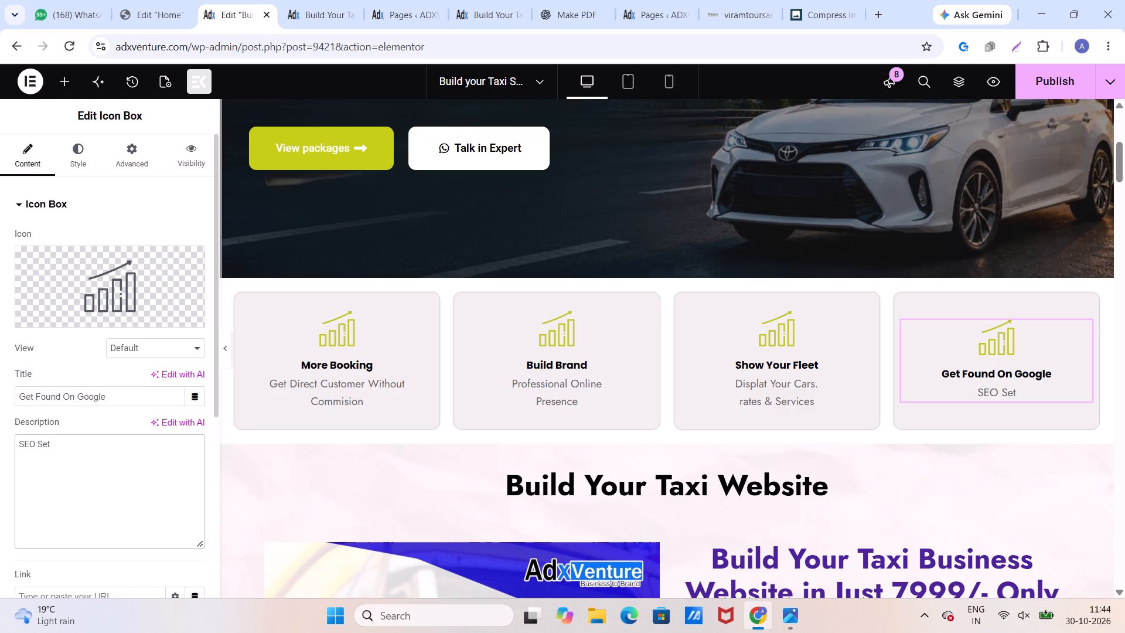
{"action": "type", "text": "up"}
{"action": "key", "text": "space"}
{"action": "type", "text": "For"}
{"action": "key", "text": "space"}
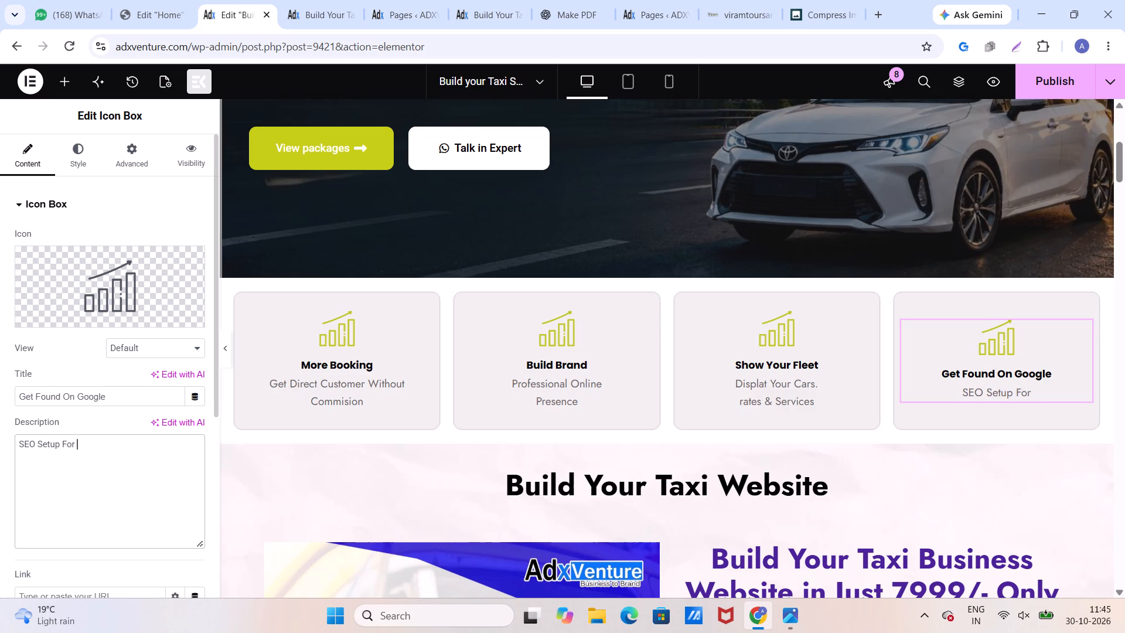
{"action": "type", "text": "Higher"}
{"action": "key", "text": "space"}
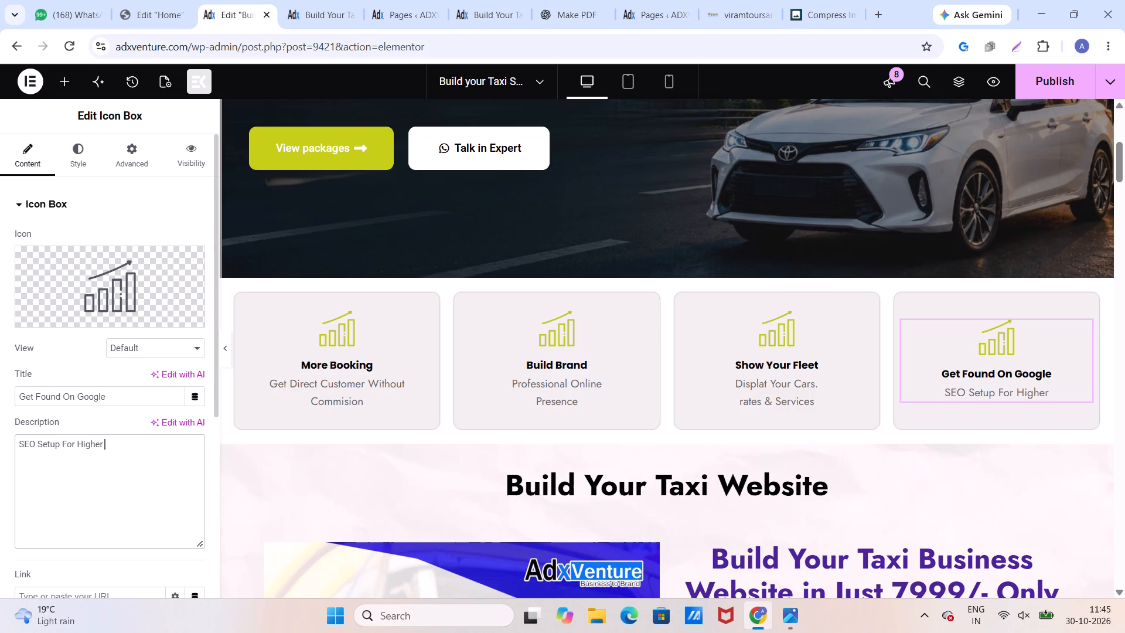
{"action": "type", "text": "<br>"}
{"action": "key", "text": "space"}
{"action": "type", "text": "visibility"}
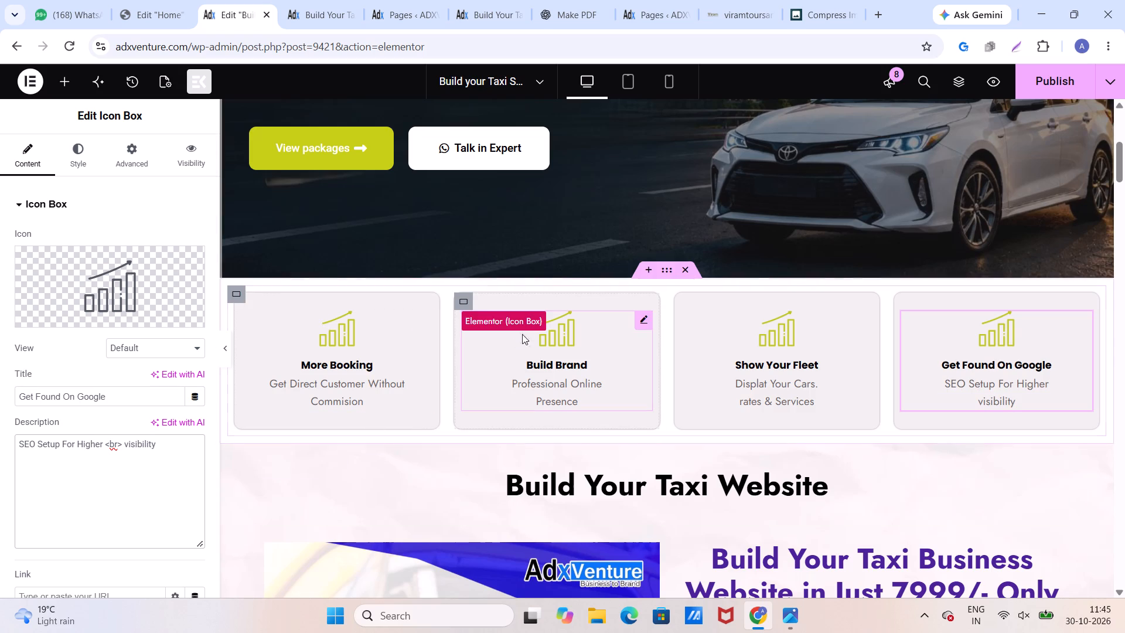
Search the icon library for "car" and give the Show Your Fleet box the solid police car icon.
{"action": "left_click", "coordinate": [546, 341]}
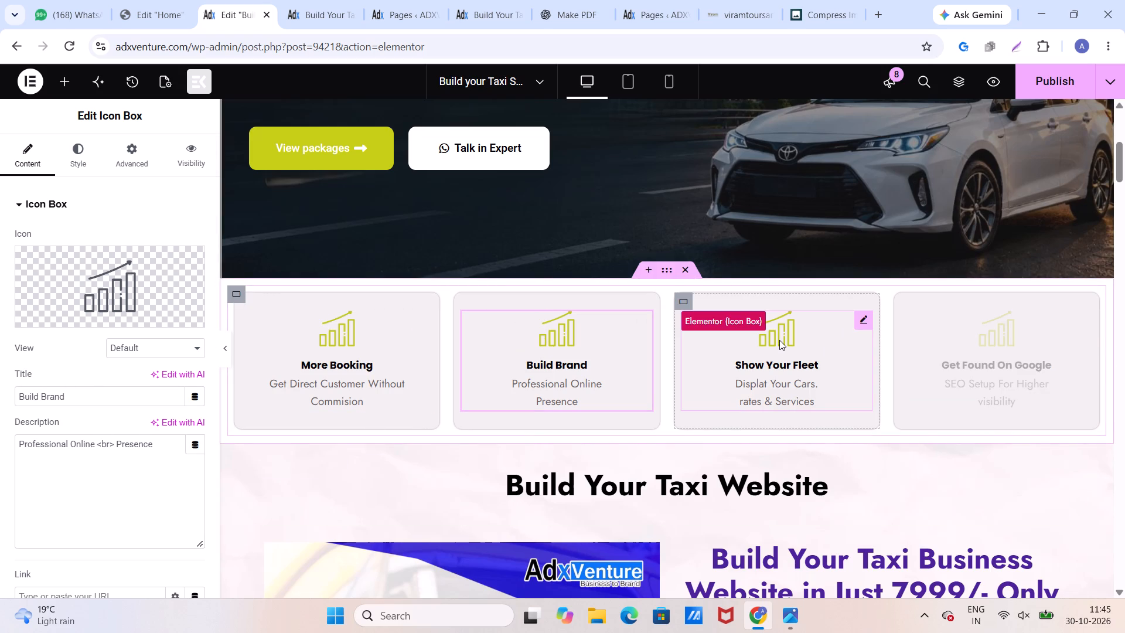
{"action": "left_click", "coordinate": [779, 340]}
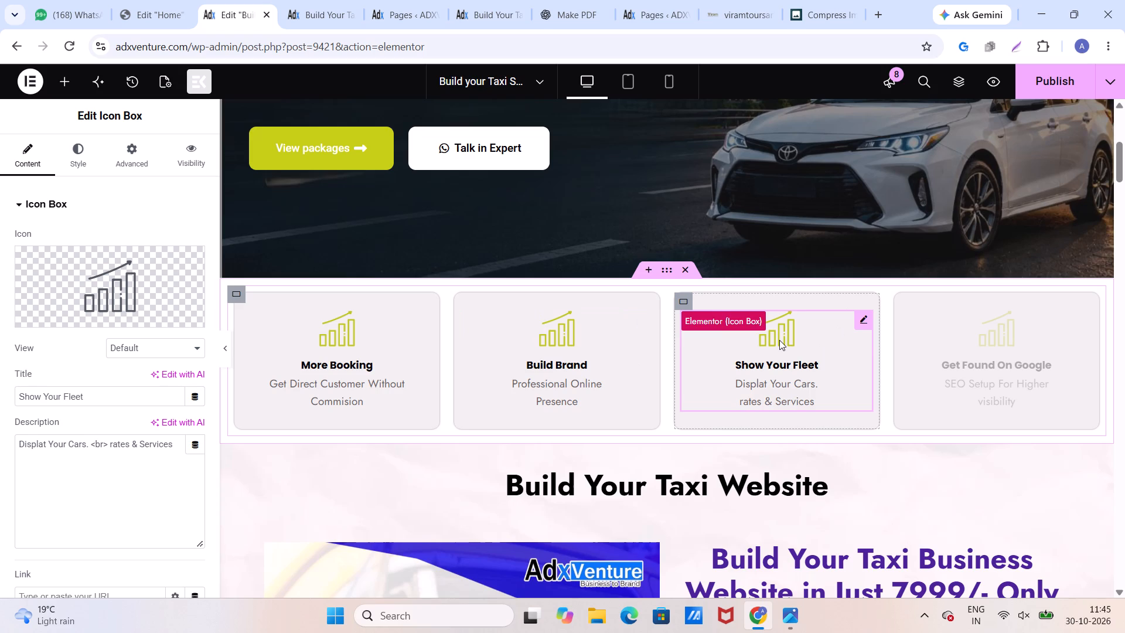
{"action": "left_click", "coordinate": [161, 275]}
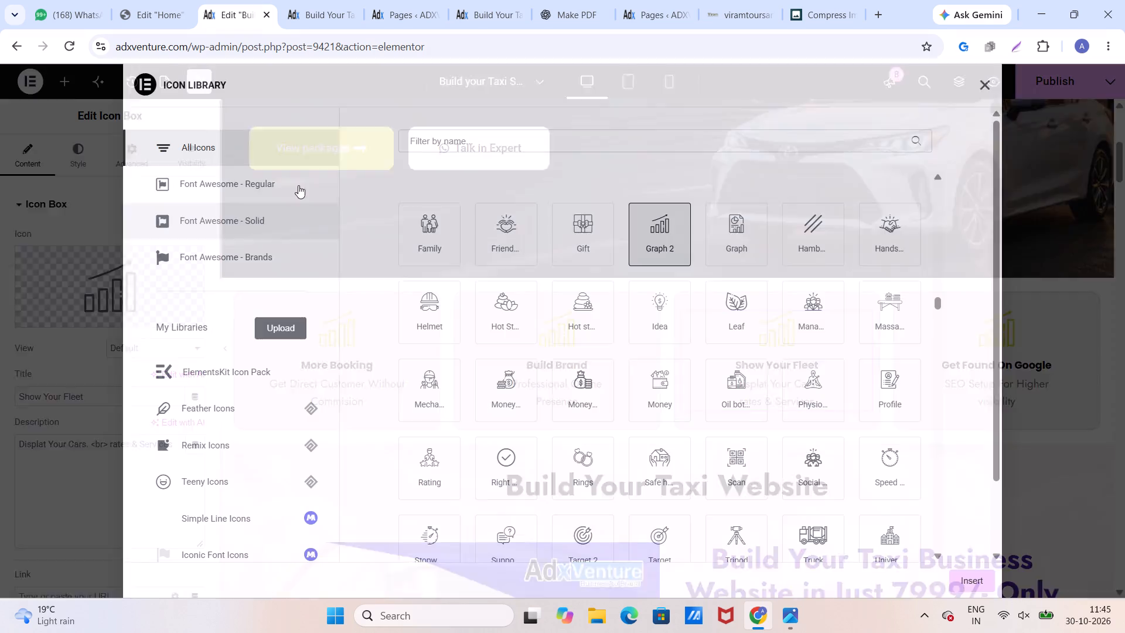
{"action": "left_click", "coordinate": [415, 145]}
{"action": "type", "text": "car"}
{"action": "scroll", "coordinate": [663, 232], "scroll_direction": "up", "scroll_amount": 3}
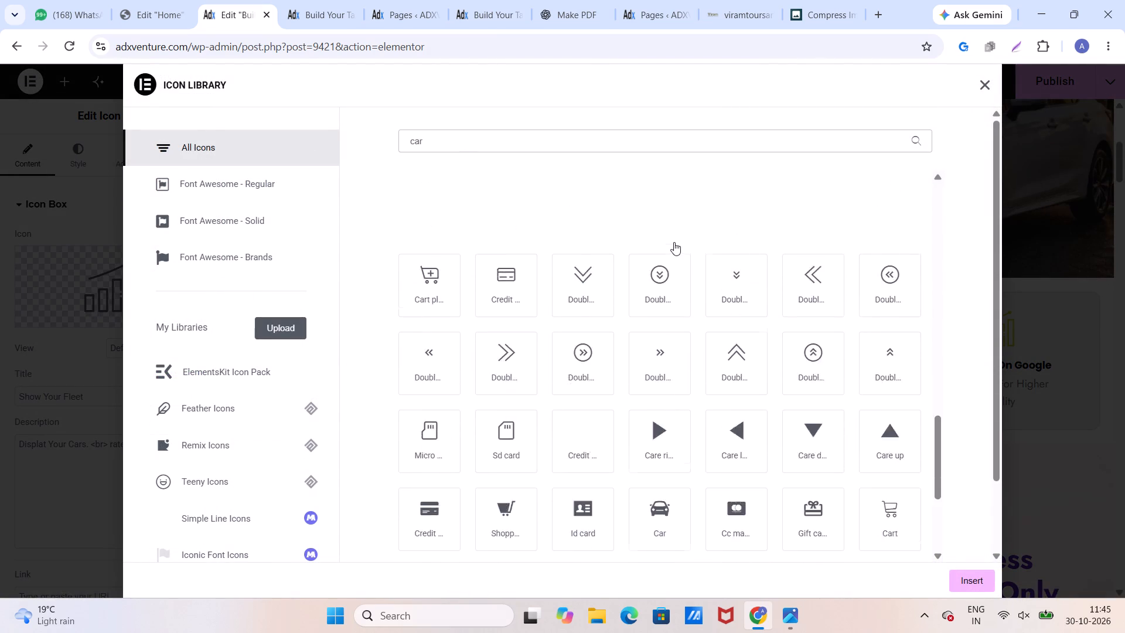
{"action": "scroll", "coordinate": [674, 242], "scroll_direction": "up", "scroll_amount": 6}
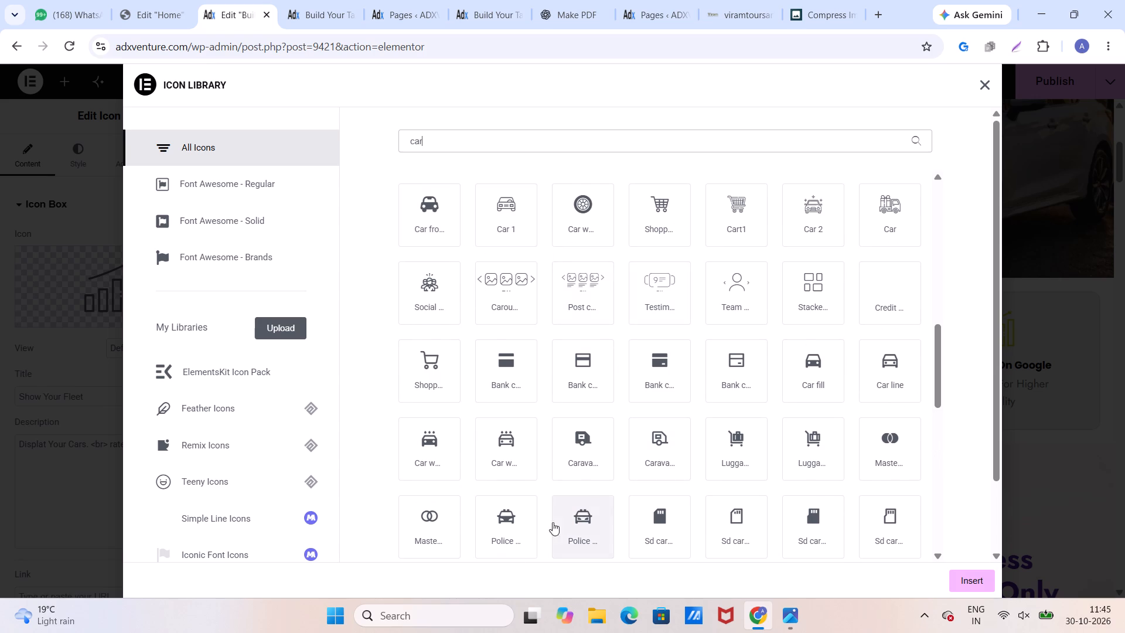
{"action": "left_click", "coordinate": [502, 522]}
{"action": "left_click", "coordinate": [960, 576]}
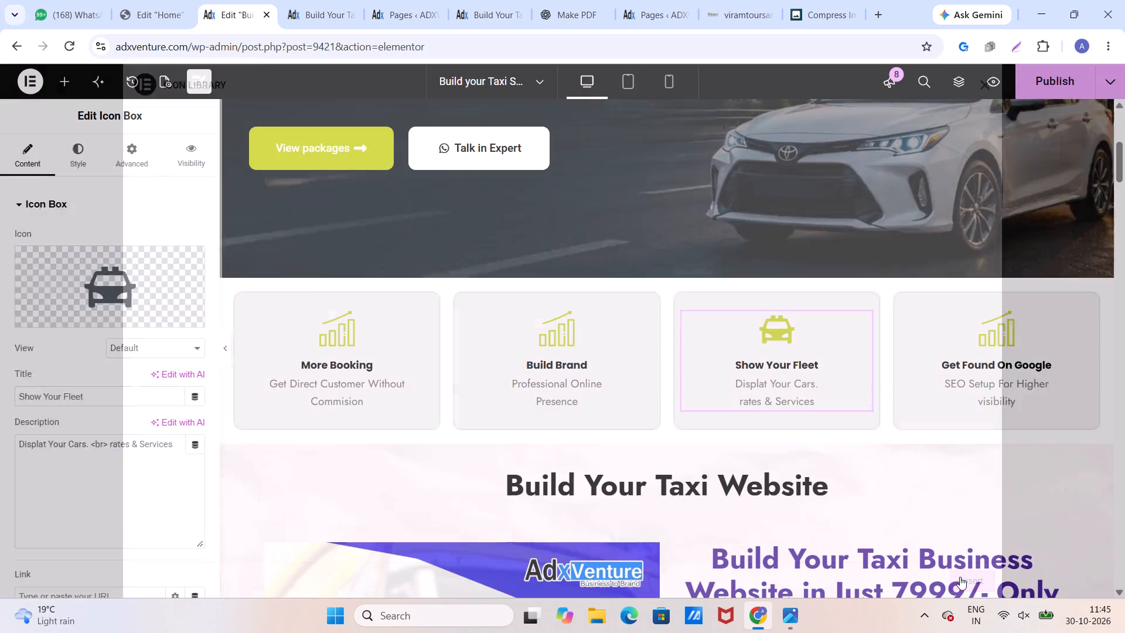
Search the icon library for "brand" and give the Build Brand box the Brands tag icon.
{"action": "left_click", "coordinate": [565, 339]}
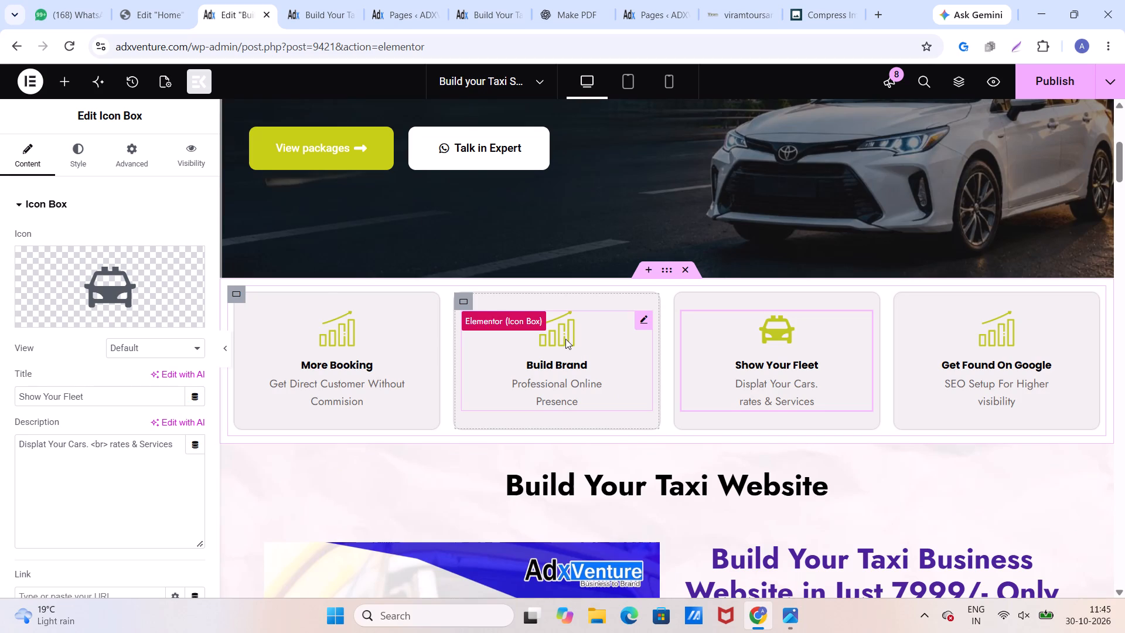
{"action": "left_click", "coordinate": [121, 294]}
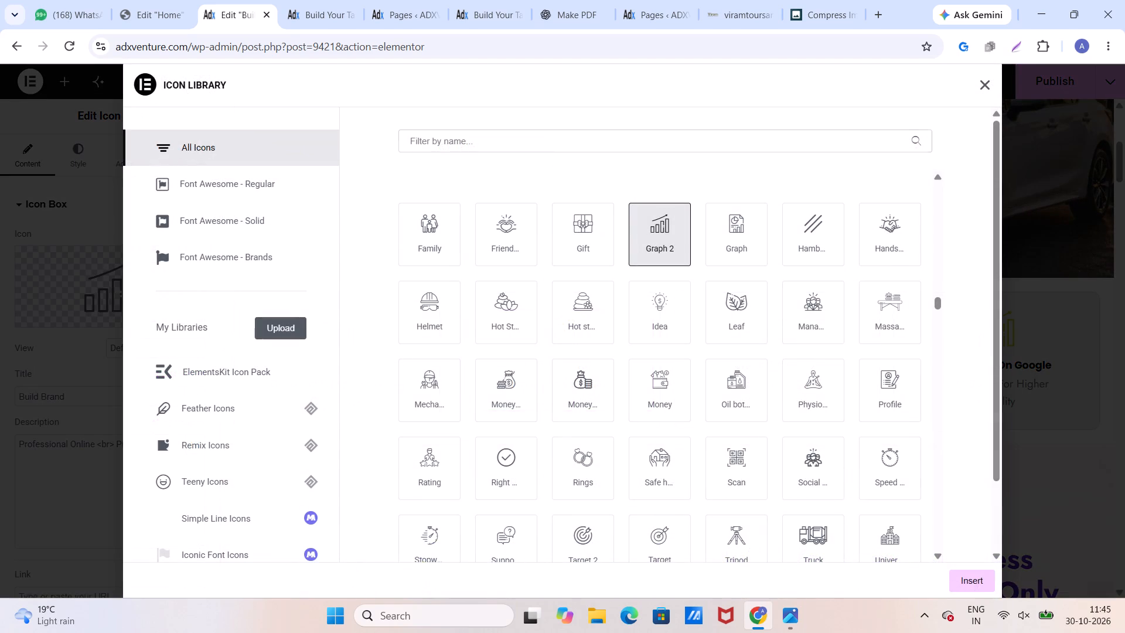
{"action": "left_click", "coordinate": [421, 145]}
{"action": "type", "text": "brand"}
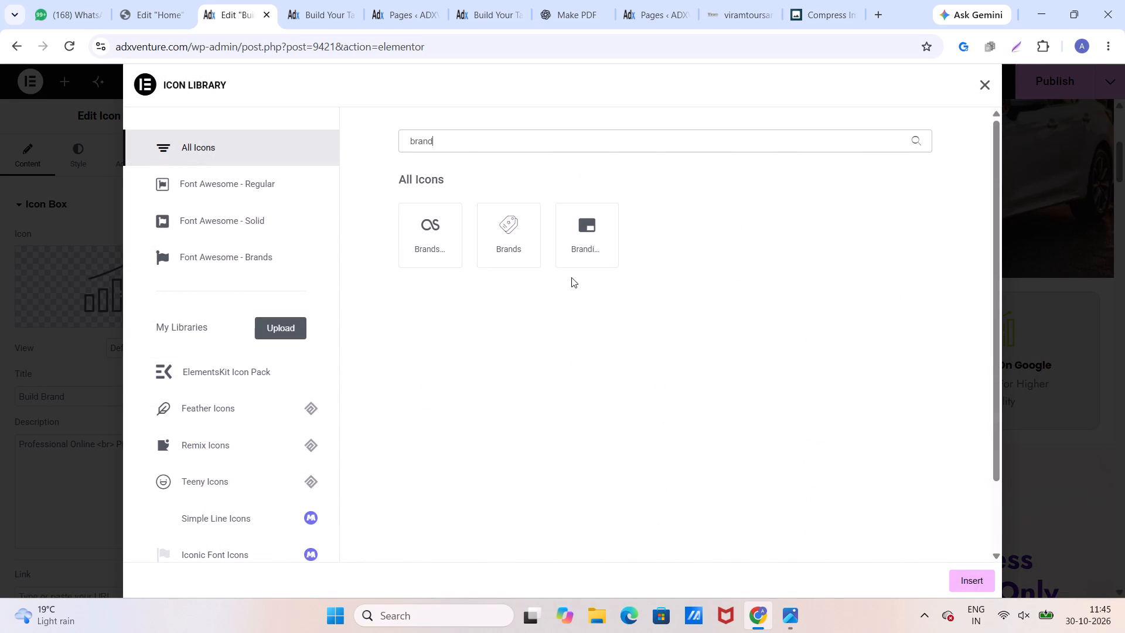
{"action": "left_click", "coordinate": [516, 243]}
{"action": "left_click", "coordinate": [989, 582]}
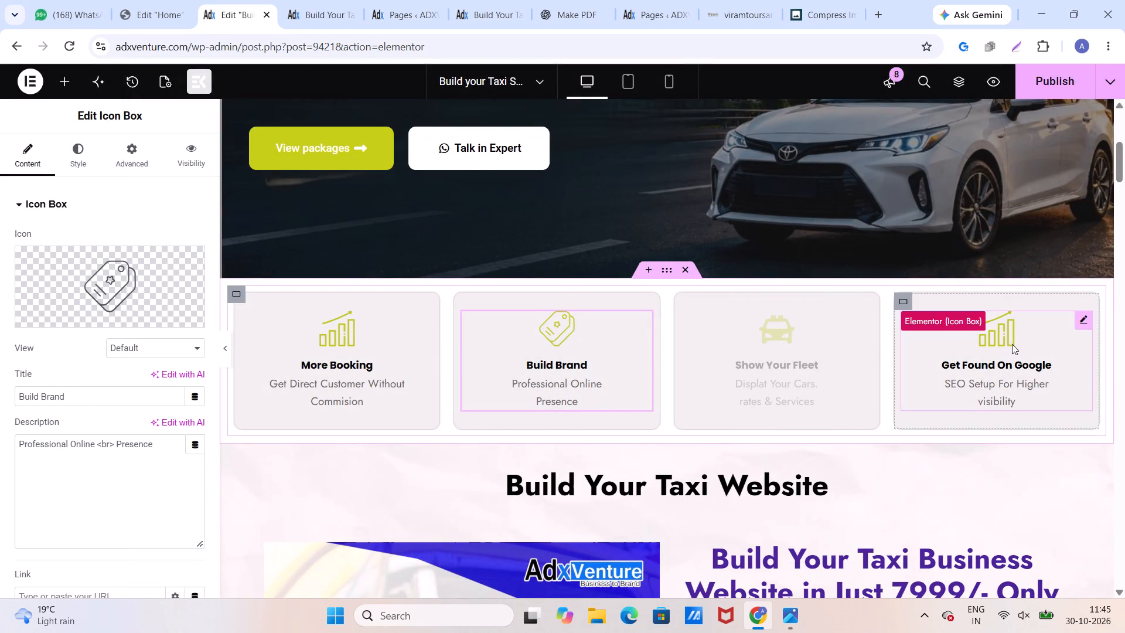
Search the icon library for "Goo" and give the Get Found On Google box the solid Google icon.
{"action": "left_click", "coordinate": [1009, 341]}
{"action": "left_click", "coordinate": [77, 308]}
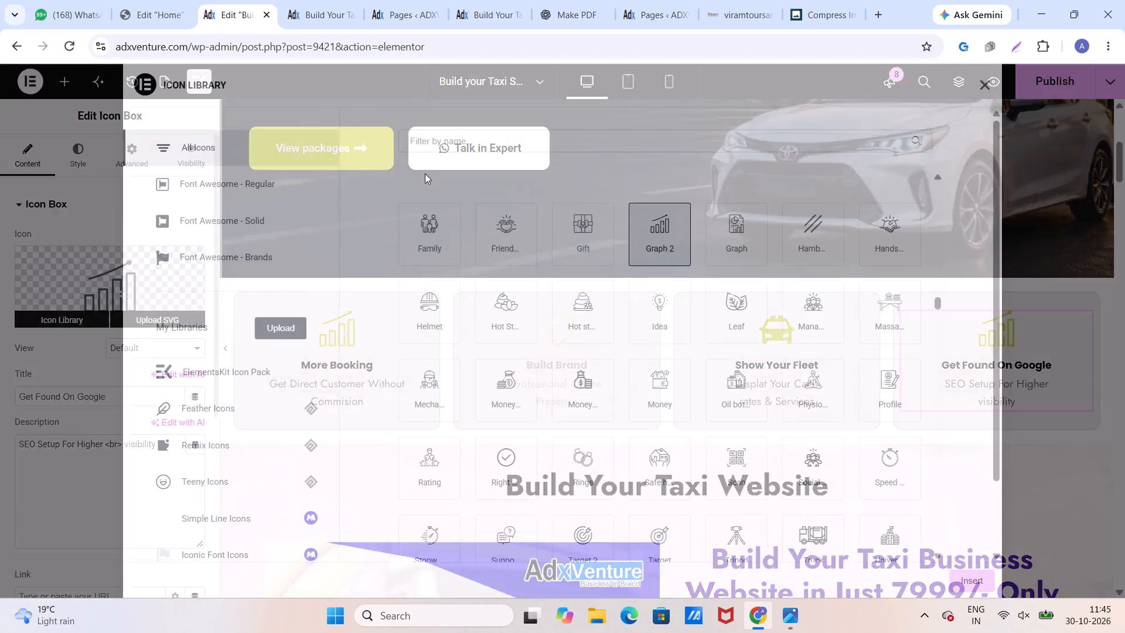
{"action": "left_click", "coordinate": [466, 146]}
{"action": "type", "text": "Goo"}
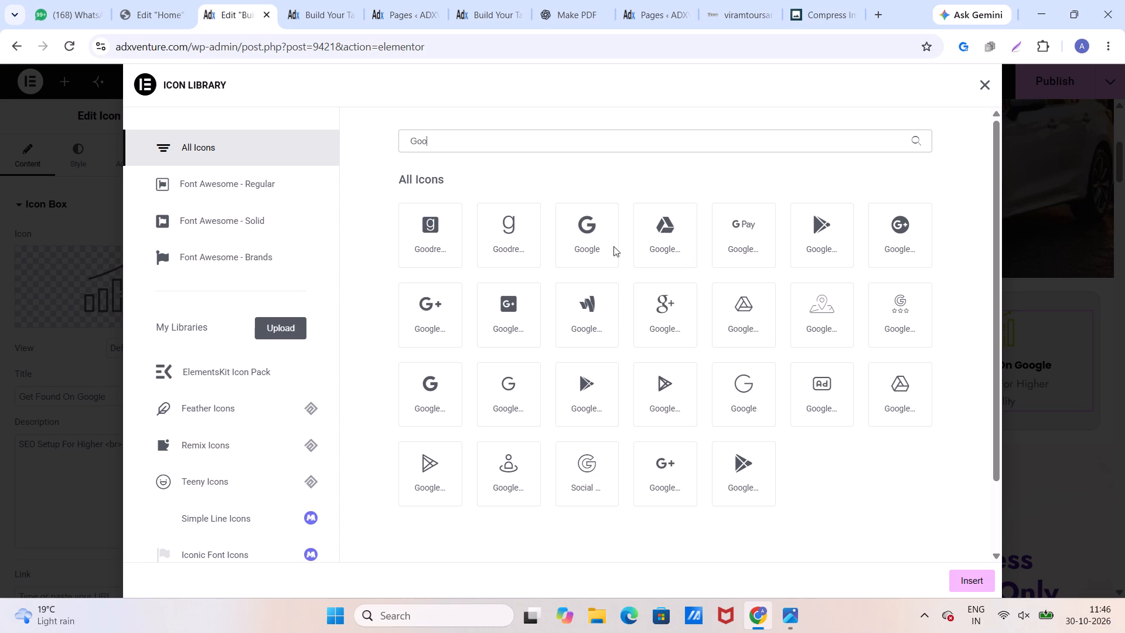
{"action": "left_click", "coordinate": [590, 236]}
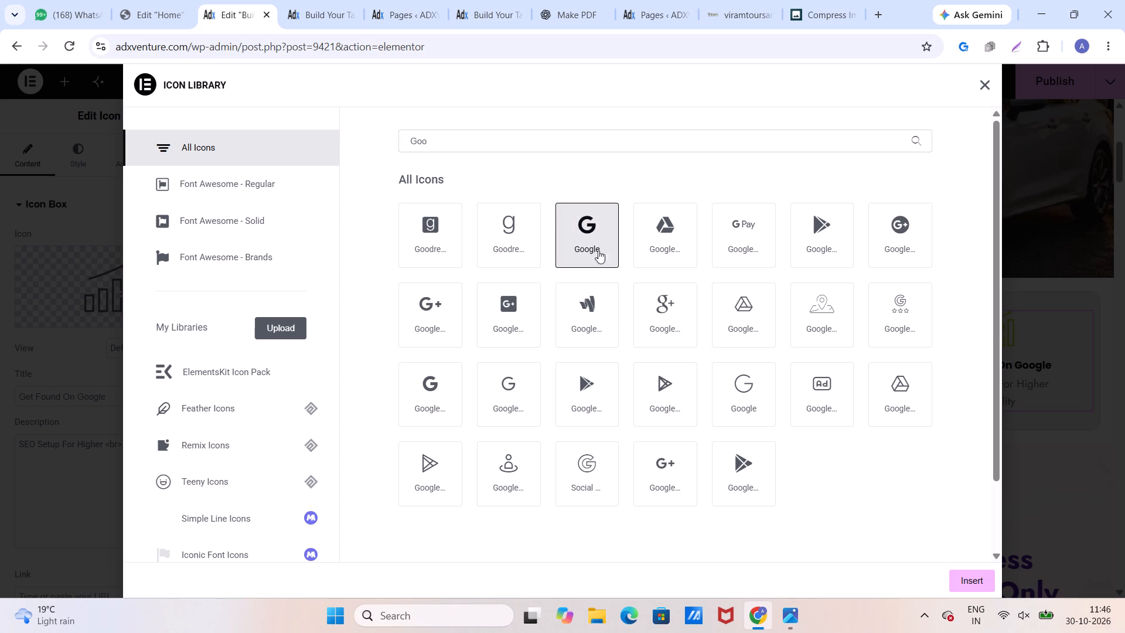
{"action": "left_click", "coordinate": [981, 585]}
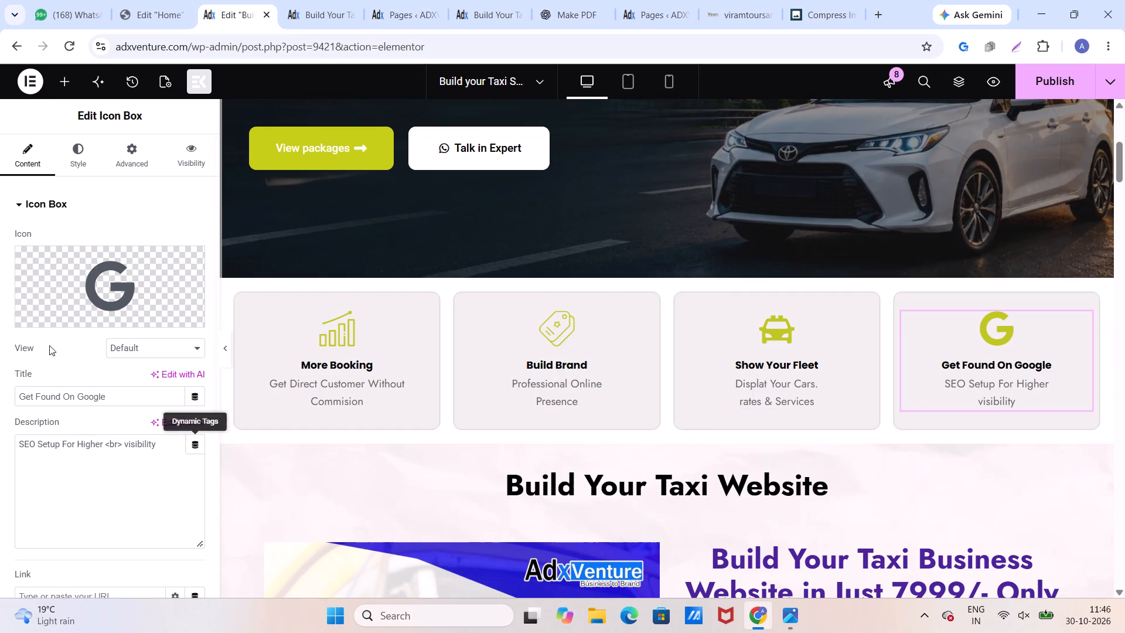
Change the primary color of the Get Found On Google box's icon to a muted grey in its normal state.
{"action": "left_click", "coordinate": [70, 158]}
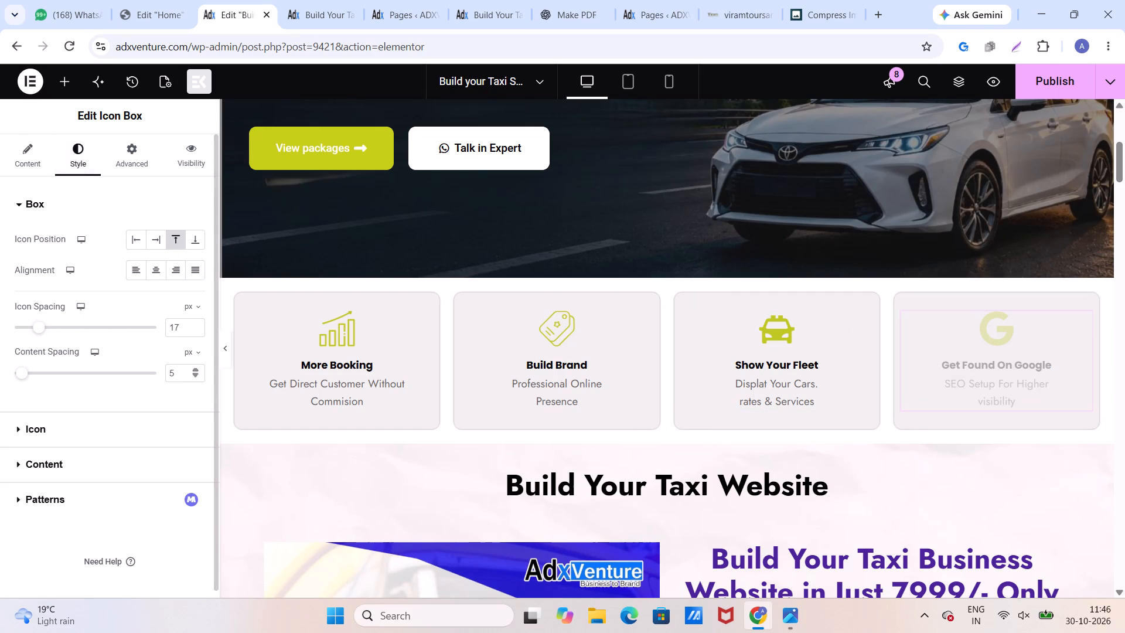
{"action": "left_click", "coordinate": [60, 417]}
{"action": "left_click", "coordinate": [190, 304]}
{"action": "left_click_drag", "start_coordinate": [185, 410], "coordinate": [131, 388]}
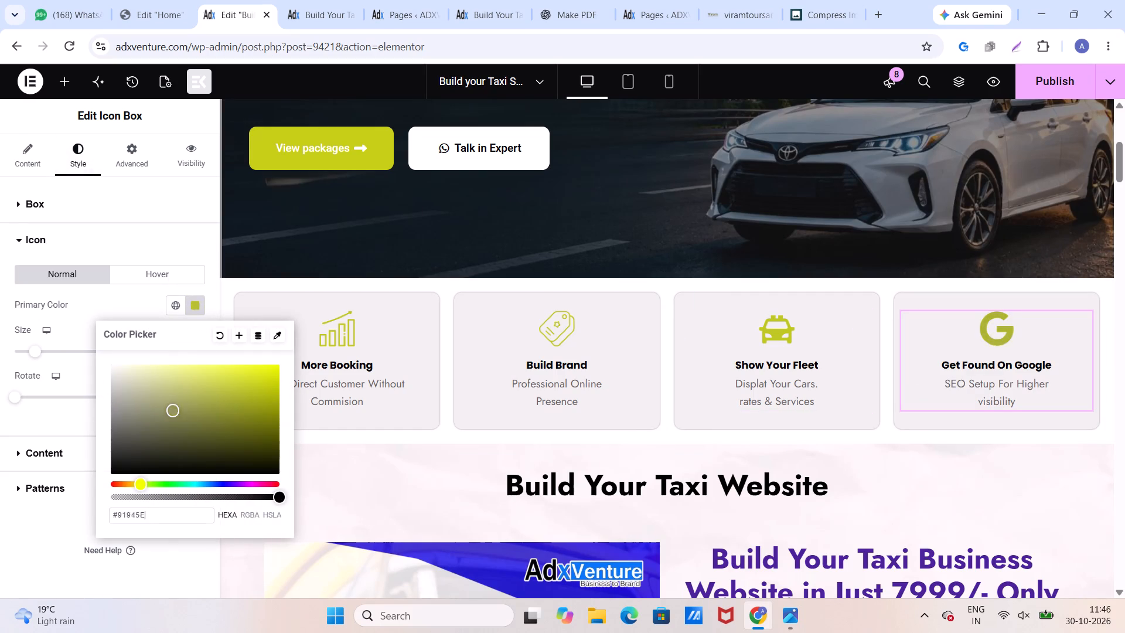
{"action": "left_click_drag", "start_coordinate": [131, 388], "coordinate": [108, 362]}
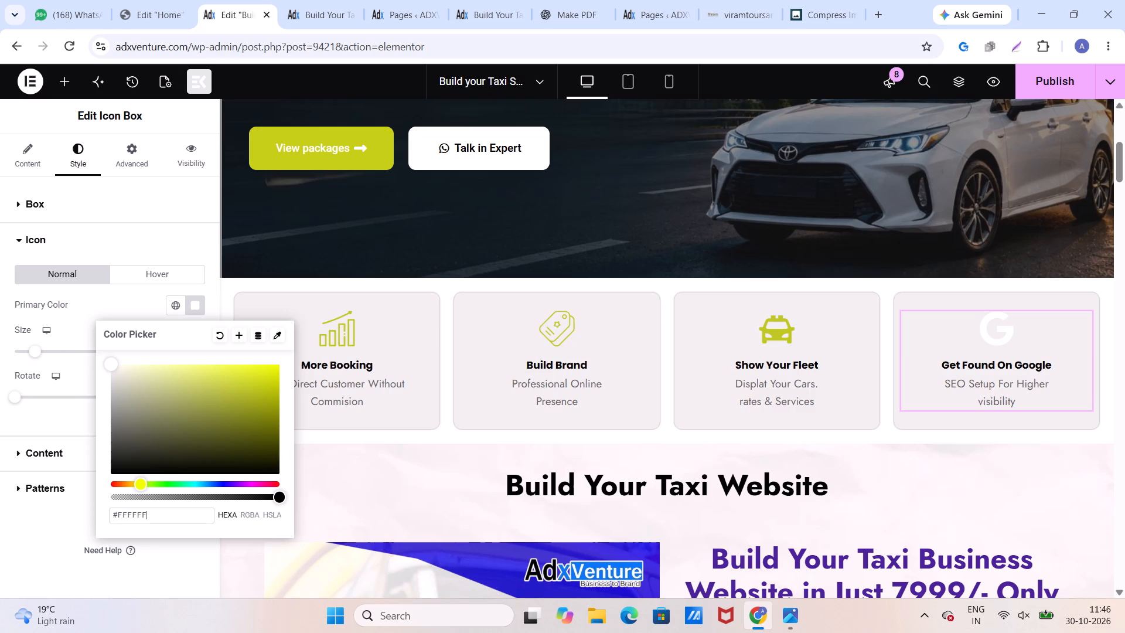
{"action": "left_click_drag", "start_coordinate": [108, 362], "coordinate": [131, 397]}
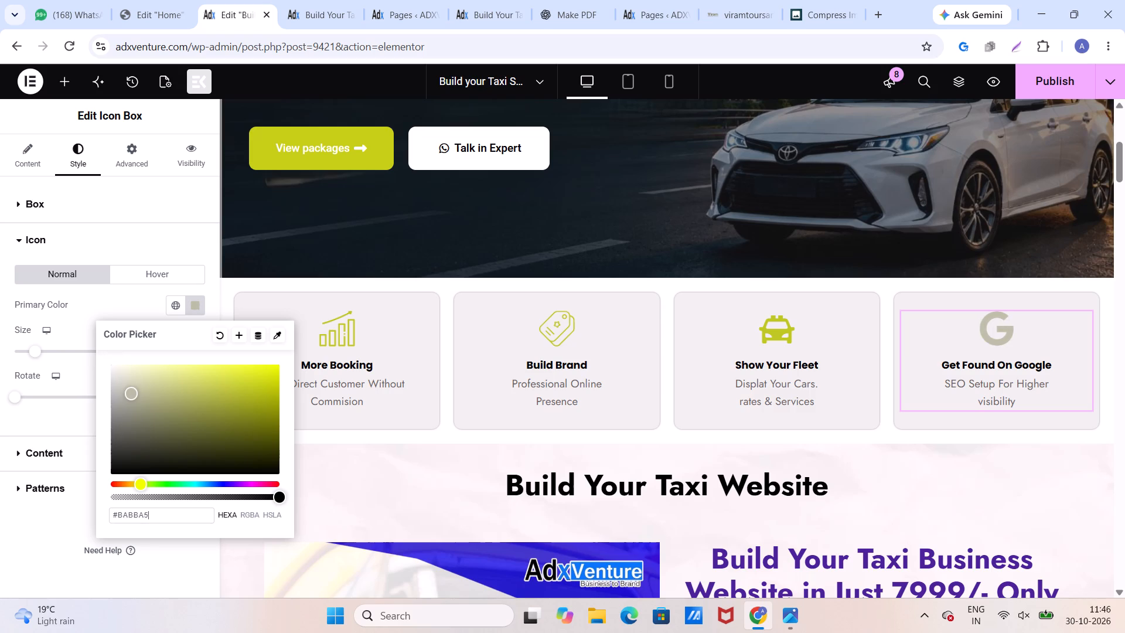
{"action": "left_click_drag", "start_coordinate": [131, 397], "coordinate": [109, 486]}
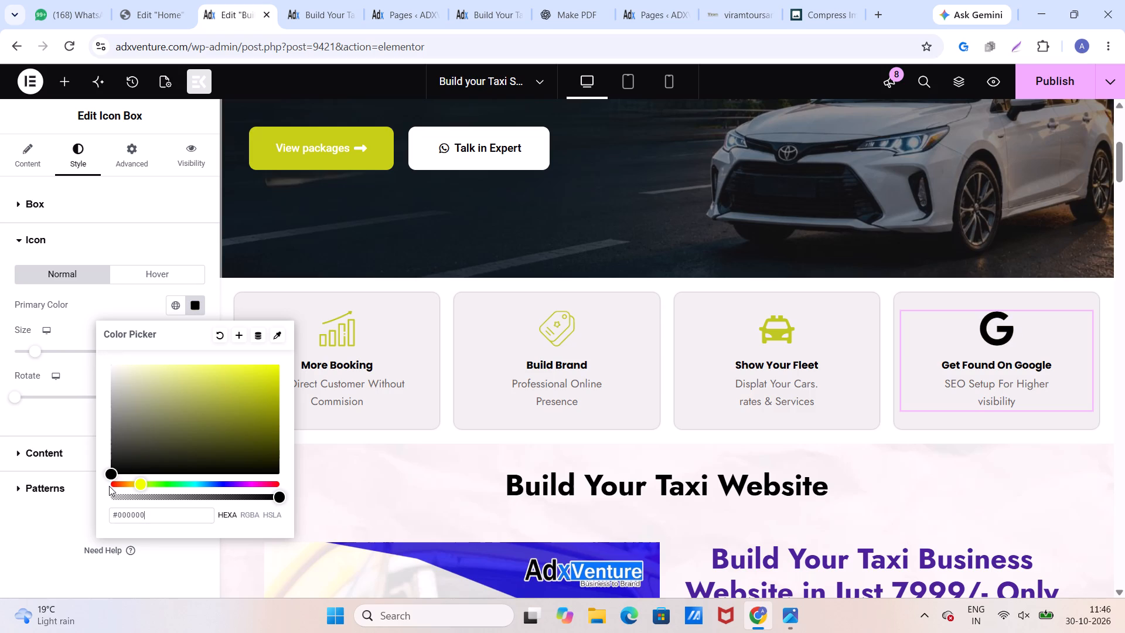
{"action": "left_click_drag", "start_coordinate": [109, 486], "coordinate": [110, 393]}
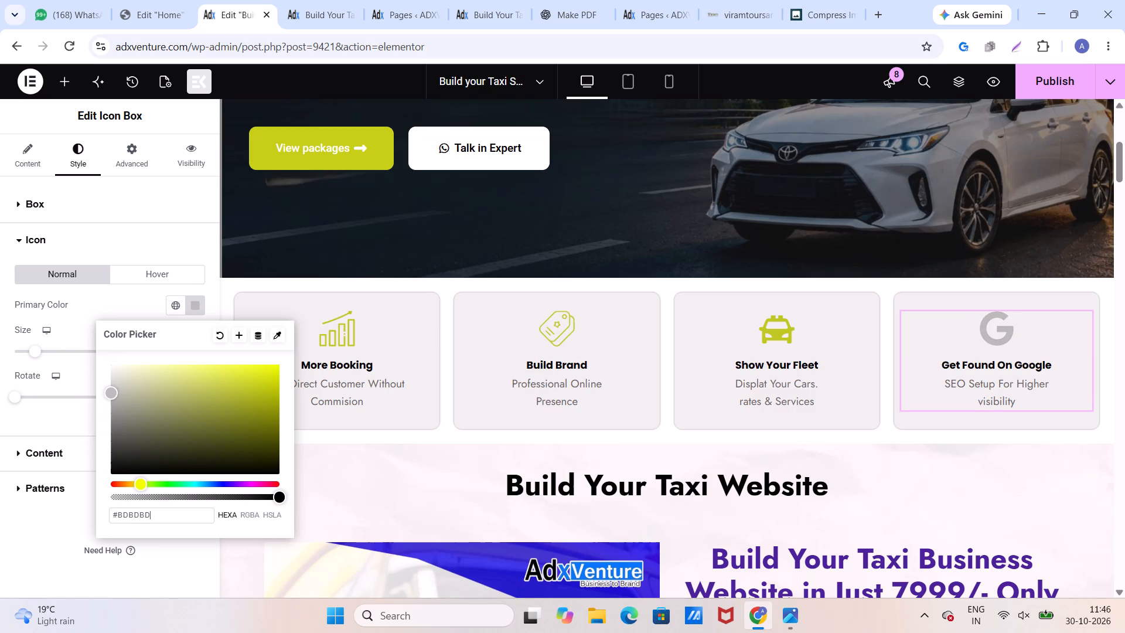
{"action": "left_click_drag", "start_coordinate": [110, 393], "coordinate": [124, 396]}
{"action": "left_click", "coordinate": [104, 305]}
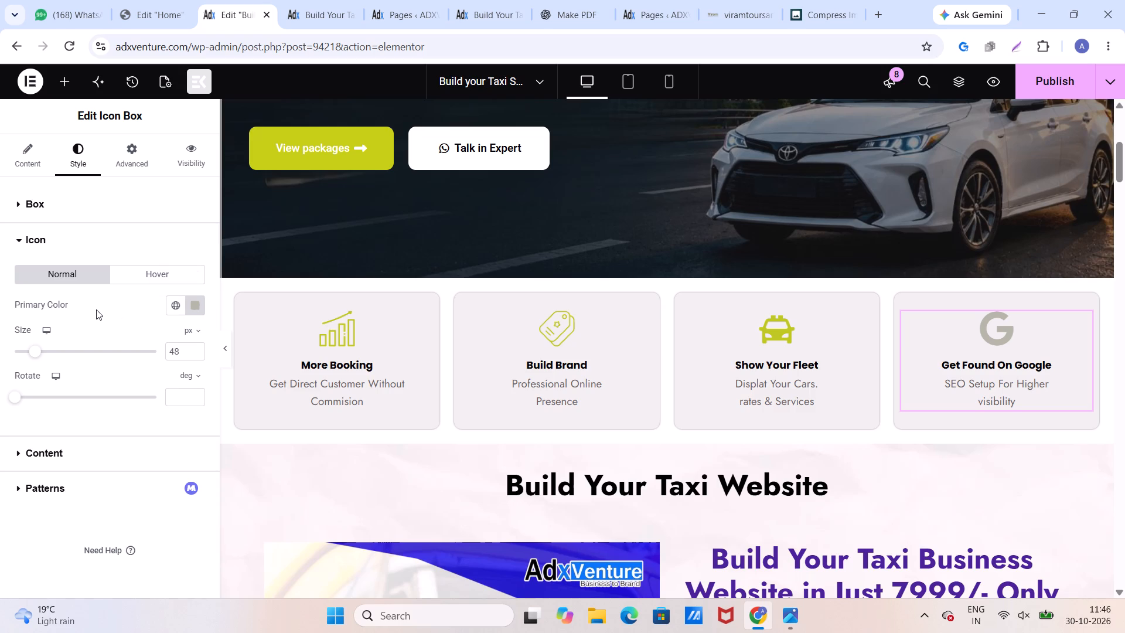
Replace the Get Found On Google box's icon with the multicolour SVG google-icon-logo-svgrepo-com.svg from the media library.
{"action": "left_click", "coordinate": [996, 333]}
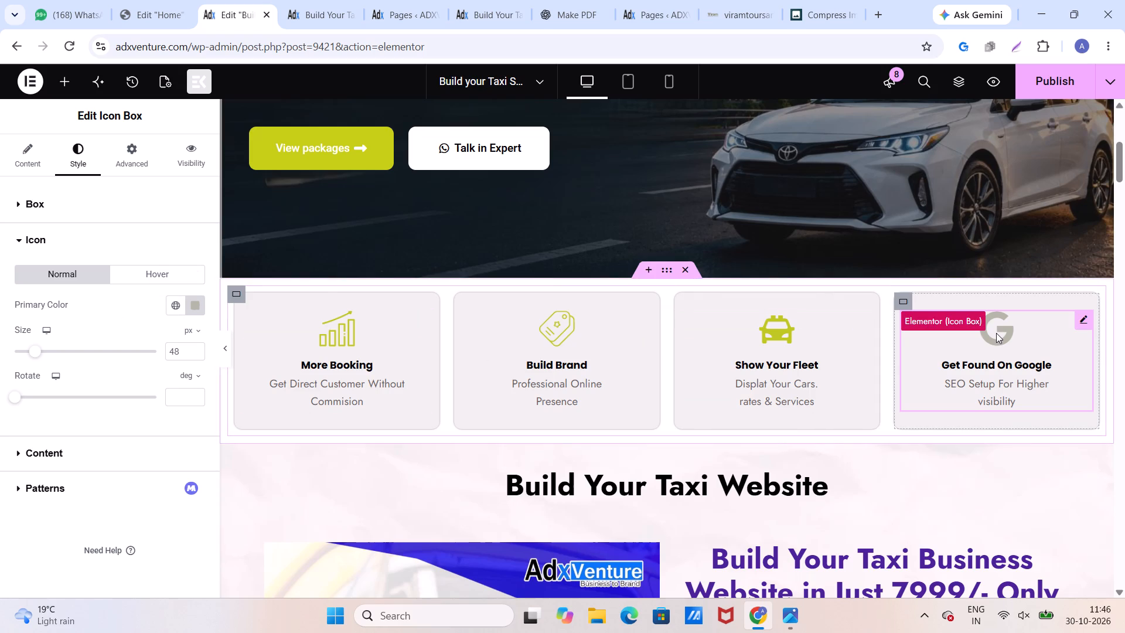
{"action": "left_click", "coordinate": [27, 154]}
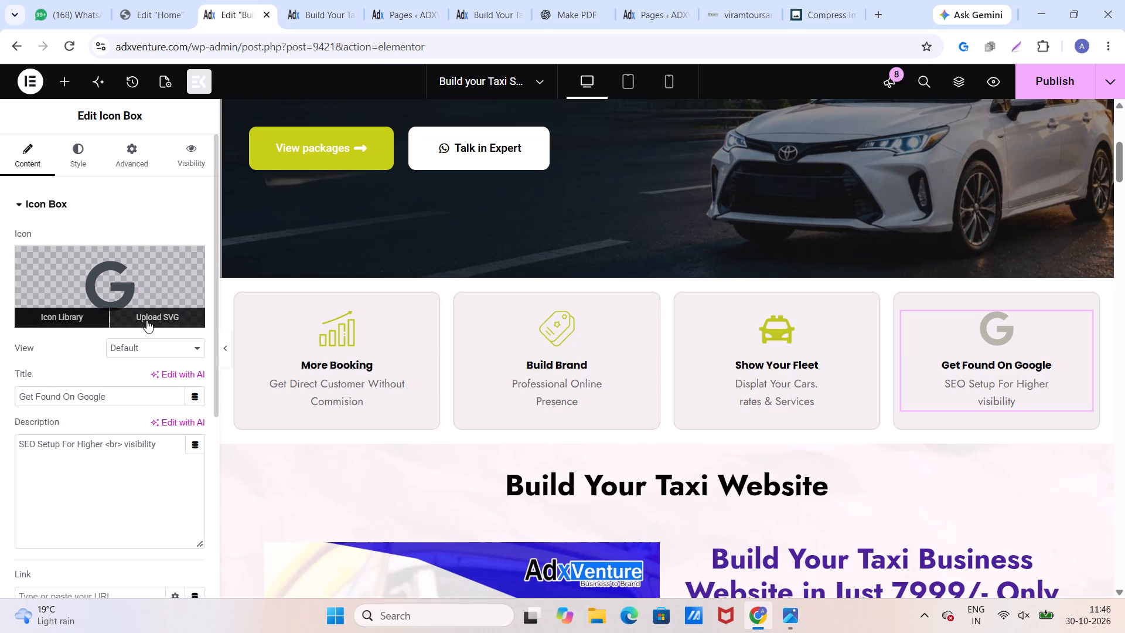
{"action": "left_click", "coordinate": [145, 318]}
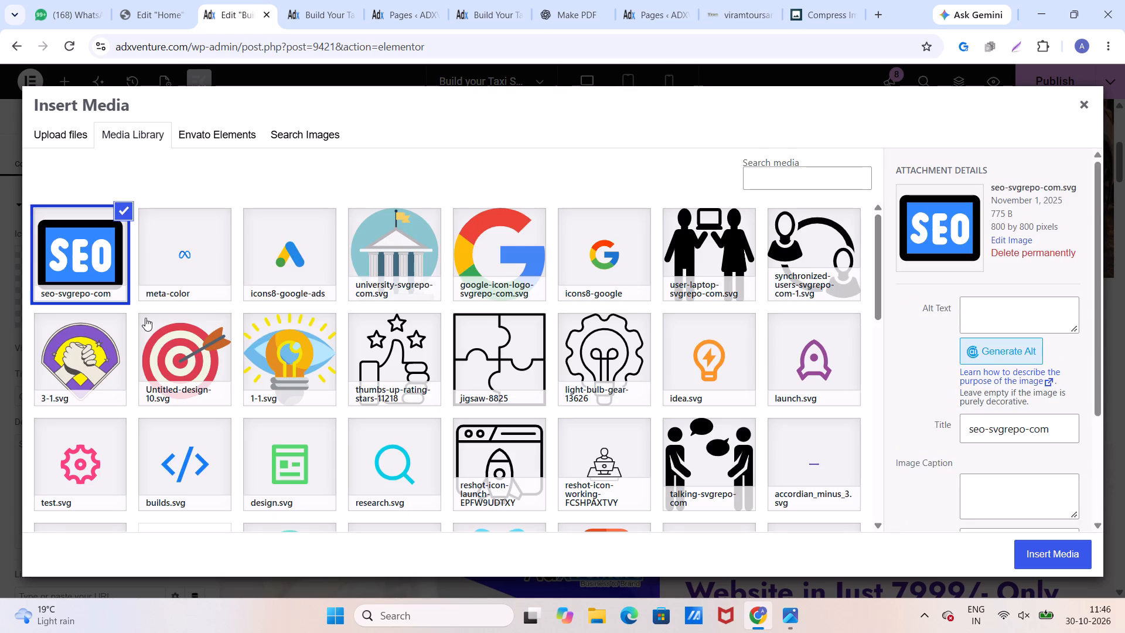
{"action": "left_click", "coordinate": [473, 256]}
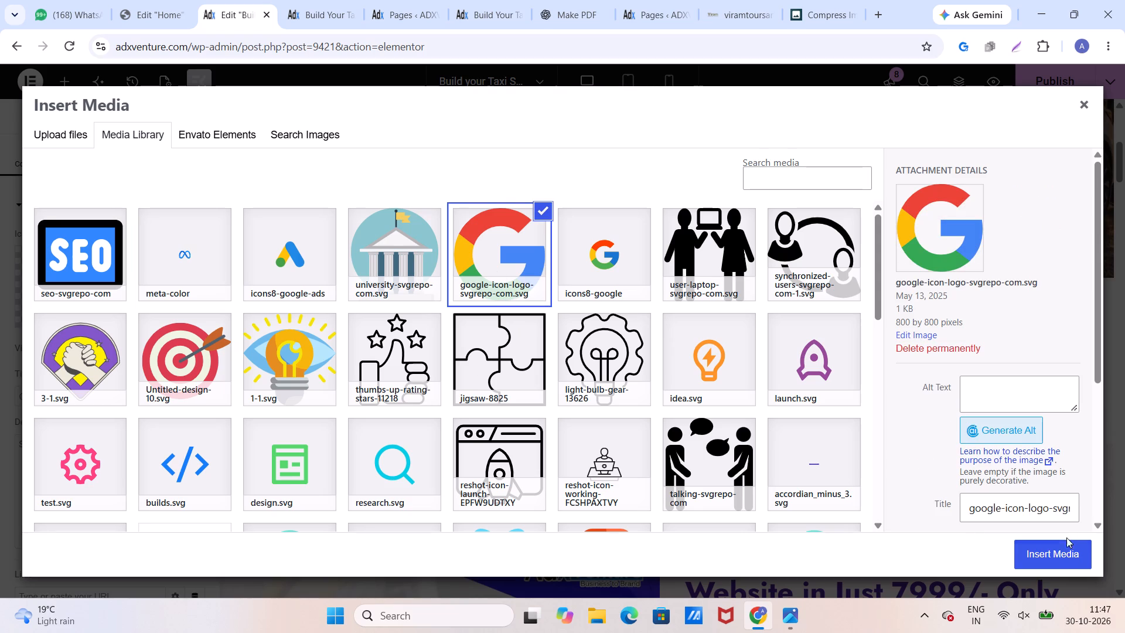
{"action": "left_click", "coordinate": [1063, 554]}
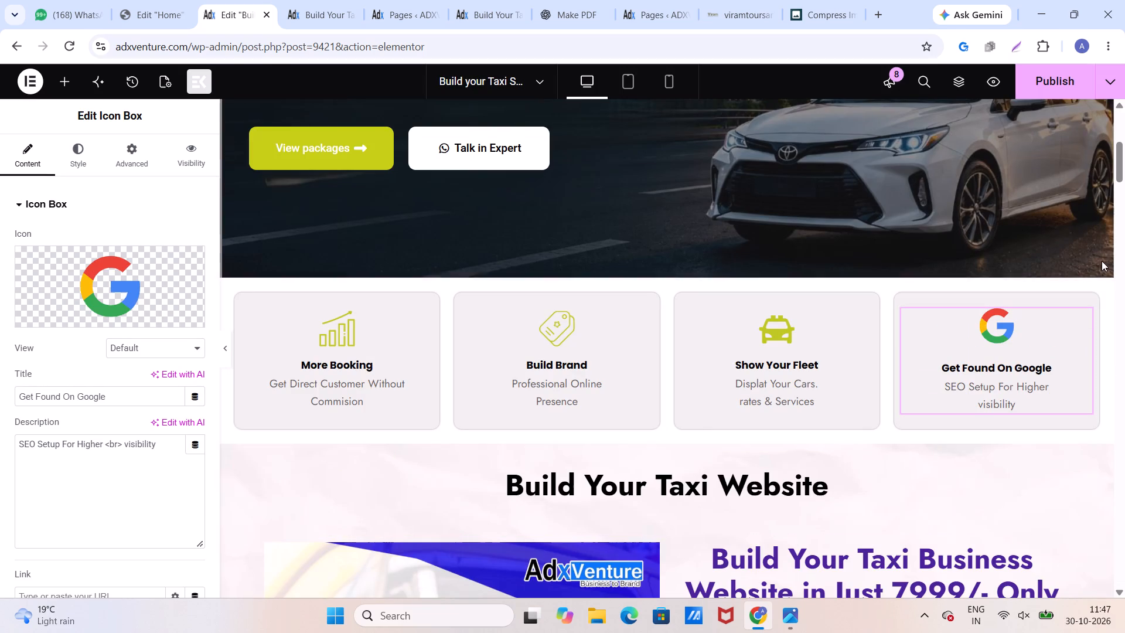
Publish the page changes.
{"action": "left_click", "coordinate": [1049, 76]}
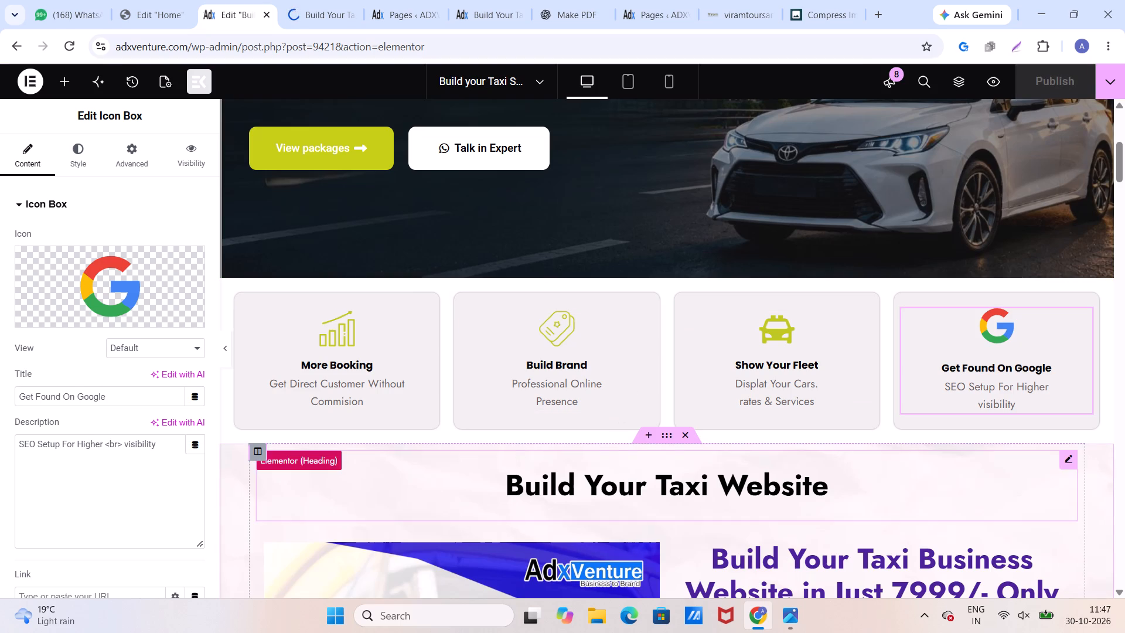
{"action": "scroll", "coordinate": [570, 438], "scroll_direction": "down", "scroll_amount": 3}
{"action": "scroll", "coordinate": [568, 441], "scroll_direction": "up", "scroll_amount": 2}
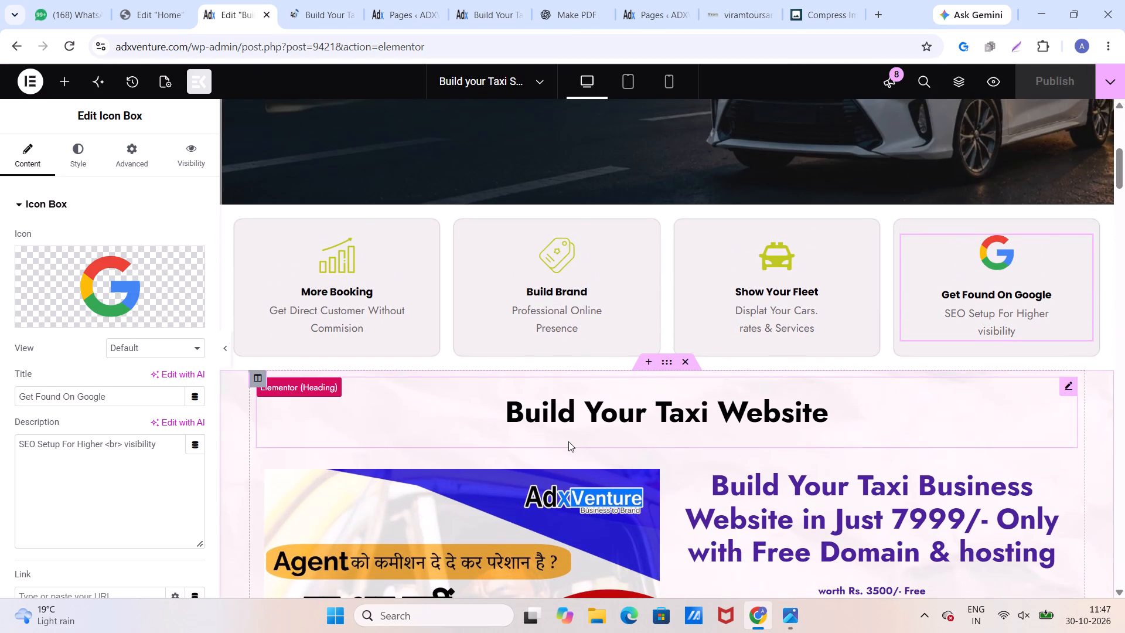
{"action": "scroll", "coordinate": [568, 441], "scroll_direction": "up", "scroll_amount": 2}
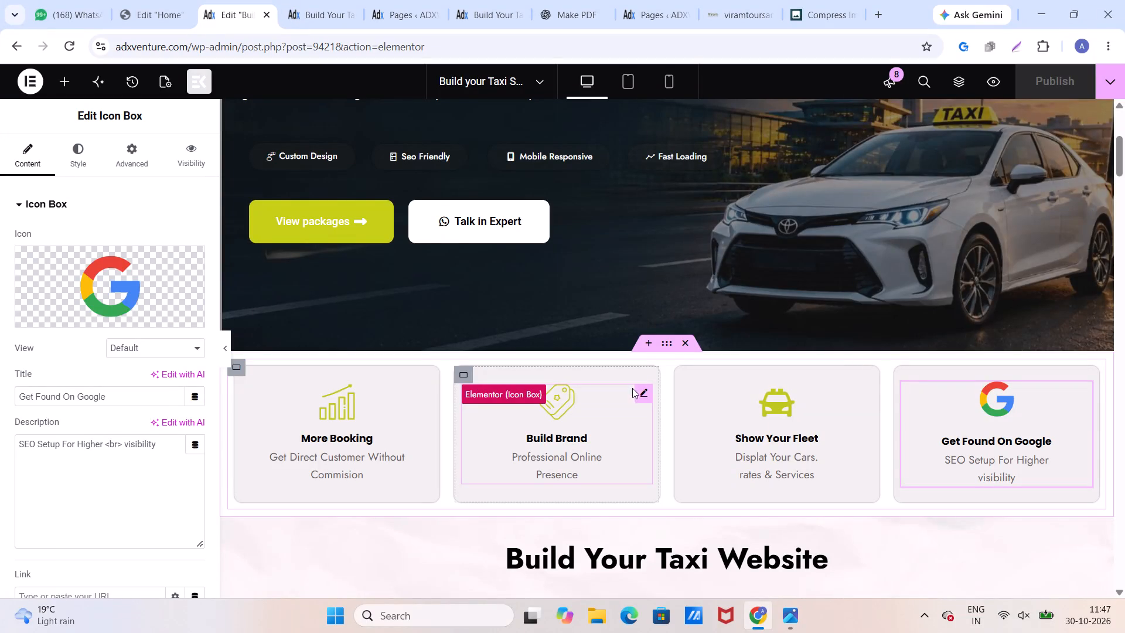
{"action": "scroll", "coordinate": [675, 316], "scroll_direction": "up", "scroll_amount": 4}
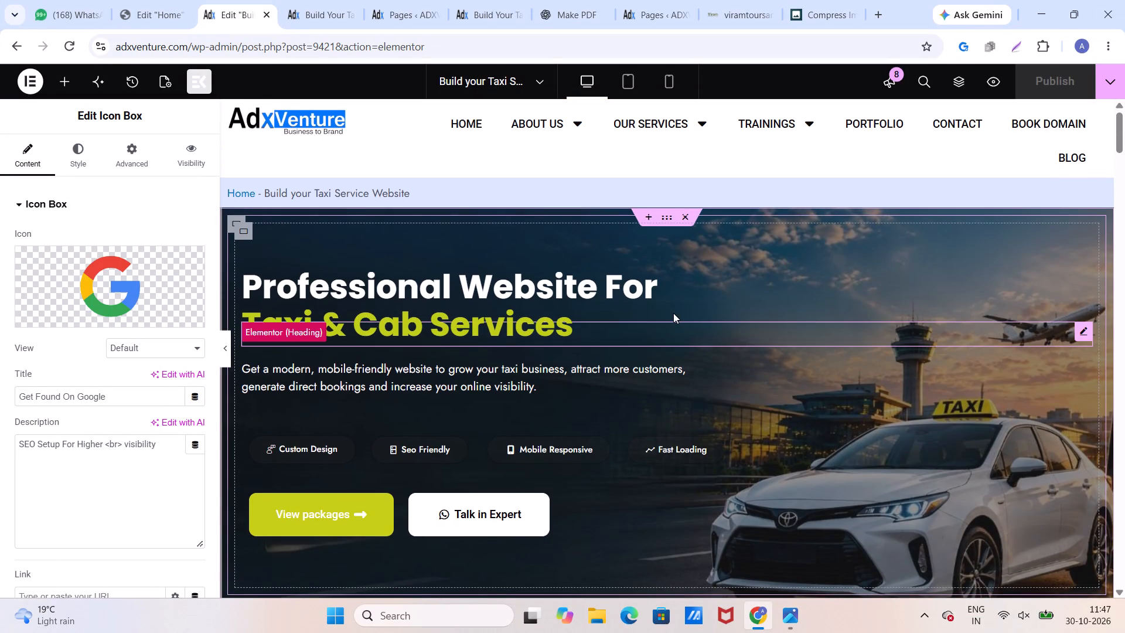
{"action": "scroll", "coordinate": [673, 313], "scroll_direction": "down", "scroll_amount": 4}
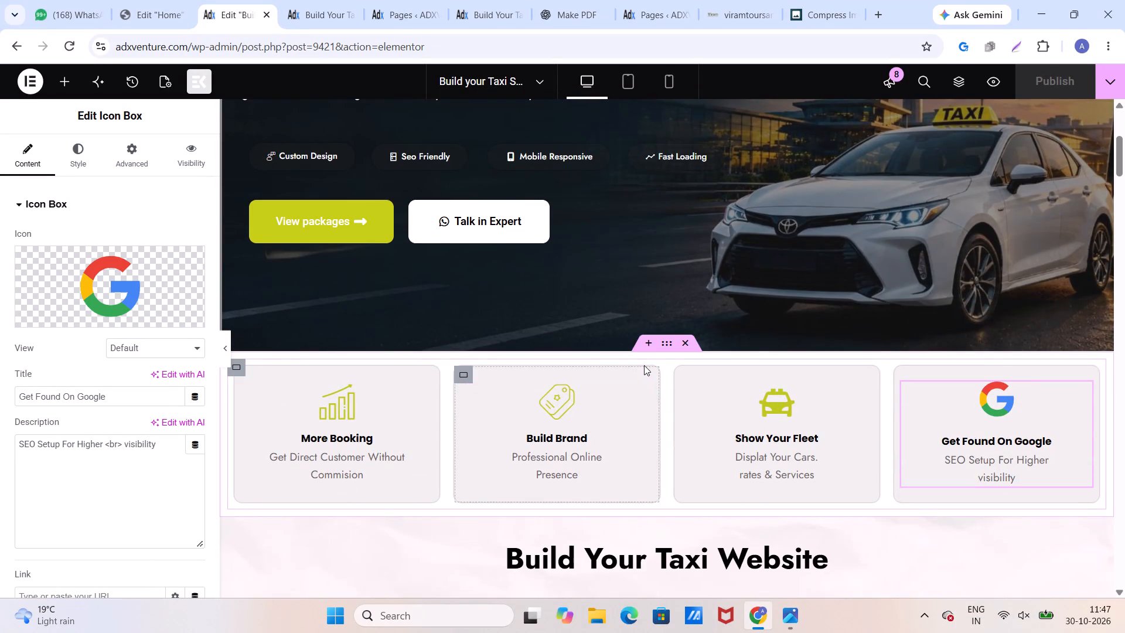
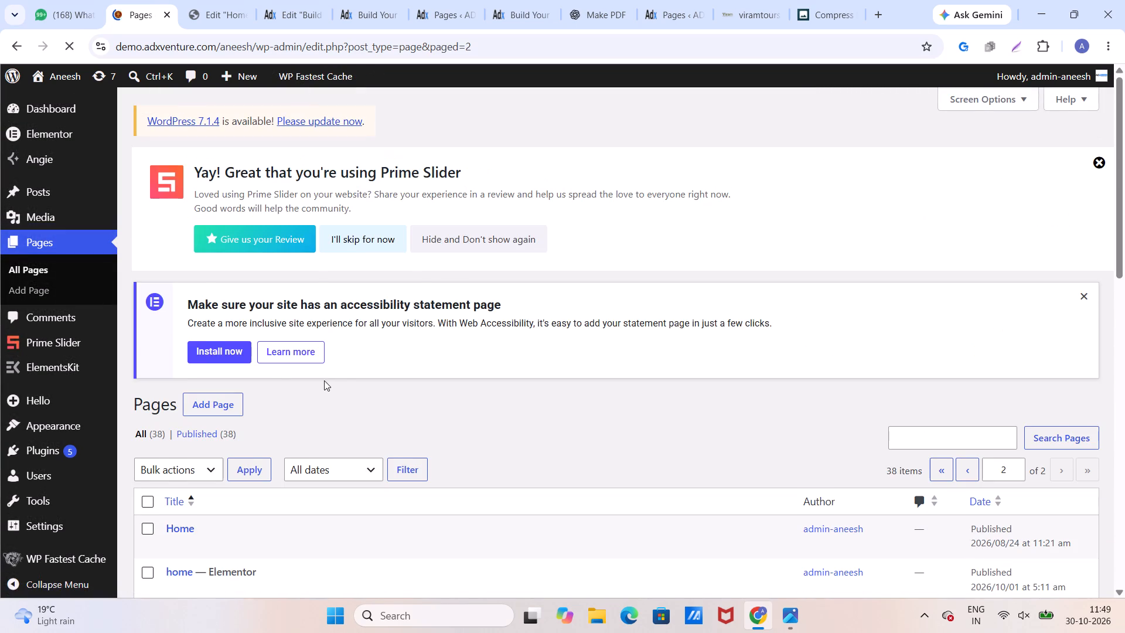
Find the Build Your Website page in the demo site's page list and open it for editing with Elementor.
{"action": "scroll", "coordinate": [324, 380], "scroll_direction": "down", "scroll_amount": 8}
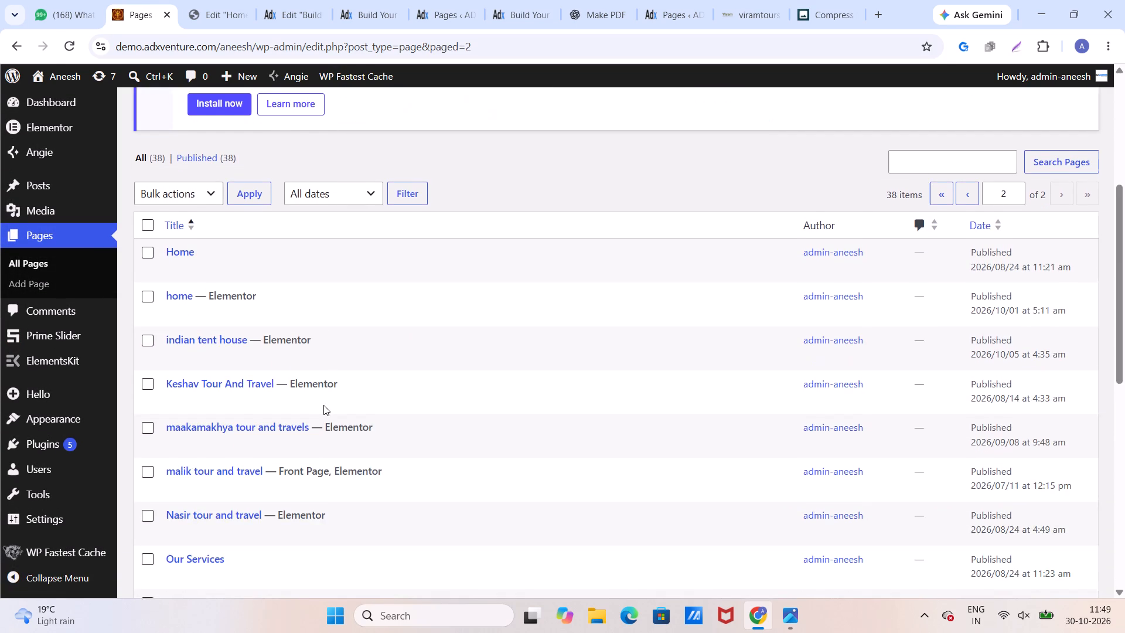
{"action": "scroll", "coordinate": [323, 405], "scroll_direction": "down", "scroll_amount": 6}
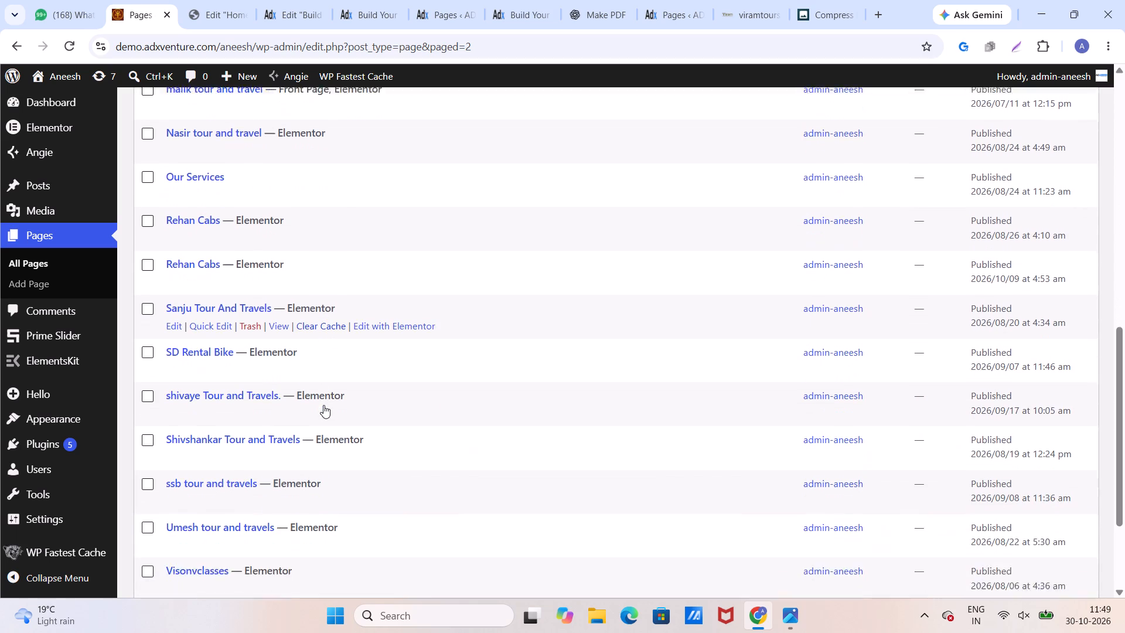
{"action": "scroll", "coordinate": [323, 405], "scroll_direction": "down", "scroll_amount": 1}
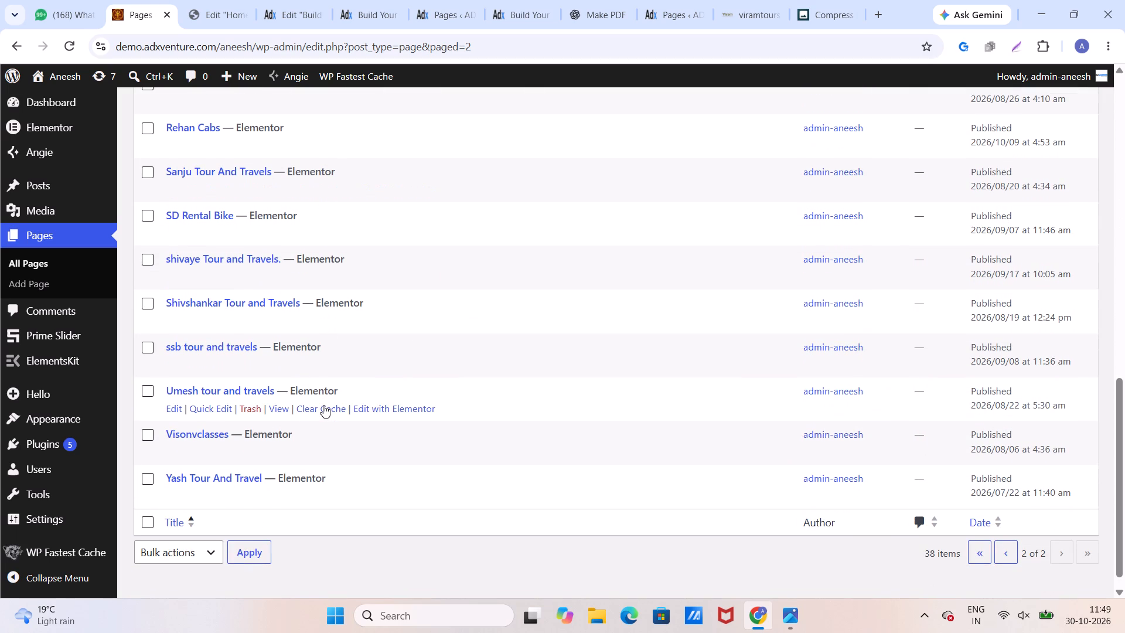
{"action": "scroll", "coordinate": [323, 405], "scroll_direction": "up", "scroll_amount": 6}
{"action": "scroll", "coordinate": [323, 405], "scroll_direction": "down", "scroll_amount": 5}
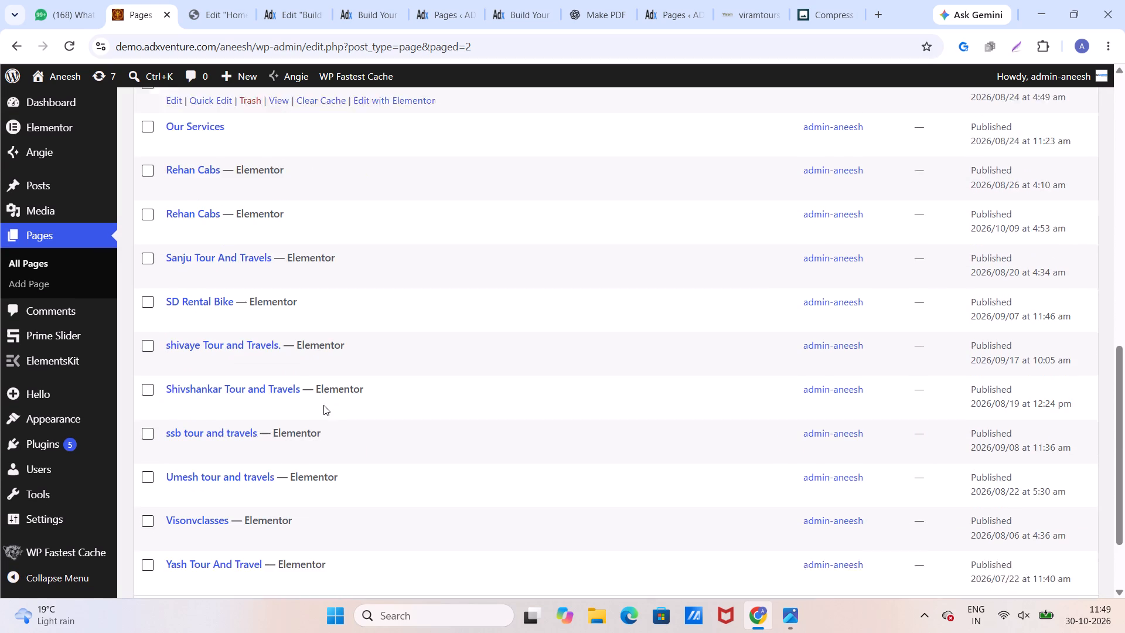
{"action": "scroll", "coordinate": [323, 405], "scroll_direction": "down", "scroll_amount": 5}
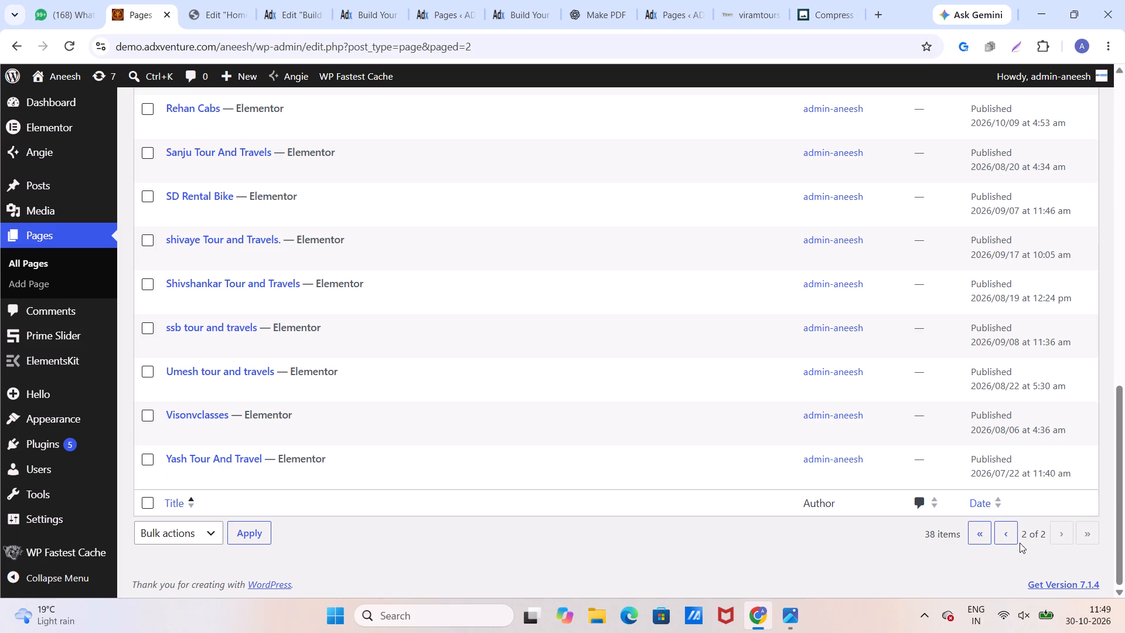
{"action": "left_click", "coordinate": [1006, 536]}
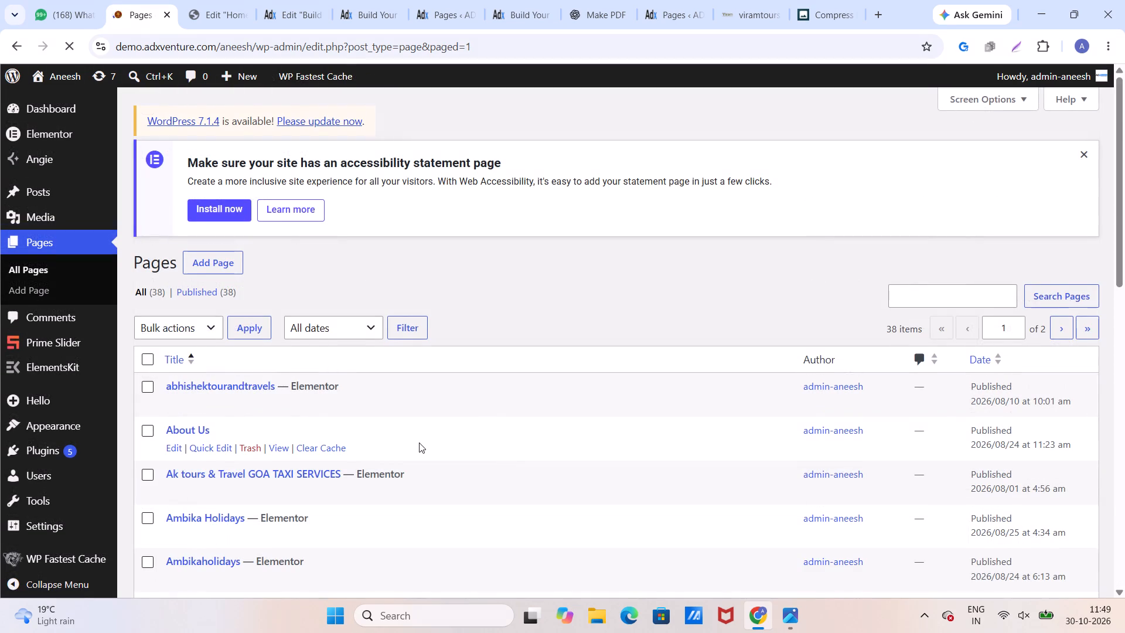
{"action": "scroll", "coordinate": [419, 444], "scroll_direction": "down", "scroll_amount": 2}
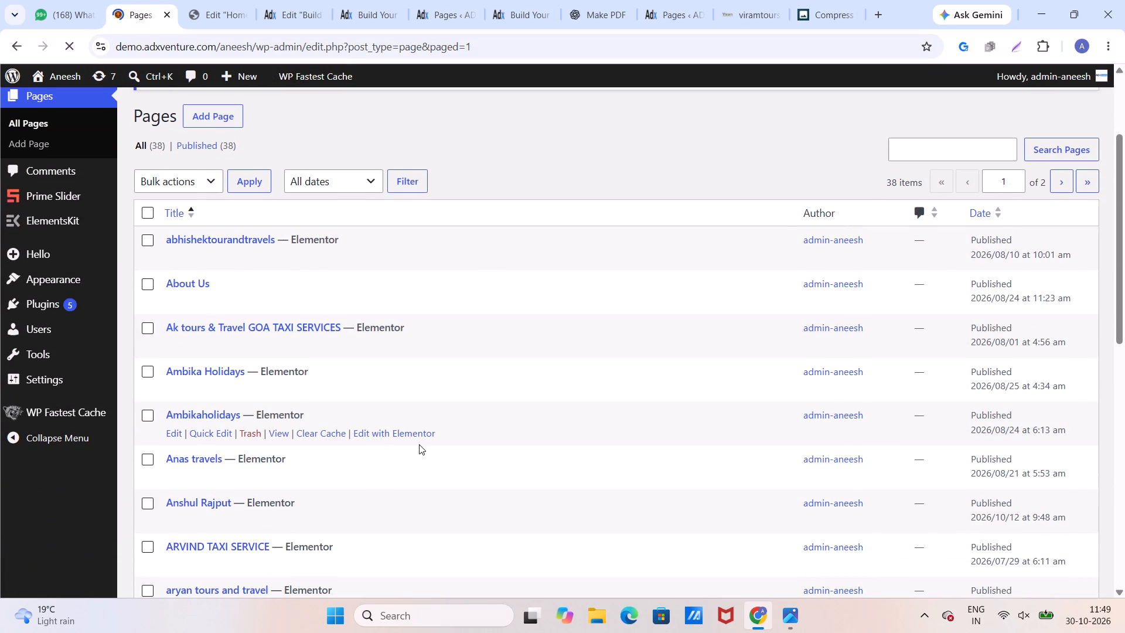
{"action": "scroll", "coordinate": [419, 444], "scroll_direction": "down", "scroll_amount": 2}
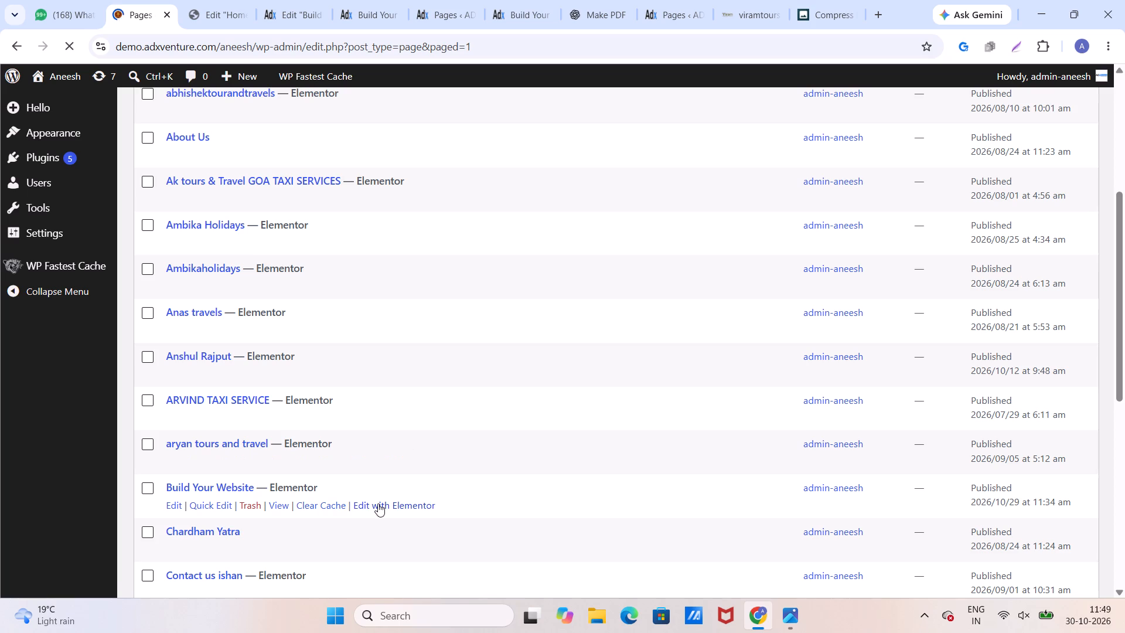
{"action": "left_click", "coordinate": [378, 503]}
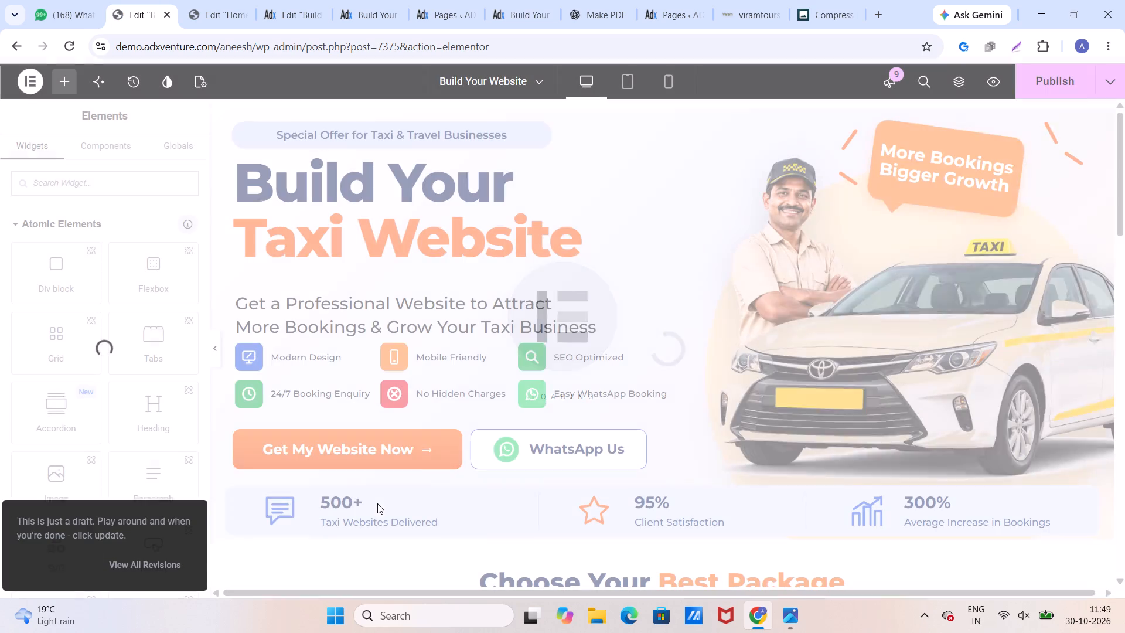
Copy the container holding the Starter, Growth and Premium package cards under the Choose Your Best Package heading.
{"action": "scroll", "coordinate": [439, 372], "scroll_direction": "down", "scroll_amount": 4}
{"action": "scroll", "coordinate": [439, 372], "scroll_direction": "up", "scroll_amount": 1}
{"action": "scroll", "coordinate": [439, 372], "scroll_direction": "down", "scroll_amount": 6}
{"action": "scroll", "coordinate": [438, 362], "scroll_direction": "up", "scroll_amount": 3}
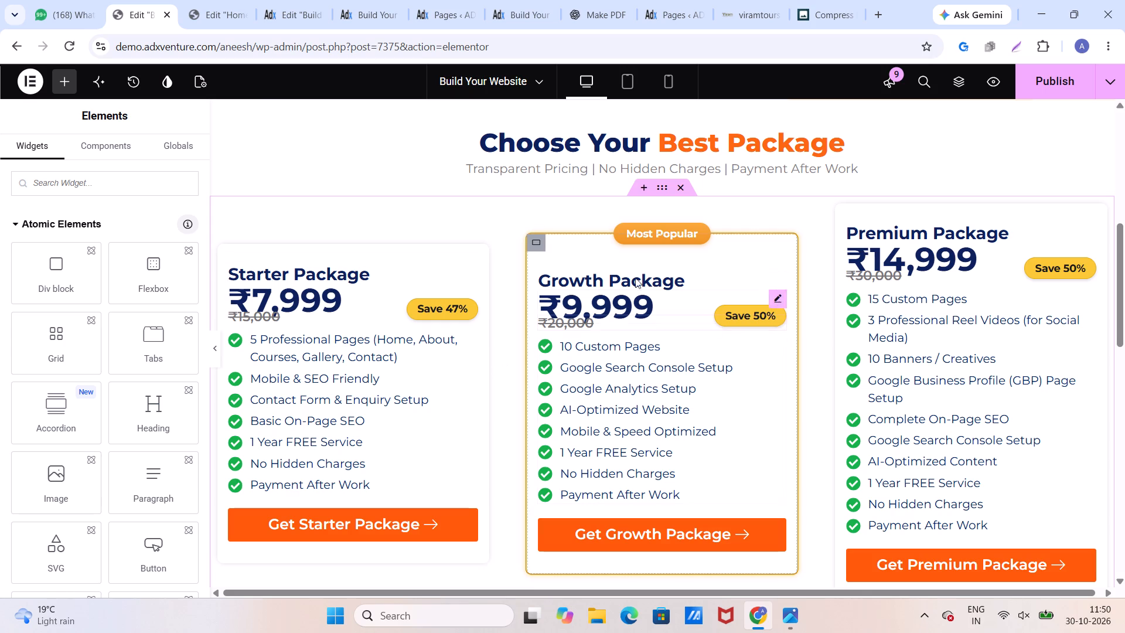
{"action": "left_click", "coordinate": [664, 188]}
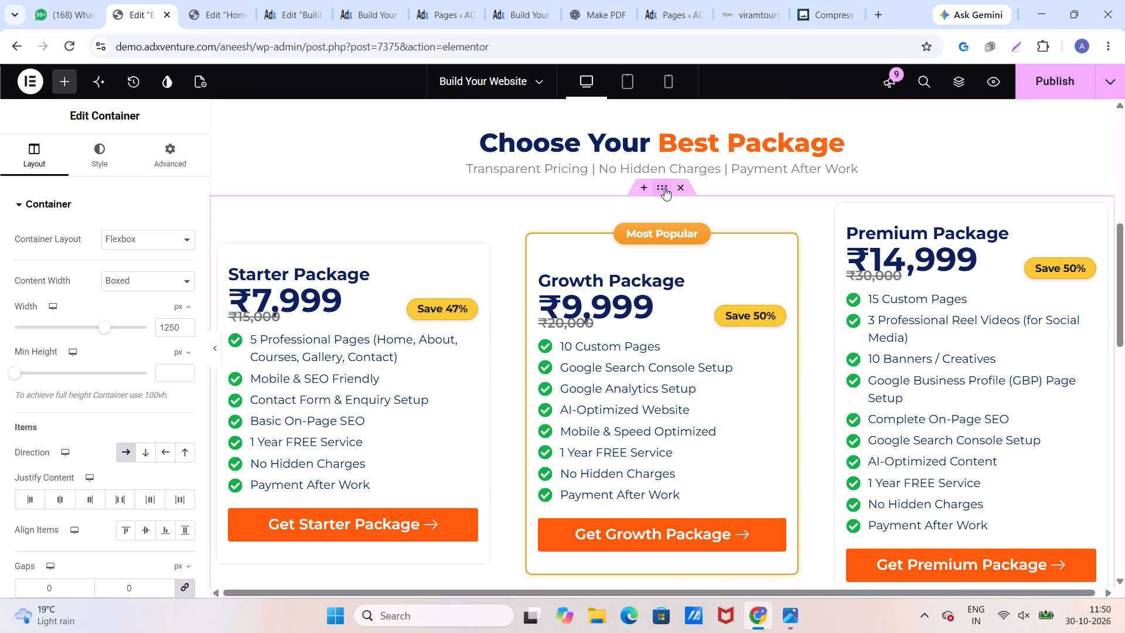
{"action": "left_click", "coordinate": [1080, 233]}
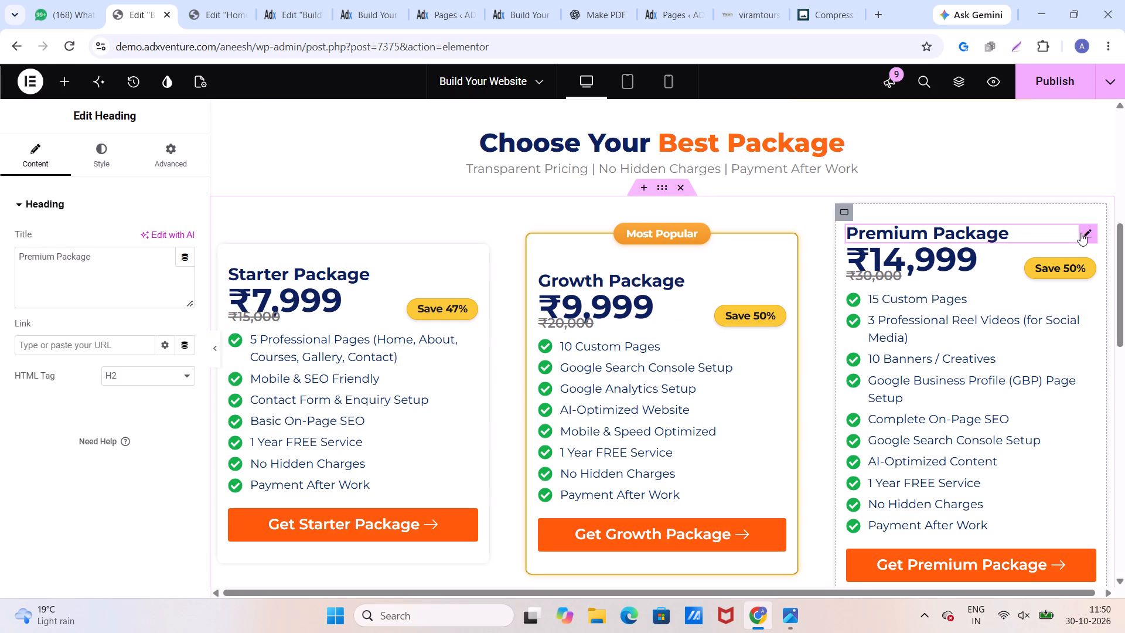
{"action": "left_click", "coordinate": [970, 272]}
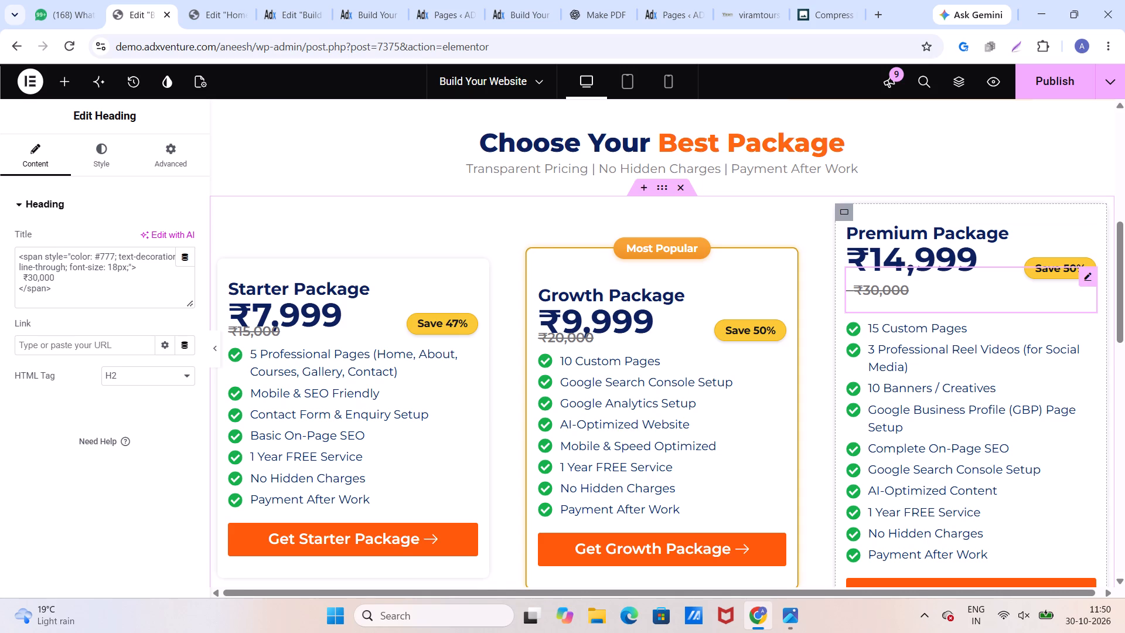
{"action": "left_click", "coordinate": [660, 189]}
{"action": "right_click", "coordinate": [668, 187]}
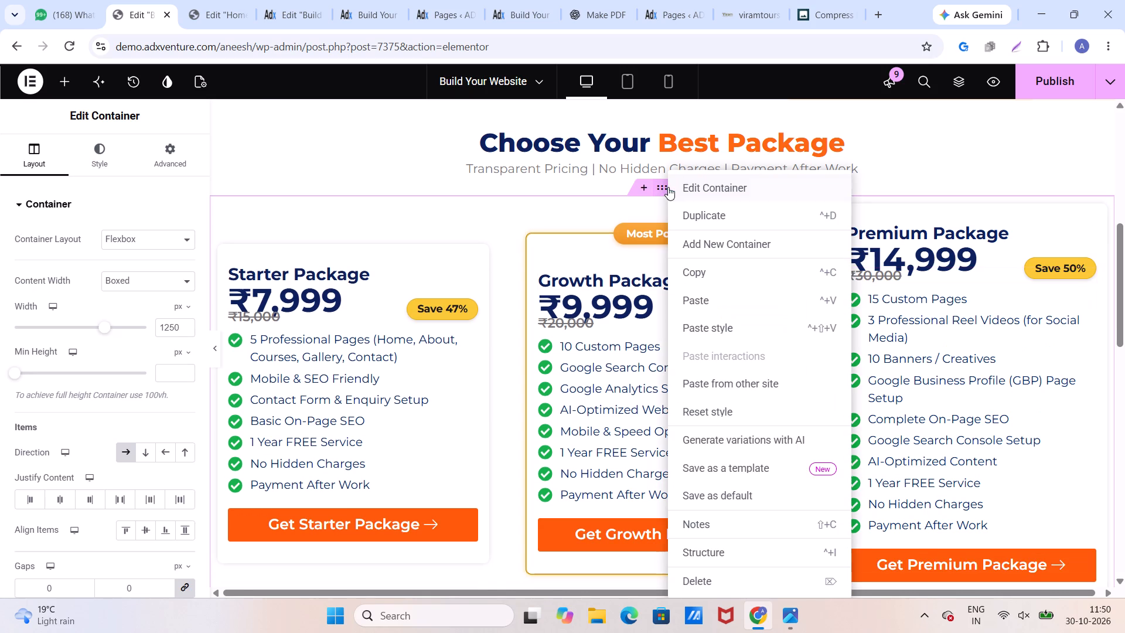
{"action": "left_click", "coordinate": [411, 165]}
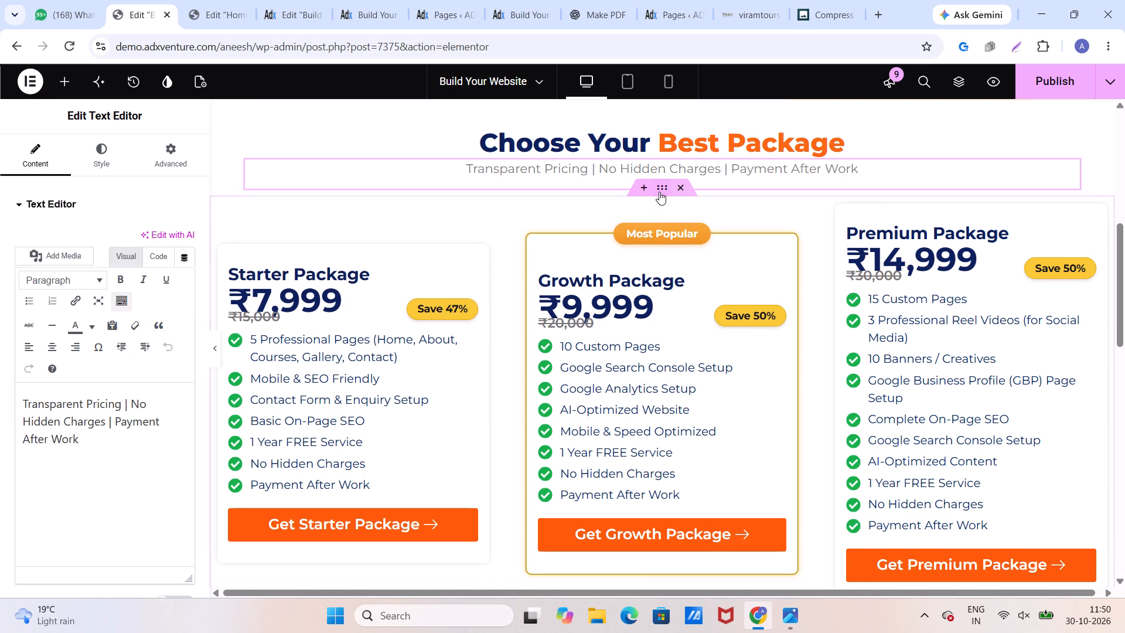
{"action": "left_click", "coordinate": [659, 192]}
{"action": "right_click", "coordinate": [662, 186]}
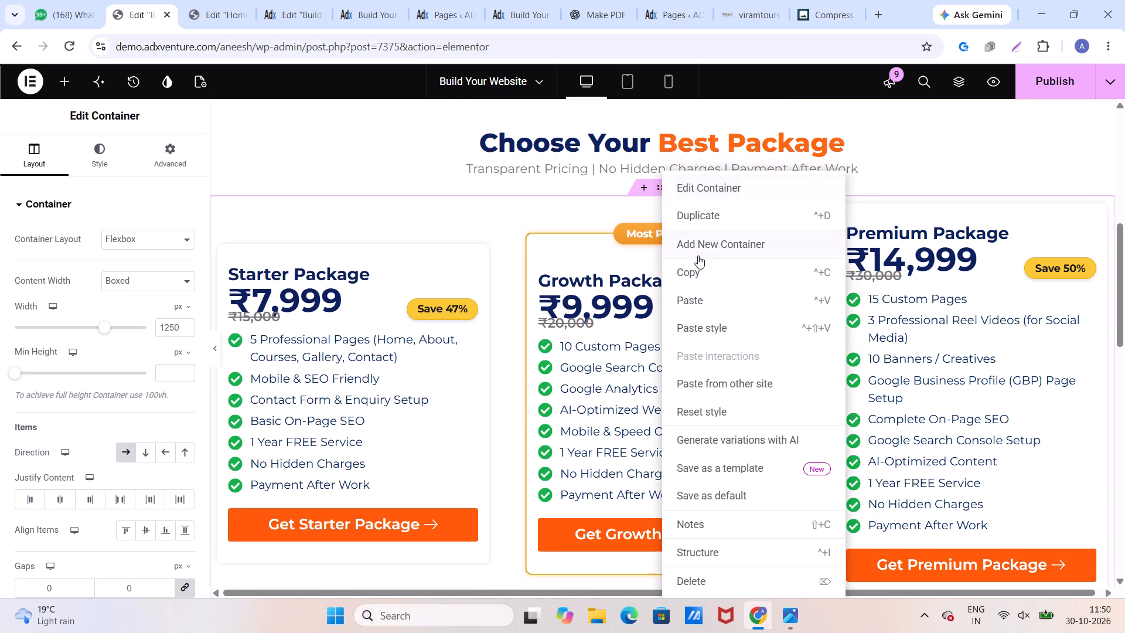
{"action": "left_click", "coordinate": [693, 270]}
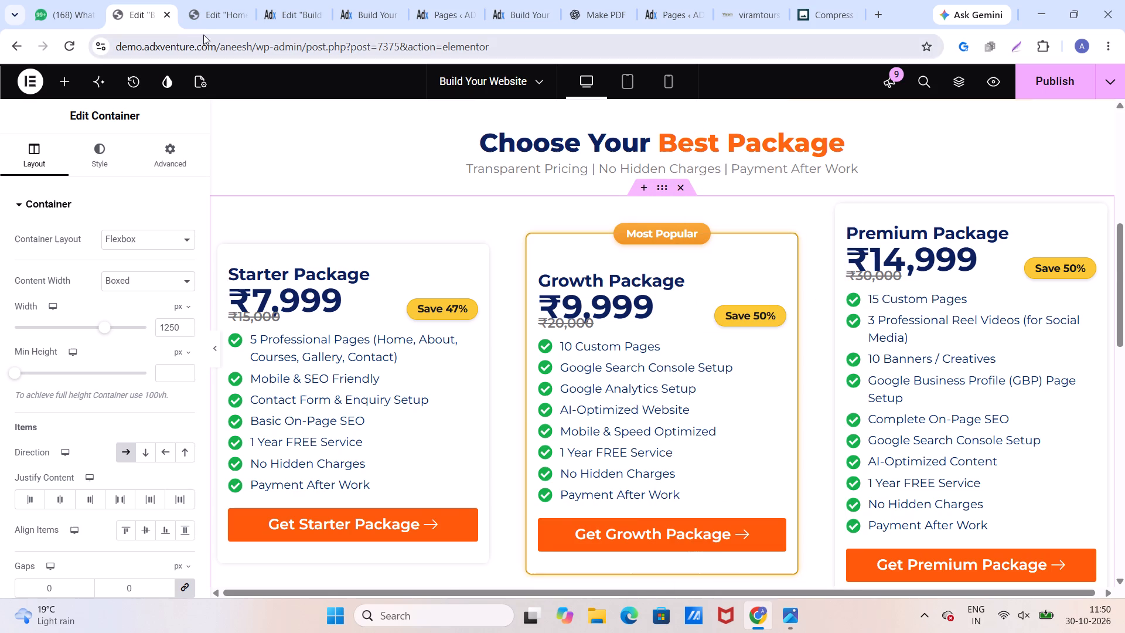
Switch to the taxi service page's editor and add a full-width container in the empty area below the four icon boxes.
{"action": "left_click", "coordinate": [202, 24]}
{"action": "left_click", "coordinate": [274, 22]}
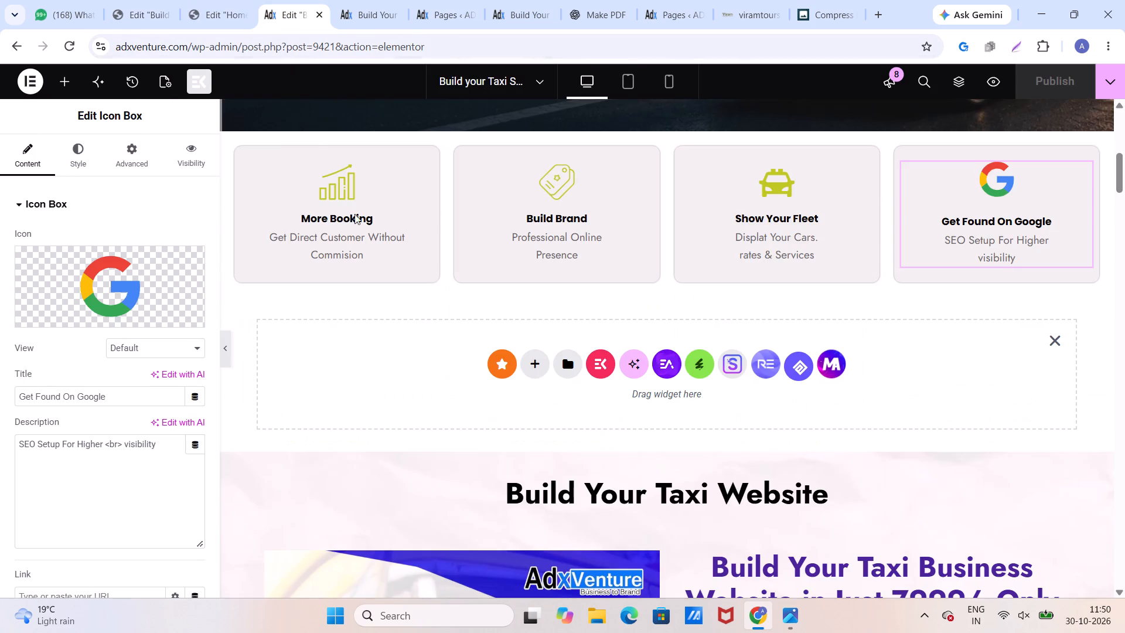
{"action": "scroll", "coordinate": [387, 252], "scroll_direction": "down", "scroll_amount": 1}
{"action": "left_click", "coordinate": [63, 86]}
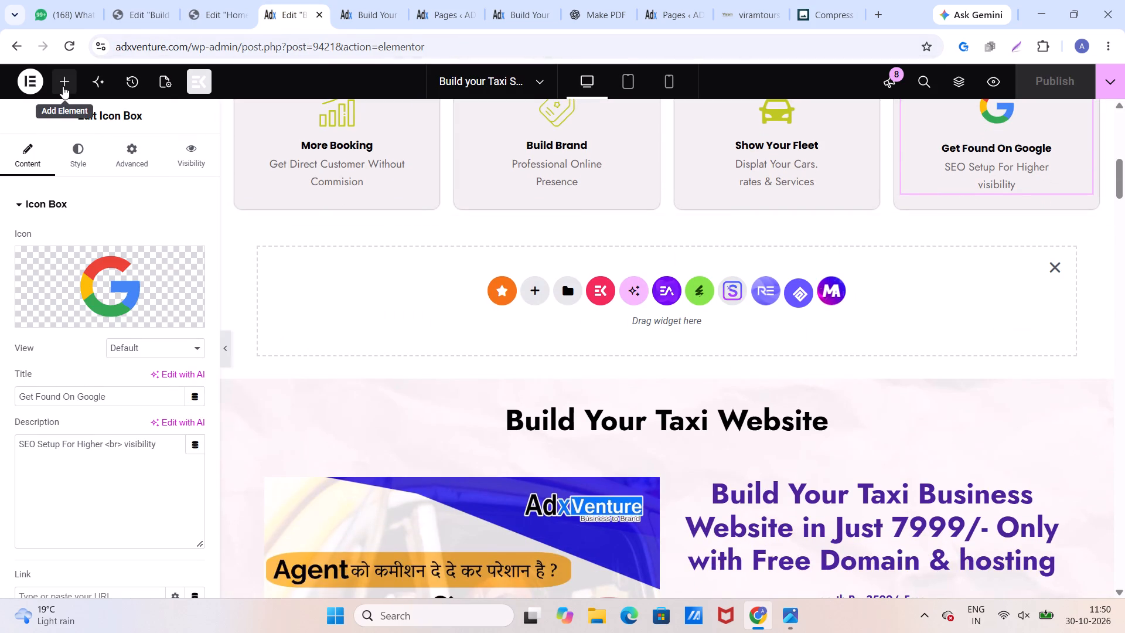
{"action": "left_click_drag", "start_coordinate": [56, 273], "coordinate": [336, 304]}
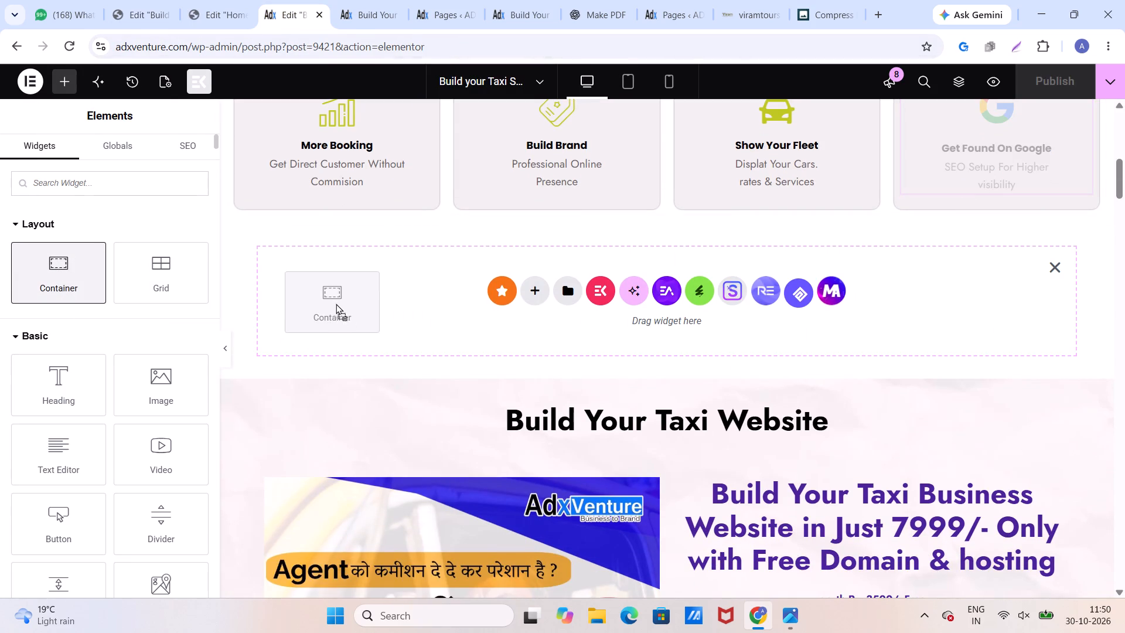
{"action": "left_click_drag", "start_coordinate": [336, 304], "coordinate": [336, 304]}
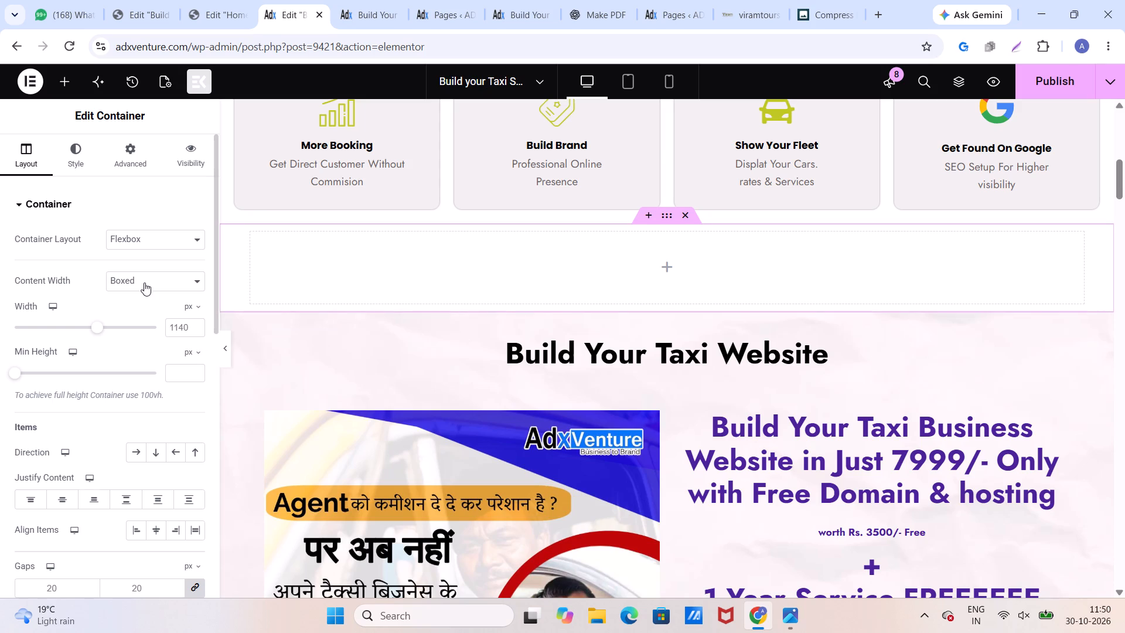
{"action": "left_click", "coordinate": [144, 281]}
{"action": "left_click", "coordinate": [147, 315]}
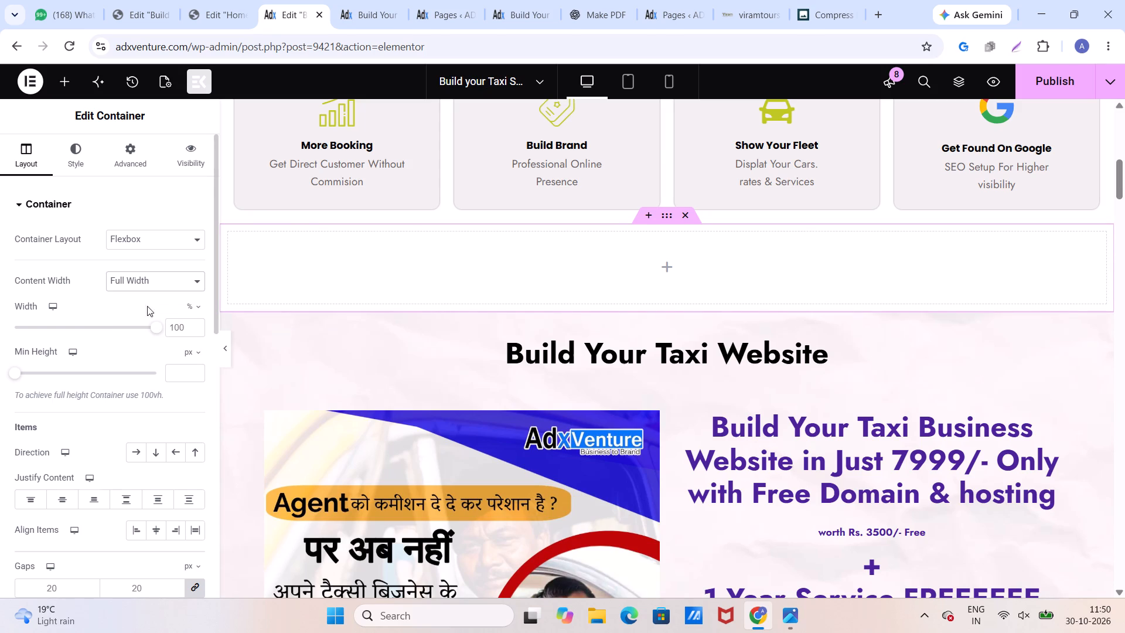
Nest a boxed container 1320 px wide inside the new full-width container.
{"action": "left_click", "coordinate": [65, 88]}
{"action": "left_click_drag", "start_coordinate": [71, 265], "coordinate": [169, 273]}
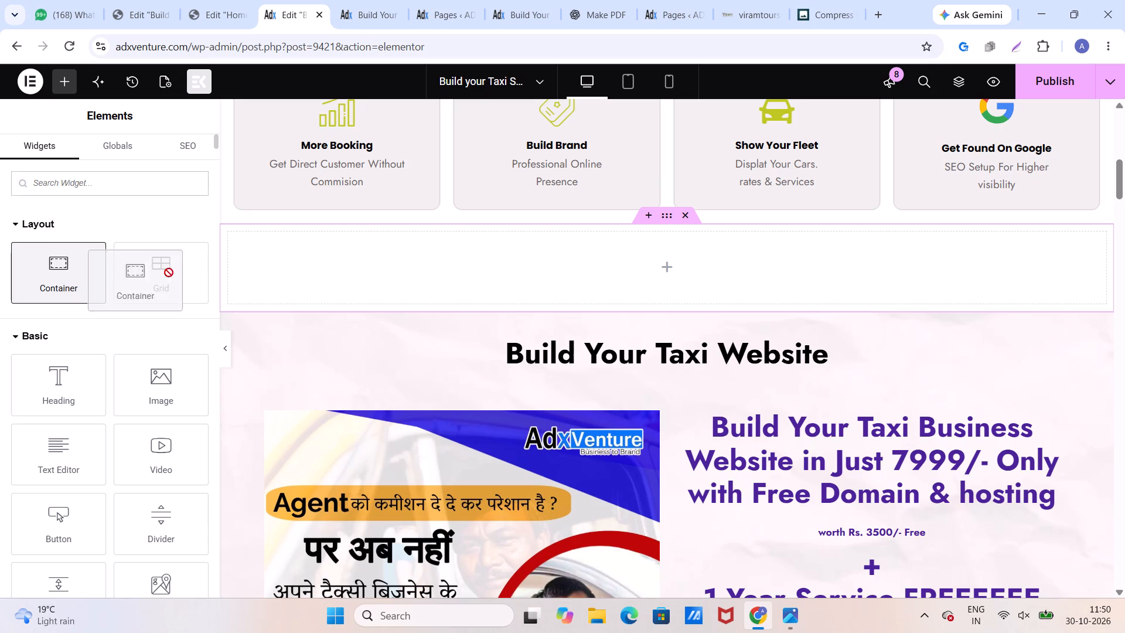
{"action": "left_click_drag", "start_coordinate": [169, 273], "coordinate": [307, 254]}
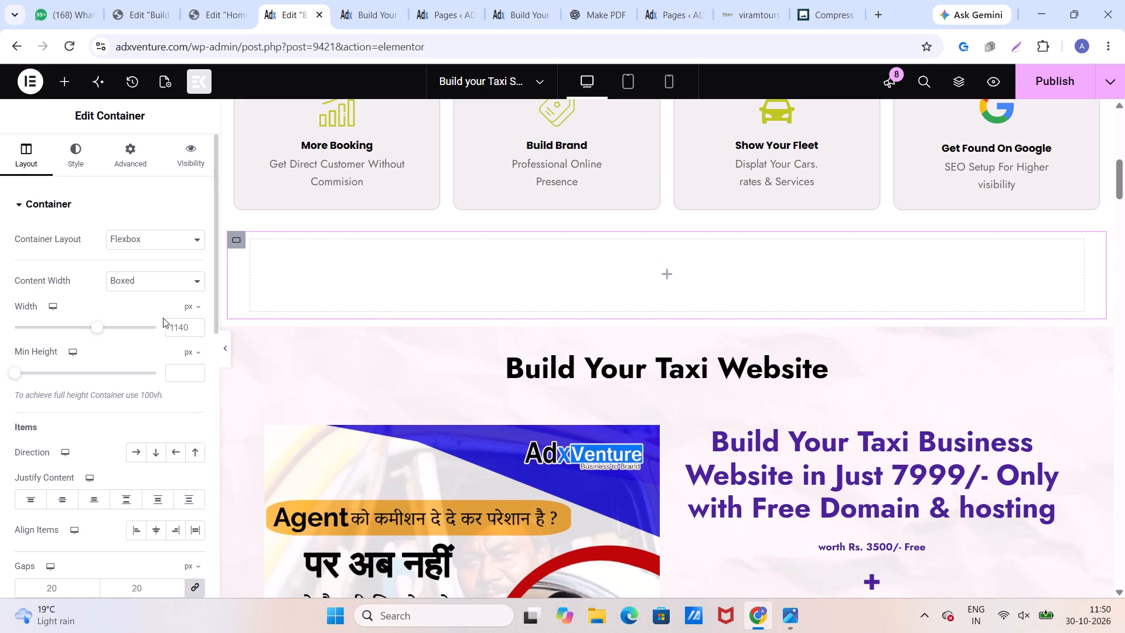
{"action": "left_click", "coordinate": [166, 321]}
{"action": "type", "text": "132"}
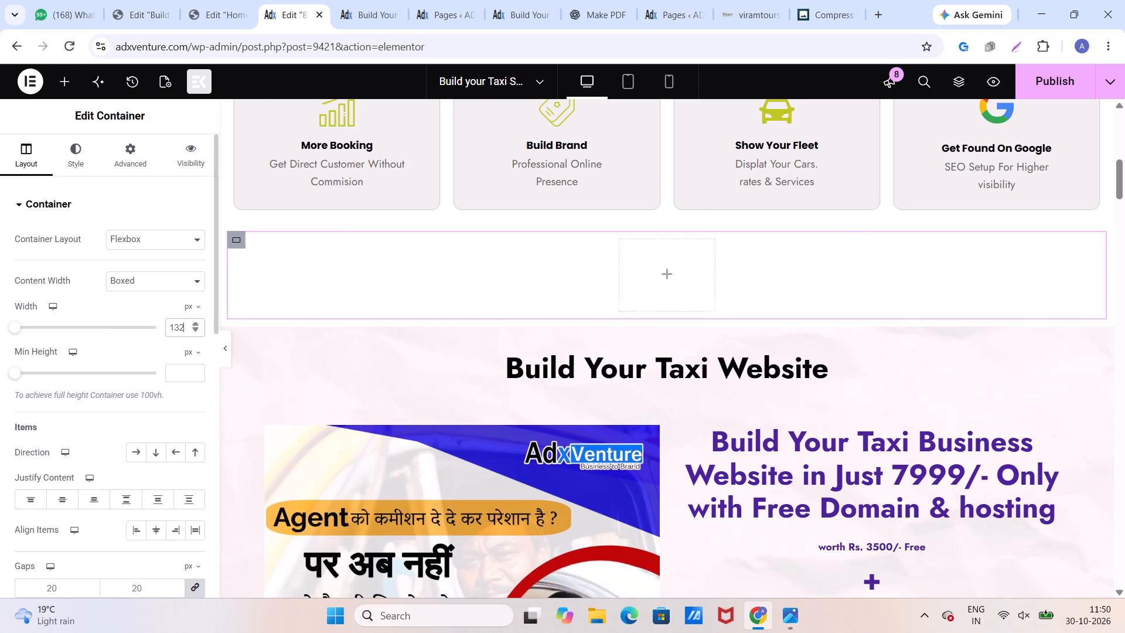
{"action": "key", "text": "0"}
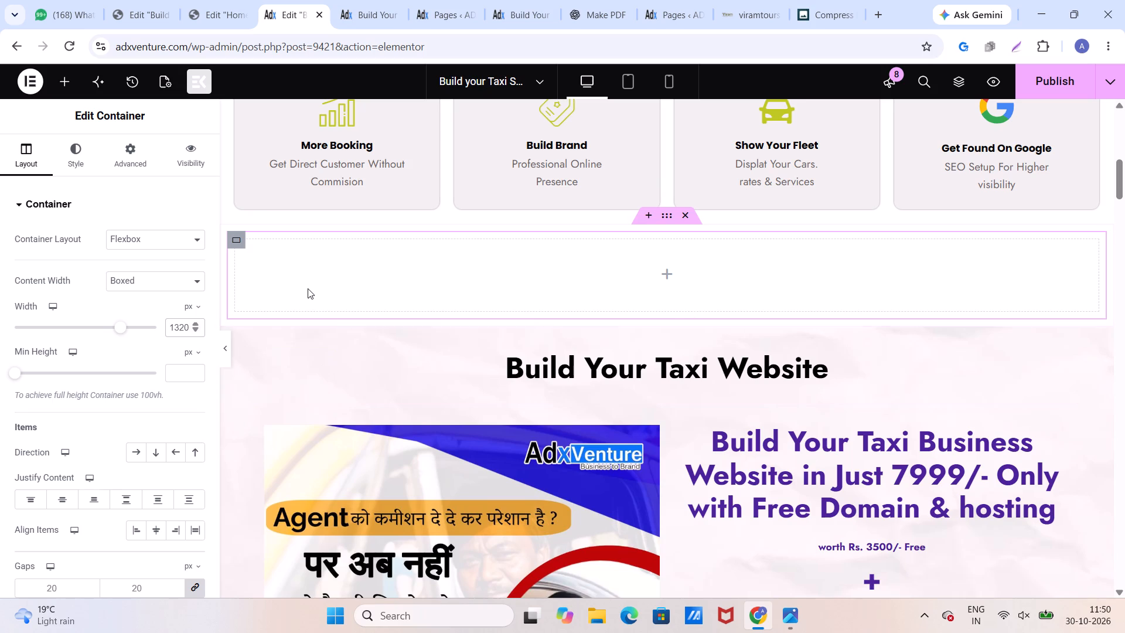
Paste the copied package cards container from the other site into the 1320 px inner container.
{"action": "left_click", "coordinate": [308, 288]}
{"action": "right_click", "coordinate": [306, 277]}
{"action": "left_click", "coordinate": [347, 275]}
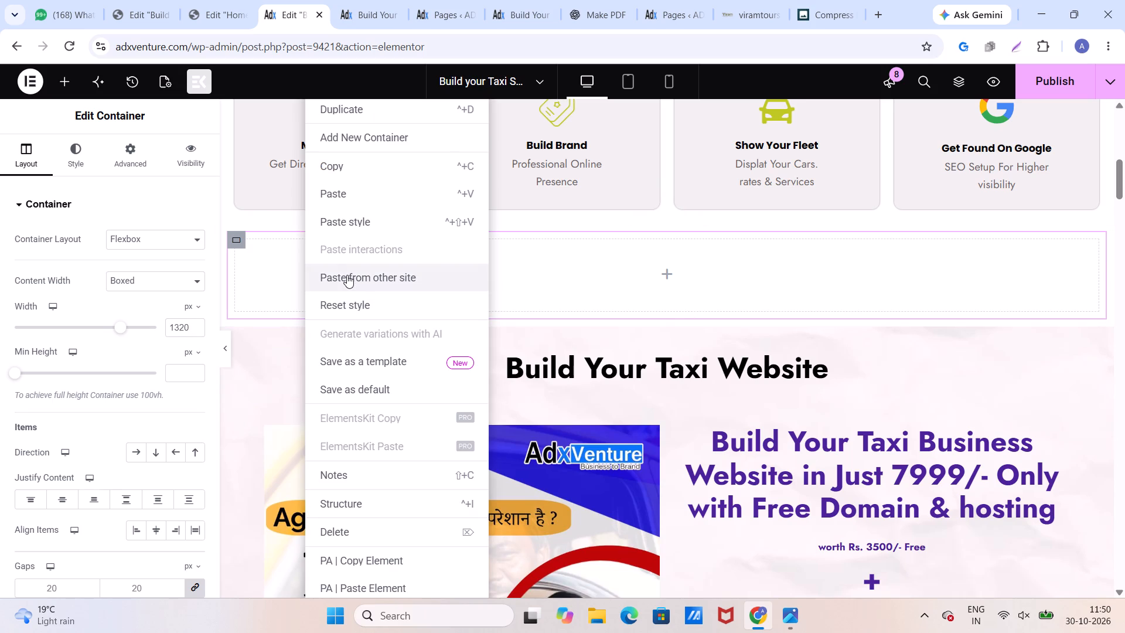
{"action": "key", "text": "ctrl+v"}
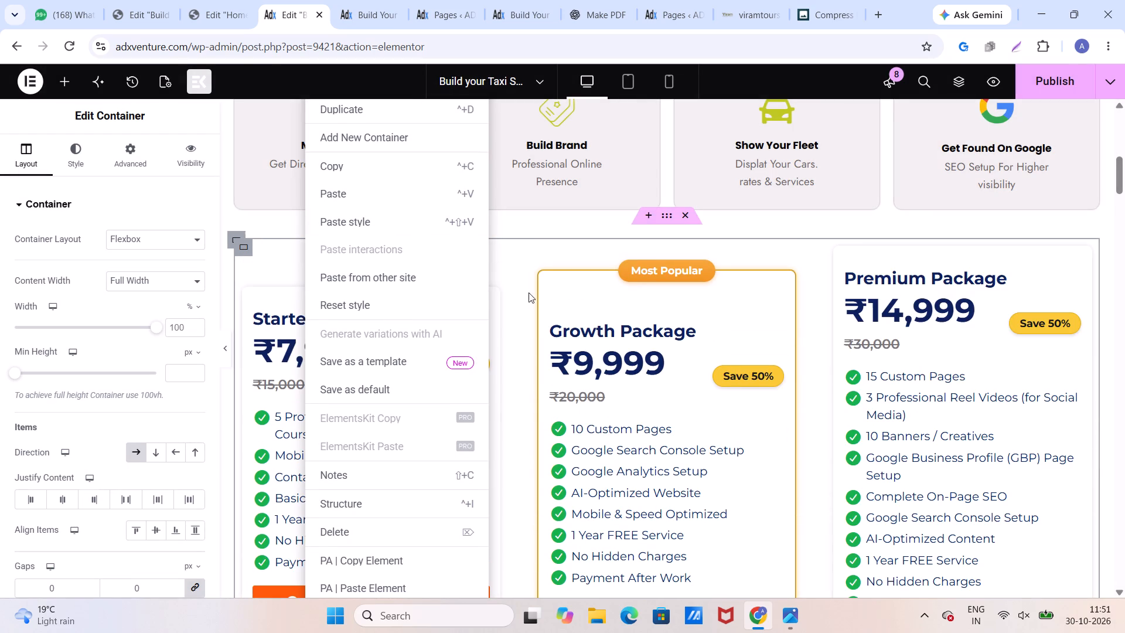
{"action": "left_click", "coordinate": [515, 251]}
Review the pasted package cards together with the banner, icon boxes and Build Your Taxi Website section around them.
{"action": "scroll", "coordinate": [500, 328], "scroll_direction": "up", "scroll_amount": 3}
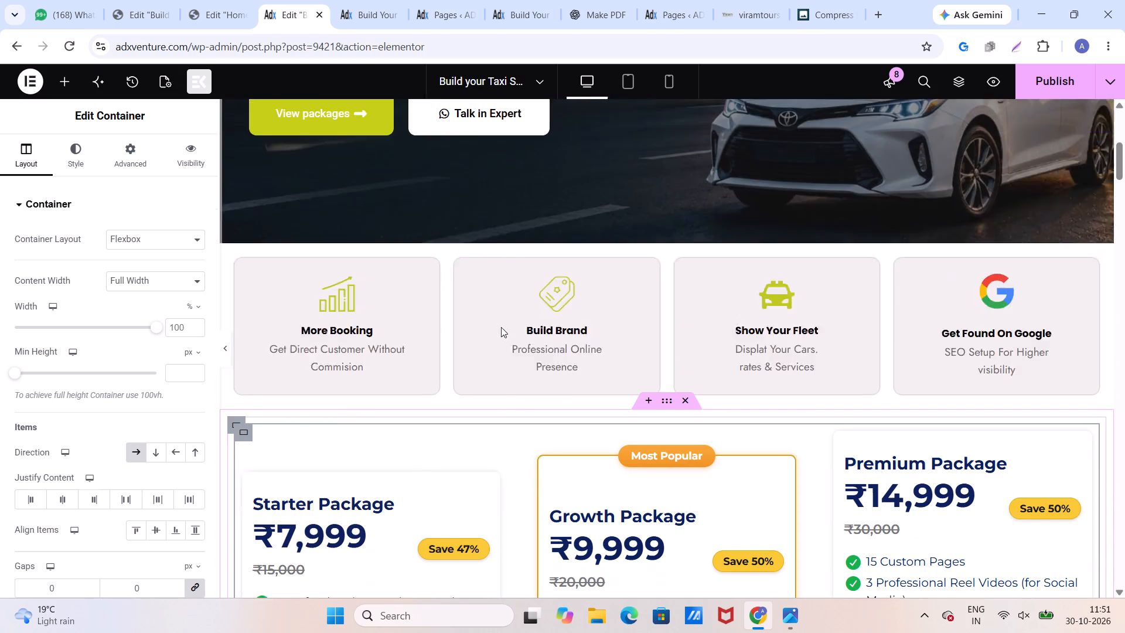
{"action": "scroll", "coordinate": [501, 327], "scroll_direction": "up", "scroll_amount": 1}
{"action": "scroll", "coordinate": [501, 327], "scroll_direction": "down", "scroll_amount": 3}
{"action": "scroll", "coordinate": [501, 327], "scroll_direction": "up", "scroll_amount": 1}
{"action": "scroll", "coordinate": [501, 327], "scroll_direction": "down", "scroll_amount": 11}
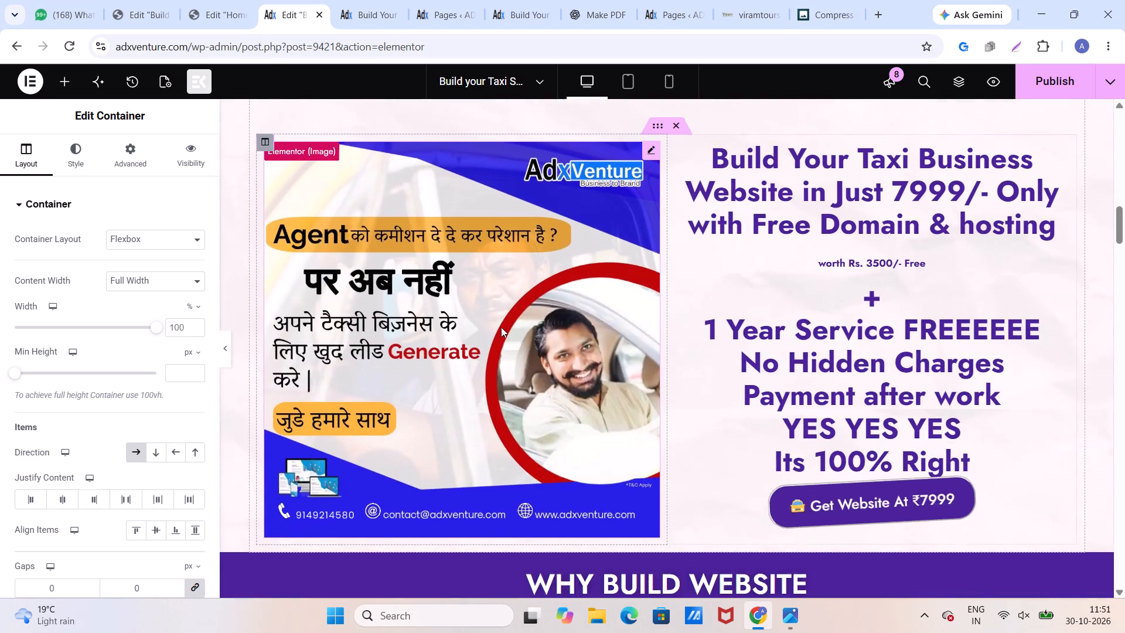
{"action": "scroll", "coordinate": [501, 327], "scroll_direction": "up", "scroll_amount": 4}
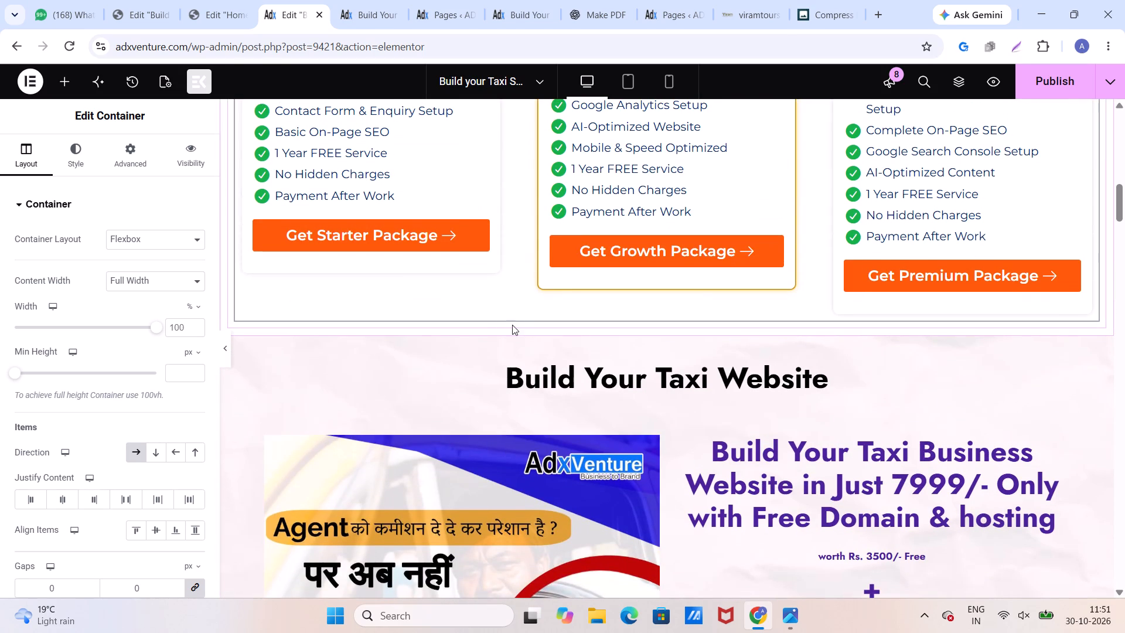
{"action": "scroll", "coordinate": [522, 356], "scroll_direction": "up", "scroll_amount": 2}
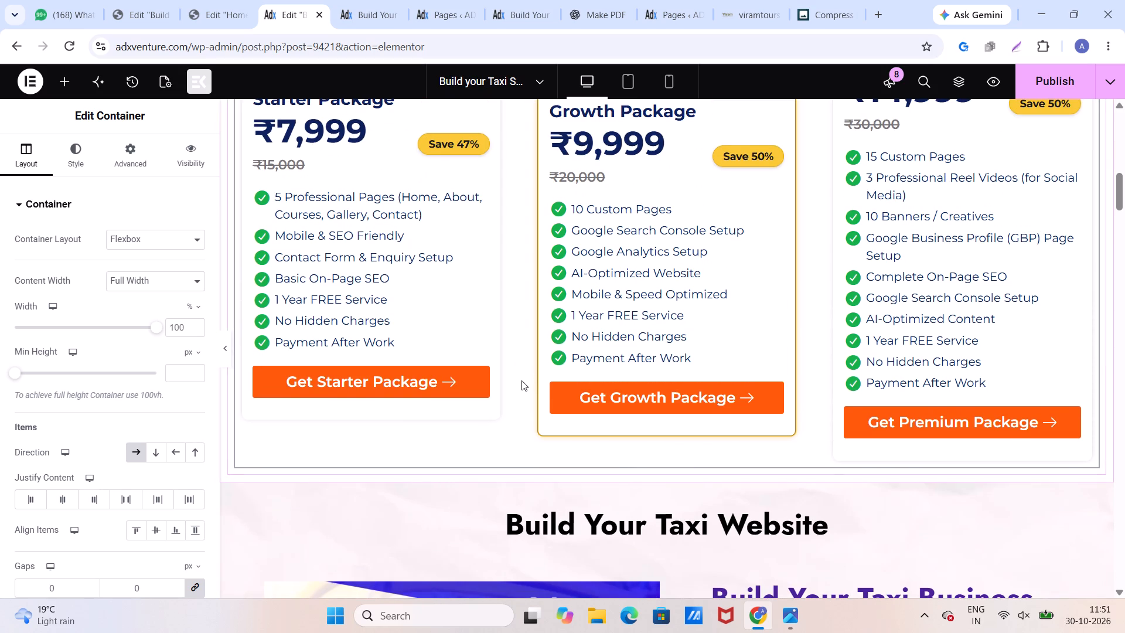
{"action": "scroll", "coordinate": [521, 380], "scroll_direction": "up", "scroll_amount": 5}
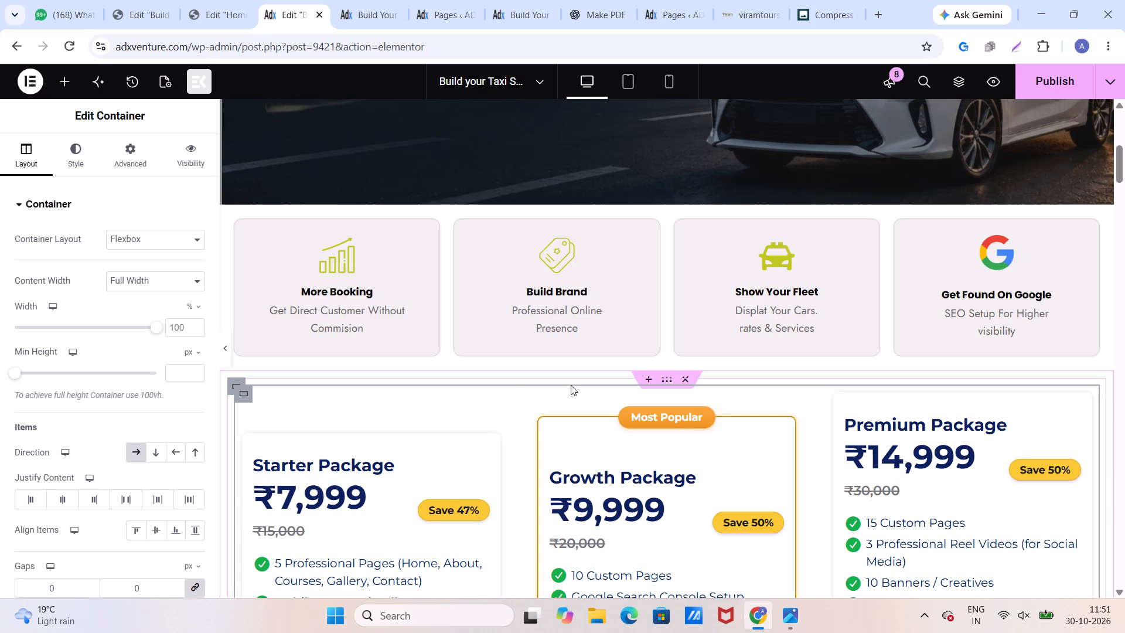
{"action": "scroll", "coordinate": [610, 393], "scroll_direction": "up", "scroll_amount": 15}
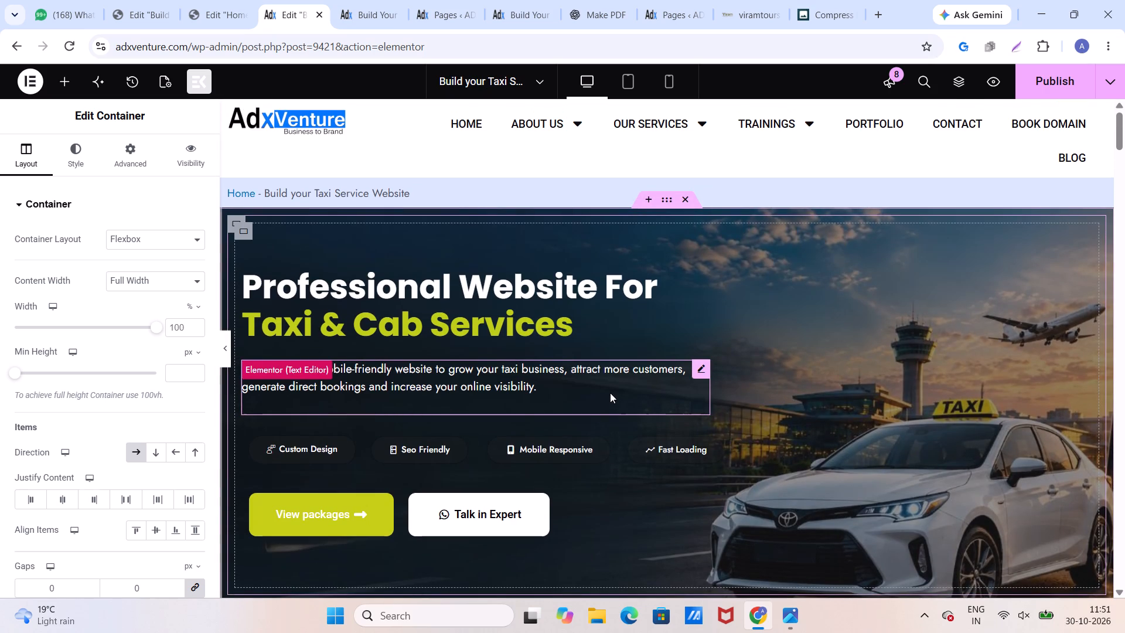
{"action": "scroll", "coordinate": [610, 393], "scroll_direction": "down", "scroll_amount": 11}
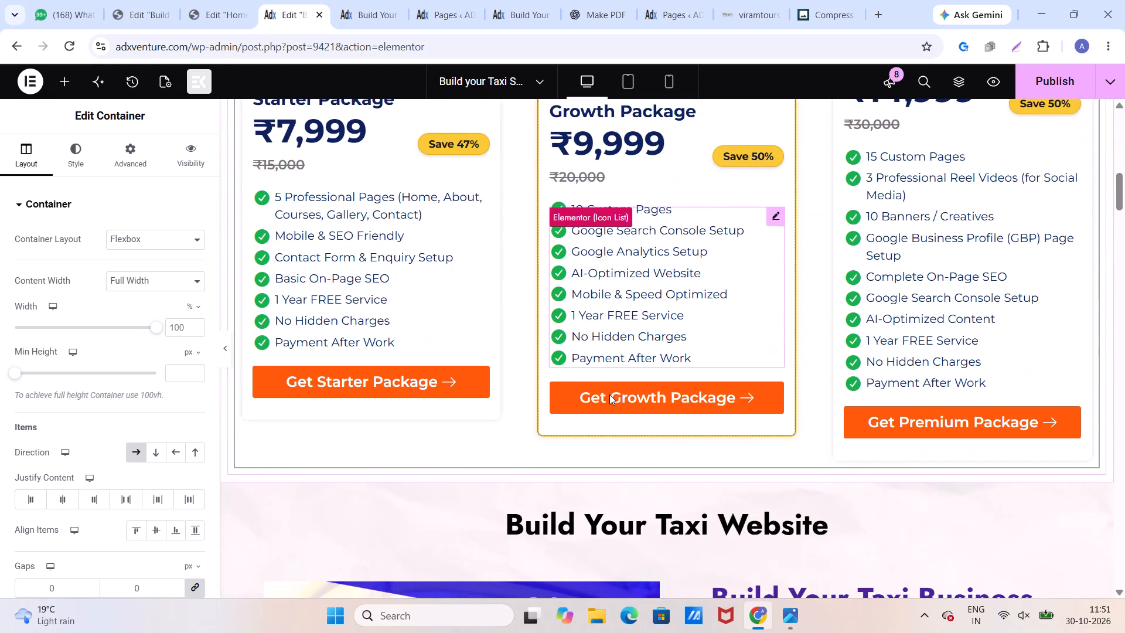
Review the page sections below the package cards, from Build Your Taxi Website to the AddressGuru app section, and return to the banner.
{"action": "scroll", "coordinate": [609, 394], "scroll_direction": "up", "scroll_amount": 5}
{"action": "scroll", "coordinate": [609, 394], "scroll_direction": "down", "scroll_amount": 11}
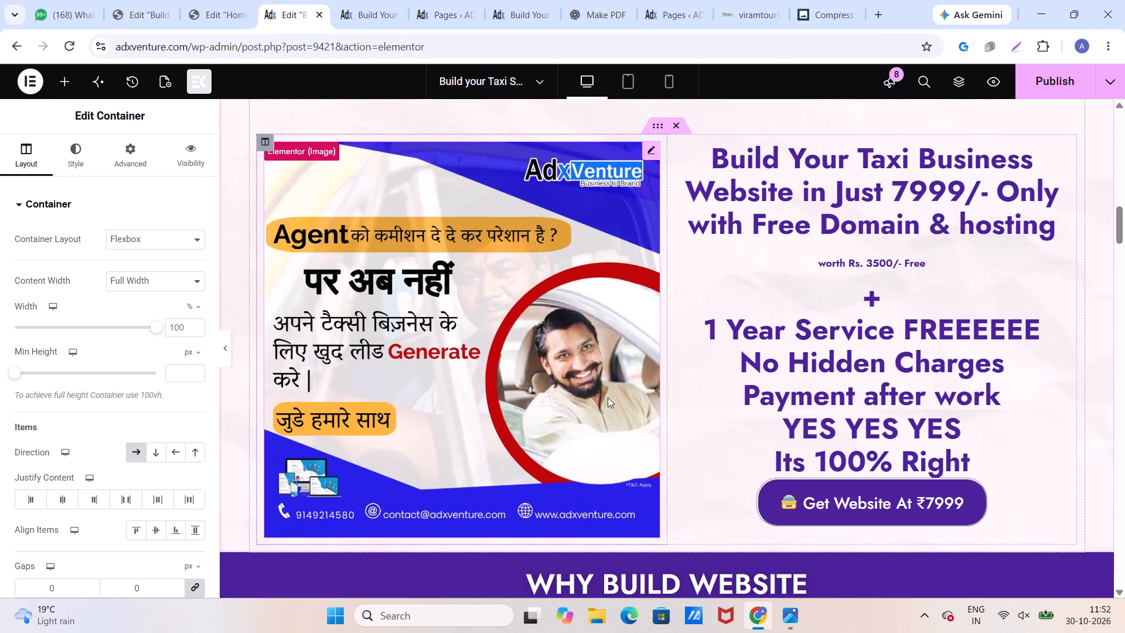
{"action": "scroll", "coordinate": [608, 397], "scroll_direction": "down", "scroll_amount": 3}
{"action": "scroll", "coordinate": [608, 397], "scroll_direction": "up", "scroll_amount": 1}
{"action": "scroll", "coordinate": [608, 397], "scroll_direction": "down", "scroll_amount": 2}
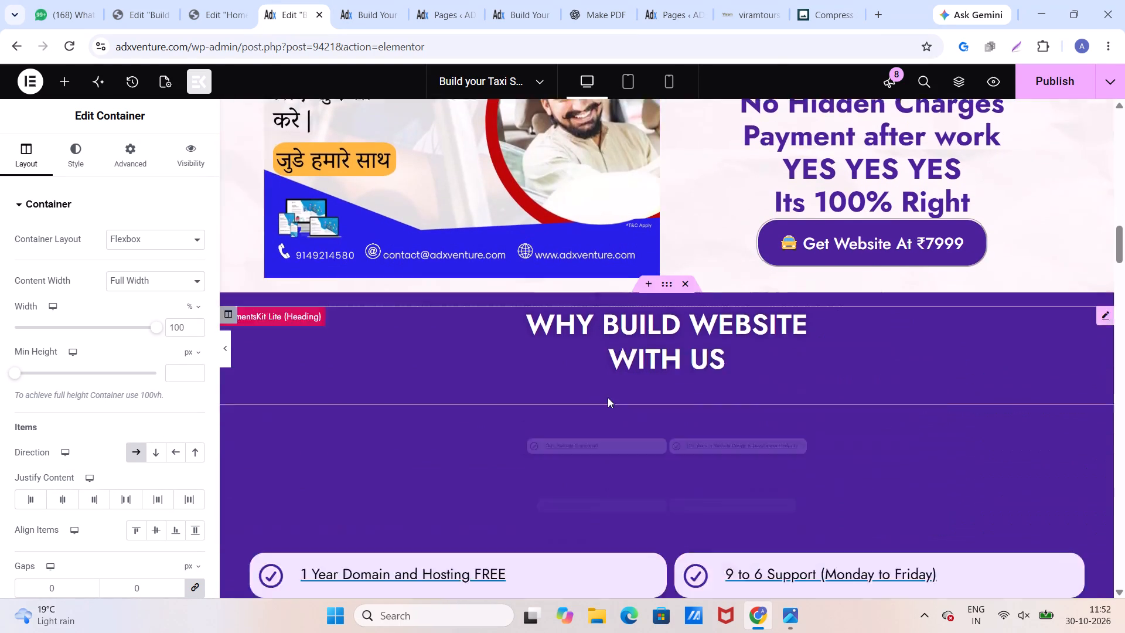
{"action": "scroll", "coordinate": [608, 397], "scroll_direction": "down", "scroll_amount": 8}
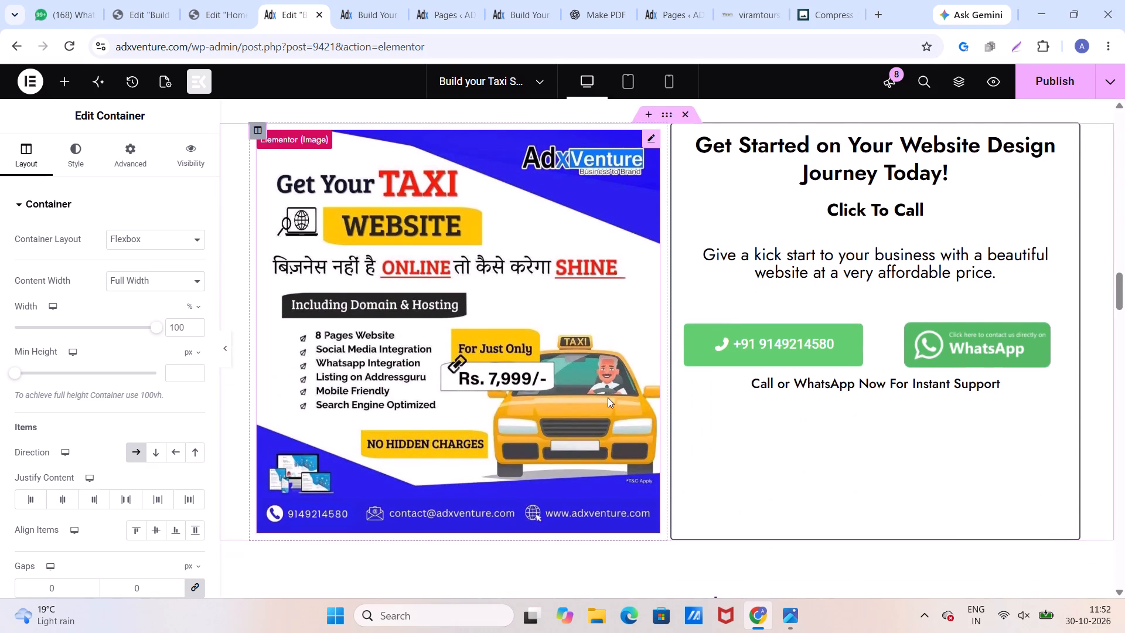
{"action": "scroll", "coordinate": [608, 397], "scroll_direction": "down", "scroll_amount": 11}
{"action": "scroll", "coordinate": [608, 397], "scroll_direction": "up", "scroll_amount": 5}
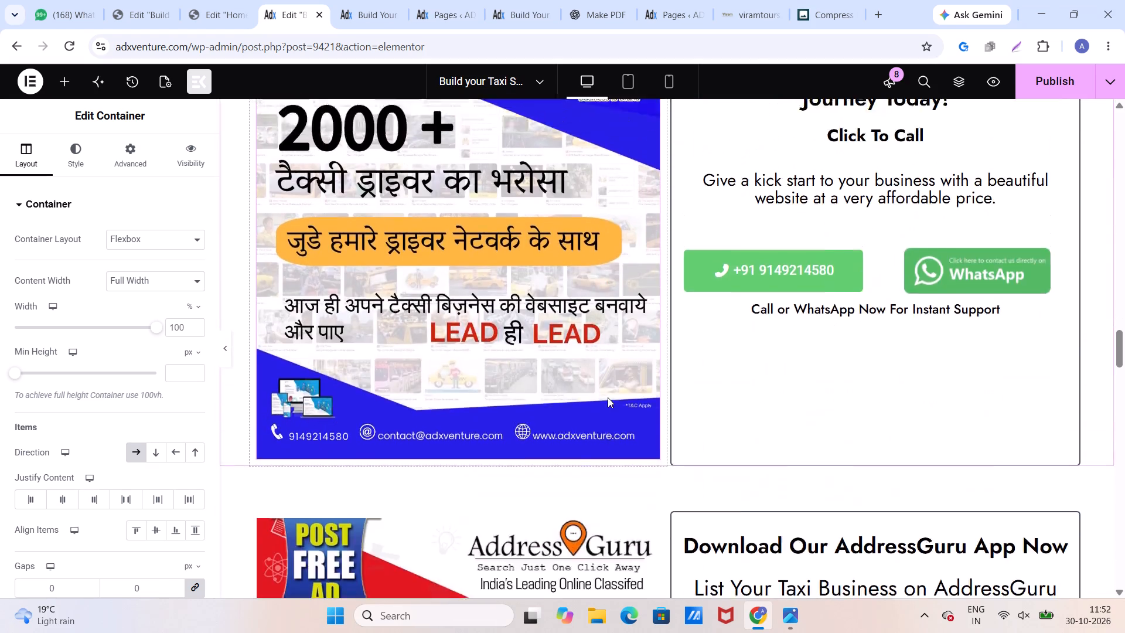
{"action": "scroll", "coordinate": [608, 397], "scroll_direction": "up", "scroll_amount": 14}
{"action": "scroll", "coordinate": [609, 392], "scroll_direction": "down", "scroll_amount": 1}
{"action": "scroll", "coordinate": [609, 392], "scroll_direction": "up", "scroll_amount": 1}
{"action": "scroll", "coordinate": [609, 392], "scroll_direction": "down", "scroll_amount": 1}
{"action": "scroll", "coordinate": [609, 392], "scroll_direction": "up", "scroll_amount": 20}
{"action": "scroll", "coordinate": [609, 392], "scroll_direction": "up", "scroll_amount": 3}
{"action": "scroll", "coordinate": [591, 383], "scroll_direction": "down", "scroll_amount": 1}
{"action": "scroll", "coordinate": [591, 383], "scroll_direction": "up", "scroll_amount": 3}
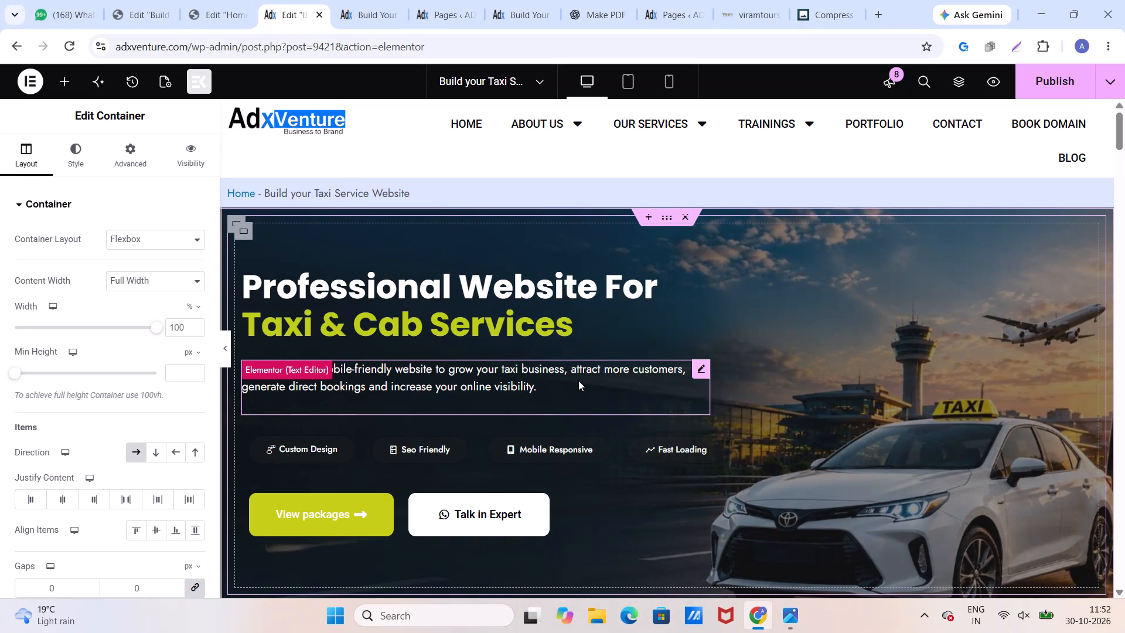
Examine the three package cards between the icon boxes and the Build Your Taxi Website heading.
{"action": "scroll", "coordinate": [578, 380], "scroll_direction": "down", "scroll_amount": 8}
{"action": "scroll", "coordinate": [578, 380], "scroll_direction": "up", "scroll_amount": 2}
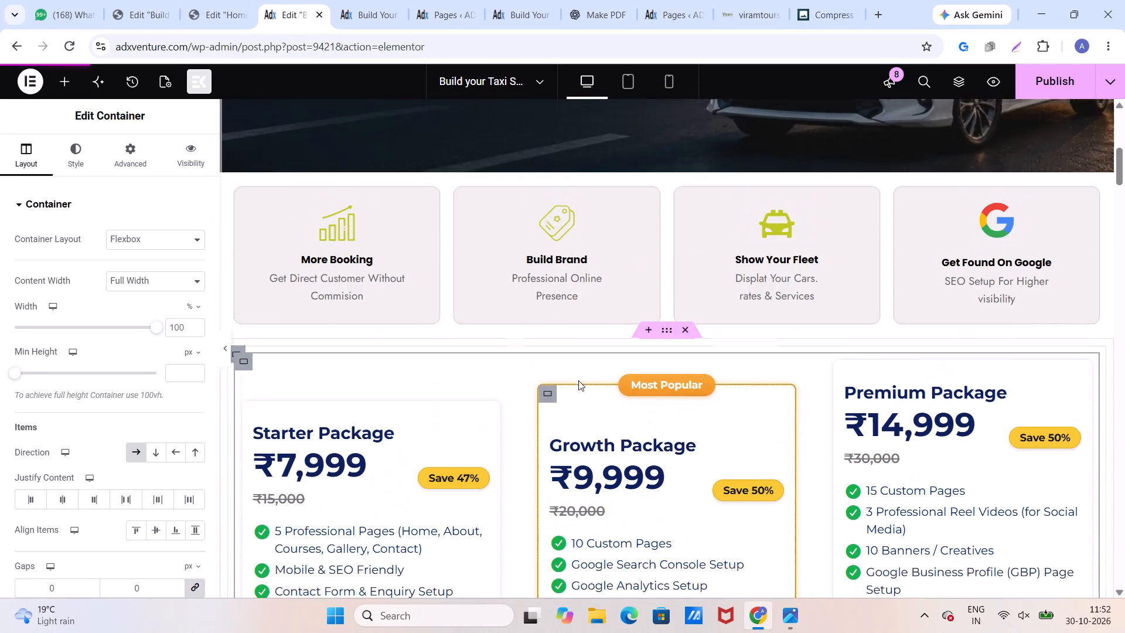
{"action": "scroll", "coordinate": [578, 380], "scroll_direction": "down", "scroll_amount": 4}
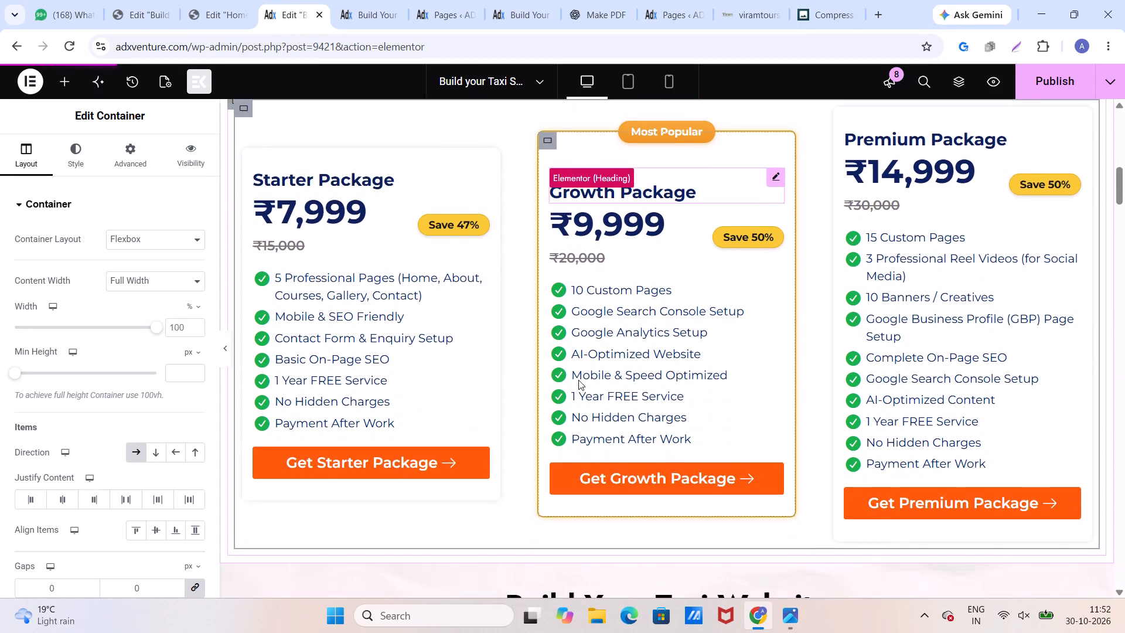
{"action": "scroll", "coordinate": [578, 380], "scroll_direction": "up", "scroll_amount": 3}
{"action": "scroll", "coordinate": [578, 373], "scroll_direction": "down", "scroll_amount": 5}
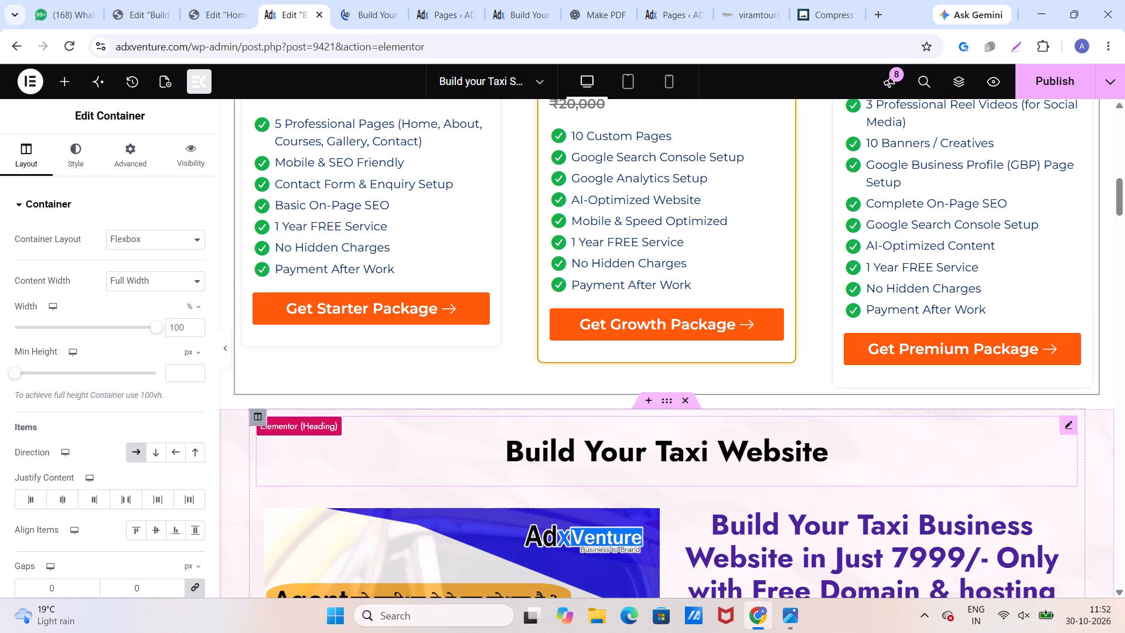
{"action": "left_click", "coordinate": [916, 444]}
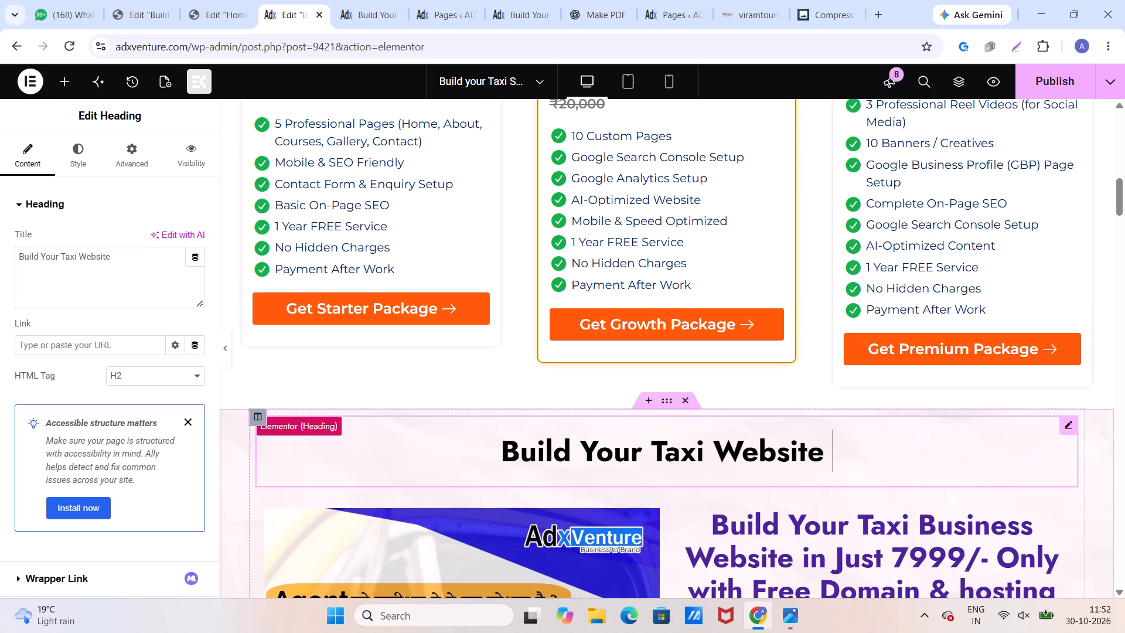
{"action": "scroll", "coordinate": [655, 433], "scroll_direction": "up", "scroll_amount": 4}
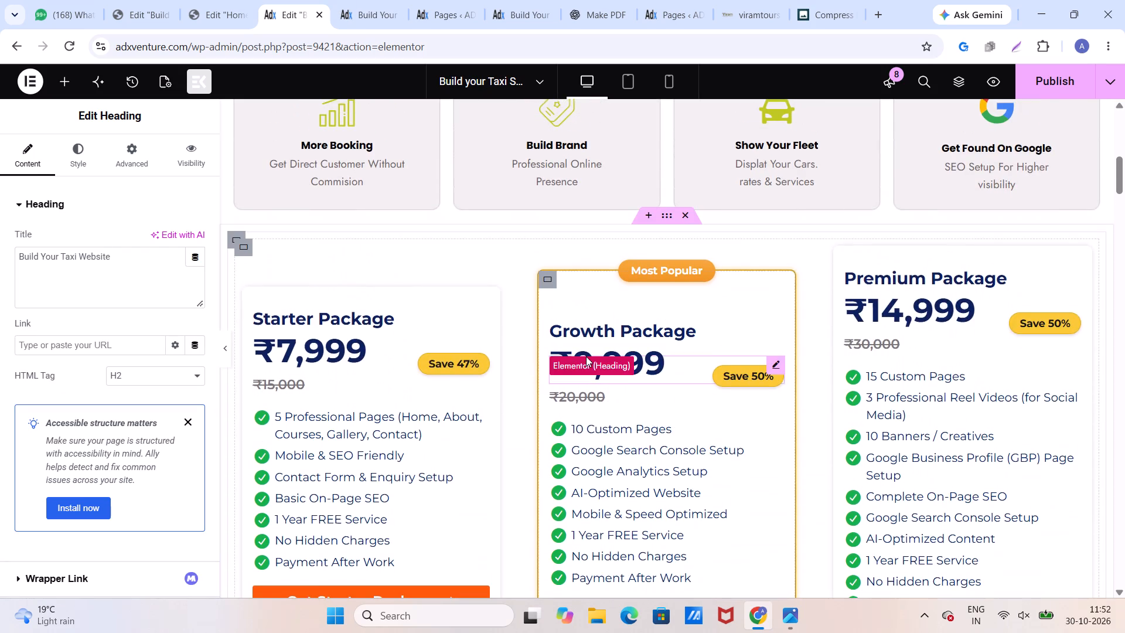
{"action": "scroll", "coordinate": [586, 356], "scroll_direction": "up", "scroll_amount": 1}
{"action": "scroll", "coordinate": [587, 358], "scroll_direction": "down", "scroll_amount": 1}
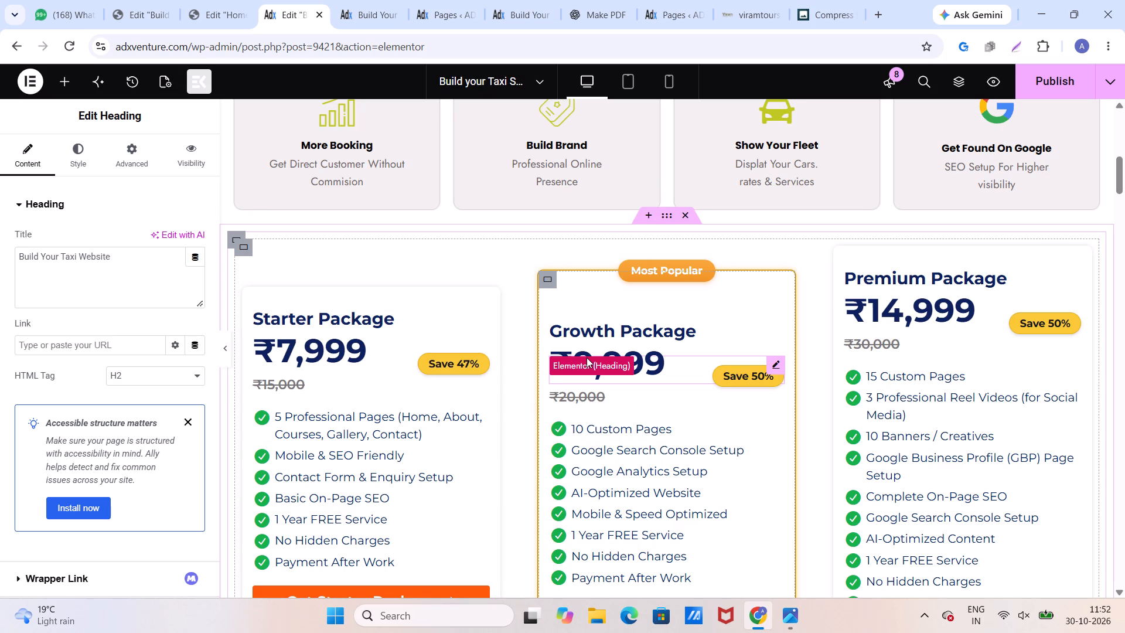
Change the Starter Package card's title to "Basic Website Package".
{"action": "left_click", "coordinate": [362, 313]}
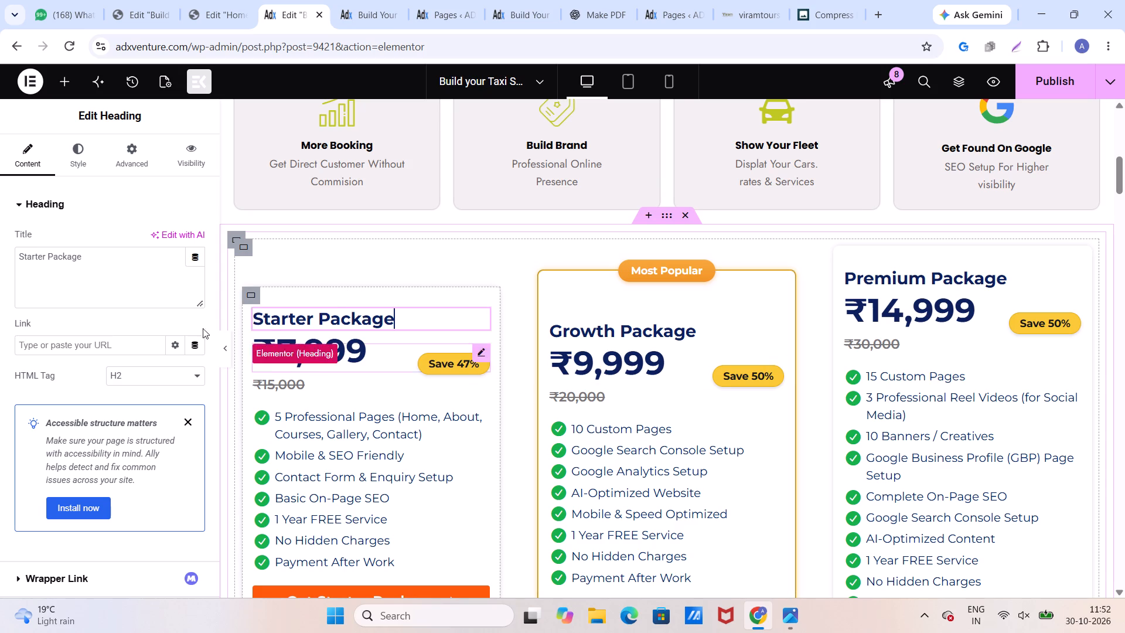
{"action": "left_click_drag", "start_coordinate": [89, 258], "coordinate": [0, 259]}
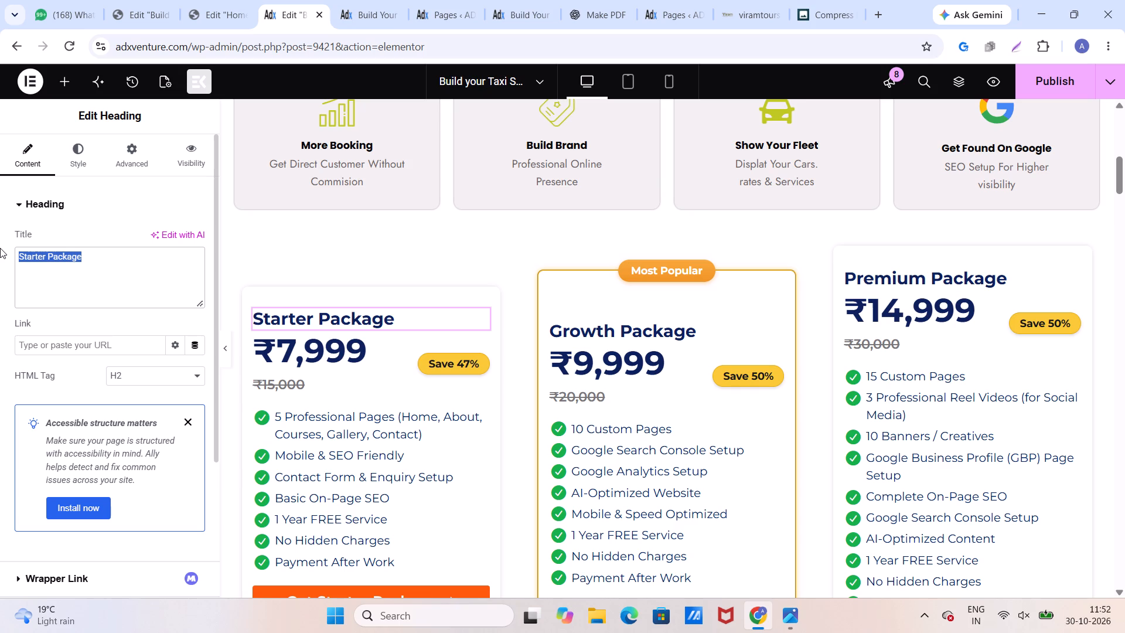
{"action": "type", "text": "Basic Websi"}
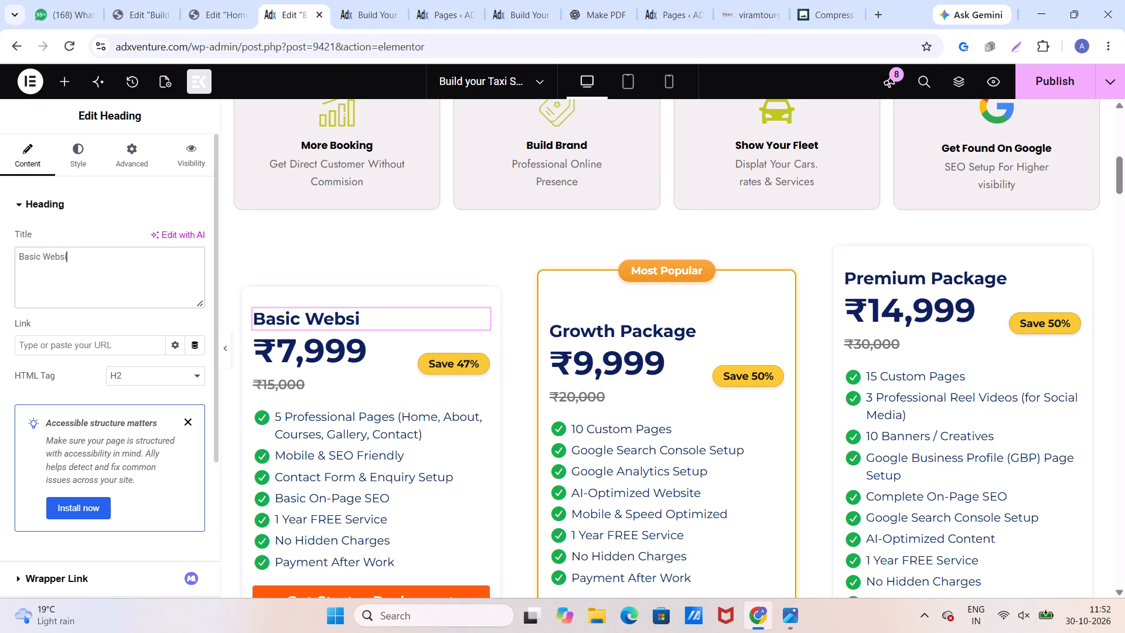
{"action": "type", "text": "te P"}
{"action": "type", "text": "ackage"}
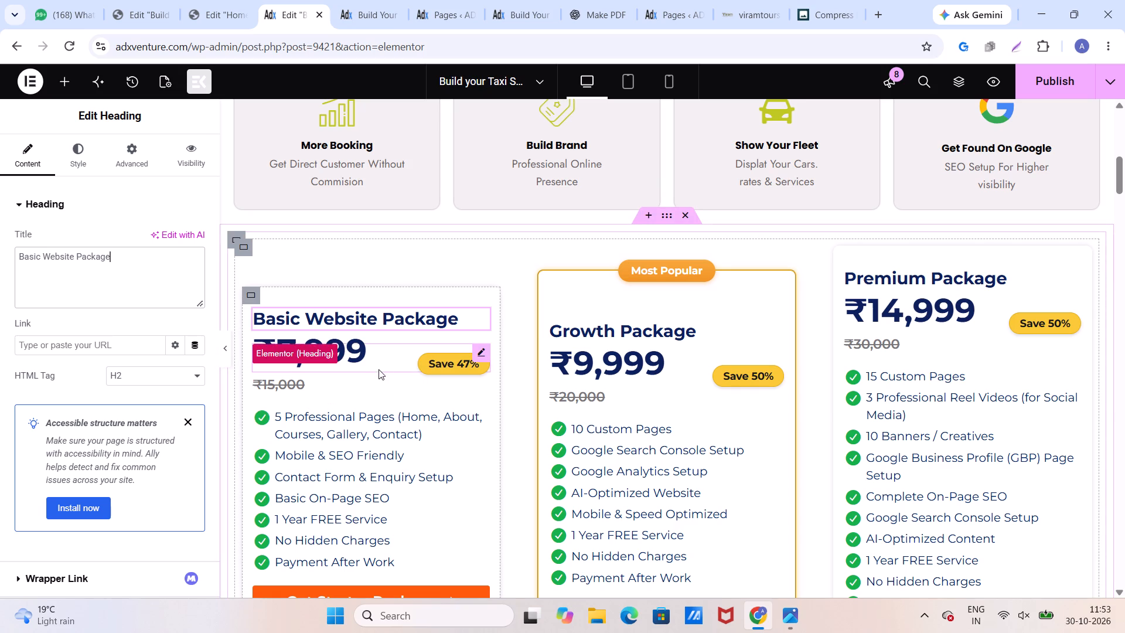
Set the text color of the ₹7,999 price in the Basic Website Package card to near-black #1B1C1C.
{"action": "left_click", "coordinate": [366, 362]}
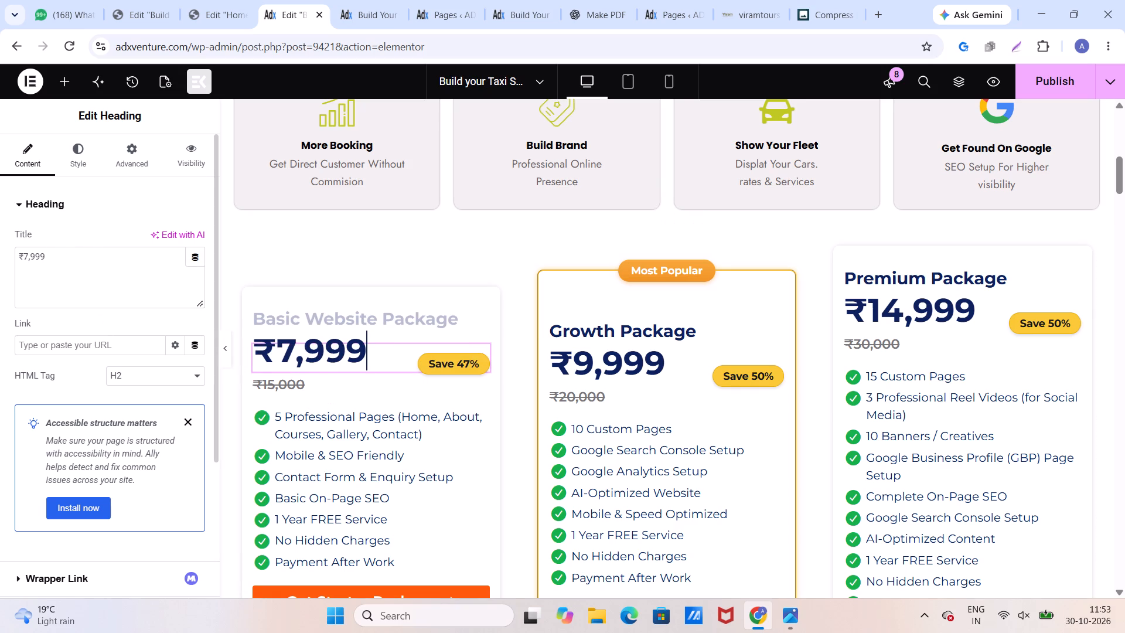
{"action": "left_click", "coordinate": [77, 155]}
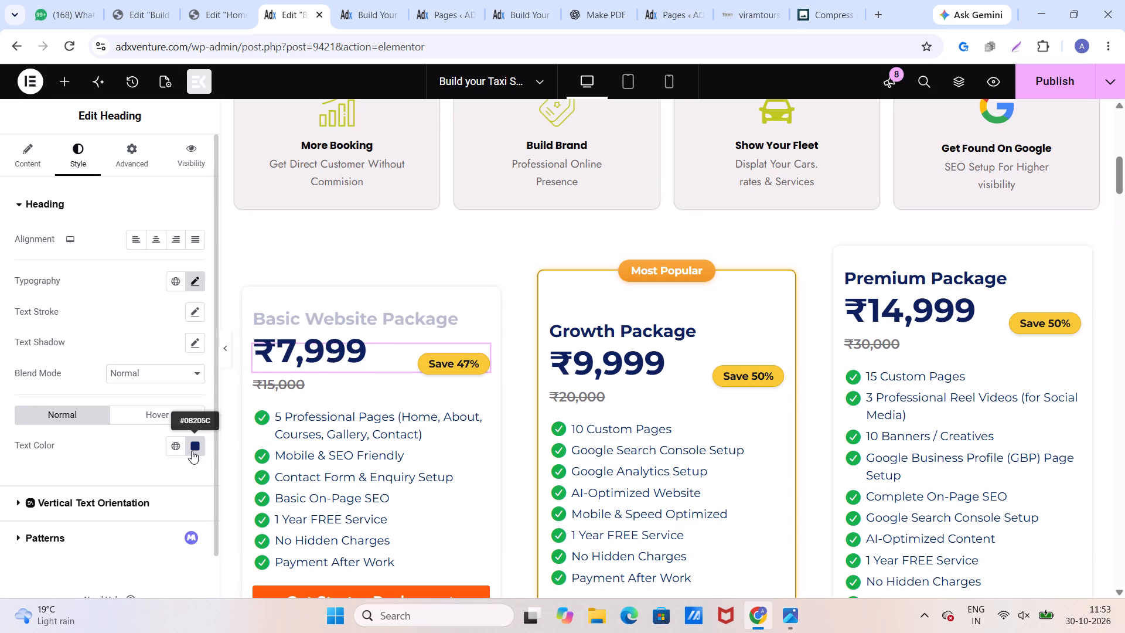
{"action": "left_click", "coordinate": [192, 451]}
{"action": "left_click_drag", "start_coordinate": [151, 350], "coordinate": [118, 354]}
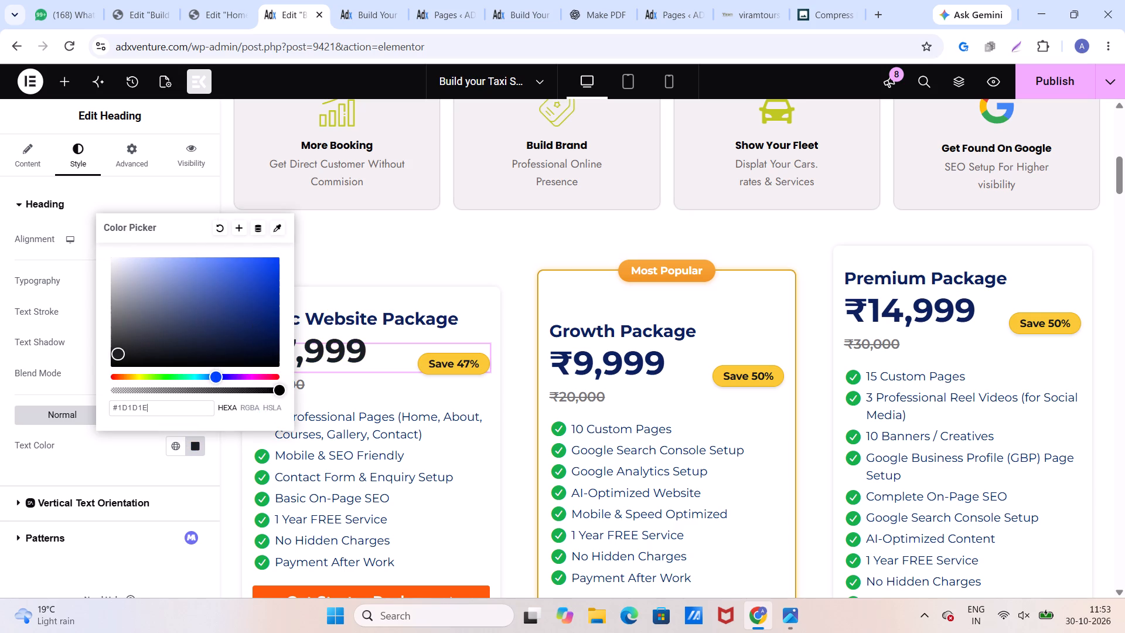
{"action": "left_click_drag", "start_coordinate": [118, 354], "coordinate": [118, 355]}
{"action": "left_click", "coordinate": [64, 392]}
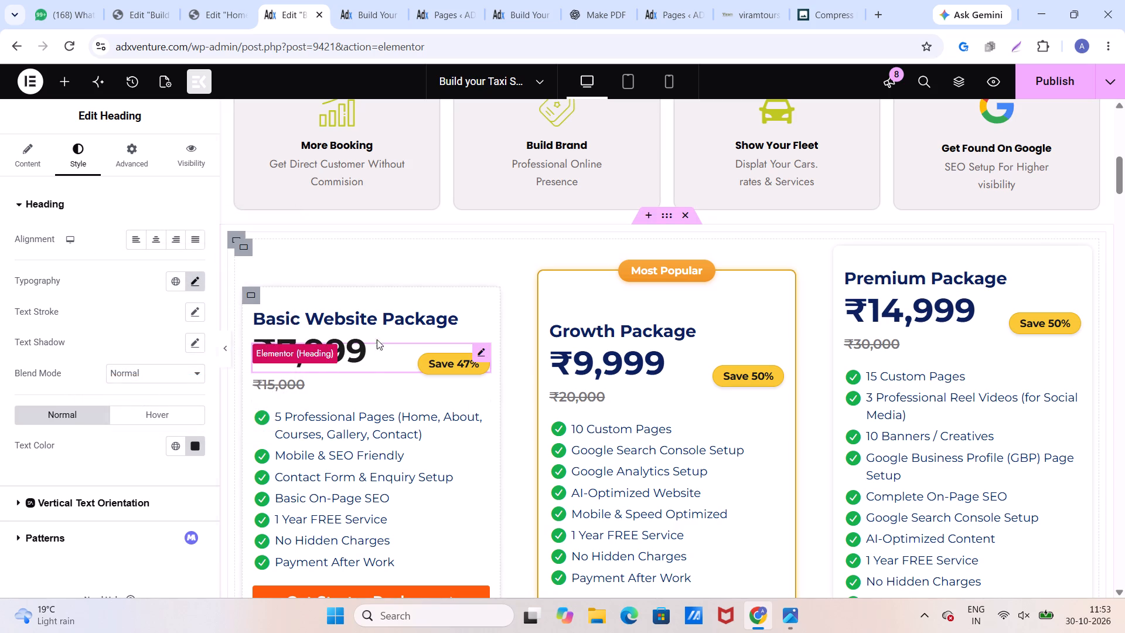
Change the Basic Website Package title's text color to near-black, like the price beneath it.
{"action": "left_click", "coordinate": [367, 321]}
{"action": "left_click", "coordinate": [83, 162]}
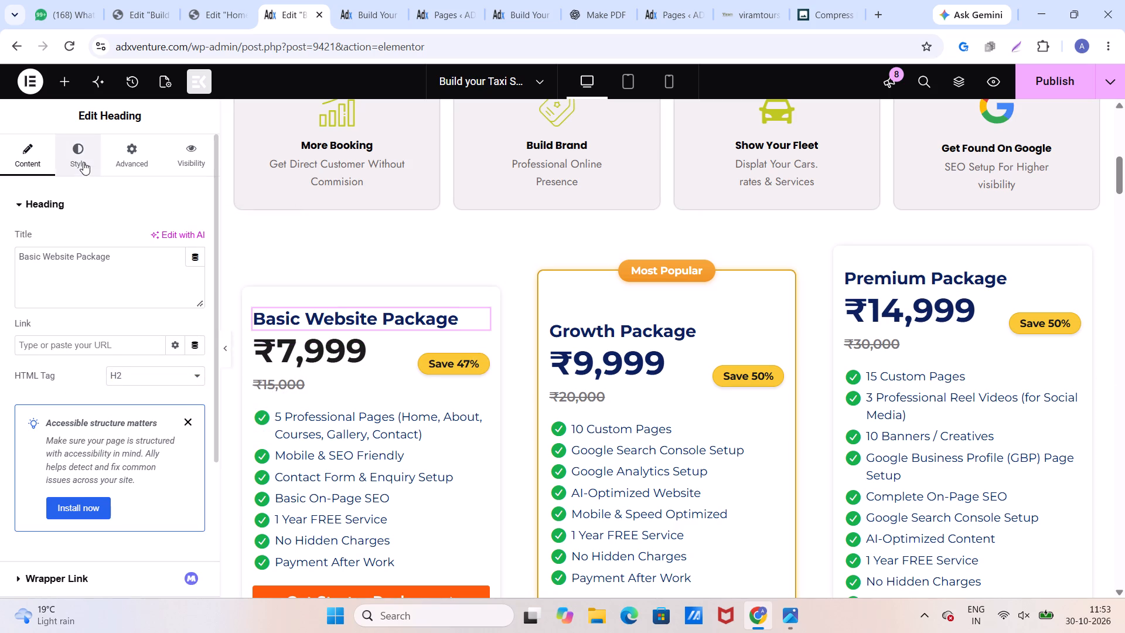
{"action": "left_click", "coordinate": [196, 441]}
{"action": "left_click_drag", "start_coordinate": [159, 345], "coordinate": [117, 357]}
{"action": "left_click", "coordinate": [71, 387]}
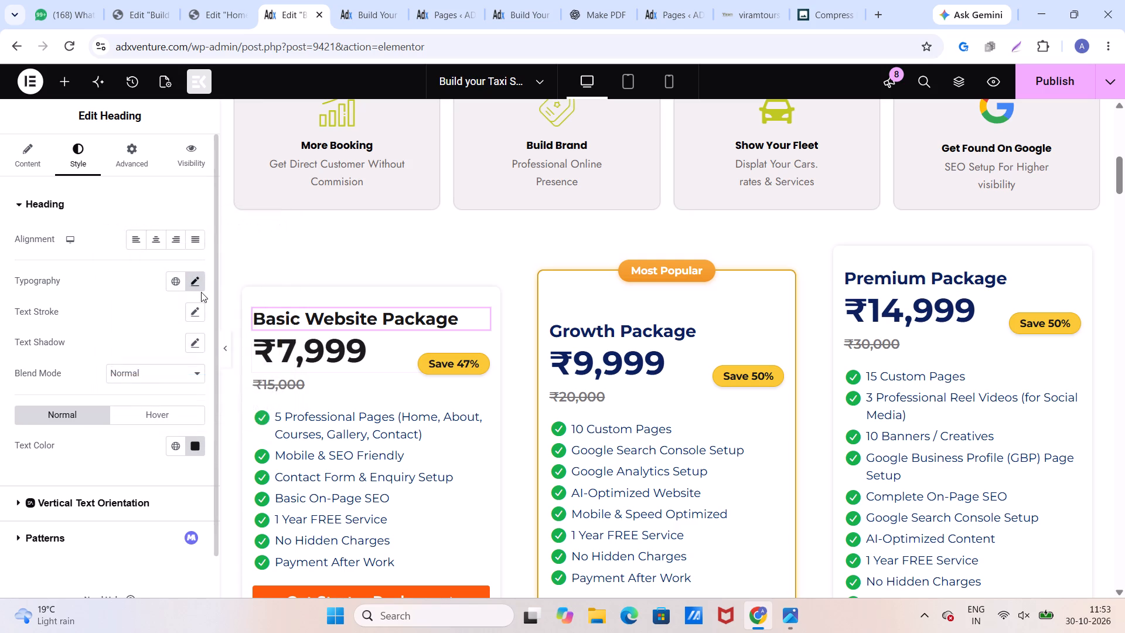
Set the Basic Website Package title's font size to 18 px.
{"action": "left_click", "coordinate": [198, 284]}
{"action": "left_click", "coordinate": [183, 392]}
{"action": "left_click", "coordinate": [183, 392]}
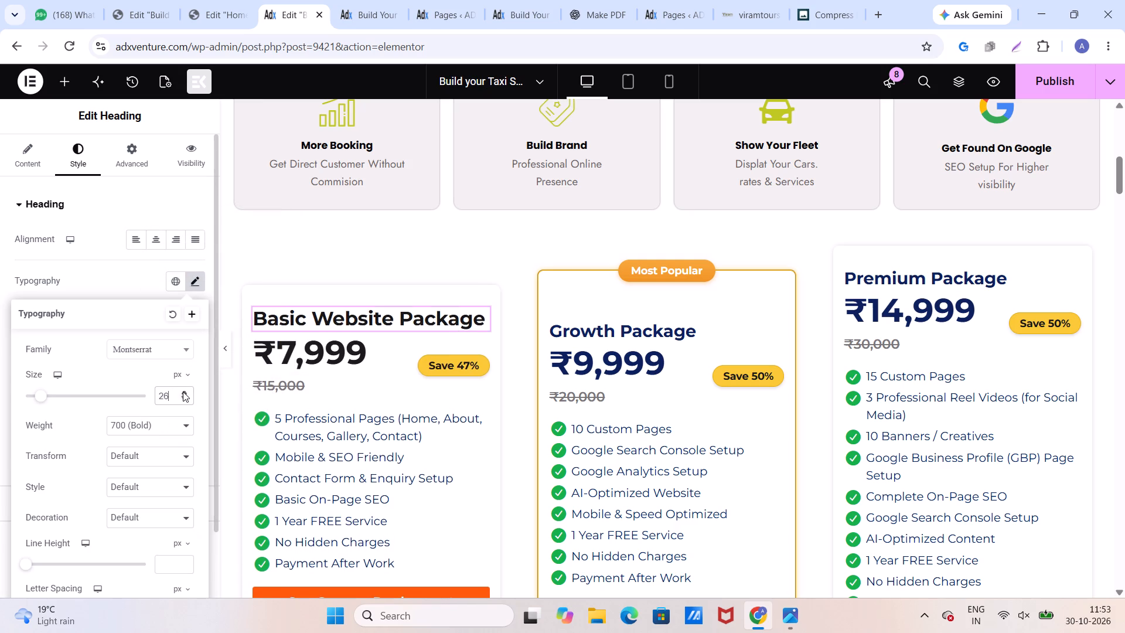
{"action": "left_click", "coordinate": [183, 399]}
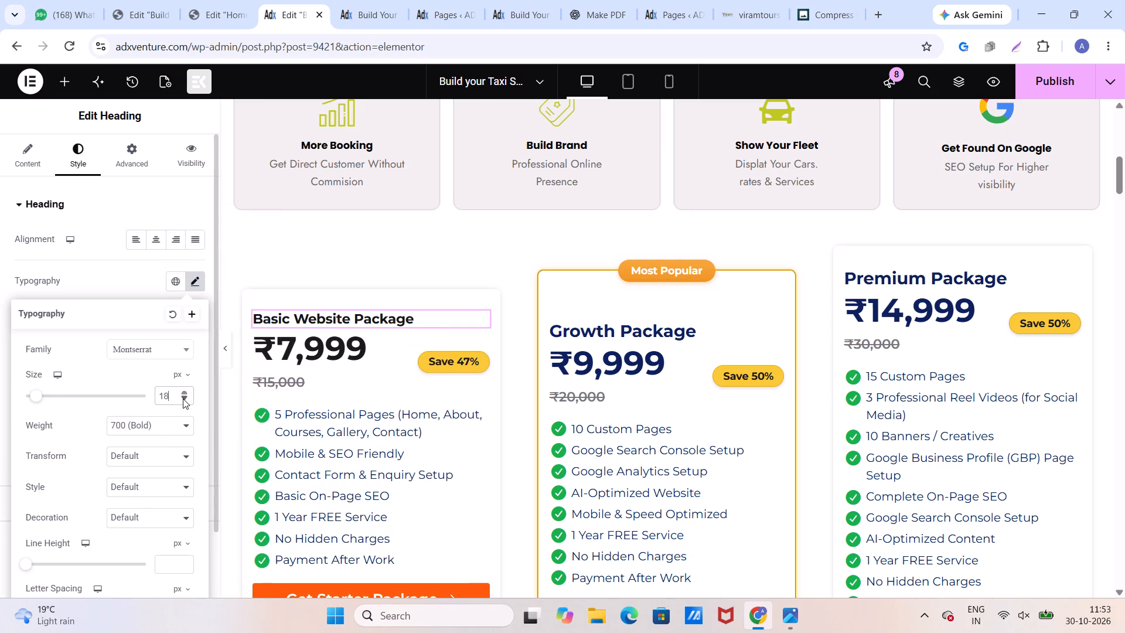
{"action": "left_click", "coordinate": [183, 399]}
{"action": "left_click", "coordinate": [183, 392]}
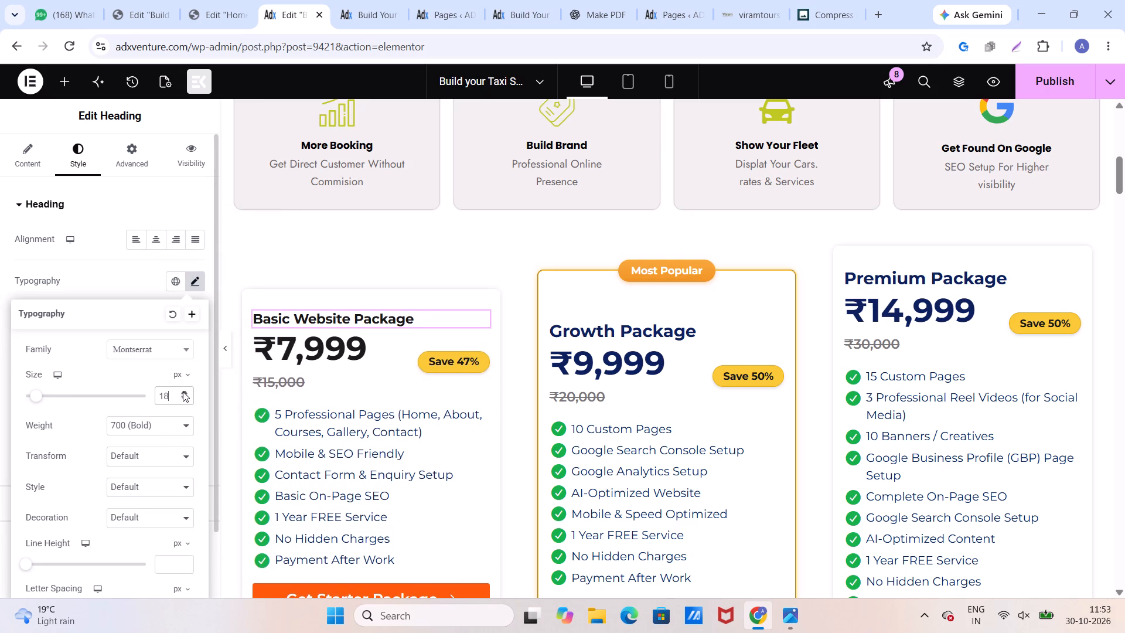
{"action": "left_click", "coordinate": [183, 392]}
{"action": "left_click", "coordinate": [186, 399]}
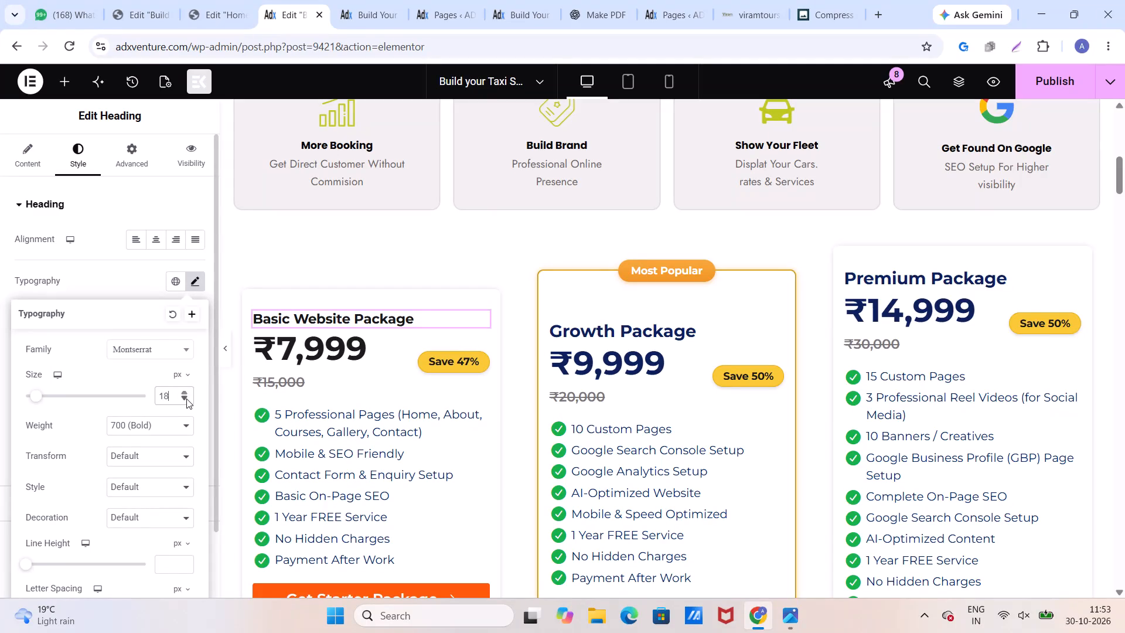
Check the typography settings of the ₹7,999 price in the Basic Website Package card.
{"action": "left_click", "coordinate": [381, 352]}
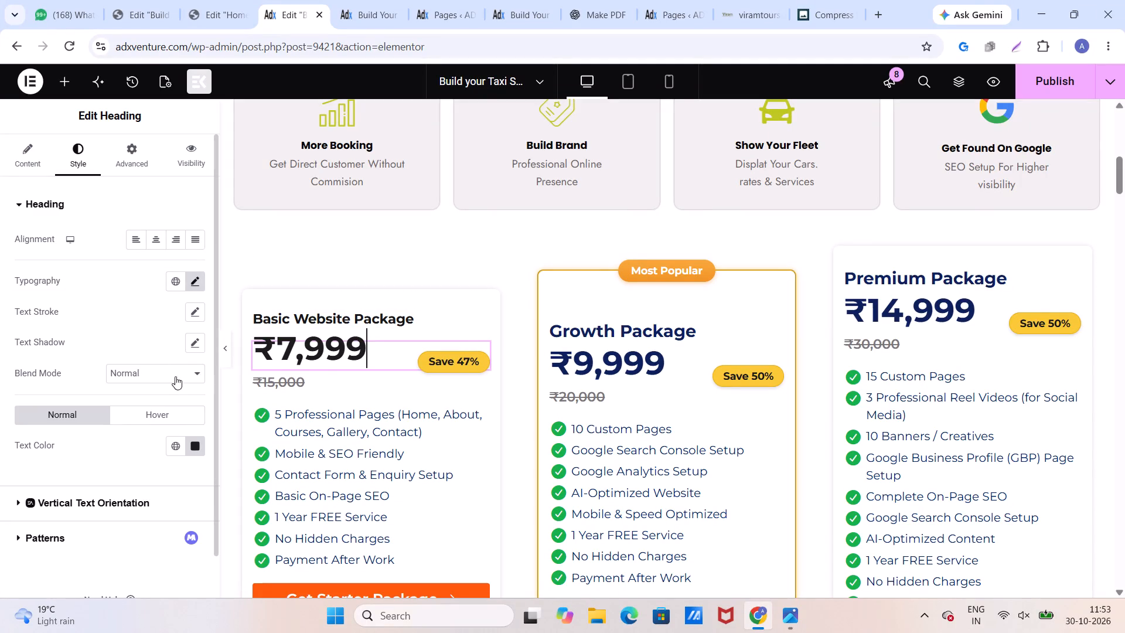
{"action": "left_click", "coordinate": [192, 279]}
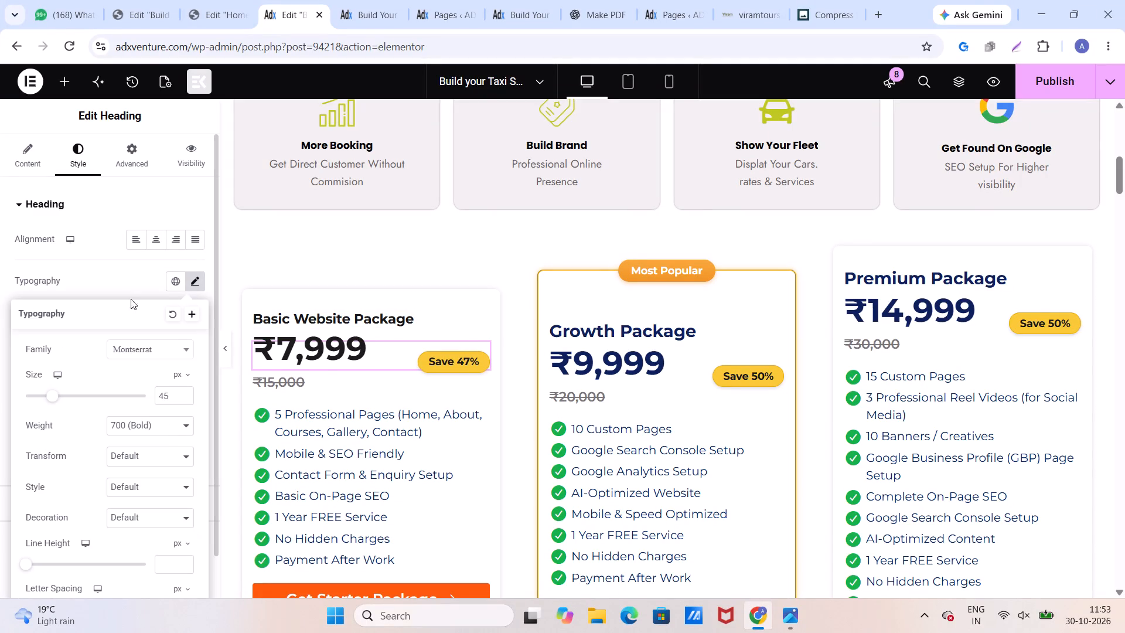
{"action": "left_click", "coordinate": [109, 280]}
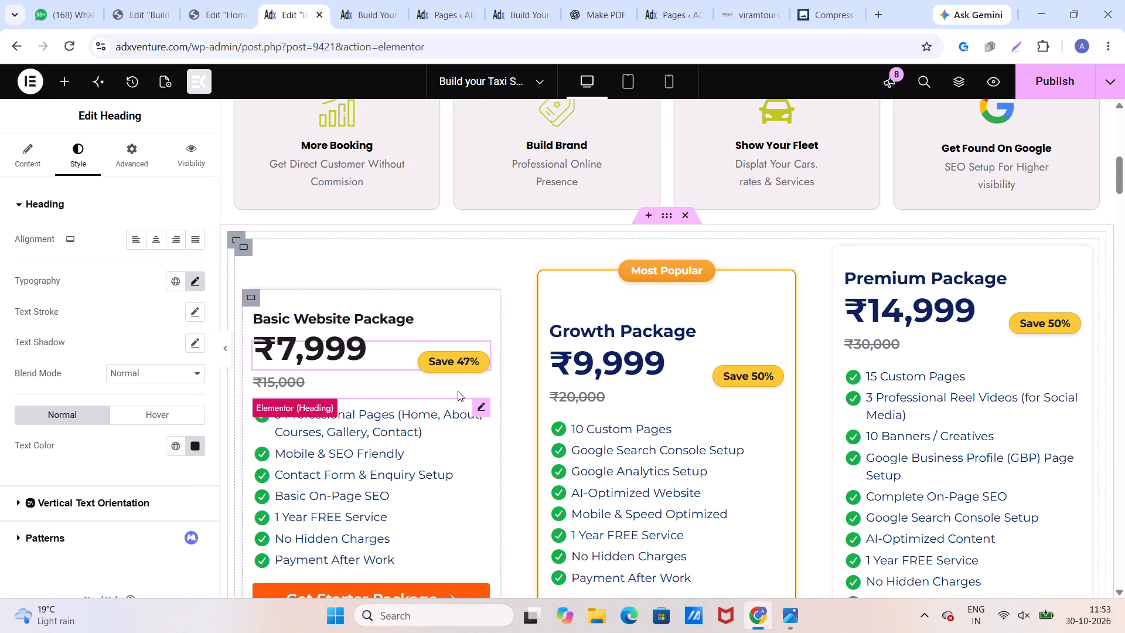
Change the middle pricing card's title from Growth Package to "Standard Website Packages".
{"action": "scroll", "coordinate": [455, 388], "scroll_direction": "up", "scroll_amount": 1}
{"action": "scroll", "coordinate": [452, 386], "scroll_direction": "down", "scroll_amount": 4}
{"action": "scroll", "coordinate": [452, 386], "scroll_direction": "up", "scroll_amount": 3}
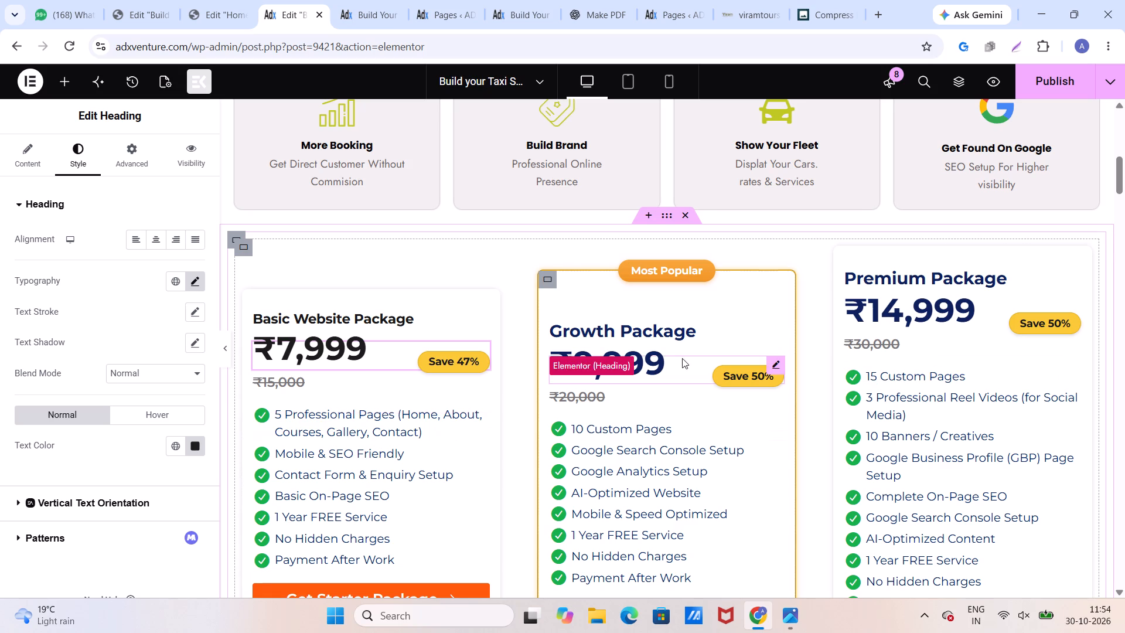
{"action": "left_click", "coordinate": [663, 327]}
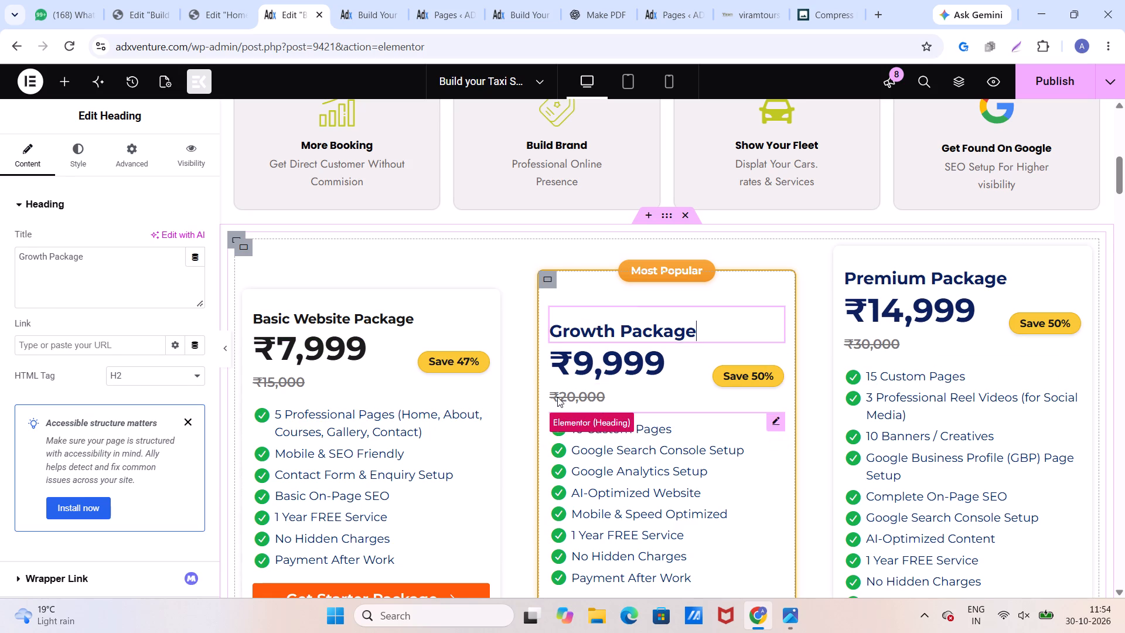
{"action": "left_click_drag", "start_coordinate": [100, 261], "coordinate": [0, 272]}
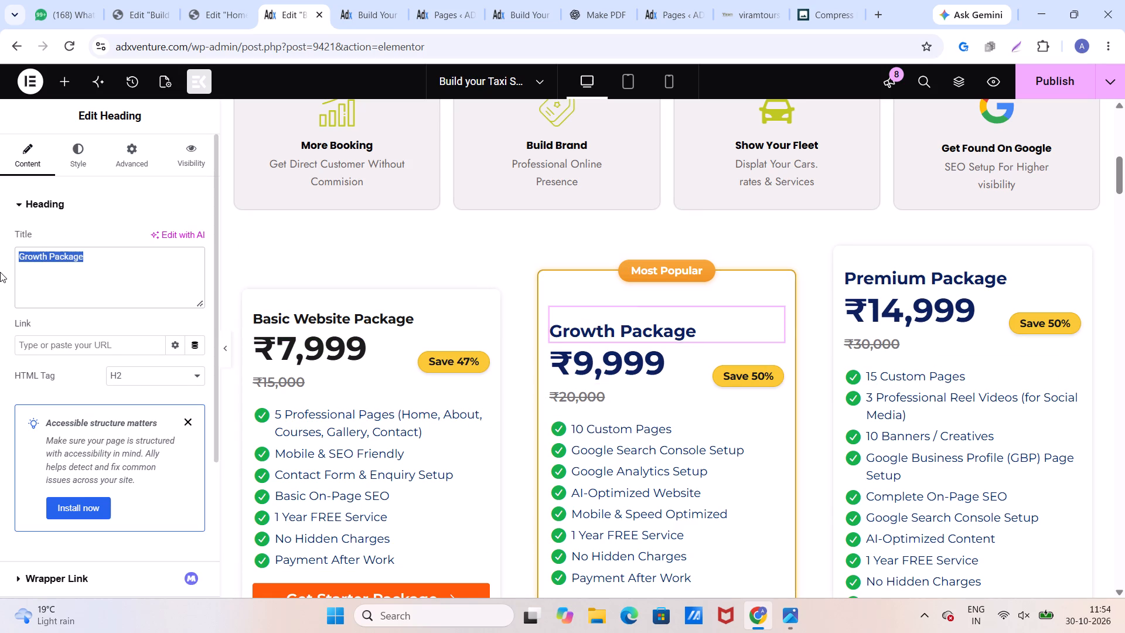
{"action": "type", "text": "Stand"}
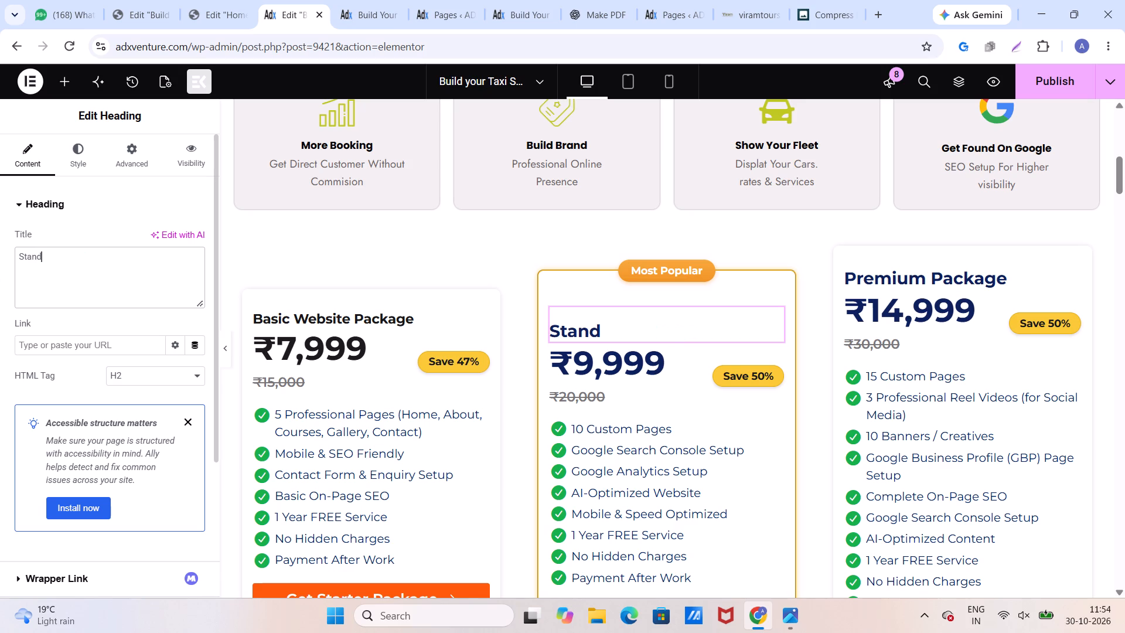
{"action": "key", "text": "a"}
{"action": "type", "text": "rd"}
{"action": "key", "text": "space"}
{"action": "type", "text": "Website Paca"}
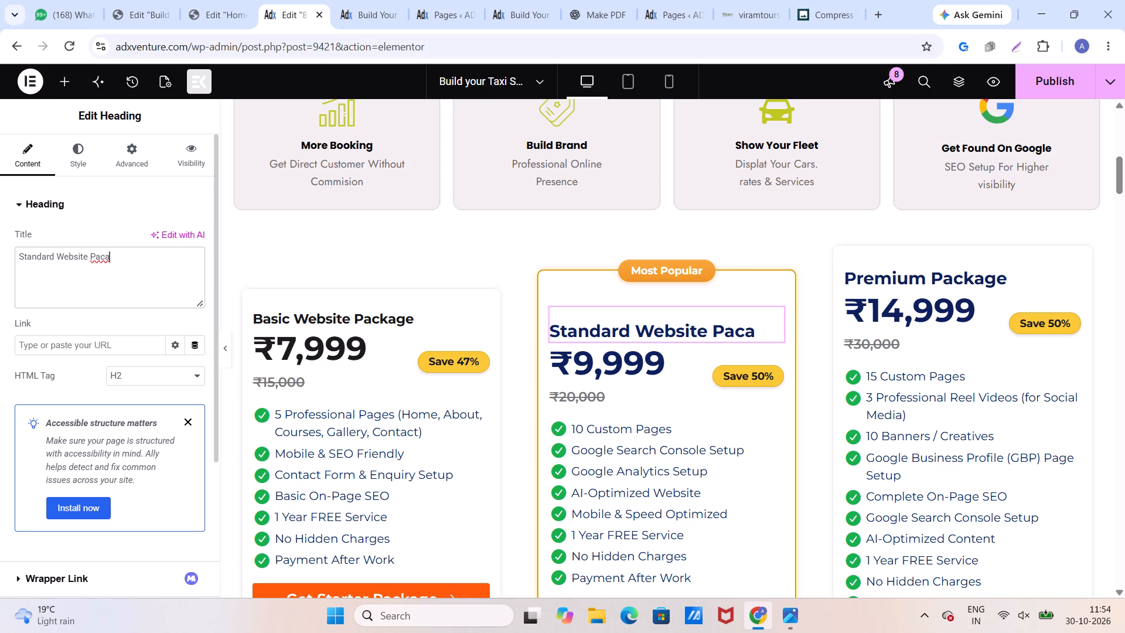
{"action": "key", "text": "BackSpace"}
{"action": "type", "text": "kages"}
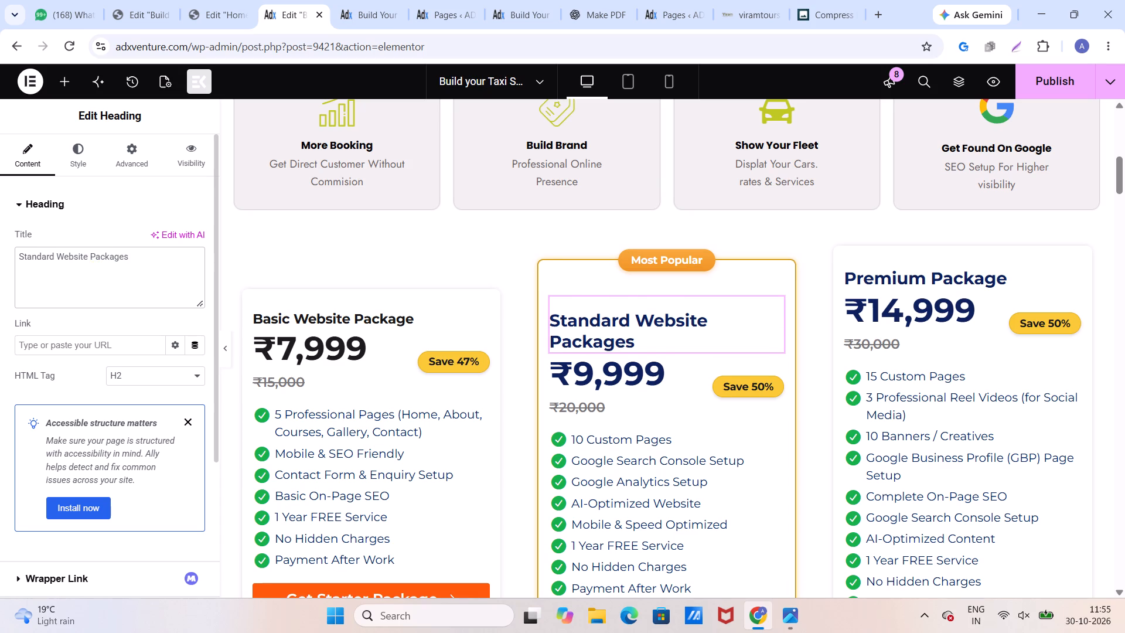
Set the Standard Website Packages title's font size to 21 px.
{"action": "left_click", "coordinate": [74, 157]}
{"action": "left_click", "coordinate": [197, 283]}
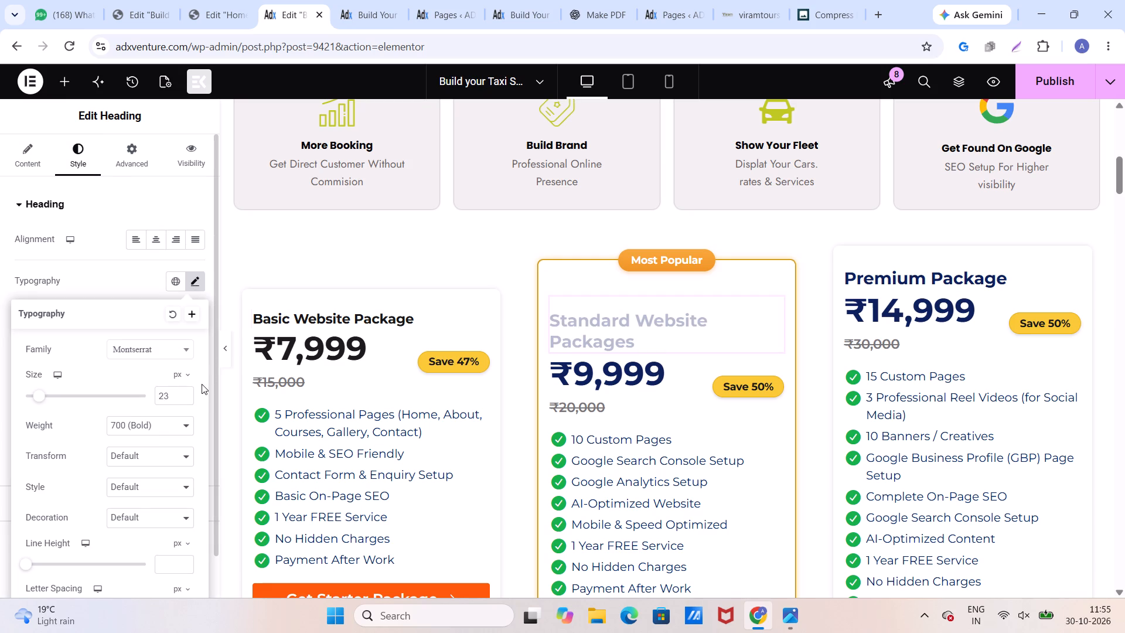
{"action": "left_click", "coordinate": [182, 394]}
{"action": "left_click", "coordinate": [184, 394]}
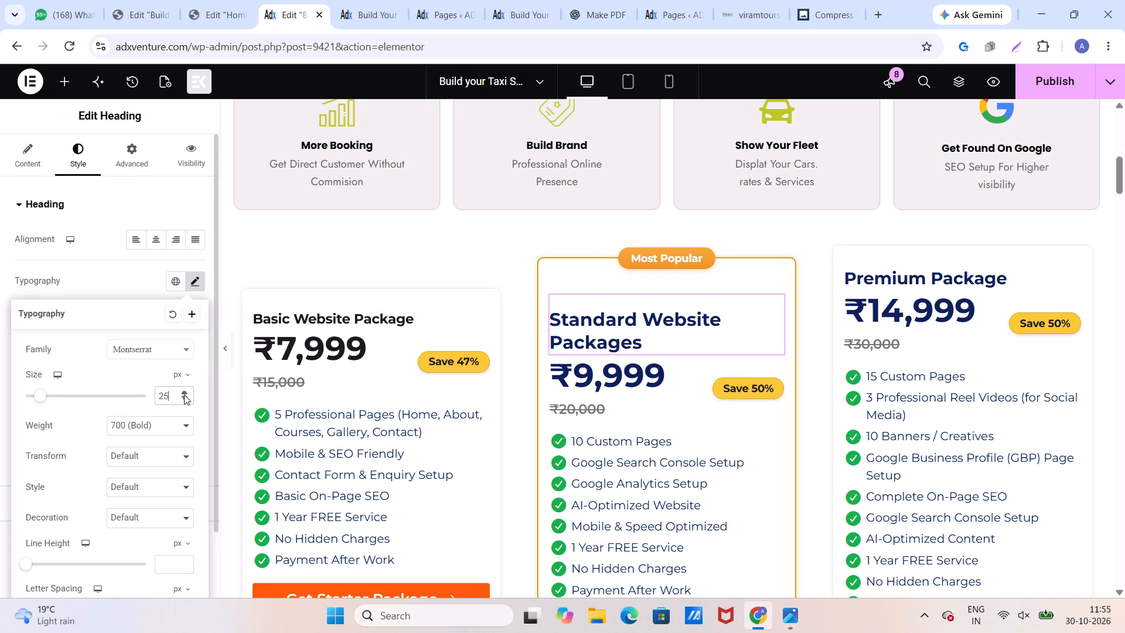
{"action": "triple_click", "coordinate": [185, 398]}
{"action": "double_click", "coordinate": [185, 398]}
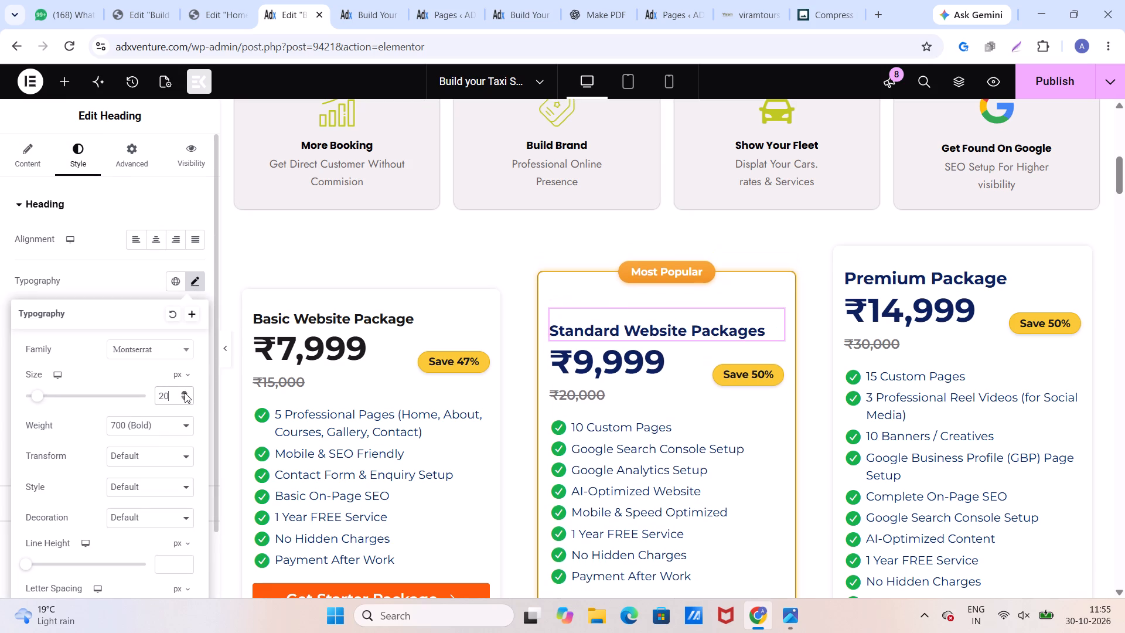
{"action": "left_click", "coordinate": [185, 391]}
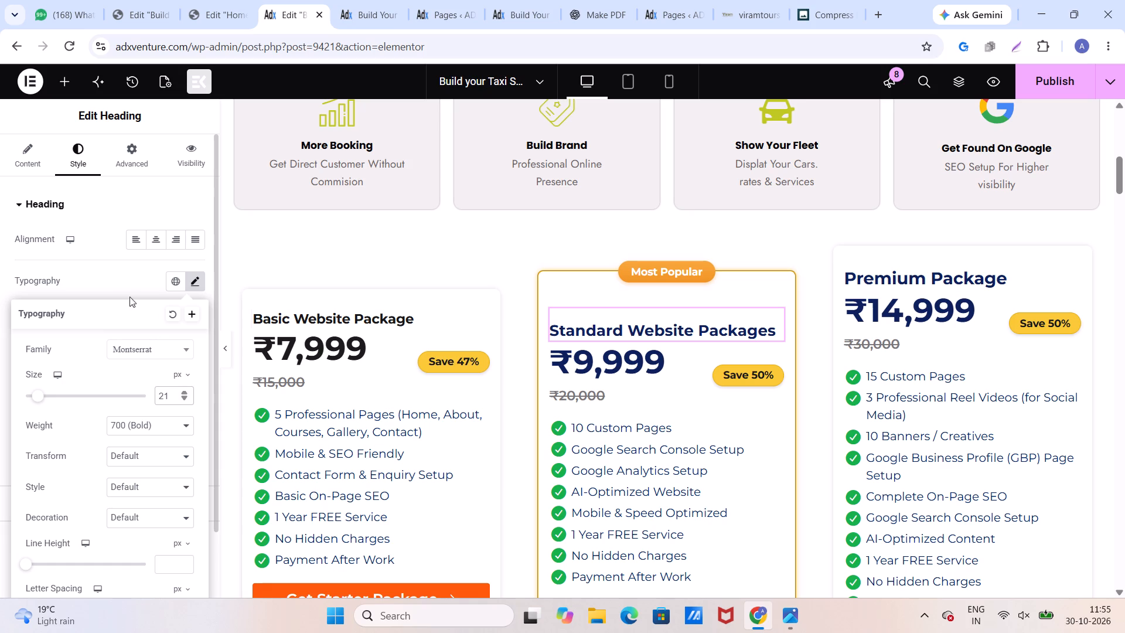
{"action": "left_click", "coordinate": [125, 285]}
Set the text color of the Standard Website Packages title to near-black #282828.
{"action": "left_click", "coordinate": [196, 444]}
{"action": "left_click_drag", "start_coordinate": [158, 345], "coordinate": [114, 348]}
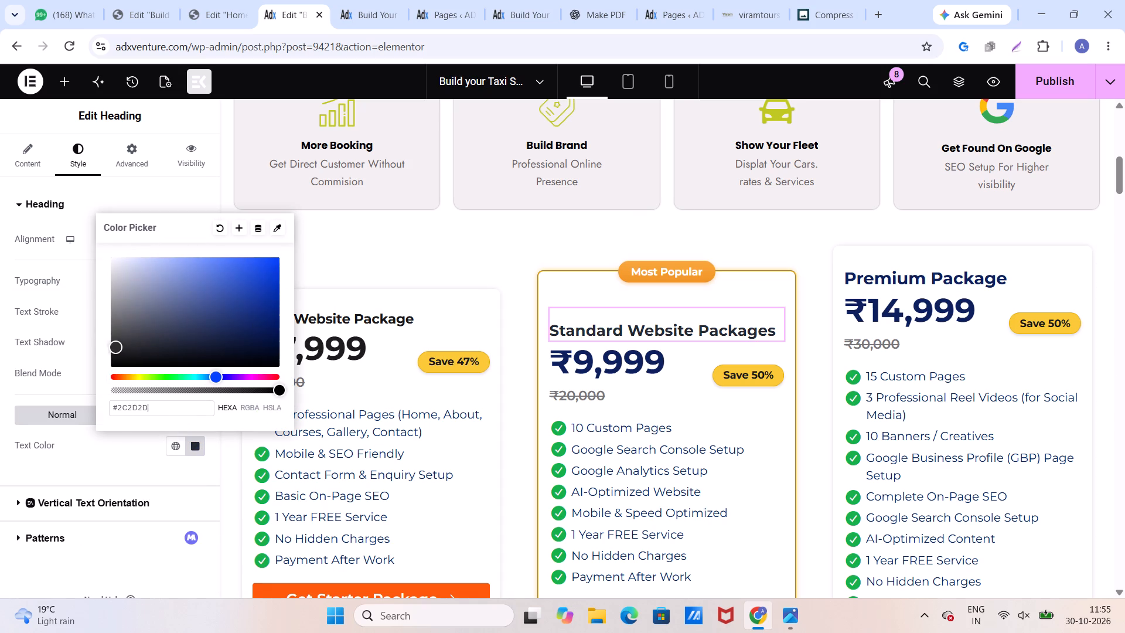
{"action": "left_click_drag", "start_coordinate": [114, 348], "coordinate": [111, 350]}
{"action": "left_click", "coordinate": [107, 450]}
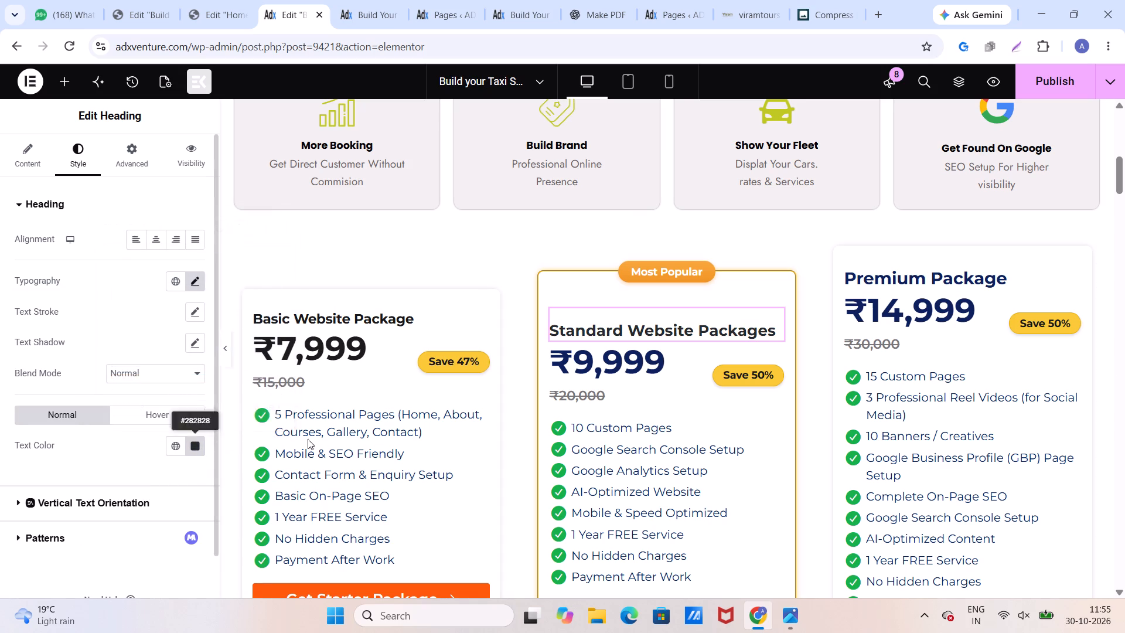
Change the main price in the Standard Website Packages card to ₹10,000.
{"action": "left_click", "coordinate": [663, 364]}
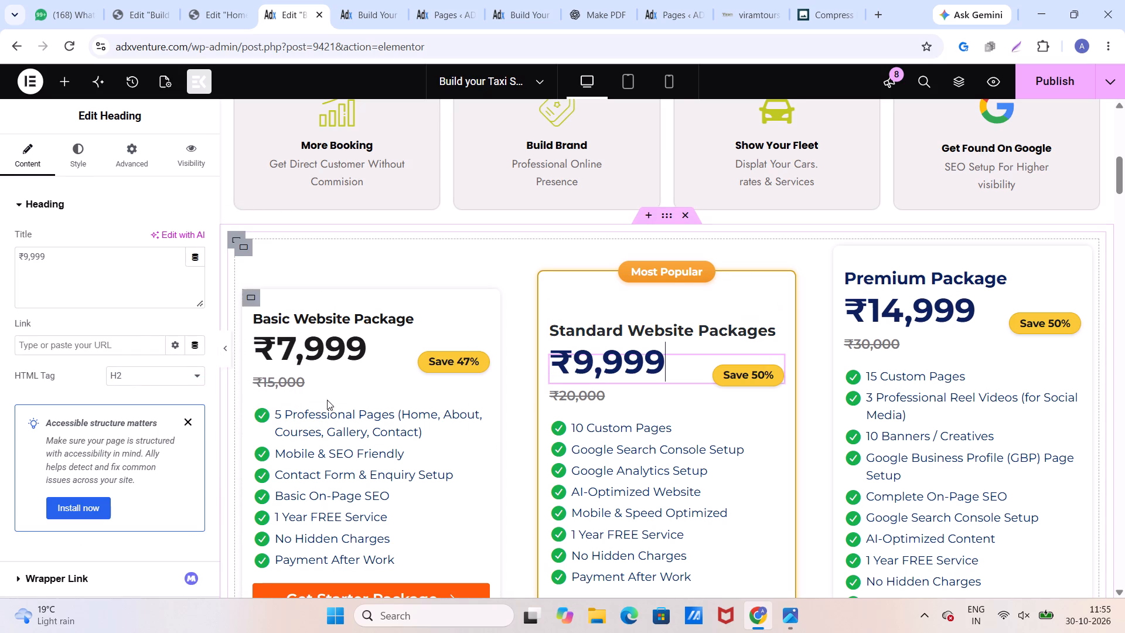
{"action": "left_click_drag", "start_coordinate": [59, 252], "coordinate": [25, 250]}
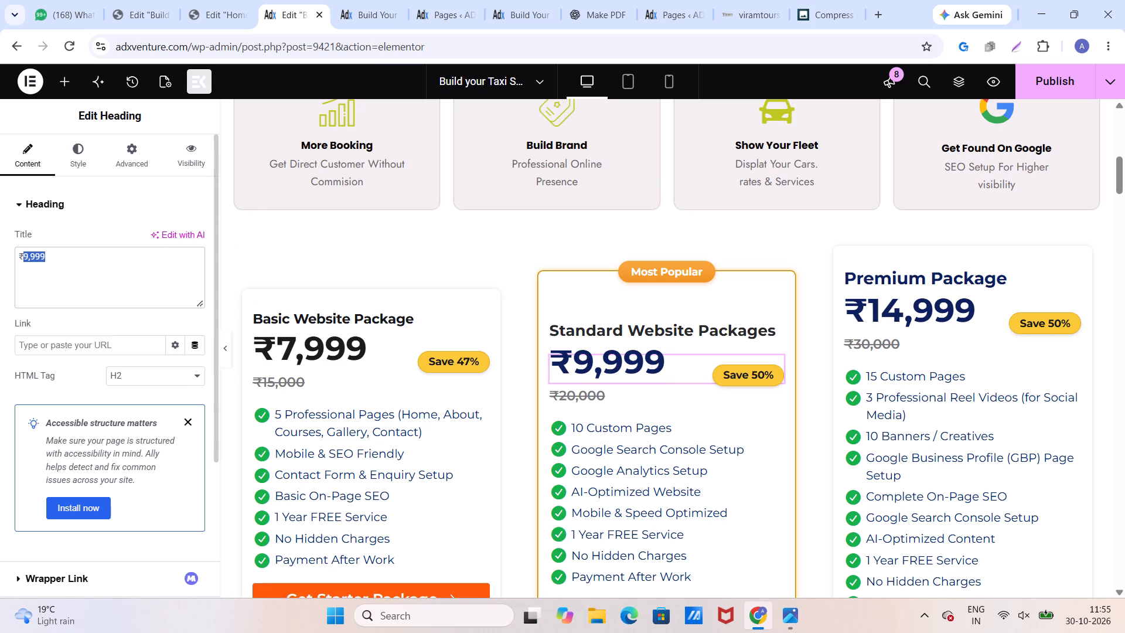
{"action": "left_click_drag", "start_coordinate": [25, 250], "coordinate": [25, 250]}
{"action": "key", "text": "1"}
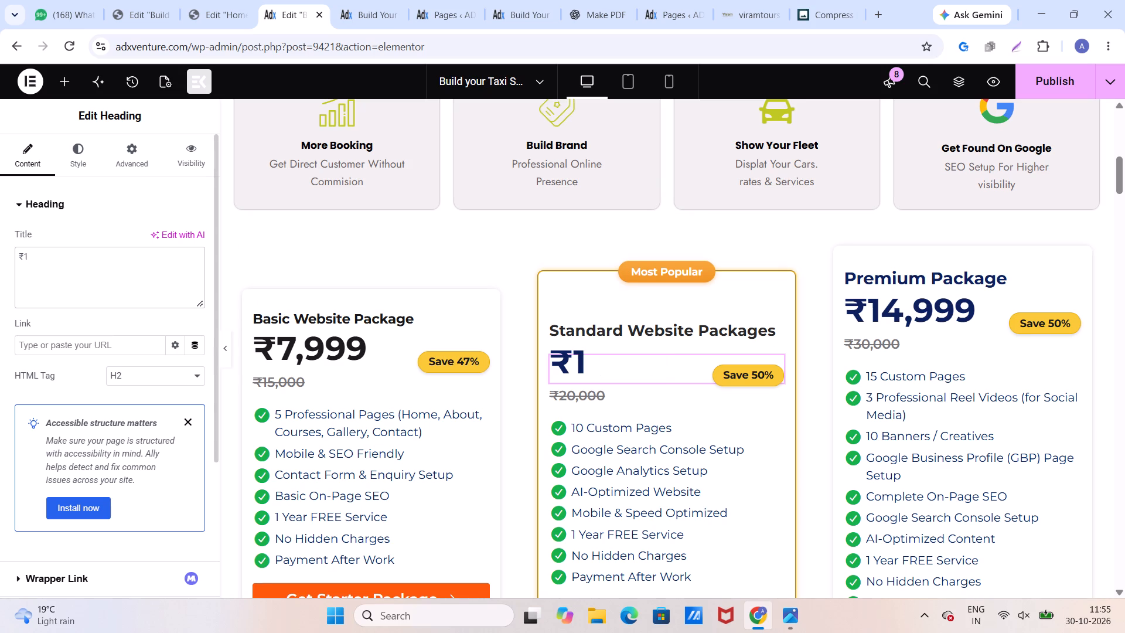
{"action": "key", "text": "0"}
{"action": "type", "text": ",000"}
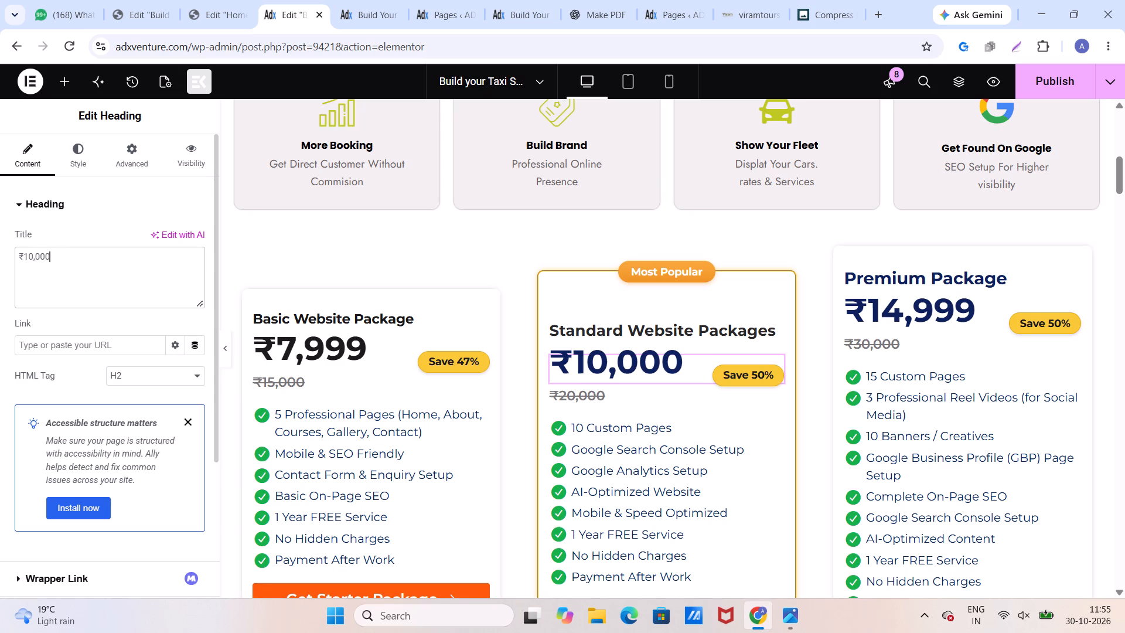
Change the ₹10,000 price's text color to a neutral near-black, like the title above it.
{"action": "left_click", "coordinate": [84, 163]}
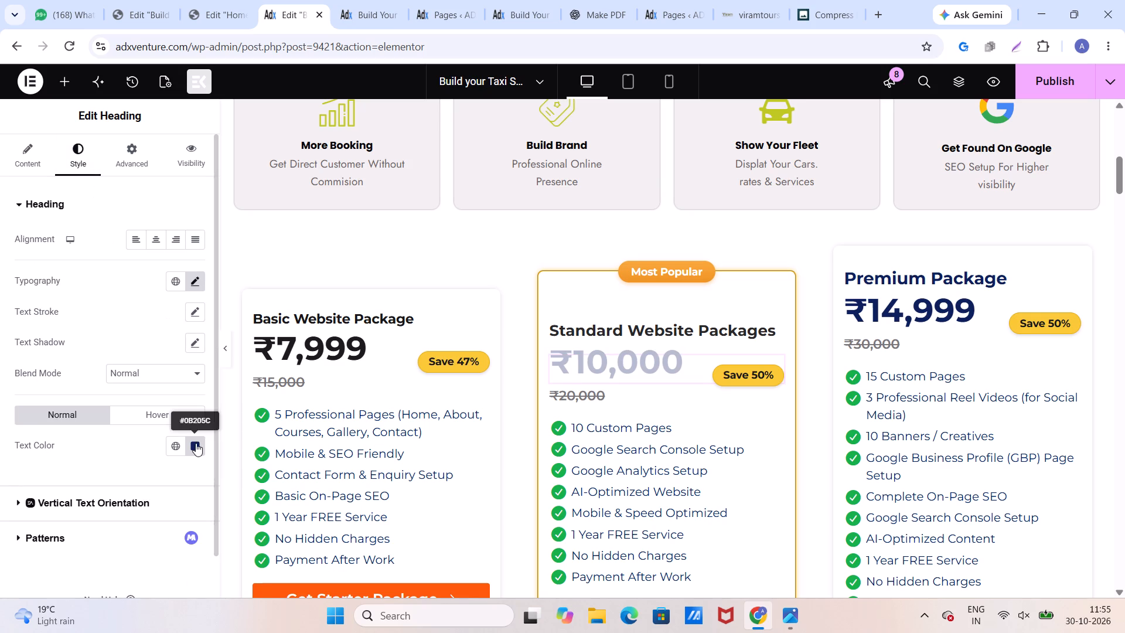
{"action": "left_click", "coordinate": [196, 443]}
{"action": "left_click_drag", "start_coordinate": [161, 314], "coordinate": [100, 346]}
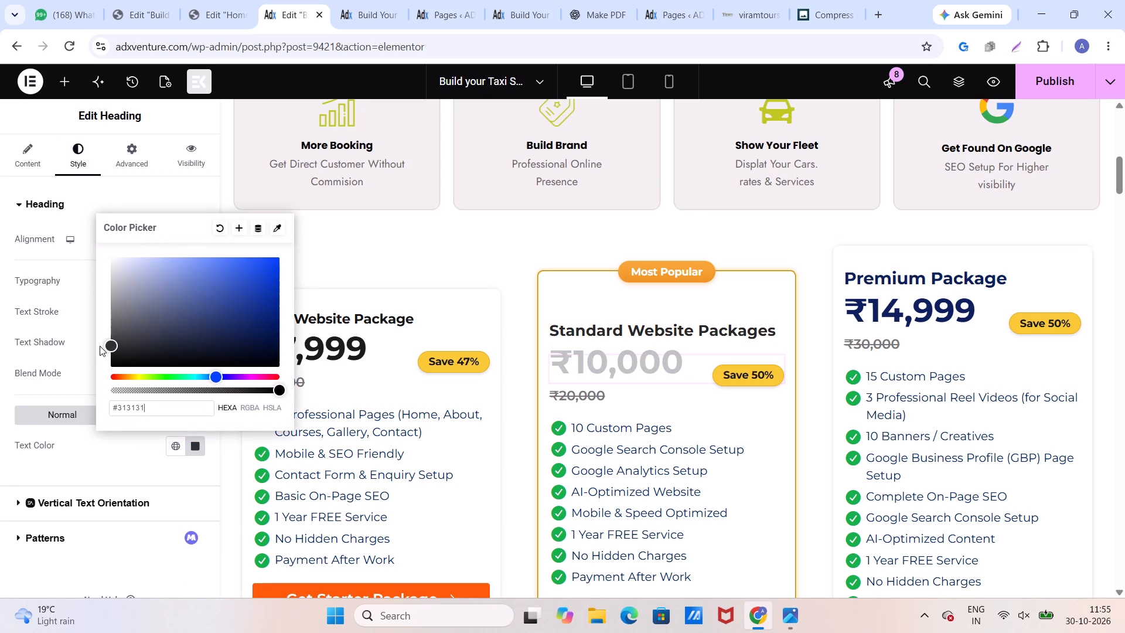
{"action": "left_click_drag", "start_coordinate": [100, 346], "coordinate": [105, 348]}
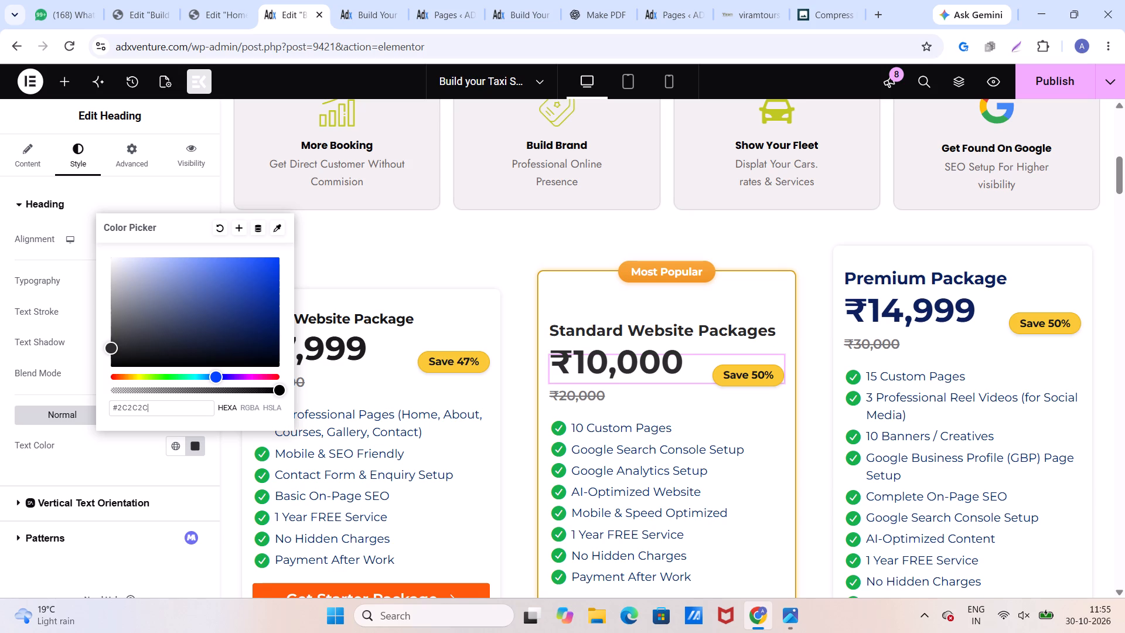
{"action": "left_click", "coordinate": [111, 351]}
{"action": "left_click", "coordinate": [89, 447]}
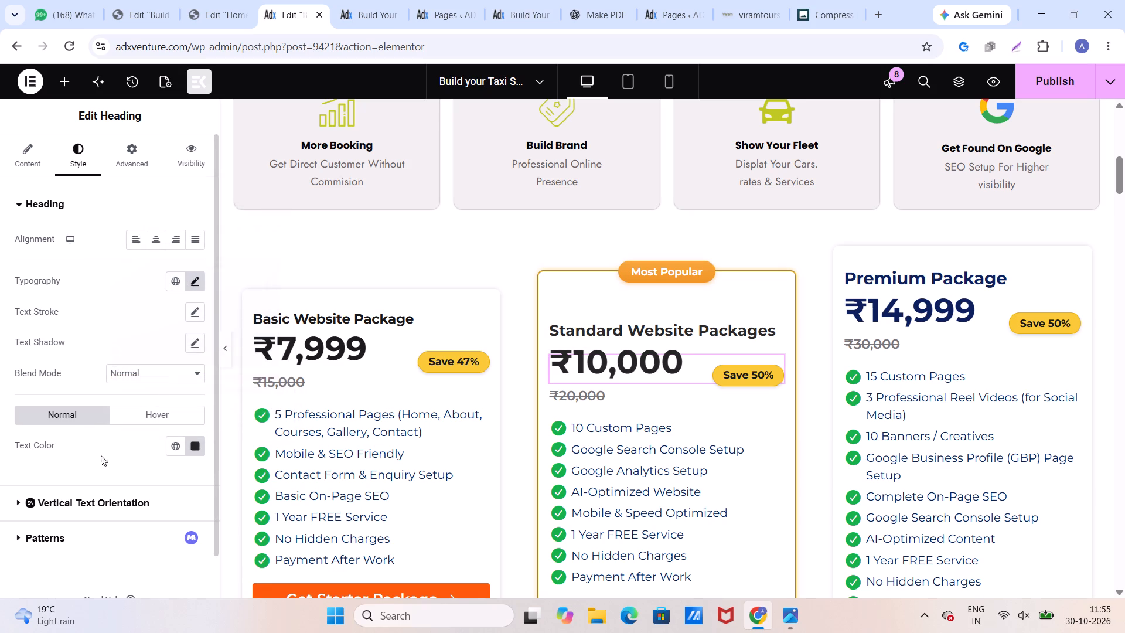
Change the Premium Package card's title to "Premium Website + Digital Setup".
{"action": "left_click", "coordinate": [887, 279]}
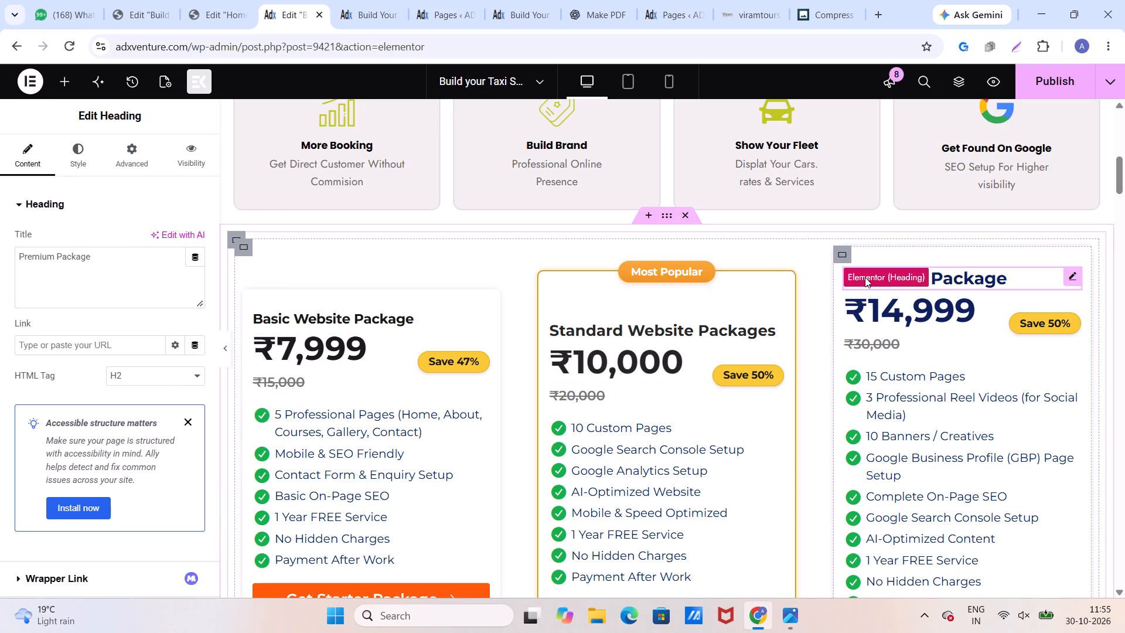
{"action": "left_click", "coordinate": [977, 277]}
{"action": "left_click_drag", "start_coordinate": [99, 261], "coordinate": [0, 271]}
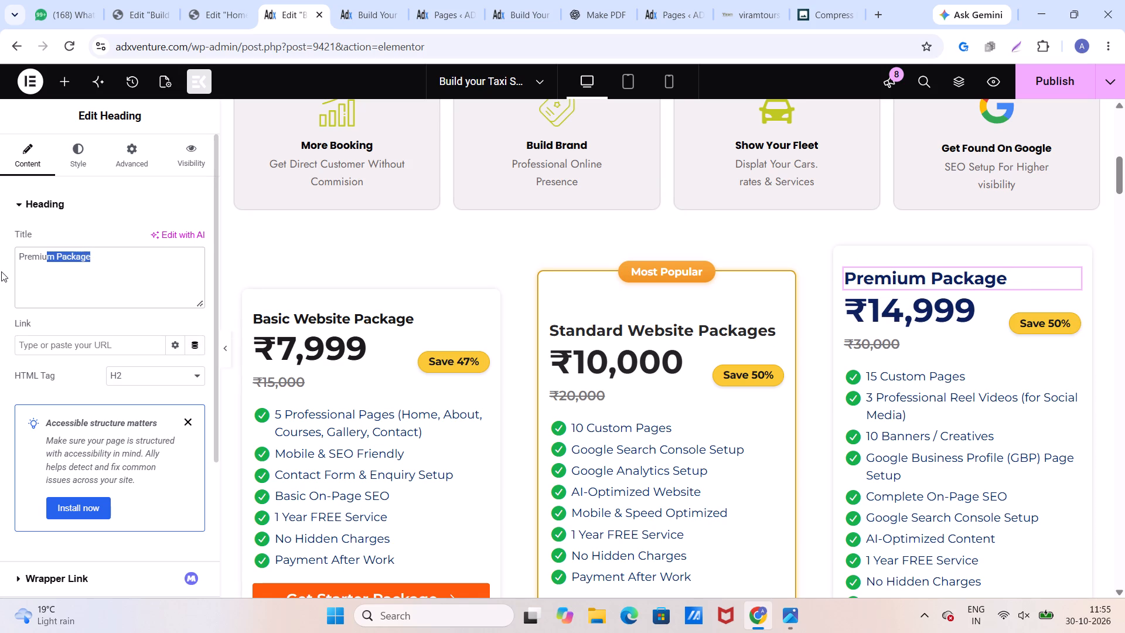
{"action": "left_click", "coordinate": [105, 261]}
{"action": "key", "text": "BackSpace"}
{"action": "key", "text": "BackSpace"}
{"action": "key", "text": "BackSpace"}
{"action": "key", "text": "BackSpace"}
{"action": "key", "text": "BackSpace"}
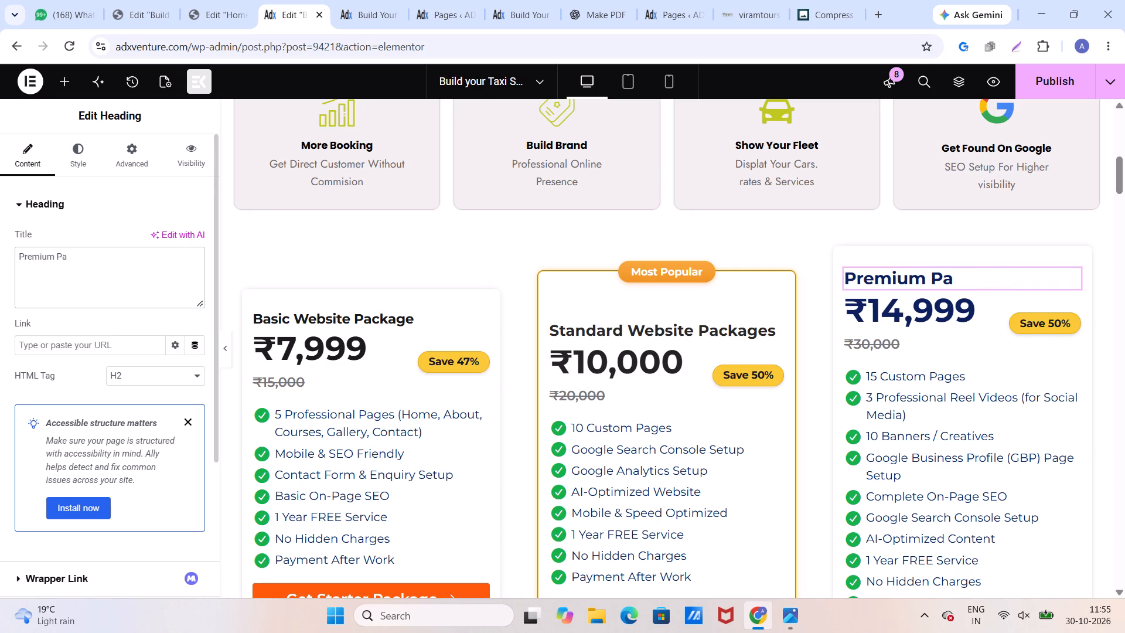
{"action": "key", "text": "BackSpace"}
{"action": "key", "text": "BackSpace"}
{"action": "type", "text": "Website"}
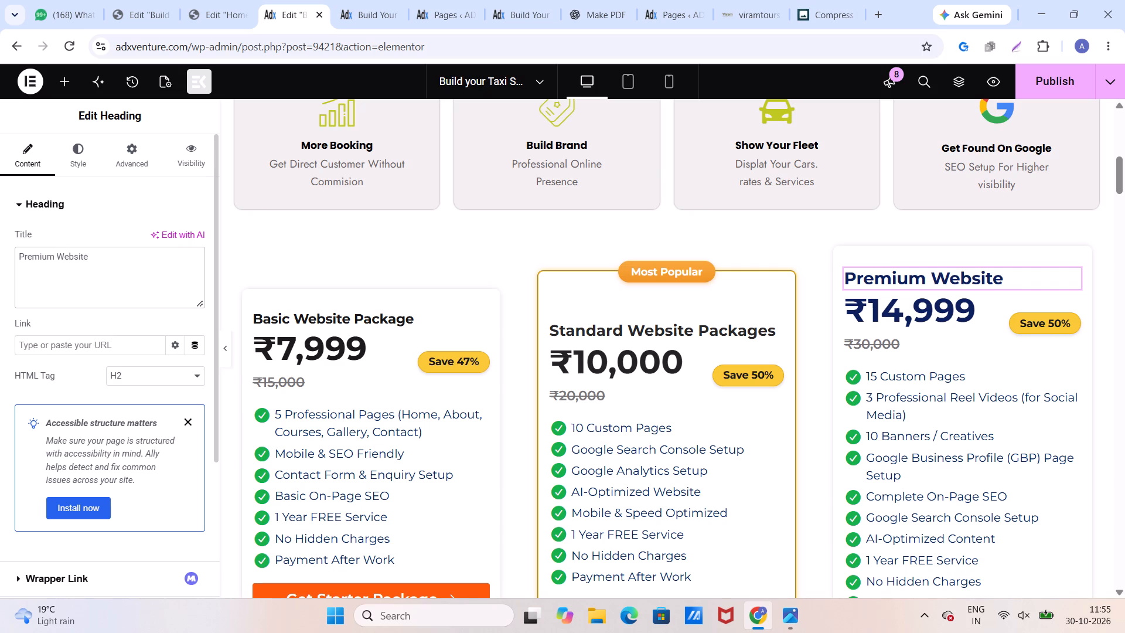
{"action": "key", "text": "space"}
{"action": "key", "text": "shift+plus"}
{"action": "key", "text": "space"}
{"action": "type", "text": "Digital Setup"}
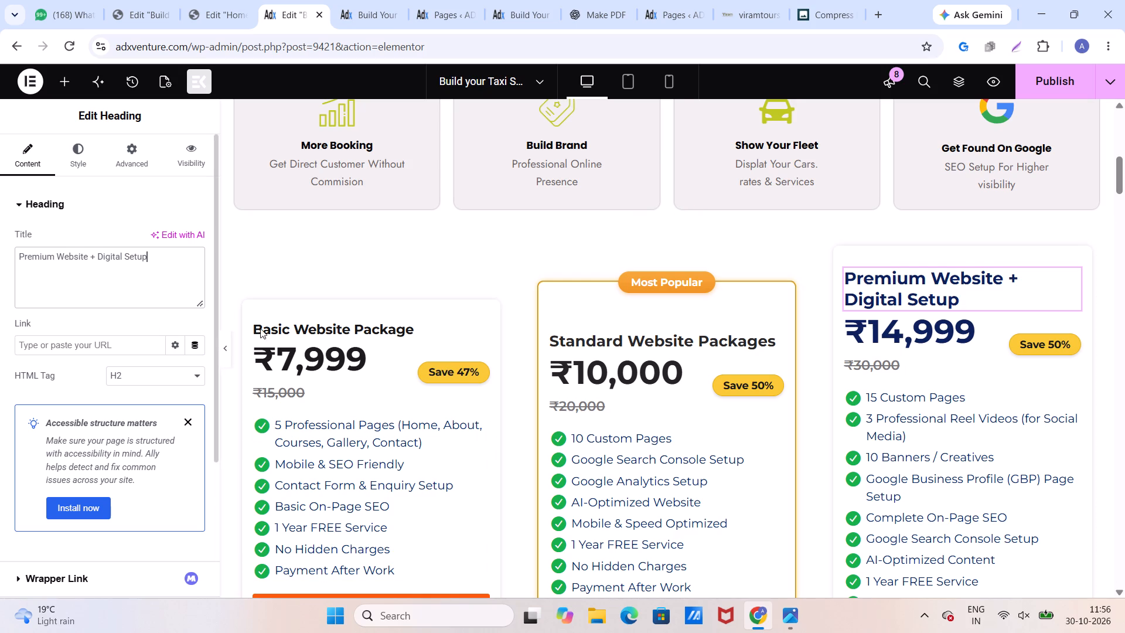
Reduce the Premium Website + Digital Setup title's font size to 18 px so it fits on one line.
{"action": "left_click", "coordinate": [78, 155]}
{"action": "left_click", "coordinate": [197, 275]}
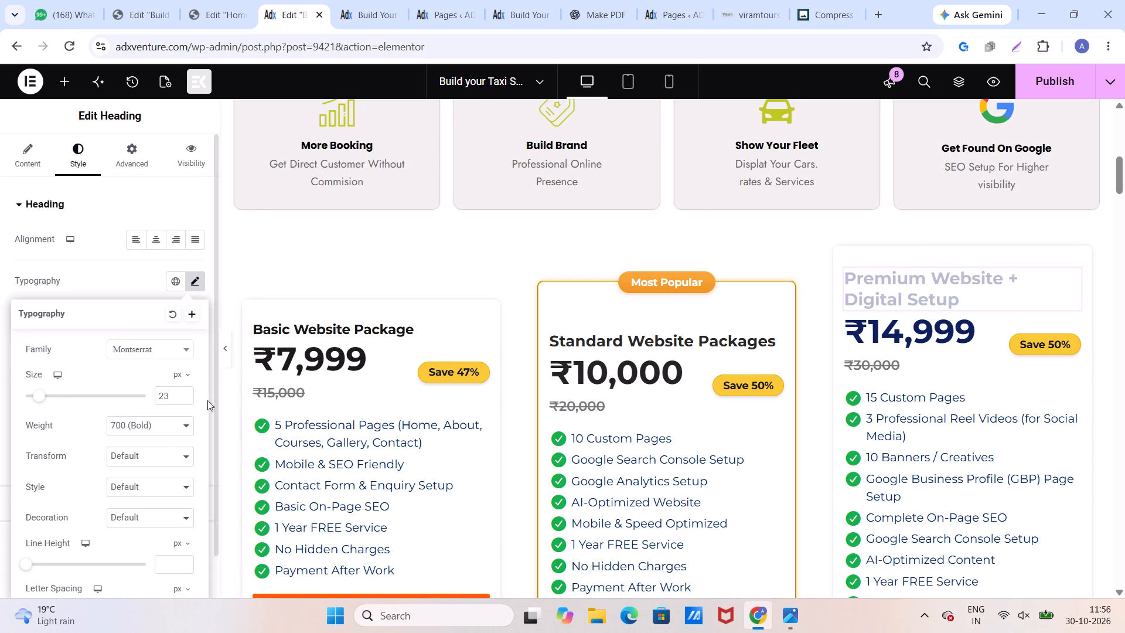
{"action": "left_click", "coordinate": [182, 393]}
{"action": "triple_click", "coordinate": [184, 398]}
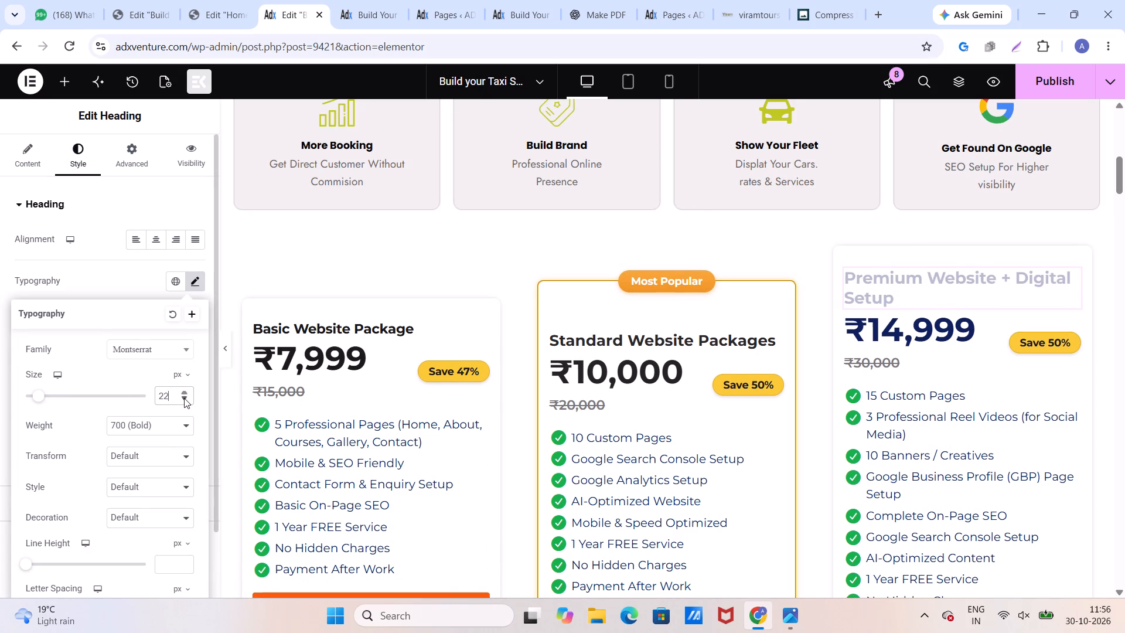
{"action": "double_click", "coordinate": [184, 398]}
{"action": "left_click", "coordinate": [183, 398]}
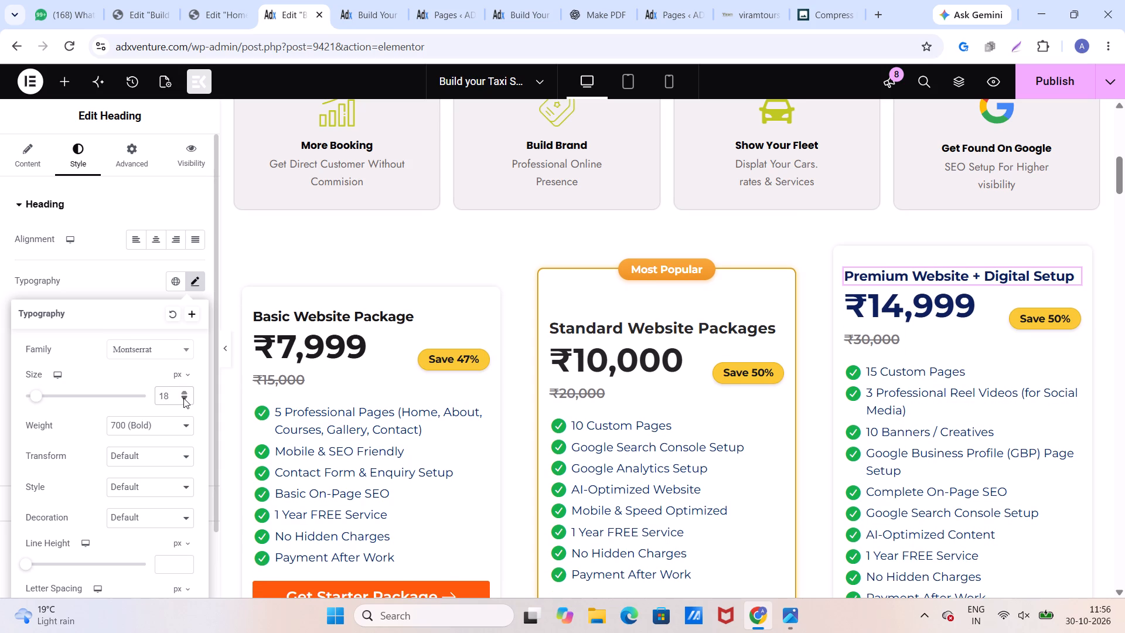
{"action": "left_click", "coordinate": [123, 273]}
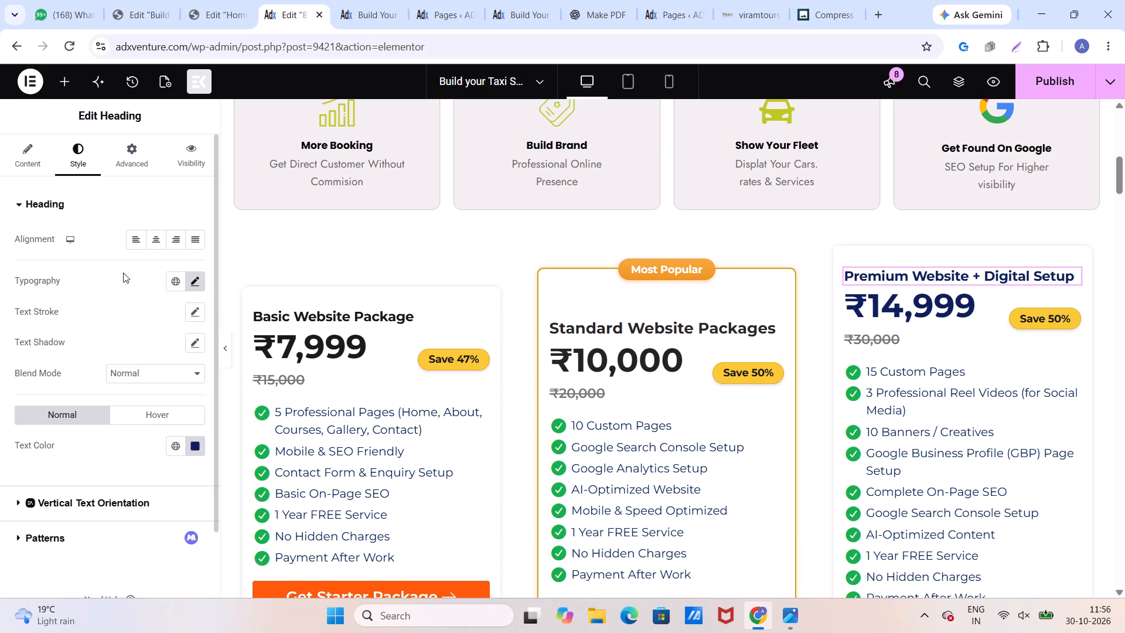
Change the Premium Website + Digital Setup title's text color to a neutral near-black.
{"action": "left_click", "coordinate": [193, 444]}
{"action": "left_click_drag", "start_coordinate": [160, 348], "coordinate": [112, 347]}
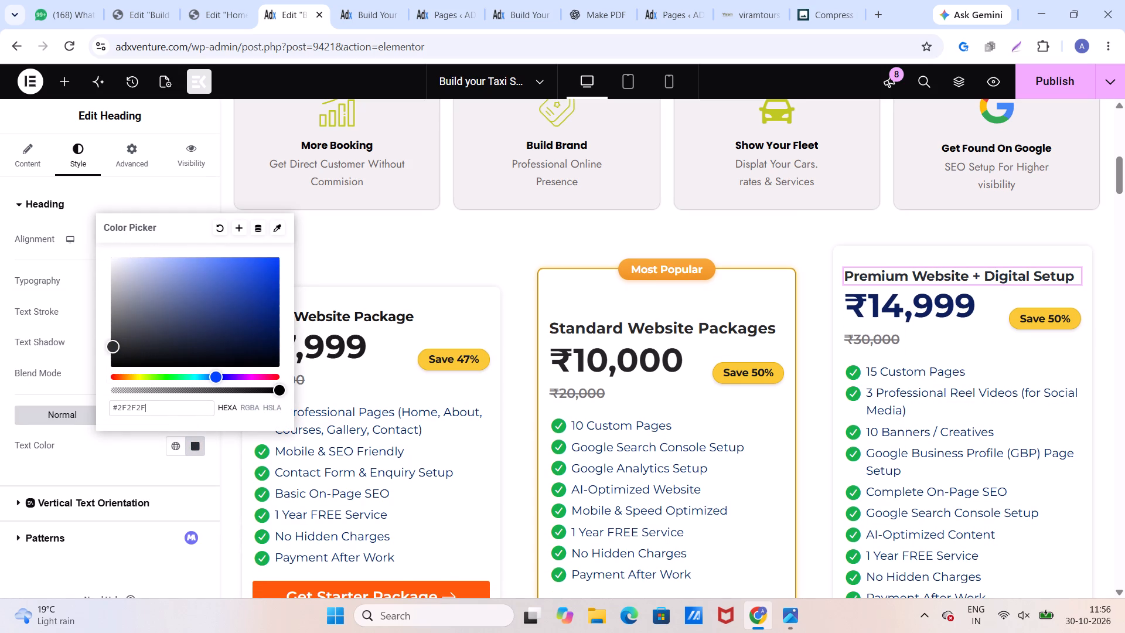
{"action": "left_click_drag", "start_coordinate": [112, 347], "coordinate": [110, 355]}
{"action": "left_click", "coordinate": [39, 383]}
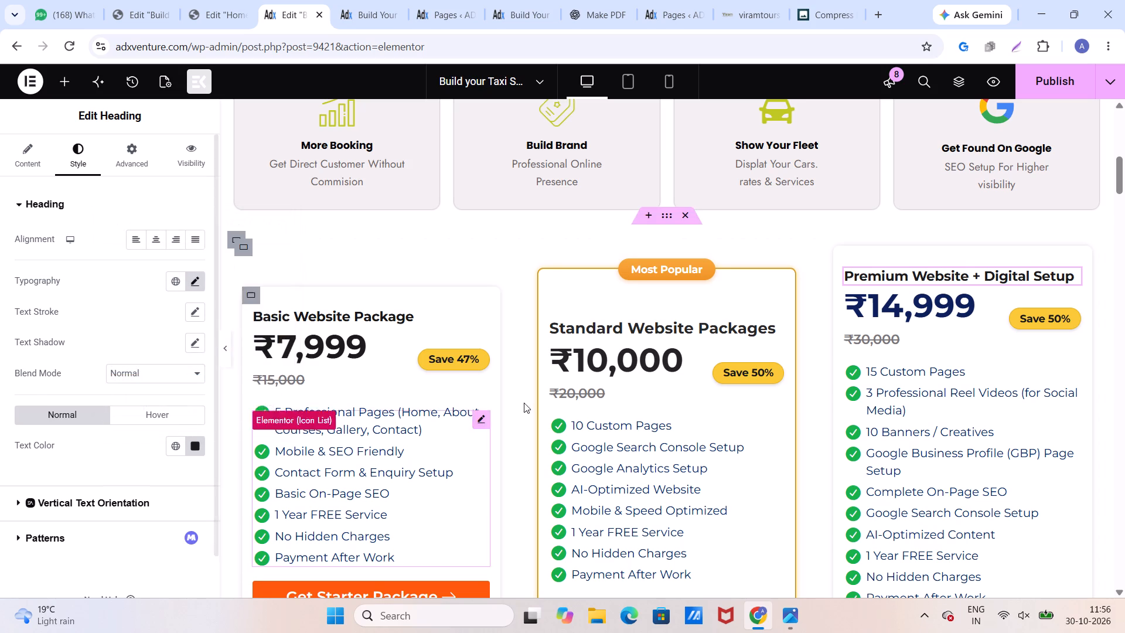
Review the hero section, icon boxes and three pricing cards for consistent layout and styling.
{"action": "scroll", "coordinate": [561, 393], "scroll_direction": "down", "scroll_amount": 2}
{"action": "scroll", "coordinate": [553, 389], "scroll_direction": "up", "scroll_amount": 4}
{"action": "scroll", "coordinate": [546, 386], "scroll_direction": "down", "scroll_amount": 2}
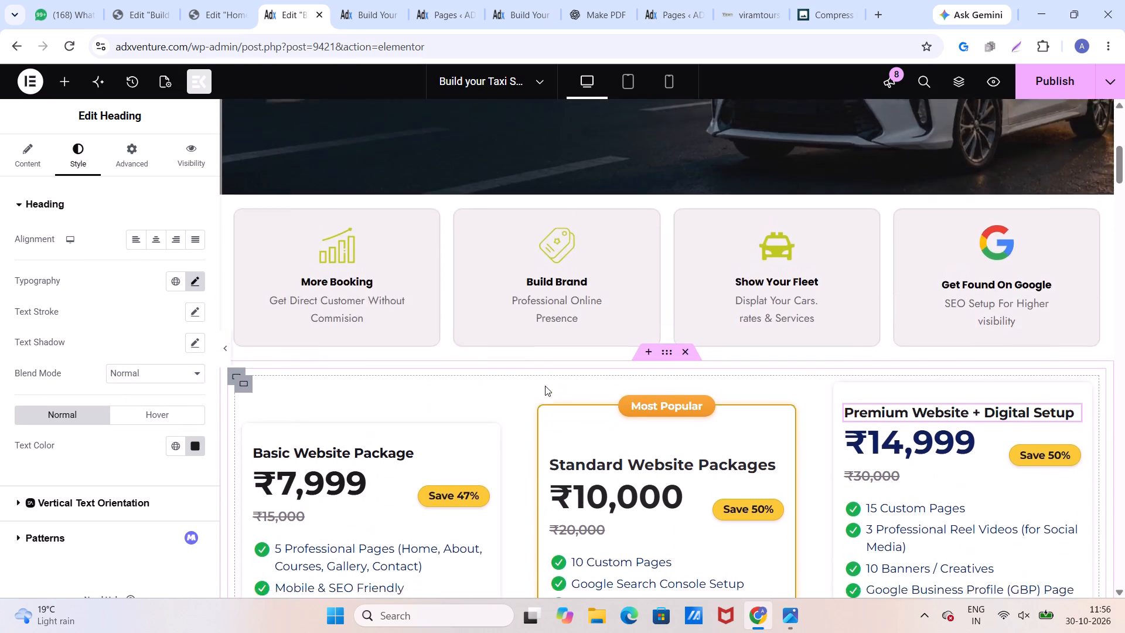
{"action": "scroll", "coordinate": [545, 386], "scroll_direction": "down", "scroll_amount": 5}
{"action": "scroll", "coordinate": [537, 384], "scroll_direction": "up", "scroll_amount": 8}
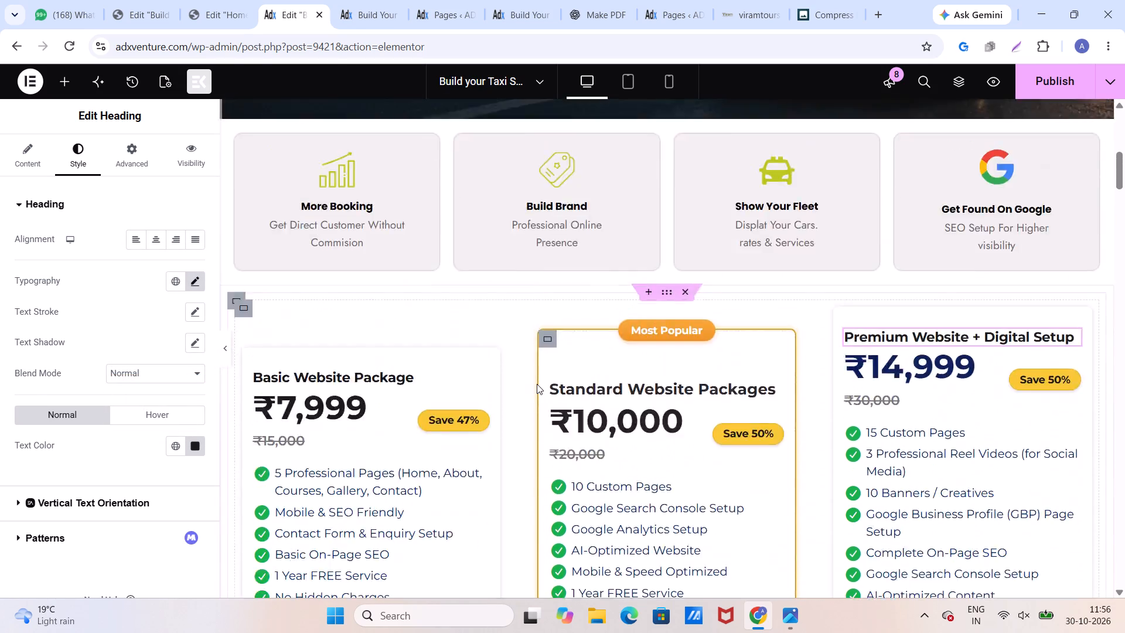
{"action": "scroll", "coordinate": [536, 383], "scroll_direction": "up", "scroll_amount": 5}
{"action": "scroll", "coordinate": [536, 383], "scroll_direction": "down", "scroll_amount": 10}
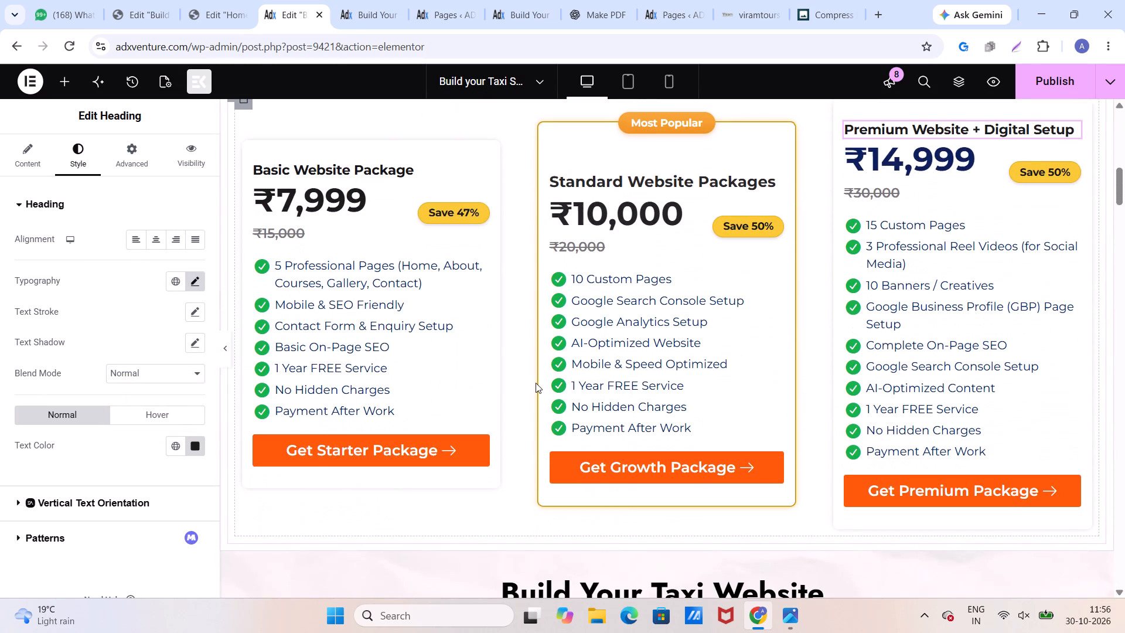
{"action": "scroll", "coordinate": [536, 383], "scroll_direction": "down", "scroll_amount": 1}
{"action": "scroll", "coordinate": [536, 383], "scroll_direction": "up", "scroll_amount": 1}
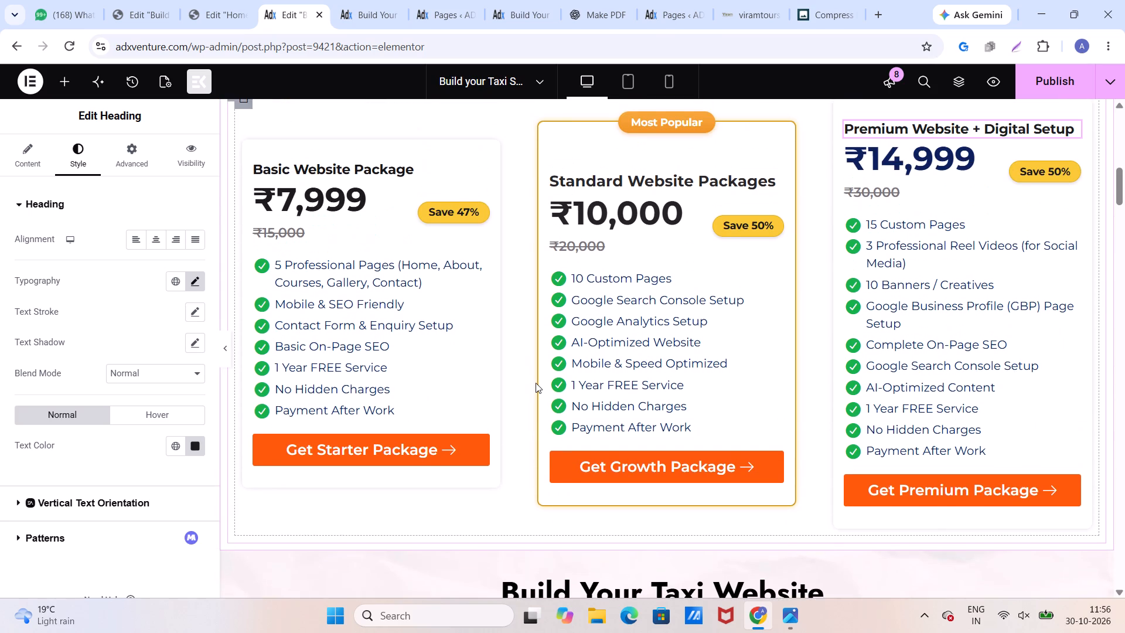
{"action": "scroll", "coordinate": [536, 383], "scroll_direction": "up", "scroll_amount": 11}
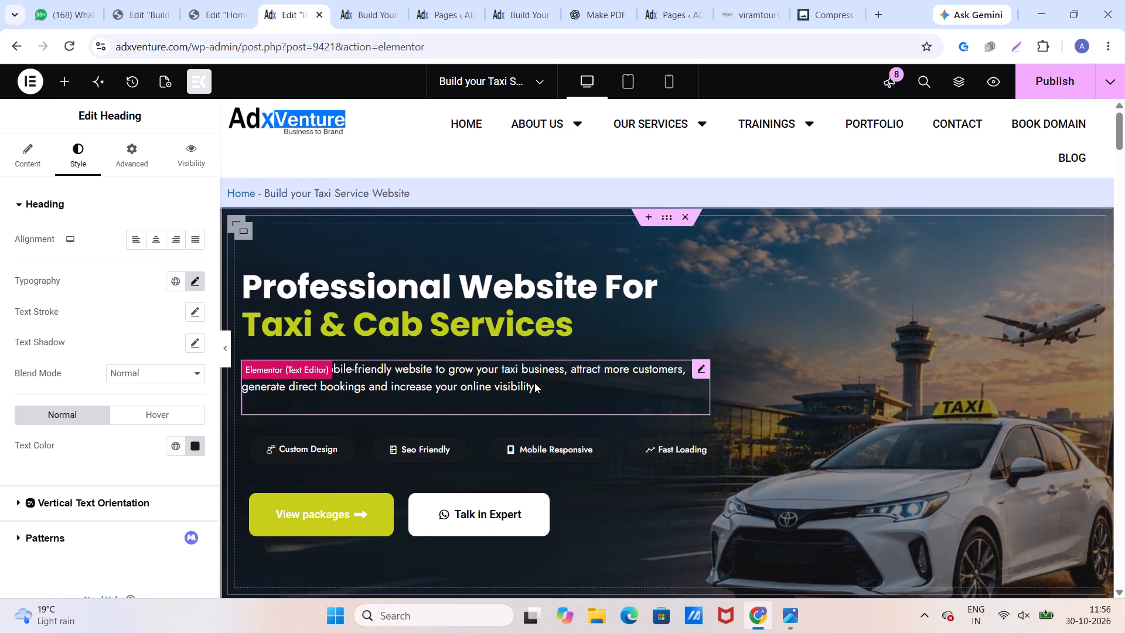
{"action": "scroll", "coordinate": [534, 383], "scroll_direction": "up", "scroll_amount": 1}
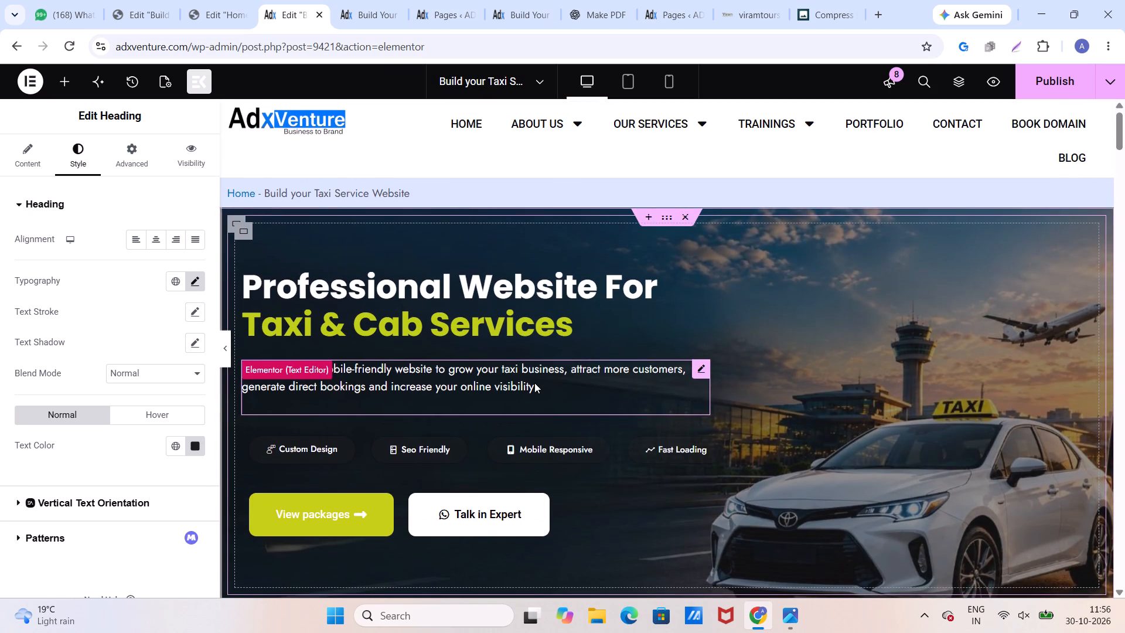
{"action": "scroll", "coordinate": [534, 383], "scroll_direction": "down", "scroll_amount": 2}
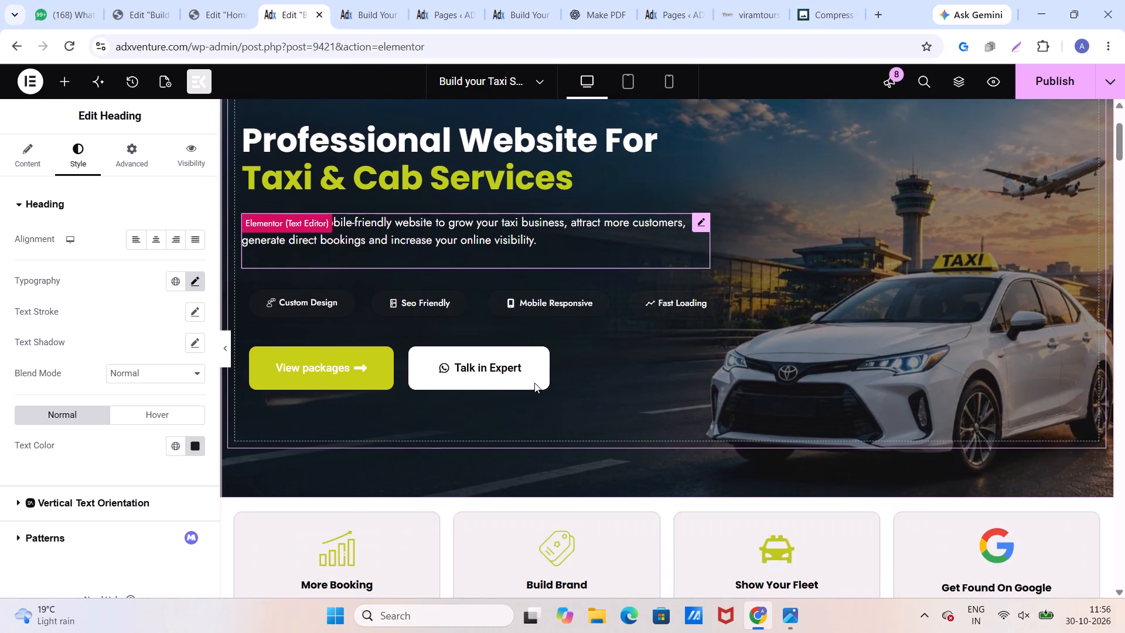
{"action": "scroll", "coordinate": [534, 383], "scroll_direction": "up", "scroll_amount": 2}
{"action": "scroll", "coordinate": [534, 383], "scroll_direction": "down", "scroll_amount": 10}
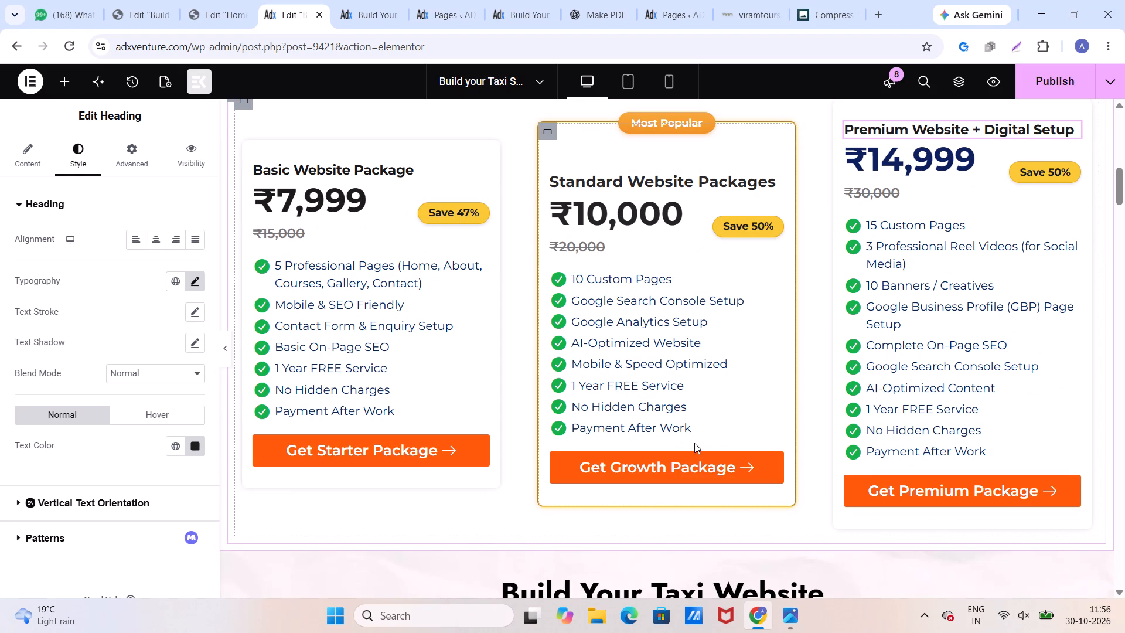
{"action": "scroll", "coordinate": [673, 399], "scroll_direction": "down", "scroll_amount": 1}
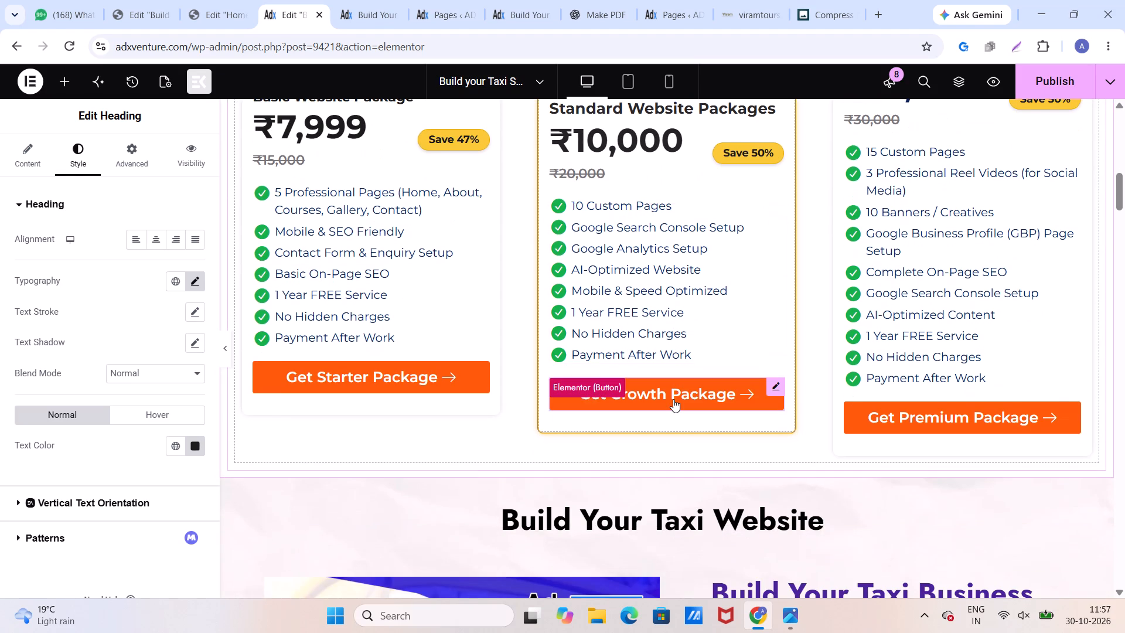
{"action": "scroll", "coordinate": [673, 399], "scroll_direction": "down", "scroll_amount": 1}
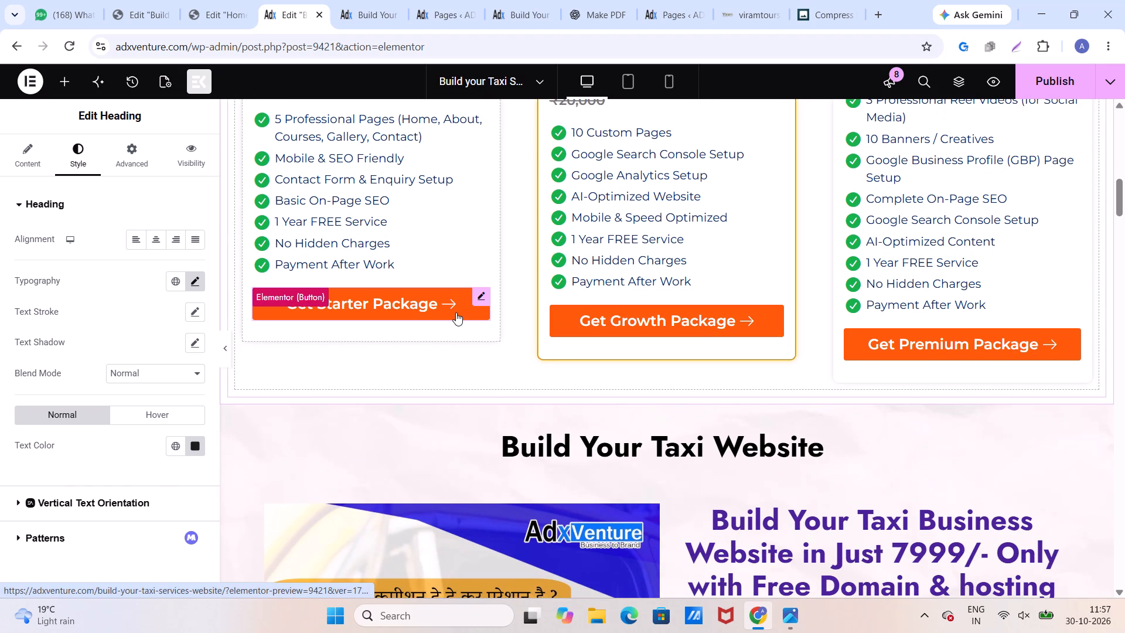
Open the Get Starter Package button's settings and look over the page sections below the pricing cards.
{"action": "left_click", "coordinate": [456, 312]}
{"action": "scroll", "coordinate": [531, 432], "scroll_direction": "down", "scroll_amount": 11}
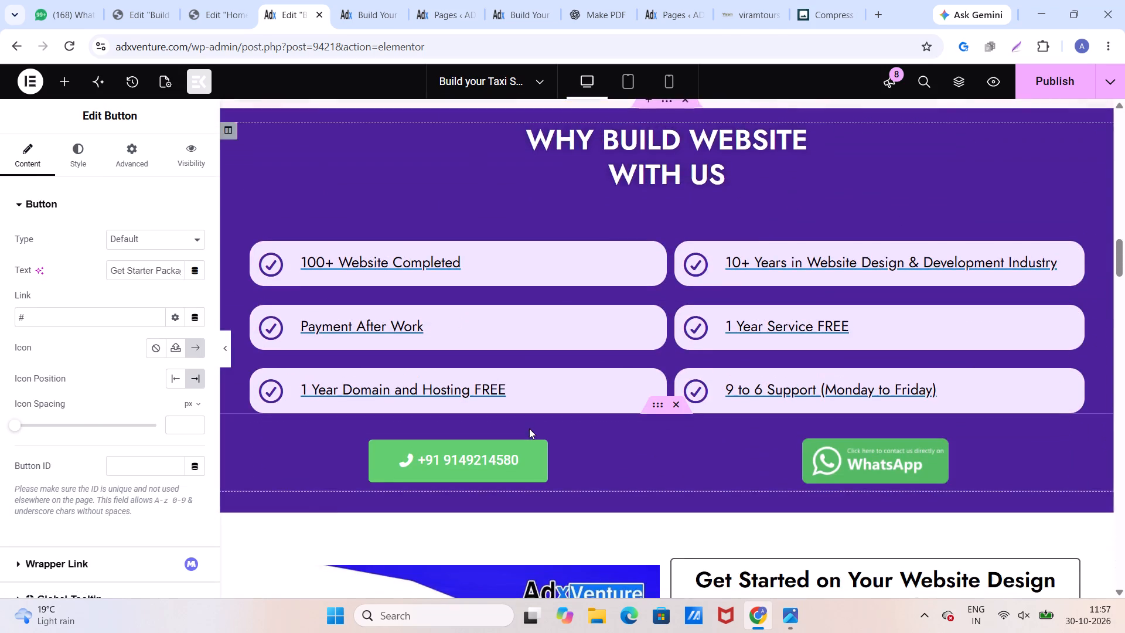
{"action": "scroll", "coordinate": [529, 428], "scroll_direction": "down", "scroll_amount": 17}
{"action": "scroll", "coordinate": [528, 428], "scroll_direction": "down", "scroll_amount": 5}
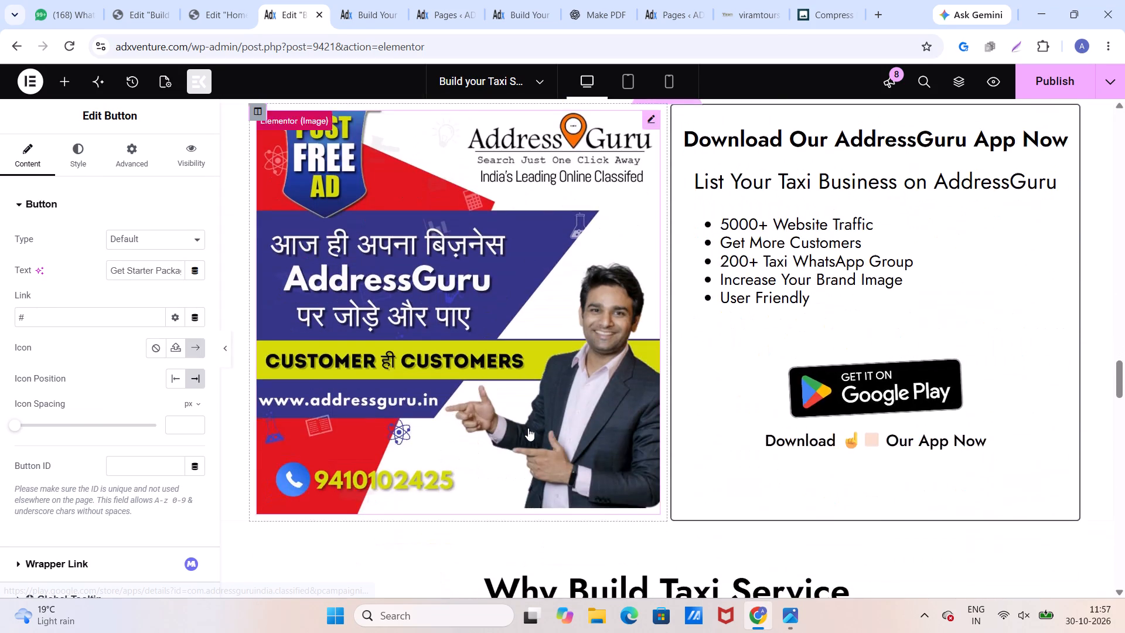
{"action": "scroll", "coordinate": [528, 428], "scroll_direction": "down", "scroll_amount": 8}
{"action": "scroll", "coordinate": [527, 428], "scroll_direction": "up", "scroll_amount": 1}
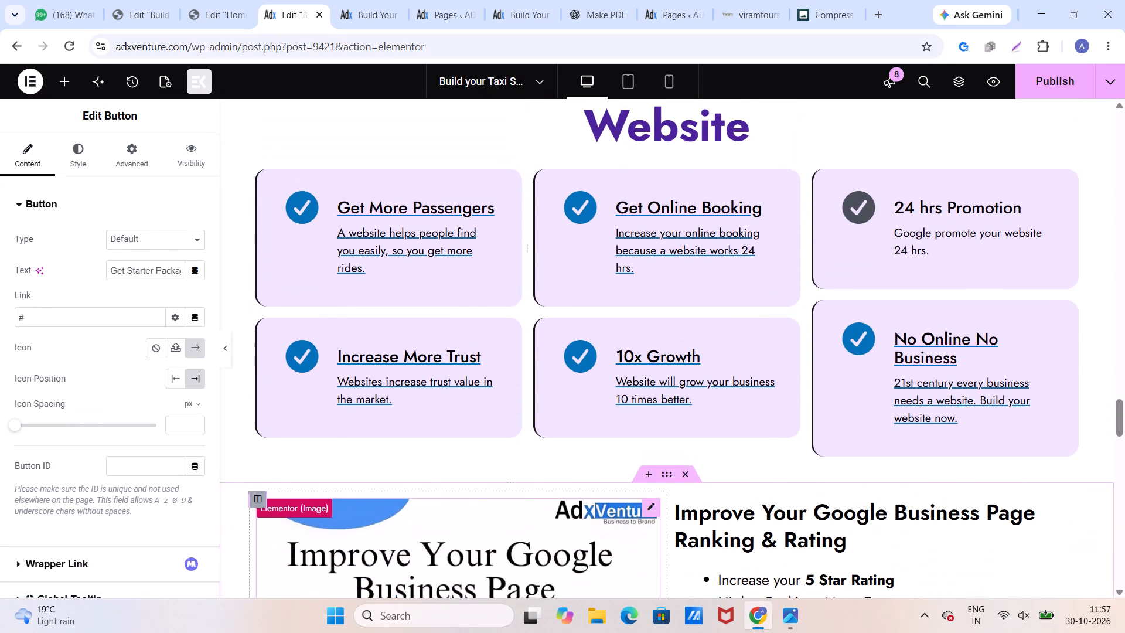
{"action": "scroll", "coordinate": [527, 428], "scroll_direction": "up", "scroll_amount": 5}
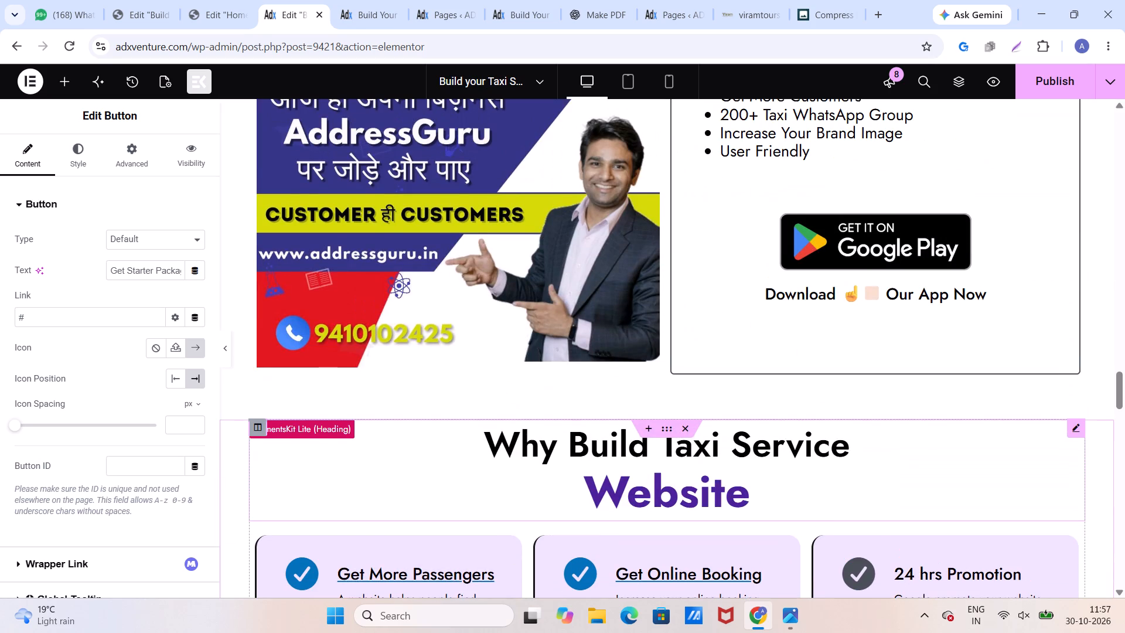
{"action": "scroll", "coordinate": [531, 438], "scroll_direction": "up", "scroll_amount": 20}
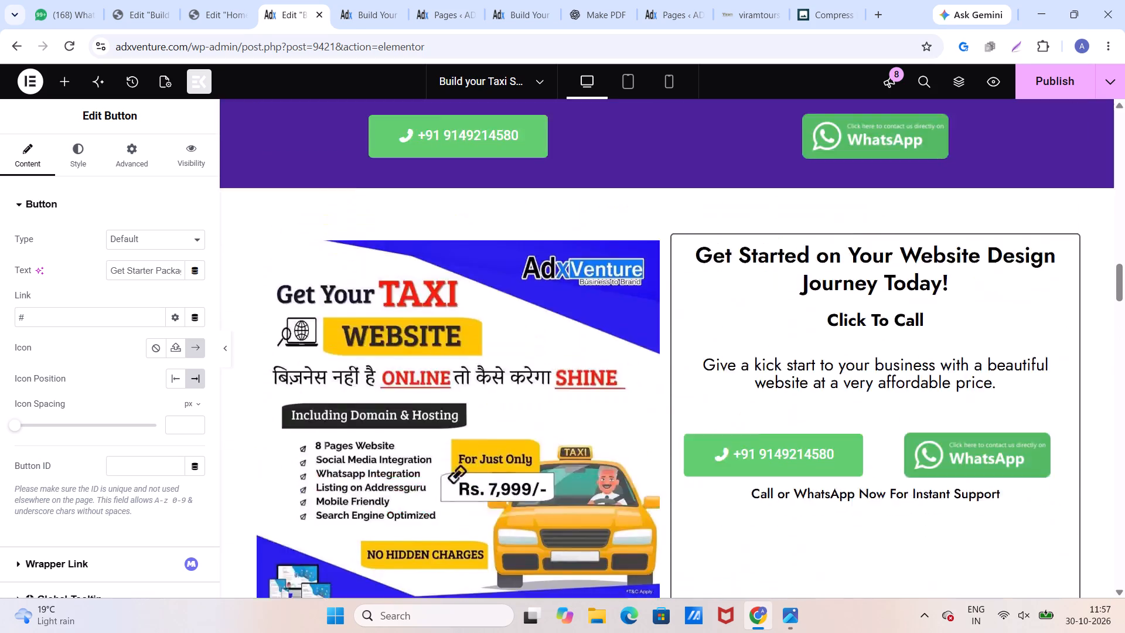
{"action": "scroll", "coordinate": [531, 438], "scroll_direction": "up", "scroll_amount": 20}
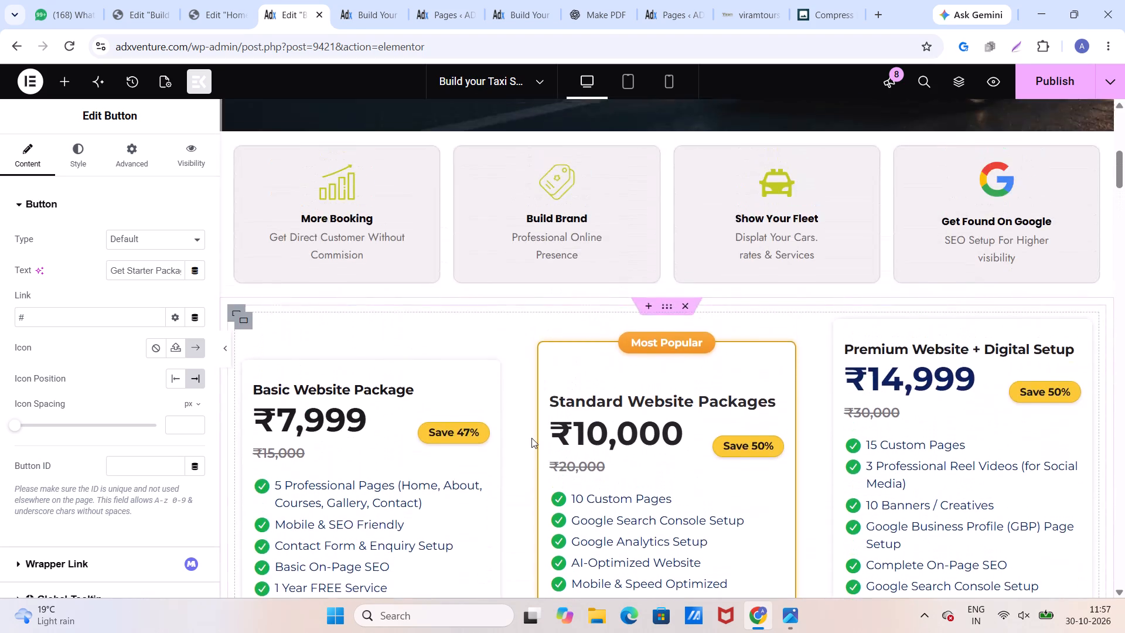
{"action": "scroll", "coordinate": [531, 438], "scroll_direction": "down", "scroll_amount": 3}
{"action": "scroll", "coordinate": [531, 438], "scroll_direction": "up", "scroll_amount": 4}
{"action": "scroll", "coordinate": [531, 438], "scroll_direction": "down", "scroll_amount": 4}
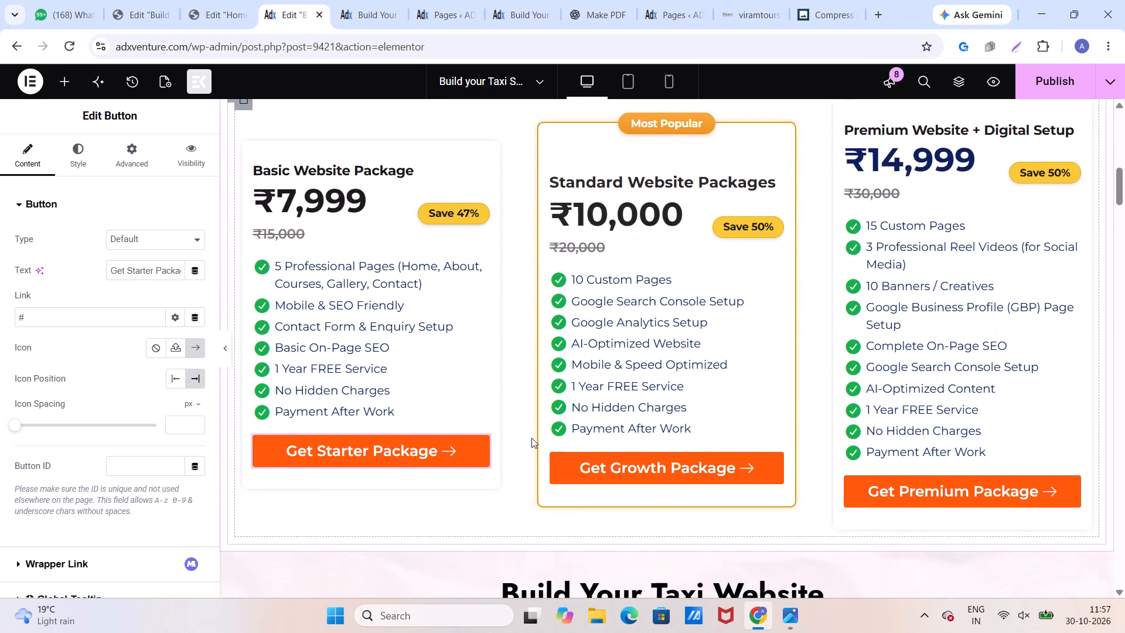
Publish the Taxi Service Website page with the current pricing card edits.
{"action": "left_click", "coordinate": [1060, 86]}
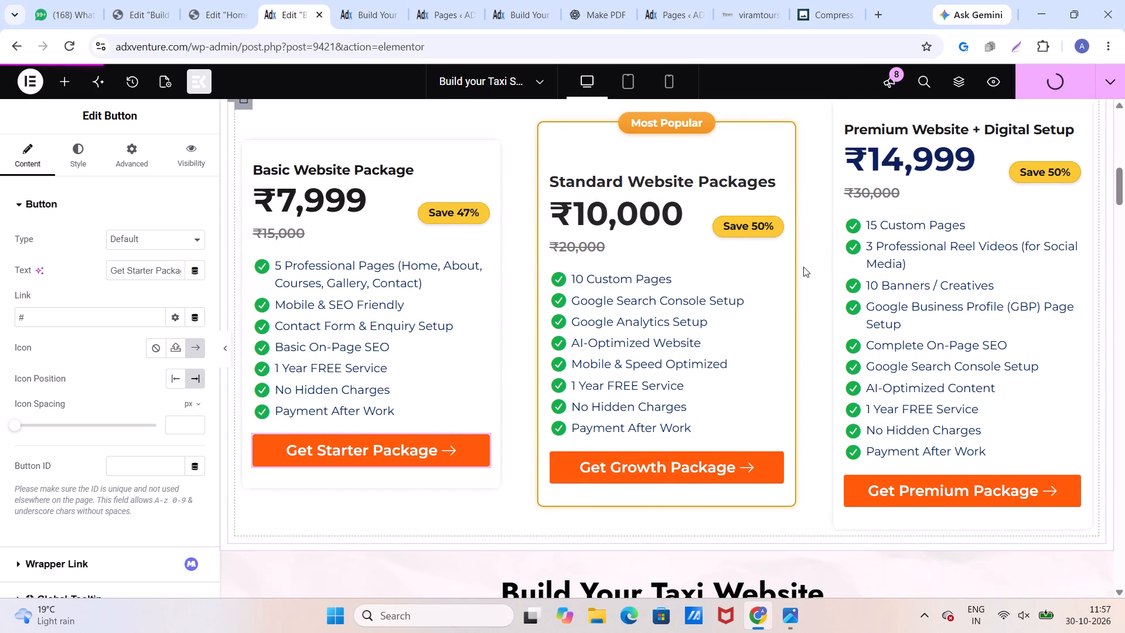
Set the text color of the ₹14,999 price in the Premium Website + Digital Setup card to #222222.
{"action": "left_click", "coordinate": [926, 156]}
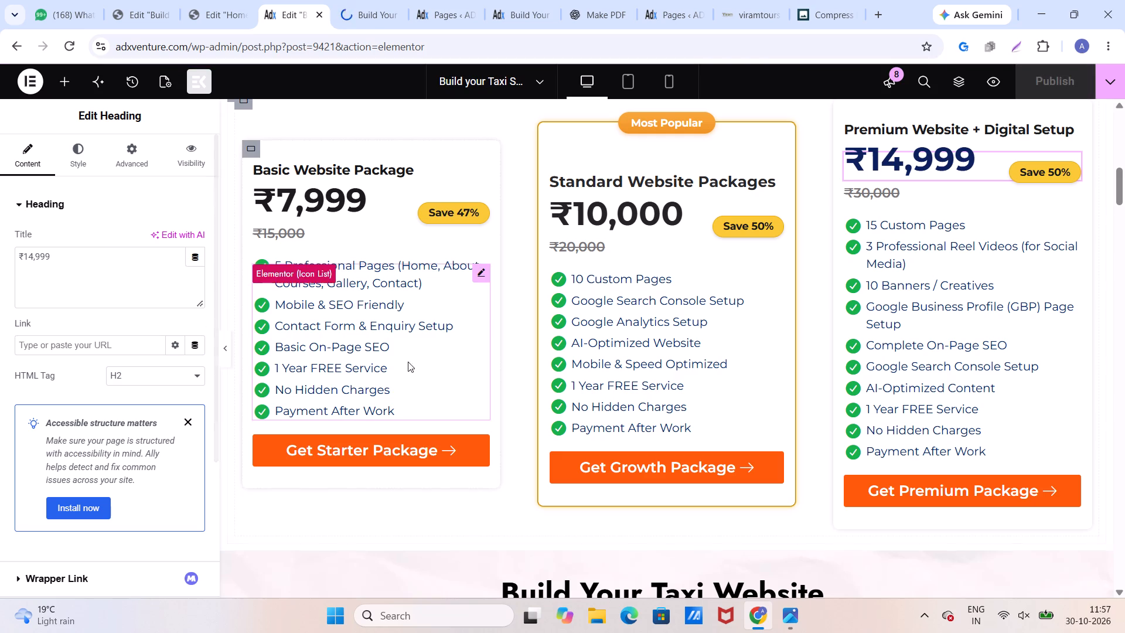
{"action": "left_click", "coordinate": [73, 161]}
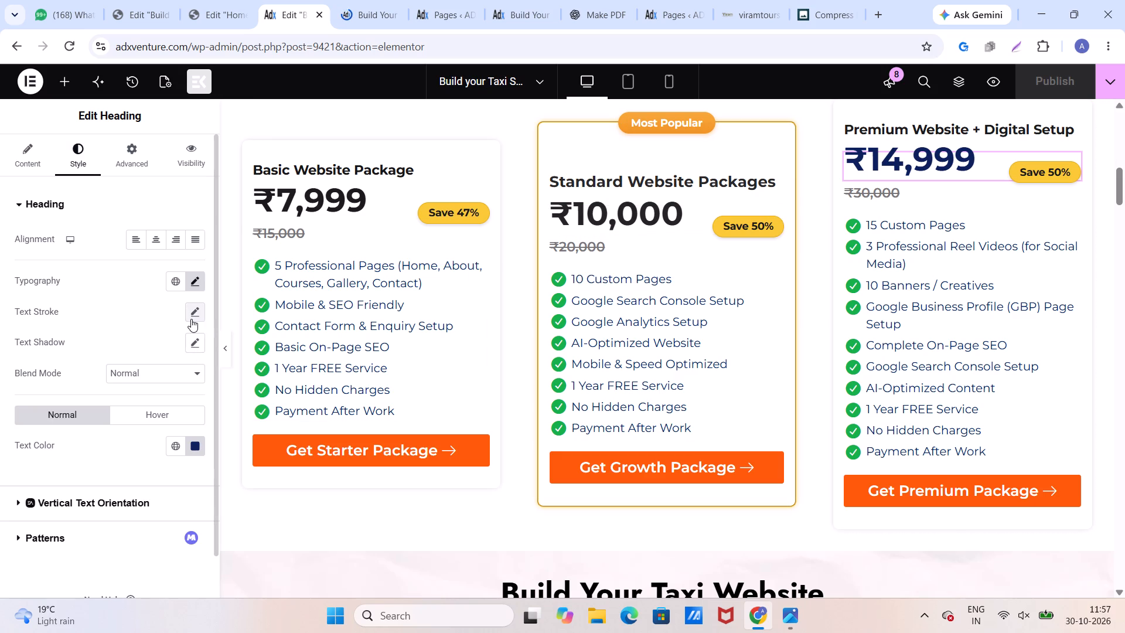
{"action": "left_click", "coordinate": [198, 441]}
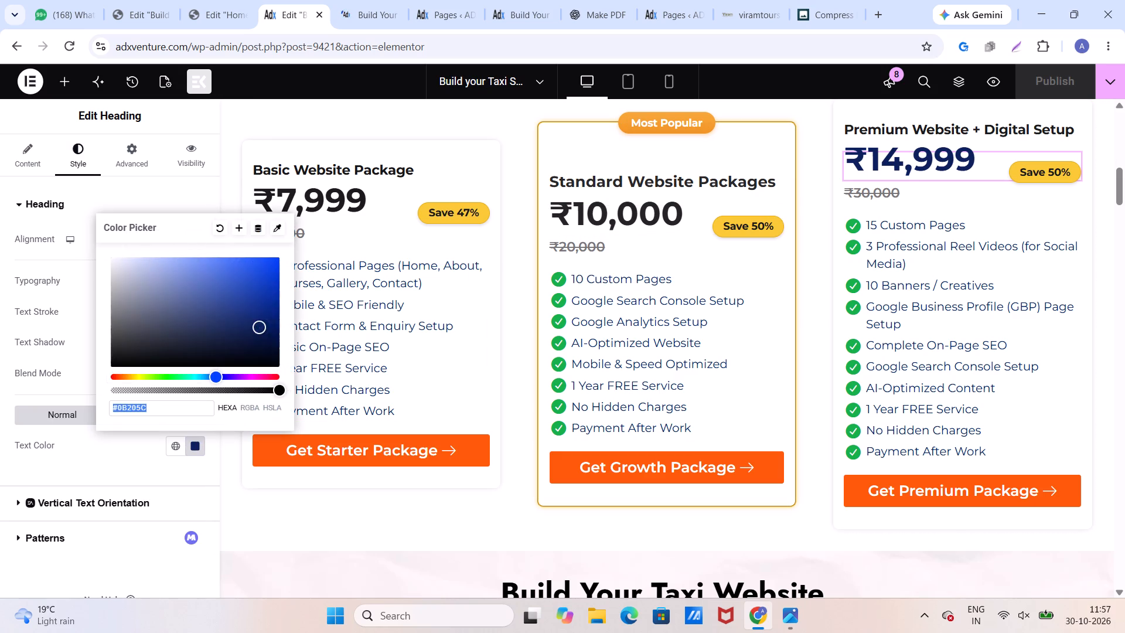
{"action": "left_click_drag", "start_coordinate": [154, 329], "coordinate": [111, 353]}
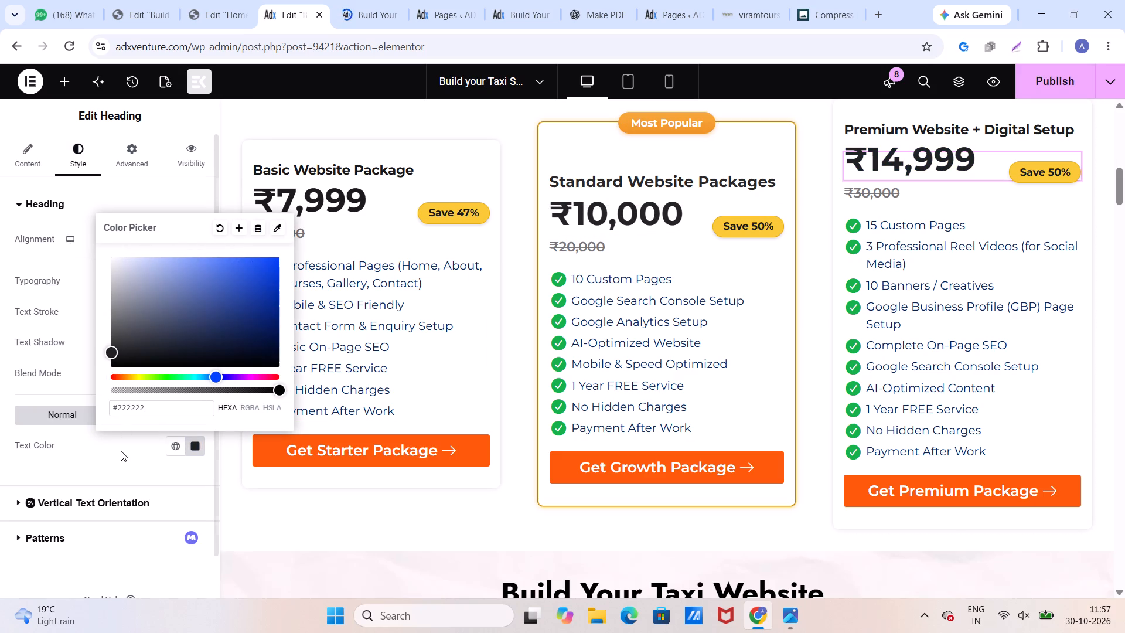
{"action": "left_click", "coordinate": [121, 451]}
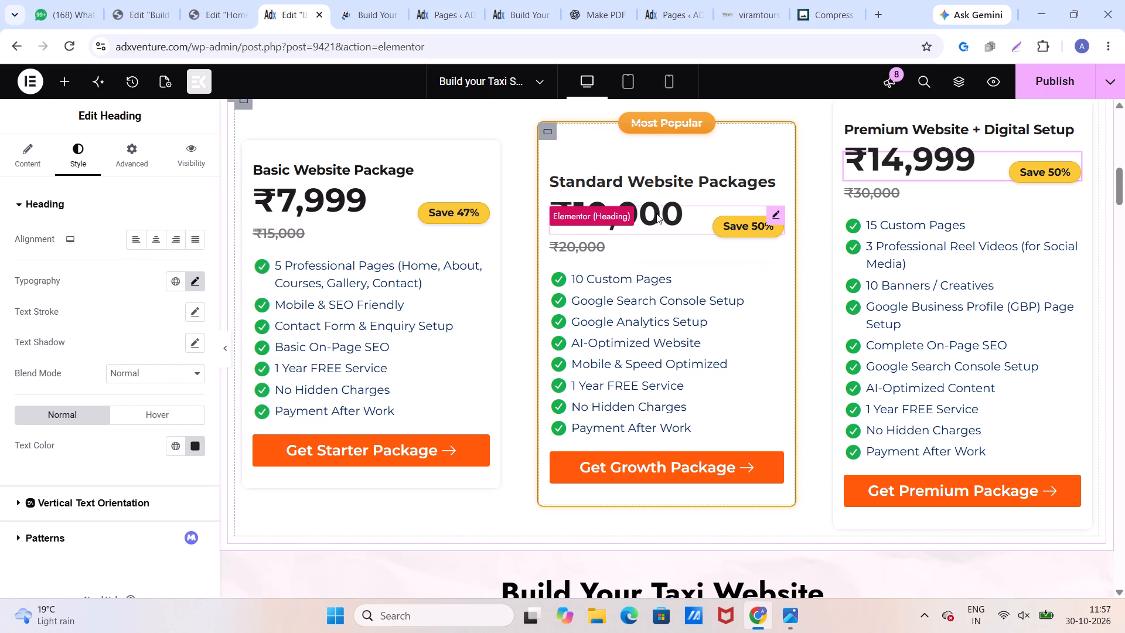
Change the main price in the Standard Website Packages card to ₹99,99.
{"action": "left_click", "coordinate": [657, 212]}
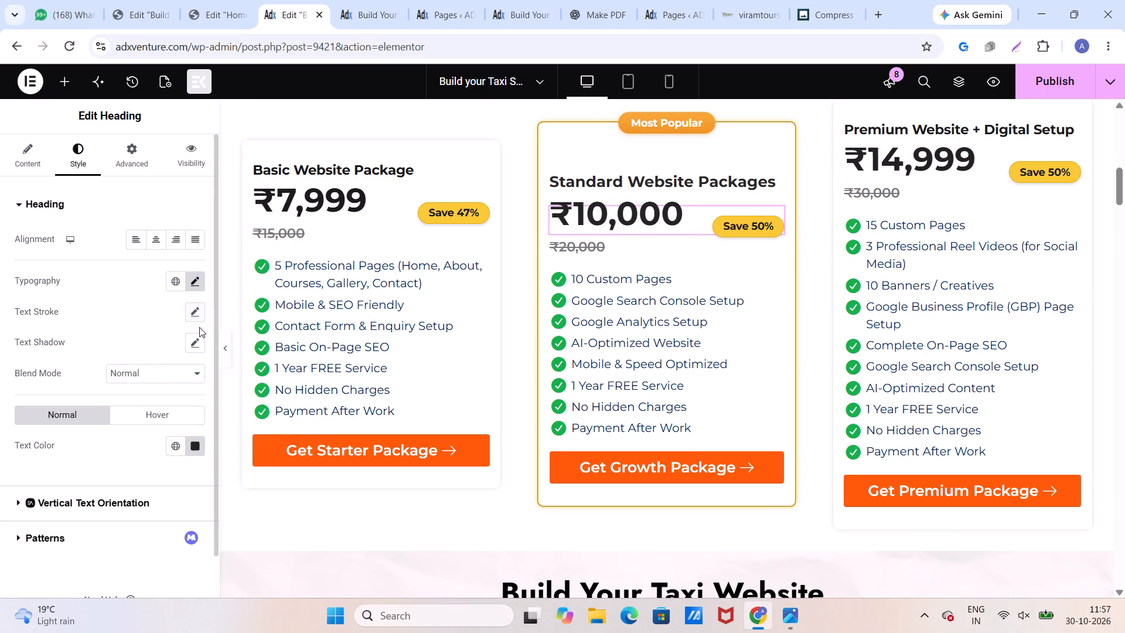
{"action": "left_click", "coordinate": [39, 163]}
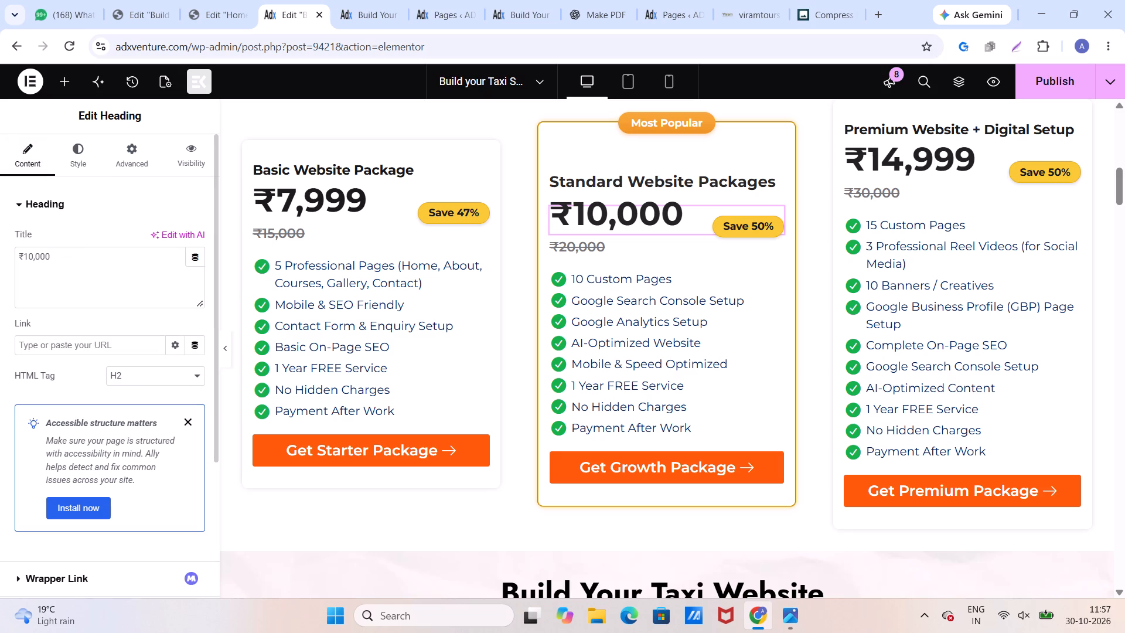
{"action": "left_click_drag", "start_coordinate": [63, 253], "coordinate": [25, 251]}
{"action": "key", "text": "BackSpace"}
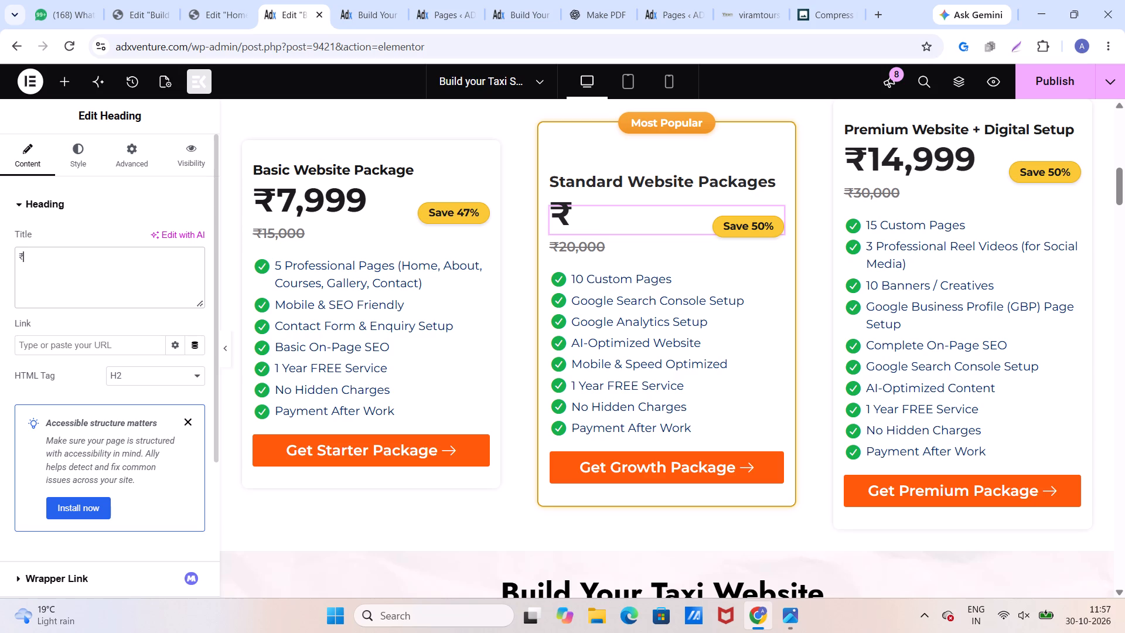
{"action": "type", "text": "99,999"}
{"action": "key", "text": "BackSpace"}
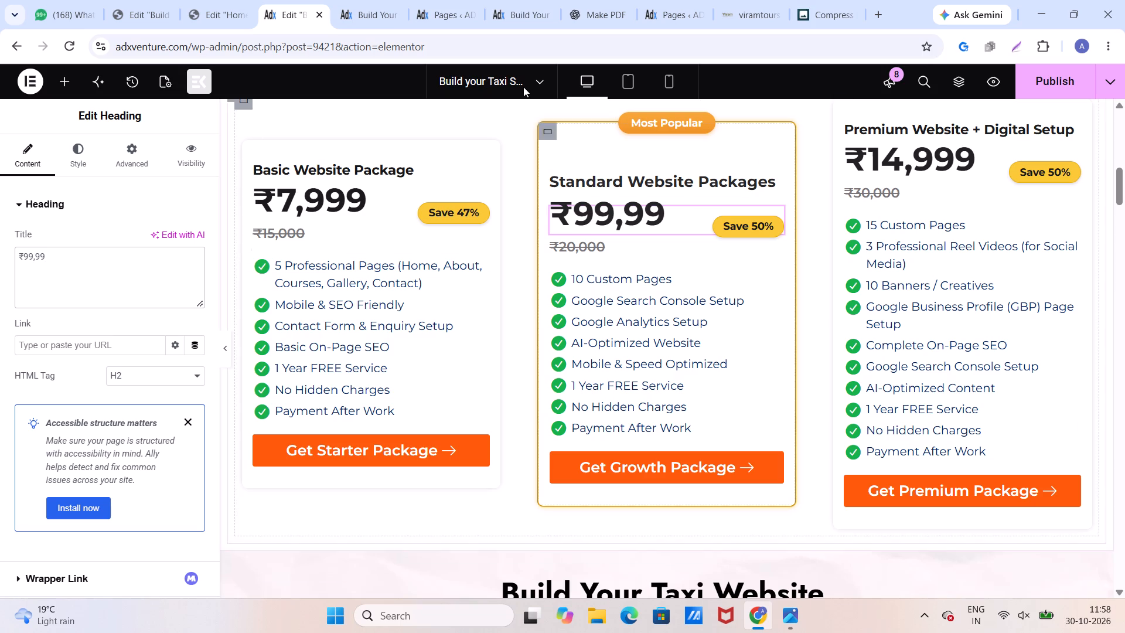
Compare with the original pricing cards on the Build Your Website page and correct the Standard Website Packages price to ₹9,999.
{"action": "left_click", "coordinate": [121, 18]}
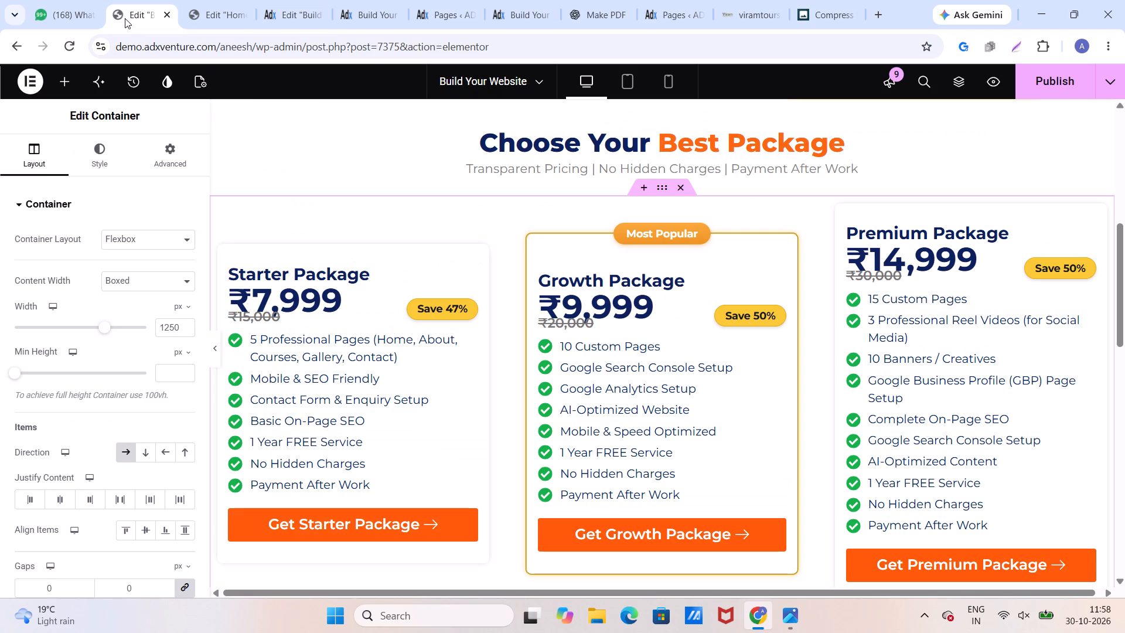
{"action": "left_click", "coordinate": [197, 14]}
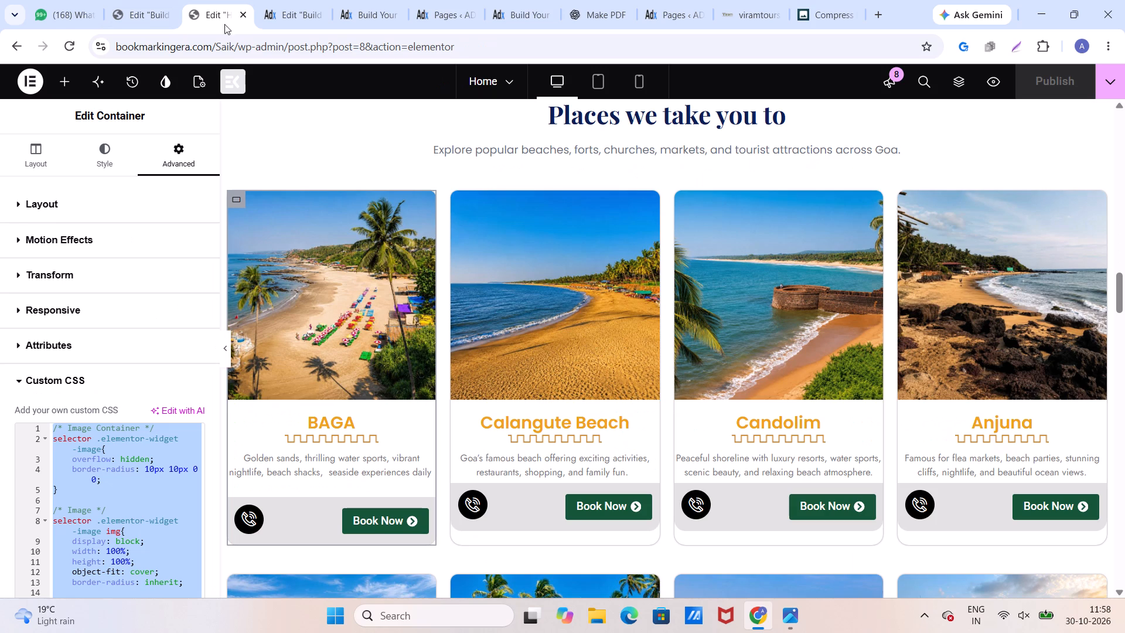
{"action": "left_click", "coordinate": [273, 12]}
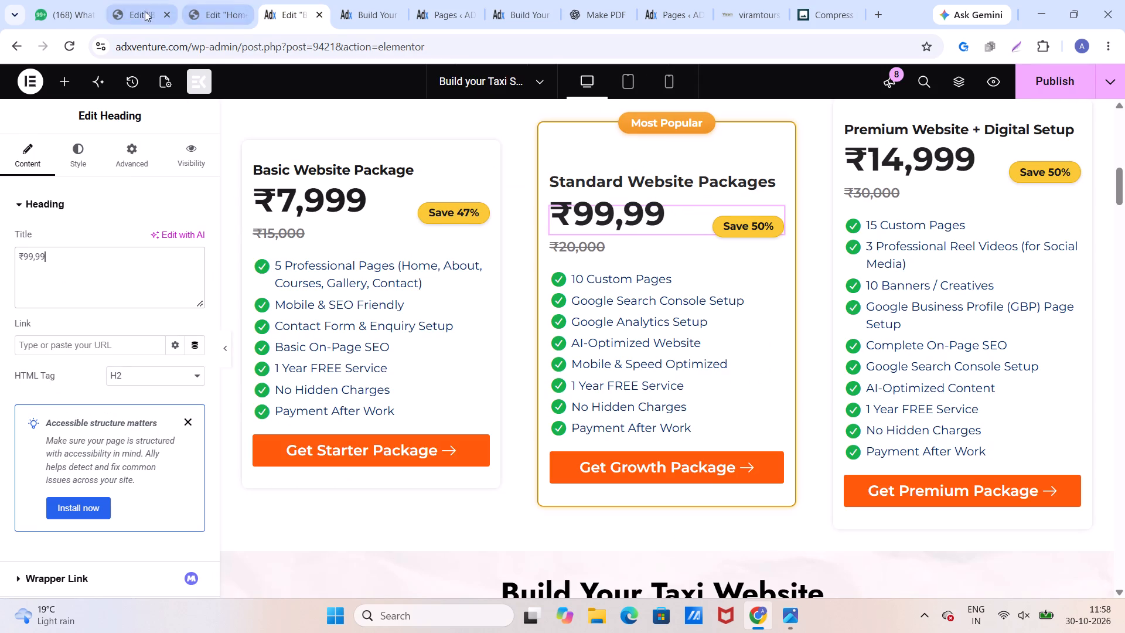
{"action": "left_click", "coordinate": [126, 16]}
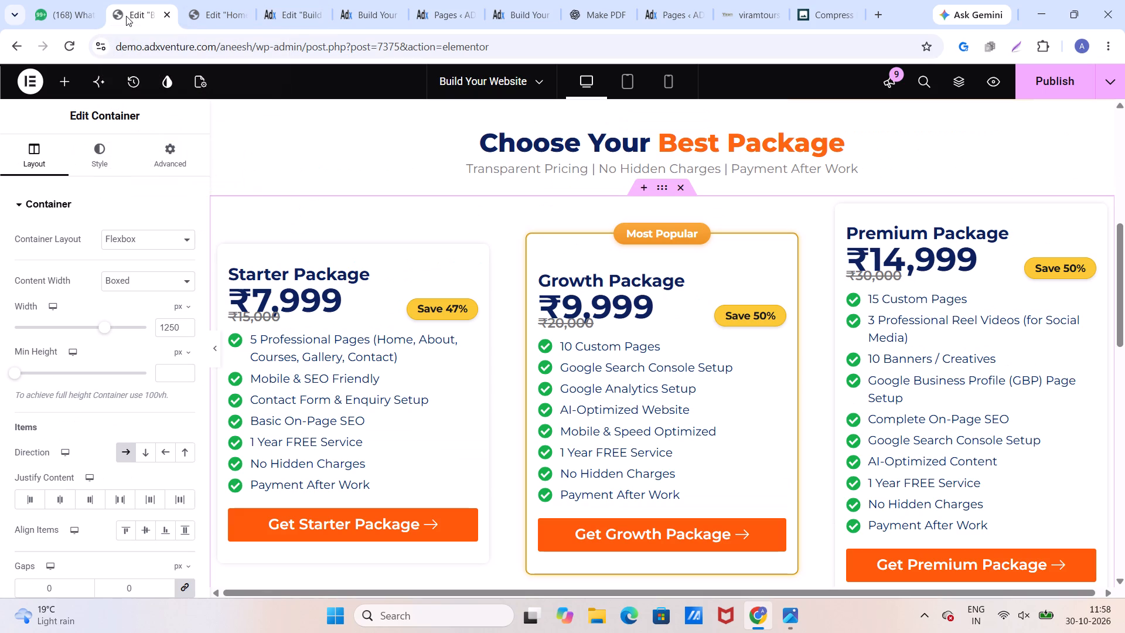
{"action": "left_click", "coordinate": [220, 16]}
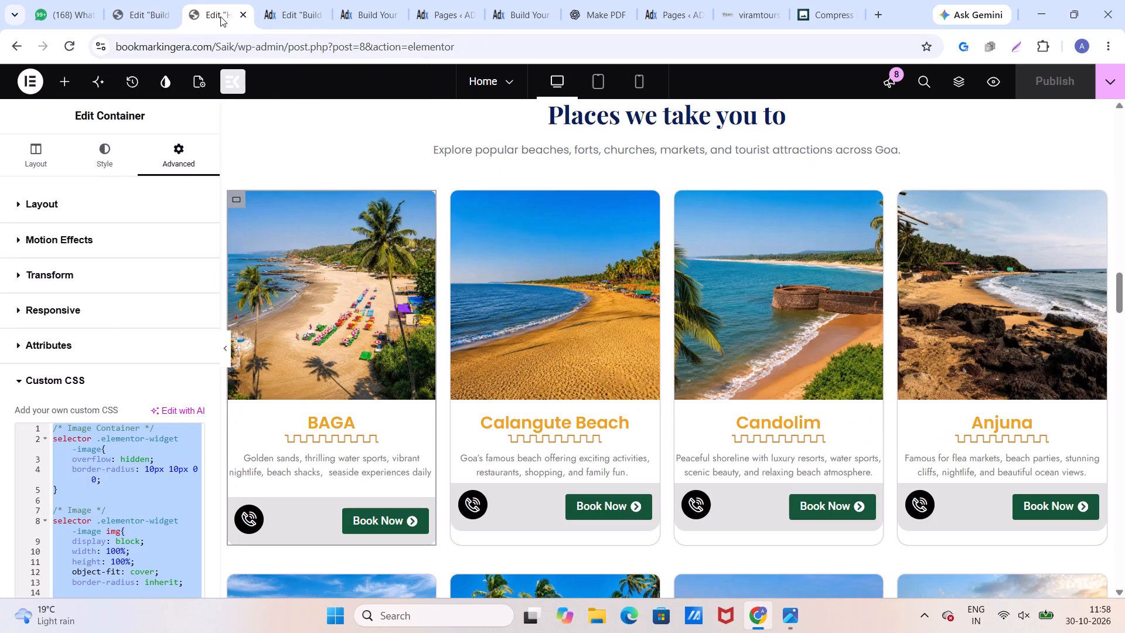
{"action": "left_click", "coordinate": [262, 12]}
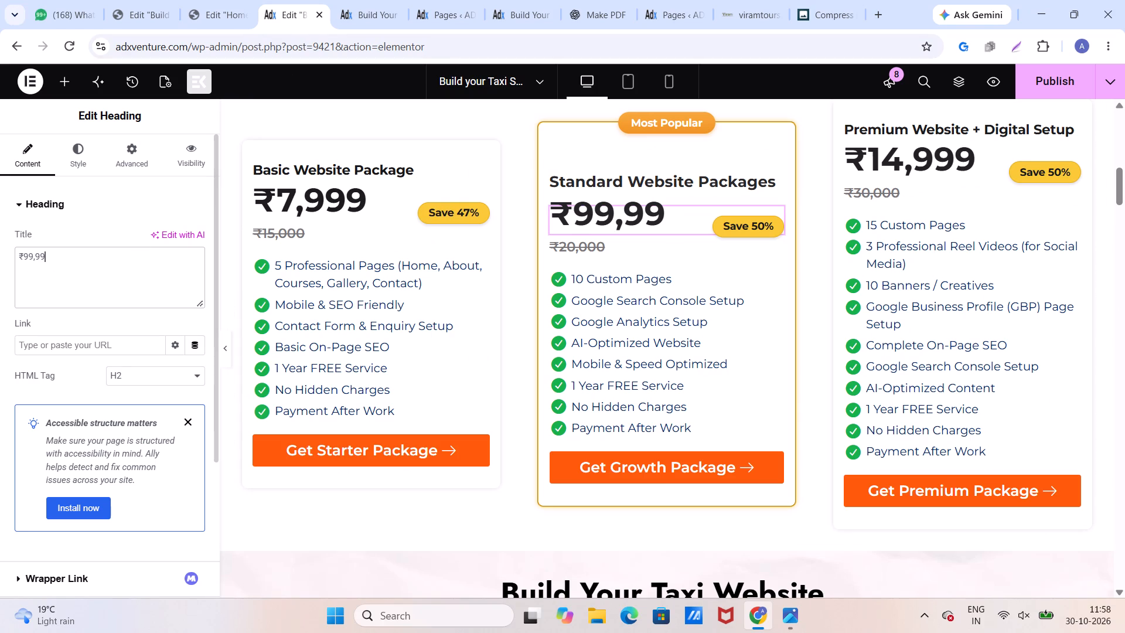
{"action": "left_click", "coordinate": [34, 256]}
{"action": "left_click", "coordinate": [36, 260]}
{"action": "key", "text": "BackSpace"}
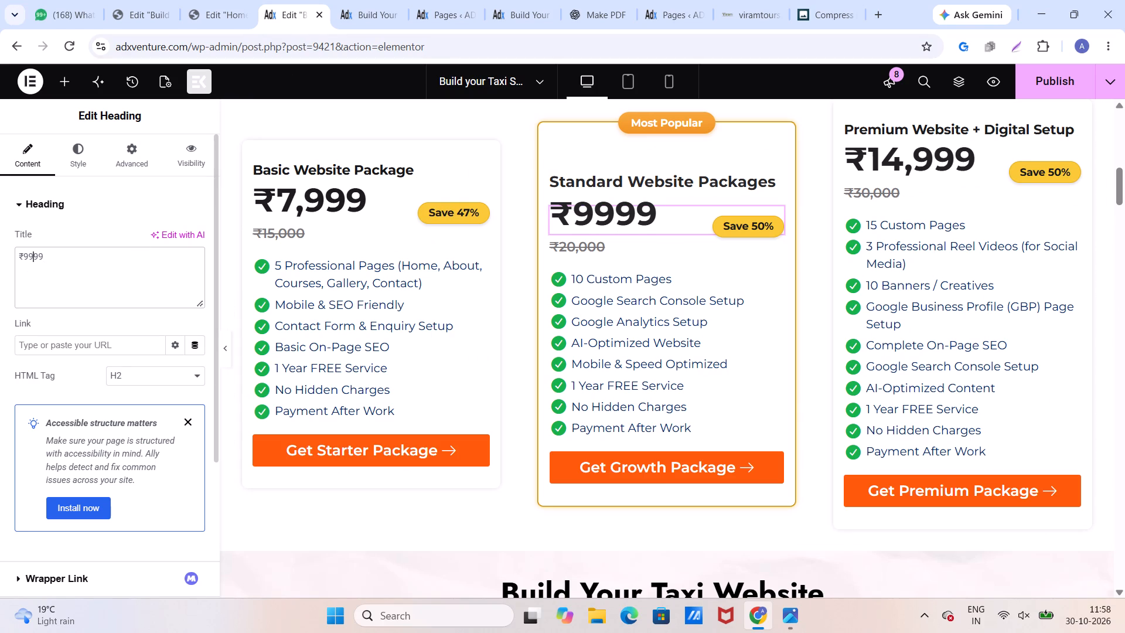
{"action": "left_click", "coordinate": [28, 254]}
{"action": "key", "text": "comma"}
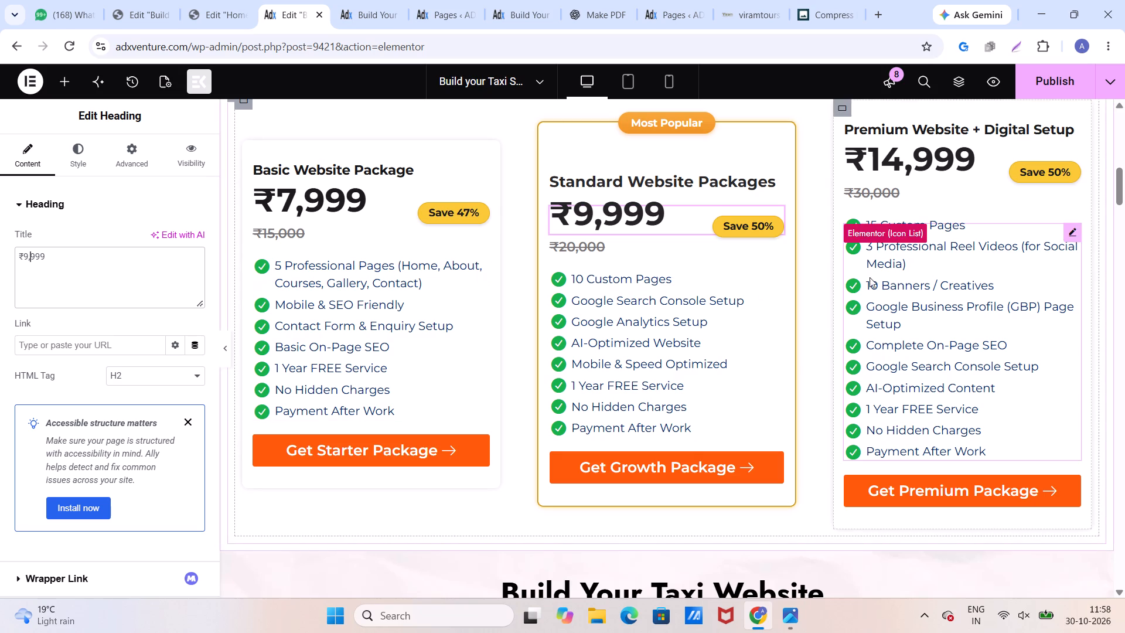
Publish the Taxi Service Website page with the corrected Standard Website Packages price.
{"action": "left_click", "coordinate": [1042, 83]}
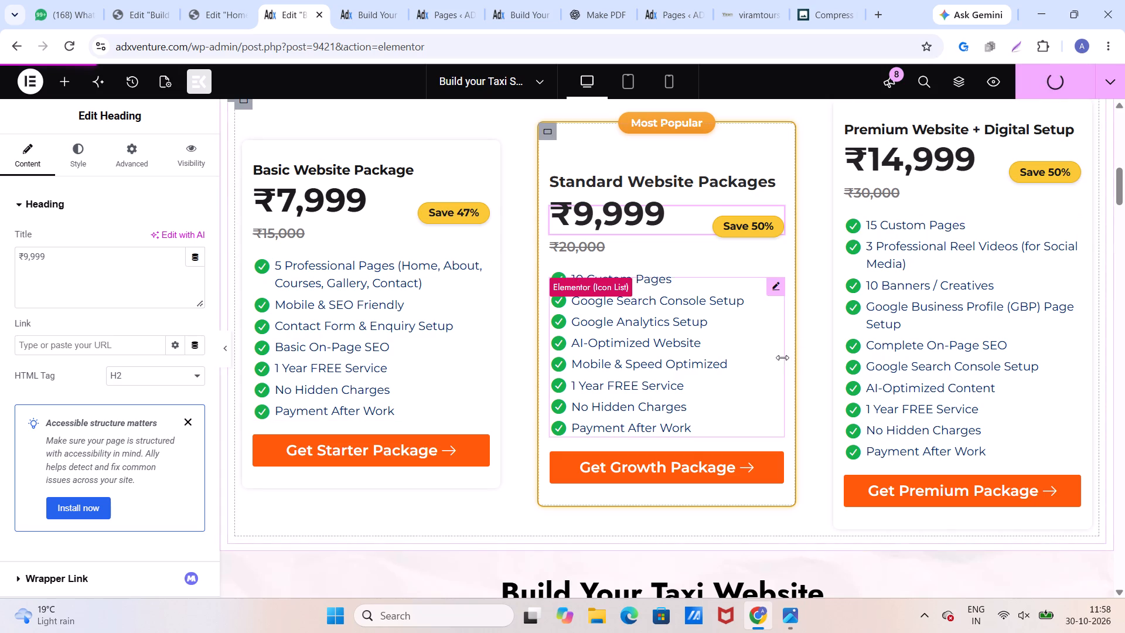
Look over the three pricing cards and the page sections directly above and below them.
{"action": "scroll", "coordinate": [782, 358], "scroll_direction": "up", "scroll_amount": 10}
{"action": "scroll", "coordinate": [780, 357], "scroll_direction": "down", "scroll_amount": 11}
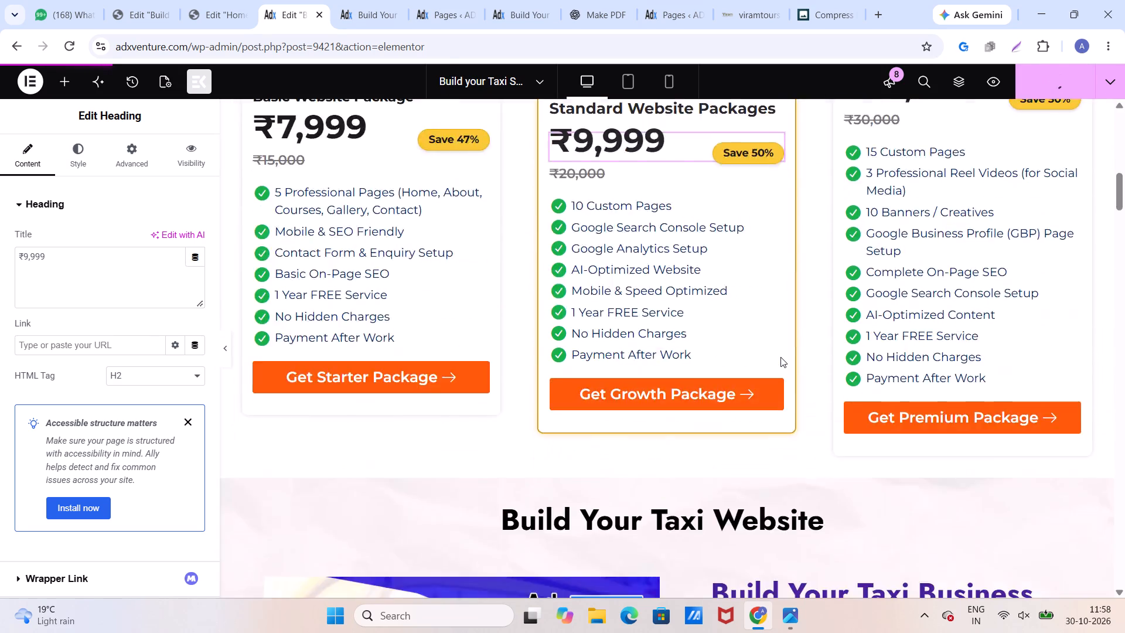
{"action": "scroll", "coordinate": [780, 357], "scroll_direction": "up", "scroll_amount": 6}
{"action": "scroll", "coordinate": [780, 357], "scroll_direction": "down", "scroll_amount": 4}
{"action": "scroll", "coordinate": [780, 357], "scroll_direction": "up", "scroll_amount": 4}
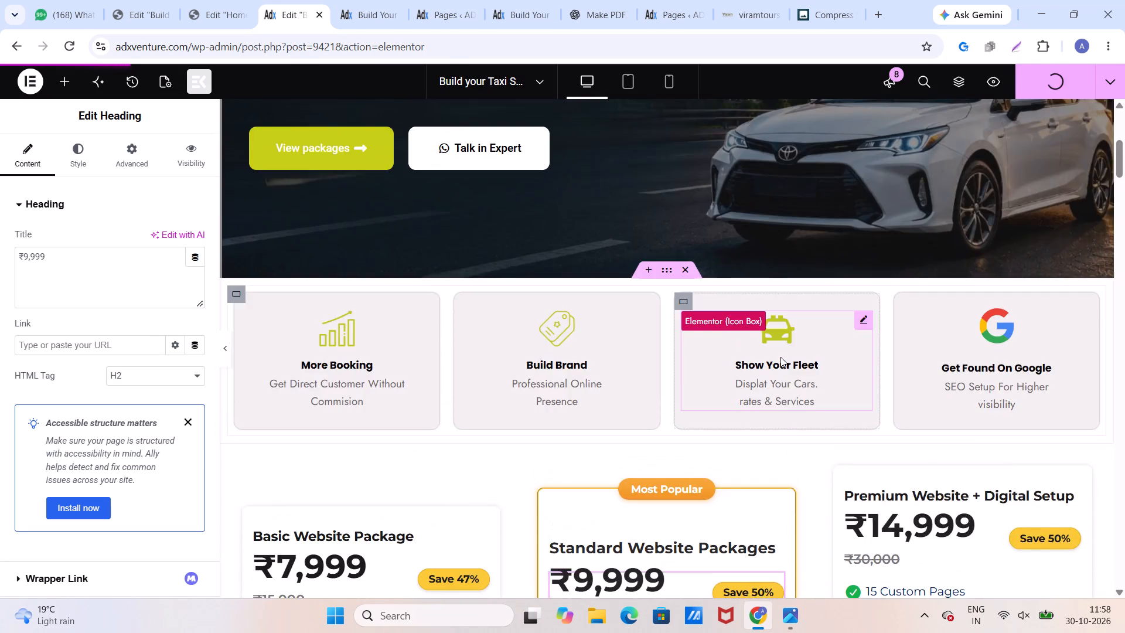
{"action": "scroll", "coordinate": [780, 357], "scroll_direction": "down", "scroll_amount": 3}
{"action": "scroll", "coordinate": [780, 357], "scroll_direction": "up", "scroll_amount": 4}
{"action": "scroll", "coordinate": [780, 357], "scroll_direction": "down", "scroll_amount": 5}
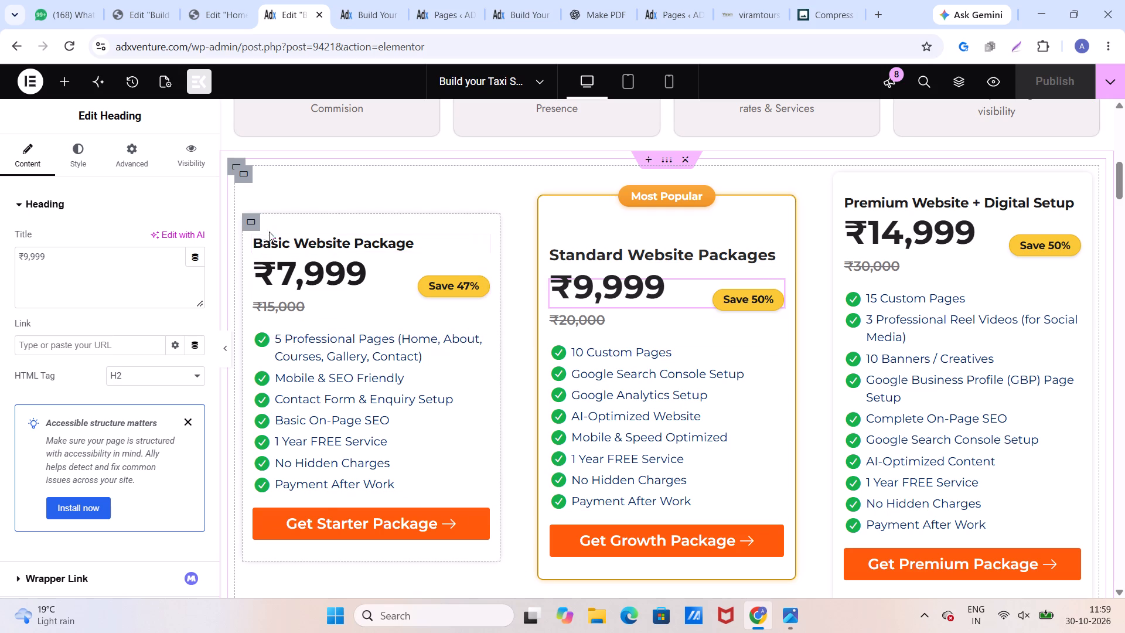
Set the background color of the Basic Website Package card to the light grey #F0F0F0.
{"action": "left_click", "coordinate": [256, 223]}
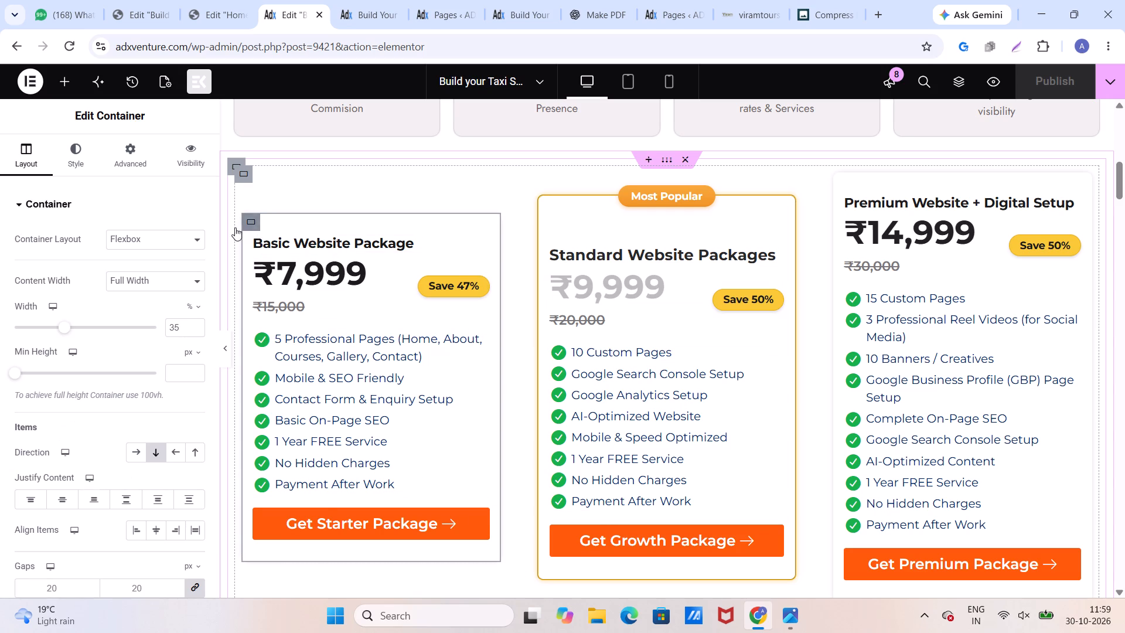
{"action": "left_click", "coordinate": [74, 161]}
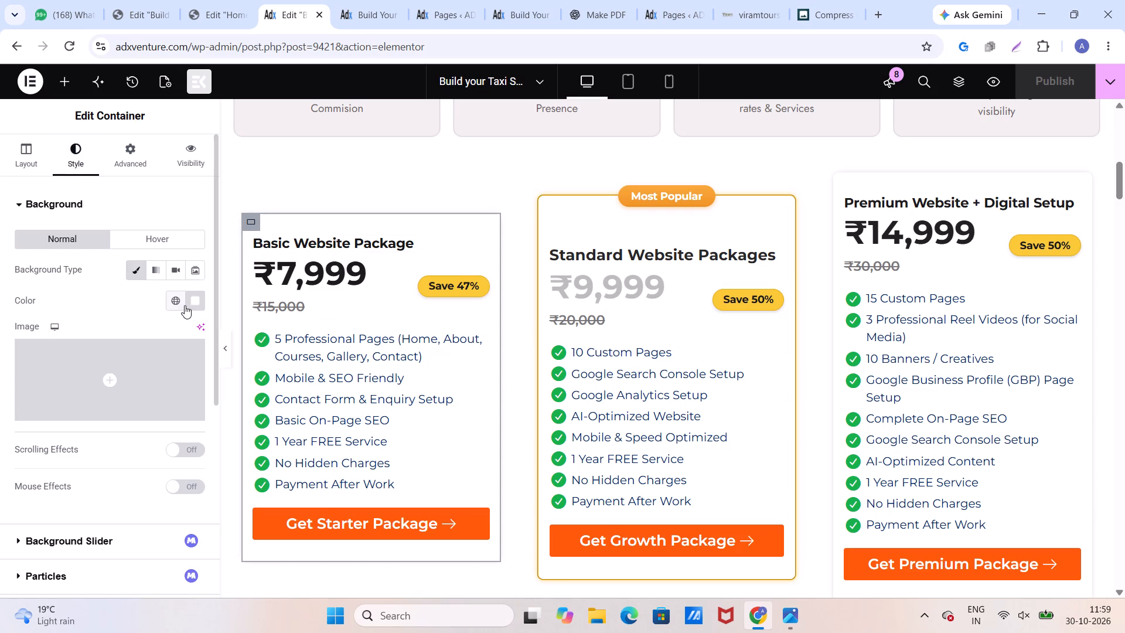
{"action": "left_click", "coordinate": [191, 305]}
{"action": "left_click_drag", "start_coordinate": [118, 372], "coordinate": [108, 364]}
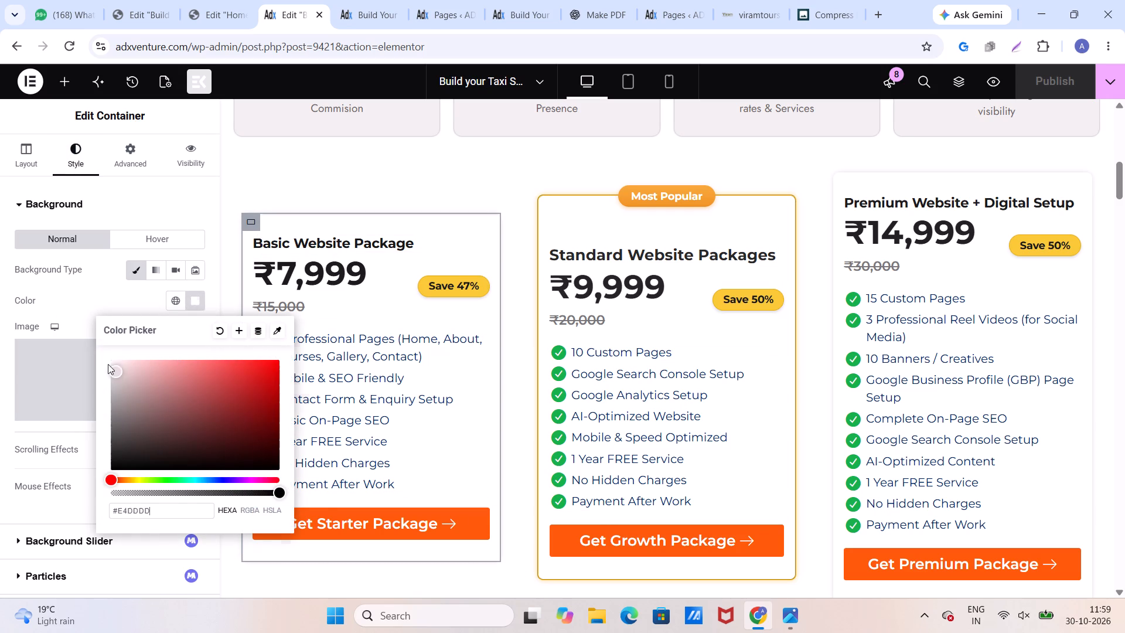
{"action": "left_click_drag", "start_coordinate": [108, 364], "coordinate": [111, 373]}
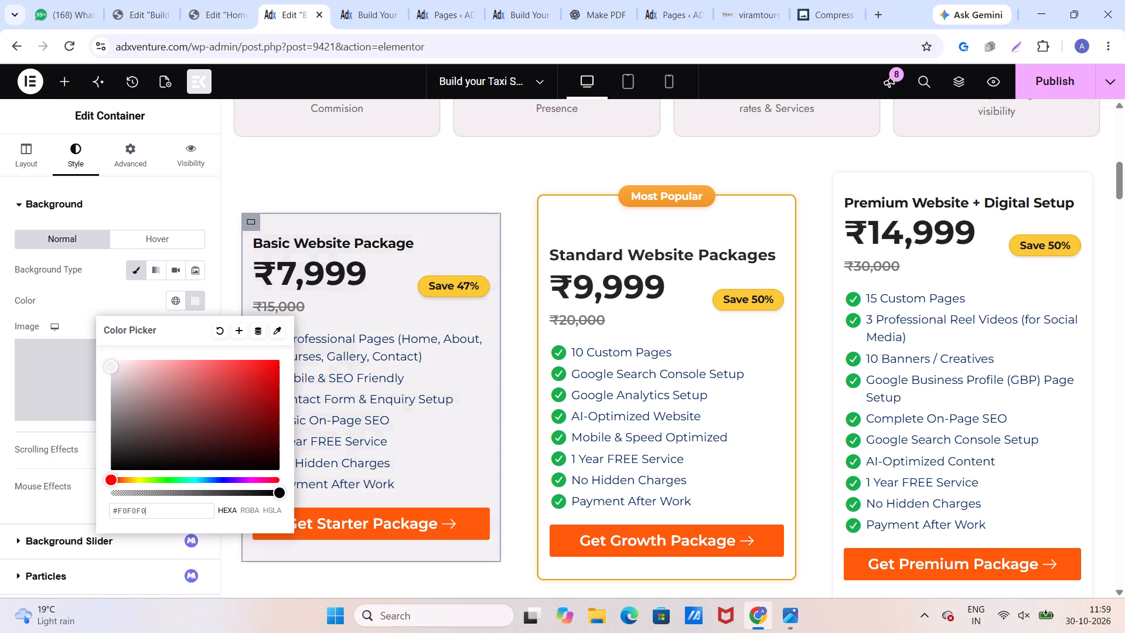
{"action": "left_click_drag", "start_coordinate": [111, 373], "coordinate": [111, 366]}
Copy the background color #F0EFEF from the More Booking box and apply it to the Basic Website Package card.
{"action": "scroll", "coordinate": [371, 304], "scroll_direction": "up", "scroll_amount": 2}
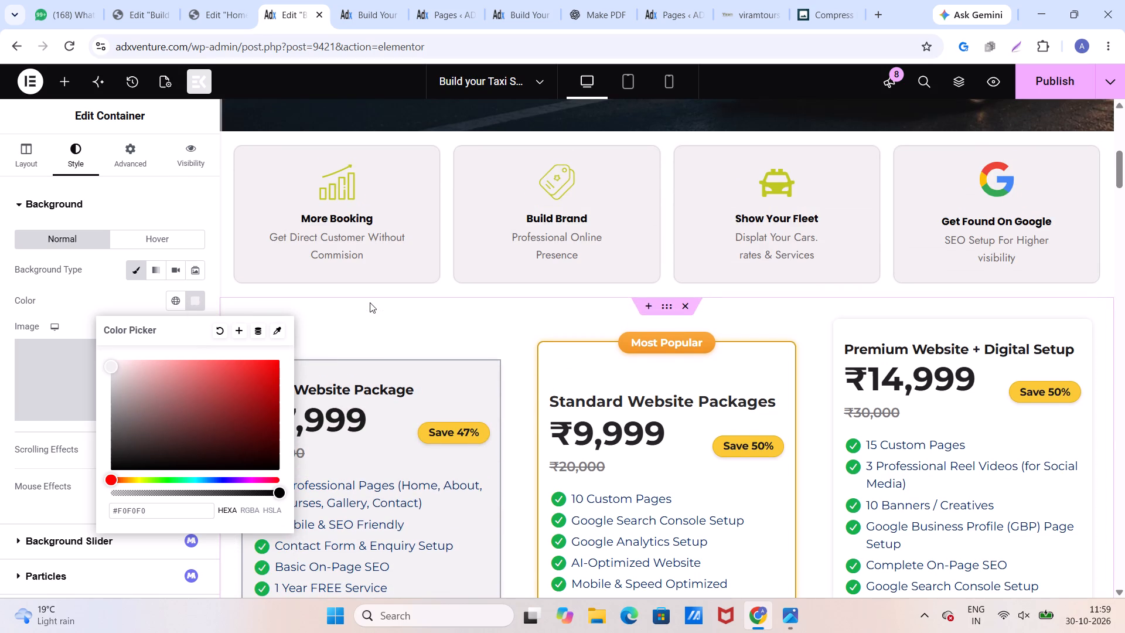
{"action": "left_click", "coordinate": [246, 151]}
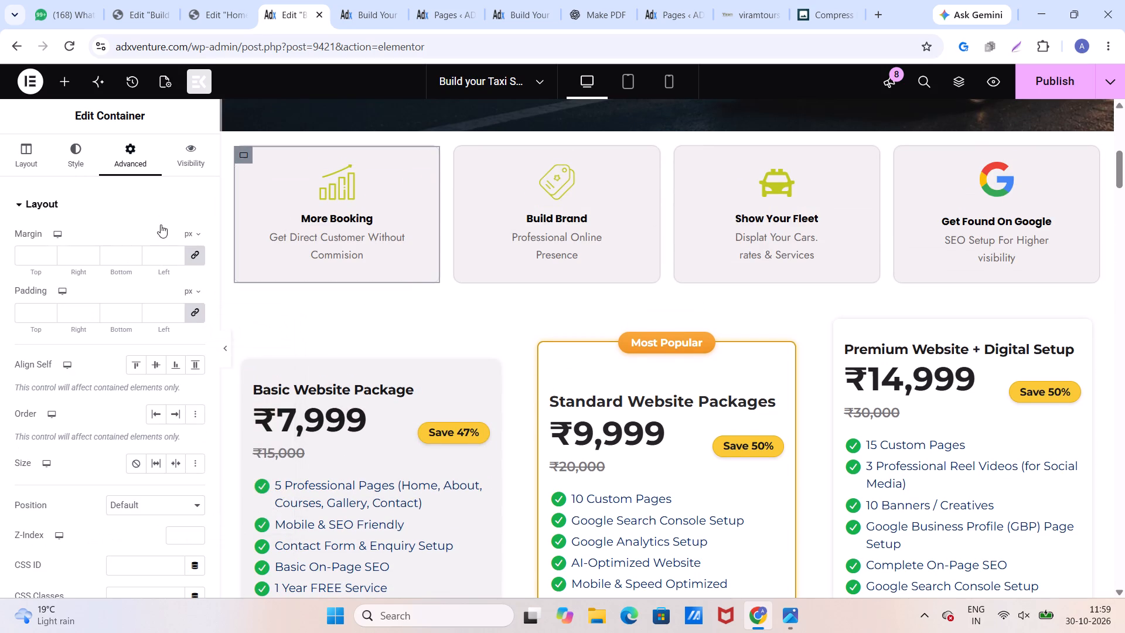
{"action": "left_click", "coordinate": [59, 151]}
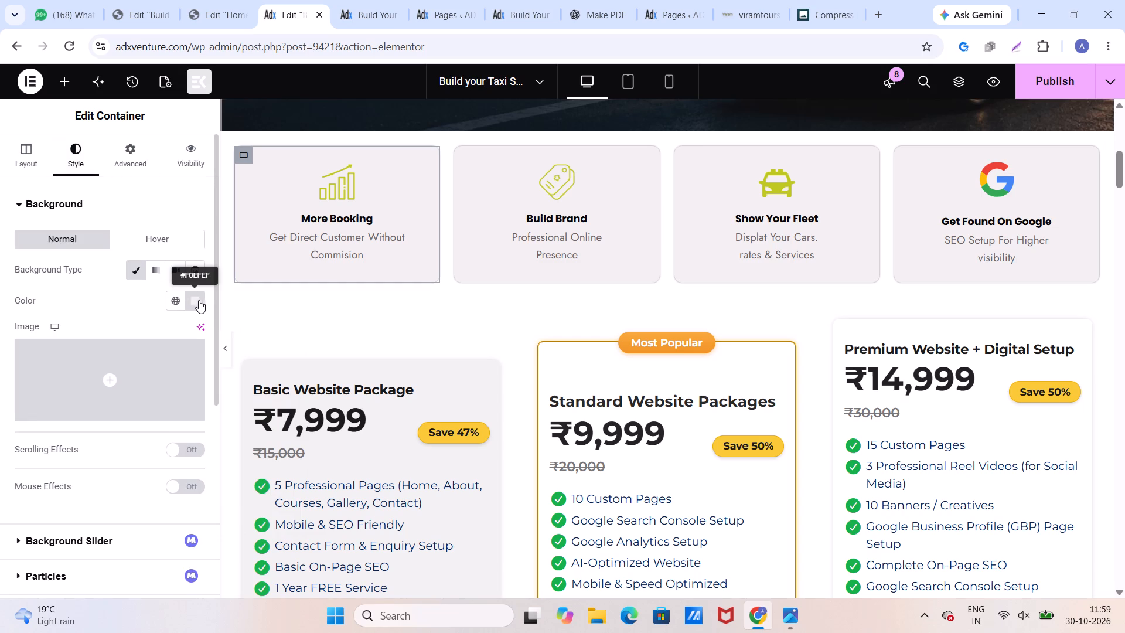
{"action": "left_click", "coordinate": [199, 304]}
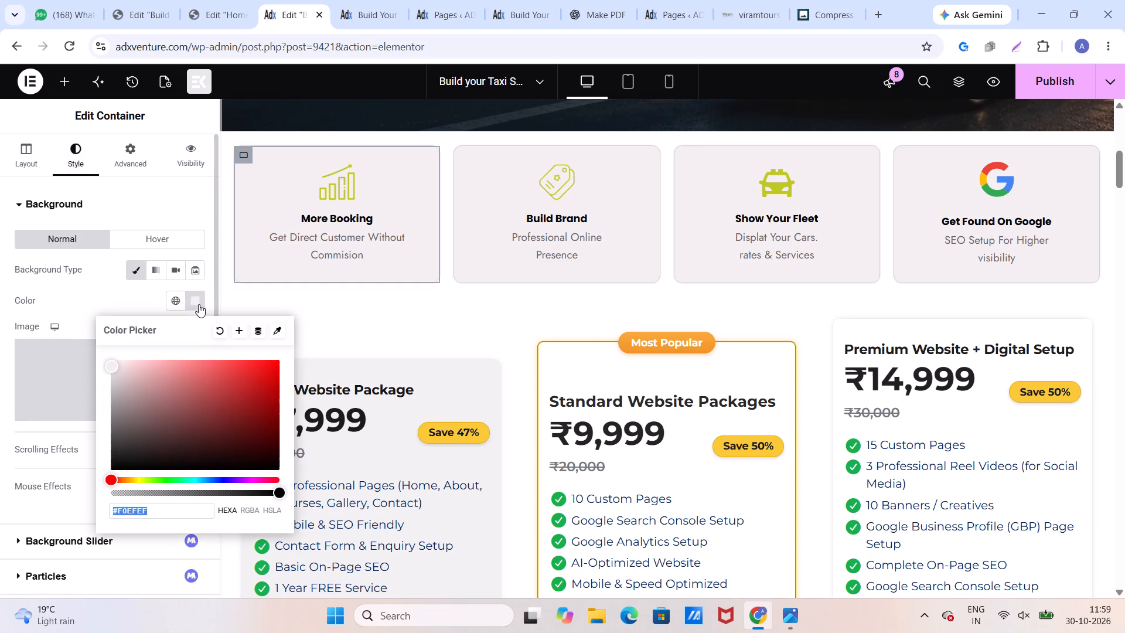
{"action": "key", "text": "ctrl+c"}
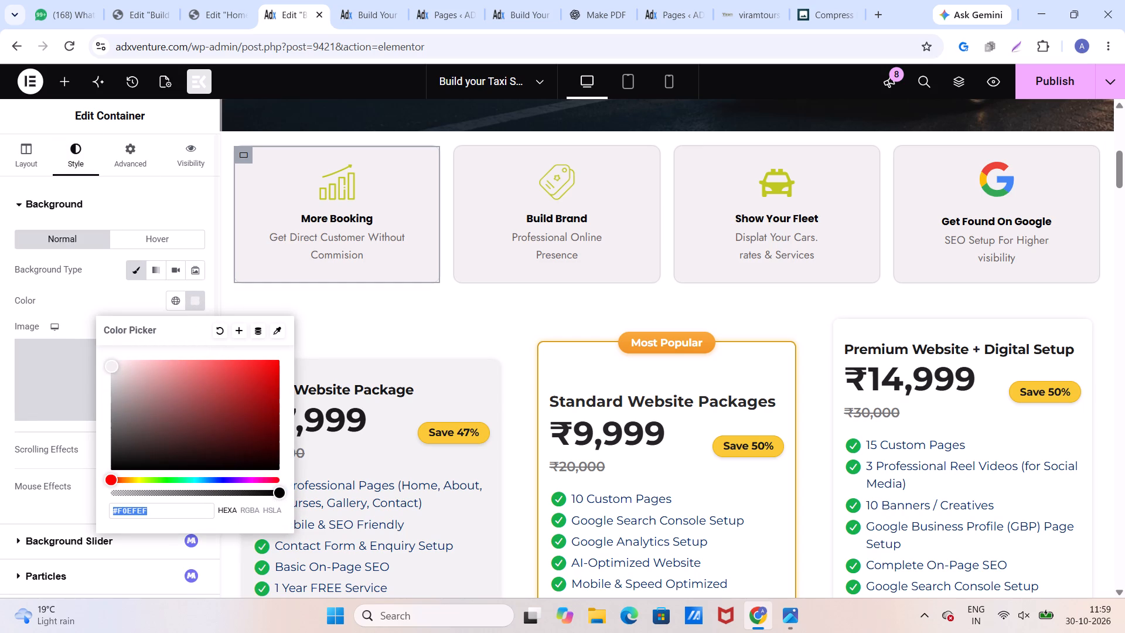
{"action": "left_click", "coordinate": [84, 284]}
{"action": "scroll", "coordinate": [373, 375], "scroll_direction": "down", "scroll_amount": 1}
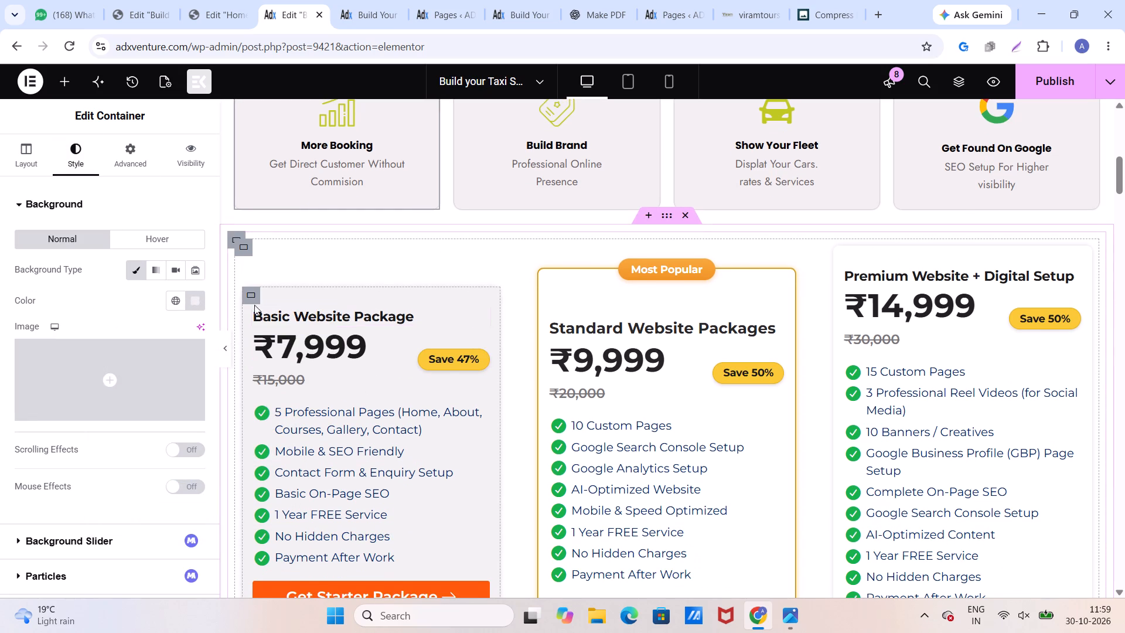
{"action": "left_click", "coordinate": [250, 297]}
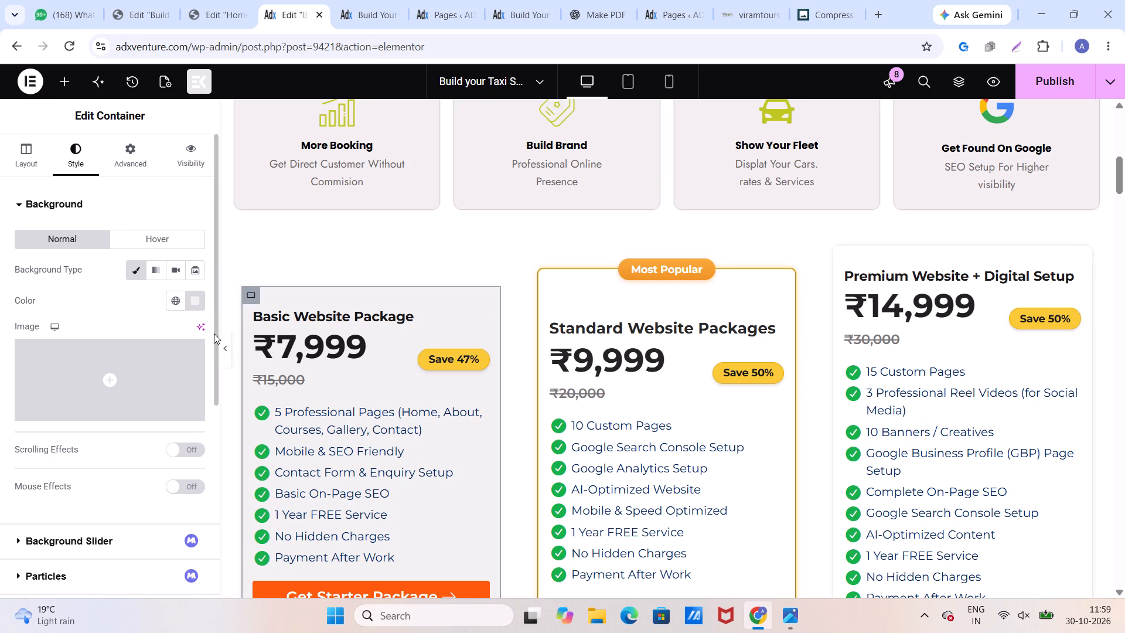
{"action": "left_click", "coordinate": [190, 300]}
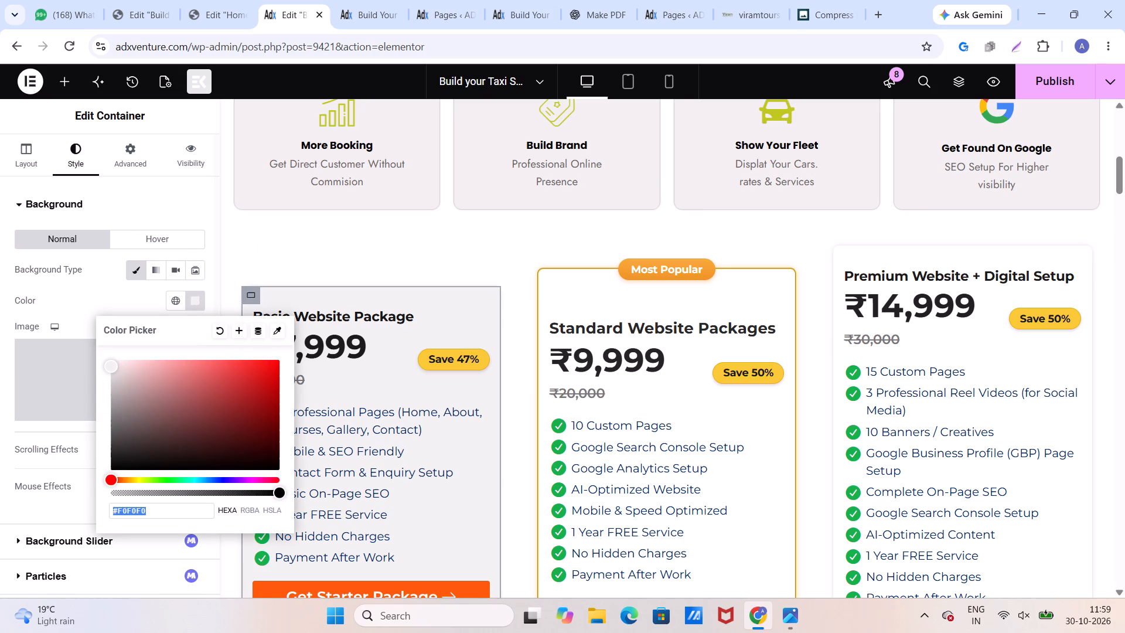
{"action": "key", "text": "ctrl+v"}
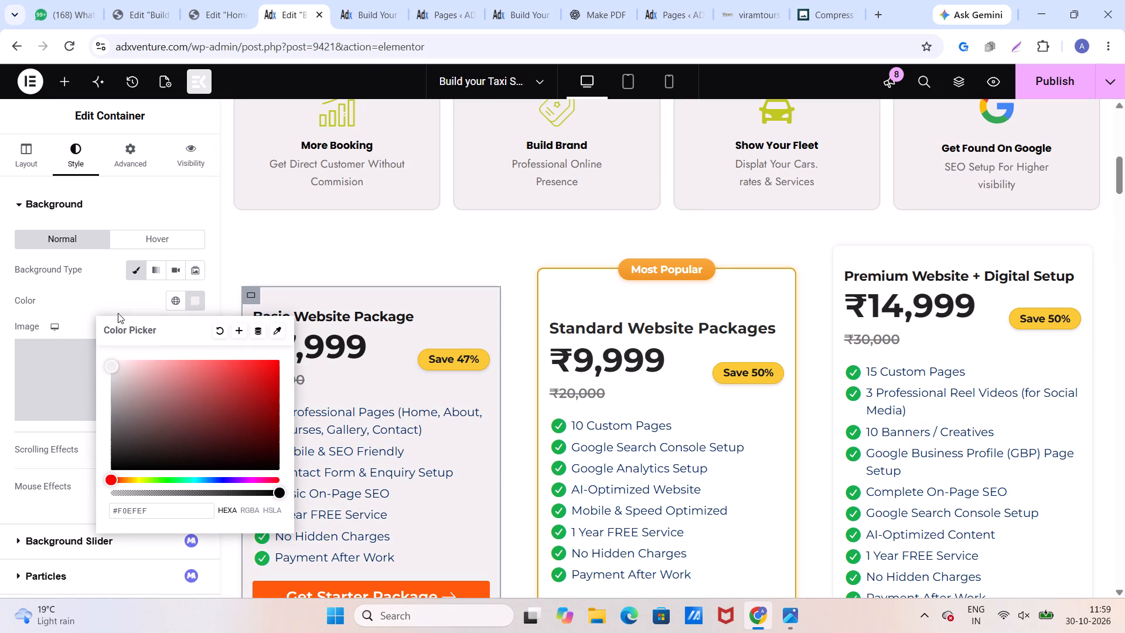
Paste the copied Custom Design button into the Basic Website Package card, below the Get Starter Package button.
{"action": "left_click_drag", "start_coordinate": [166, 502], "coordinate": [111, 508]}
{"action": "key", "text": "ctrl+v"}
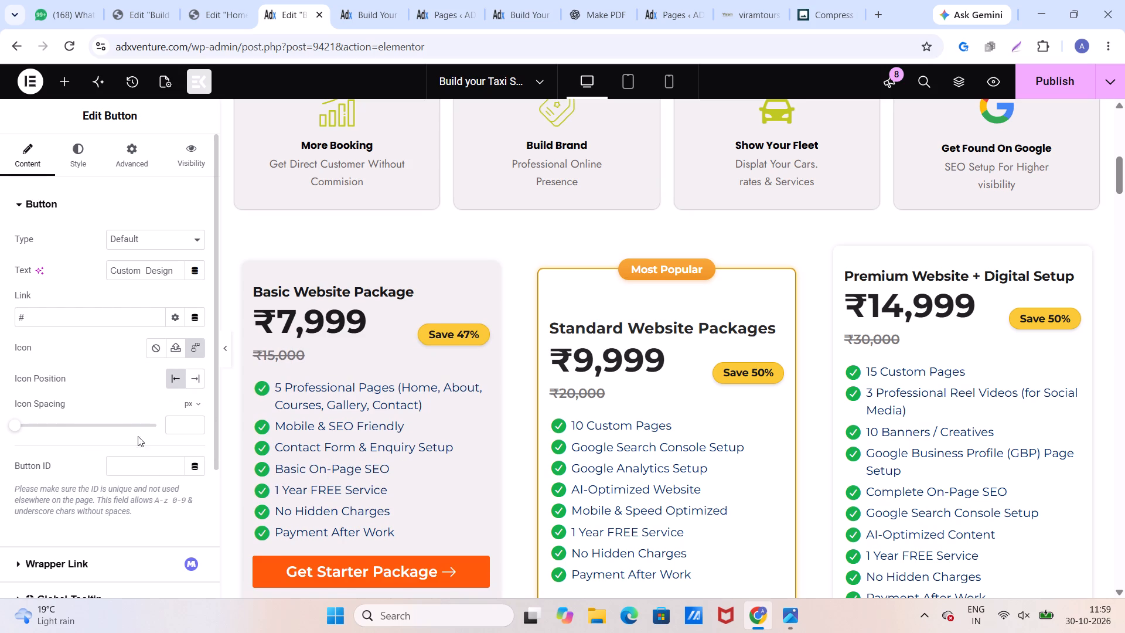
{"action": "left_click", "coordinate": [84, 268]}
{"action": "scroll", "coordinate": [415, 384], "scroll_direction": "down", "scroll_amount": 2}
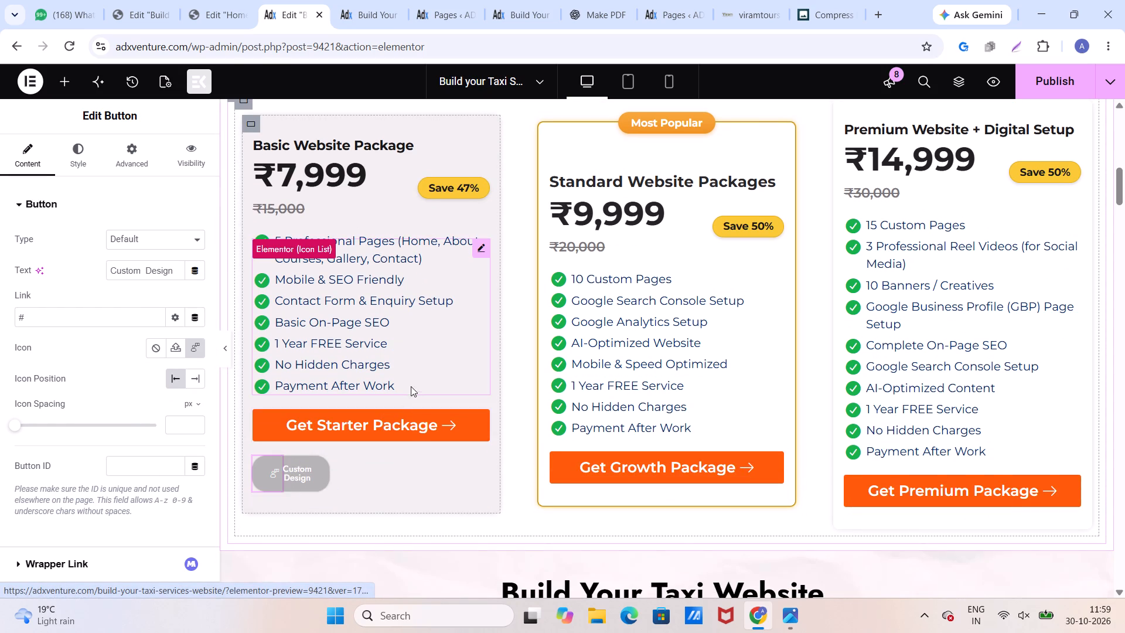
Change the first feature in the Basic Website Package card's icon list to "5 - 7 Pages Website".
{"action": "left_click", "coordinate": [417, 358]}
{"action": "scroll", "coordinate": [414, 360], "scroll_direction": "up", "scroll_amount": 2}
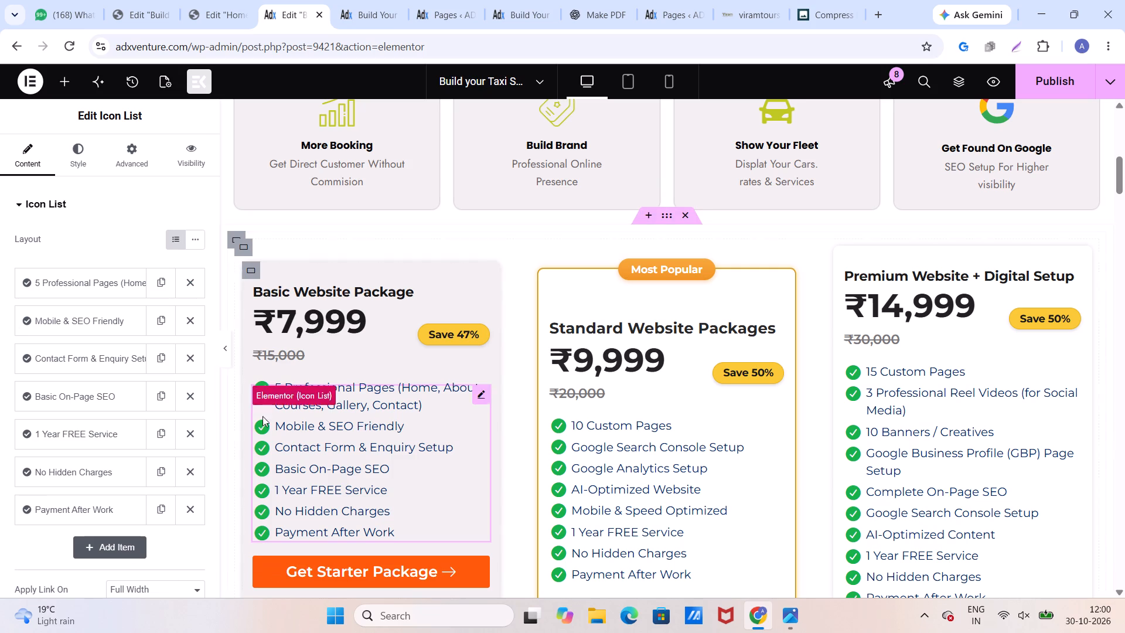
{"action": "left_click", "coordinate": [72, 284]}
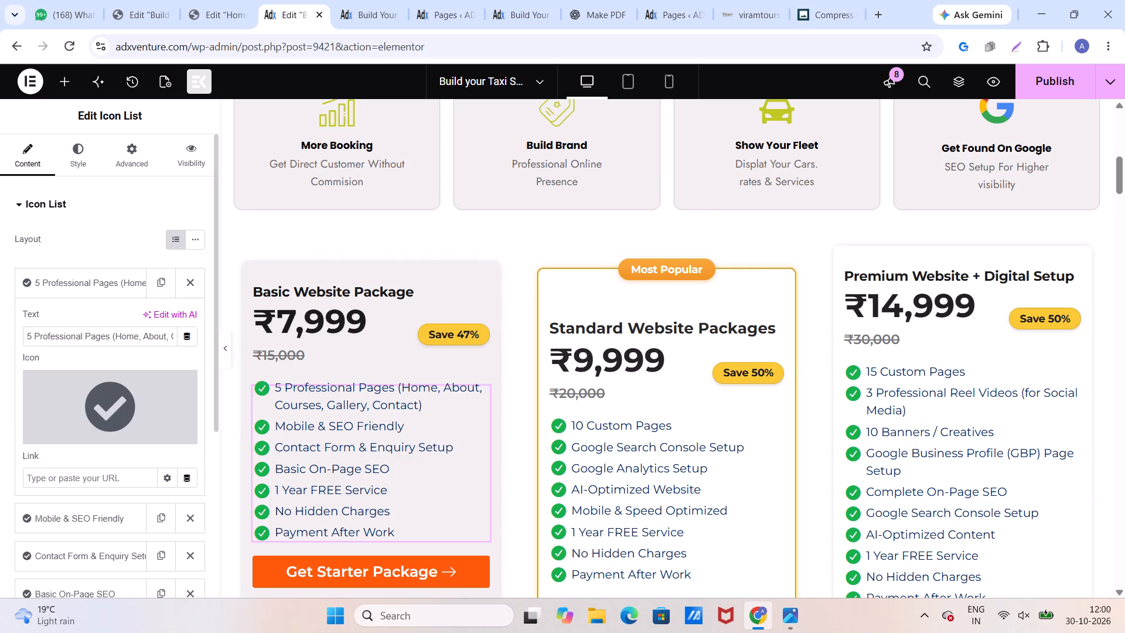
{"action": "left_click", "coordinate": [136, 340]}
{"action": "key", "text": "ctrl+a"}
{"action": "type", "text": "5-"}
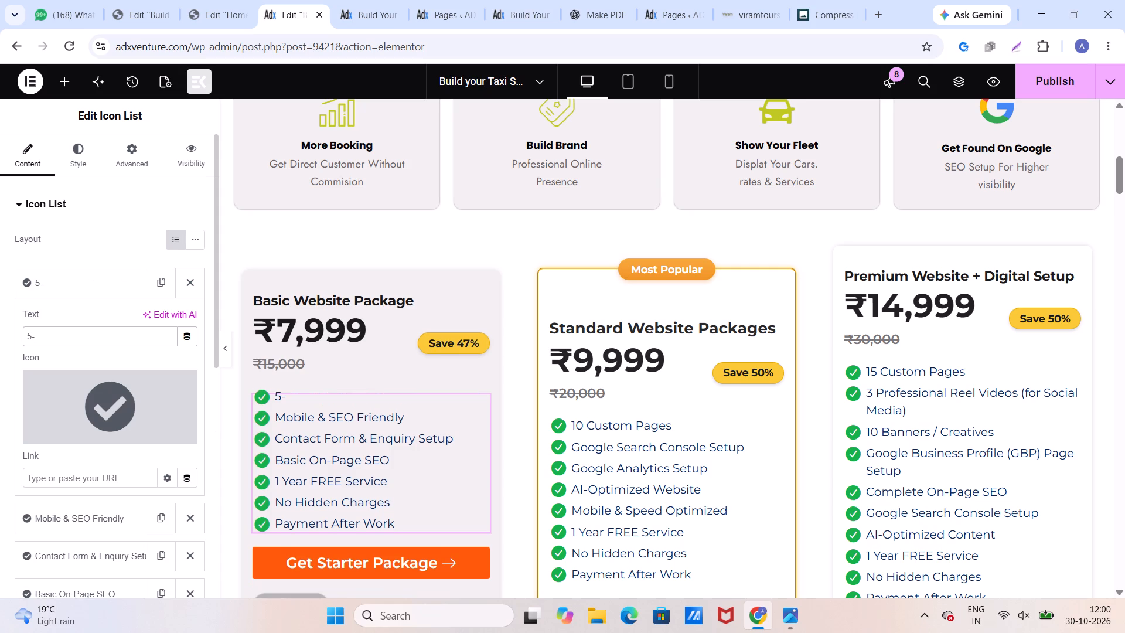
{"action": "key", "text": "BackSpace"}
{"action": "key", "text": "space"}
{"action": "key", "text": "shift+underscore"}
{"action": "key", "text": "BackSpace"}
{"action": "key", "text": "minus"}
{"action": "key", "text": "minus"}
{"action": "key", "text": "BackSpace"}
{"action": "key", "text": "BackSpace"}
{"action": "key", "text": "j"}
{"action": "key", "text": "BackSpace"}
{"action": "key", "text": "minus"}
{"action": "key", "text": "space"}
{"action": "type", "text": "7"}
{"action": "key", "text": "space"}
{"action": "type", "text": "Pages Website"}
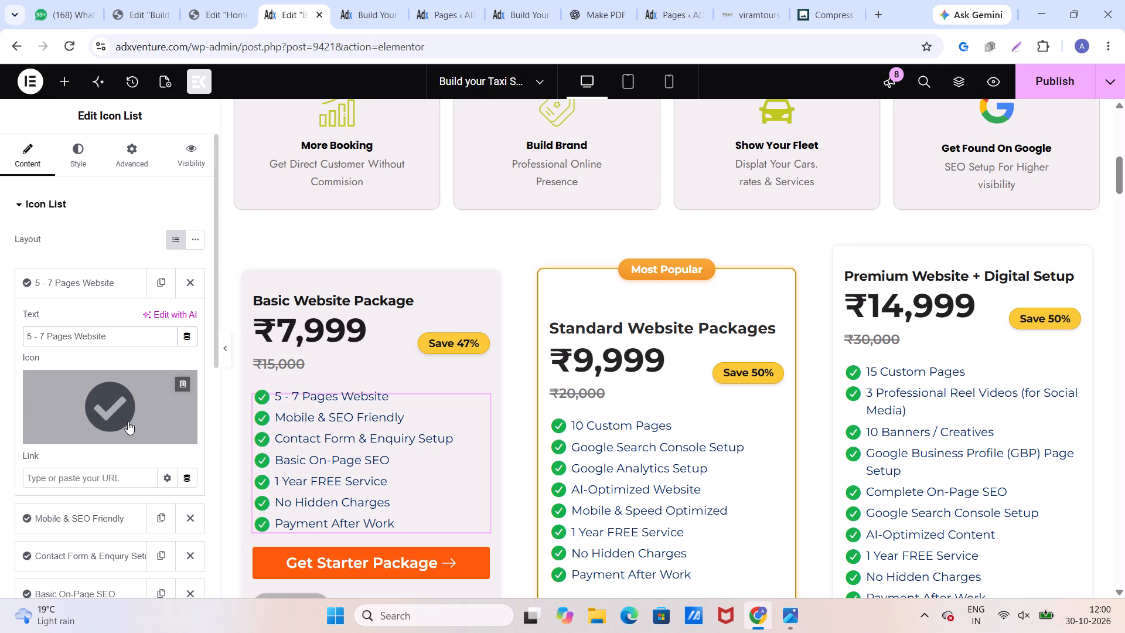
Open the "Mobile & SEO Friendly" feature of the Basic Website Package card for editing.
{"action": "scroll", "coordinate": [137, 411], "scroll_direction": "down", "scroll_amount": 1}
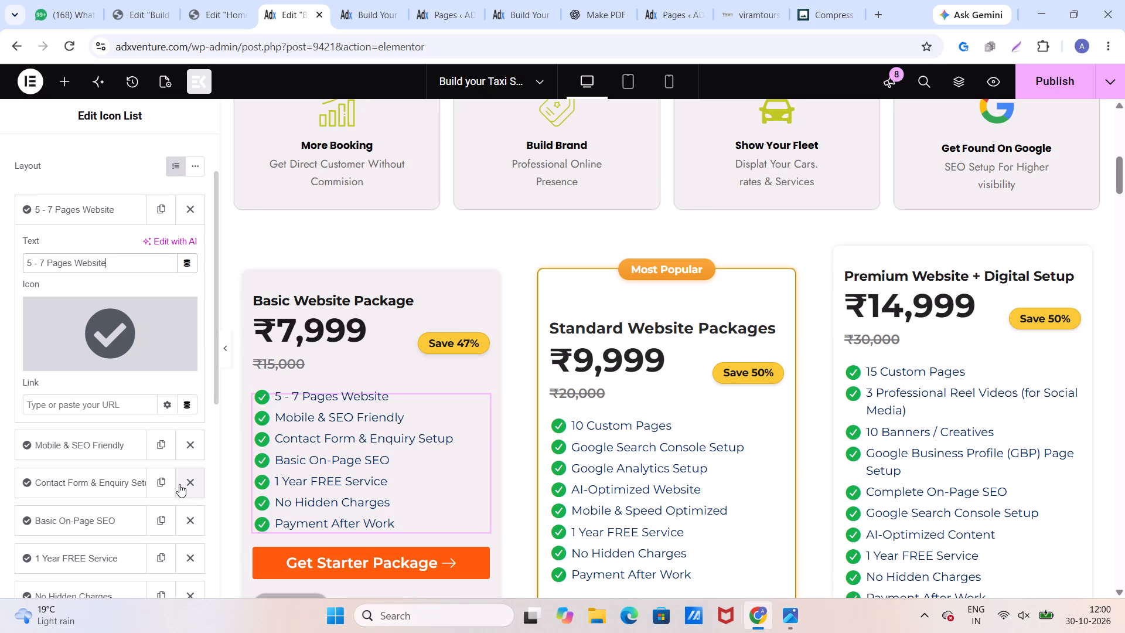
{"action": "left_click", "coordinate": [101, 446]}
{"action": "scroll", "coordinate": [441, 422], "scroll_direction": "down", "scroll_amount": 1}
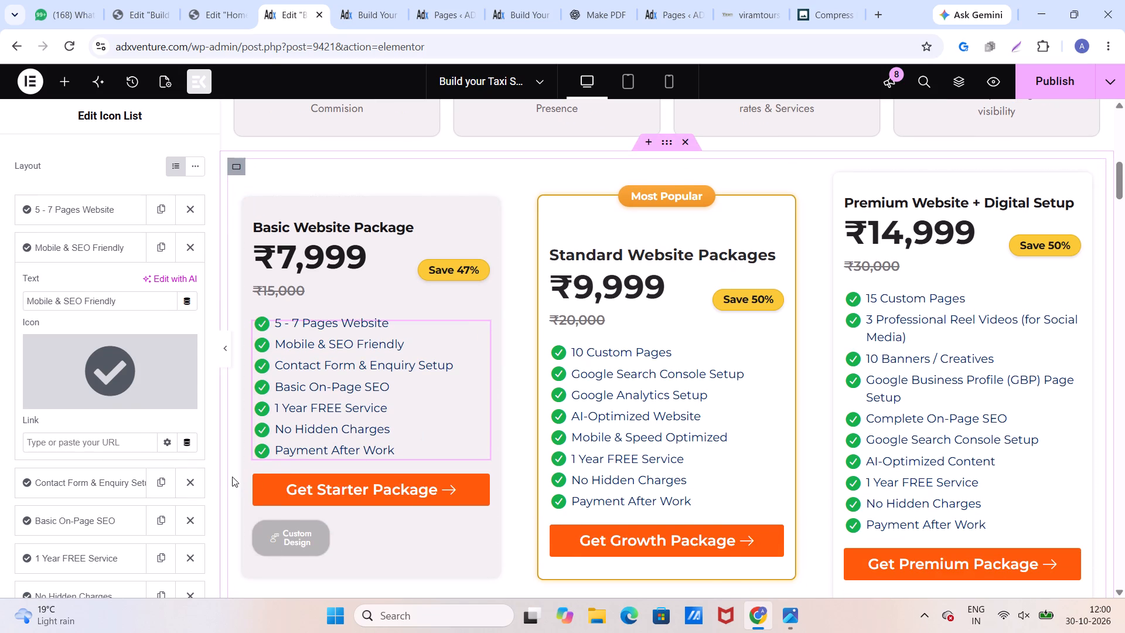
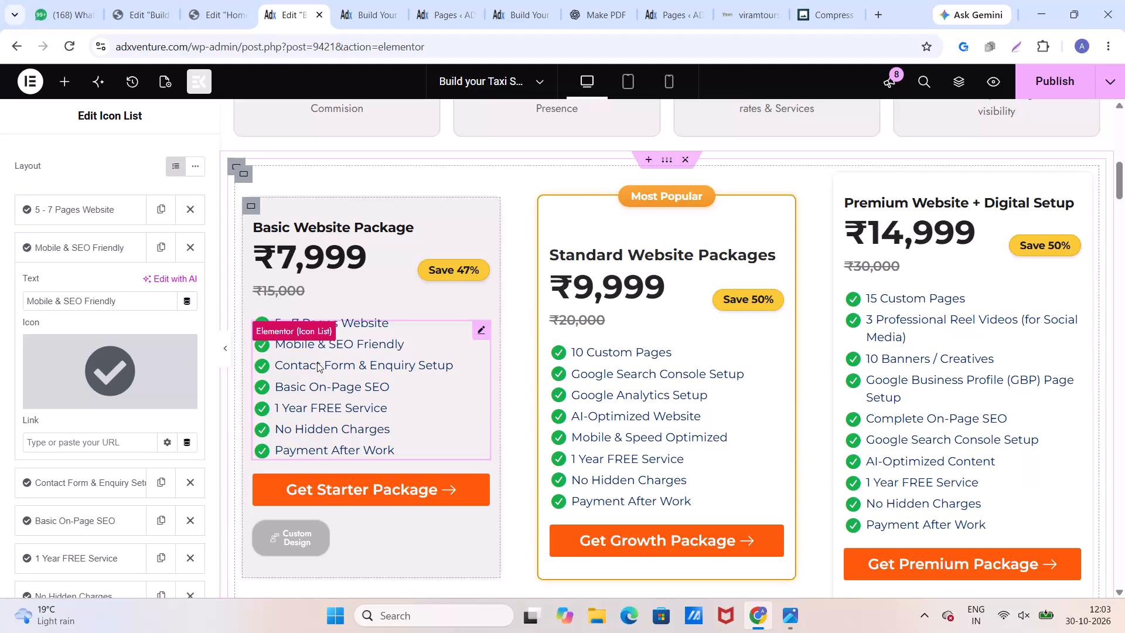
Review the page sections from the pricing packages down to the AddressGuru app promotion and back to the packages.
{"action": "scroll", "coordinate": [452, 360], "scroll_direction": "down", "scroll_amount": 2}
{"action": "scroll", "coordinate": [452, 359], "scroll_direction": "up", "scroll_amount": 2}
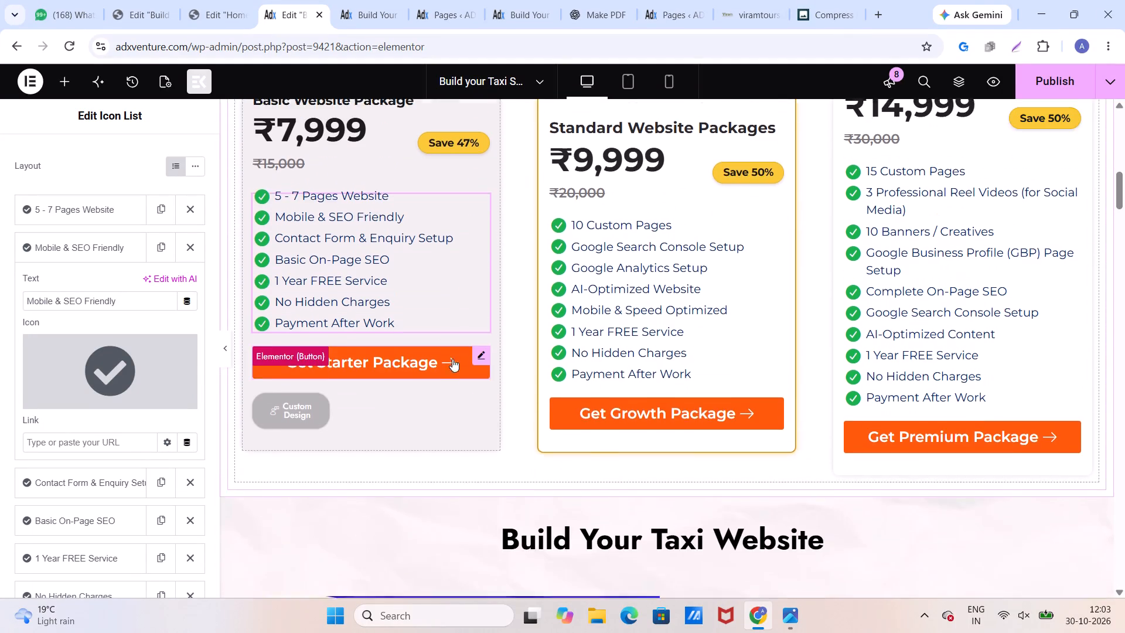
{"action": "scroll", "coordinate": [452, 356], "scroll_direction": "up", "scroll_amount": 2}
{"action": "scroll", "coordinate": [579, 389], "scroll_direction": "down", "scroll_amount": 15}
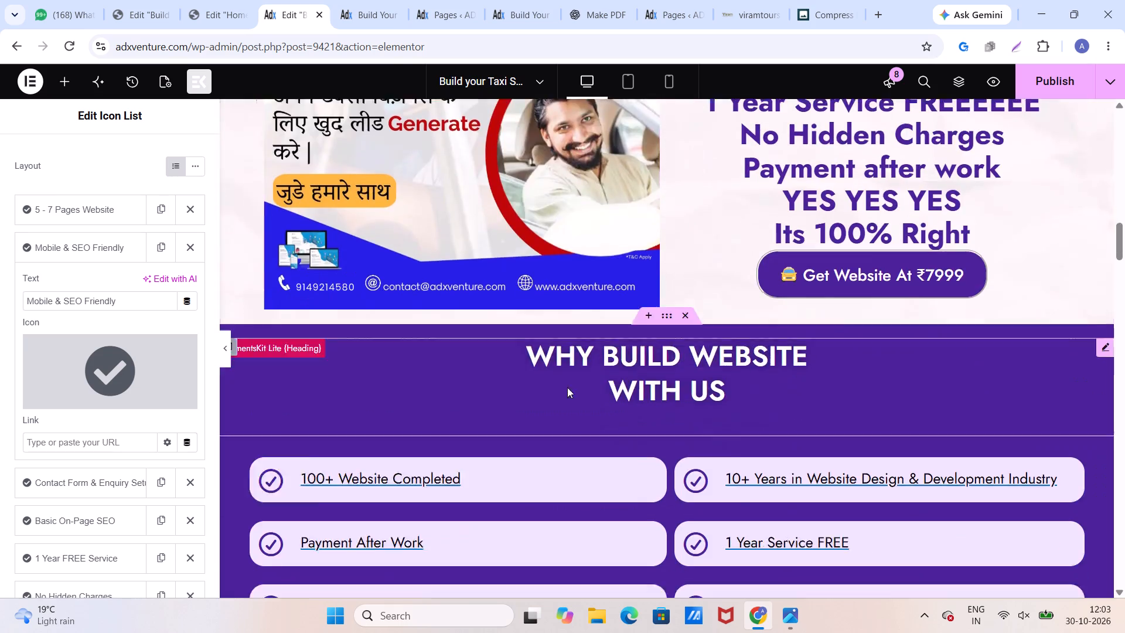
{"action": "scroll", "coordinate": [567, 387], "scroll_direction": "down", "scroll_amount": 9}
{"action": "scroll", "coordinate": [567, 387], "scroll_direction": "up", "scroll_amount": 3}
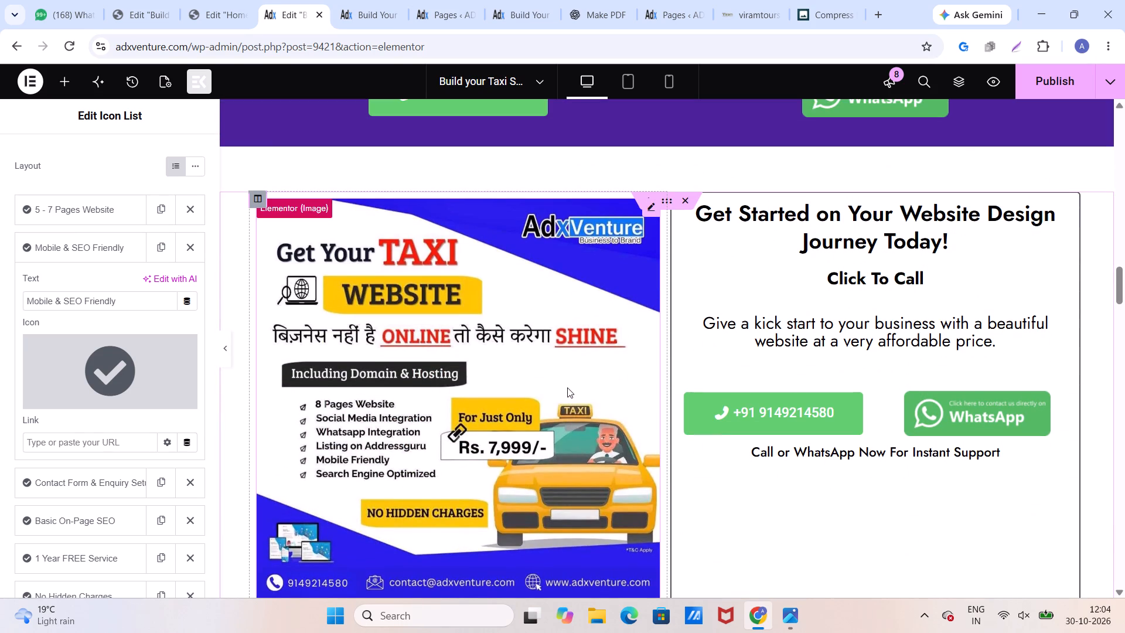
{"action": "scroll", "coordinate": [567, 387], "scroll_direction": "down", "scroll_amount": 15}
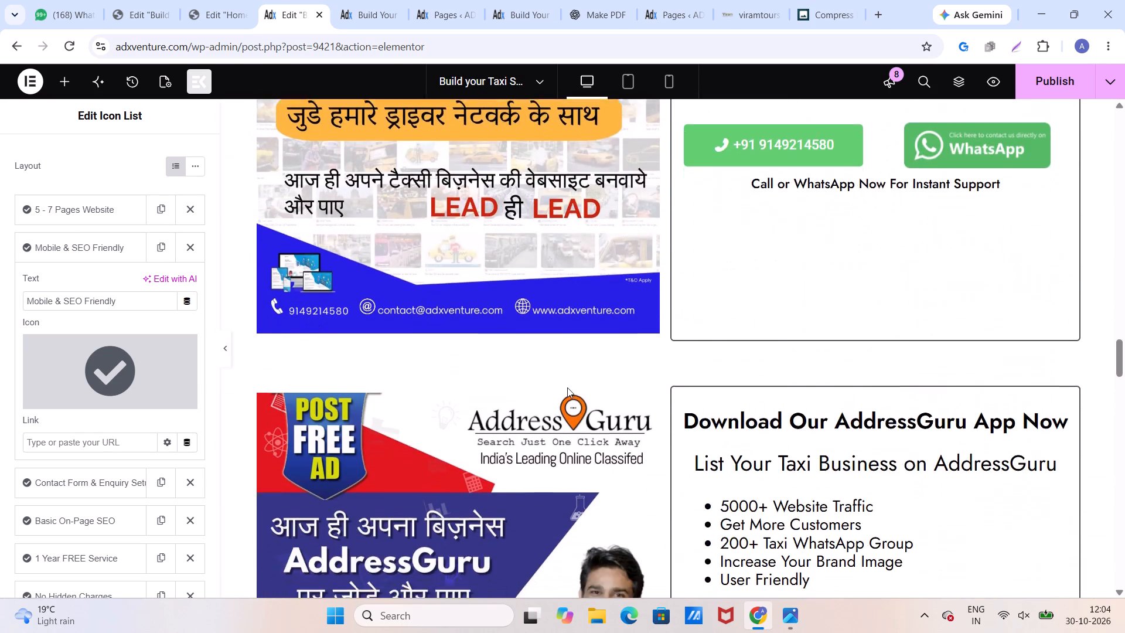
{"action": "scroll", "coordinate": [567, 387], "scroll_direction": "down", "scroll_amount": 1}
{"action": "scroll", "coordinate": [567, 387], "scroll_direction": "up", "scroll_amount": 15}
{"action": "scroll", "coordinate": [568, 386], "scroll_direction": "down", "scroll_amount": 1}
{"action": "scroll", "coordinate": [568, 386], "scroll_direction": "up", "scroll_amount": 9}
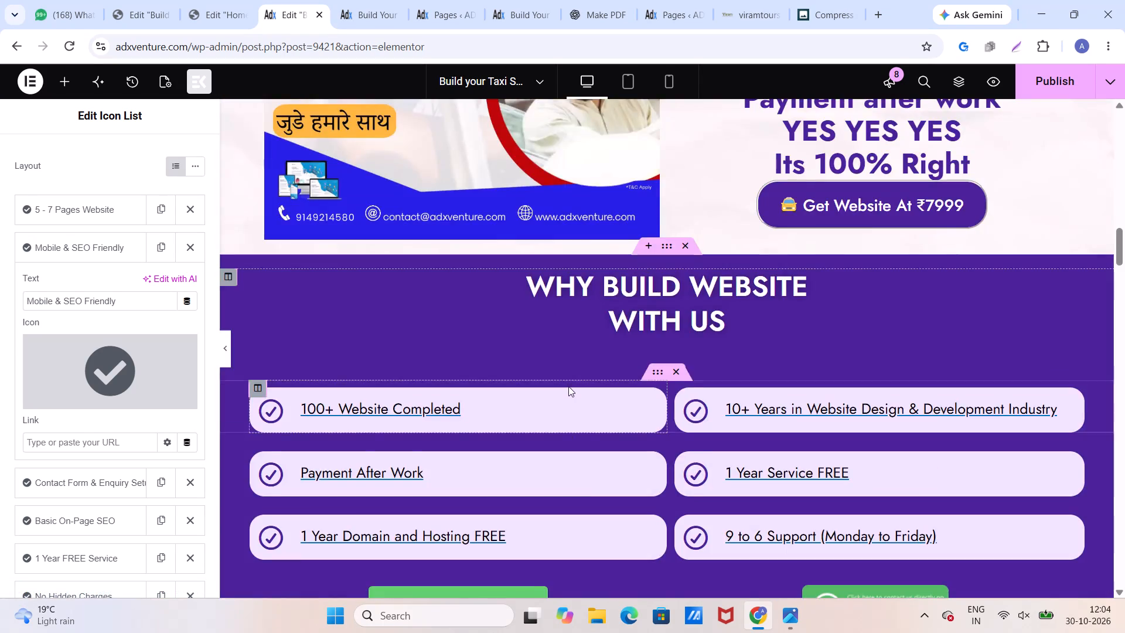
{"action": "scroll", "coordinate": [568, 386], "scroll_direction": "up", "scroll_amount": 13}
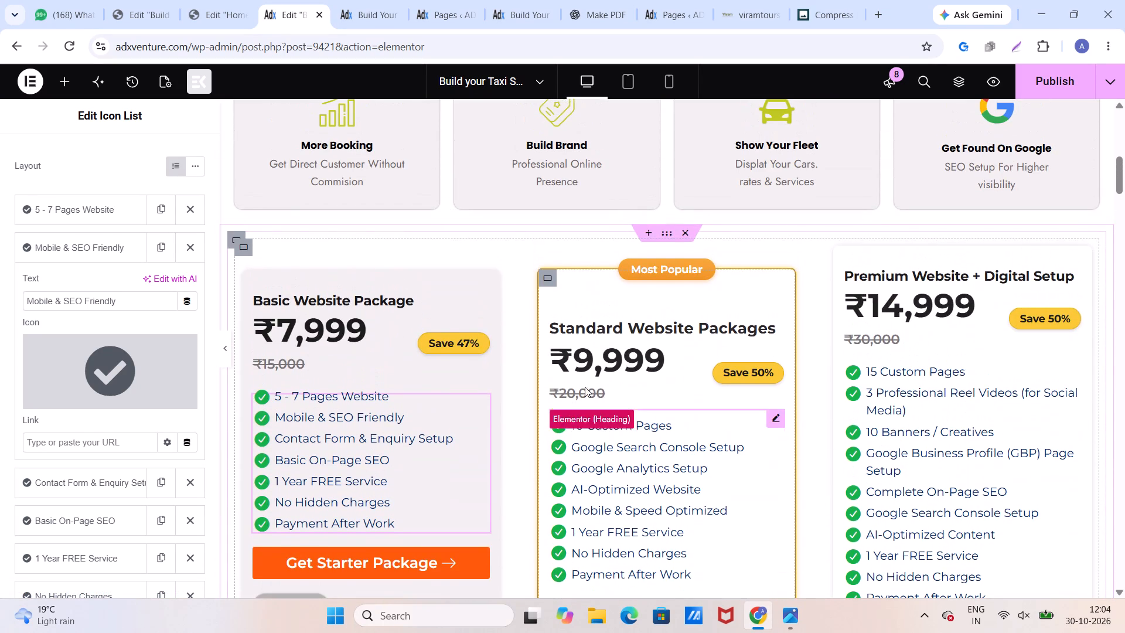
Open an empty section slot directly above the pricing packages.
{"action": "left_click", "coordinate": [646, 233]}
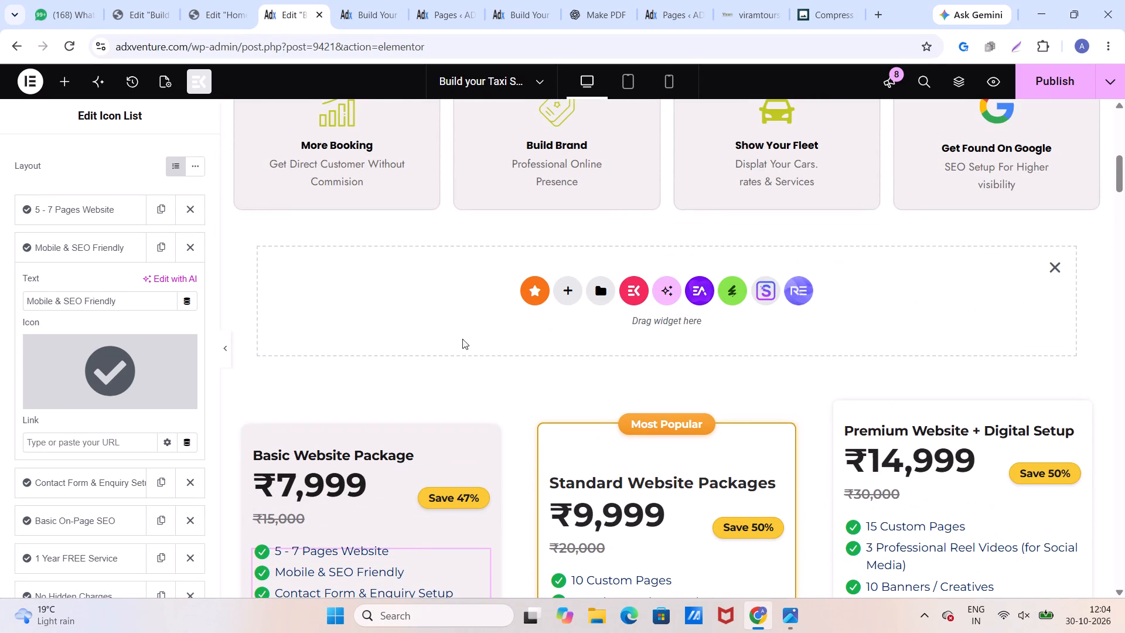
Copy the Basic Website Package card's container and paste its style onto the Standard and Premium package cards.
{"action": "scroll", "coordinate": [544, 349], "scroll_direction": "down", "scroll_amount": 2}
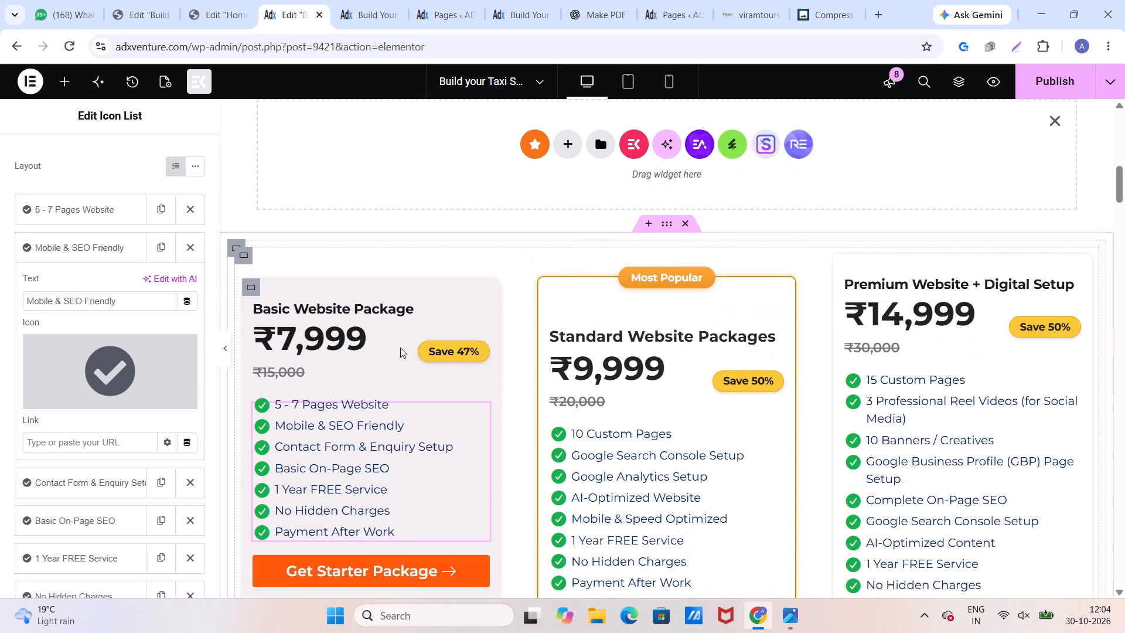
{"action": "scroll", "coordinate": [481, 341], "scroll_direction": "down", "scroll_amount": 3}
{"action": "scroll", "coordinate": [482, 341], "scroll_direction": "up", "scroll_amount": 1}
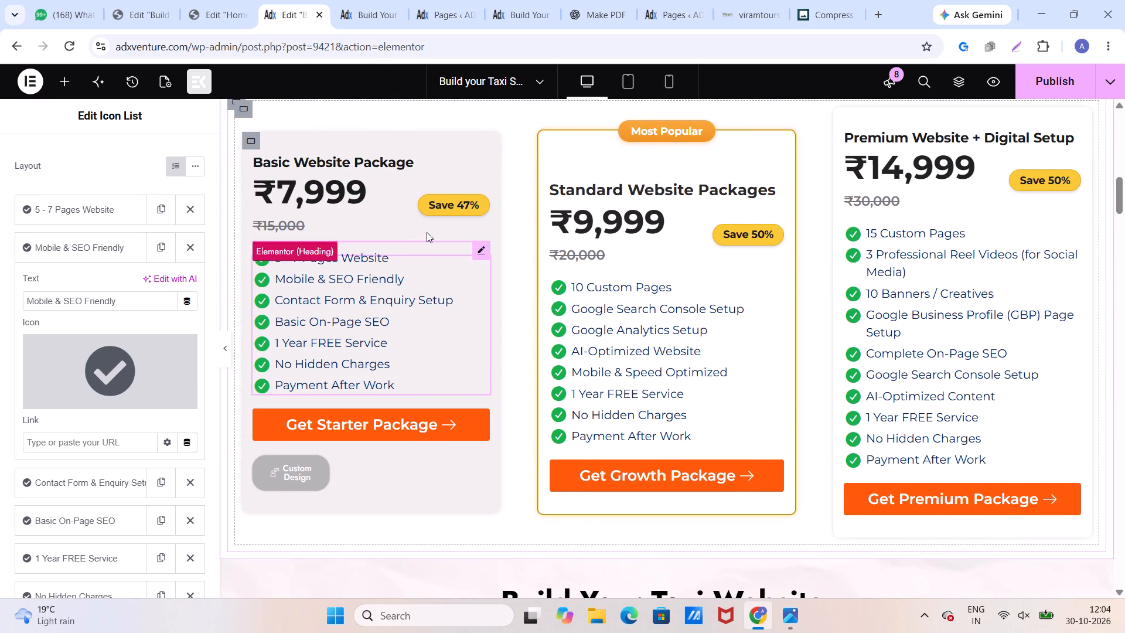
{"action": "left_click", "coordinate": [255, 137]}
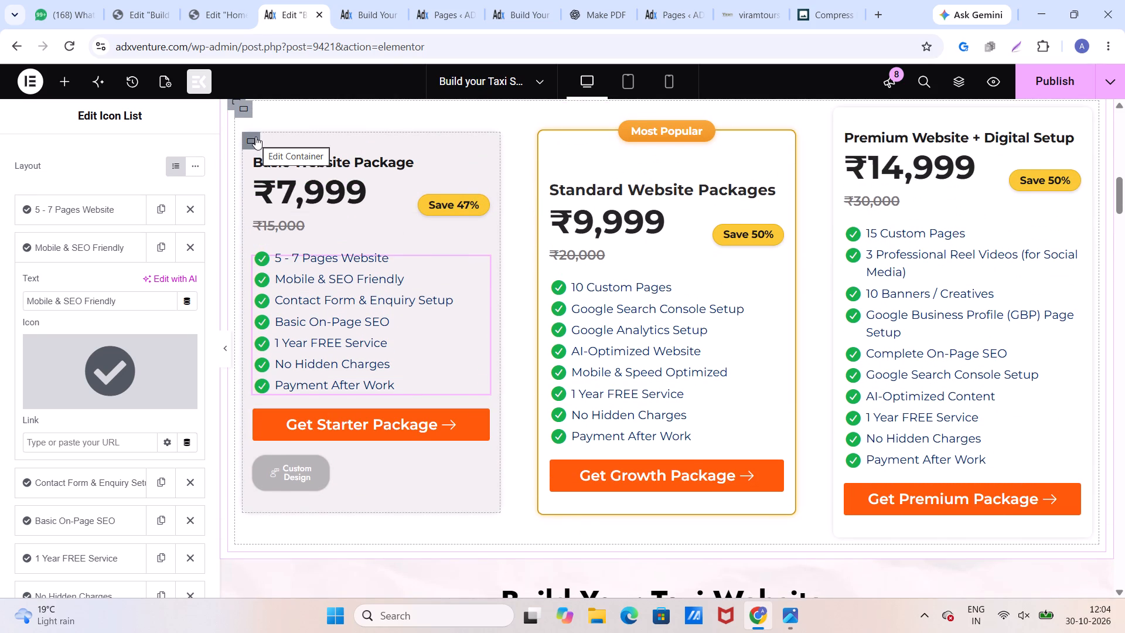
{"action": "right_click", "coordinate": [255, 137]}
{"action": "left_click", "coordinate": [322, 165]}
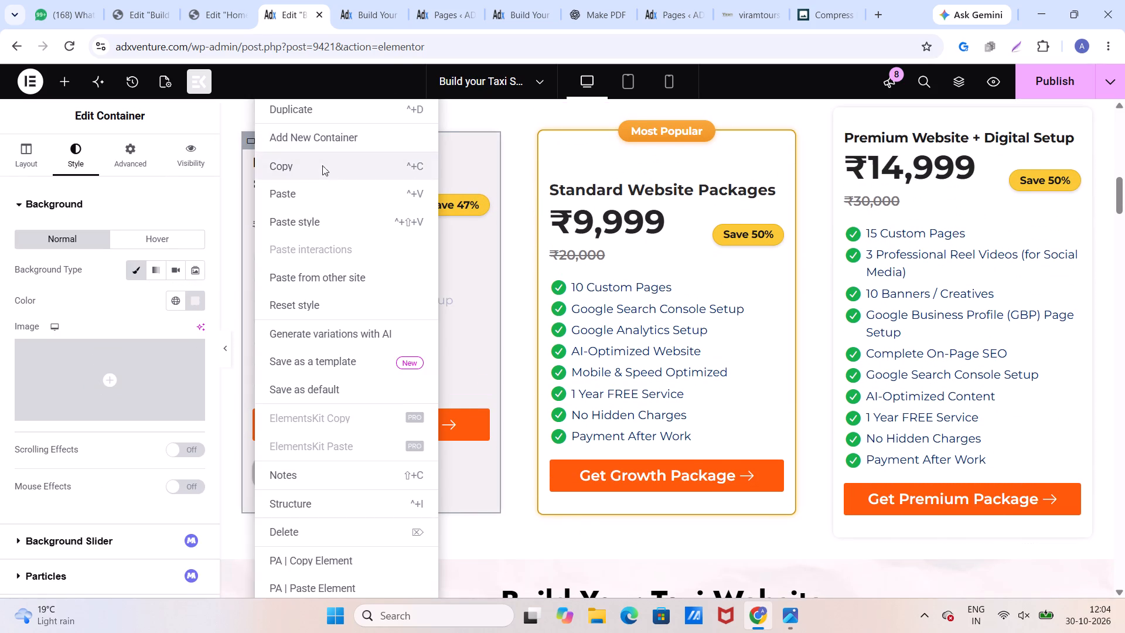
{"action": "left_click", "coordinate": [545, 141]}
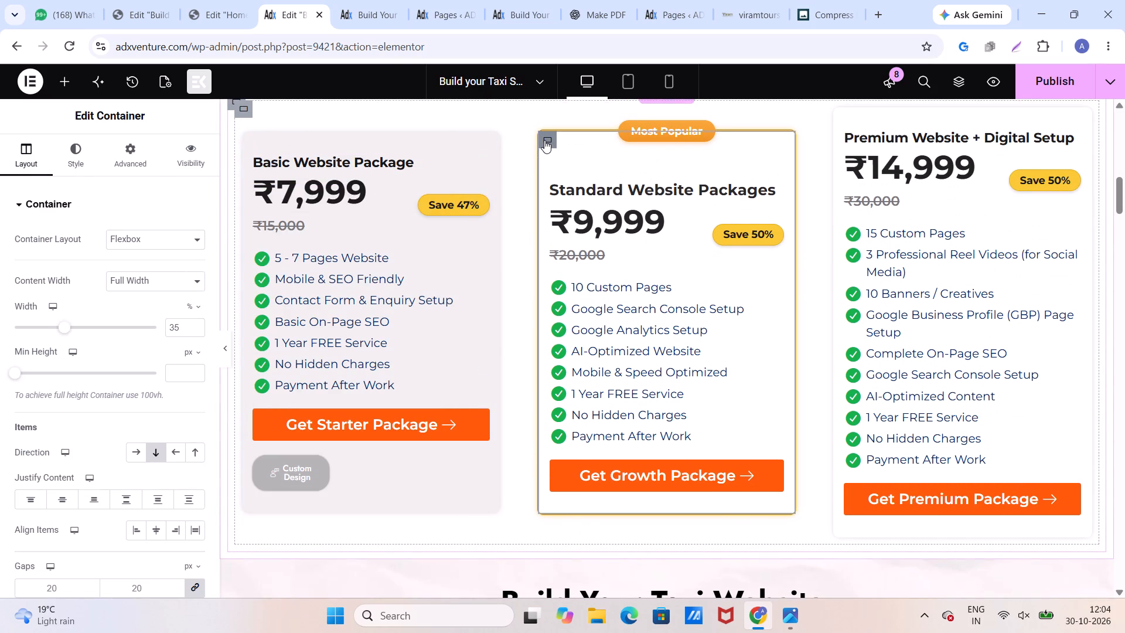
{"action": "right_click", "coordinate": [544, 140]}
{"action": "left_click", "coordinate": [579, 221]}
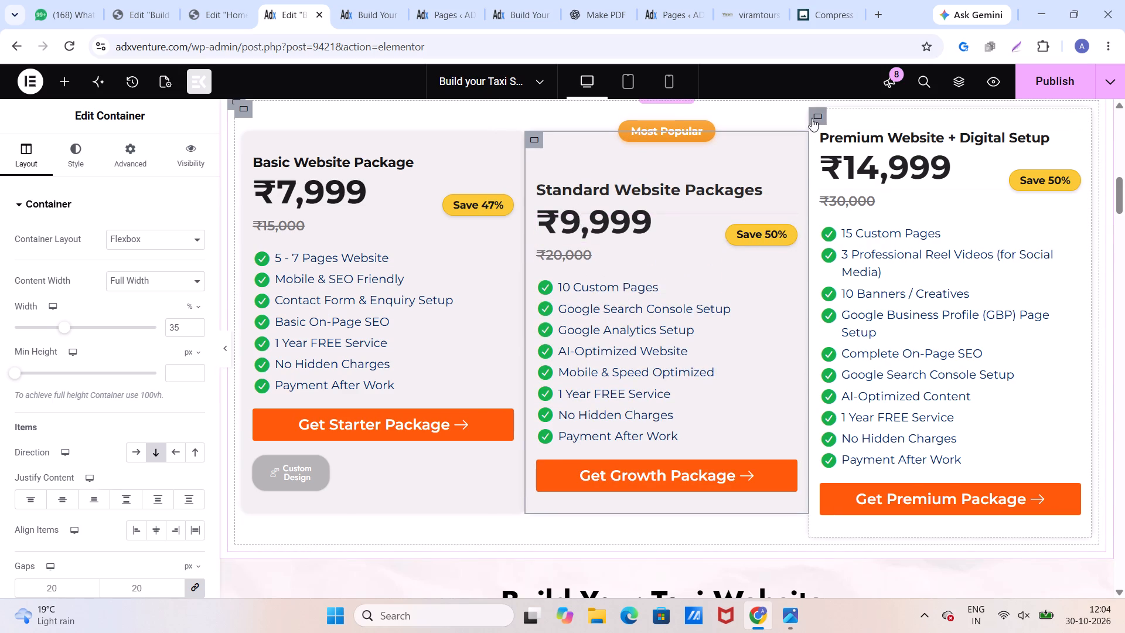
{"action": "left_click", "coordinate": [816, 115]}
{"action": "right_click", "coordinate": [816, 115]}
{"action": "left_click", "coordinate": [859, 220]}
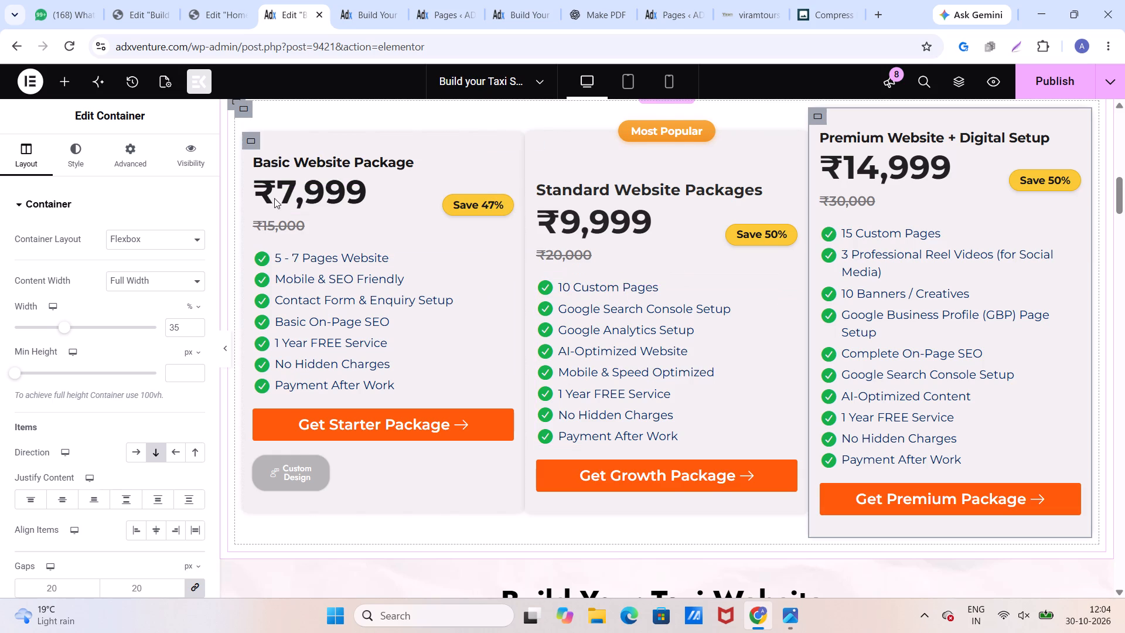
Insert a new container between the benefit cards and the pricing packages, with its content width set to Full Width.
{"action": "scroll", "coordinate": [273, 200], "scroll_direction": "up", "scroll_amount": 1}
{"action": "scroll", "coordinate": [276, 205], "scroll_direction": "down", "scroll_amount": 2}
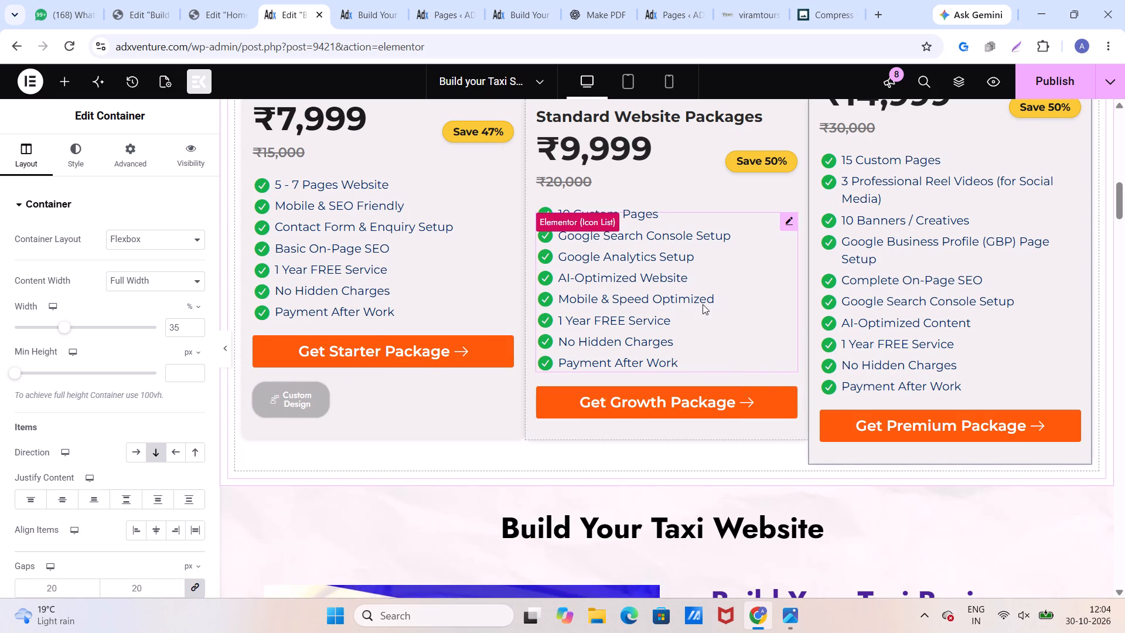
{"action": "scroll", "coordinate": [703, 306], "scroll_direction": "down", "scroll_amount": 9}
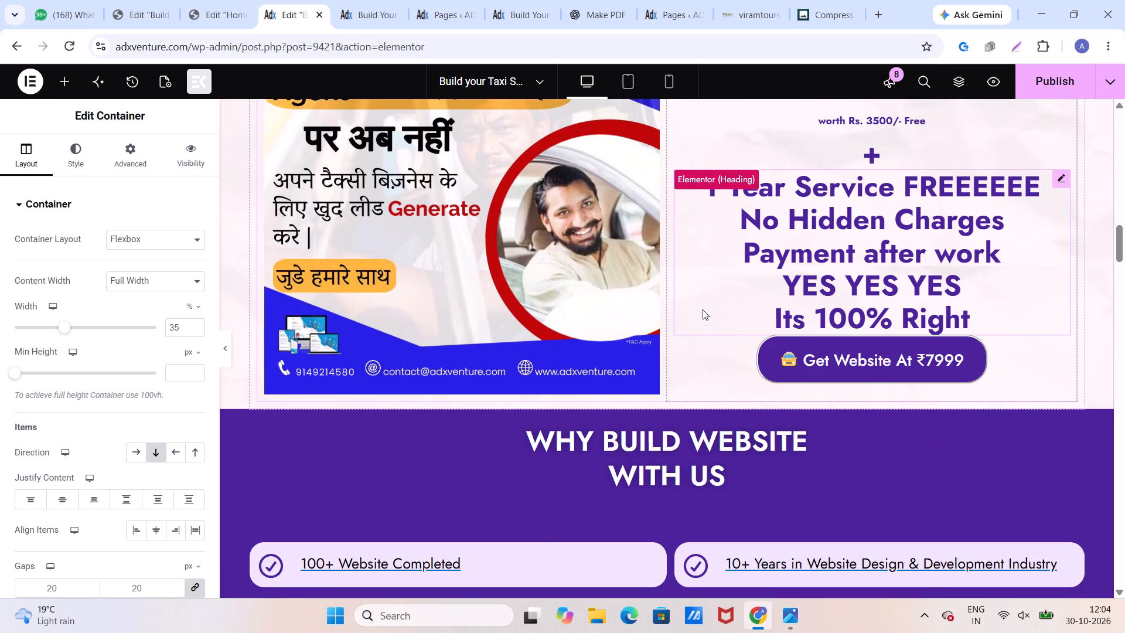
{"action": "scroll", "coordinate": [703, 309], "scroll_direction": "up", "scroll_amount": 11}
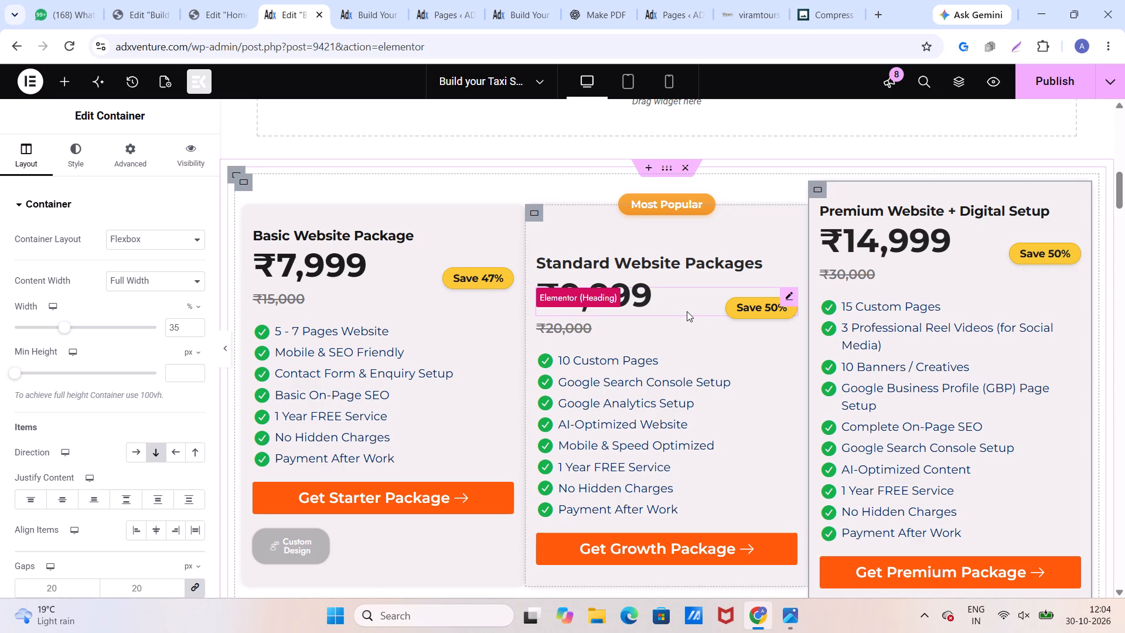
{"action": "left_click", "coordinate": [648, 166]}
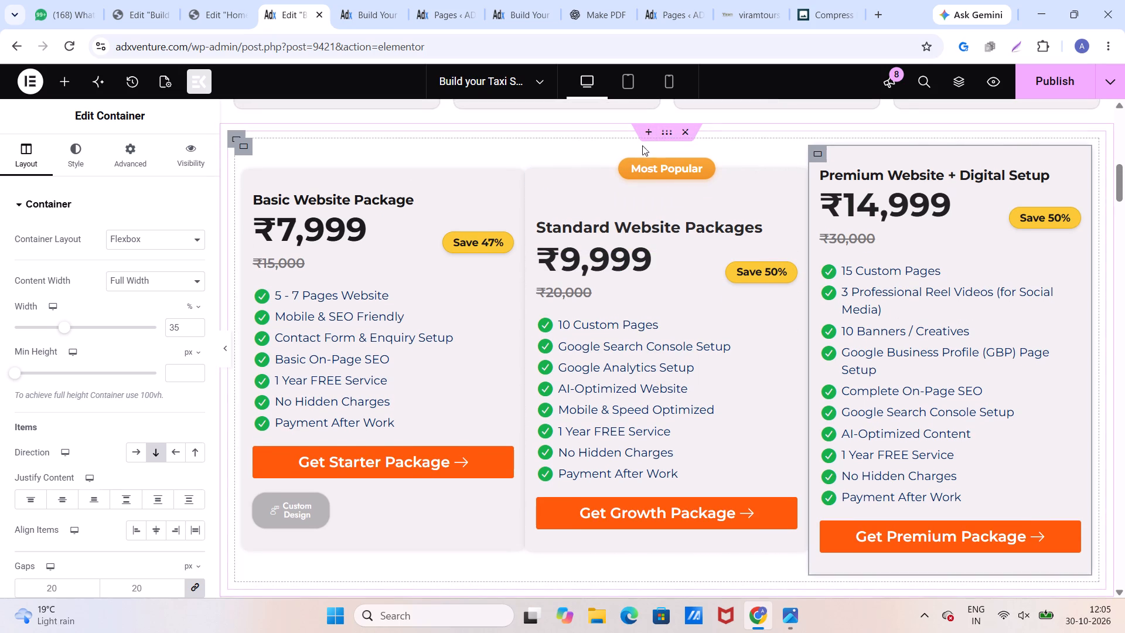
{"action": "left_click", "coordinate": [644, 132]}
{"action": "scroll", "coordinate": [553, 188], "scroll_direction": "up", "scroll_amount": 3}
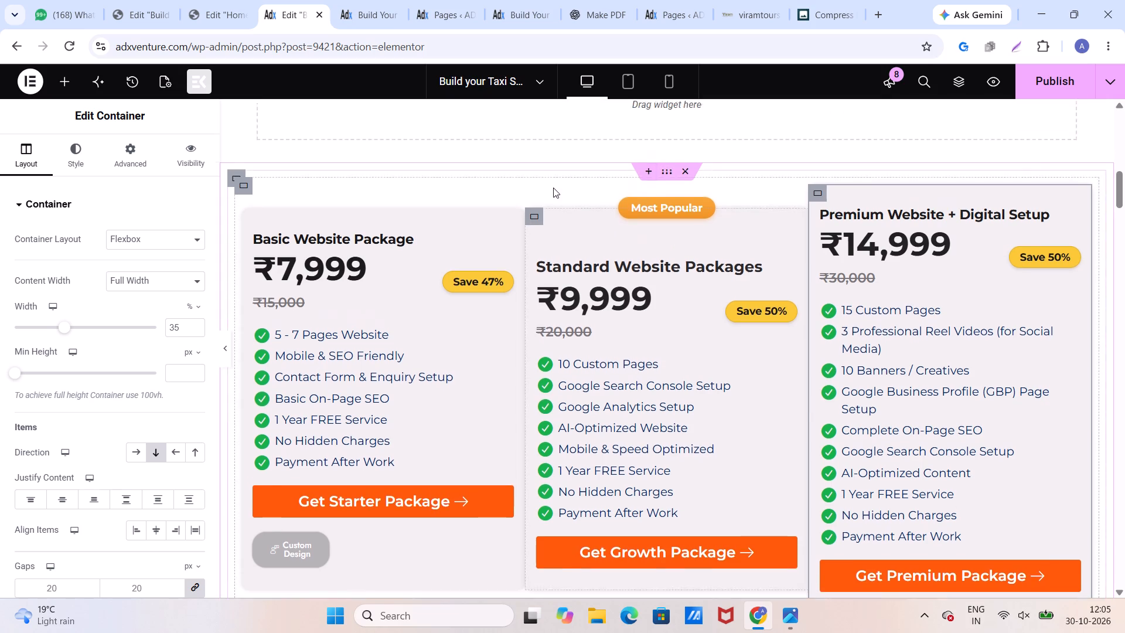
{"action": "scroll", "coordinate": [553, 188], "scroll_direction": "up", "scroll_amount": 1}
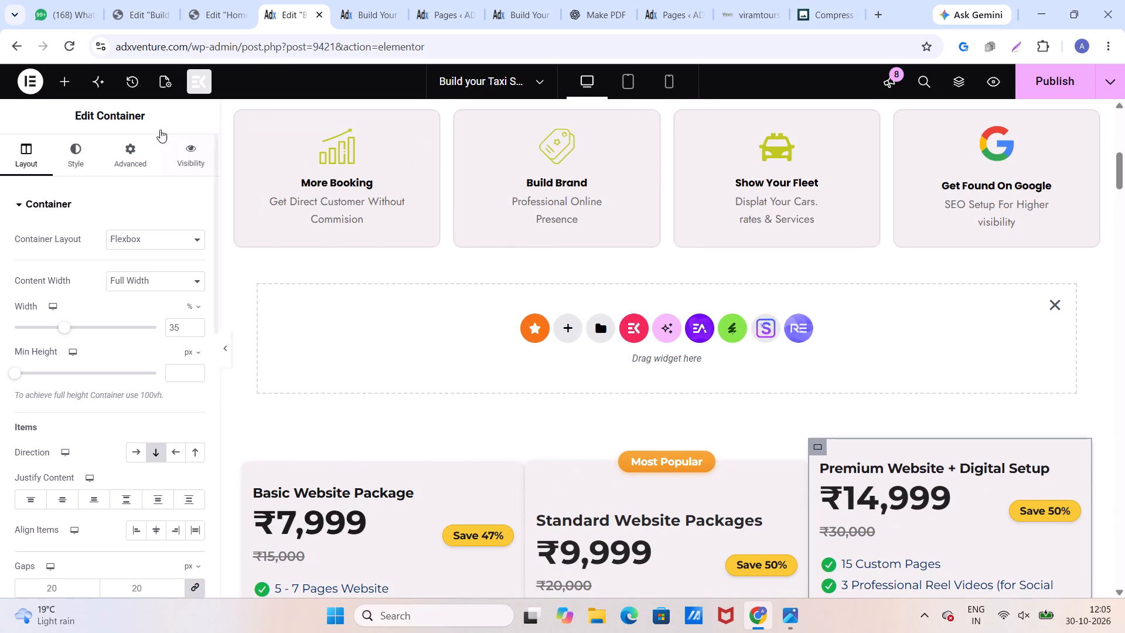
{"action": "left_click", "coordinate": [75, 81]}
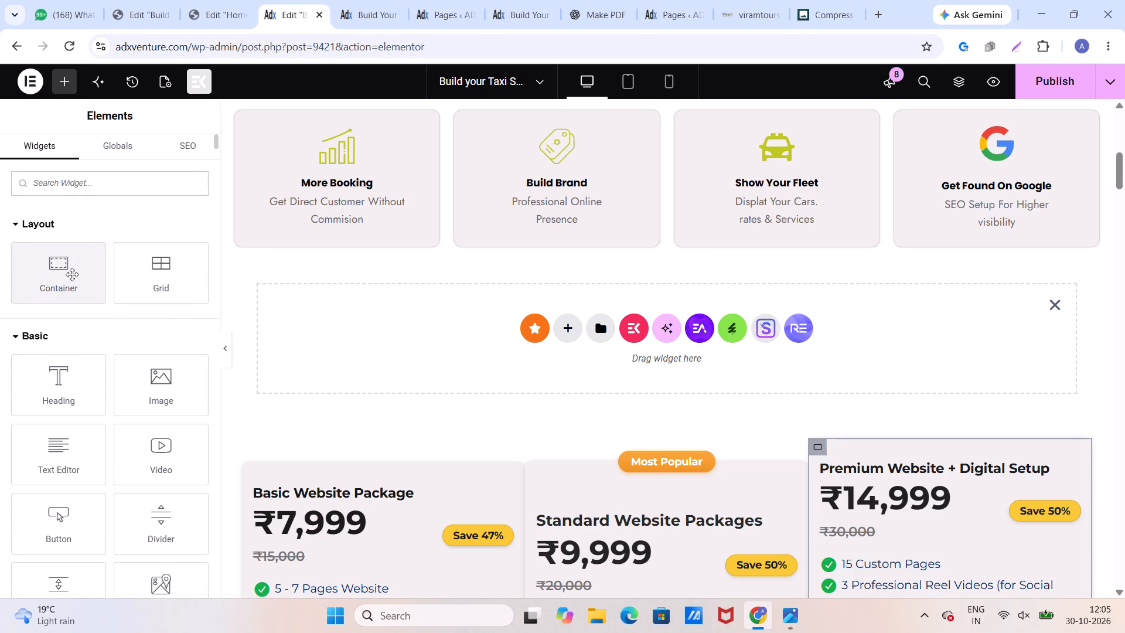
{"action": "left_click_drag", "start_coordinate": [71, 273], "coordinate": [448, 361]}
{"action": "left_click", "coordinate": [152, 285]}
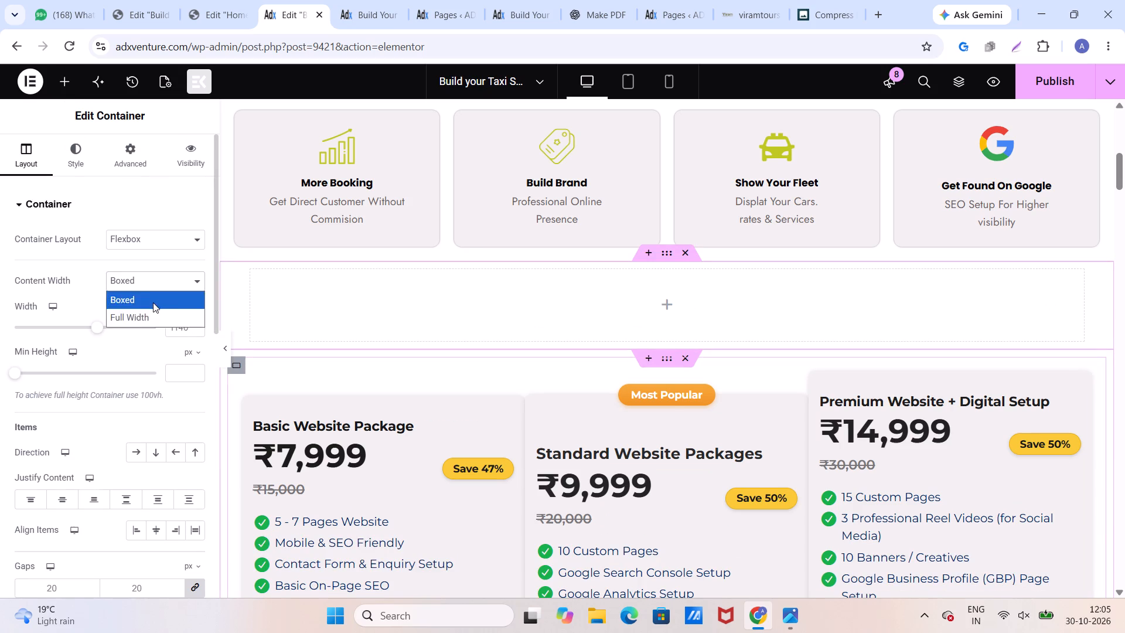
{"action": "left_click", "coordinate": [153, 312]}
Nest a container inside the new empty full-width container and set its boxed content width to 1320 px.
{"action": "left_click", "coordinate": [70, 82]}
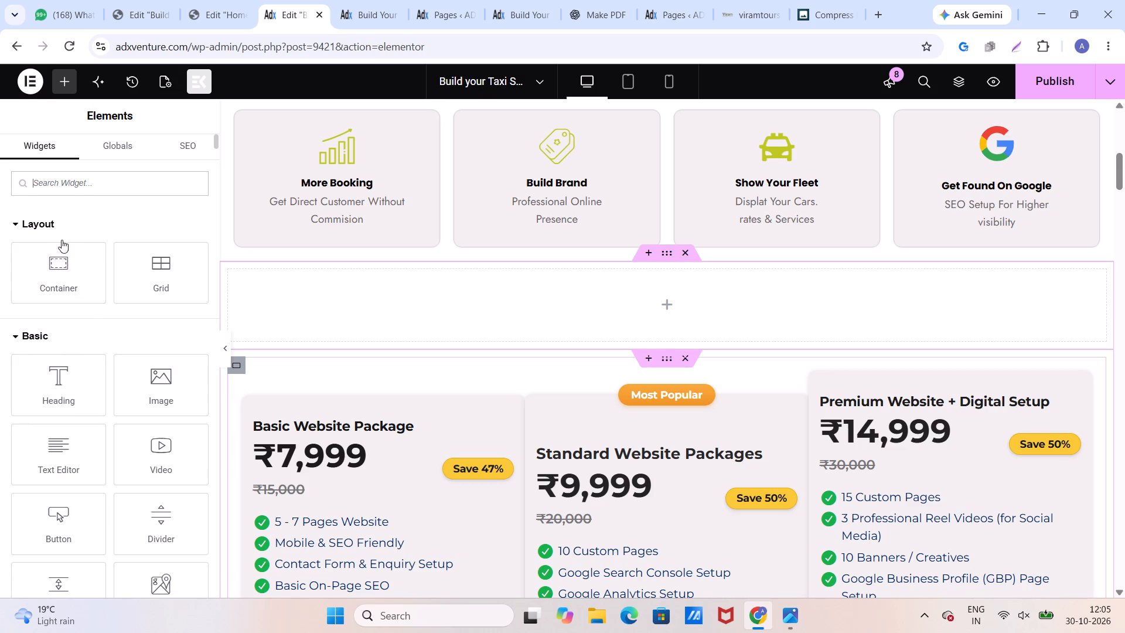
{"action": "left_click_drag", "start_coordinate": [75, 285], "coordinate": [387, 318]}
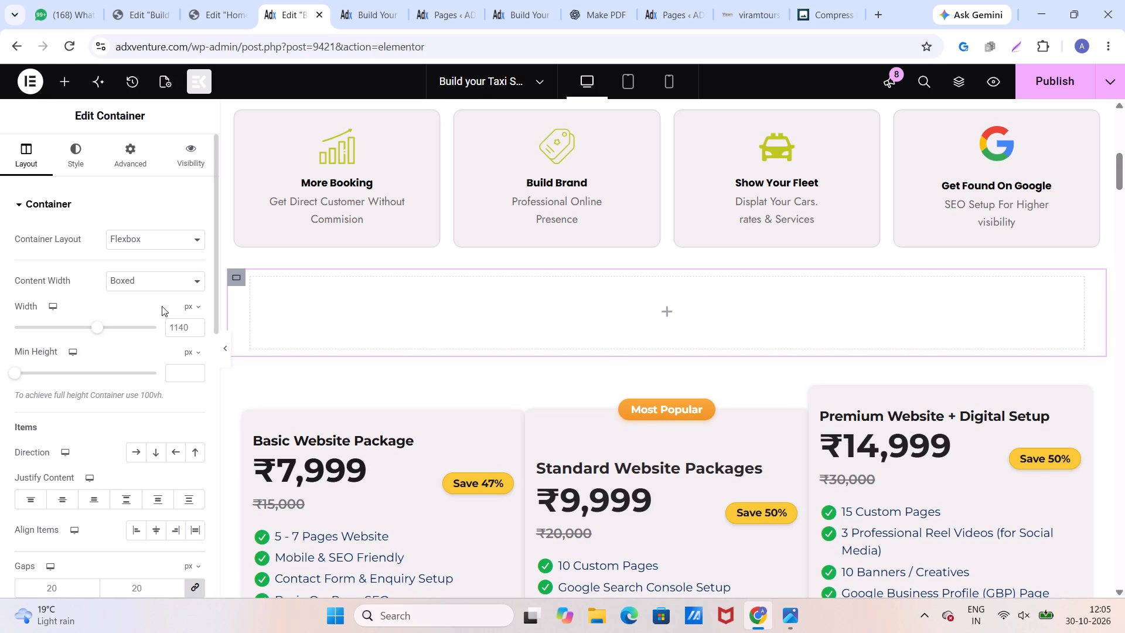
{"action": "left_click", "coordinate": [171, 333]}
{"action": "type", "text": "132"}
{"action": "key", "text": "0"}
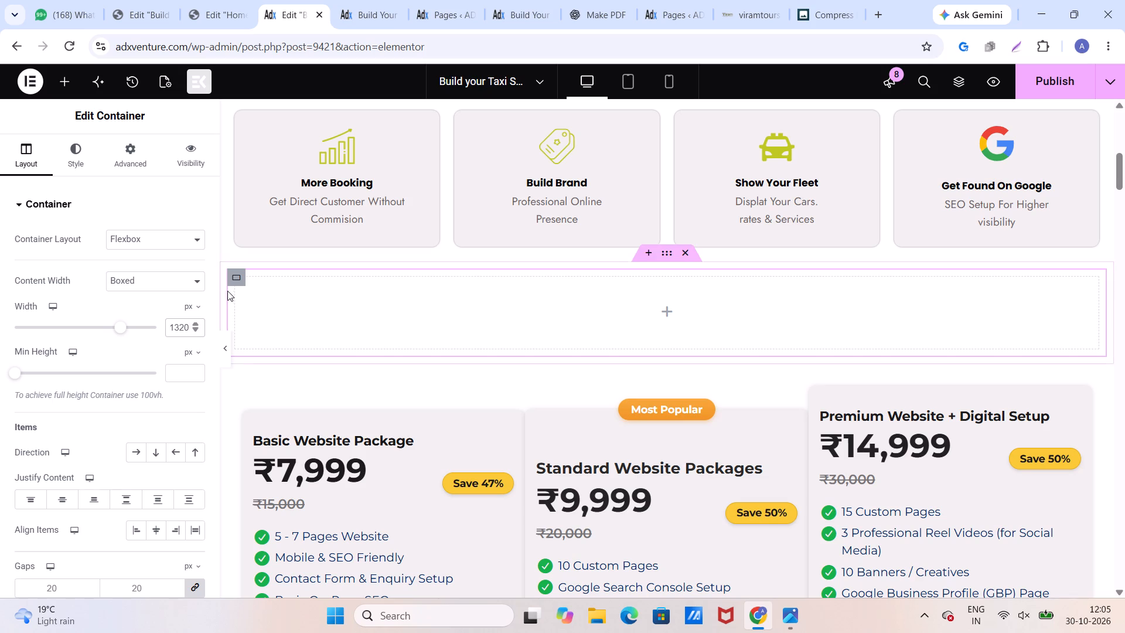
Add a heading to the nested container with the title "Websites Packages For Taxi Services".
{"action": "left_click", "coordinate": [73, 80]}
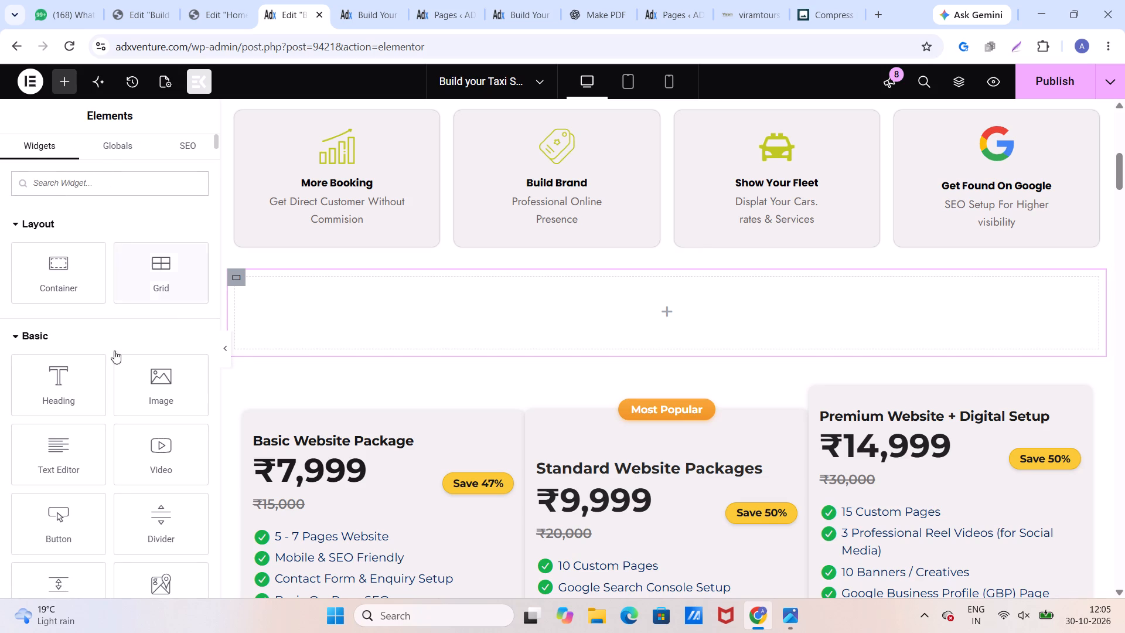
{"action": "left_click_drag", "start_coordinate": [77, 394], "coordinate": [468, 323]}
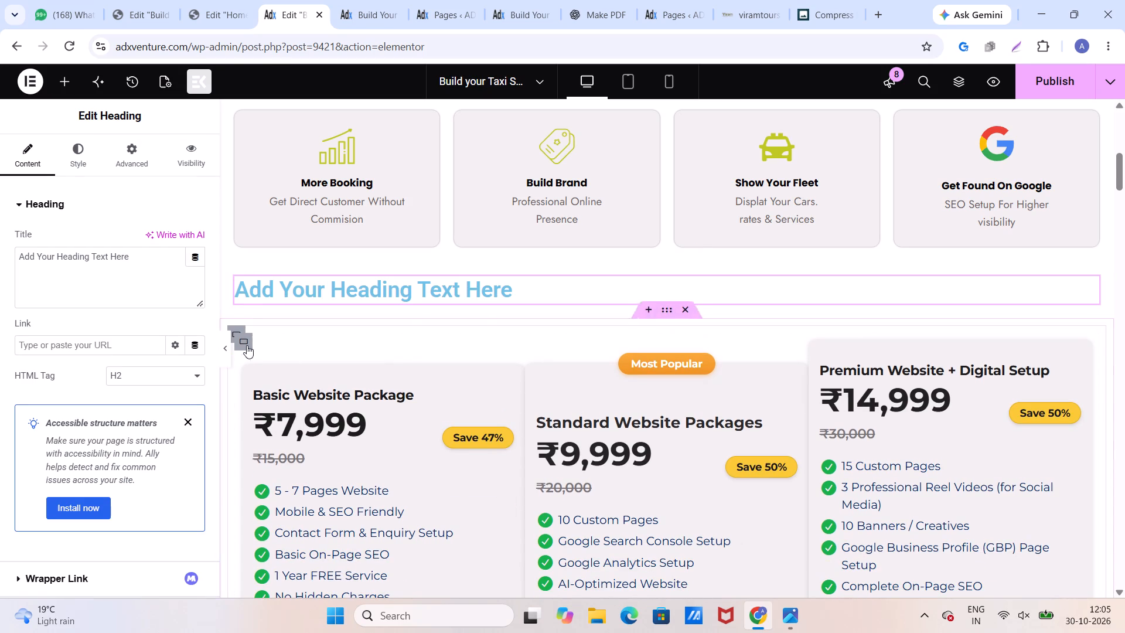
{"action": "left_click_drag", "start_coordinate": [143, 260], "coordinate": [9, 254]}
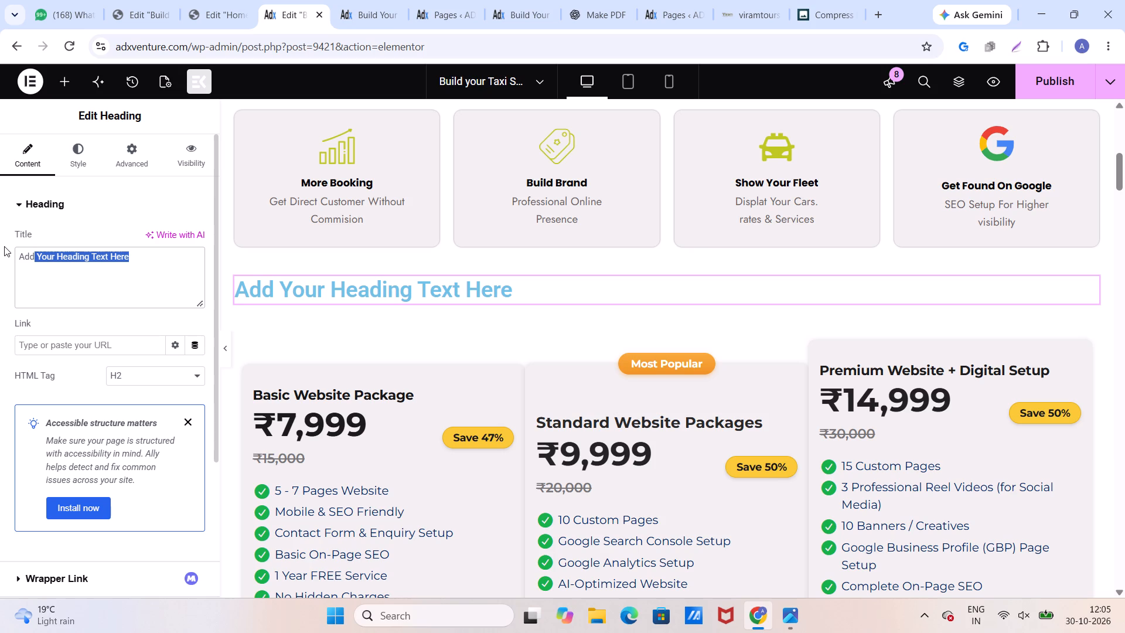
{"action": "type", "text": "Websites"}
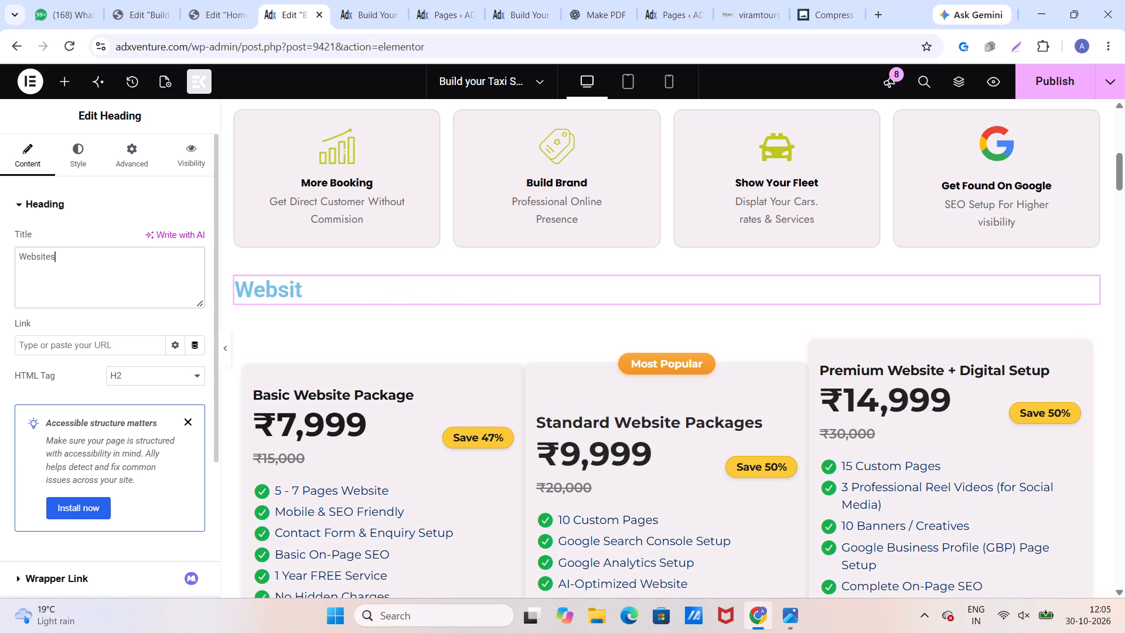
{"action": "key", "text": "space"}
{"action": "type", "text": "Packages"}
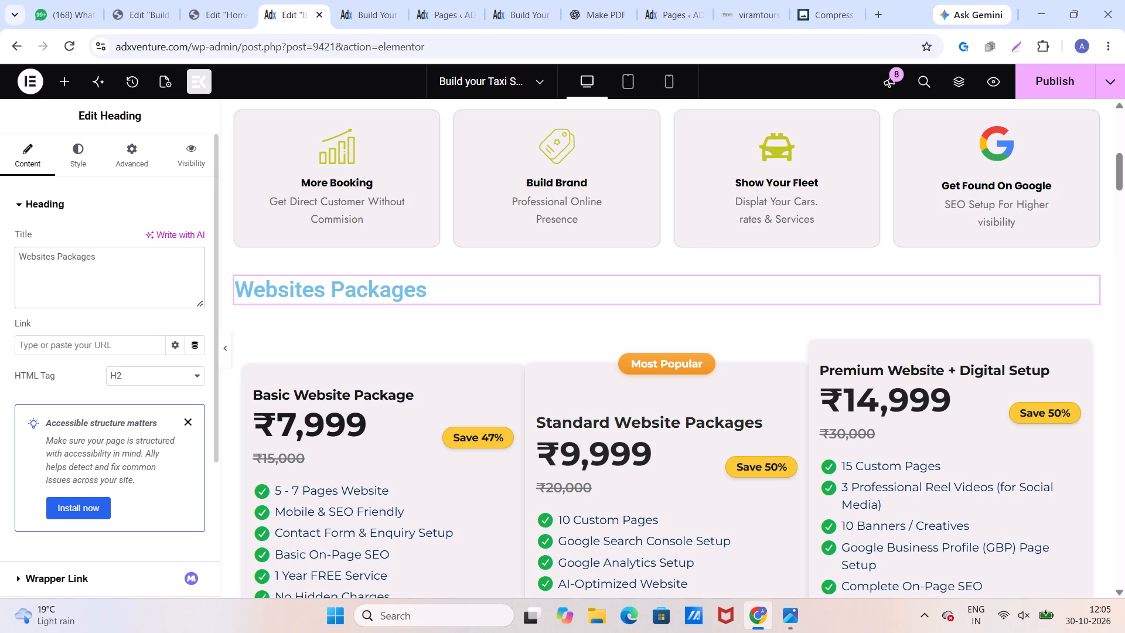
{"action": "key", "text": "space"}
{"action": "type", "text": "For taxi Services"}
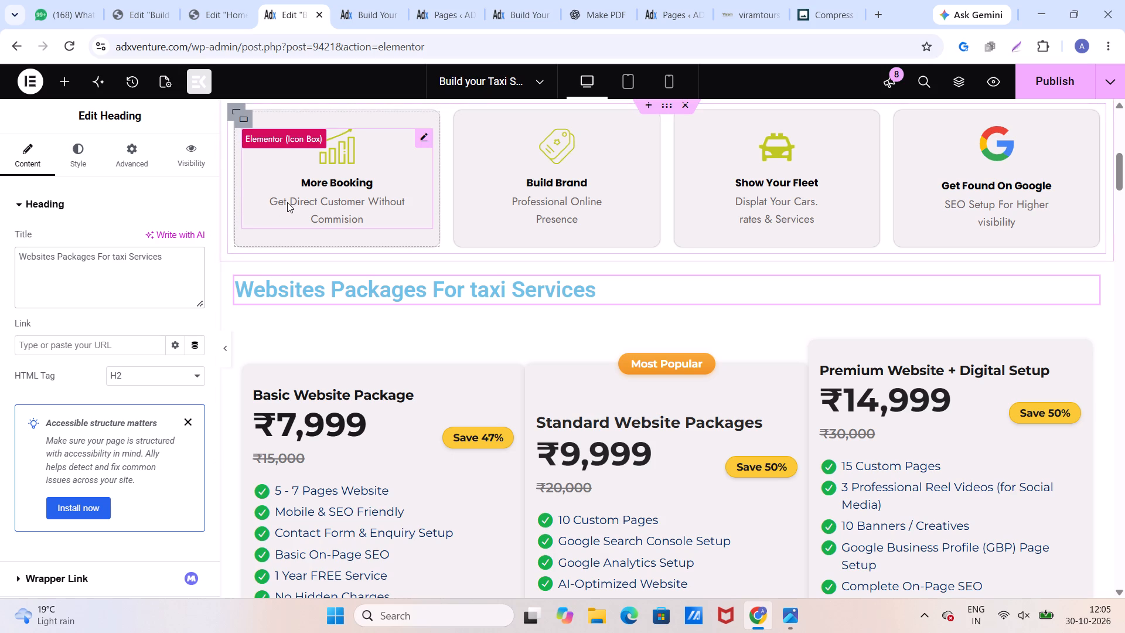
{"action": "left_click", "coordinate": [115, 251]}
{"action": "key", "text": "BackSpace"}
{"action": "key", "text": "shift+t"}
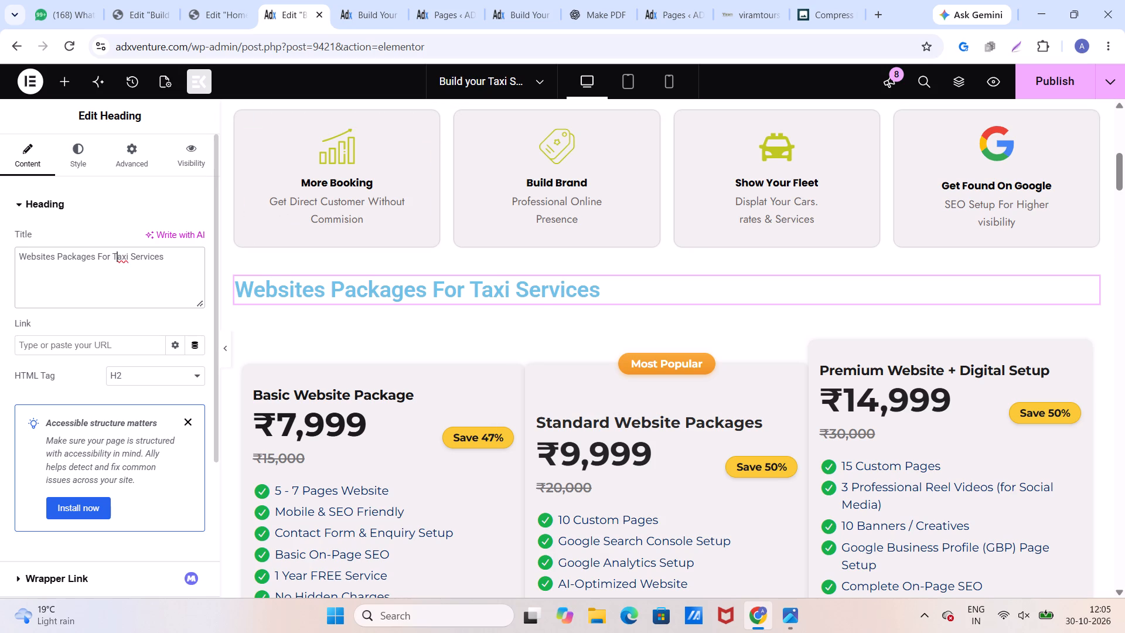
Centre-align the new packages heading.
{"action": "left_click", "coordinate": [74, 155]}
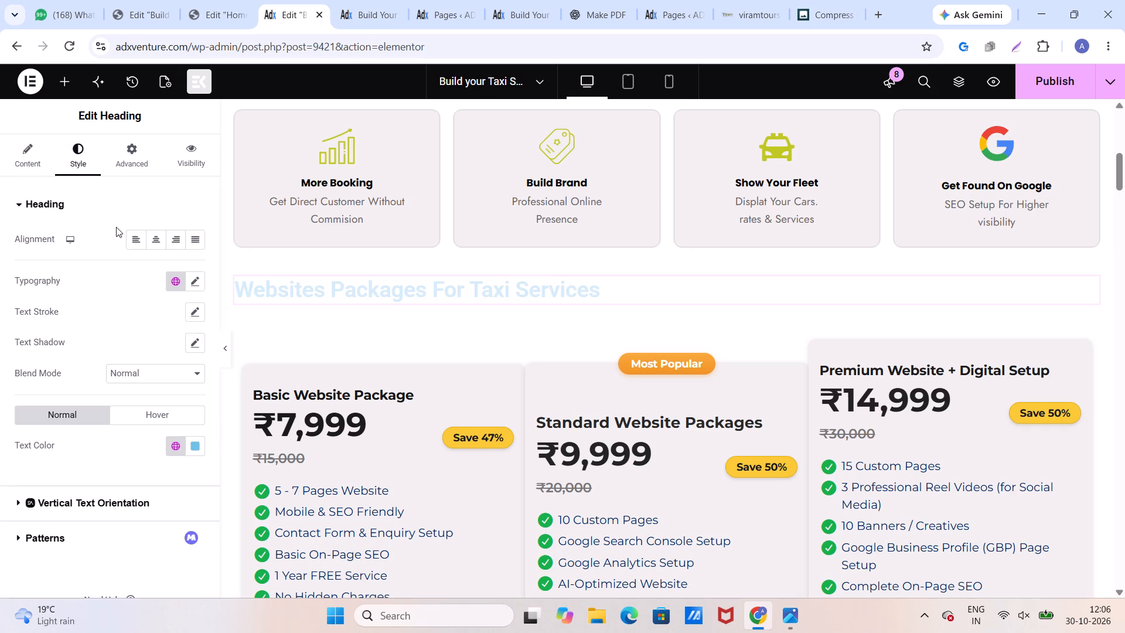
{"action": "left_click", "coordinate": [152, 246]}
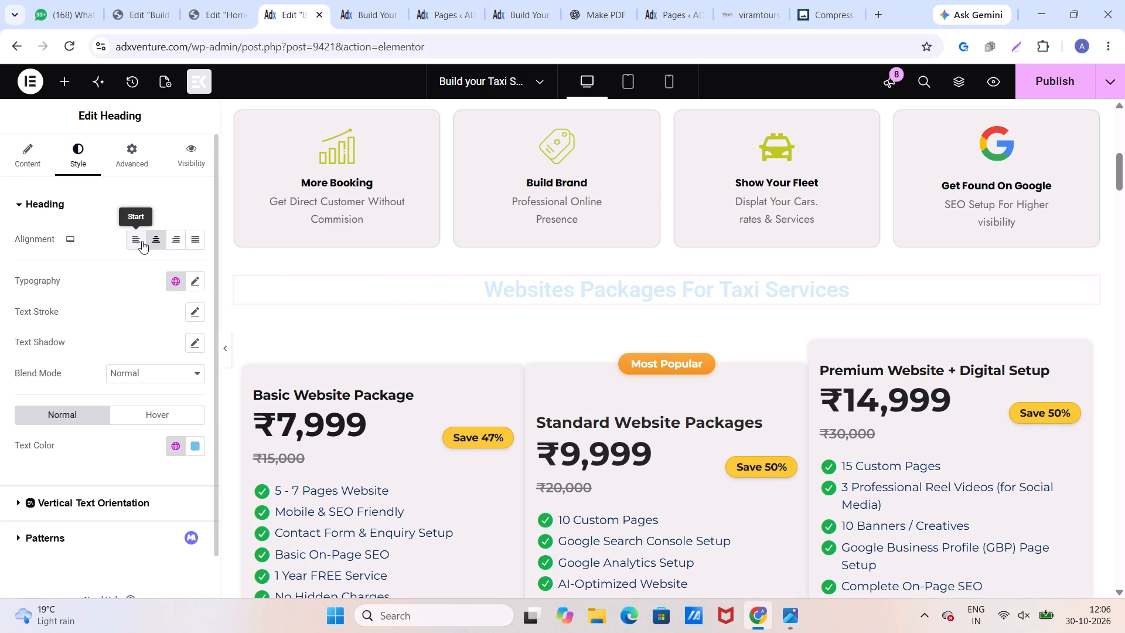
Set the packages heading's font family to Poppins.
{"action": "left_click", "coordinate": [197, 279]}
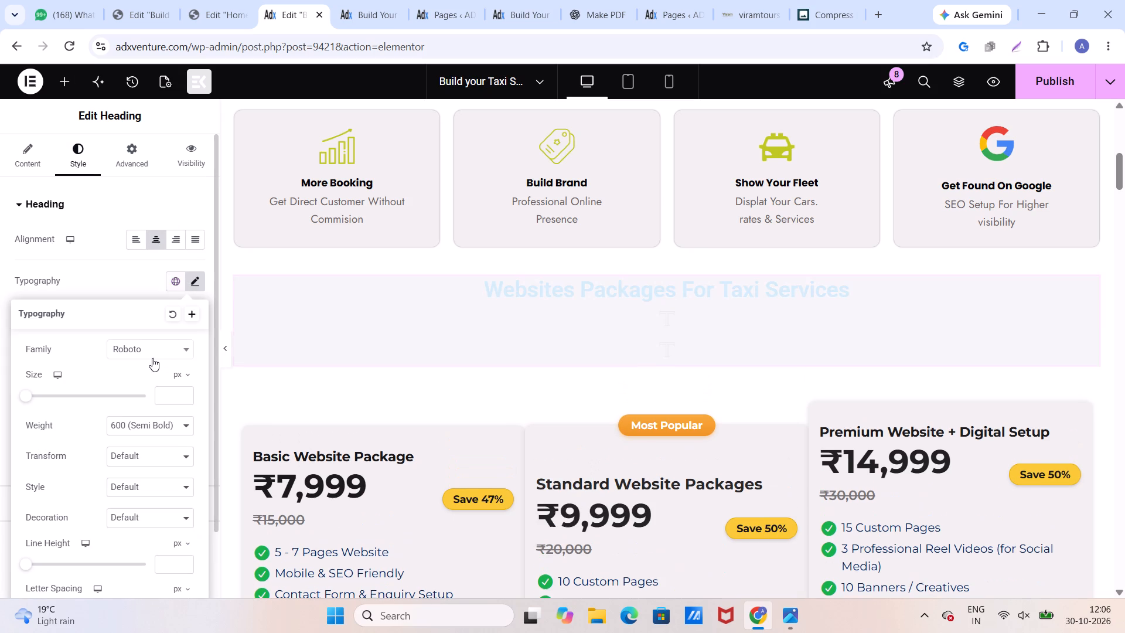
{"action": "left_click", "coordinate": [144, 348]}
{"action": "type", "text": "popp"}
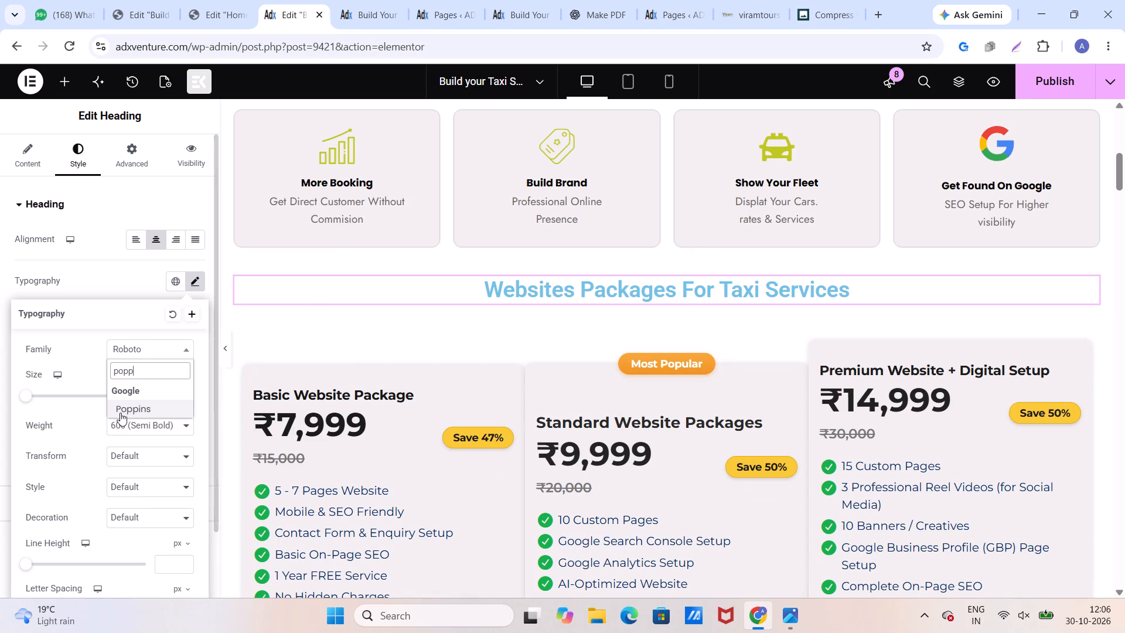
{"action": "left_click", "coordinate": [121, 411]}
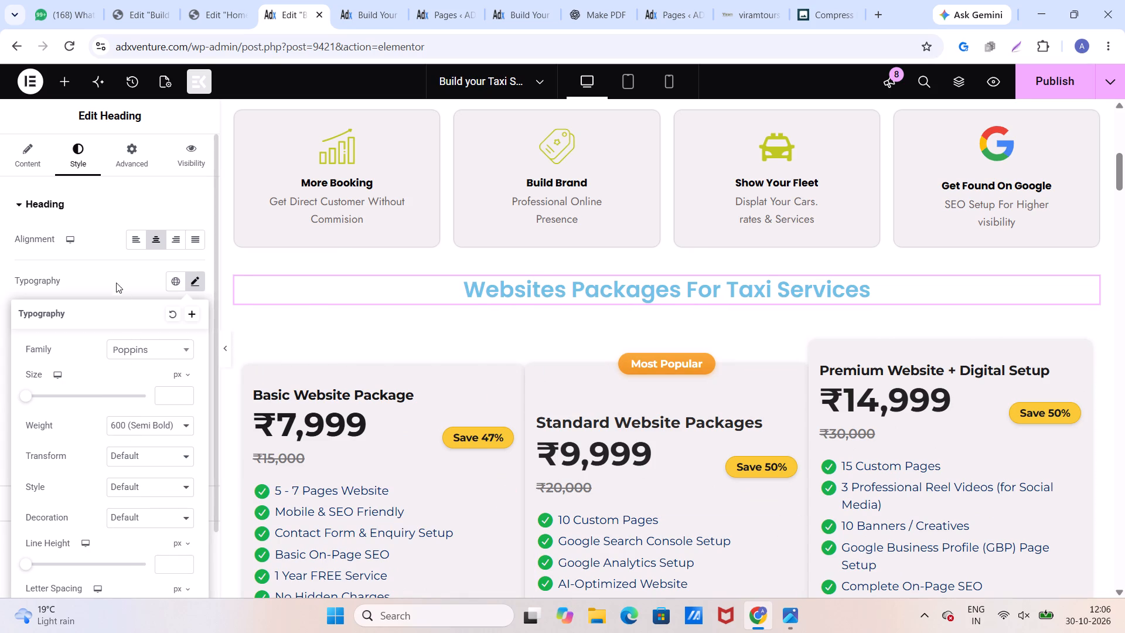
{"action": "left_click", "coordinate": [115, 280]}
Change the packages heading's text color to near-black #191919.
{"action": "left_click", "coordinate": [194, 450]}
{"action": "left_click_drag", "start_coordinate": [157, 336], "coordinate": [151, 337]}
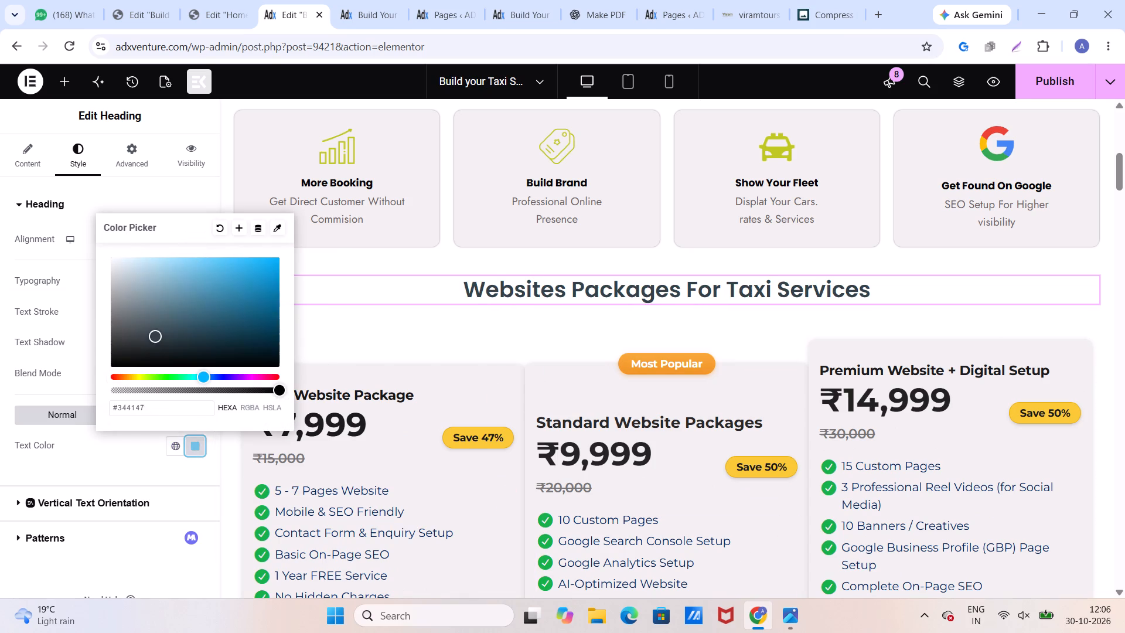
{"action": "left_click_drag", "start_coordinate": [151, 337], "coordinate": [99, 356]}
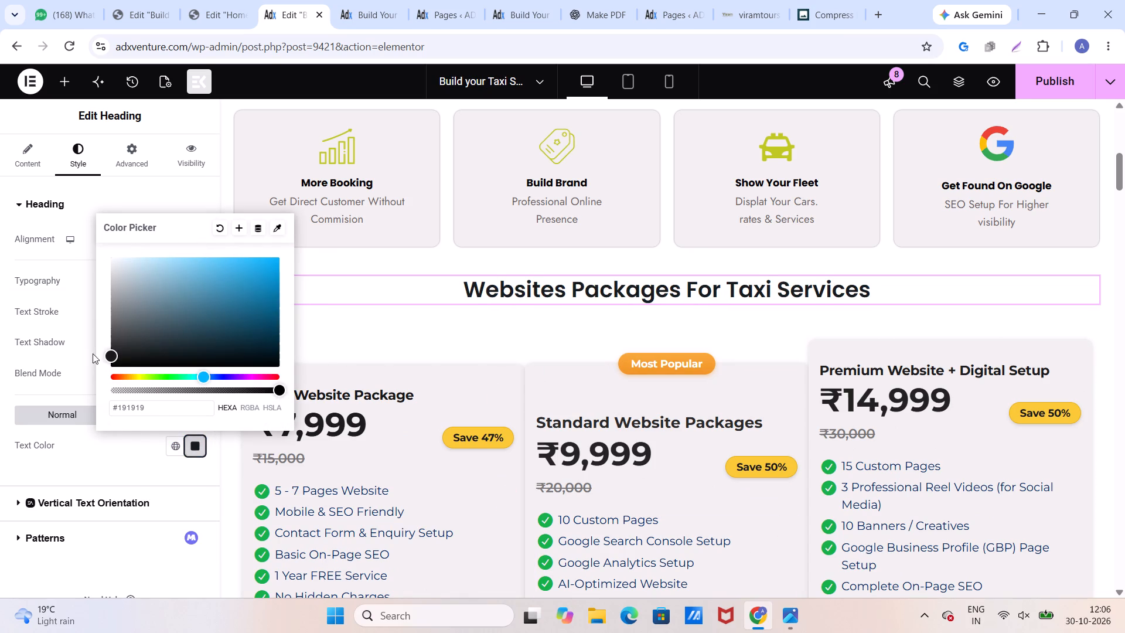
{"action": "left_click", "coordinate": [74, 374]}
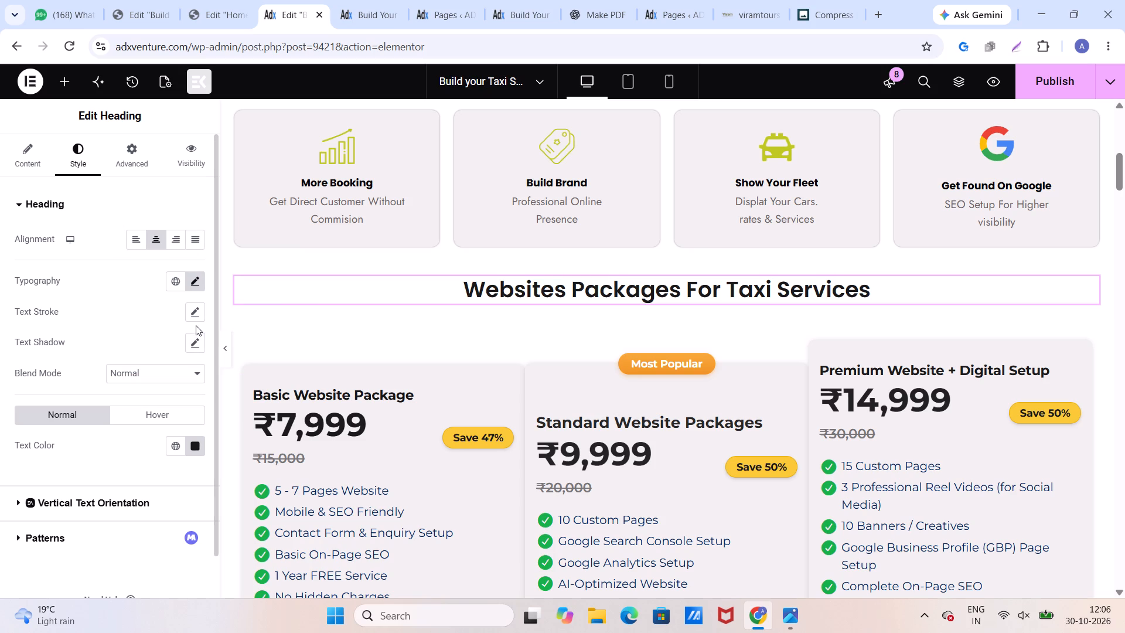
Set the packages heading's font size to slightly above 22 px and its weight to 800 (Extra Bold).
{"action": "left_click", "coordinate": [192, 278]}
{"action": "left_click", "coordinate": [154, 423]}
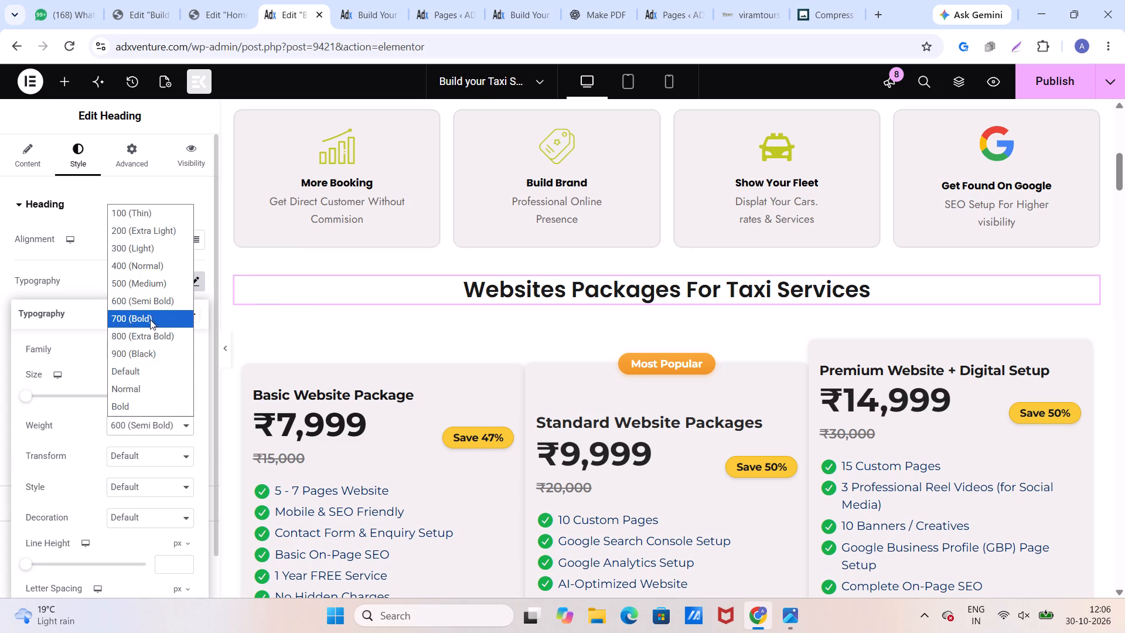
{"action": "left_click", "coordinate": [149, 315]}
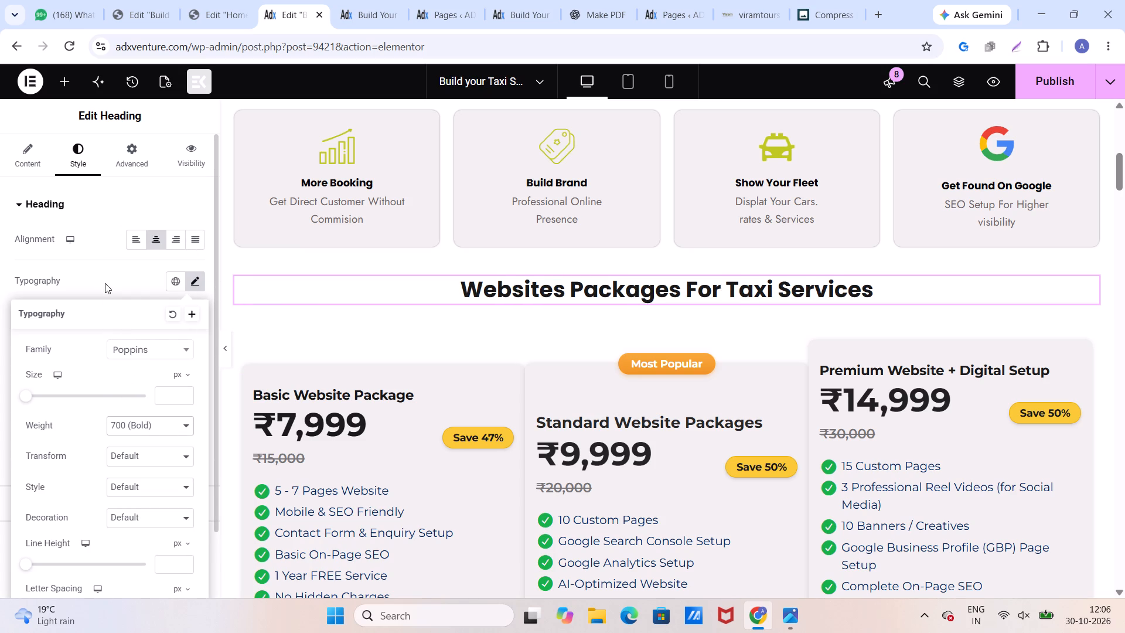
{"action": "left_click", "coordinate": [185, 393]}
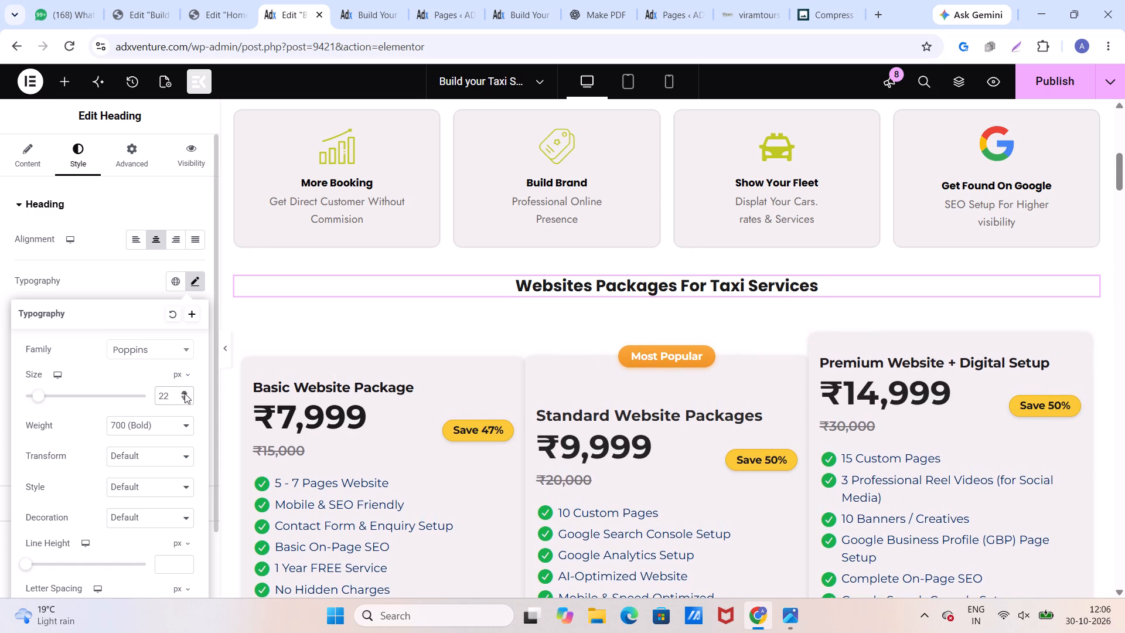
{"action": "left_click", "coordinate": [185, 393]}
{"action": "left_click", "coordinate": [152, 428]}
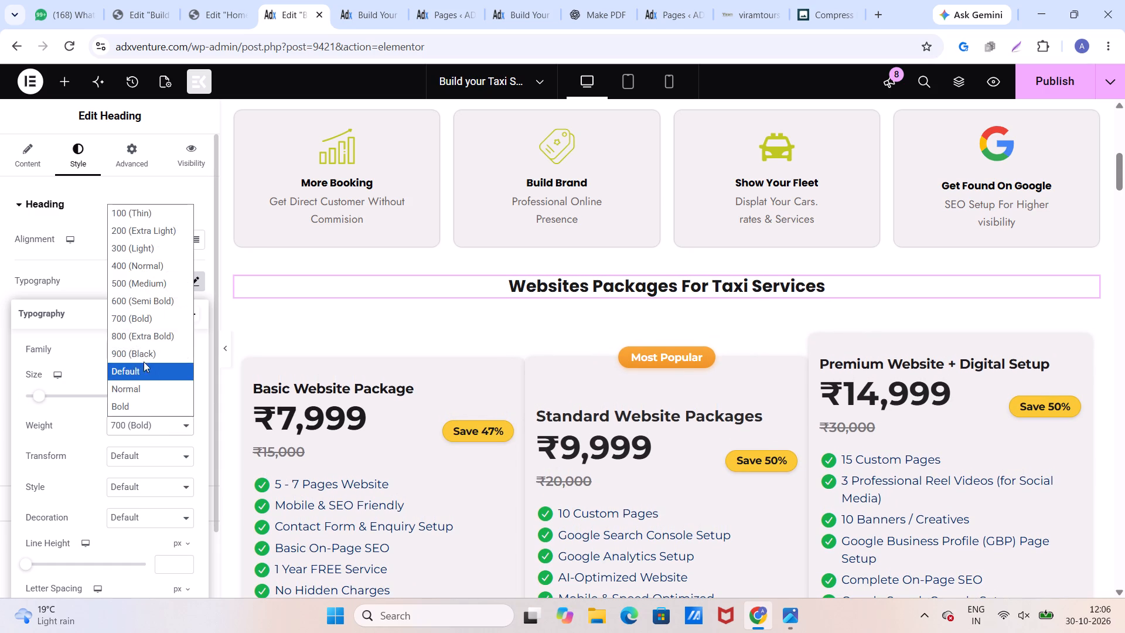
{"action": "left_click", "coordinate": [137, 336]}
{"action": "left_click", "coordinate": [104, 277]}
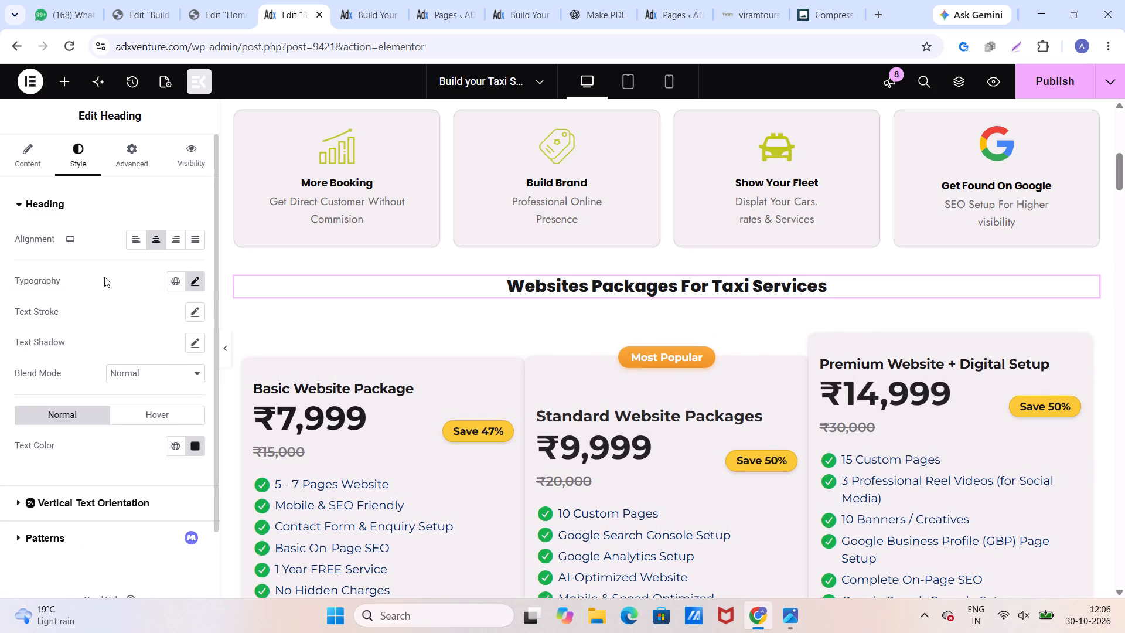
Add a text editor below the packages heading with the text "Choose the right Packages For your Business Needs".
{"action": "left_click", "coordinate": [63, 70]}
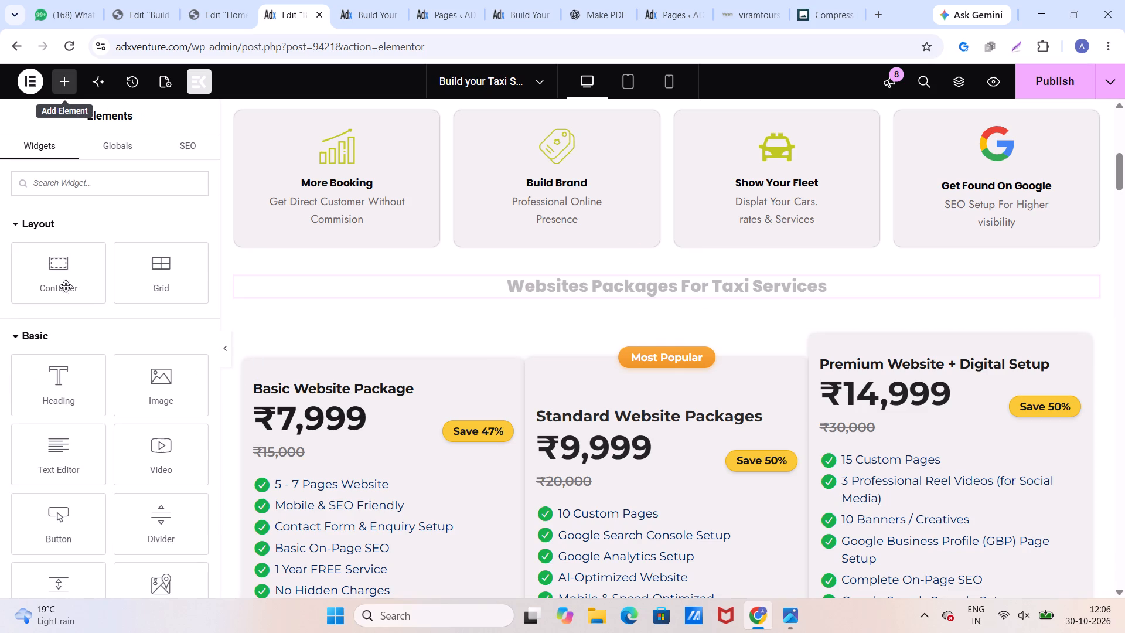
{"action": "left_click_drag", "start_coordinate": [71, 461], "coordinate": [618, 289]}
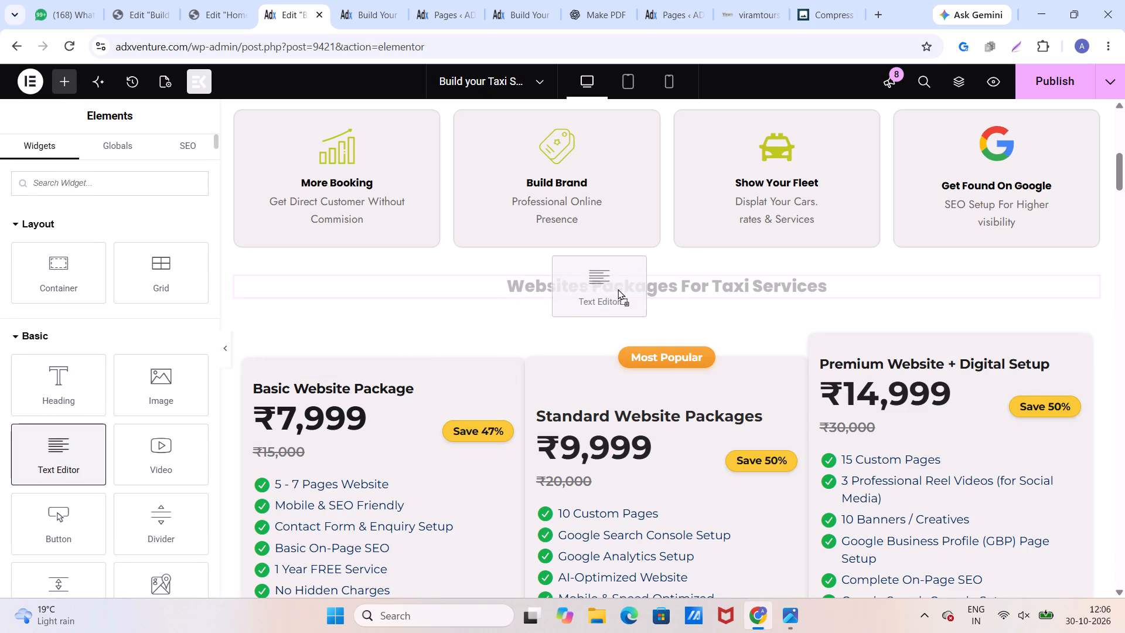
{"action": "left_click_drag", "start_coordinate": [618, 289], "coordinate": [627, 288]}
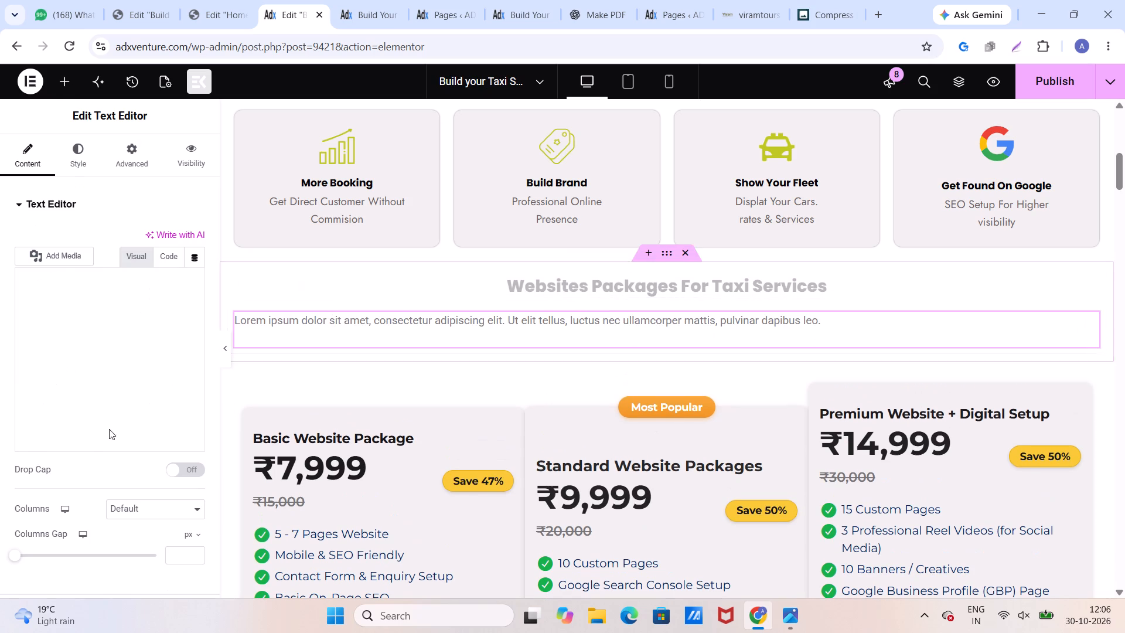
{"action": "left_click_drag", "start_coordinate": [93, 492], "coordinate": [23, 399]}
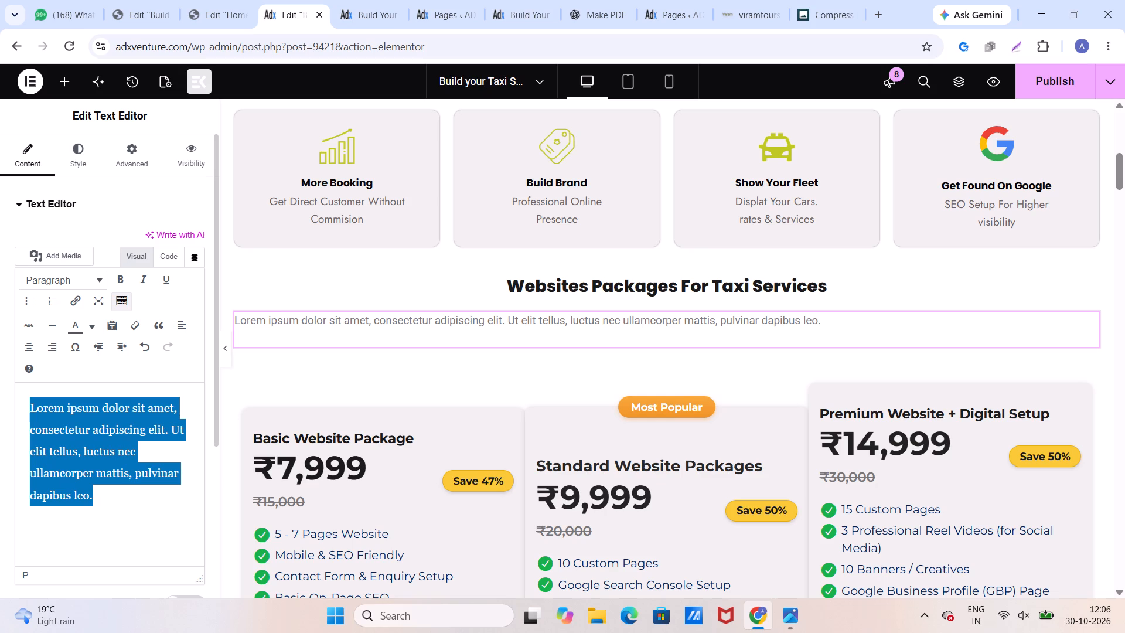
{"action": "type", "text": "Choose"}
{"action": "key", "text": "space"}
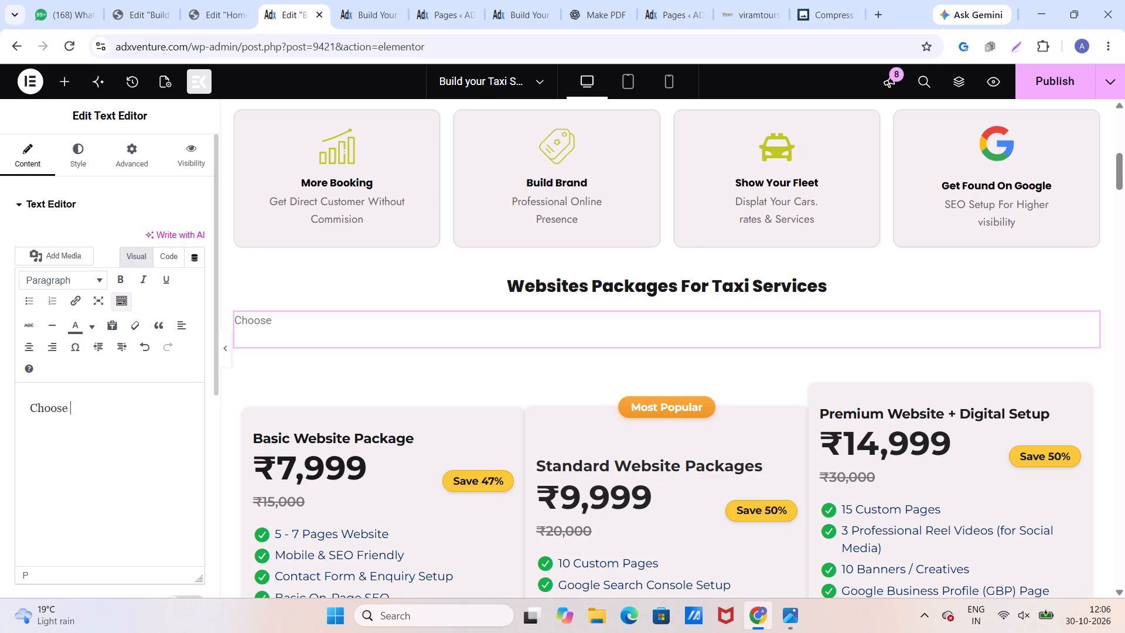
{"action": "type", "text": "the right"}
{"action": "key", "text": "space"}
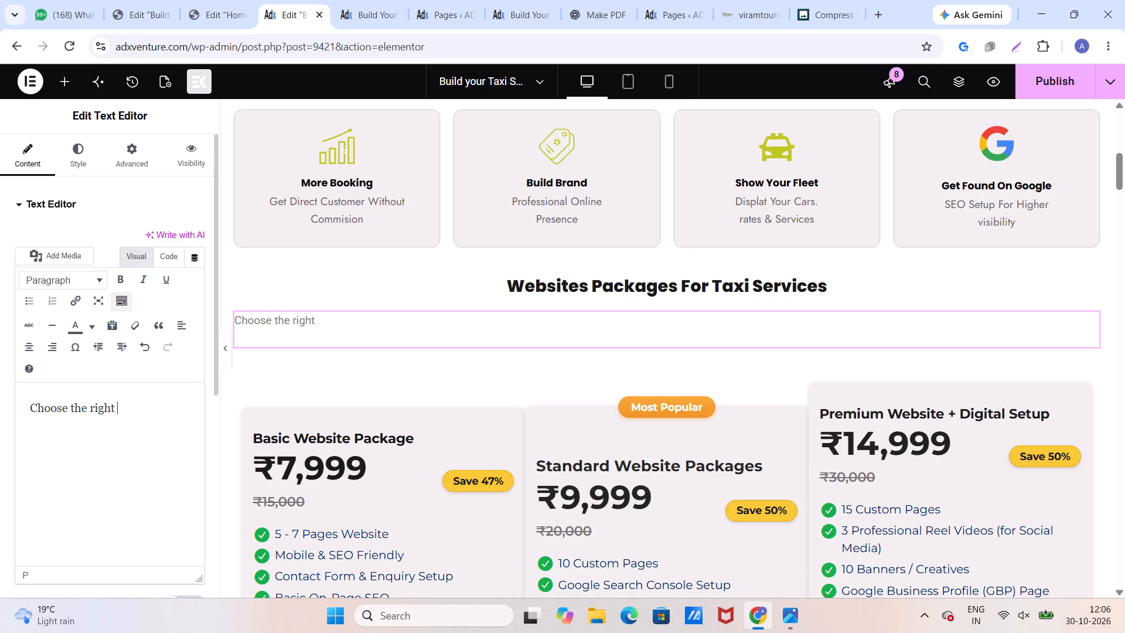
{"action": "type", "text": "Packages"}
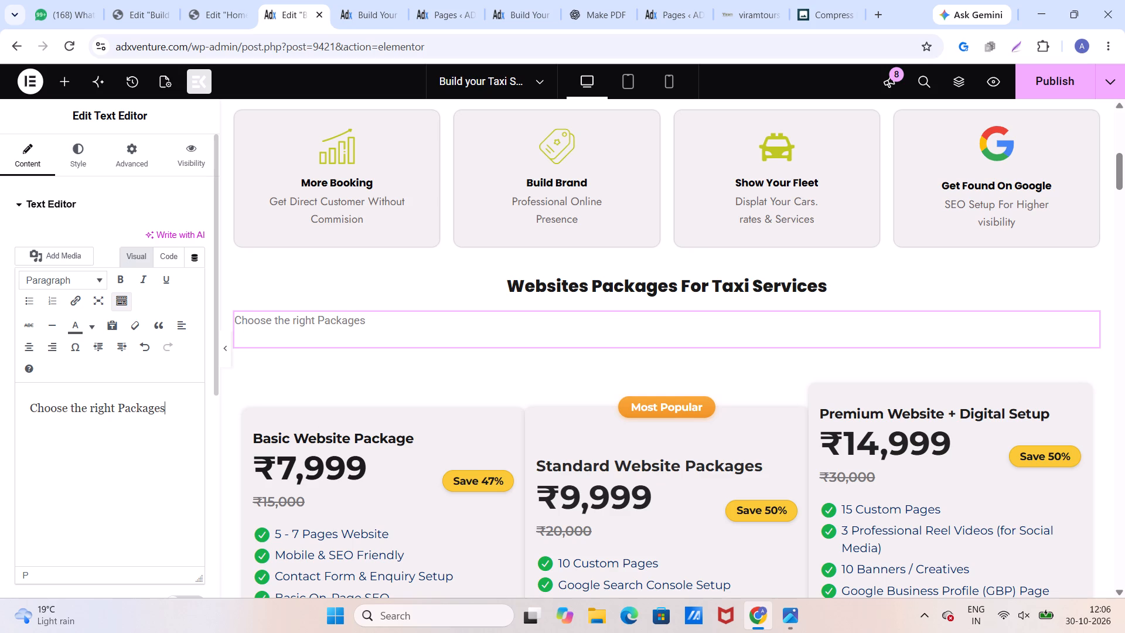
{"action": "key", "text": "space"}
{"action": "type", "text": "For your"}
{"action": "key", "text": "space"}
{"action": "type", "text": "Bu"}
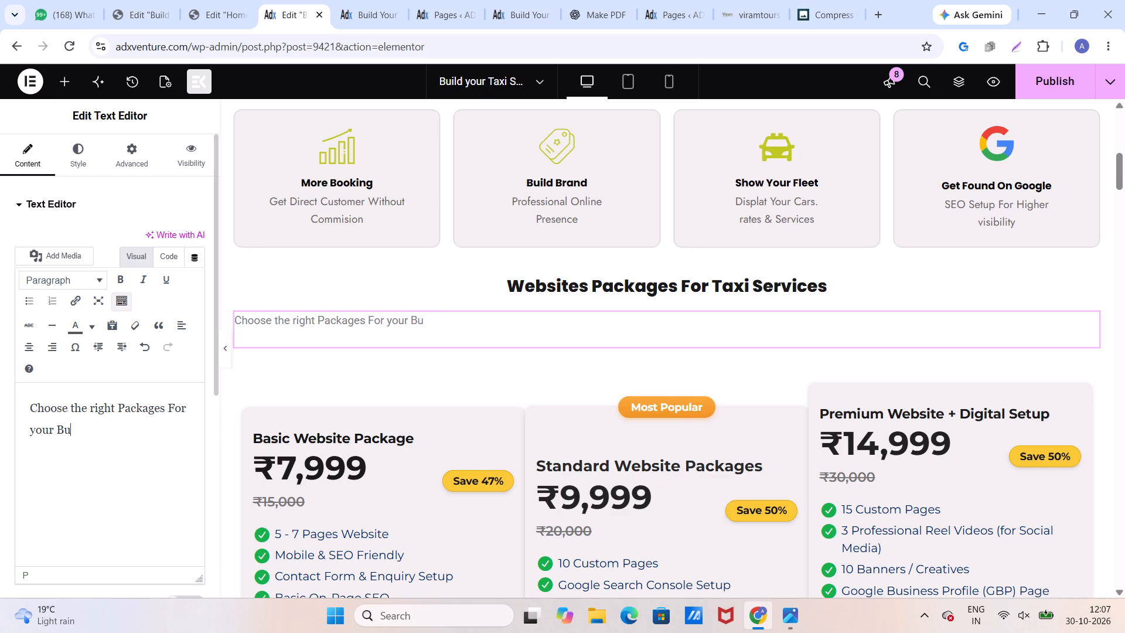
{"action": "type", "text": "siness Needs"}
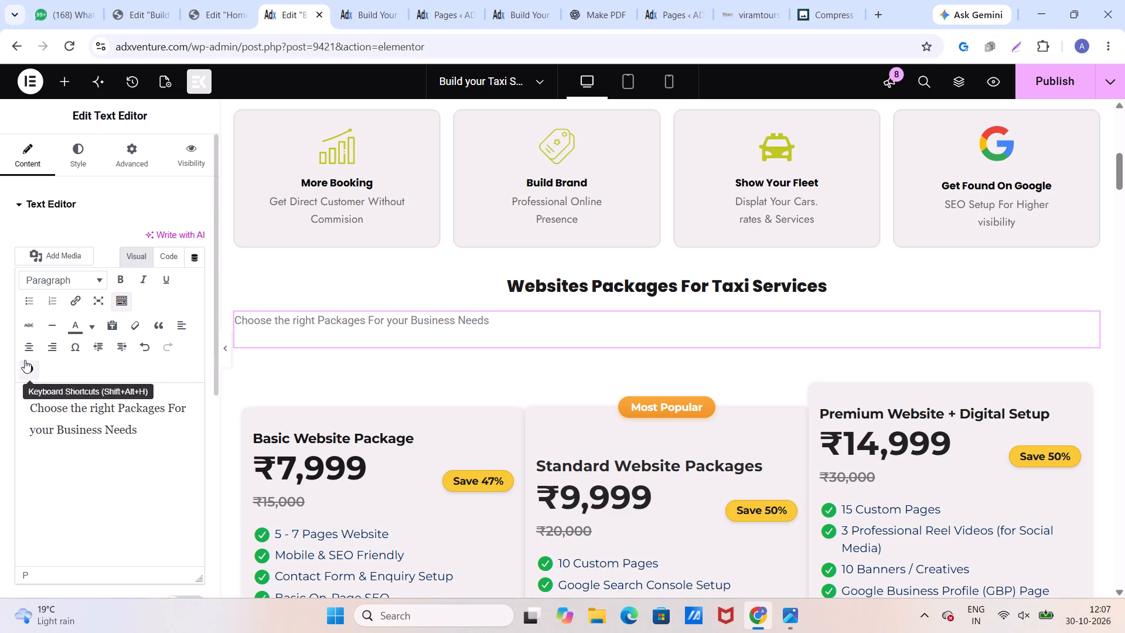
Centre-align the new text below the packages heading.
{"action": "left_click", "coordinate": [89, 173]}
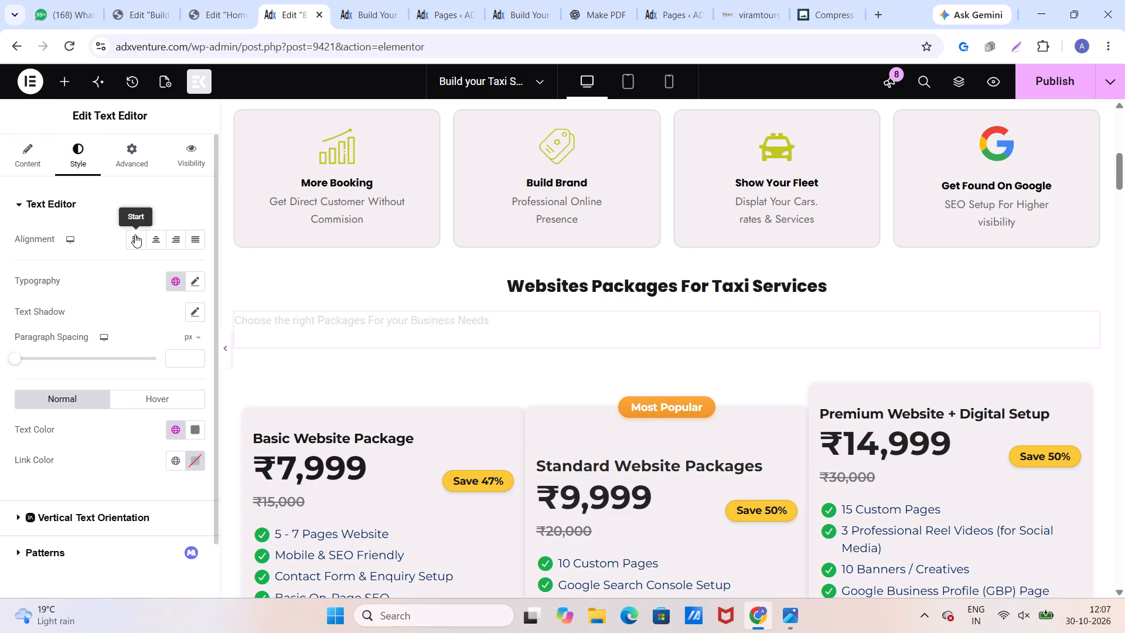
{"action": "left_click", "coordinate": [152, 240]}
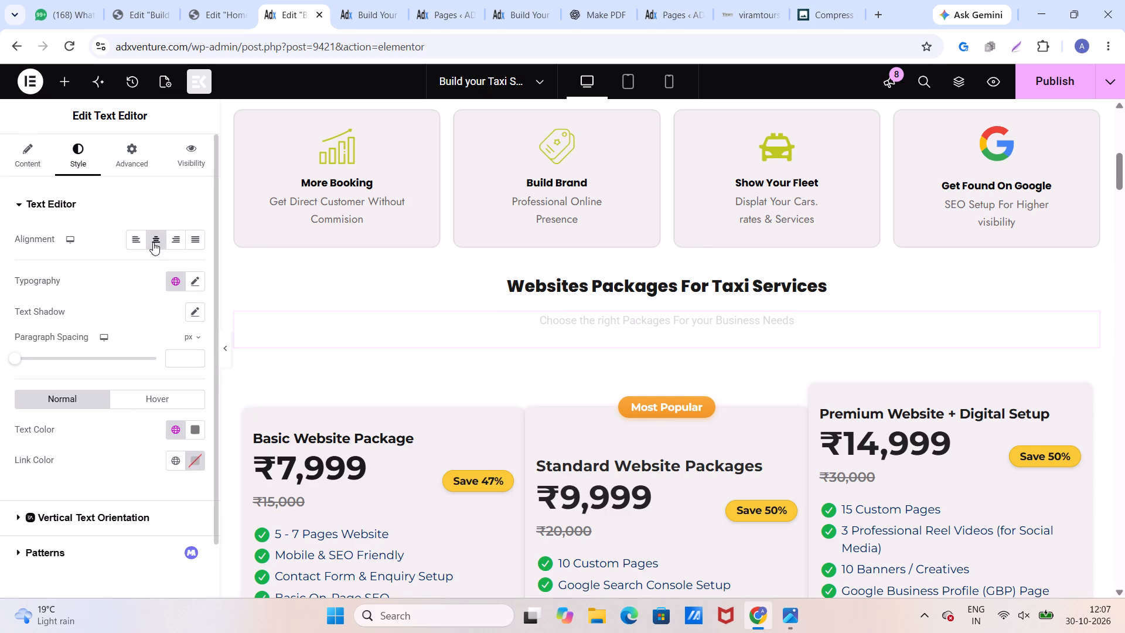
Set the subheading text's font family to Jost and its size to 15 px.
{"action": "left_click", "coordinate": [200, 275]}
{"action": "left_click", "coordinate": [146, 353]}
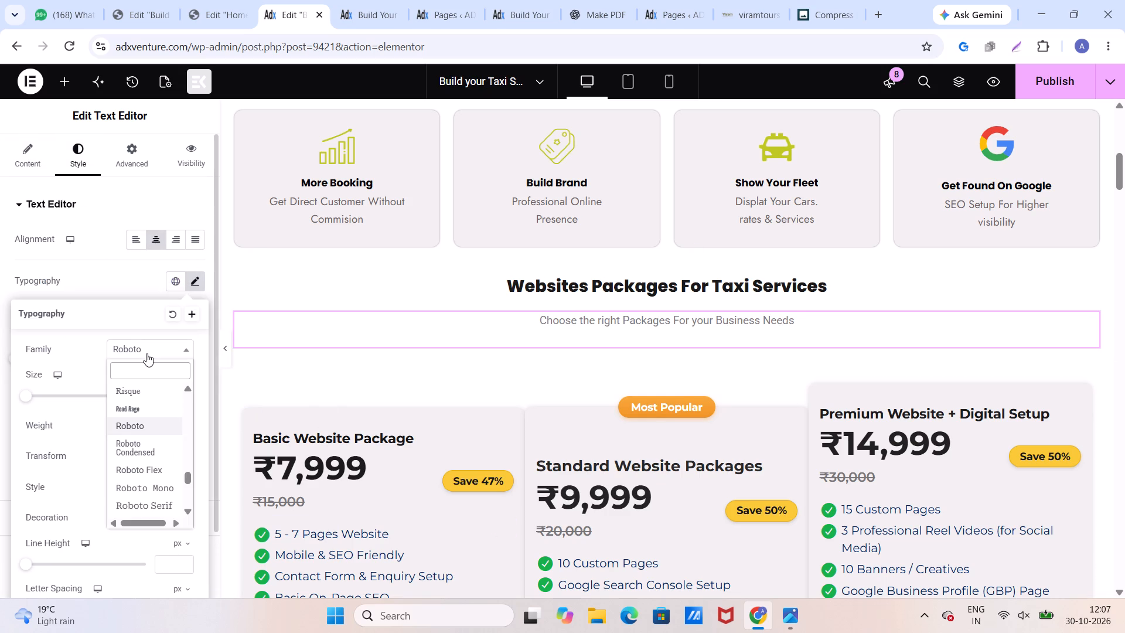
{"action": "key", "text": "p"}
{"action": "key", "text": "BackSpace"}
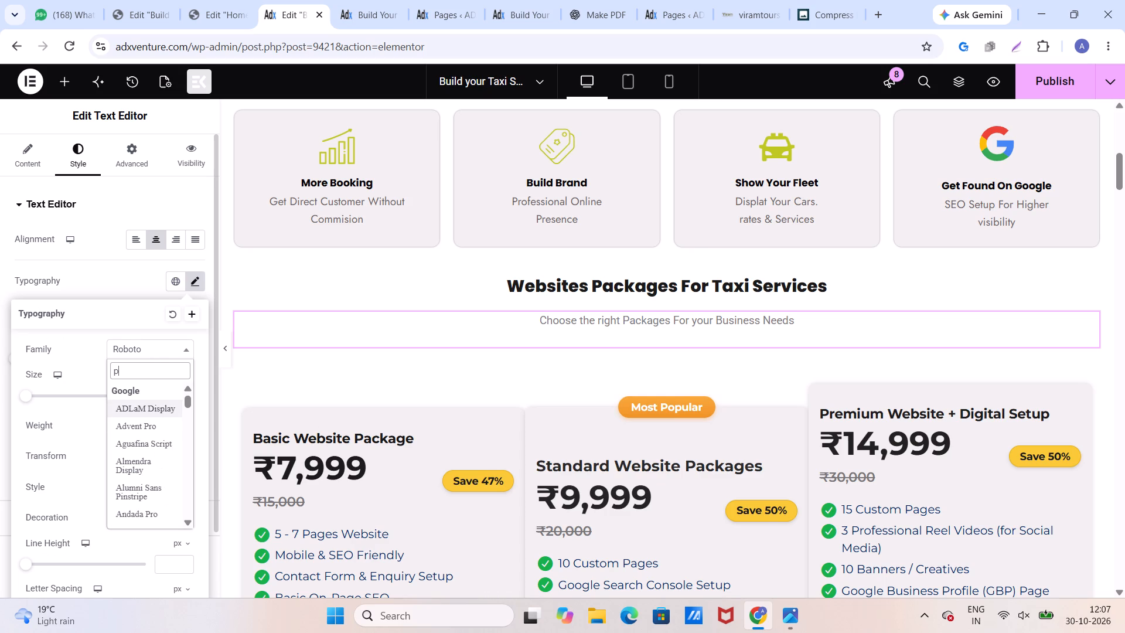
{"action": "type", "text": "jos"}
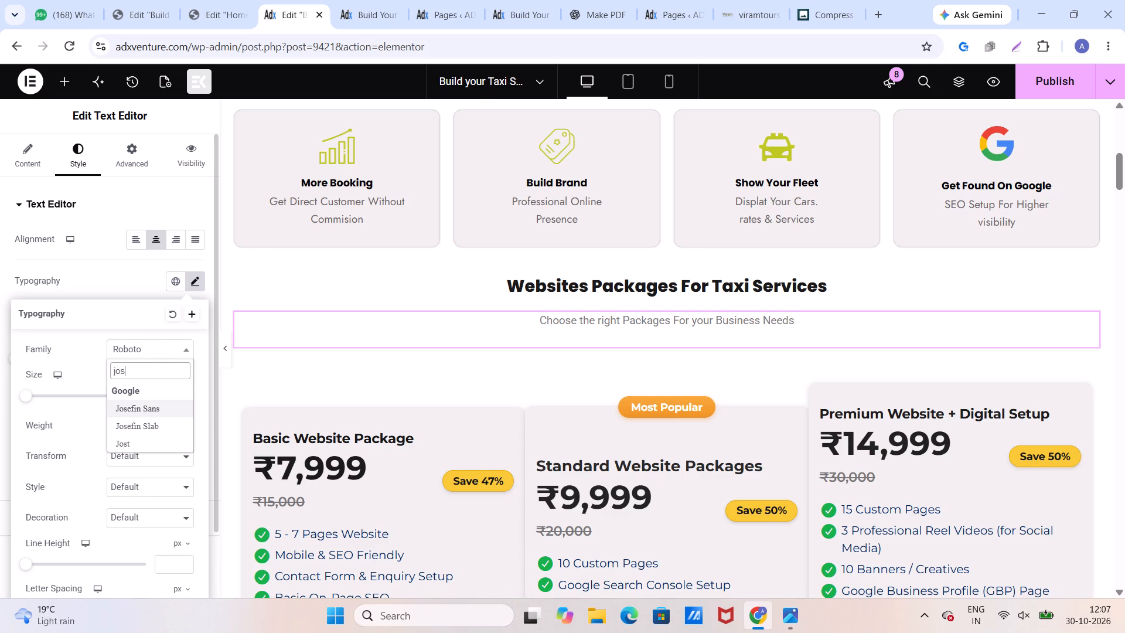
{"action": "left_click", "coordinate": [134, 443]}
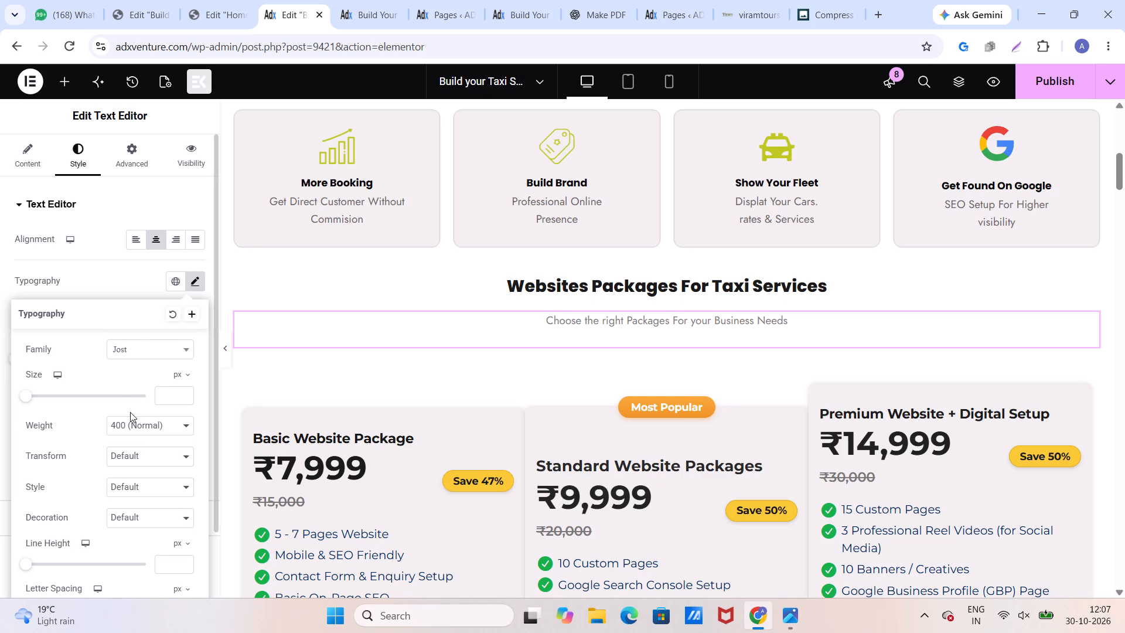
{"action": "left_click", "coordinate": [182, 393]}
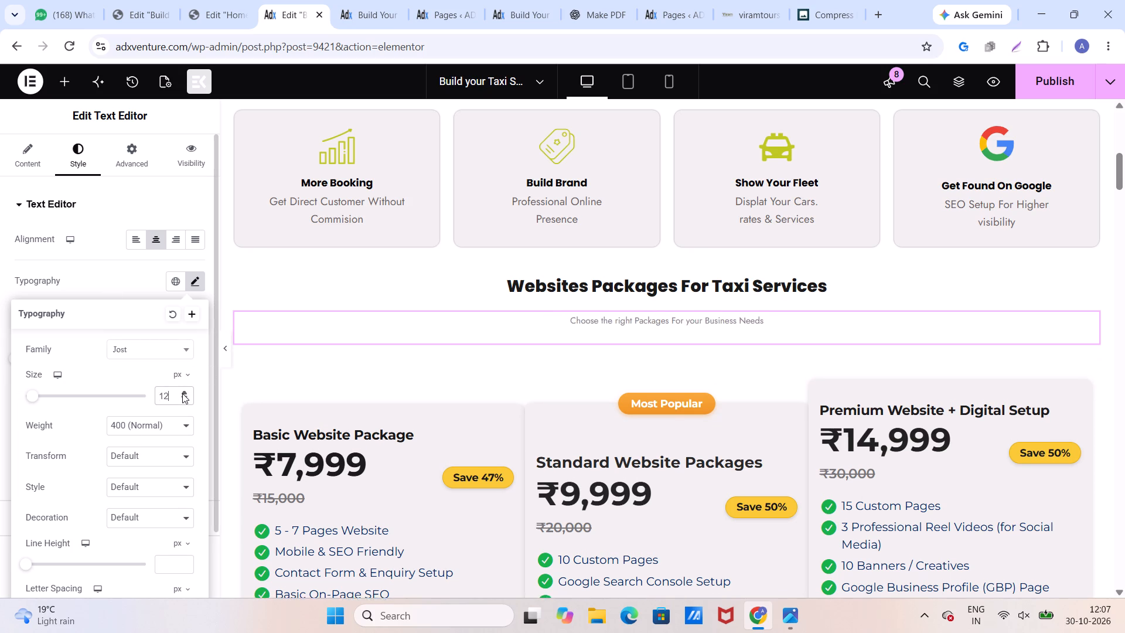
{"action": "left_click", "coordinate": [182, 393]}
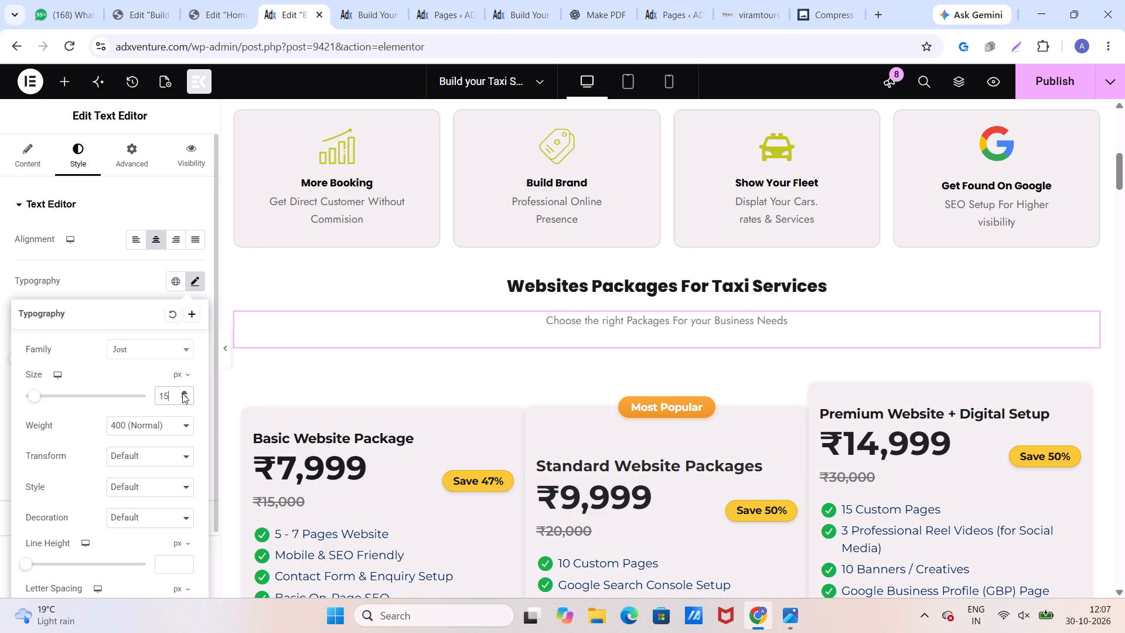
Unlink the subheading text's margins and set only the top margin to -13 px.
{"action": "left_click", "coordinate": [149, 164]}
{"action": "left_click", "coordinate": [189, 252]}
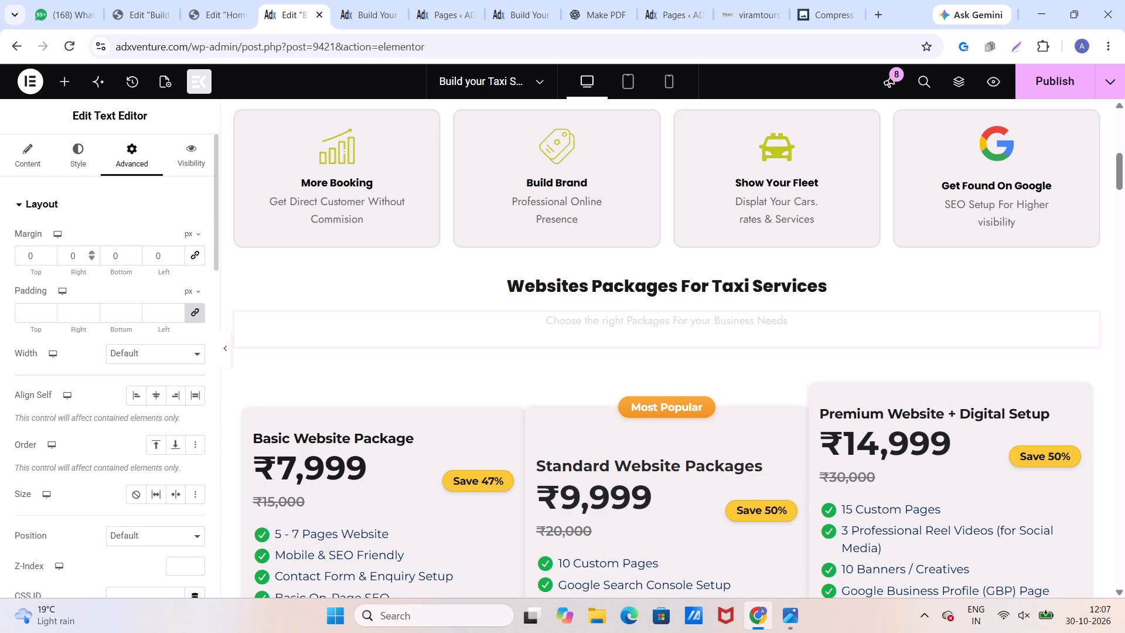
{"action": "double_click", "coordinate": [49, 257]}
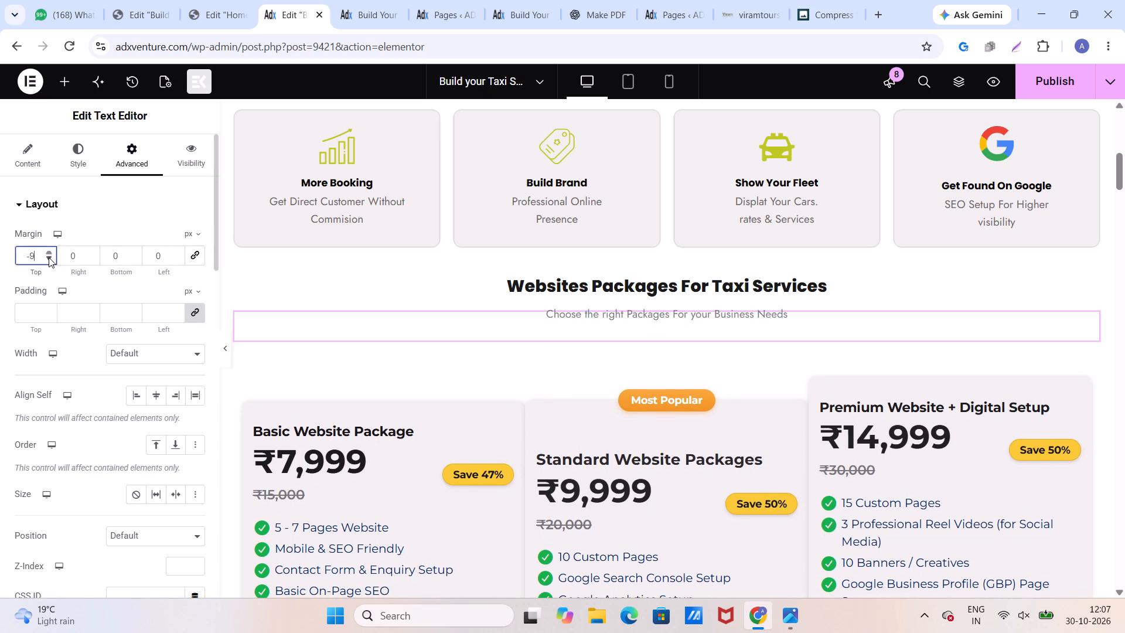
{"action": "left_click", "coordinate": [49, 251]}
{"action": "left_click", "coordinate": [49, 251]}
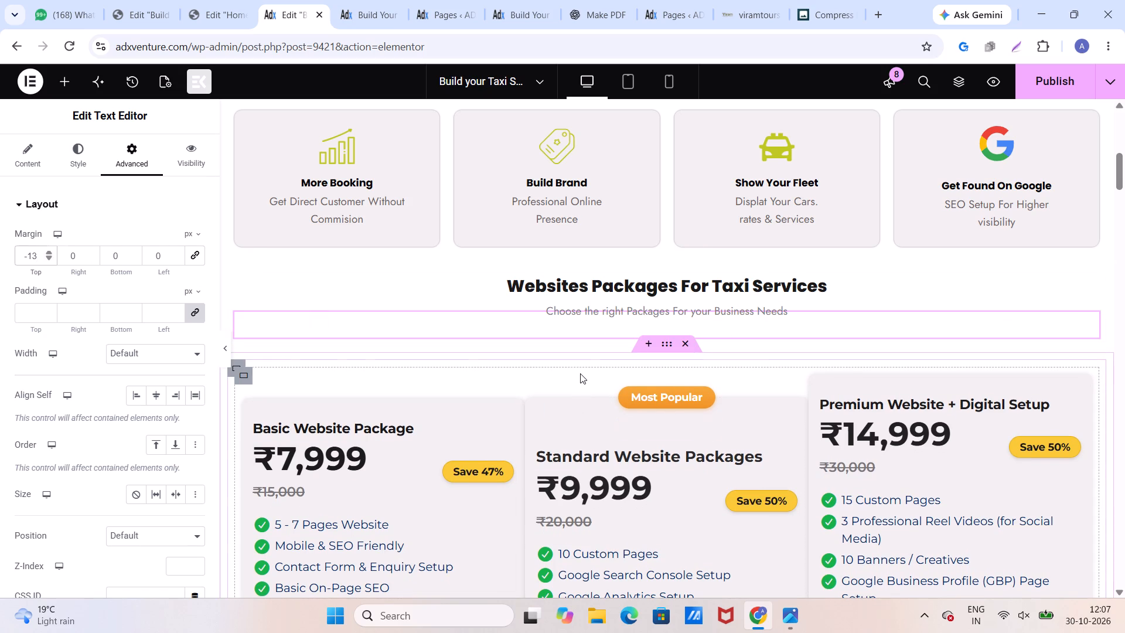
Unlink the margins of the container holding the pricing cards, with all four sides at 0 px.
{"action": "left_click", "coordinate": [667, 345]}
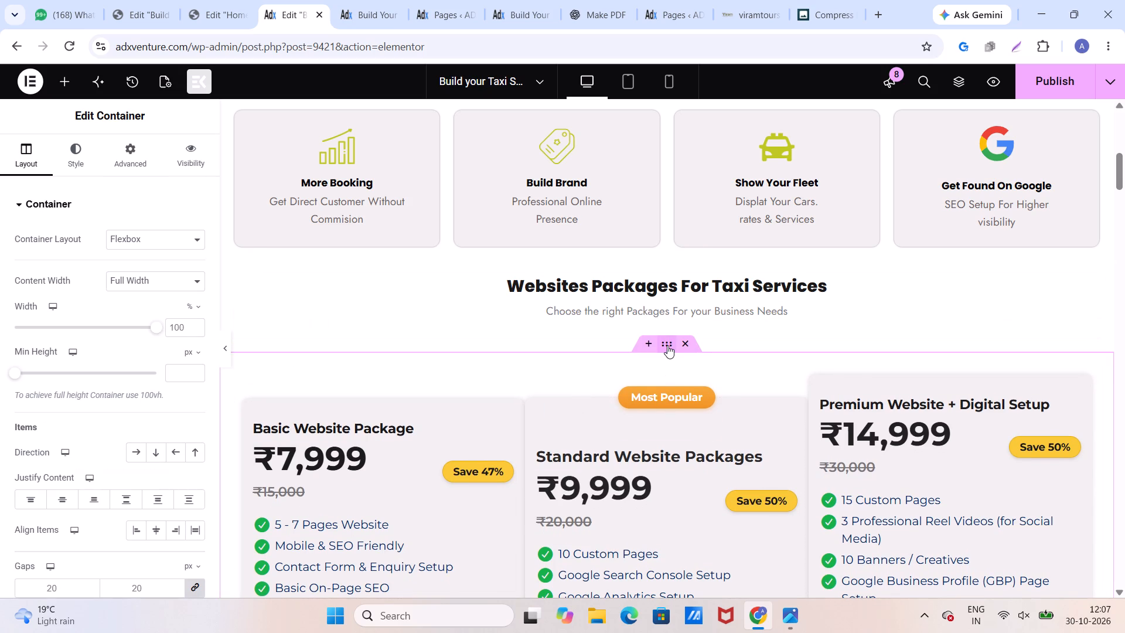
{"action": "left_click", "coordinate": [141, 152]}
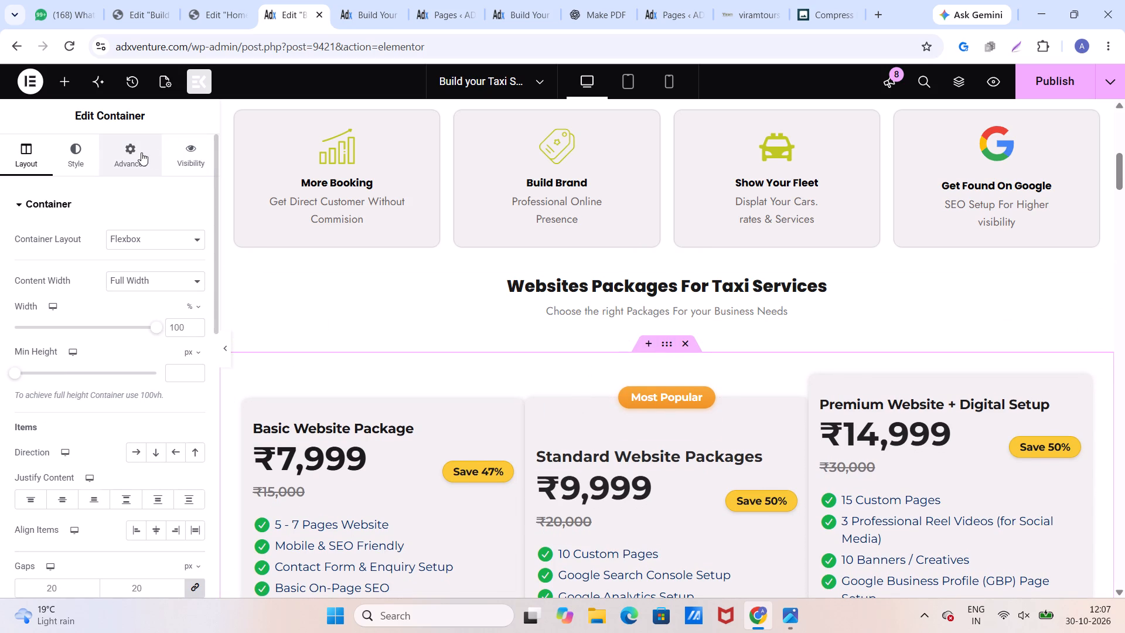
{"action": "left_click", "coordinate": [195, 251]}
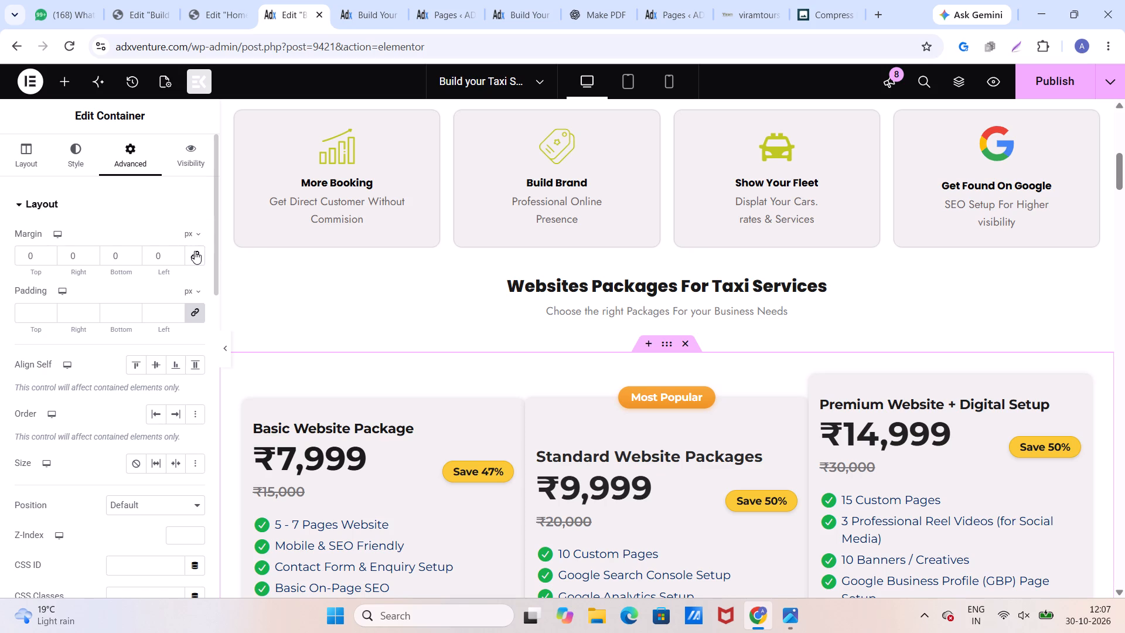
Unlink the padding of the container holding the packages heading and subheading, with all four sides at 0 px.
{"action": "left_click", "coordinate": [663, 254]}
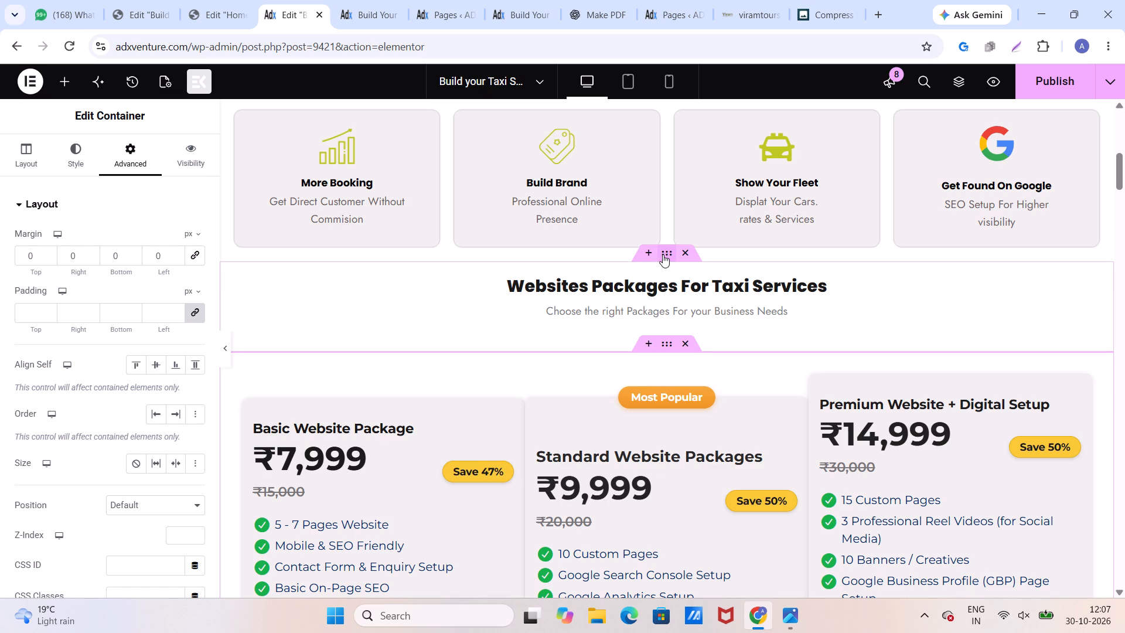
{"action": "left_click", "coordinate": [135, 162]}
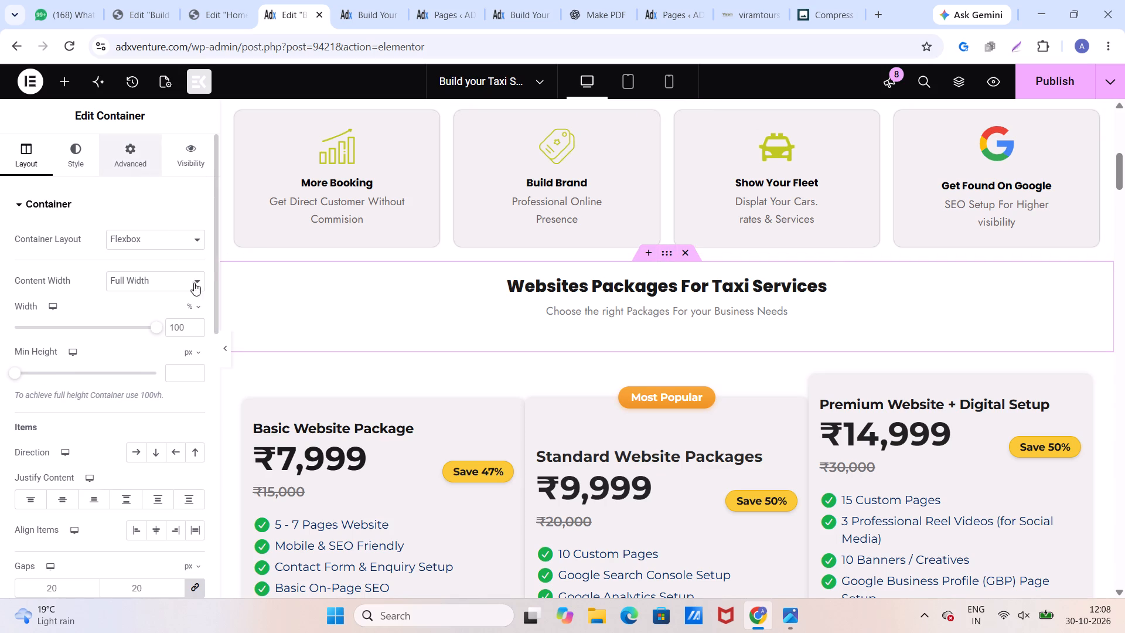
{"action": "left_click", "coordinate": [195, 315]}
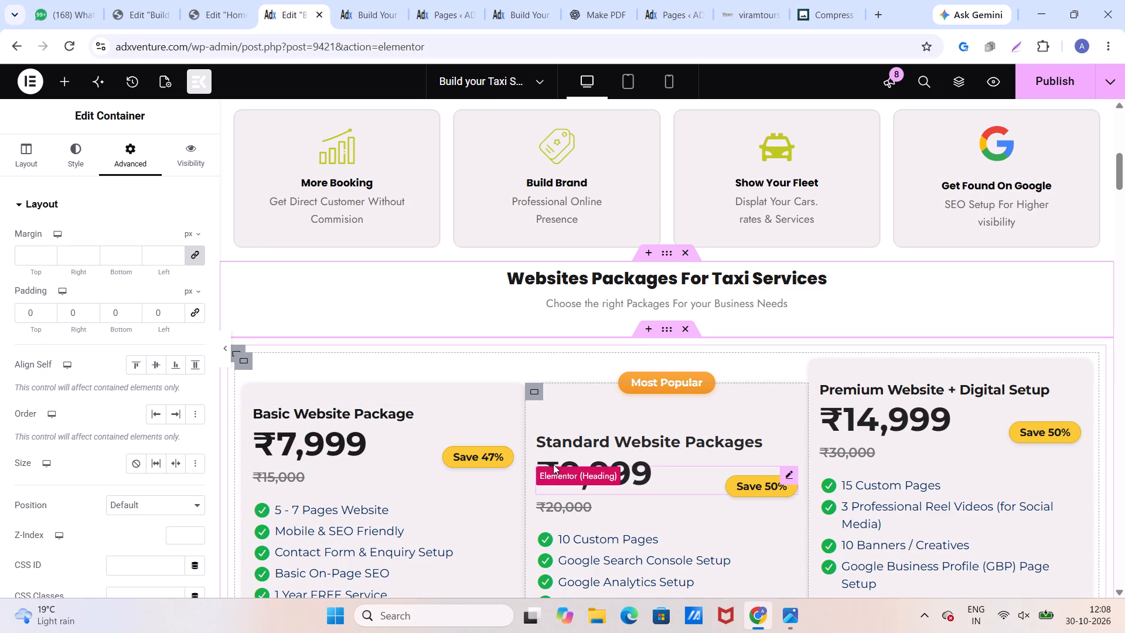
Review the pricing packages section and publish the updated page.
{"action": "scroll", "coordinate": [553, 464], "scroll_direction": "down", "scroll_amount": 2}
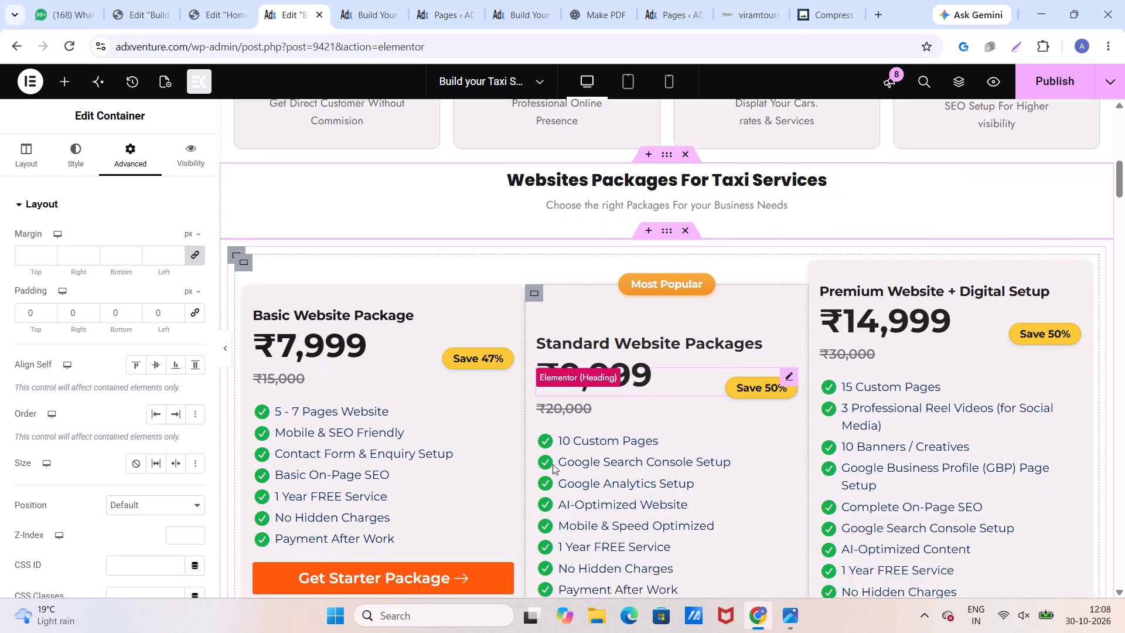
{"action": "scroll", "coordinate": [553, 464], "scroll_direction": "down", "scroll_amount": 1}
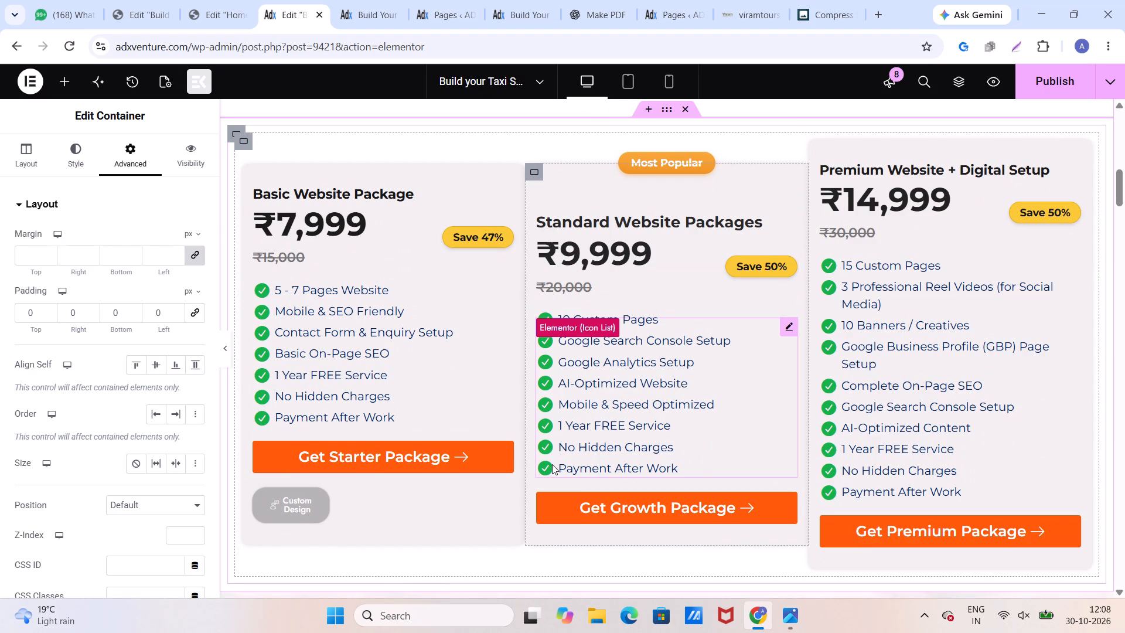
{"action": "scroll", "coordinate": [653, 404], "scroll_direction": "up", "scroll_amount": 2}
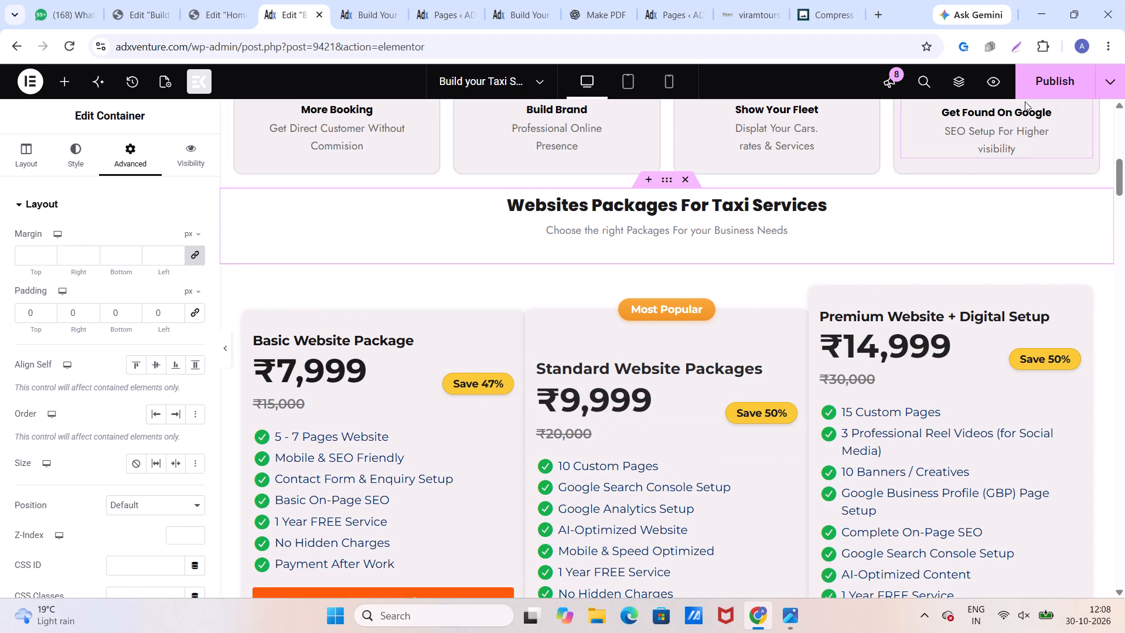
{"action": "left_click", "coordinate": [1028, 88]}
{"action": "scroll", "coordinate": [690, 332], "scroll_direction": "down", "scroll_amount": 3}
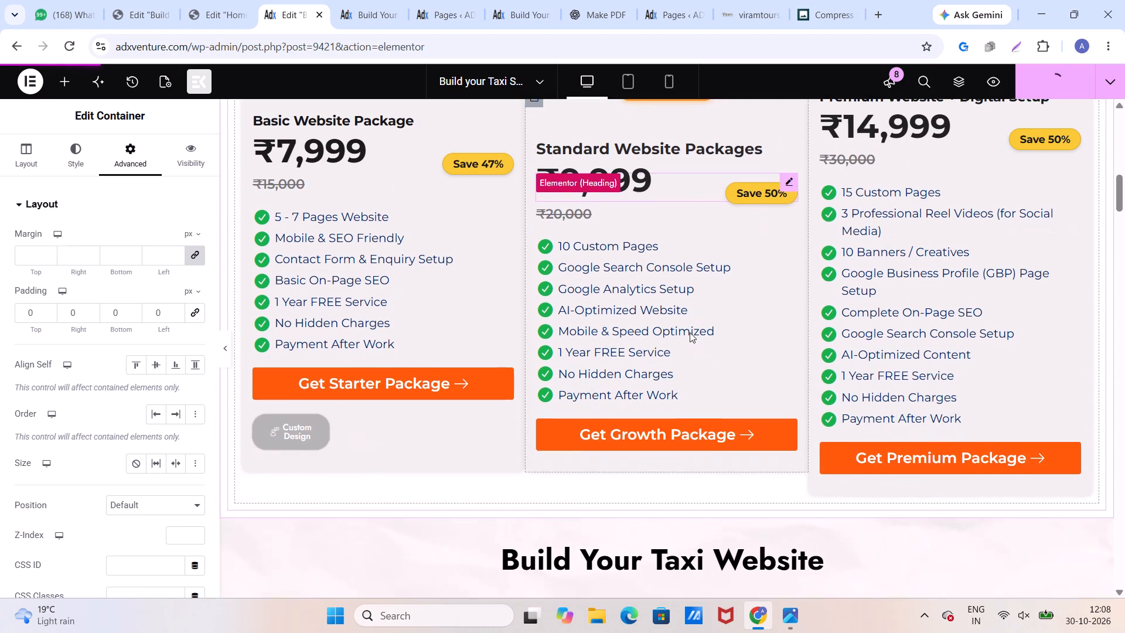
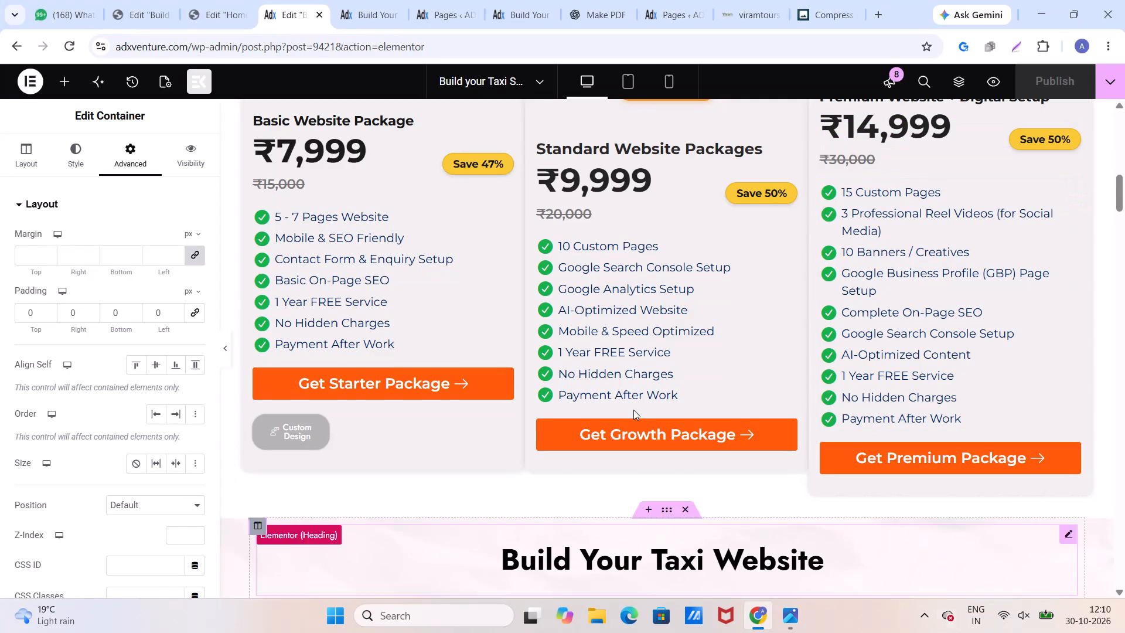
Add an empty section placeholder between the pricing cards and the Build Your Taxi Website section.
{"action": "scroll", "coordinate": [781, 291], "scroll_direction": "down", "scroll_amount": 5}
{"action": "scroll", "coordinate": [777, 295], "scroll_direction": "up", "scroll_amount": 4}
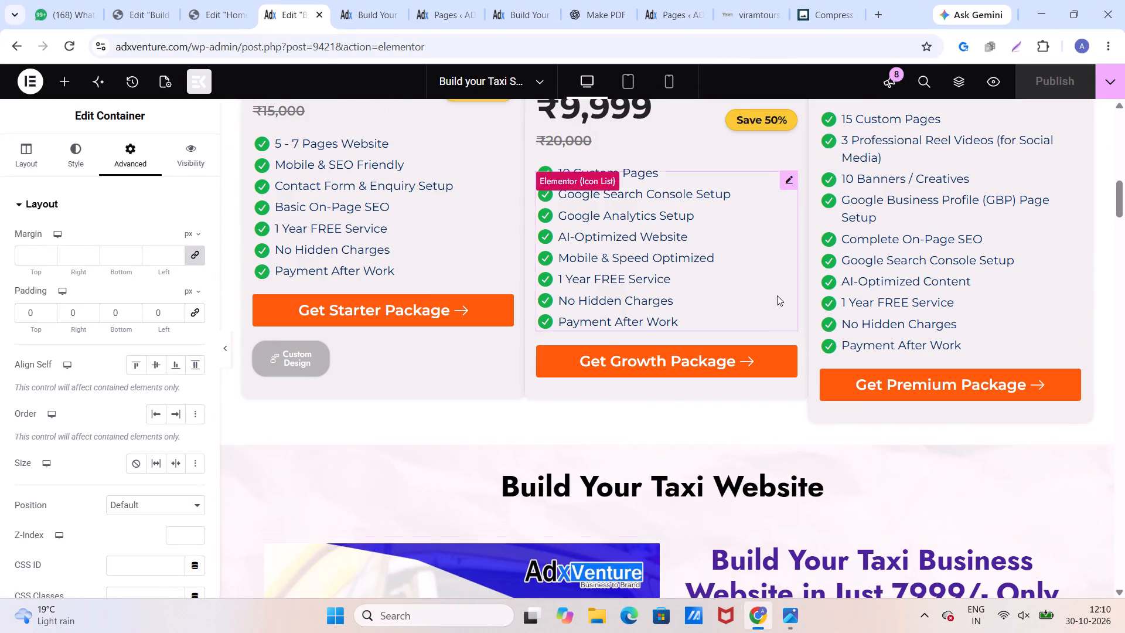
{"action": "left_click", "coordinate": [644, 435]}
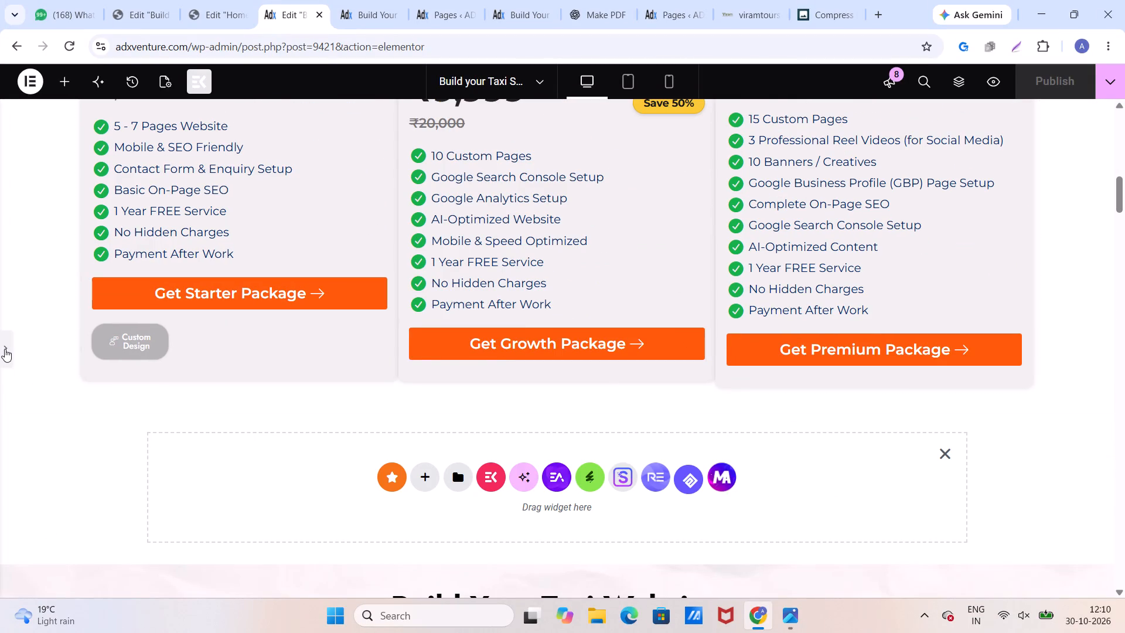
{"action": "left_click", "coordinate": [5, 348]}
{"action": "left_click", "coordinate": [5, 348]}
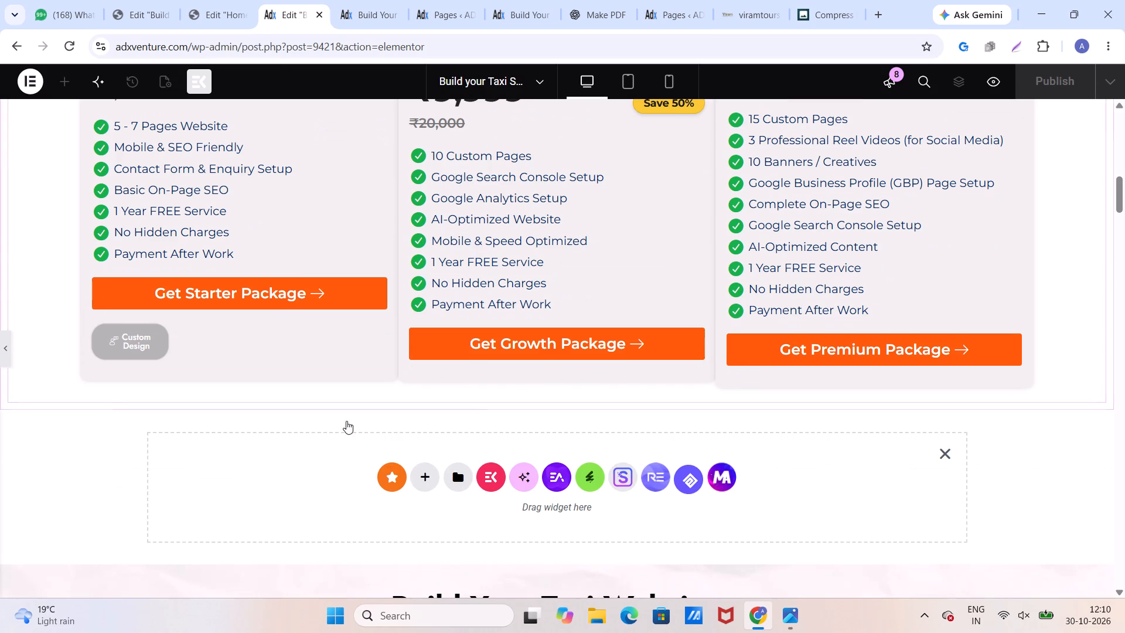
{"action": "scroll", "coordinate": [556, 359], "scroll_direction": "down", "scroll_amount": 3}
{"action": "scroll", "coordinate": [554, 357], "scroll_direction": "up", "scroll_amount": 10}
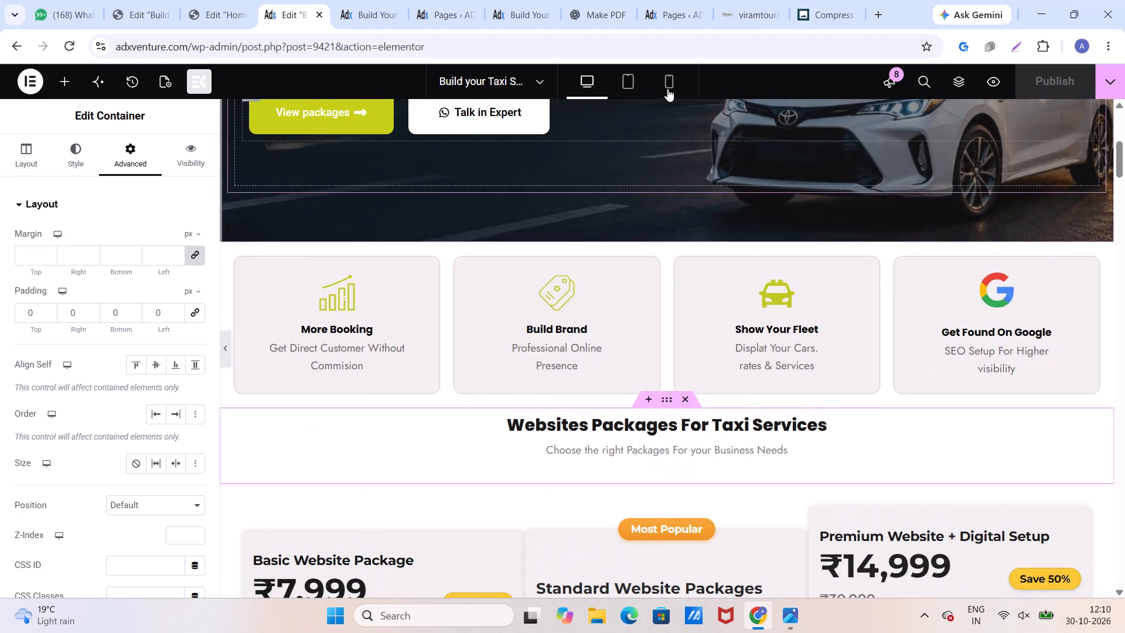
Examine the mobile layout from the hero through the feature boxes, pricing cards and Build Your Taxi Website section, and return to desktop view.
{"action": "left_click", "coordinate": [667, 83]}
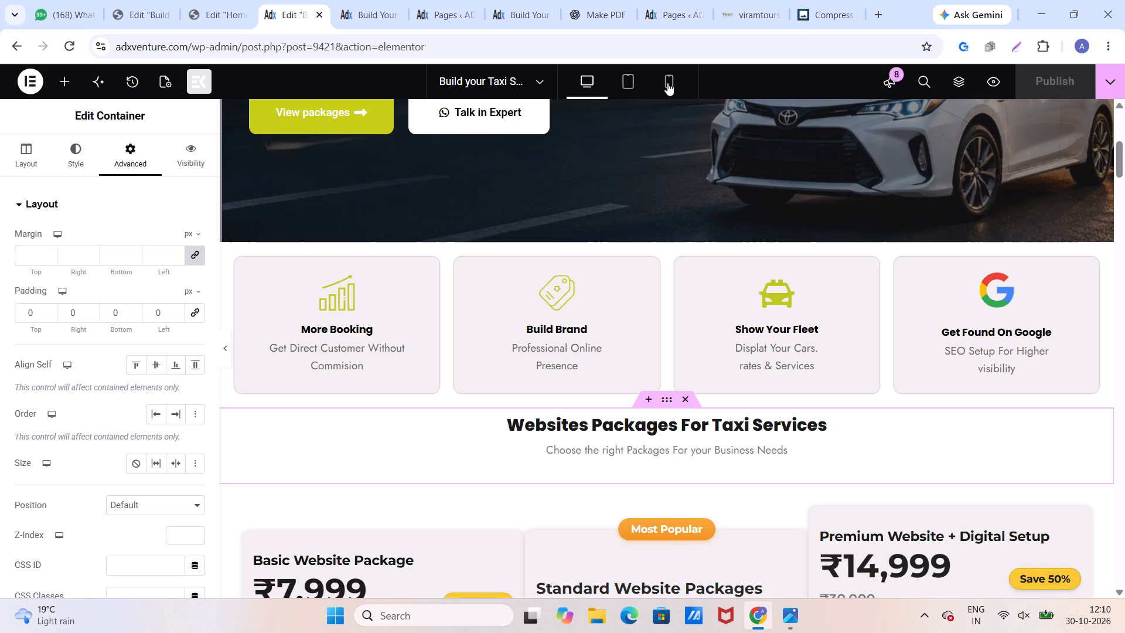
{"action": "scroll", "coordinate": [632, 350], "scroll_direction": "up", "scroll_amount": 4}
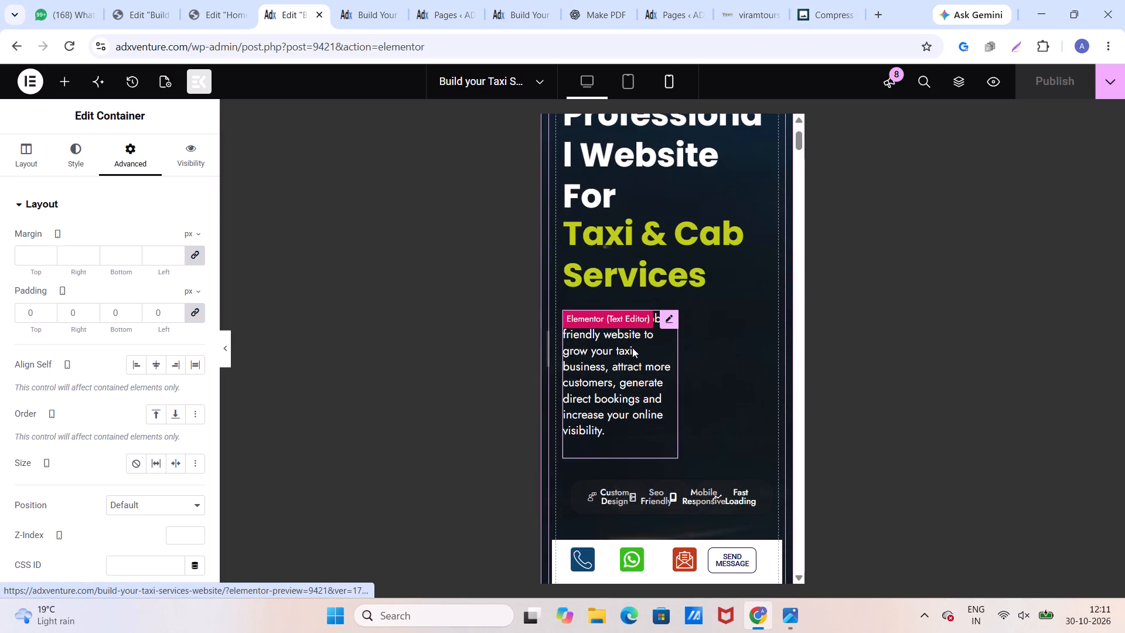
{"action": "scroll", "coordinate": [632, 348], "scroll_direction": "up", "scroll_amount": 3}
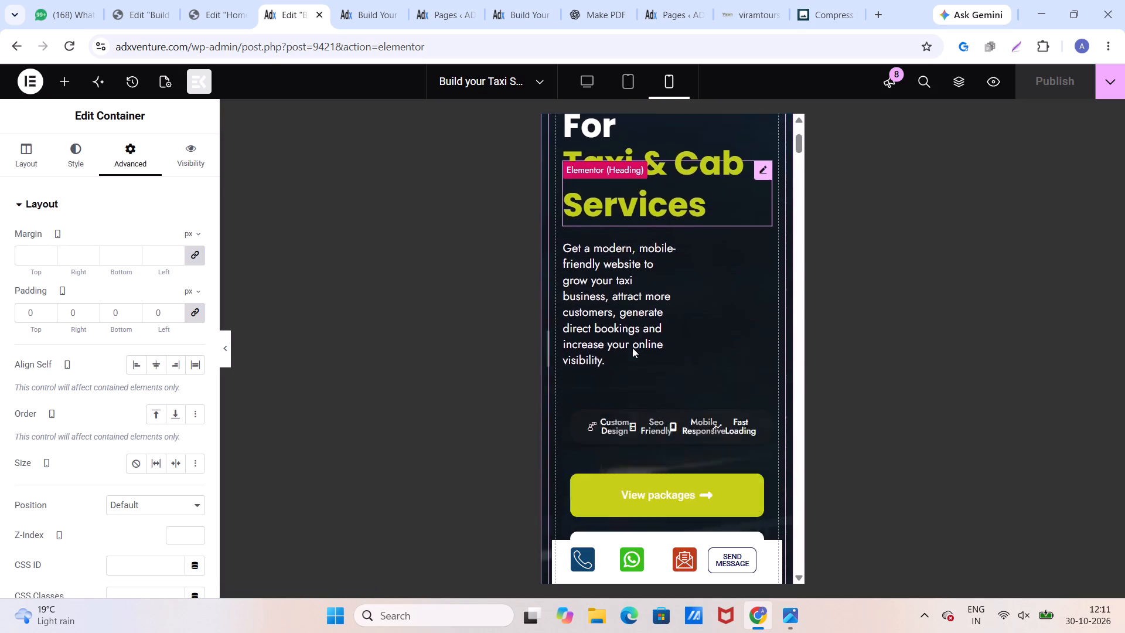
{"action": "scroll", "coordinate": [632, 348], "scroll_direction": "up", "scroll_amount": 12}
{"action": "scroll", "coordinate": [634, 346], "scroll_direction": "down", "scroll_amount": 2}
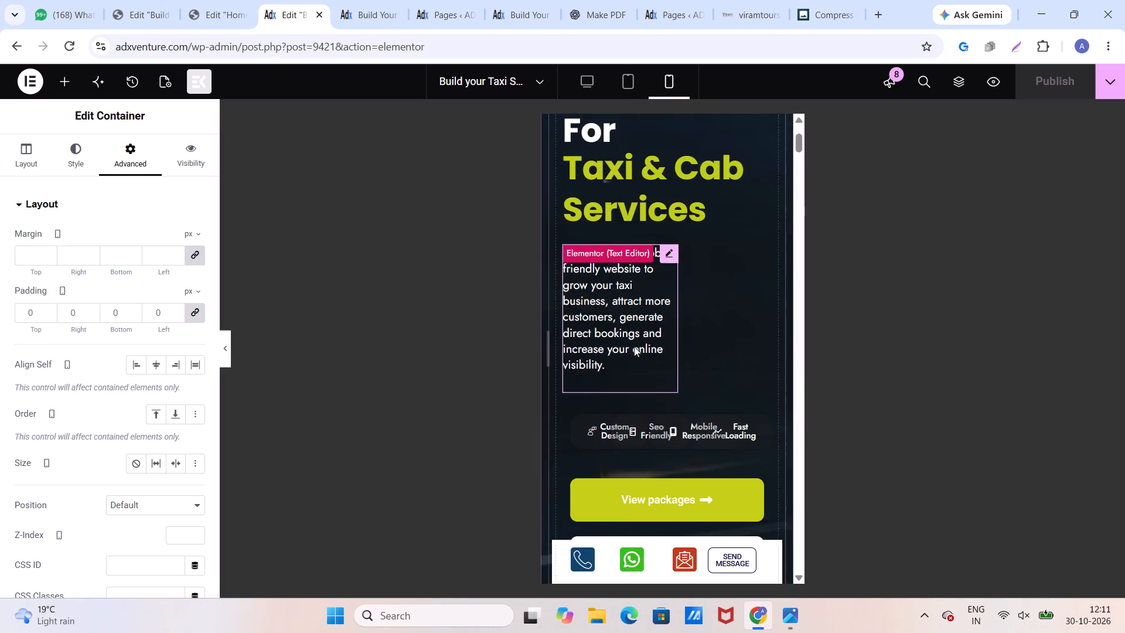
{"action": "scroll", "coordinate": [634, 346], "scroll_direction": "down", "scroll_amount": 7}
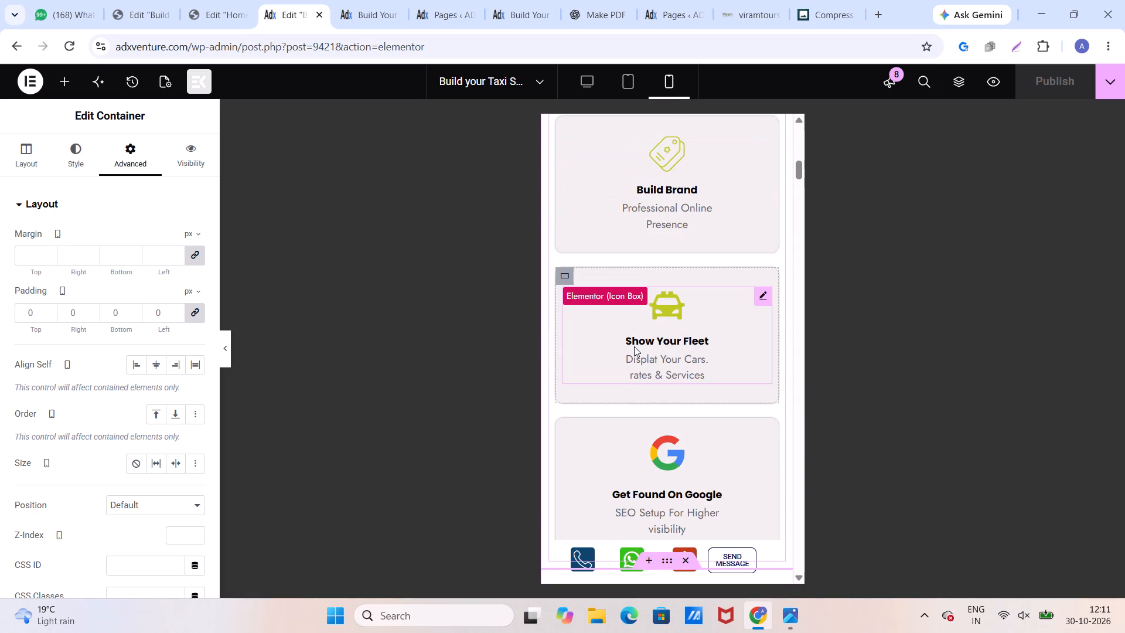
{"action": "scroll", "coordinate": [634, 346], "scroll_direction": "down", "scroll_amount": 6}
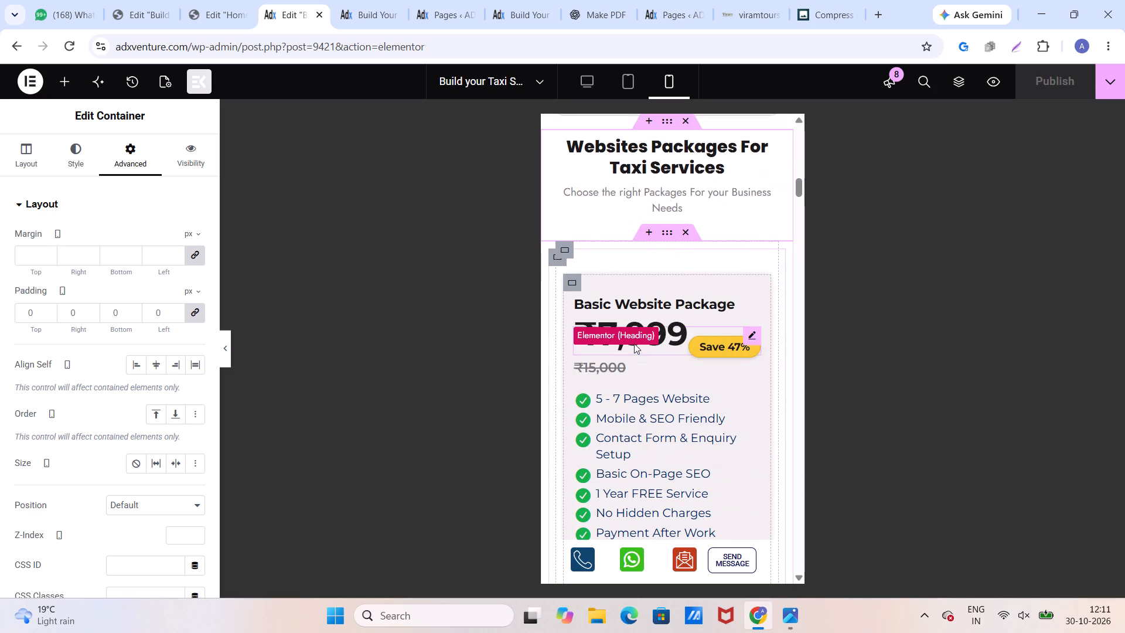
{"action": "scroll", "coordinate": [634, 343], "scroll_direction": "down", "scroll_amount": 9}
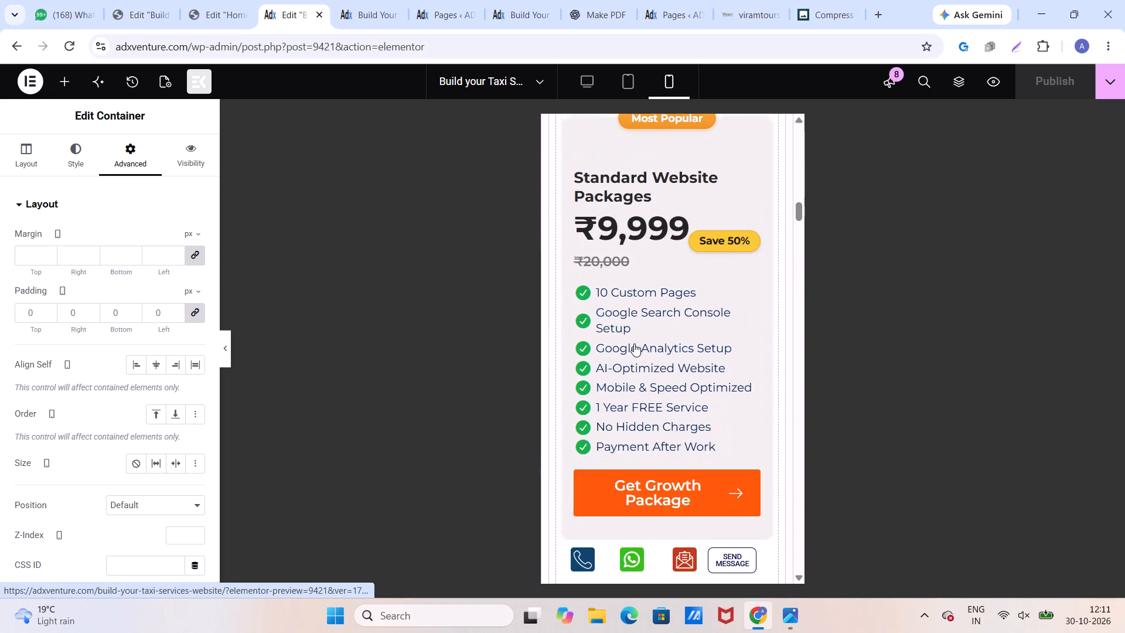
{"action": "scroll", "coordinate": [634, 343], "scroll_direction": "down", "scroll_amount": 10}
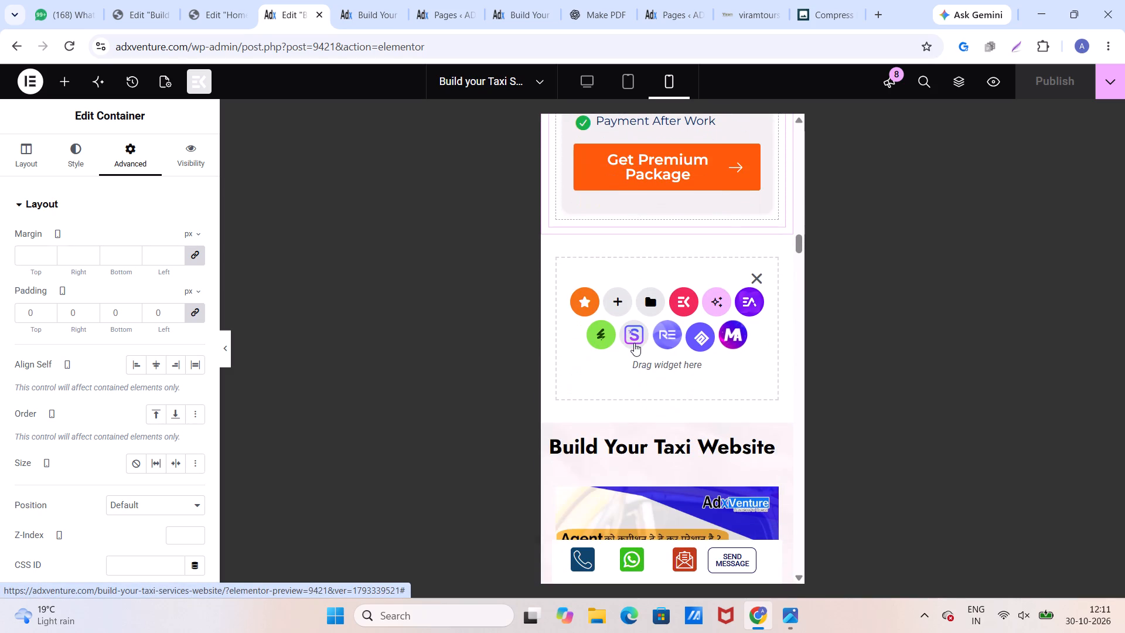
{"action": "scroll", "coordinate": [634, 343], "scroll_direction": "down", "scroll_amount": 7}
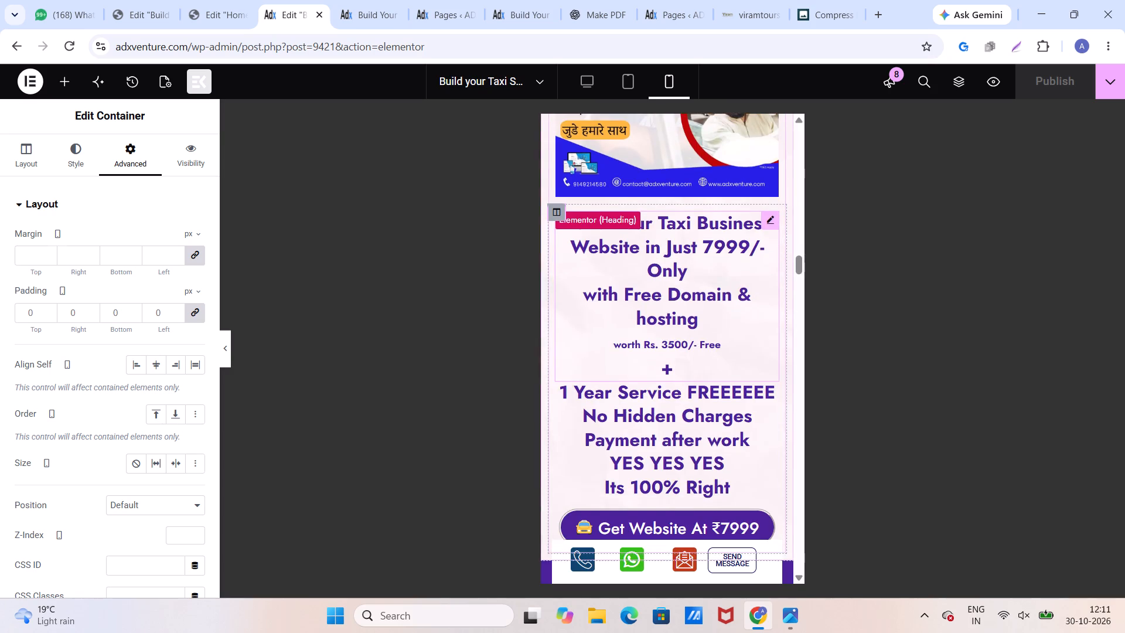
{"action": "scroll", "coordinate": [634, 343], "scroll_direction": "up", "scroll_amount": 9}
{"action": "left_click", "coordinate": [589, 85]}
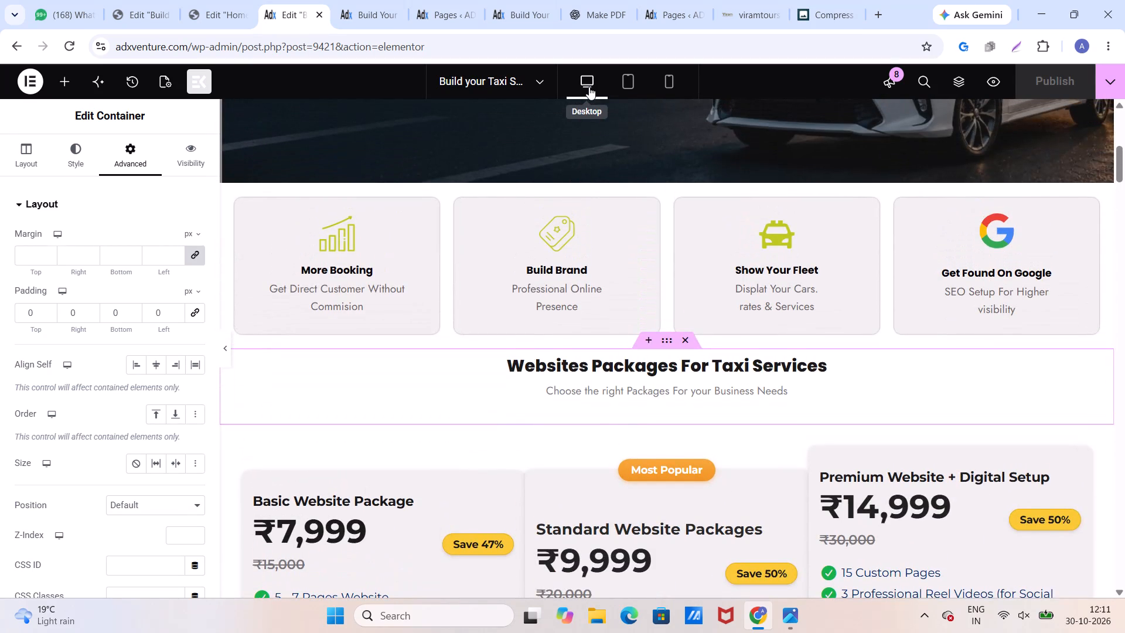
{"action": "scroll", "coordinate": [539, 281], "scroll_direction": "down", "scroll_amount": 1}
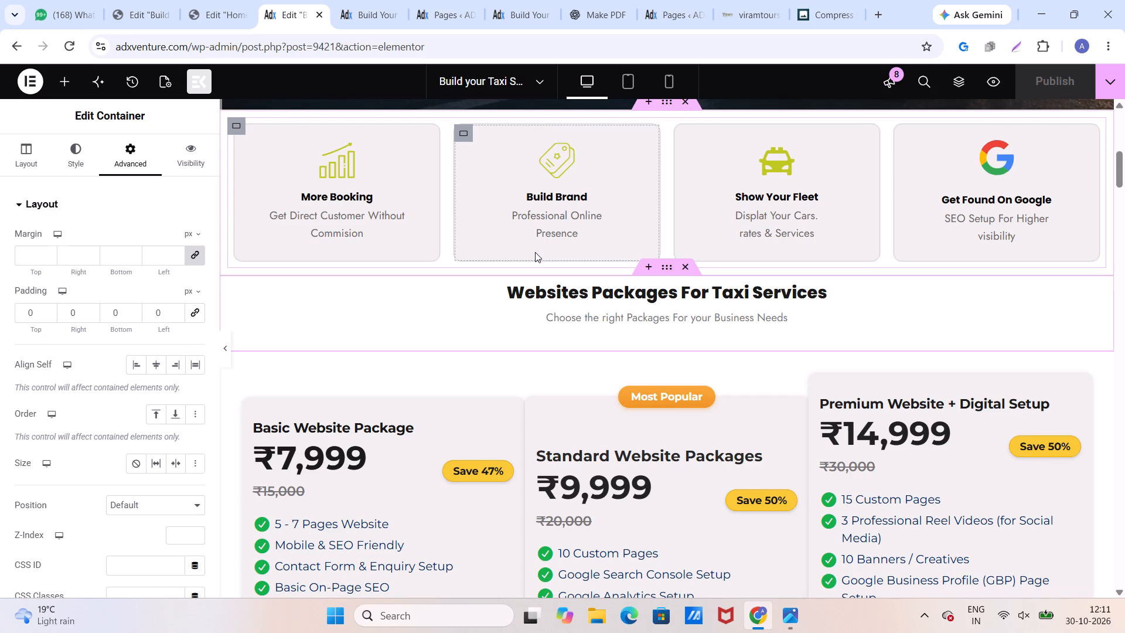
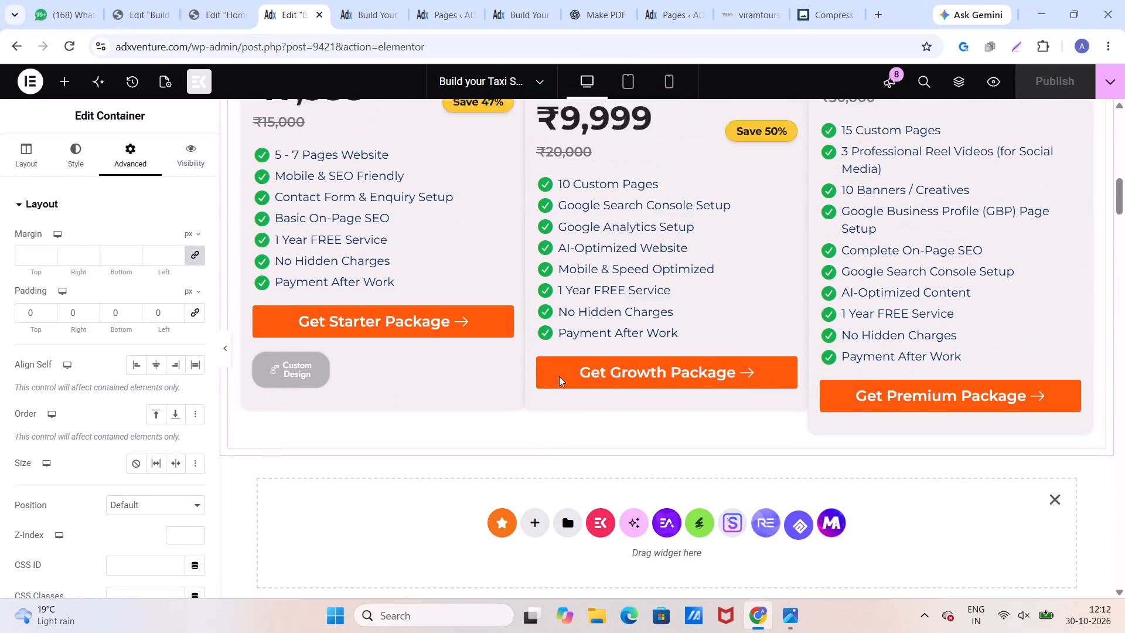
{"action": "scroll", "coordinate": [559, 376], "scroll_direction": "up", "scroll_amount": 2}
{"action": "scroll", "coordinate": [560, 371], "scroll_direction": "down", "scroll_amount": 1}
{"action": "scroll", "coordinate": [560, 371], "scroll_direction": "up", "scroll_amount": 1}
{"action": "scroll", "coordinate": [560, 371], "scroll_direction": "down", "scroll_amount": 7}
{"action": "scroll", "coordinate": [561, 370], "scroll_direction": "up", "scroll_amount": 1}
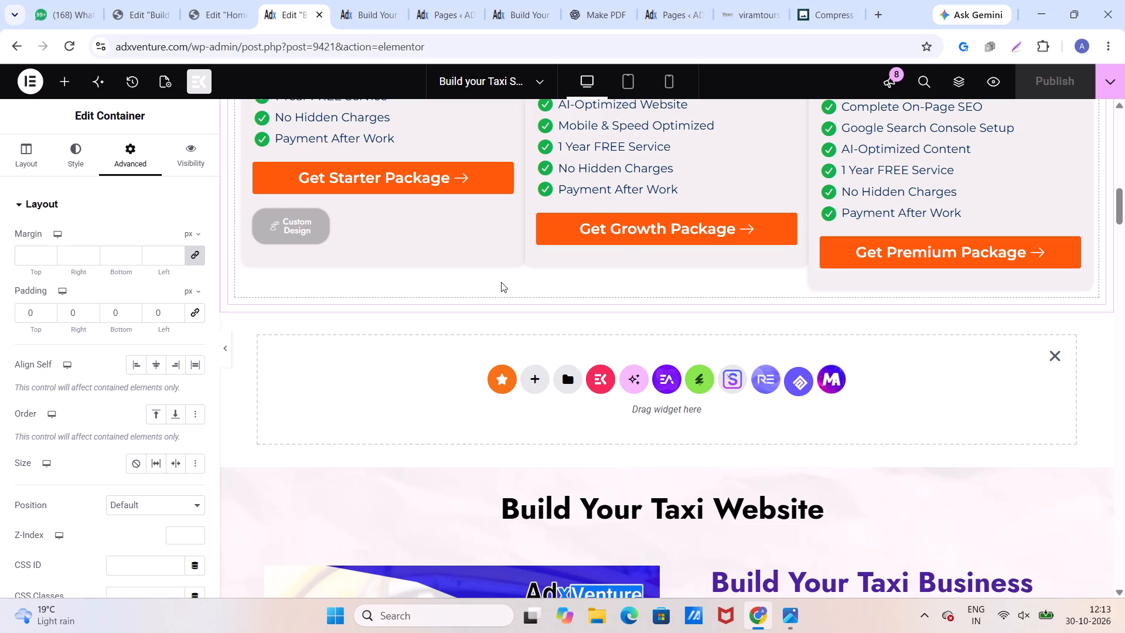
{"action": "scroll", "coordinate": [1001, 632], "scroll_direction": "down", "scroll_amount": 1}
Switch to the demo site's Build Your Website page and open the HTML code of the Our Simple 4-Step Process section.
{"action": "left_click", "coordinate": [190, 21]}
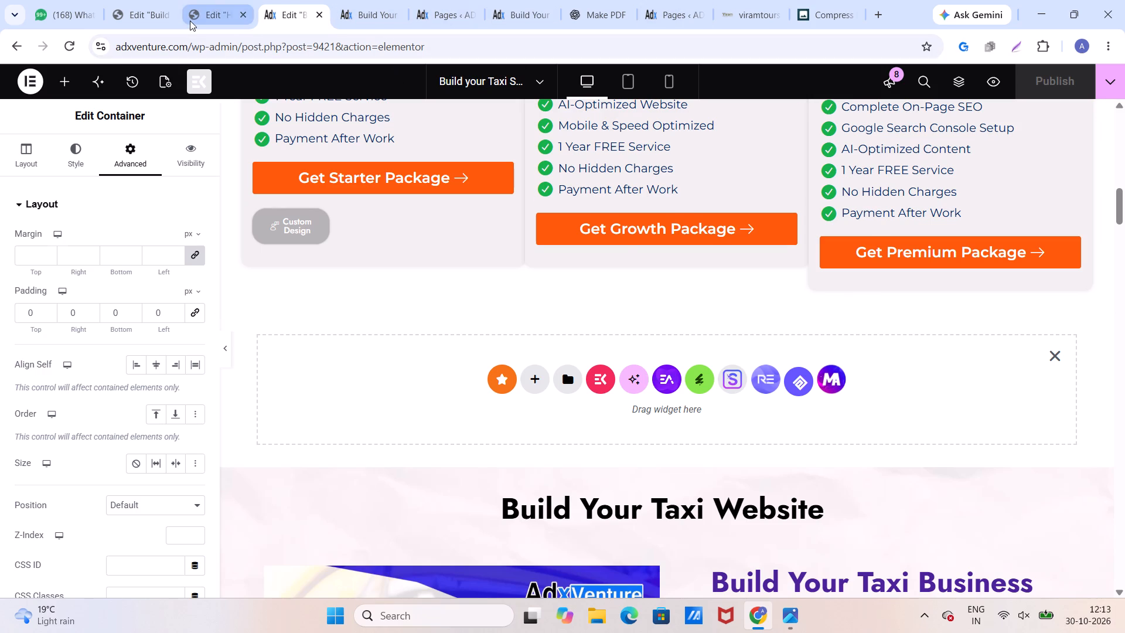
{"action": "left_click", "coordinate": [151, 15]}
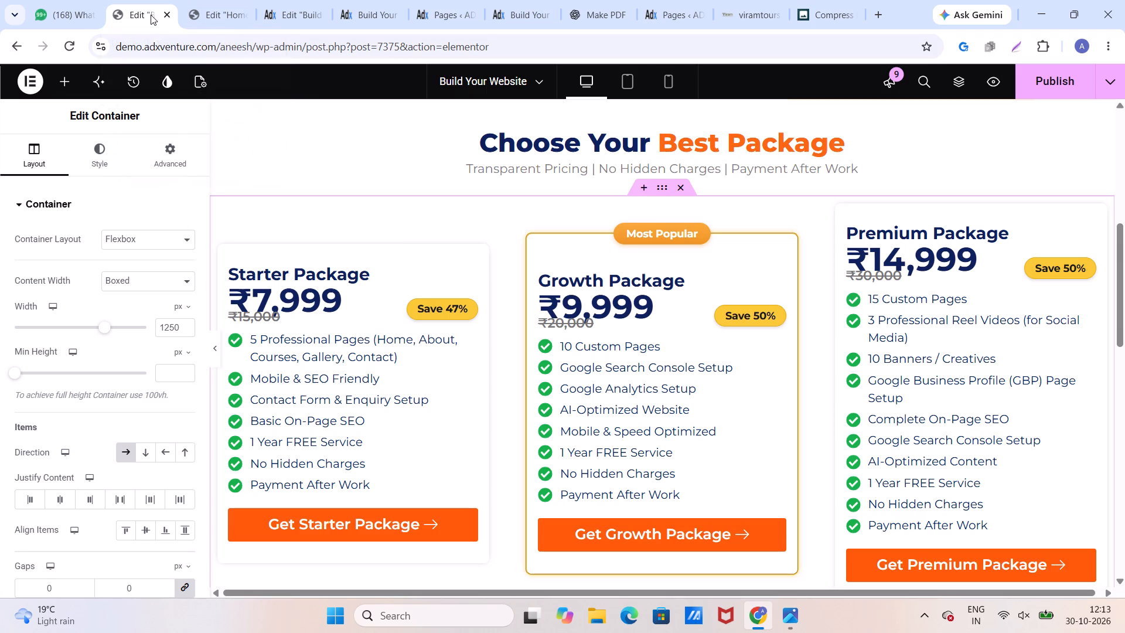
{"action": "scroll", "coordinate": [415, 227], "scroll_direction": "up", "scroll_amount": 1}
{"action": "scroll", "coordinate": [416, 227], "scroll_direction": "down", "scroll_amount": 9}
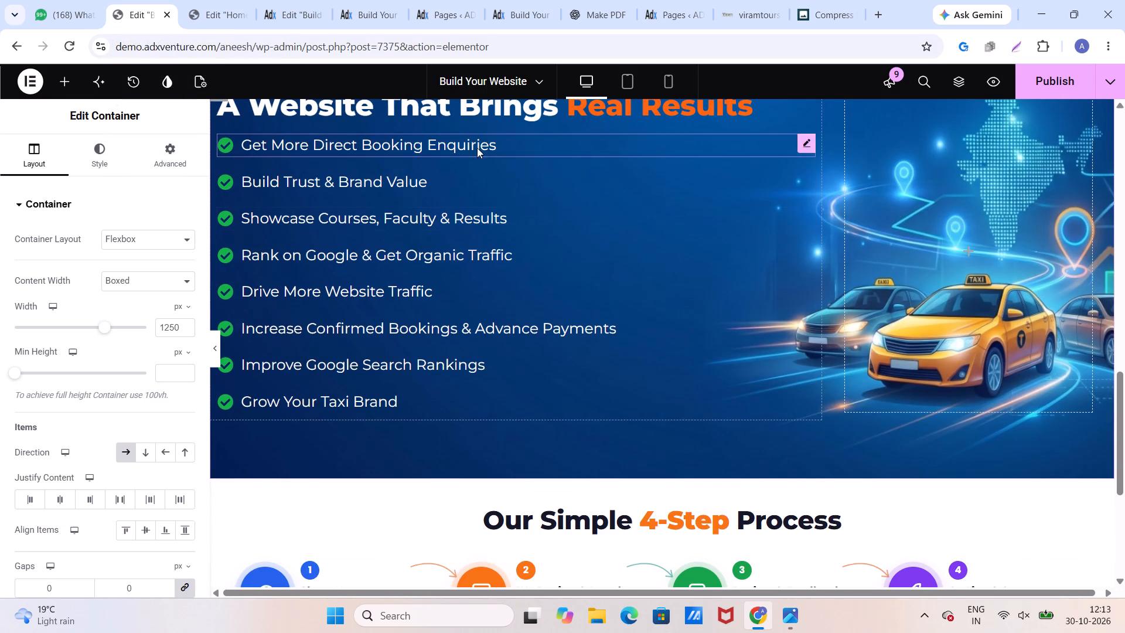
{"action": "scroll", "coordinate": [444, 280], "scroll_direction": "up", "scroll_amount": 1}
{"action": "scroll", "coordinate": [445, 281], "scroll_direction": "down", "scroll_amount": 6}
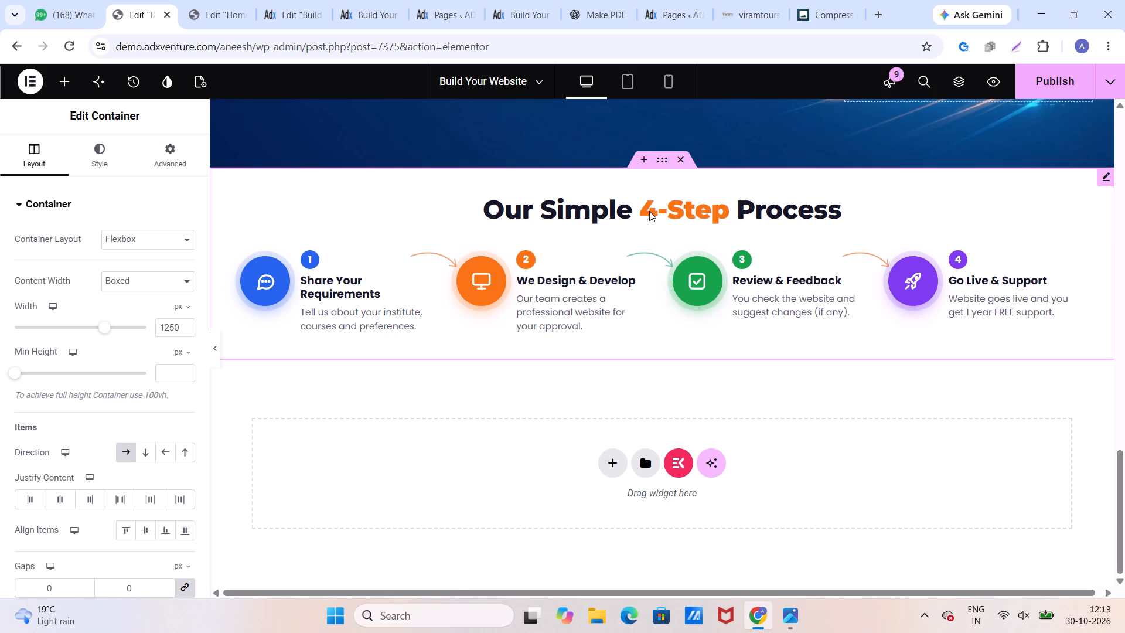
{"action": "left_click", "coordinate": [662, 164]}
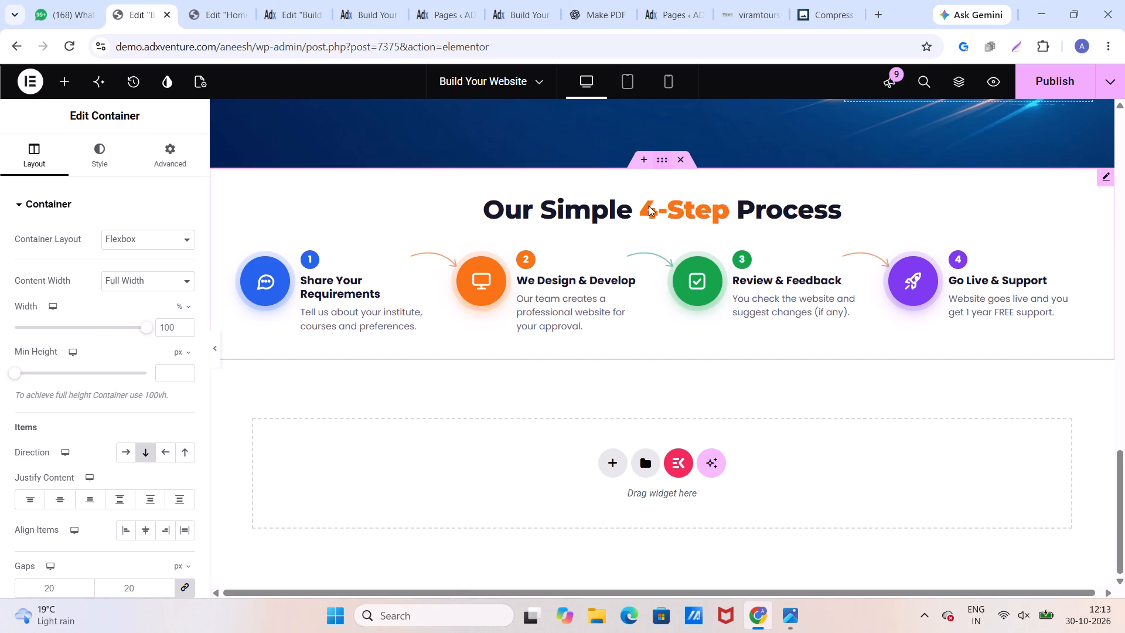
{"action": "left_click", "coordinate": [1098, 180]}
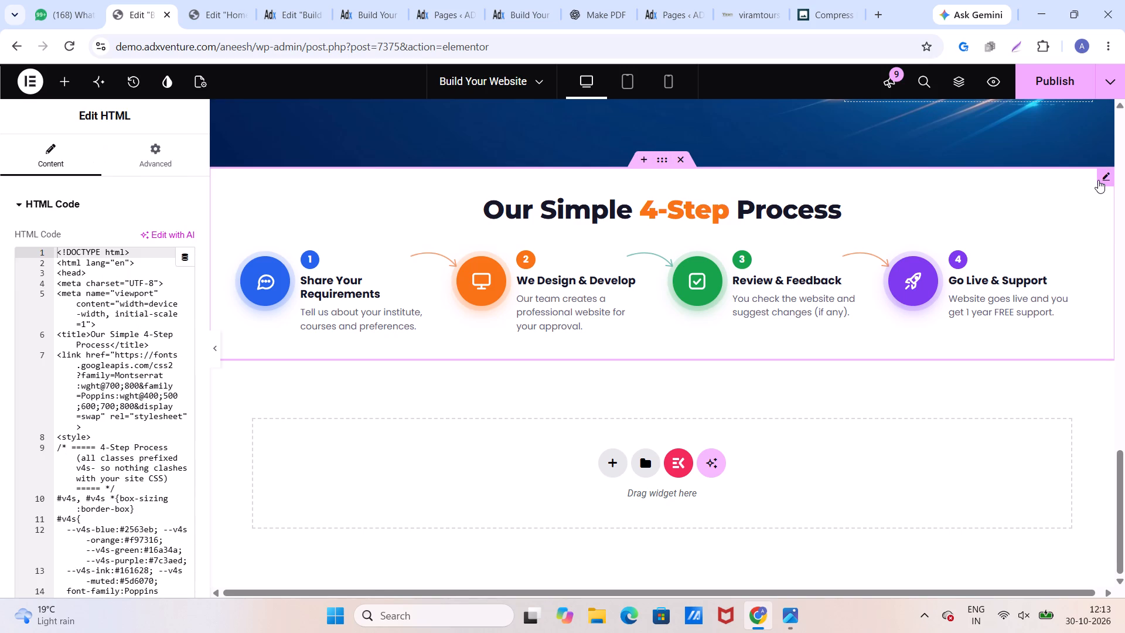
Examine the 4-Step Process section's HTML code, from its styles through the step markup, and return to its beginning.
{"action": "scroll", "coordinate": [139, 433], "scroll_direction": "down", "scroll_amount": 19}
{"action": "scroll", "coordinate": [139, 432], "scroll_direction": "down", "scroll_amount": 6}
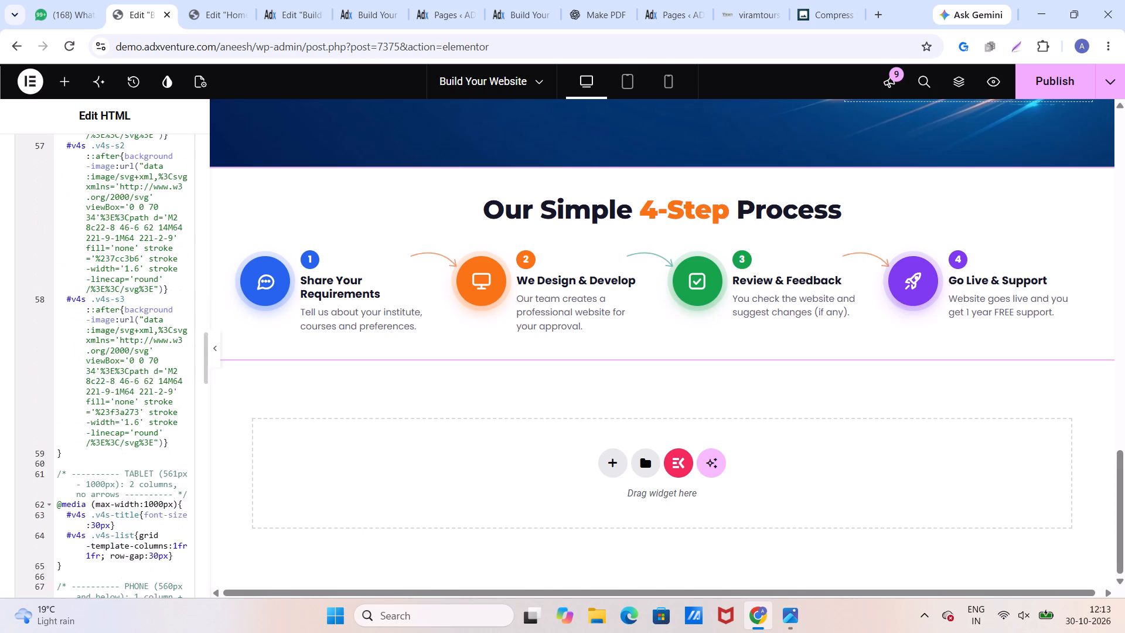
{"action": "scroll", "coordinate": [139, 432], "scroll_direction": "down", "scroll_amount": 14}
{"action": "scroll", "coordinate": [139, 432], "scroll_direction": "down", "scroll_amount": 7}
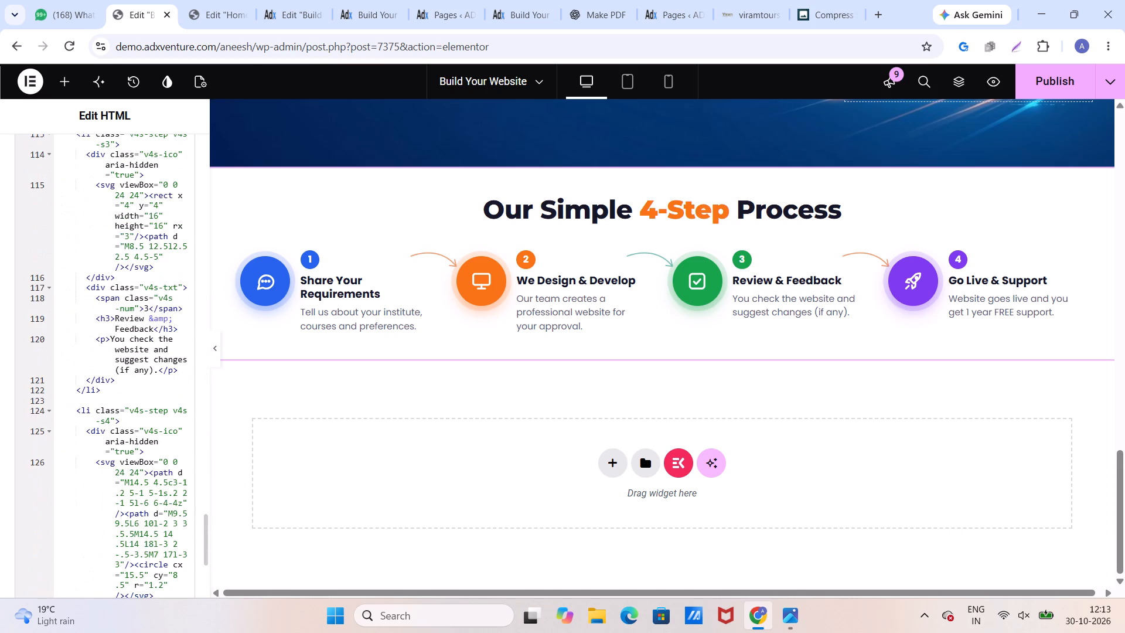
{"action": "scroll", "coordinate": [139, 432], "scroll_direction": "down", "scroll_amount": 9}
{"action": "scroll", "coordinate": [139, 432], "scroll_direction": "up", "scroll_amount": 16}
{"action": "scroll", "coordinate": [139, 432], "scroll_direction": "up", "scroll_amount": 13}
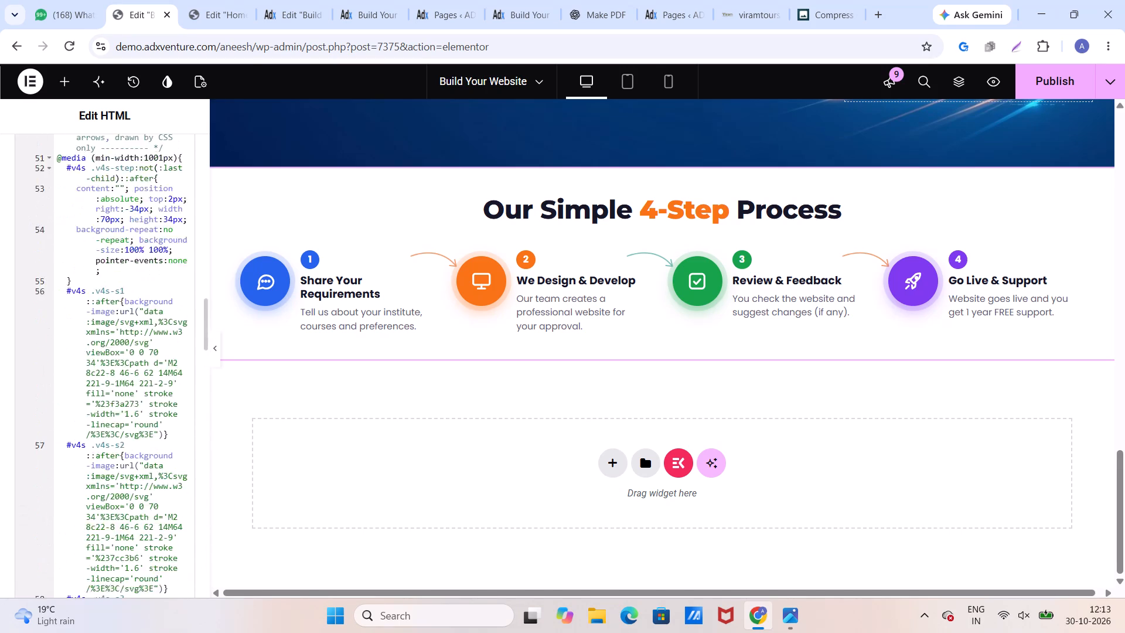
{"action": "scroll", "coordinate": [139, 432], "scroll_direction": "up", "scroll_amount": 20}
{"action": "scroll", "coordinate": [139, 432], "scroll_direction": "up", "scroll_amount": 8}
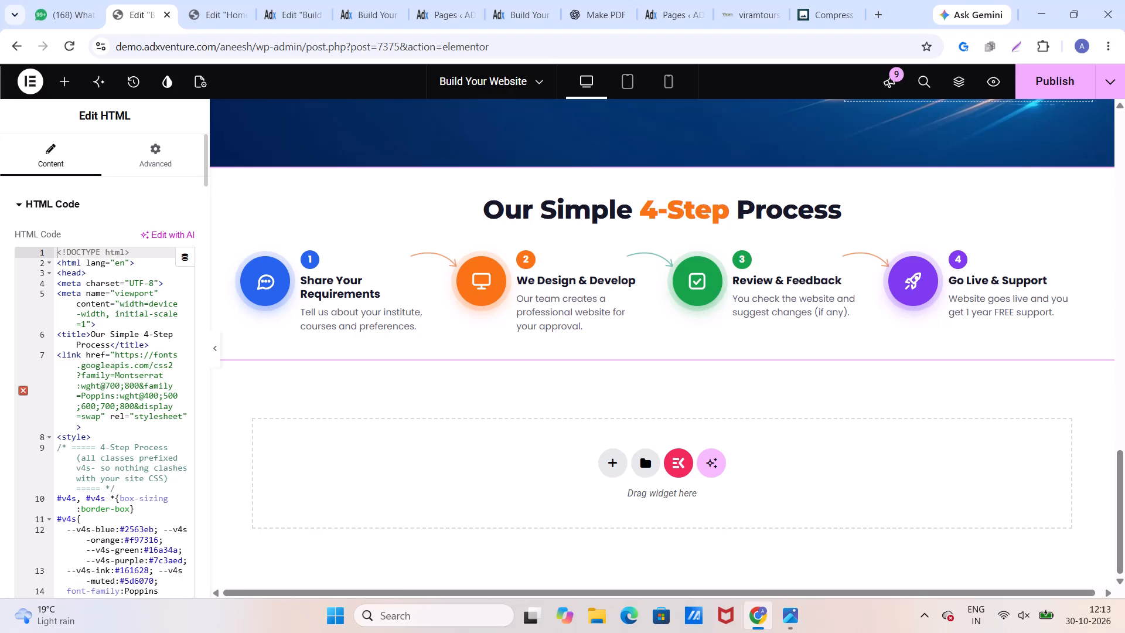
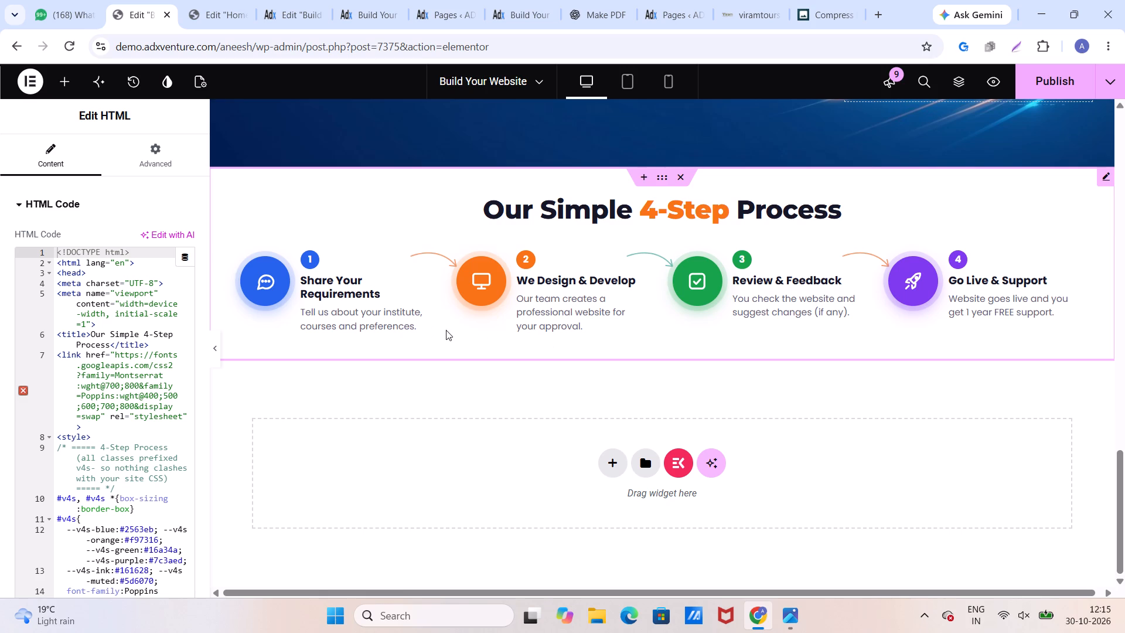
Copy the Our Simple 4-Step Process container from the demo page and paste it from the other site below the taxi page's pricing packages.
{"action": "left_click", "coordinate": [661, 181]}
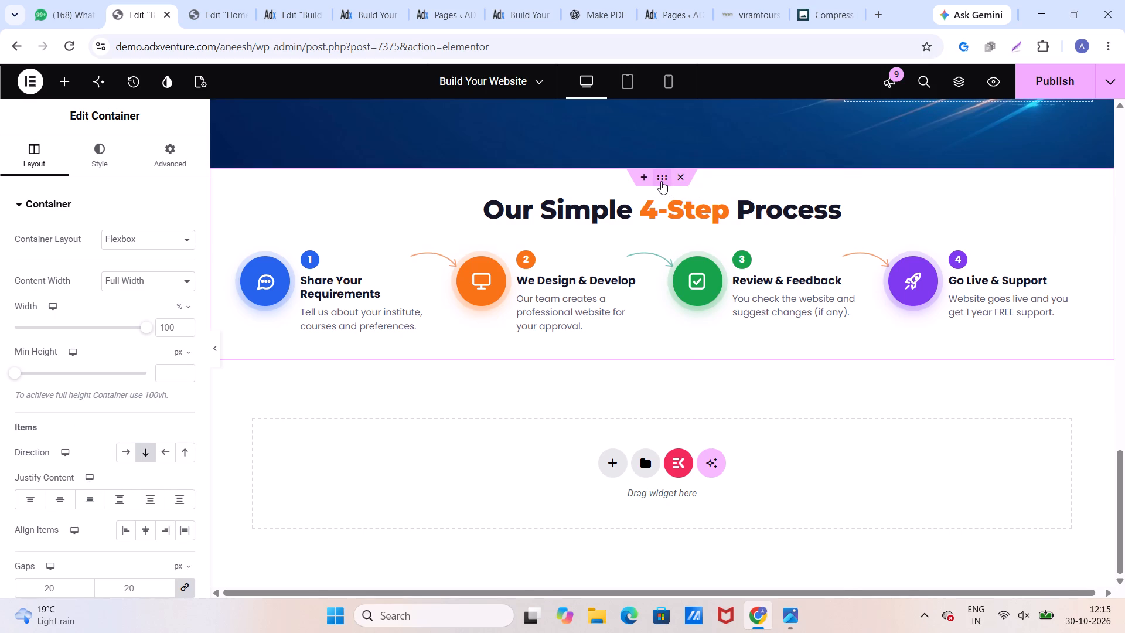
{"action": "right_click", "coordinate": [661, 181]}
{"action": "left_click", "coordinate": [703, 270]}
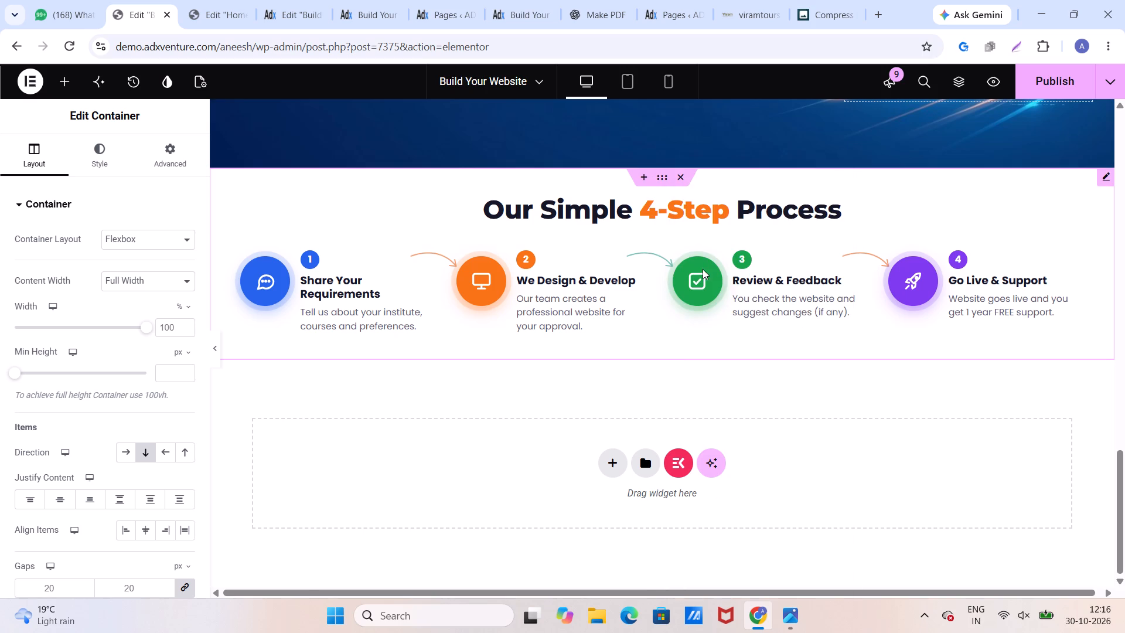
{"action": "left_click", "coordinate": [209, 6]}
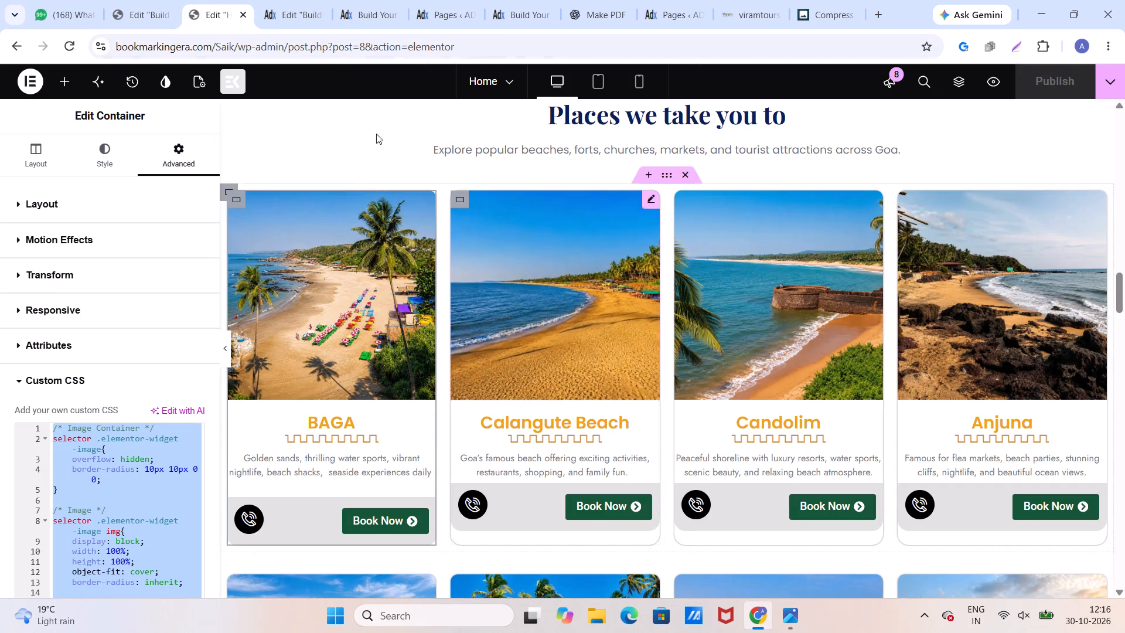
{"action": "left_click", "coordinate": [275, 11]}
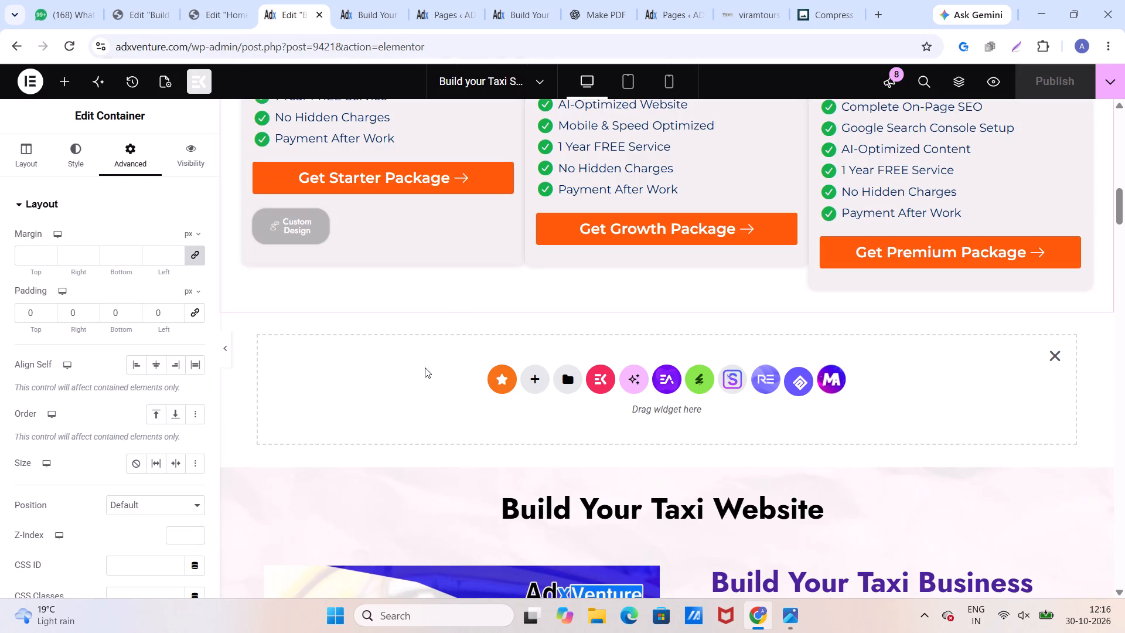
{"action": "left_click", "coordinate": [425, 367]}
{"action": "right_click", "coordinate": [425, 367]}
{"action": "left_click", "coordinate": [495, 411]}
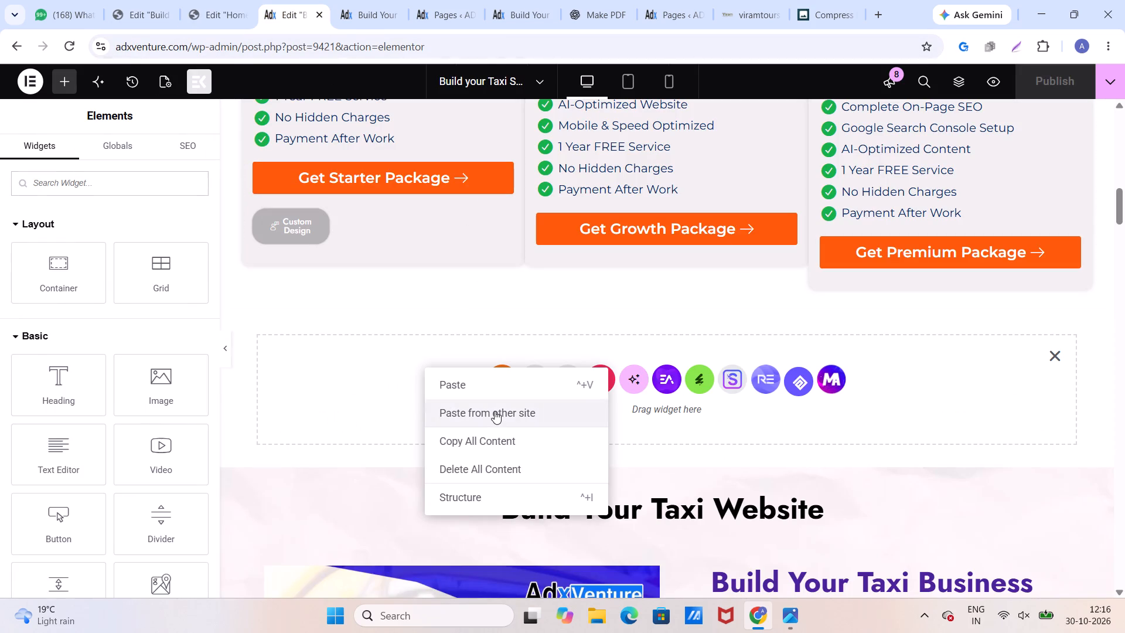
{"action": "key", "text": "ctrl+v"}
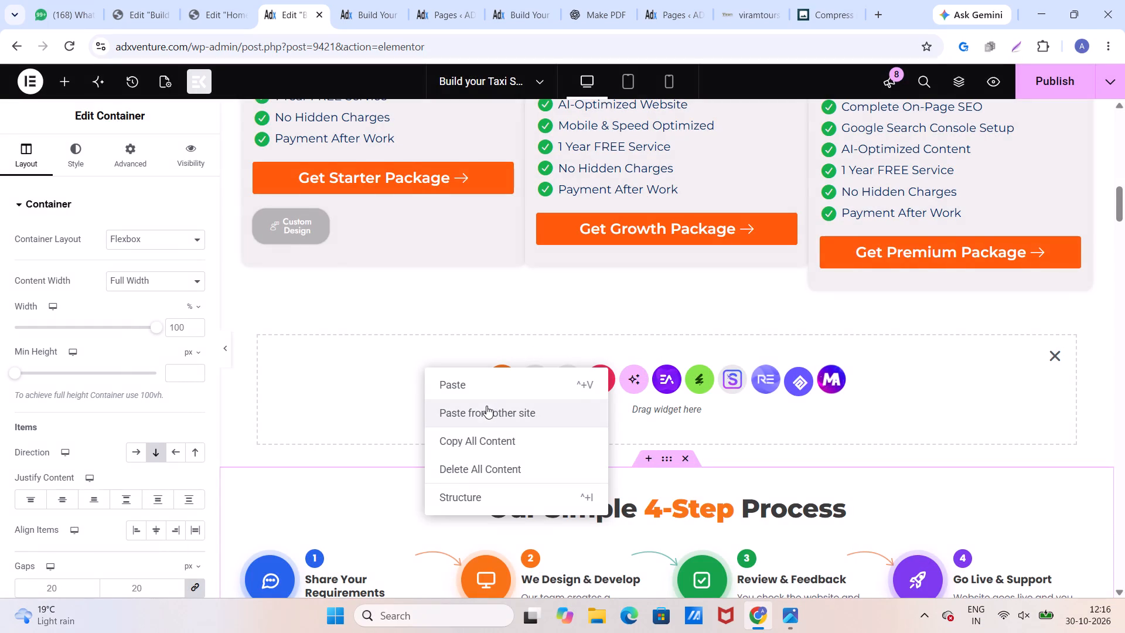
Publish the taxi page with the pasted 4-Step Process section.
{"action": "scroll", "coordinate": [366, 379], "scroll_direction": "down", "scroll_amount": 2}
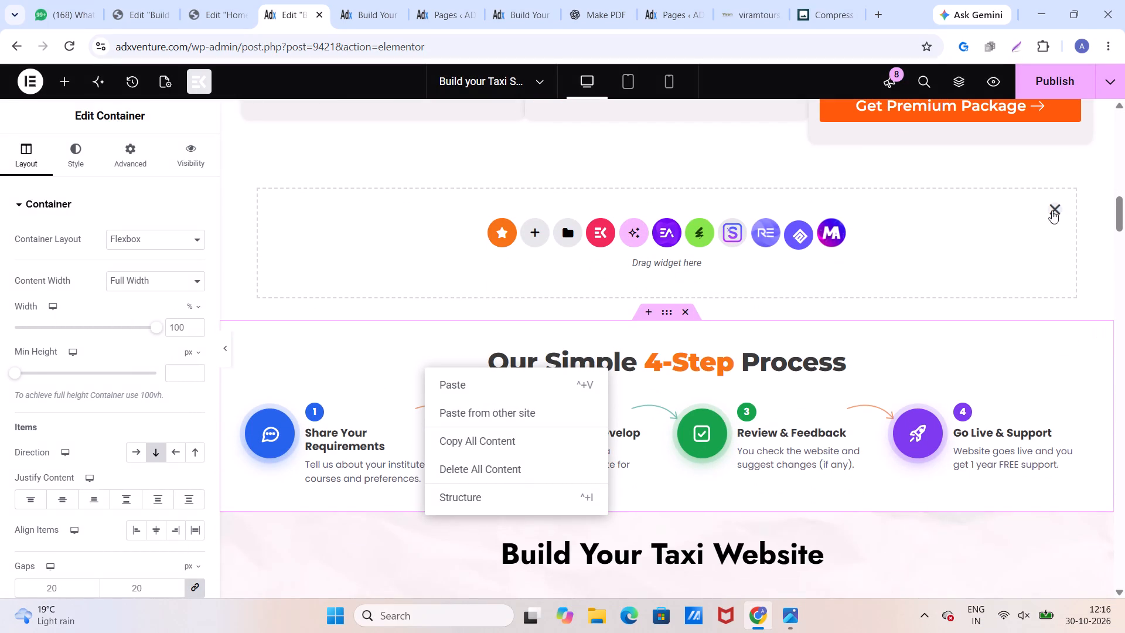
{"action": "left_click", "coordinate": [1049, 79]}
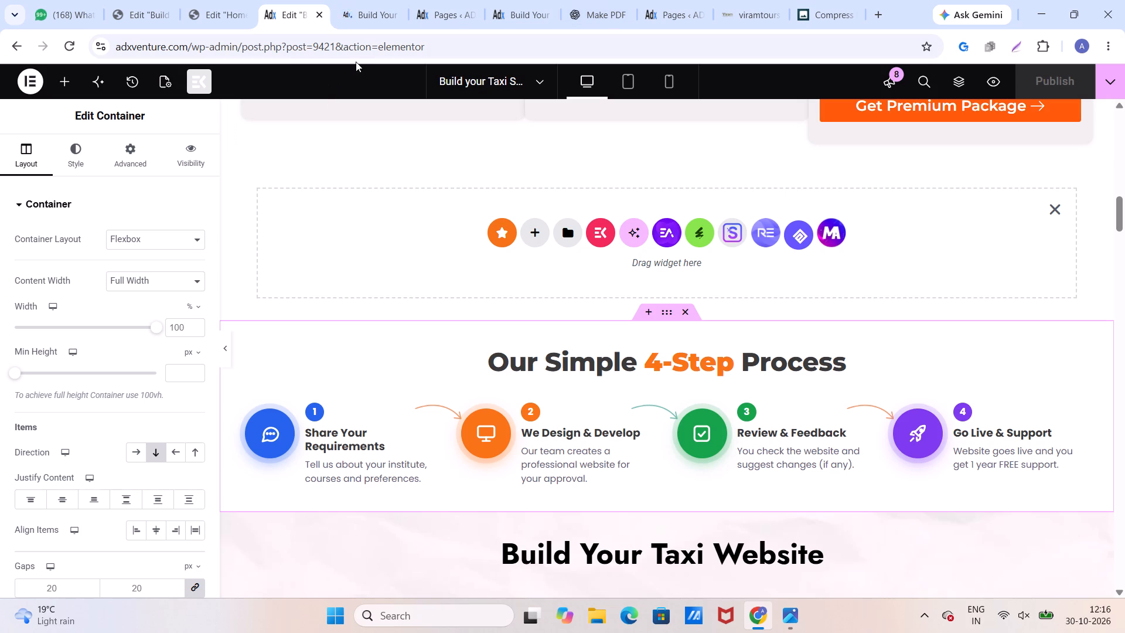
Switch to the taxi page preview and review it from the hero banner down to the Websites Packages For Taxi Services heading.
{"action": "left_click", "coordinate": [359, 22]}
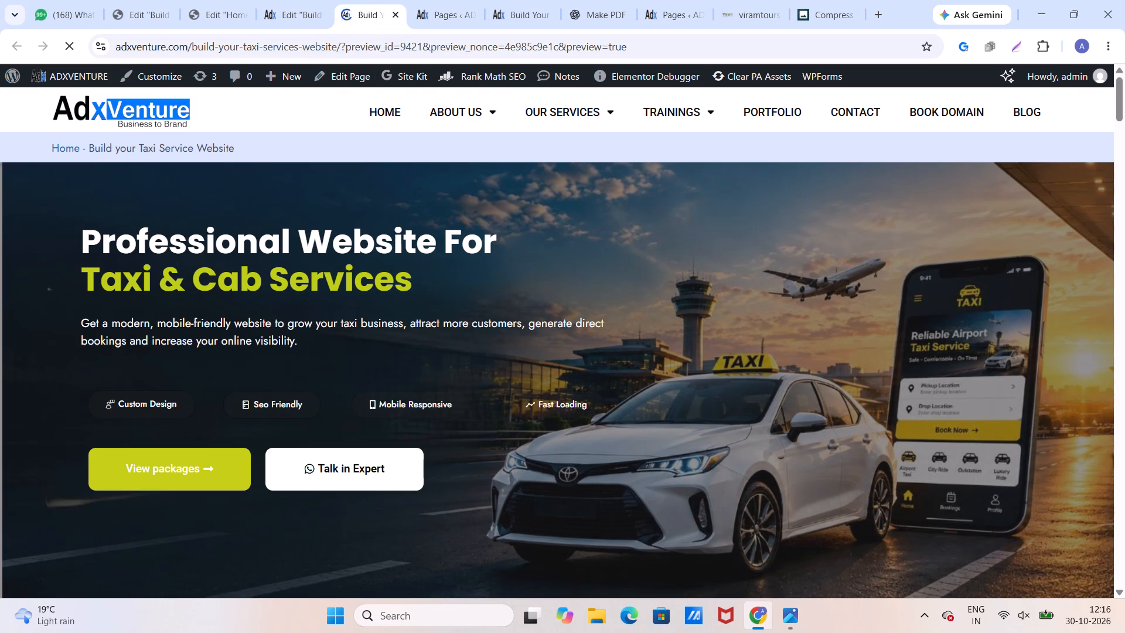
{"action": "scroll", "coordinate": [438, 258], "scroll_direction": "down", "scroll_amount": 1}
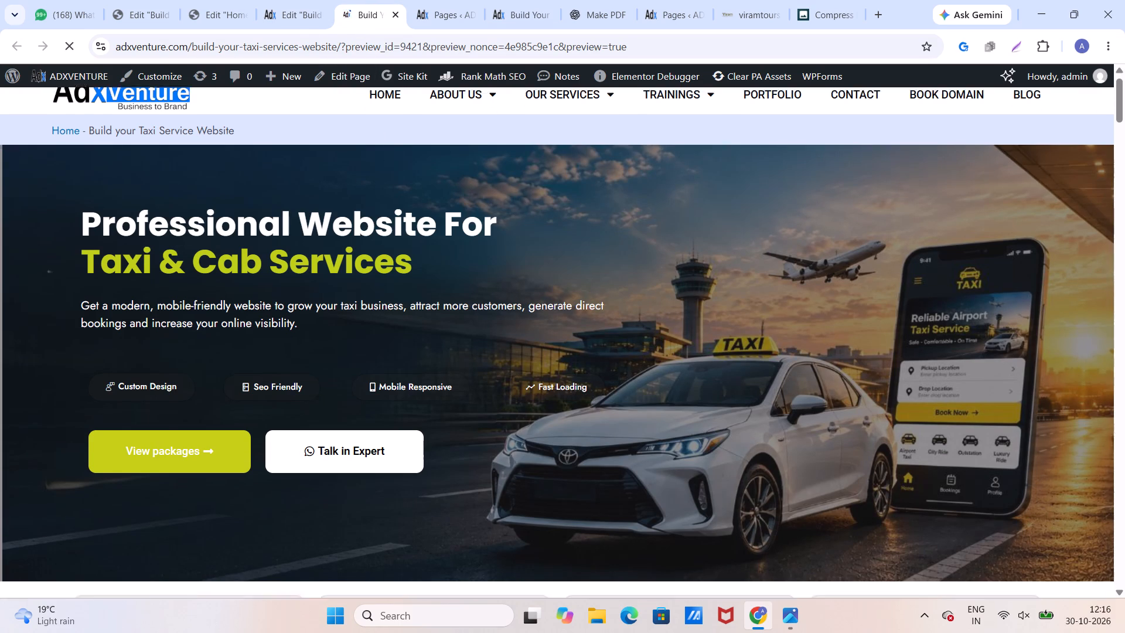
{"action": "scroll", "coordinate": [438, 258], "scroll_direction": "down", "scroll_amount": 1}
{"action": "scroll", "coordinate": [438, 258], "scroll_direction": "up", "scroll_amount": 3}
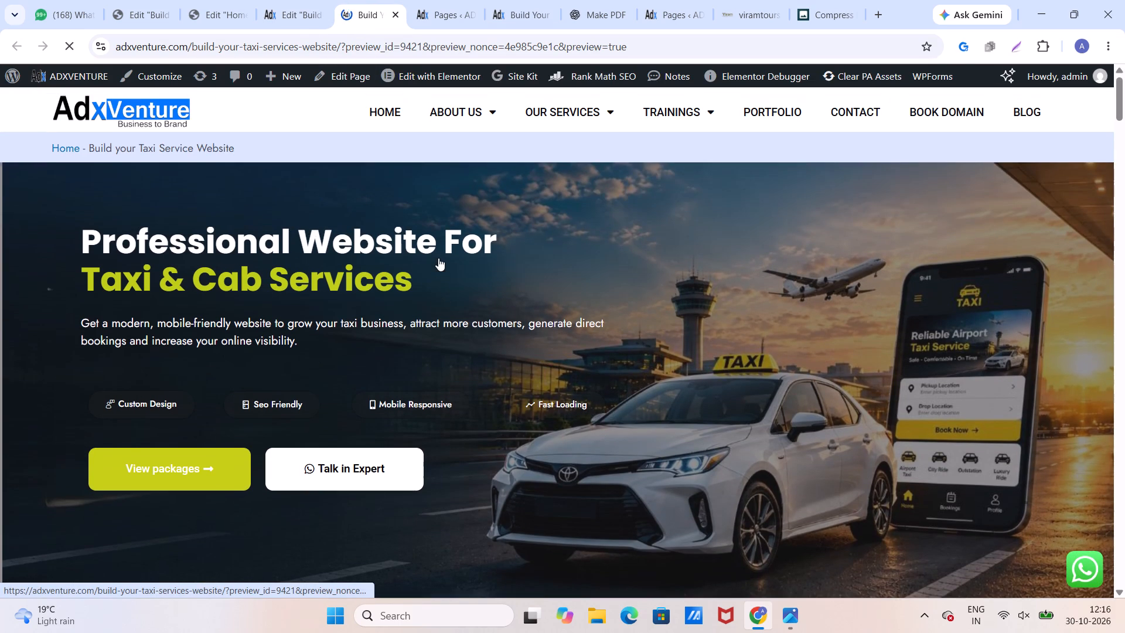
{"action": "scroll", "coordinate": [438, 258], "scroll_direction": "down", "scroll_amount": 1}
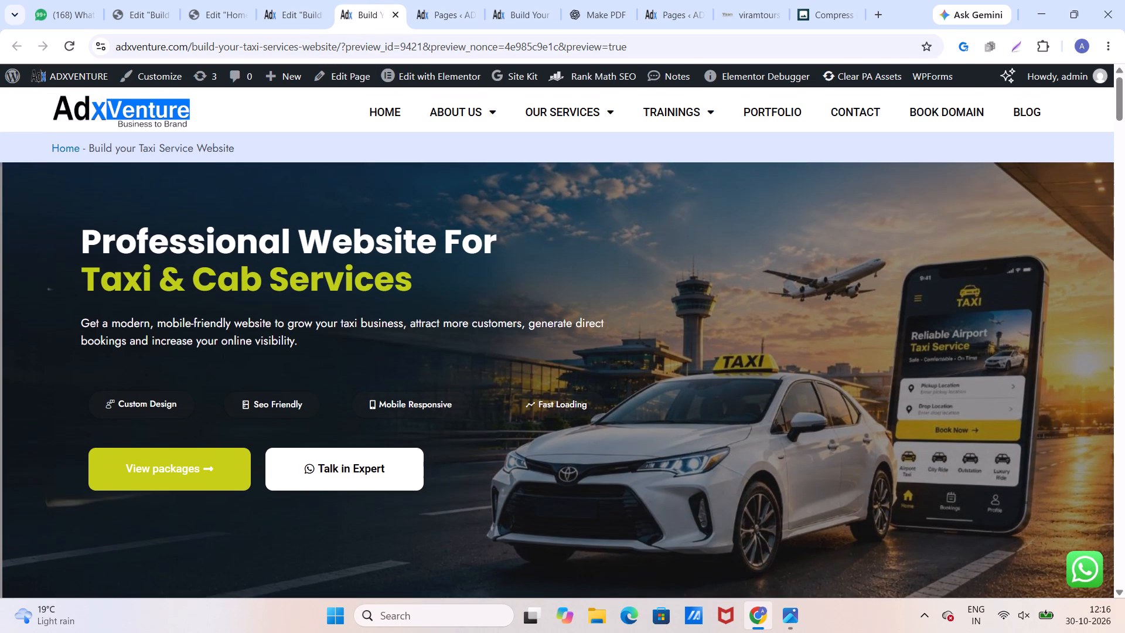
{"action": "scroll", "coordinate": [438, 258], "scroll_direction": "down", "scroll_amount": 1}
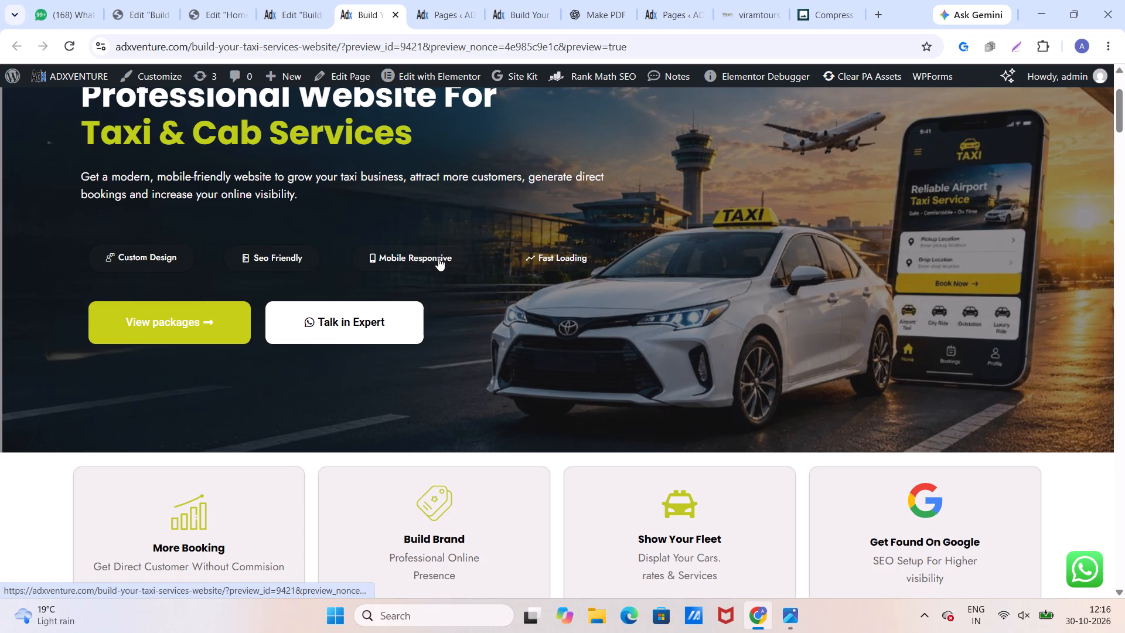
{"action": "scroll", "coordinate": [438, 258], "scroll_direction": "up", "scroll_amount": 2}
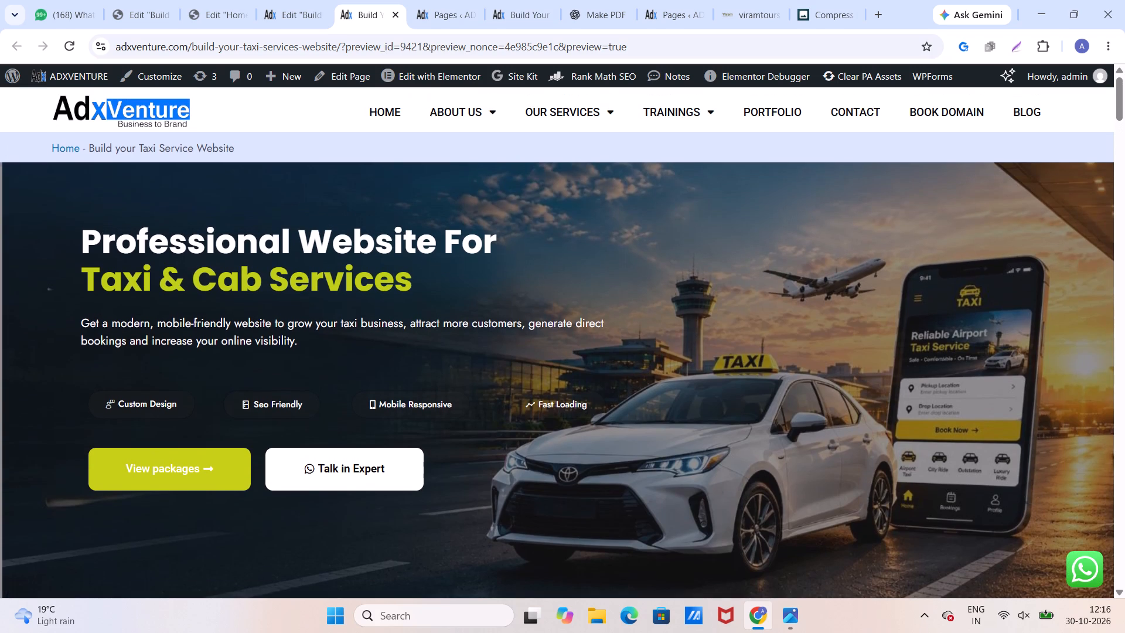
{"action": "scroll", "coordinate": [438, 258], "scroll_direction": "down", "scroll_amount": 7}
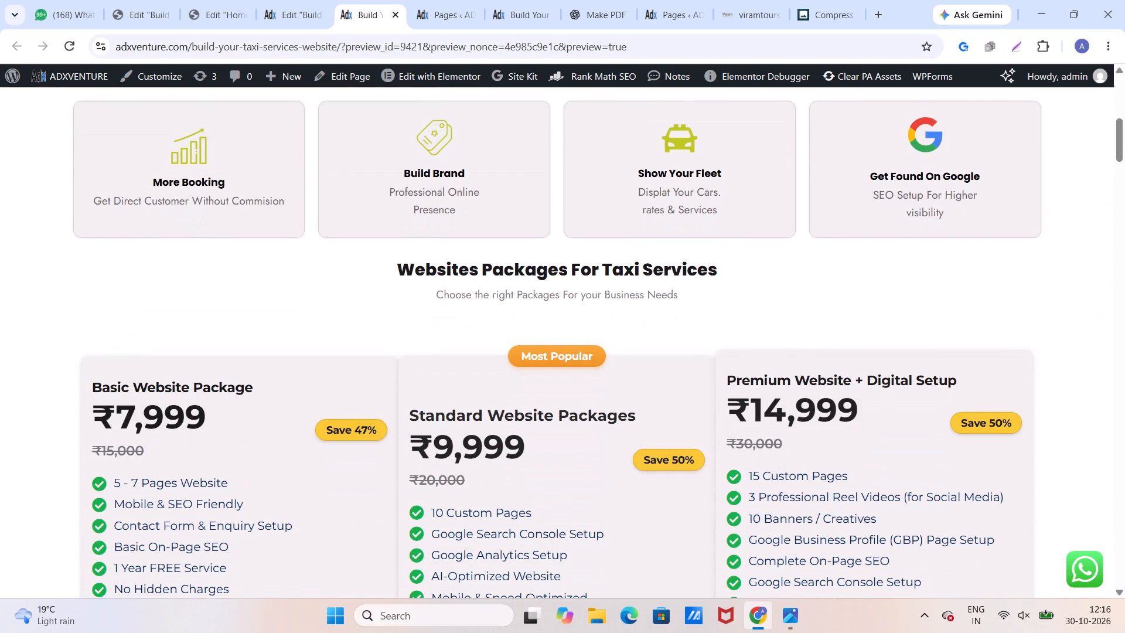
{"action": "scroll", "coordinate": [438, 258], "scroll_direction": "up", "scroll_amount": 1}
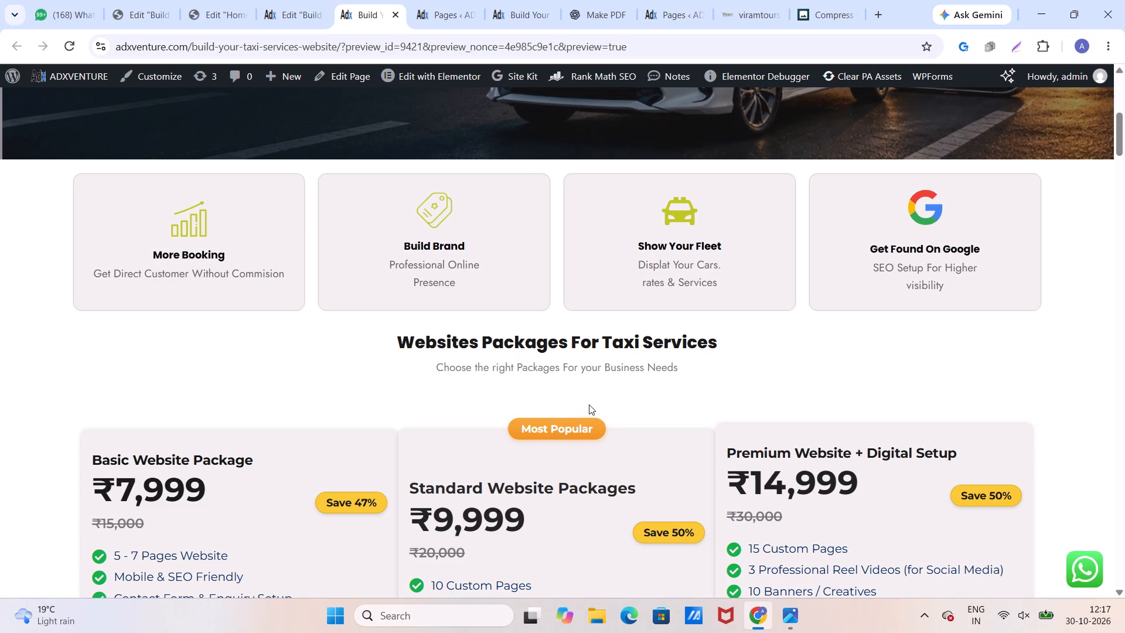
Examine the pricing cards and the 4-Step Process section below them in the preview, down to the Build Your Taxi Website section.
{"action": "scroll", "coordinate": [589, 400], "scroll_direction": "down", "scroll_amount": 2}
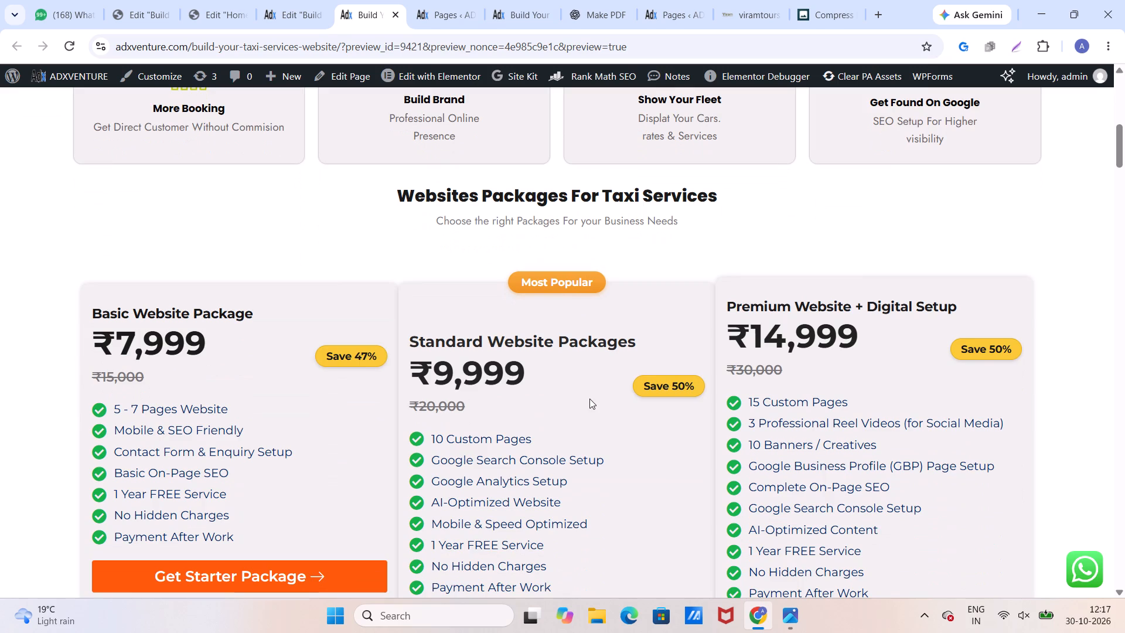
{"action": "scroll", "coordinate": [589, 399], "scroll_direction": "down", "scroll_amount": 7}
{"action": "scroll", "coordinate": [589, 395], "scroll_direction": "up", "scroll_amount": 5}
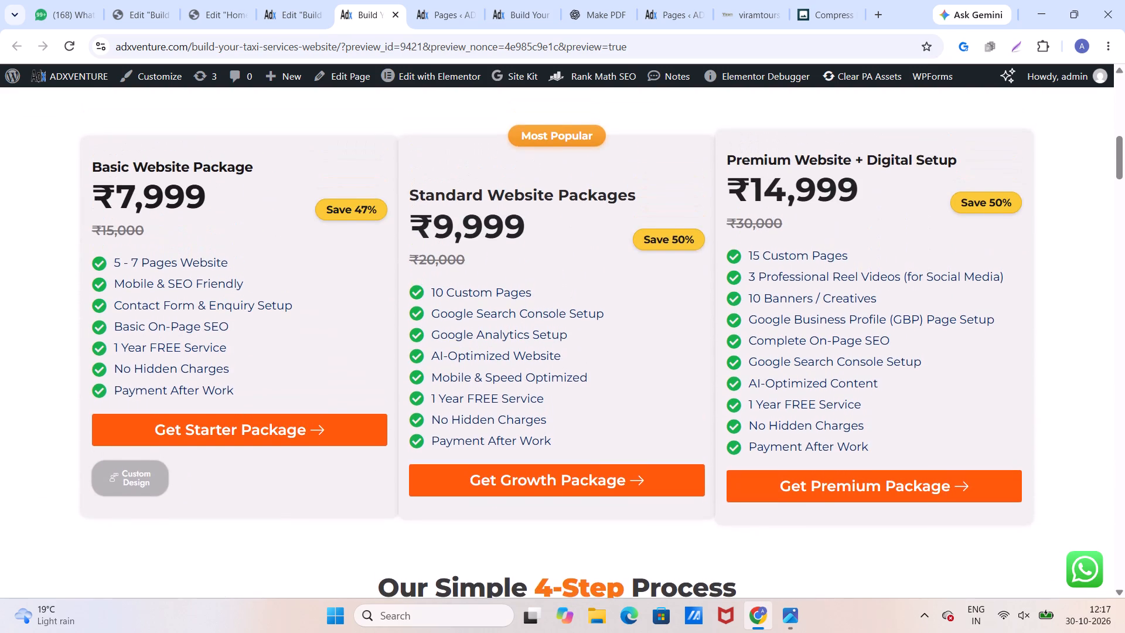
{"action": "scroll", "coordinate": [589, 395], "scroll_direction": "down", "scroll_amount": 5}
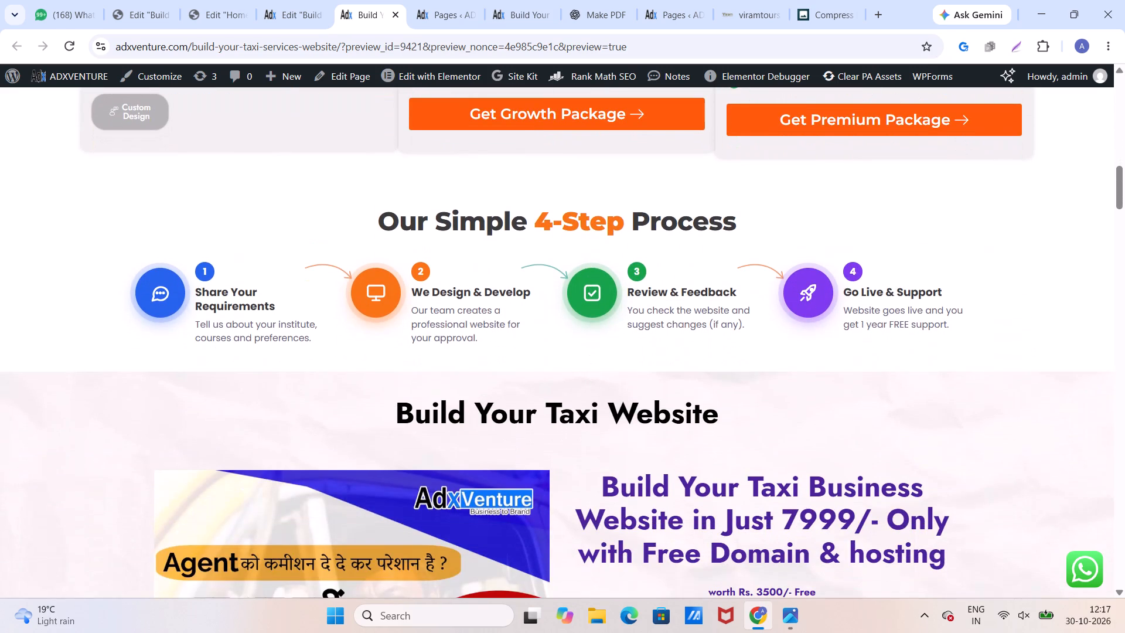
{"action": "scroll", "coordinate": [598, 359], "scroll_direction": "down", "scroll_amount": 3}
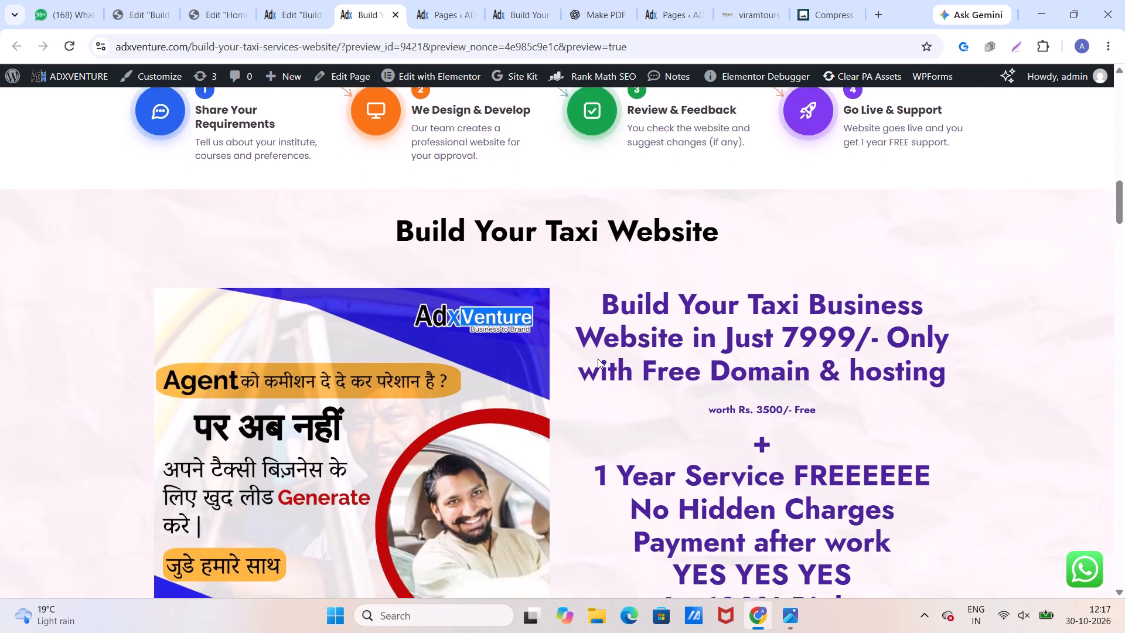
{"action": "scroll", "coordinate": [598, 359], "scroll_direction": "down", "scroll_amount": 2}
{"action": "scroll", "coordinate": [598, 359], "scroll_direction": "up", "scroll_amount": 10}
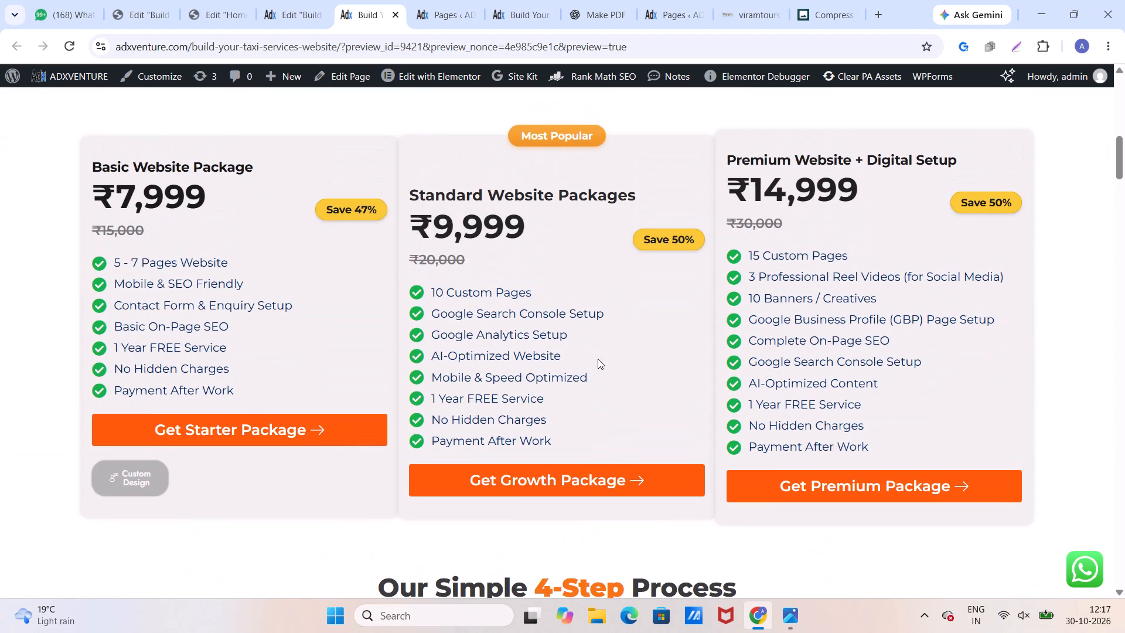
{"action": "scroll", "coordinate": [598, 359], "scroll_direction": "down", "scroll_amount": 2}
{"action": "scroll", "coordinate": [598, 359], "scroll_direction": "up", "scroll_amount": 6}
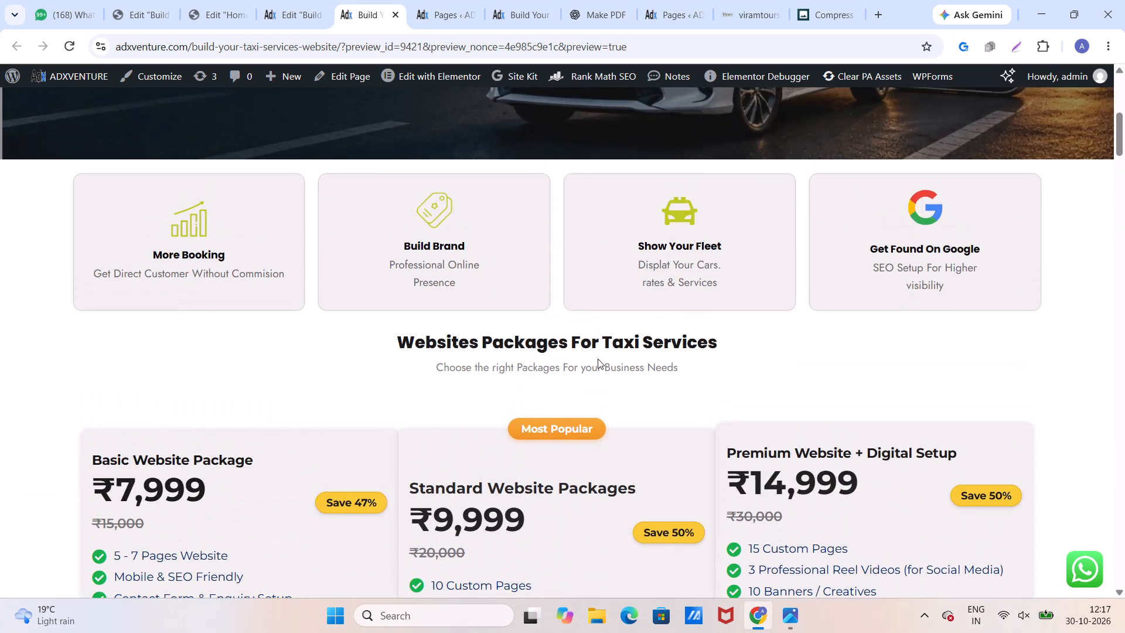
{"action": "scroll", "coordinate": [598, 359], "scroll_direction": "down", "scroll_amount": 2}
{"action": "scroll", "coordinate": [598, 359], "scroll_direction": "up", "scroll_amount": 2}
{"action": "scroll", "coordinate": [598, 359], "scroll_direction": "down", "scroll_amount": 7}
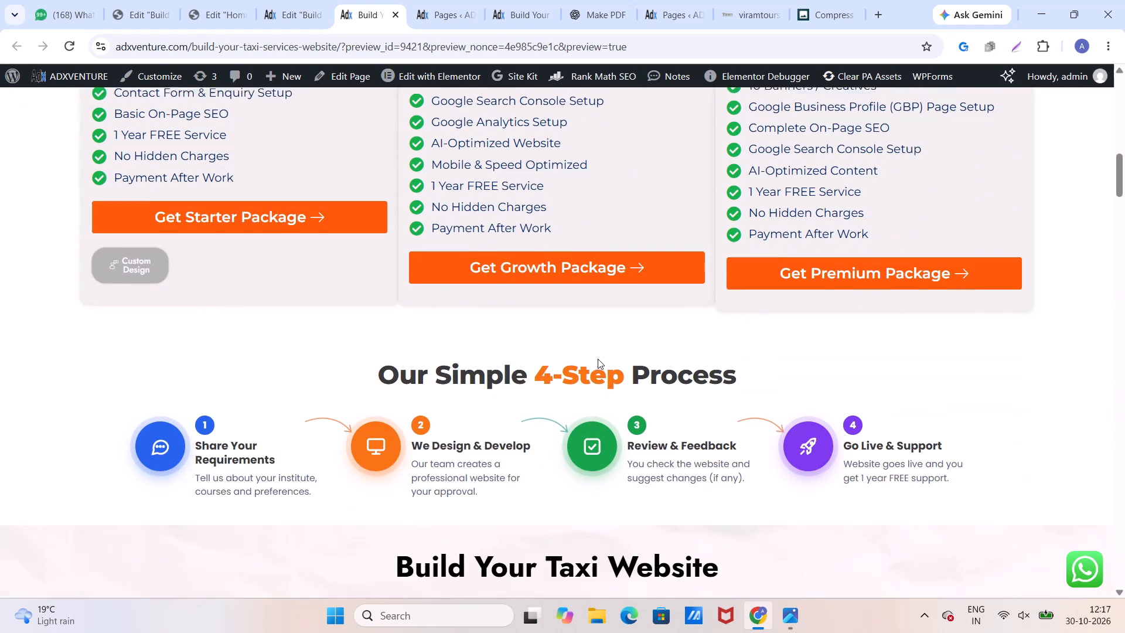
{"action": "scroll", "coordinate": [598, 359], "scroll_direction": "down", "scroll_amount": 3}
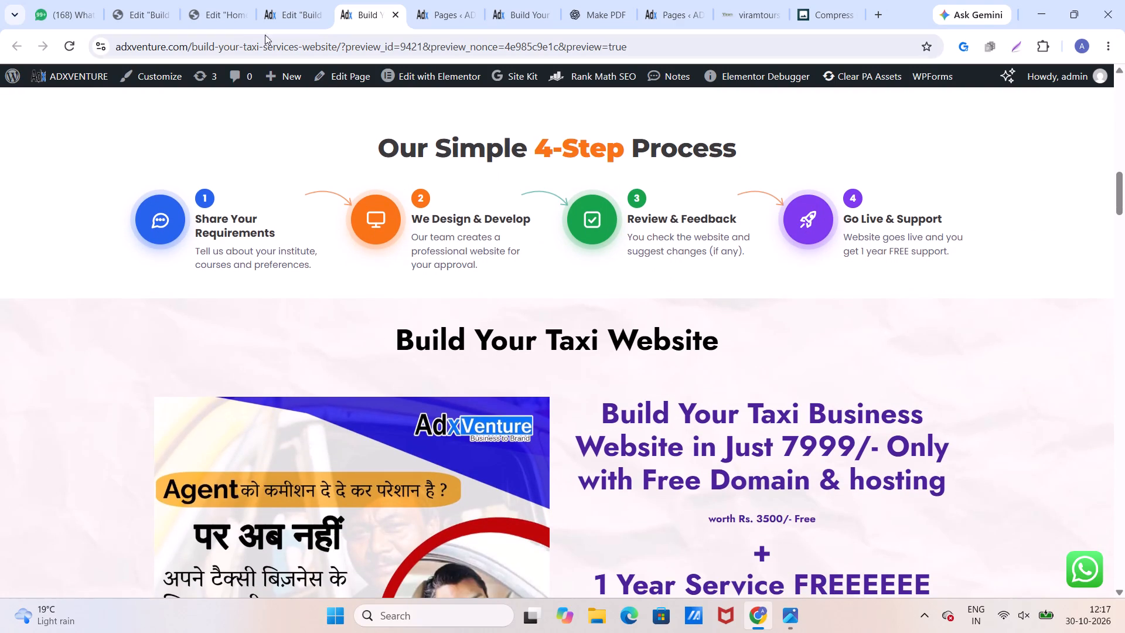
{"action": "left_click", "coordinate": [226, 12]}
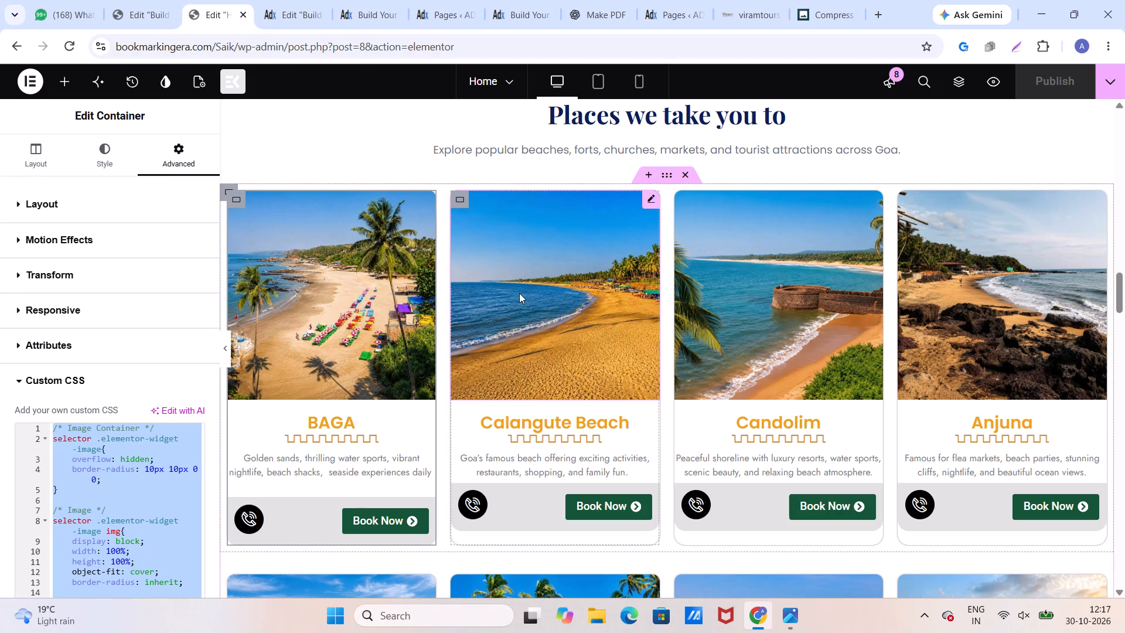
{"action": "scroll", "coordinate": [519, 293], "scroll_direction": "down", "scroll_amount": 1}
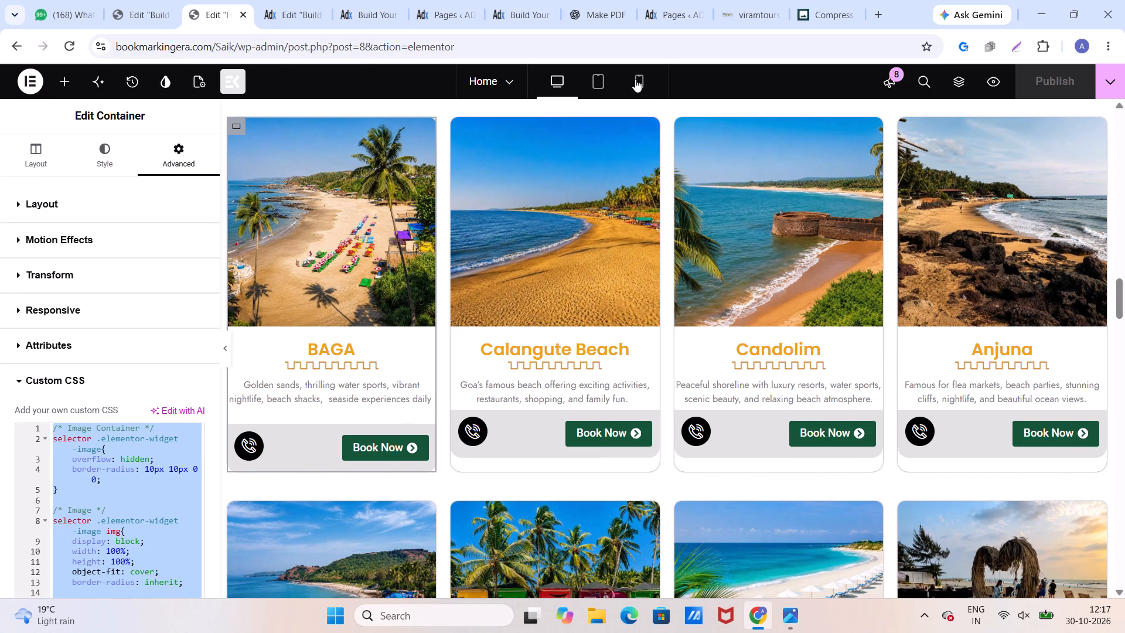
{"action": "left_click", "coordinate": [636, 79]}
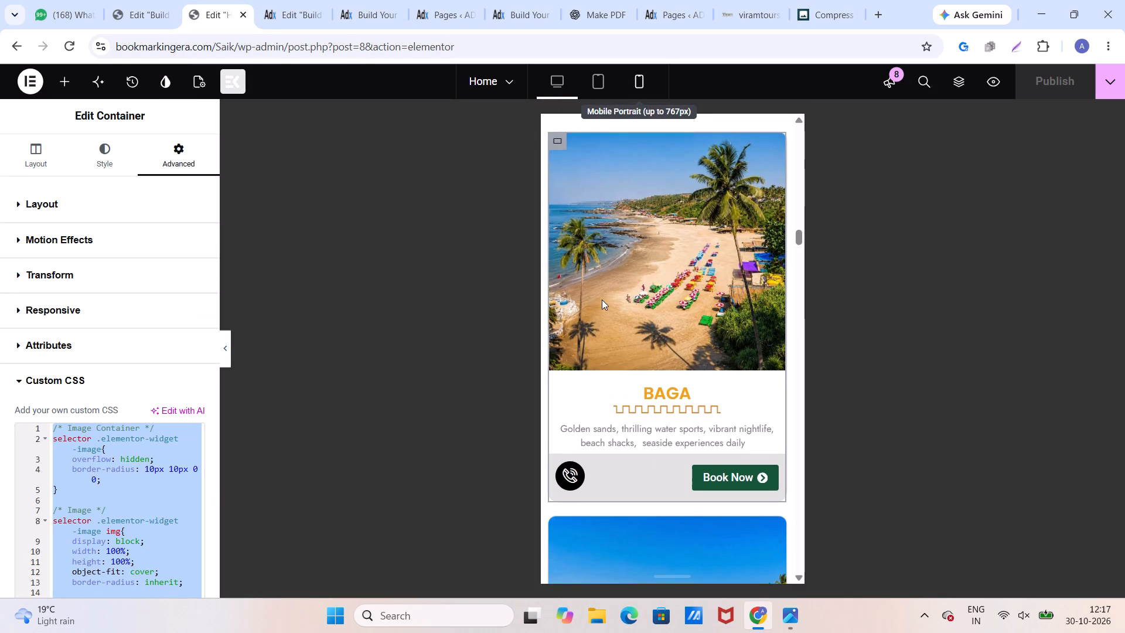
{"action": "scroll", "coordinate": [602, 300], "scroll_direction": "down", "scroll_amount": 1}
Return to the taxi page editor, switch it to the mobile portrait view, and examine the pricing and 4-Step Process sections.
{"action": "left_click", "coordinate": [274, 11]}
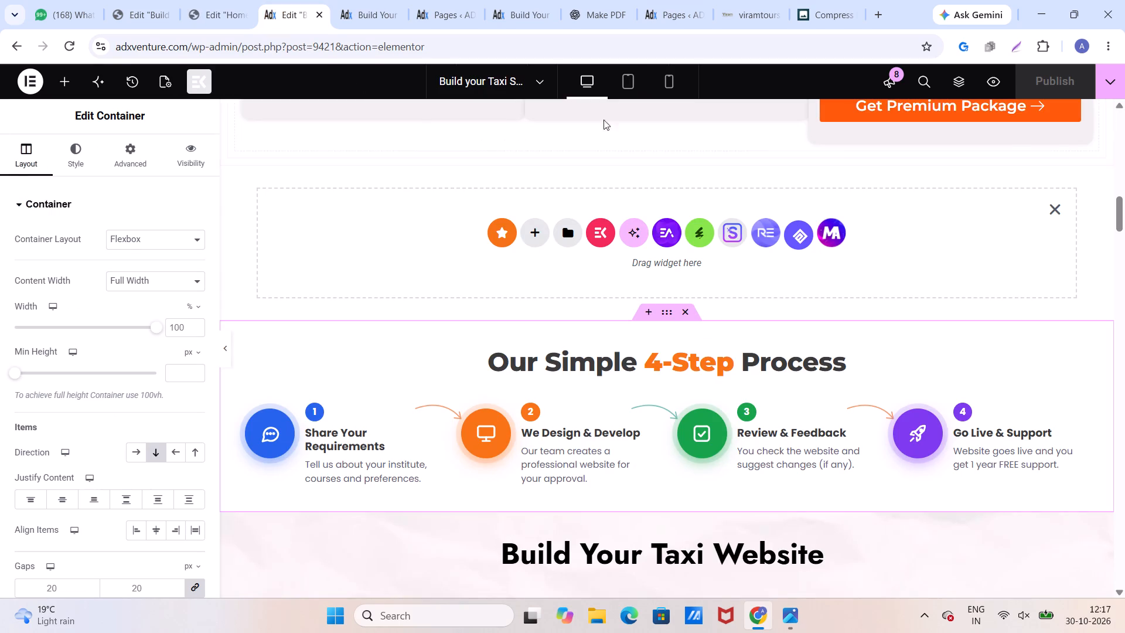
{"action": "left_click", "coordinate": [667, 81]}
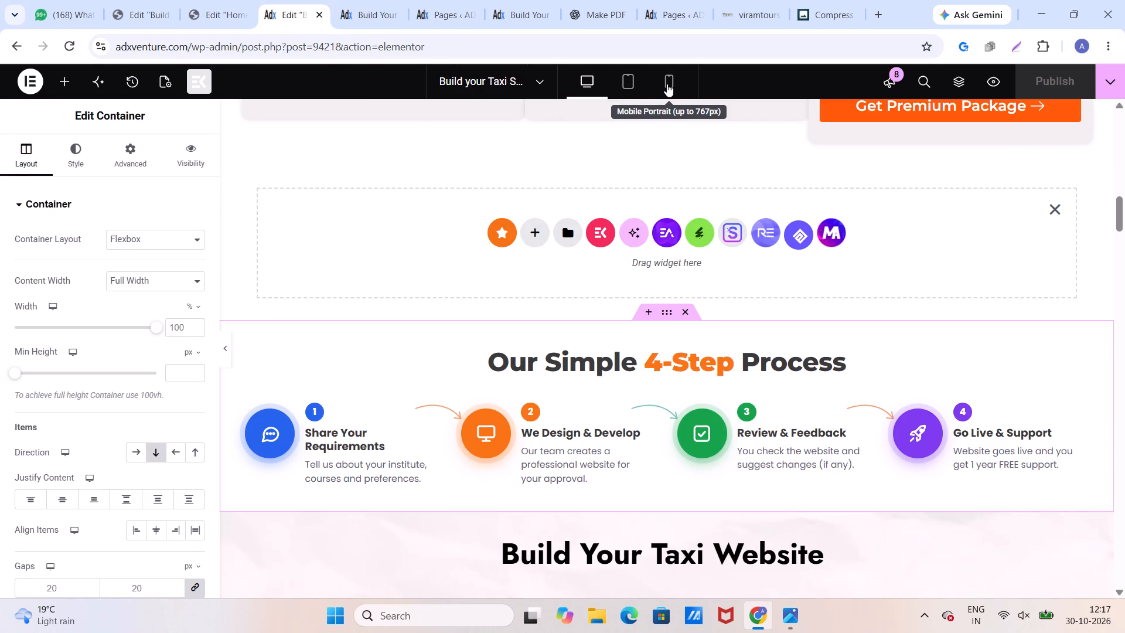
{"action": "scroll", "coordinate": [600, 274], "scroll_direction": "down", "scroll_amount": 3}
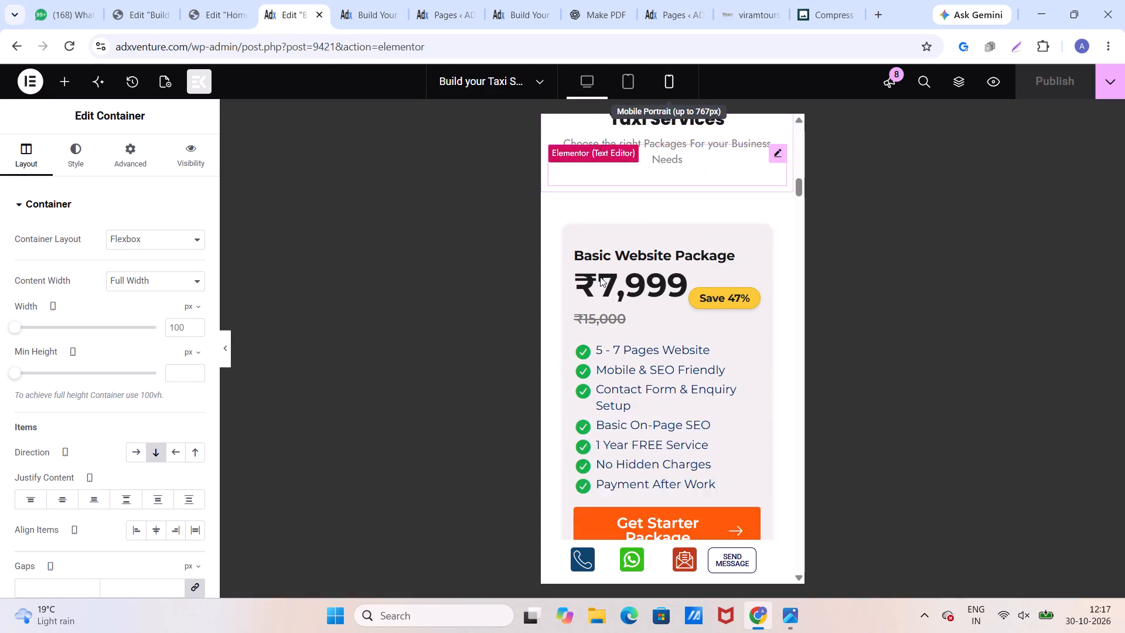
{"action": "scroll", "coordinate": [600, 277], "scroll_direction": "down", "scroll_amount": 9}
{"action": "scroll", "coordinate": [599, 277], "scroll_direction": "up", "scroll_amount": 1}
{"action": "scroll", "coordinate": [599, 277], "scroll_direction": "down", "scroll_amount": 5}
{"action": "scroll", "coordinate": [599, 277], "scroll_direction": "up", "scroll_amount": 1}
{"action": "scroll", "coordinate": [599, 277], "scroll_direction": "down", "scroll_amount": 9}
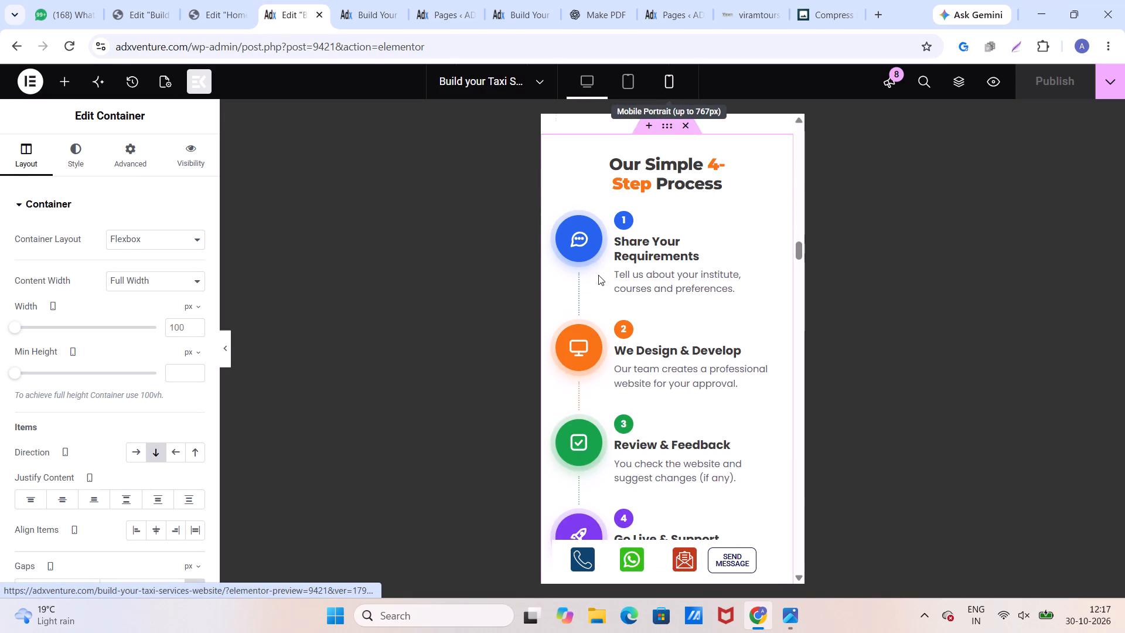
{"action": "scroll", "coordinate": [598, 275], "scroll_direction": "down", "scroll_amount": 2}
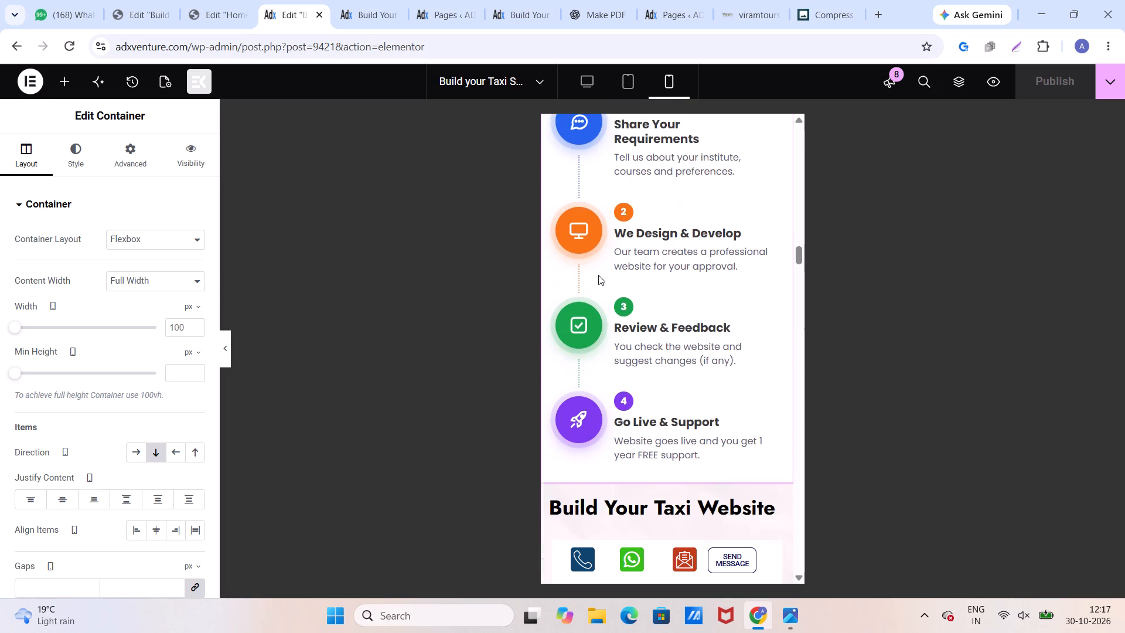
{"action": "scroll", "coordinate": [598, 275], "scroll_direction": "down", "scroll_amount": 1}
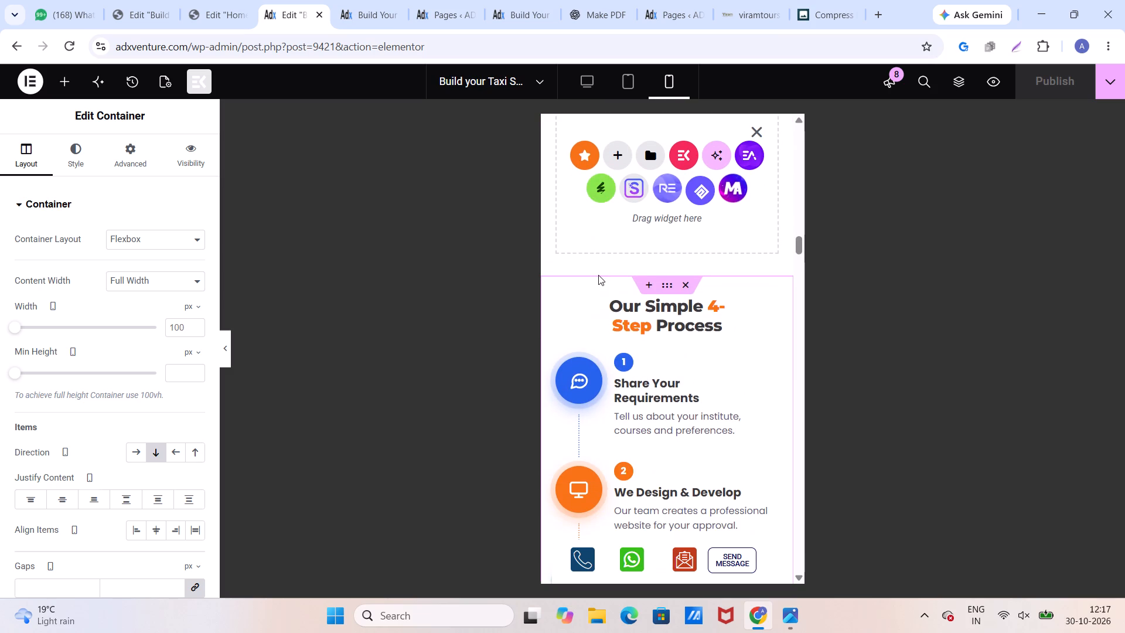
{"action": "scroll", "coordinate": [598, 275], "scroll_direction": "down", "scroll_amount": 1}
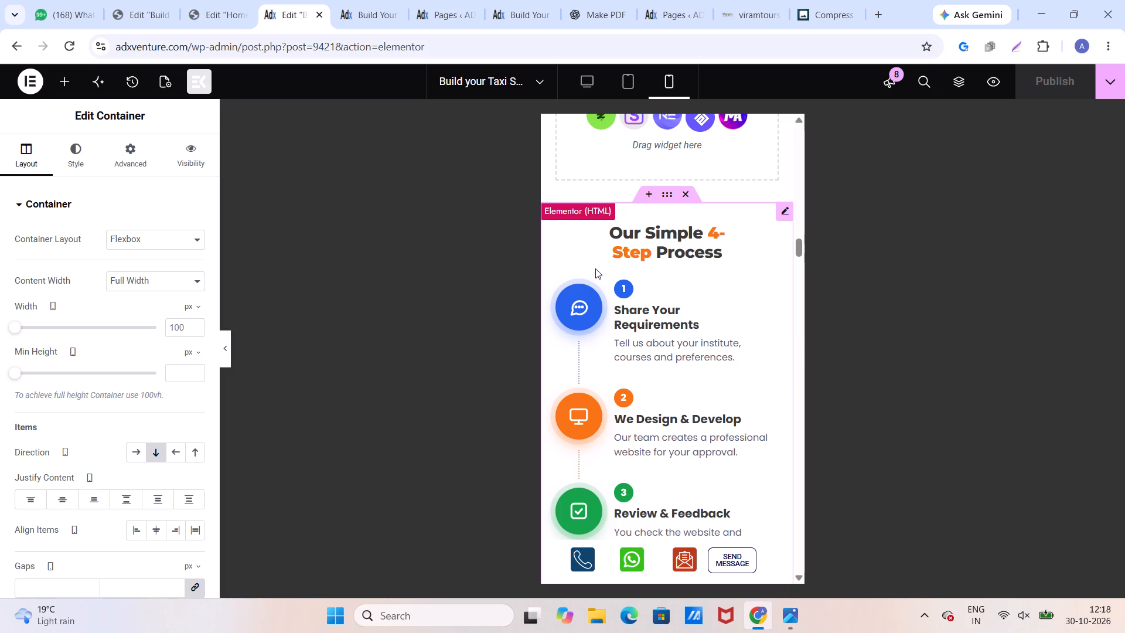
Examine the rest of the 4-Step Process section in mobile view, down to the Build Your Taxi Website section.
{"action": "scroll", "coordinate": [629, 327], "scroll_direction": "down", "scroll_amount": 5}
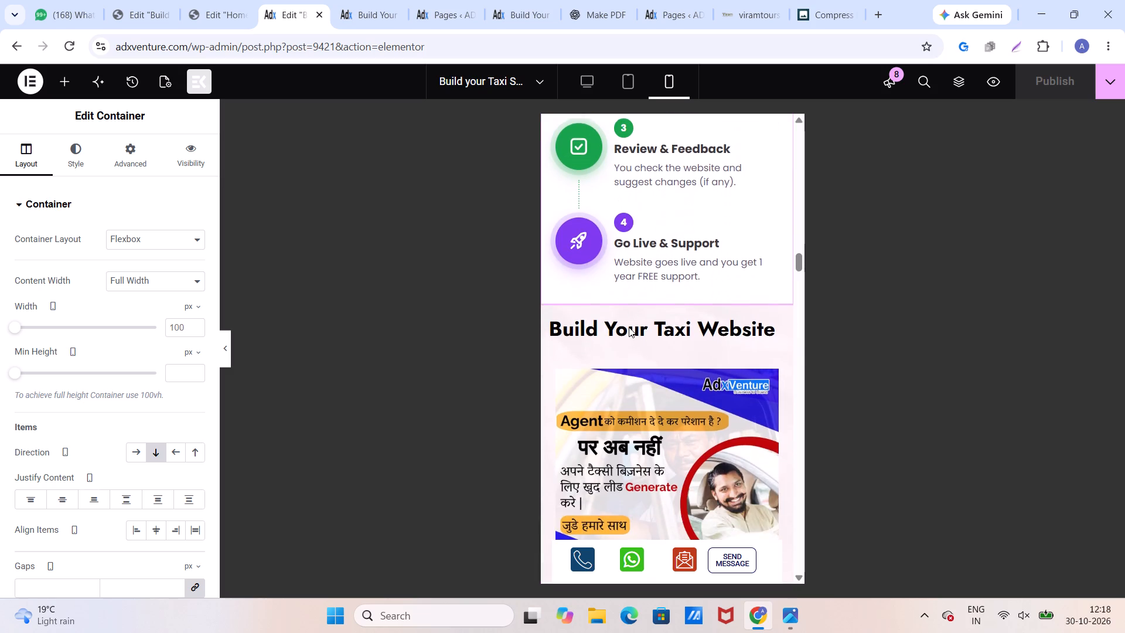
{"action": "scroll", "coordinate": [629, 327], "scroll_direction": "up", "scroll_amount": 4}
Return the editor to the desktop view and remove the empty widget drop area above the 4-Step Process section.
{"action": "left_click", "coordinate": [589, 87]}
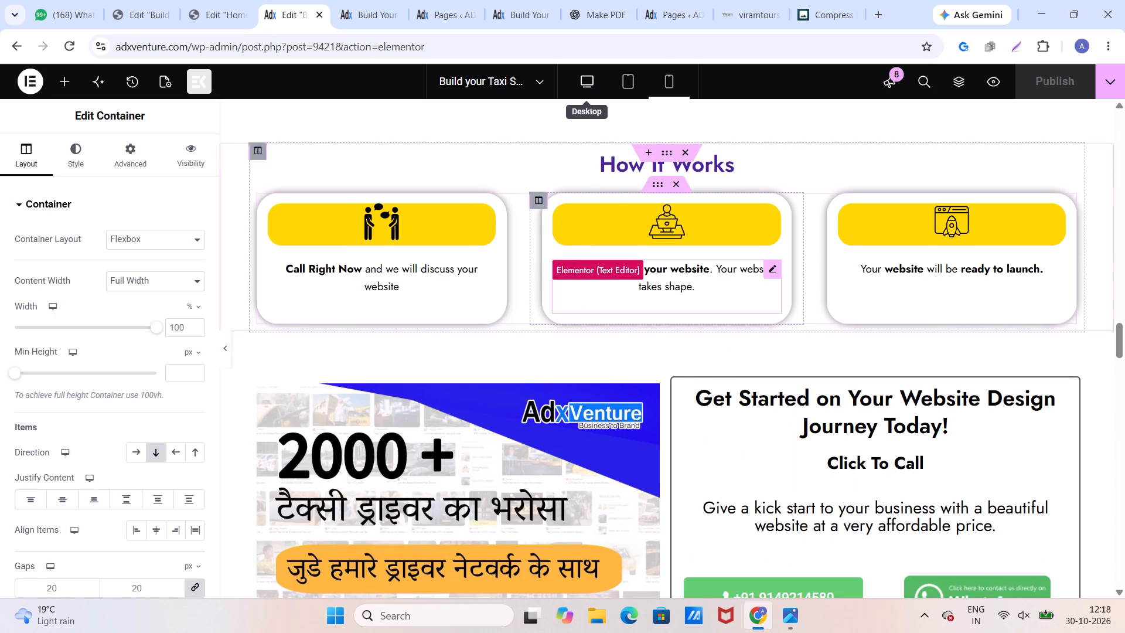
{"action": "scroll", "coordinate": [575, 260], "scroll_direction": "up", "scroll_amount": 11}
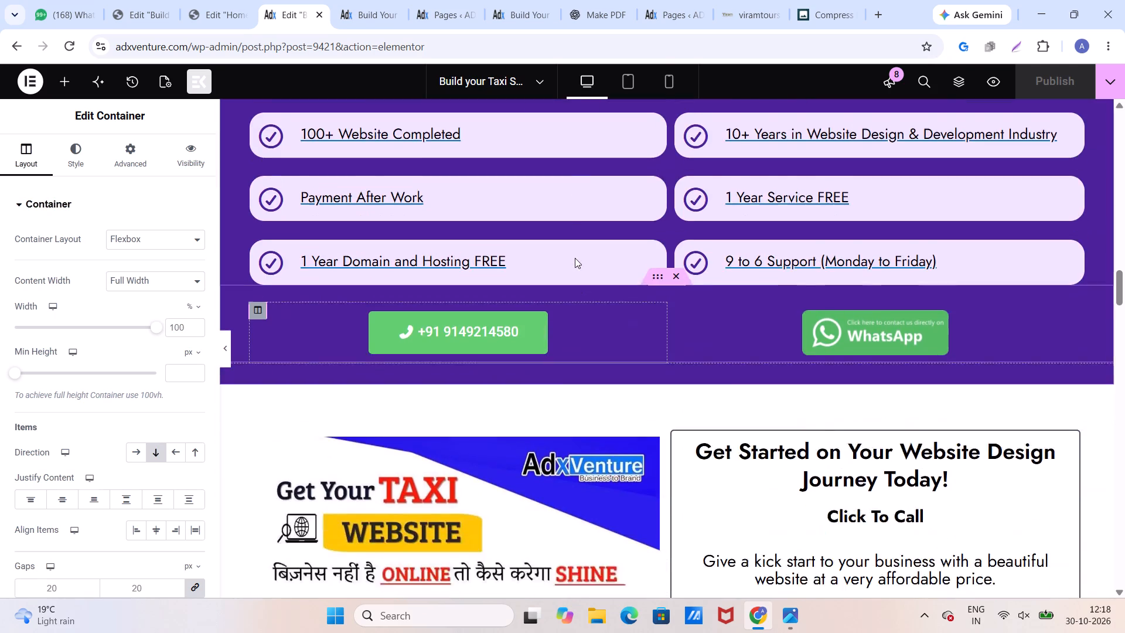
{"action": "scroll", "coordinate": [577, 250], "scroll_direction": "down", "scroll_amount": 1}
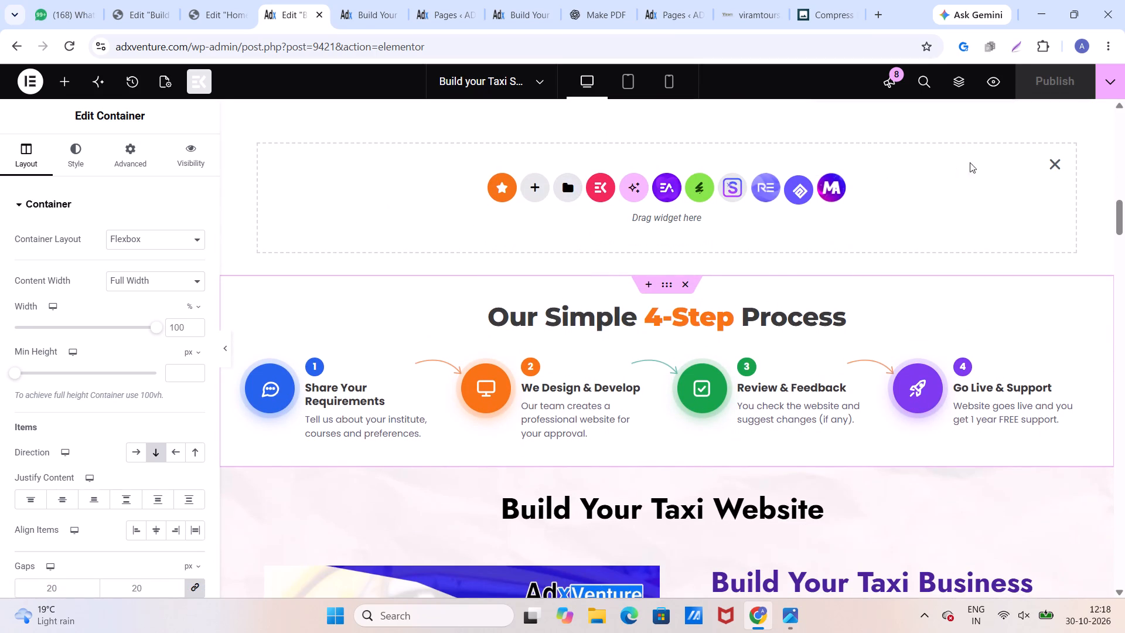
{"action": "left_click", "coordinate": [1052, 162]}
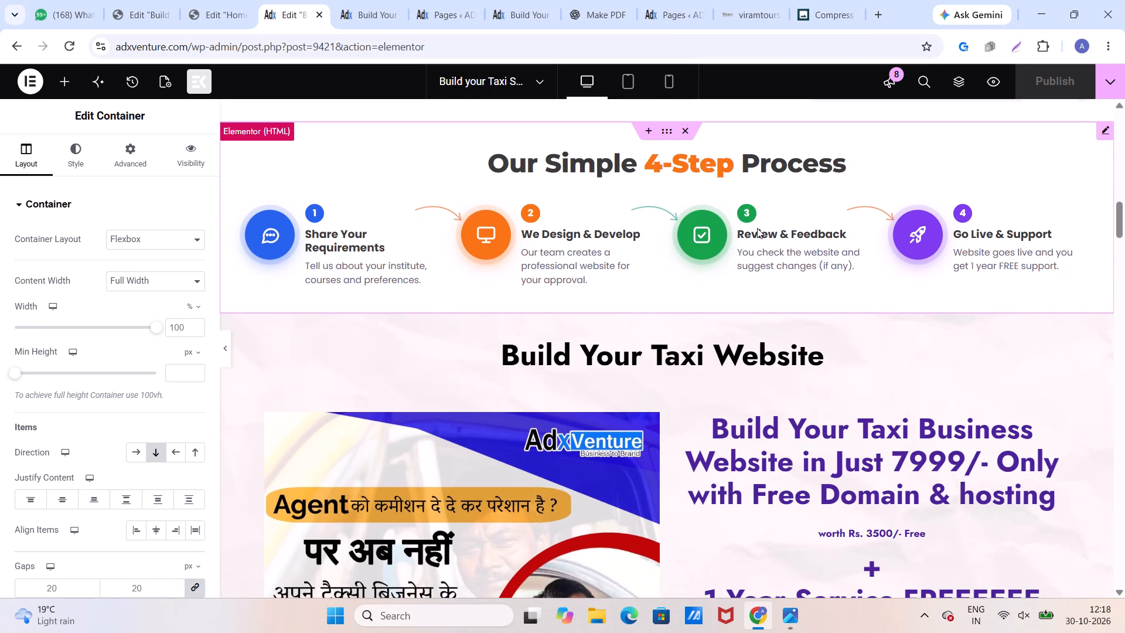
Add an empty section drop area between the 4-Step Process section and the Build Your Taxi Website section.
{"action": "left_click", "coordinate": [647, 303]}
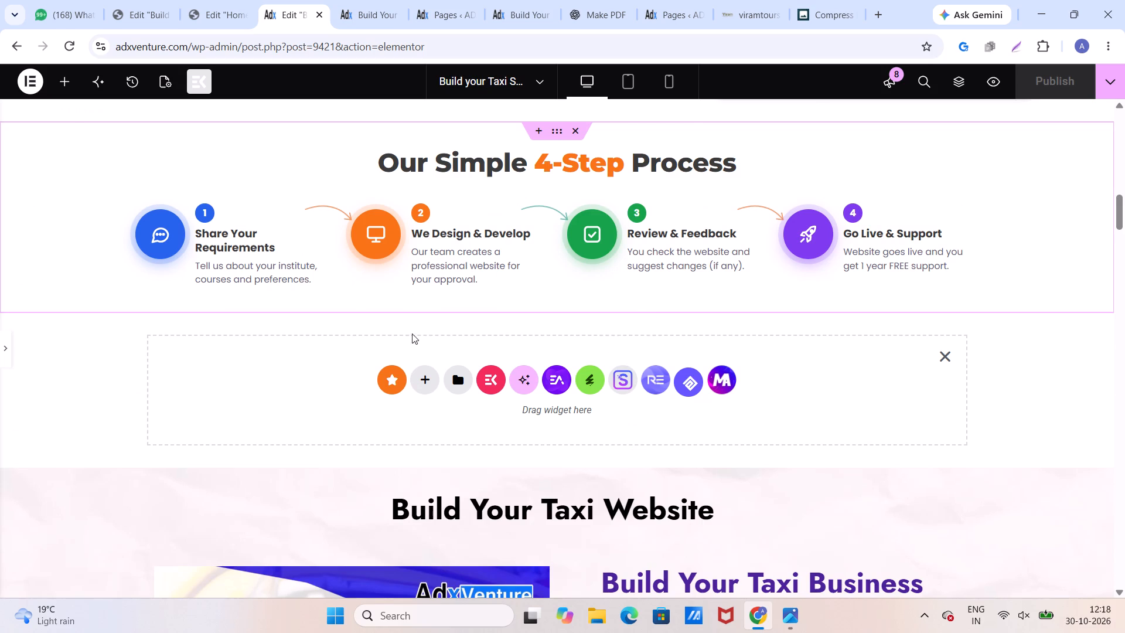
{"action": "left_click", "coordinate": [5, 350]}
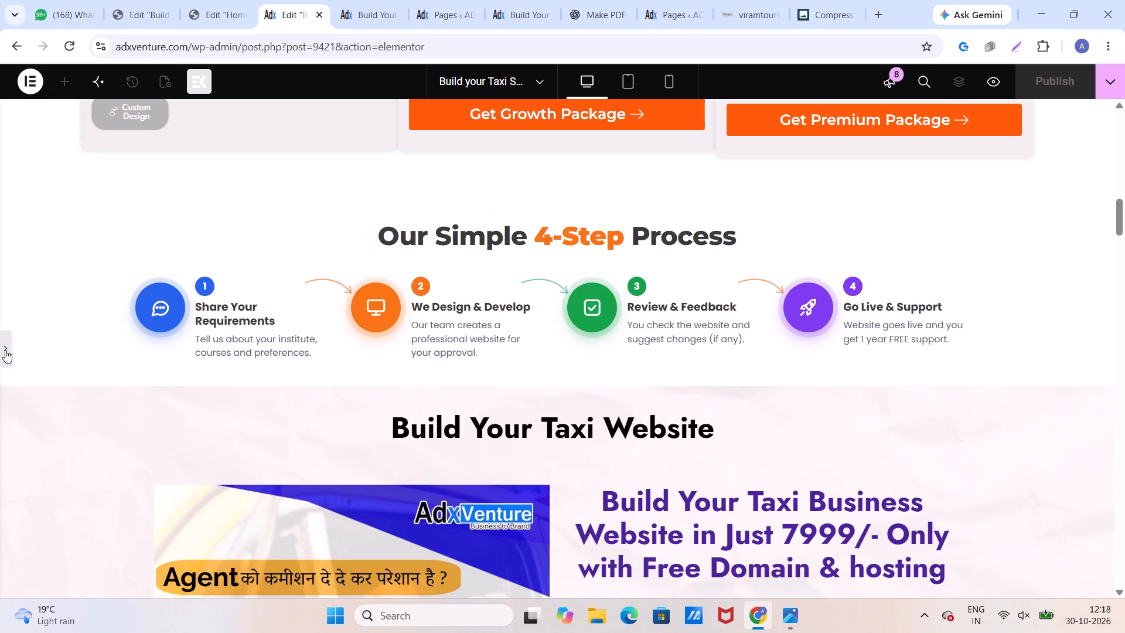
{"action": "left_click", "coordinate": [5, 348]}
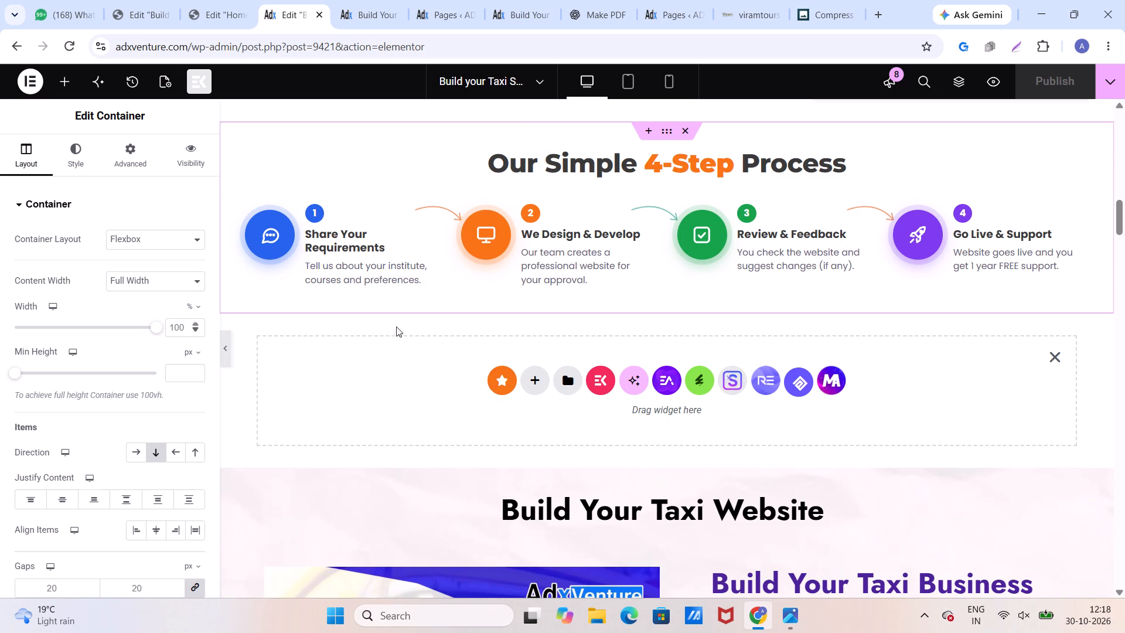
{"action": "scroll", "coordinate": [451, 314], "scroll_direction": "down", "scroll_amount": 1}
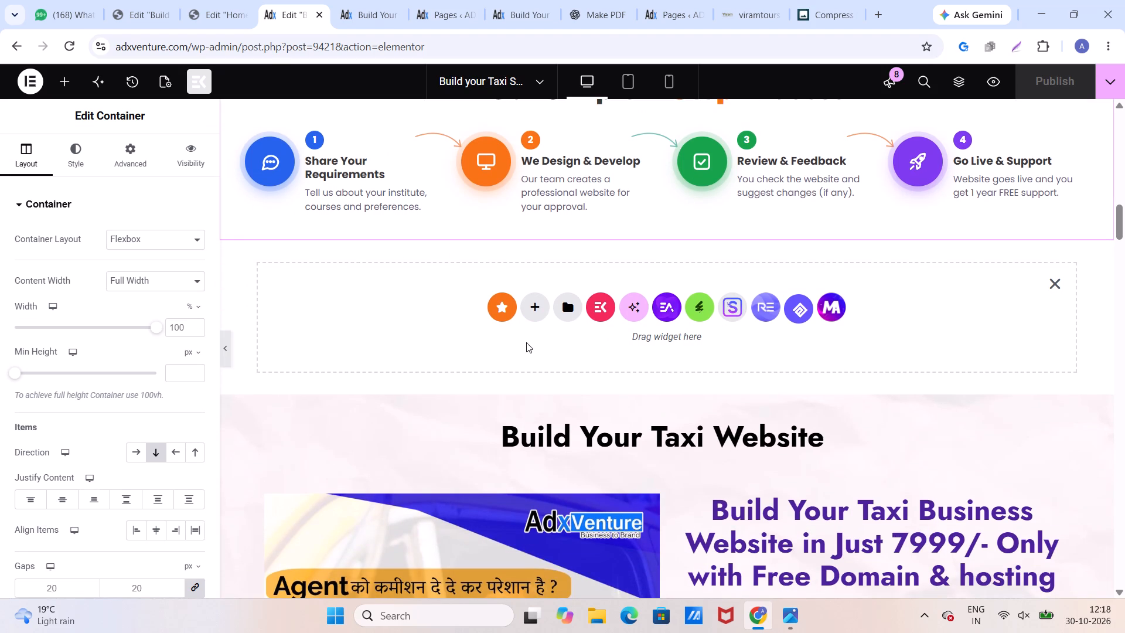
Switch to the demo Build Your Website page editor and review its sections from the hero banner down to the 4-Step Process.
{"action": "left_click", "coordinate": [224, 9]}
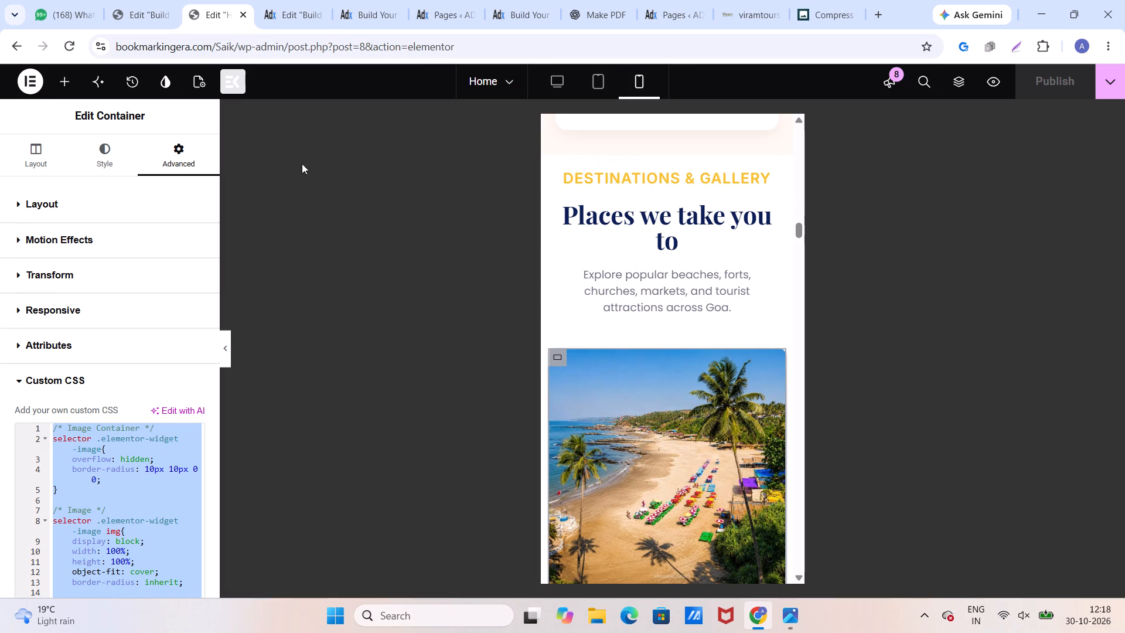
{"action": "left_click", "coordinate": [144, 8]}
{"action": "scroll", "coordinate": [521, 289], "scroll_direction": "down", "scroll_amount": 1}
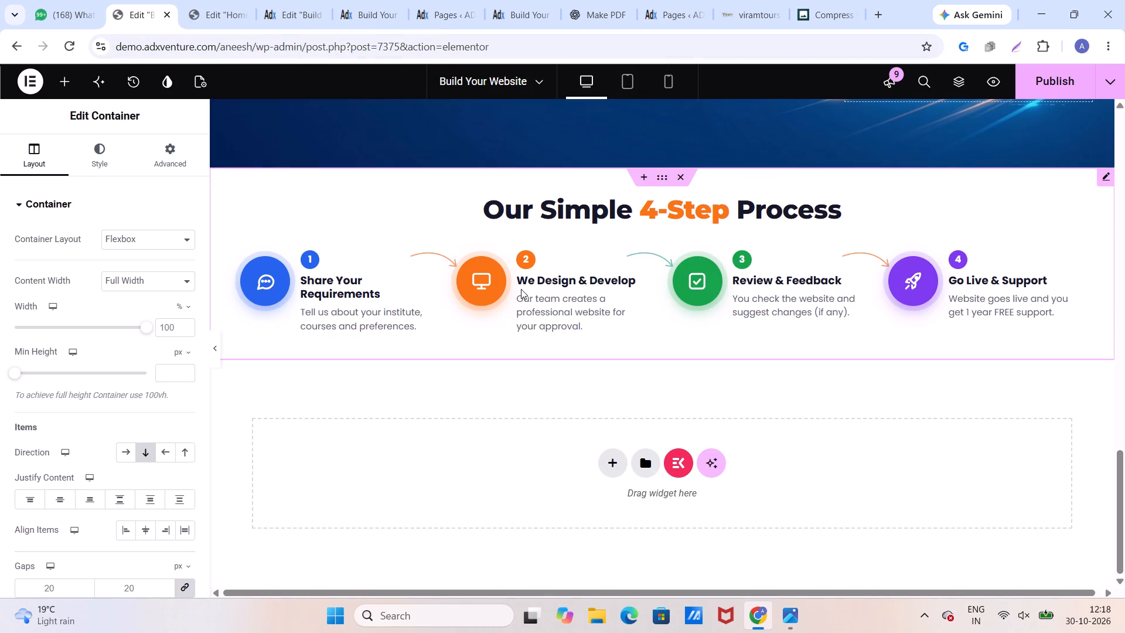
{"action": "scroll", "coordinate": [521, 289], "scroll_direction": "down", "scroll_amount": 6}
{"action": "scroll", "coordinate": [518, 288], "scroll_direction": "up", "scroll_amount": 19}
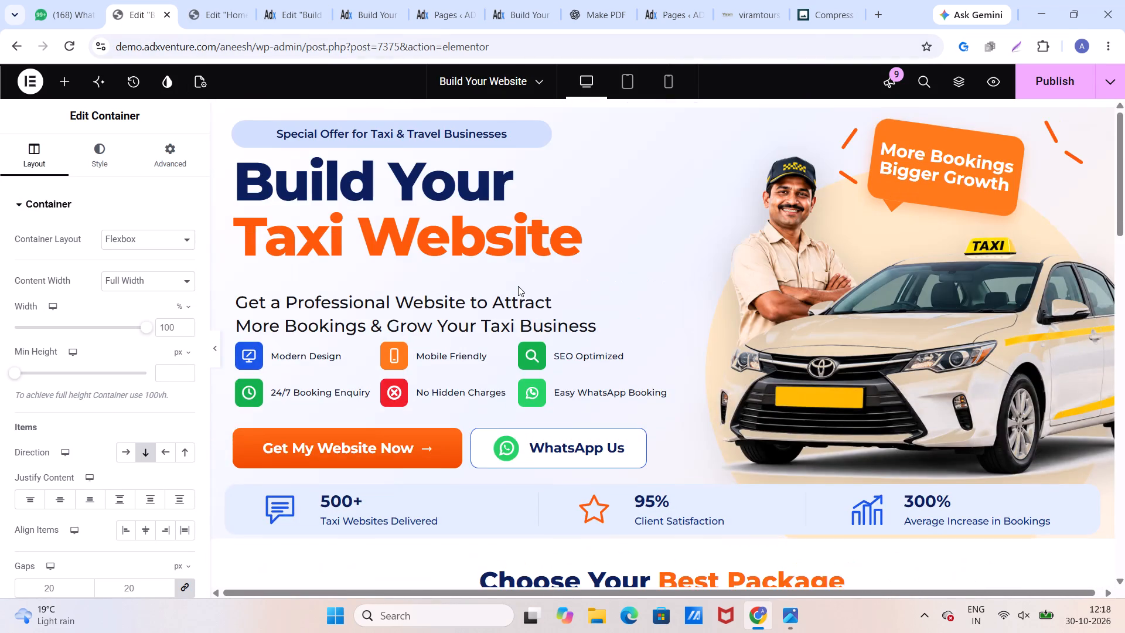
{"action": "scroll", "coordinate": [518, 286], "scroll_direction": "up", "scroll_amount": 7}
{"action": "scroll", "coordinate": [518, 286], "scroll_direction": "down", "scroll_amount": 11}
{"action": "scroll", "coordinate": [518, 284], "scroll_direction": "up", "scroll_amount": 1}
{"action": "scroll", "coordinate": [518, 284], "scroll_direction": "down", "scroll_amount": 3}
{"action": "scroll", "coordinate": [518, 284], "scroll_direction": "up", "scroll_amount": 1}
{"action": "scroll", "coordinate": [518, 284], "scroll_direction": "down", "scroll_amount": 3}
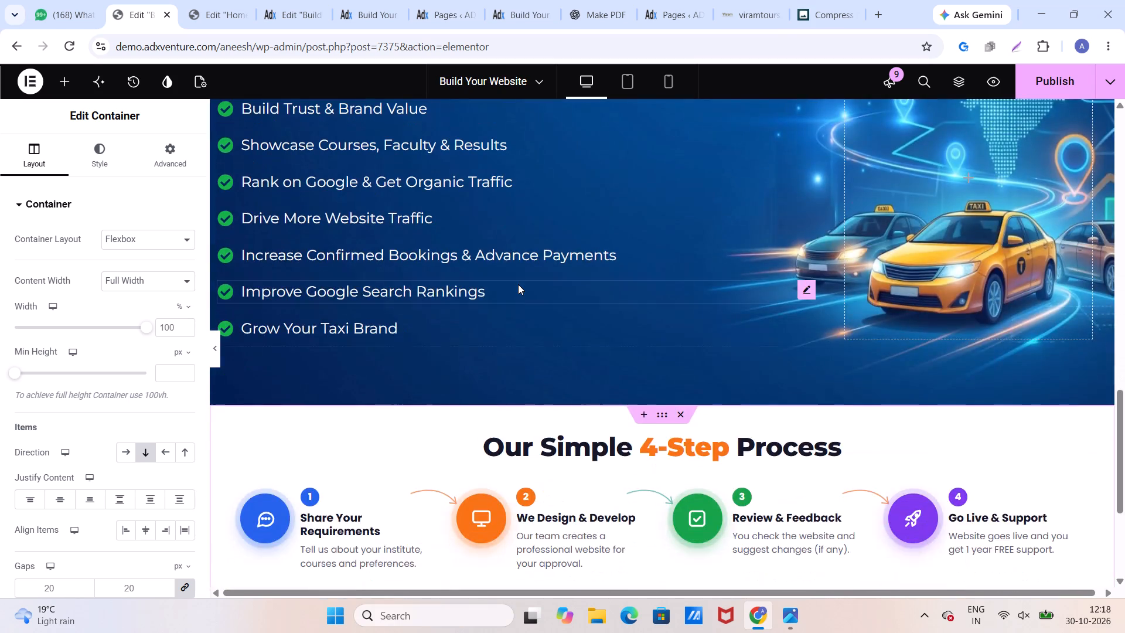
{"action": "scroll", "coordinate": [518, 284], "scroll_direction": "down", "scroll_amount": 6}
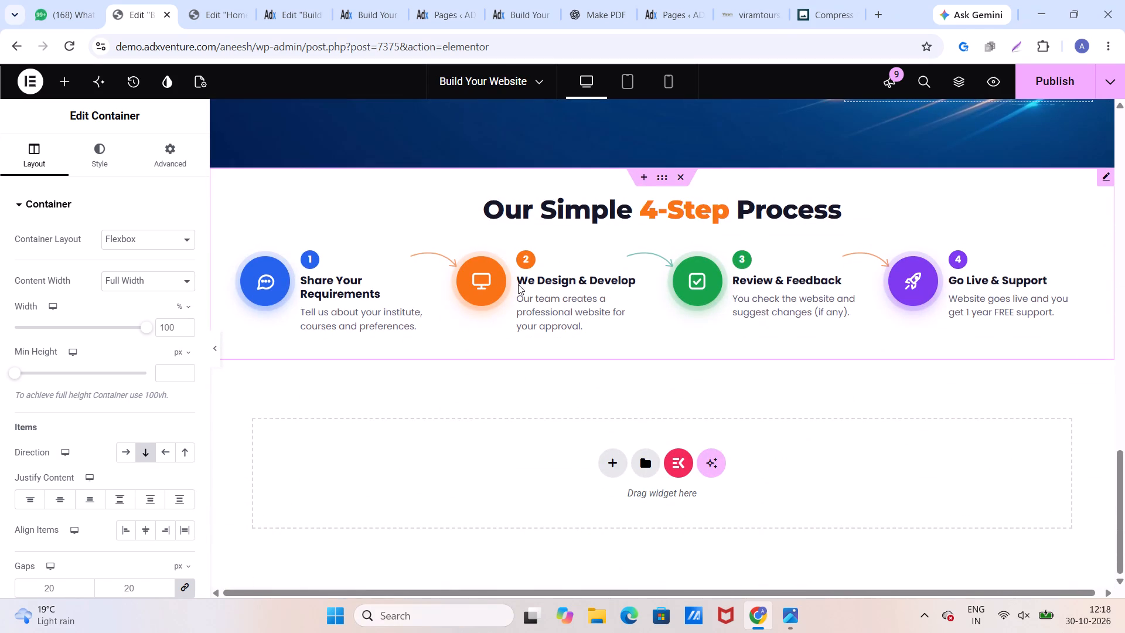
Switch to the AdxVenture site's Pages list and advance it to page 2.
{"action": "left_click", "coordinate": [217, 15]}
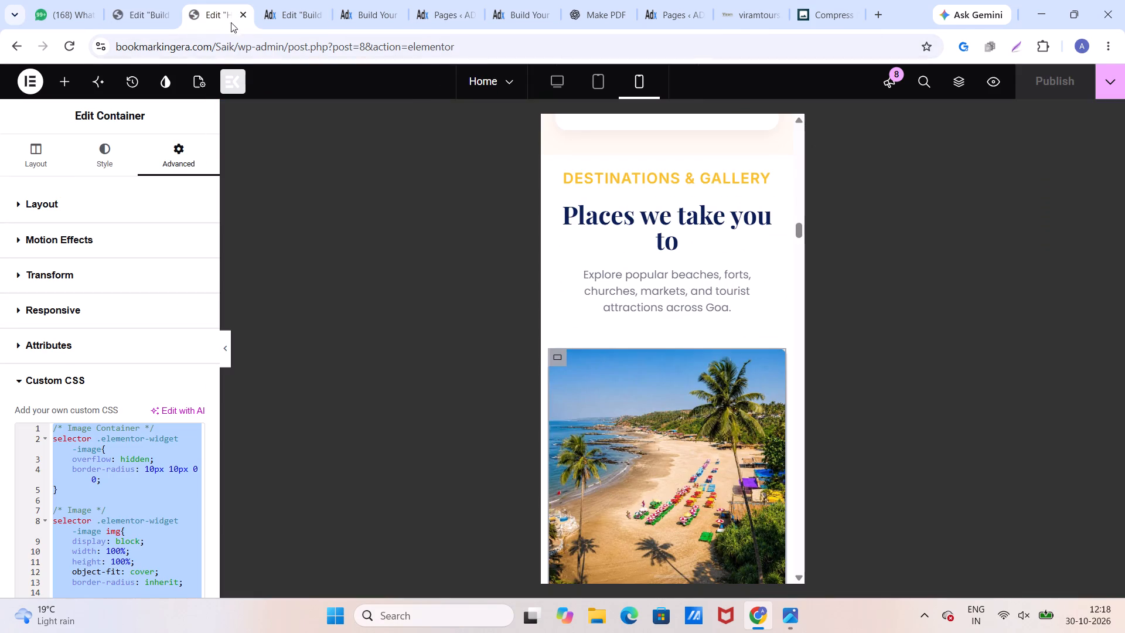
{"action": "left_click", "coordinate": [363, 22]}
{"action": "left_click", "coordinate": [420, 23]}
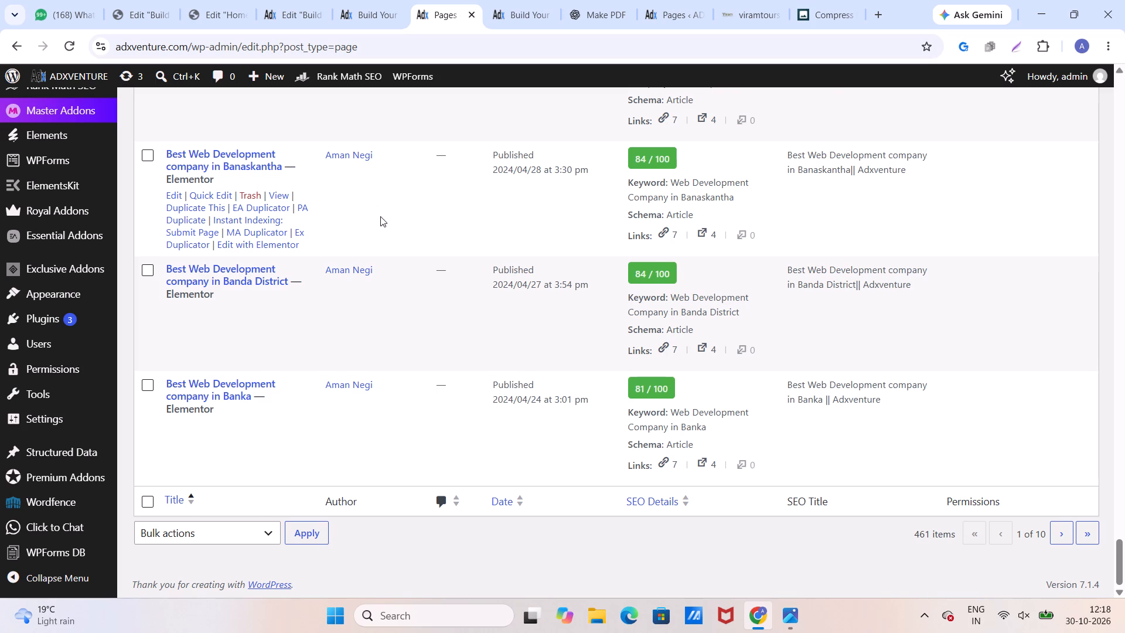
{"action": "scroll", "coordinate": [380, 216], "scroll_direction": "up", "scroll_amount": 4}
{"action": "scroll", "coordinate": [390, 216], "scroll_direction": "down", "scroll_amount": 11}
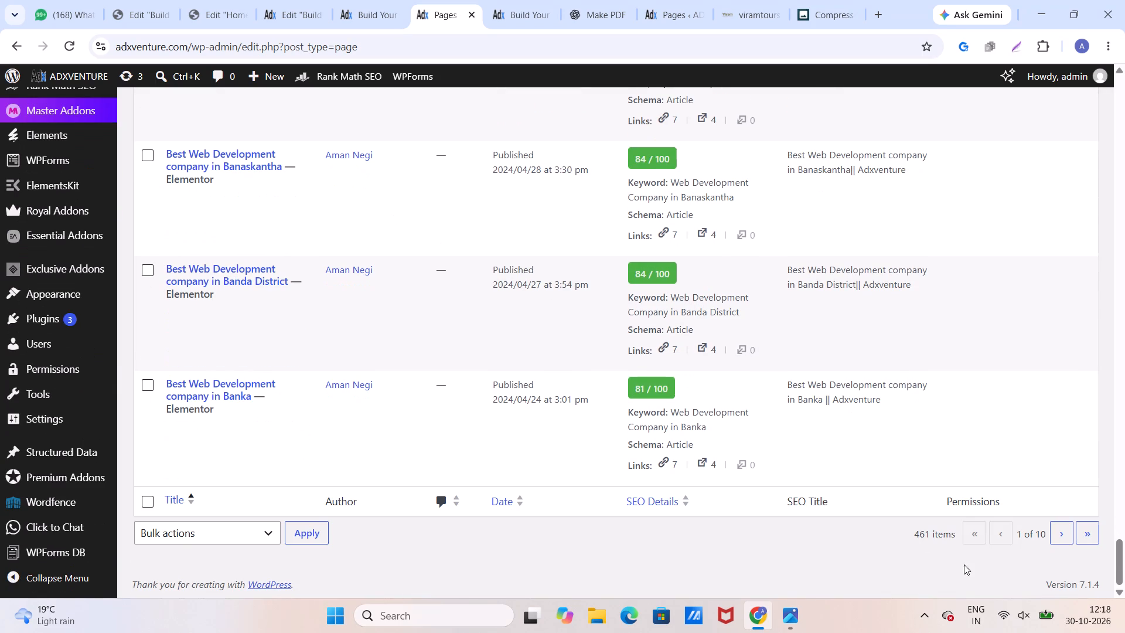
{"action": "left_click", "coordinate": [1055, 532]}
{"action": "left_click", "coordinate": [1055, 532]}
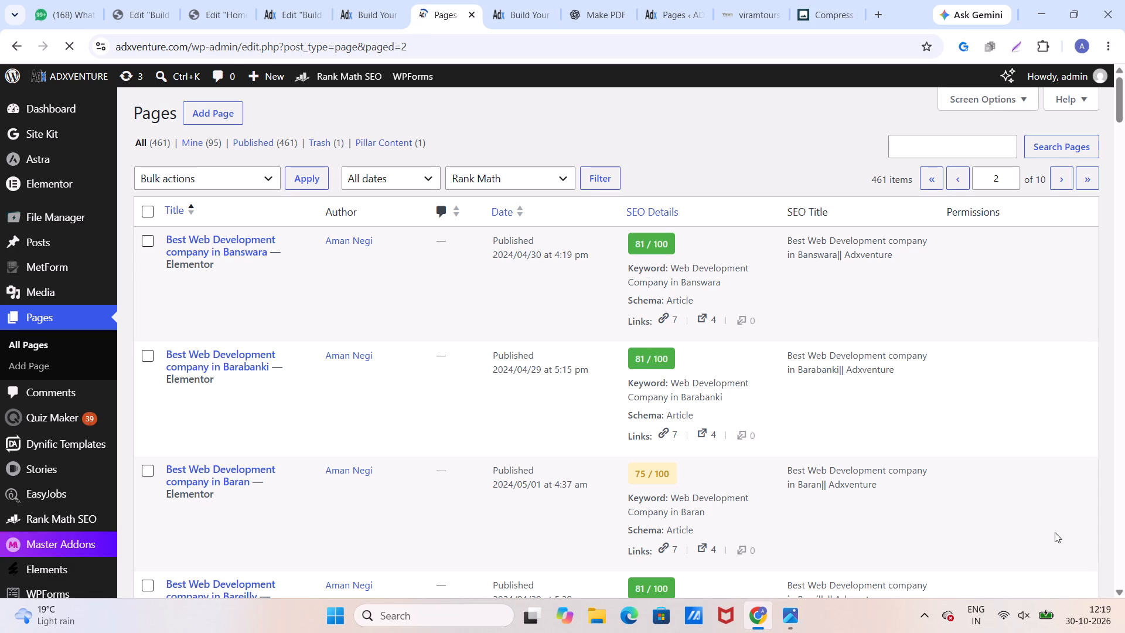
Look through the page titles on page 2 of the Pages list, down to the end.
{"action": "scroll", "coordinate": [981, 486], "scroll_direction": "down", "scroll_amount": 3}
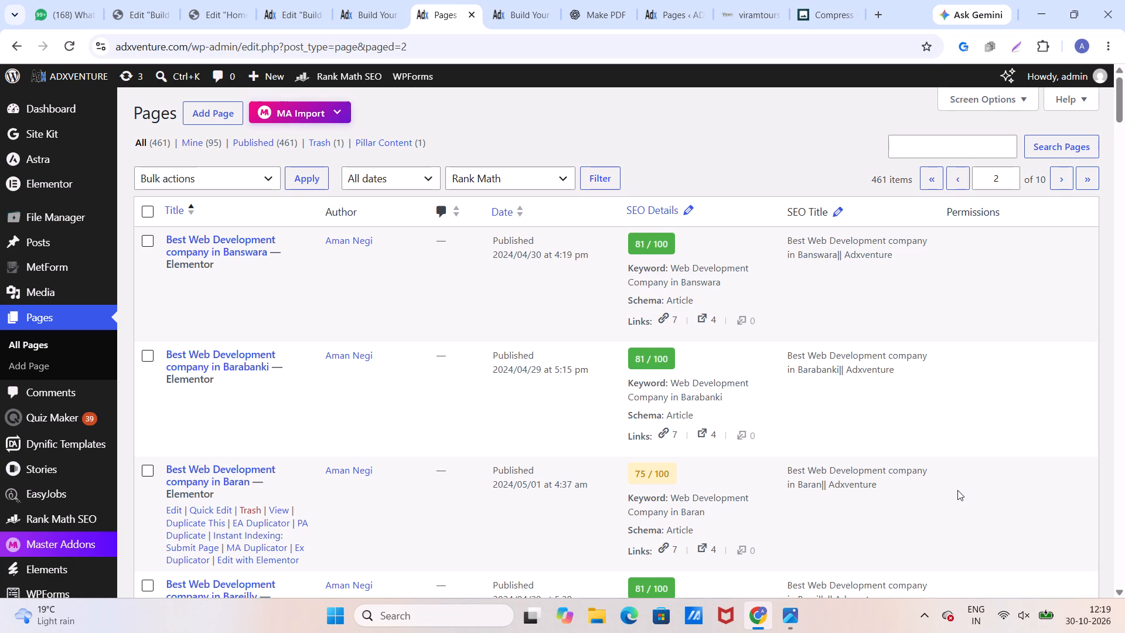
{"action": "scroll", "coordinate": [935, 488], "scroll_direction": "down", "scroll_amount": 16}
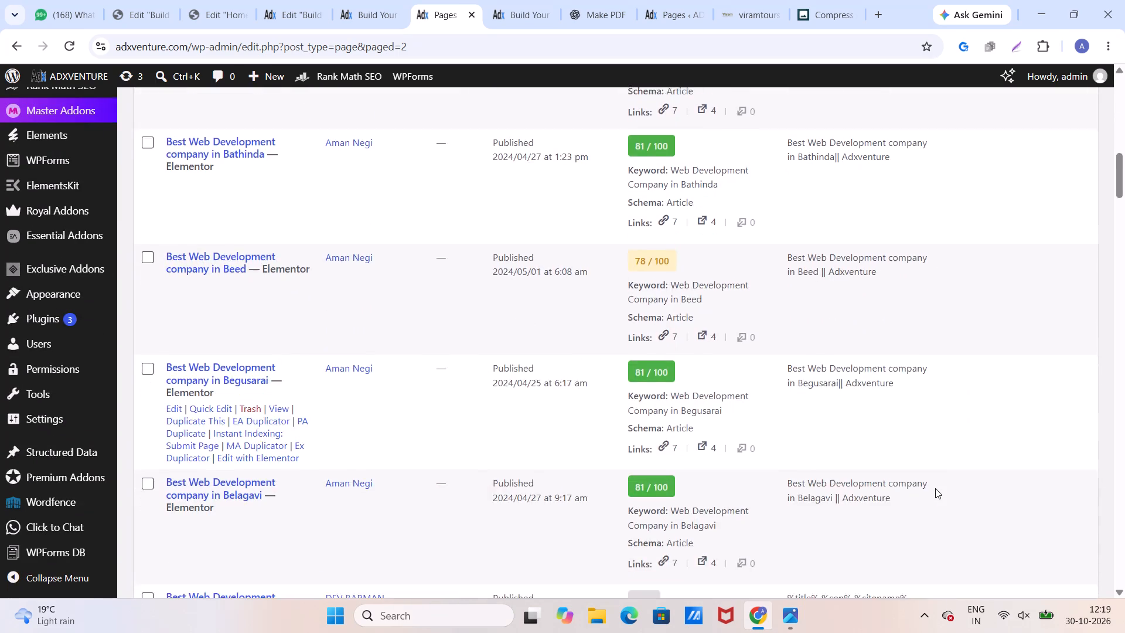
{"action": "scroll", "coordinate": [935, 488], "scroll_direction": "down", "scroll_amount": 8}
{"action": "scroll", "coordinate": [937, 488], "scroll_direction": "up", "scroll_amount": 1}
{"action": "scroll", "coordinate": [937, 488], "scroll_direction": "down", "scroll_amount": 1}
{"action": "scroll", "coordinate": [937, 488], "scroll_direction": "up", "scroll_amount": 1}
{"action": "scroll", "coordinate": [937, 488], "scroll_direction": "down", "scroll_amount": 3}
{"action": "scroll", "coordinate": [937, 488], "scroll_direction": "up", "scroll_amount": 1}
{"action": "scroll", "coordinate": [937, 488], "scroll_direction": "down", "scroll_amount": 13}
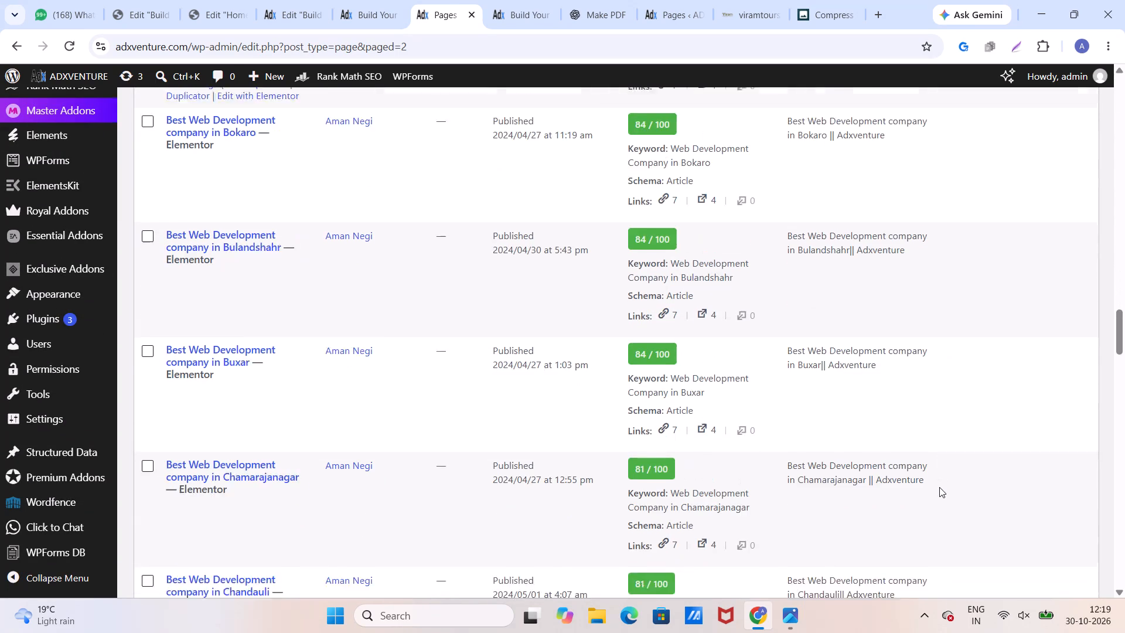
{"action": "scroll", "coordinate": [939, 487], "scroll_direction": "down", "scroll_amount": 4}
{"action": "scroll", "coordinate": [940, 487], "scroll_direction": "up", "scroll_amount": 1}
{"action": "scroll", "coordinate": [940, 487], "scroll_direction": "down", "scroll_amount": 3}
{"action": "scroll", "coordinate": [940, 487], "scroll_direction": "up", "scroll_amount": 1}
{"action": "scroll", "coordinate": [940, 487], "scroll_direction": "down", "scroll_amount": 1}
{"action": "scroll", "coordinate": [940, 487], "scroll_direction": "up", "scroll_amount": 1}
{"action": "scroll", "coordinate": [940, 487], "scroll_direction": "down", "scroll_amount": 7}
{"action": "scroll", "coordinate": [942, 488], "scroll_direction": "up", "scroll_amount": 1}
{"action": "scroll", "coordinate": [942, 488], "scroll_direction": "down", "scroll_amount": 5}
{"action": "scroll", "coordinate": [943, 488], "scroll_direction": "up", "scroll_amount": 1}
{"action": "scroll", "coordinate": [943, 488], "scroll_direction": "down", "scroll_amount": 1}
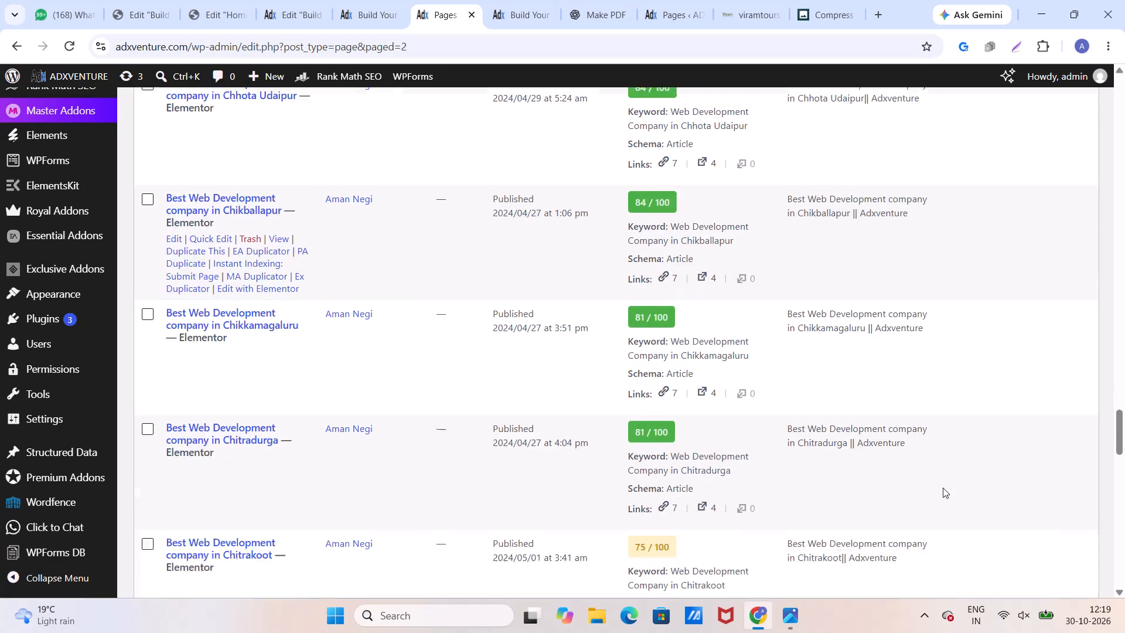
{"action": "scroll", "coordinate": [943, 488], "scroll_direction": "down", "scroll_amount": 2}
{"action": "scroll", "coordinate": [943, 484], "scroll_direction": "up", "scroll_amount": 1}
{"action": "scroll", "coordinate": [943, 484], "scroll_direction": "down", "scroll_amount": 1}
{"action": "scroll", "coordinate": [943, 484], "scroll_direction": "up", "scroll_amount": 1}
{"action": "scroll", "coordinate": [943, 484], "scroll_direction": "down", "scroll_amount": 1}
{"action": "scroll", "coordinate": [943, 484], "scroll_direction": "up", "scroll_amount": 1}
{"action": "scroll", "coordinate": [943, 484], "scroll_direction": "down", "scroll_amount": 11}
{"action": "scroll", "coordinate": [874, 429], "scroll_direction": "down", "scroll_amount": 8}
{"action": "scroll", "coordinate": [871, 431], "scroll_direction": "up", "scroll_amount": 1}
{"action": "scroll", "coordinate": [871, 431], "scroll_direction": "down", "scroll_amount": 7}
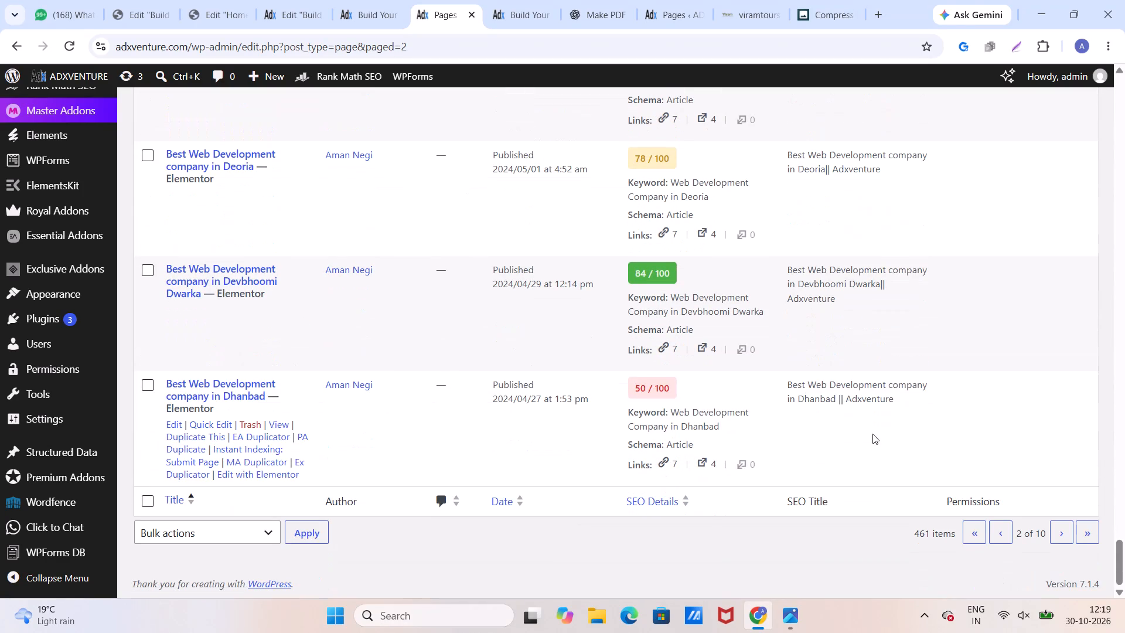
{"action": "scroll", "coordinate": [872, 434], "scroll_direction": "down", "scroll_amount": 3}
Advance the Pages list to page 3 and look through its page titles to the end.
{"action": "left_click", "coordinate": [1054, 530]}
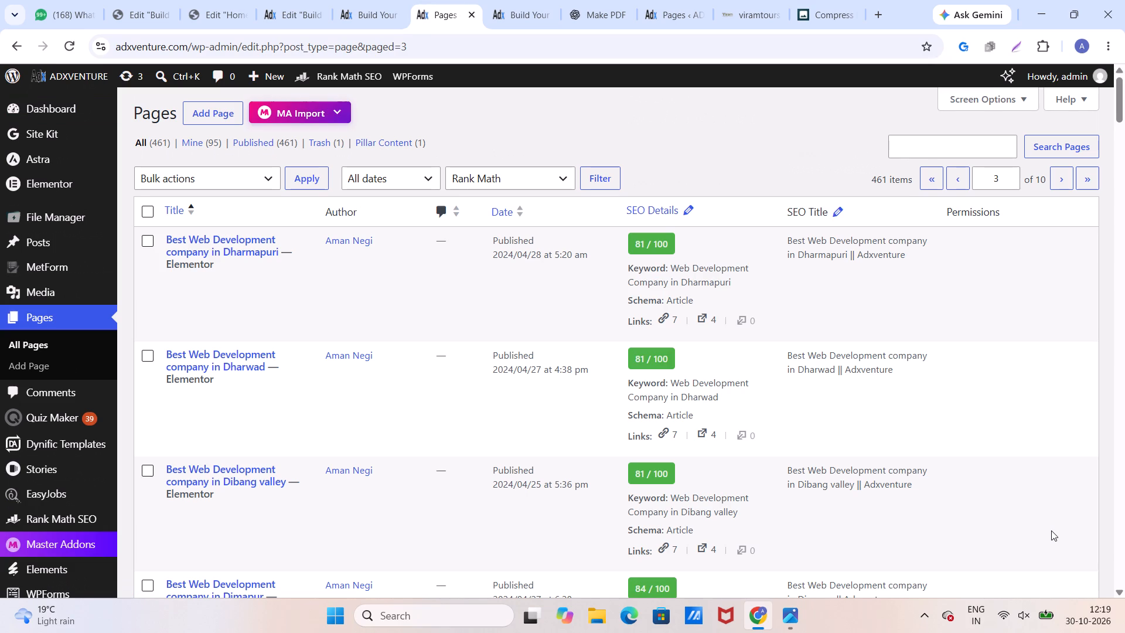
{"action": "scroll", "coordinate": [728, 349], "scroll_direction": "down", "scroll_amount": 11}
{"action": "scroll", "coordinate": [733, 330], "scroll_direction": "up", "scroll_amount": 1}
{"action": "scroll", "coordinate": [734, 328], "scroll_direction": "down", "scroll_amount": 15}
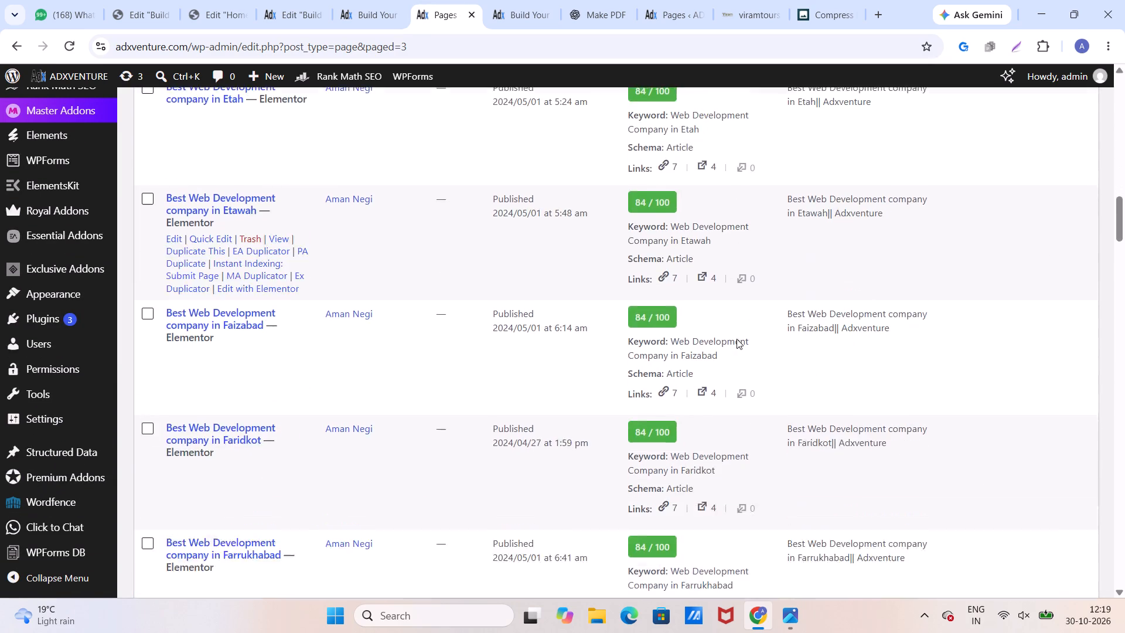
{"action": "scroll", "coordinate": [737, 339], "scroll_direction": "down", "scroll_amount": 4}
{"action": "scroll", "coordinate": [737, 339], "scroll_direction": "up", "scroll_amount": 1}
{"action": "scroll", "coordinate": [737, 339], "scroll_direction": "down", "scroll_amount": 7}
{"action": "scroll", "coordinate": [741, 335], "scroll_direction": "up", "scroll_amount": 1}
{"action": "scroll", "coordinate": [741, 335], "scroll_direction": "down", "scroll_amount": 15}
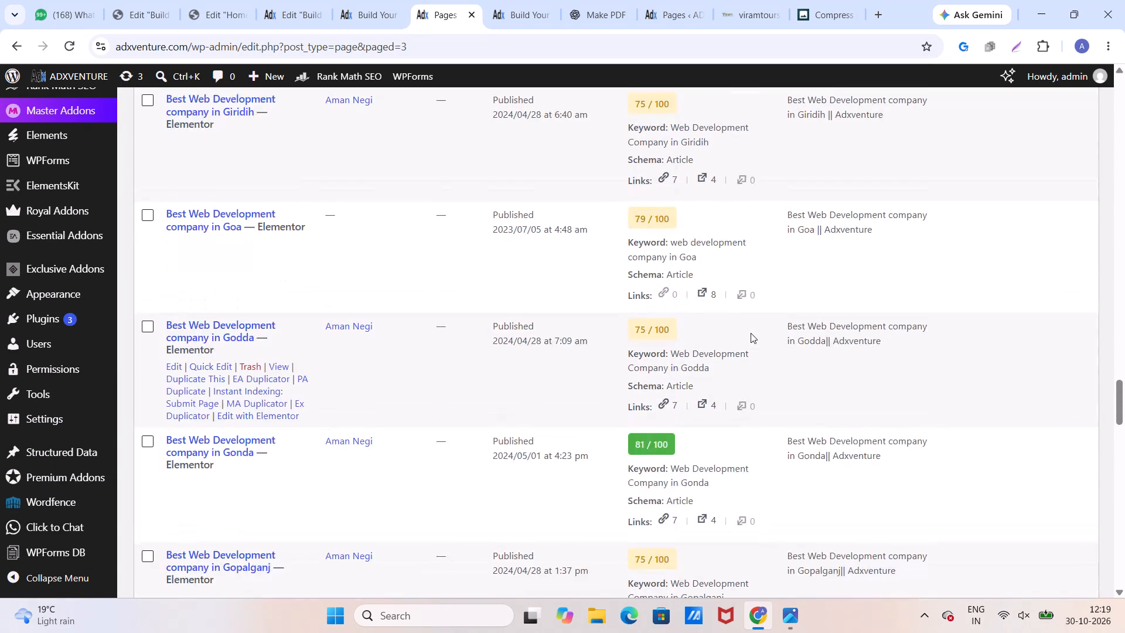
{"action": "scroll", "coordinate": [751, 333], "scroll_direction": "down", "scroll_amount": 7}
{"action": "scroll", "coordinate": [755, 330], "scroll_direction": "down", "scroll_amount": 14}
{"action": "scroll", "coordinate": [758, 327], "scroll_direction": "down", "scroll_amount": 10}
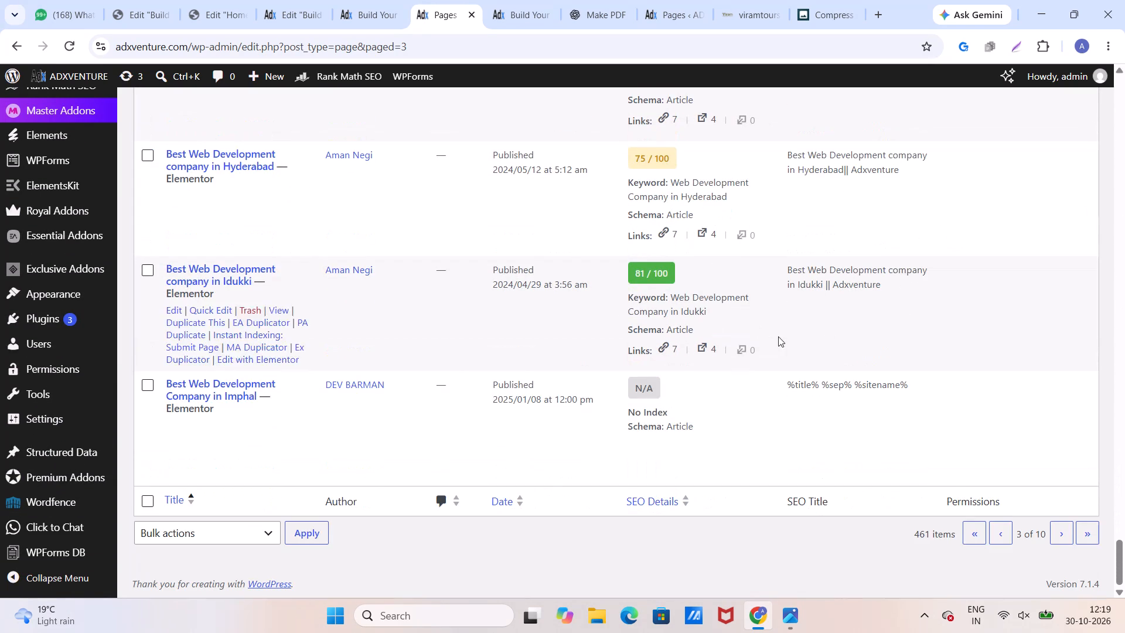
Advance the Pages list to page 4 and look through its page titles to the end.
{"action": "left_click", "coordinate": [1057, 537]}
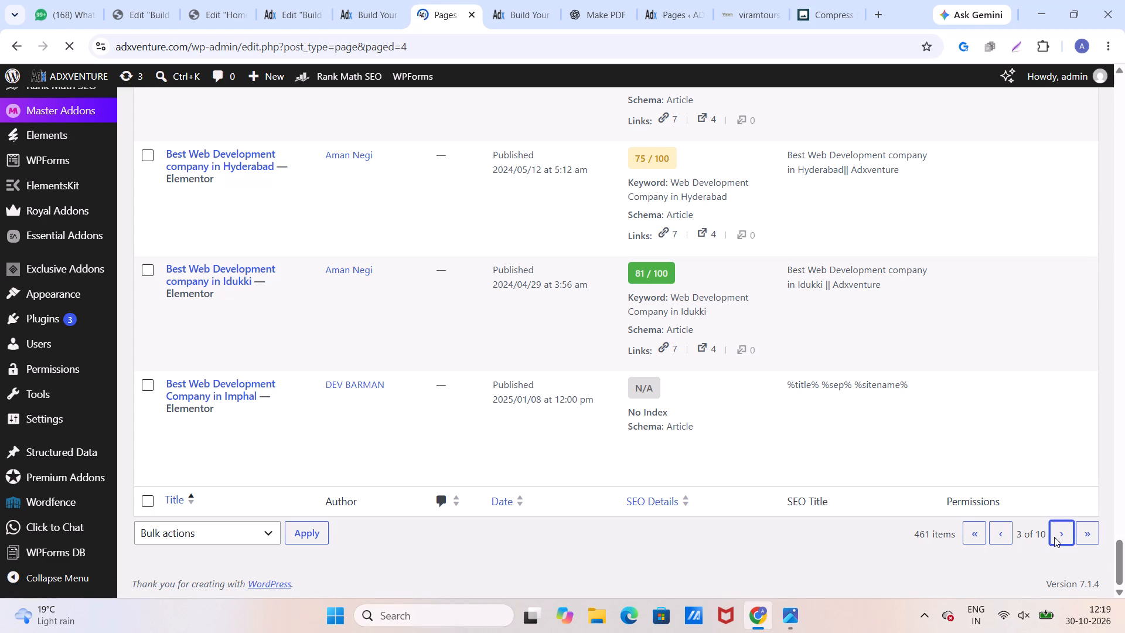
{"action": "scroll", "coordinate": [923, 455], "scroll_direction": "down", "scroll_amount": 7}
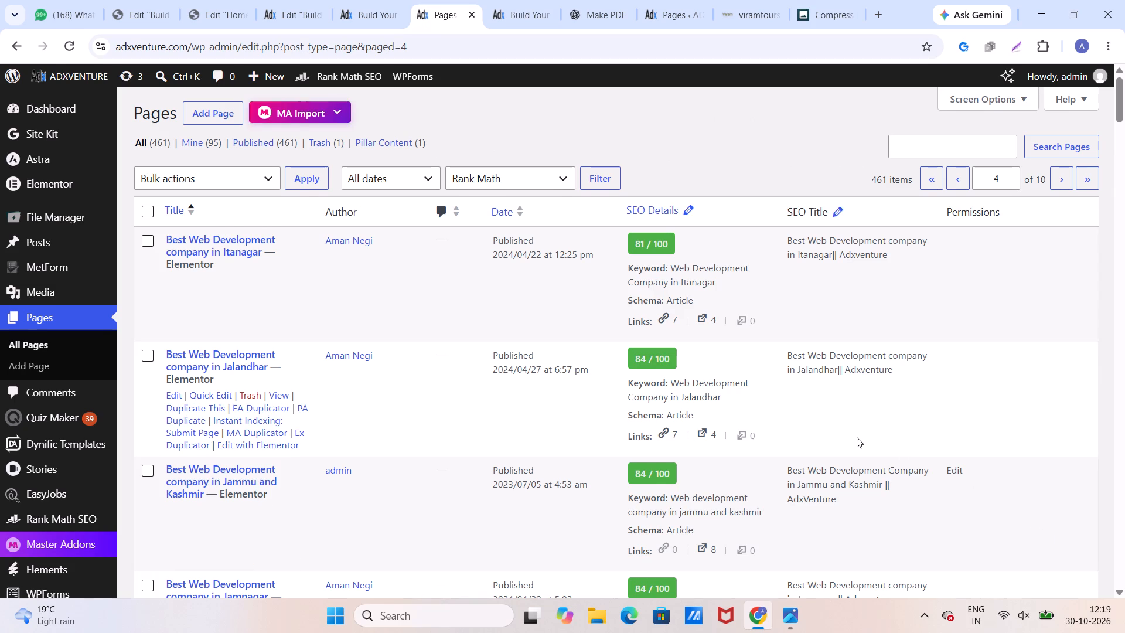
{"action": "scroll", "coordinate": [857, 437], "scroll_direction": "down", "scroll_amount": 11}
{"action": "scroll", "coordinate": [857, 435], "scroll_direction": "down", "scroll_amount": 16}
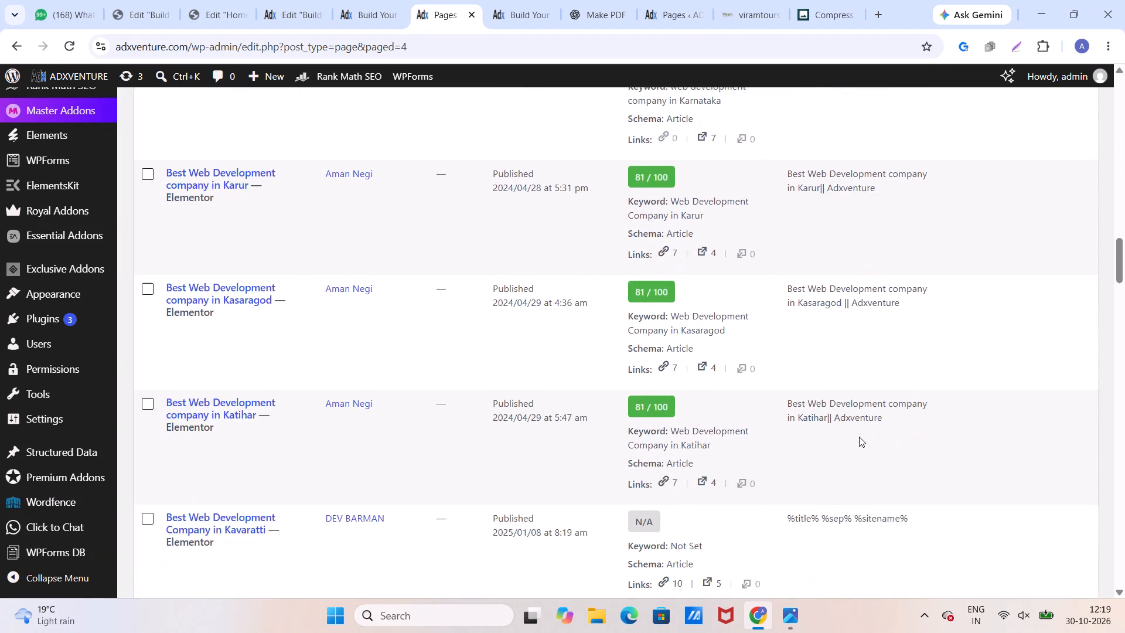
{"action": "scroll", "coordinate": [859, 437], "scroll_direction": "down", "scroll_amount": 11}
{"action": "scroll", "coordinate": [862, 436], "scroll_direction": "up", "scroll_amount": 1}
{"action": "scroll", "coordinate": [862, 436], "scroll_direction": "down", "scroll_amount": 20}
{"action": "scroll", "coordinate": [865, 438], "scroll_direction": "up", "scroll_amount": 1}
{"action": "scroll", "coordinate": [865, 438], "scroll_direction": "down", "scroll_amount": 1}
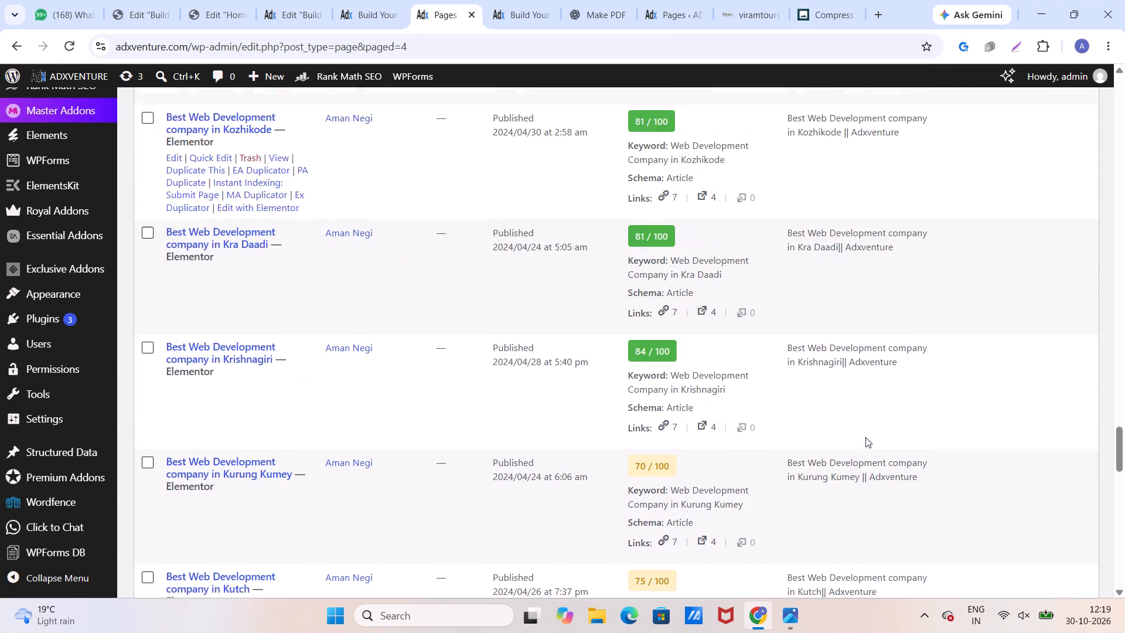
{"action": "scroll", "coordinate": [865, 437], "scroll_direction": "down", "scroll_amount": 12}
{"action": "scroll", "coordinate": [867, 435], "scroll_direction": "down", "scroll_amount": 12}
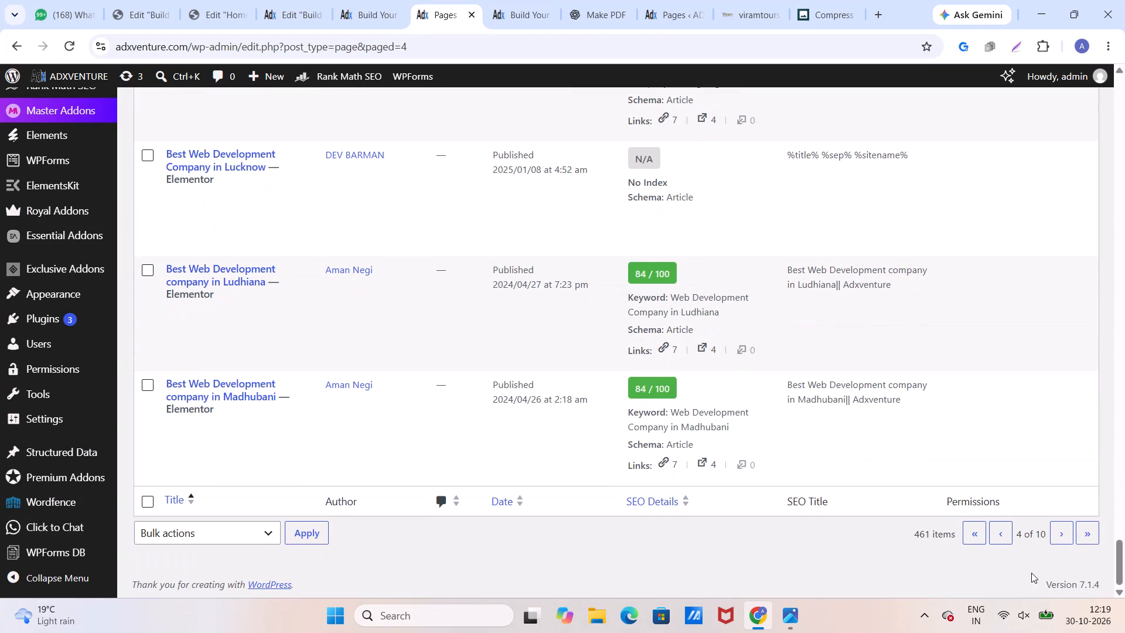
Advance the Pages list to page 5 and look through its page titles to the end.
{"action": "left_click", "coordinate": [1058, 539]}
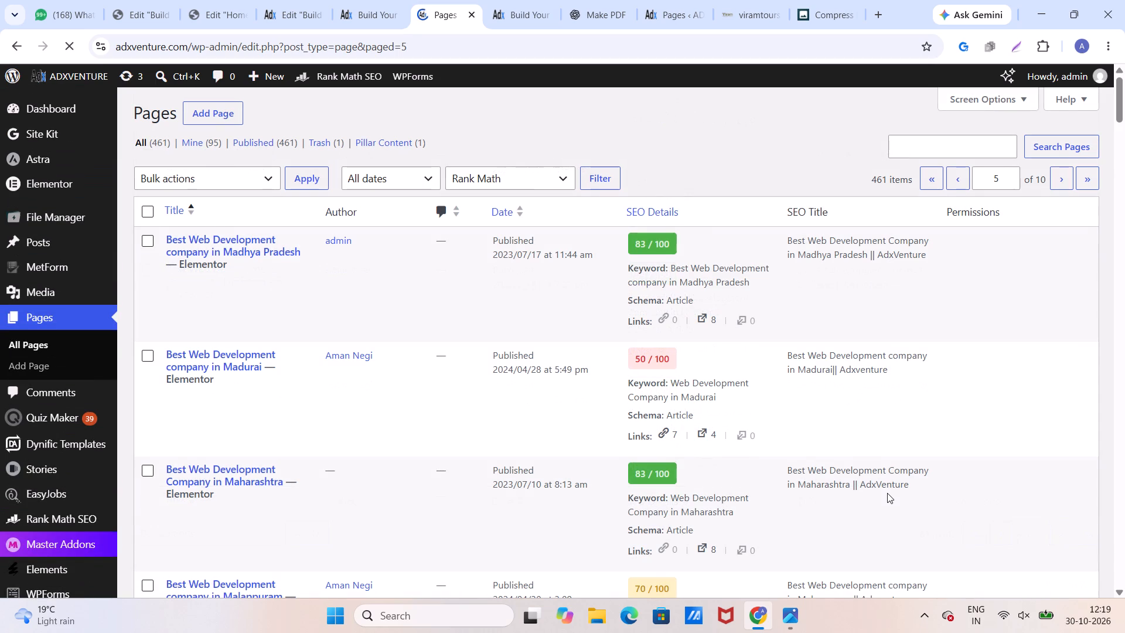
{"action": "scroll", "coordinate": [850, 474], "scroll_direction": "down", "scroll_amount": 8}
{"action": "scroll", "coordinate": [778, 445], "scroll_direction": "down", "scroll_amount": 6}
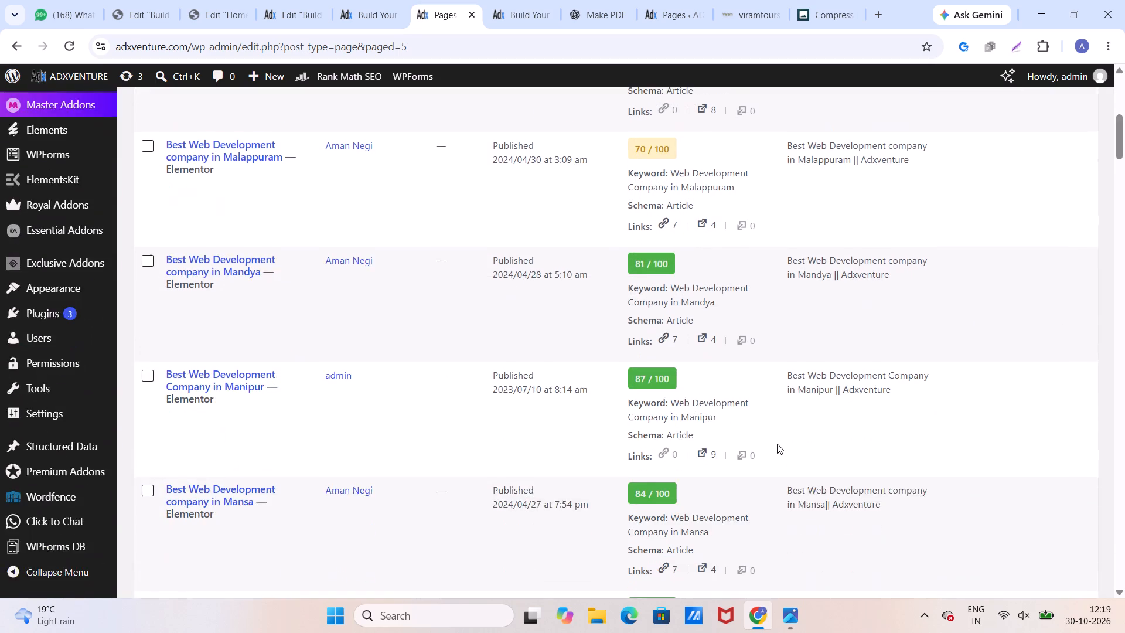
{"action": "scroll", "coordinate": [777, 444], "scroll_direction": "down", "scroll_amount": 10}
{"action": "scroll", "coordinate": [777, 442], "scroll_direction": "up", "scroll_amount": 1}
{"action": "scroll", "coordinate": [777, 442], "scroll_direction": "down", "scroll_amount": 1}
{"action": "scroll", "coordinate": [777, 442], "scroll_direction": "up", "scroll_amount": 1}
{"action": "scroll", "coordinate": [777, 442], "scroll_direction": "down", "scroll_amount": 19}
{"action": "scroll", "coordinate": [785, 432], "scroll_direction": "up", "scroll_amount": 1}
{"action": "scroll", "coordinate": [785, 432], "scroll_direction": "down", "scroll_amount": 1}
{"action": "scroll", "coordinate": [785, 432], "scroll_direction": "up", "scroll_amount": 1}
{"action": "scroll", "coordinate": [786, 433], "scroll_direction": "down", "scroll_amount": 5}
{"action": "scroll", "coordinate": [786, 434], "scroll_direction": "up", "scroll_amount": 1}
{"action": "scroll", "coordinate": [786, 434], "scroll_direction": "down", "scroll_amount": 3}
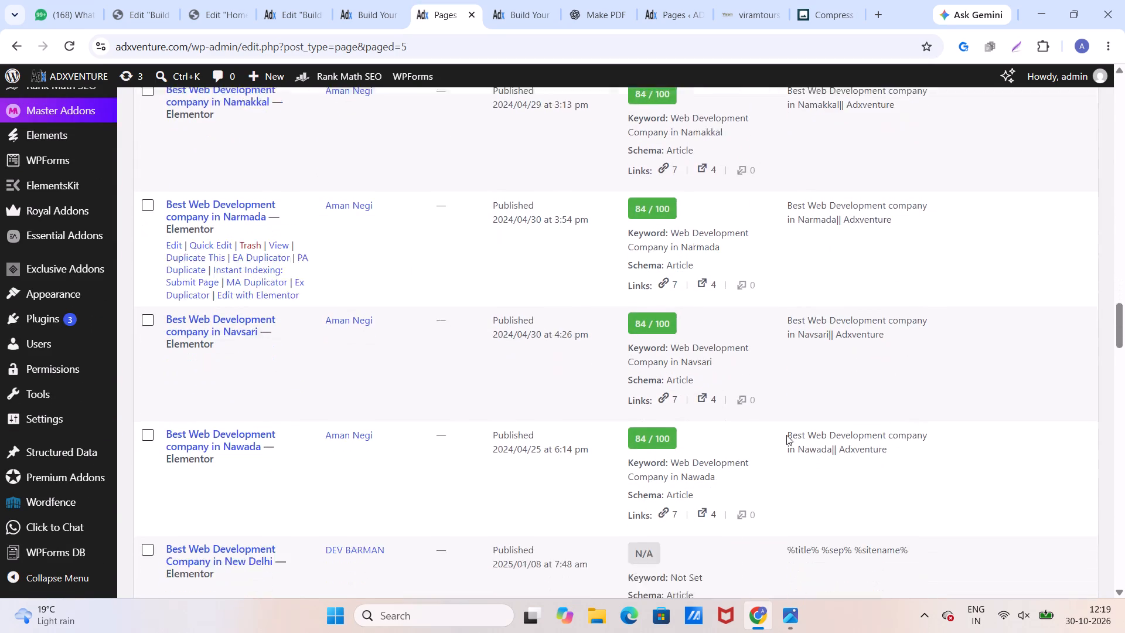
{"action": "scroll", "coordinate": [786, 435], "scroll_direction": "down", "scroll_amount": 12}
{"action": "scroll", "coordinate": [786, 437], "scroll_direction": "down", "scroll_amount": 20}
{"action": "scroll", "coordinate": [786, 437], "scroll_direction": "down", "scroll_amount": 2}
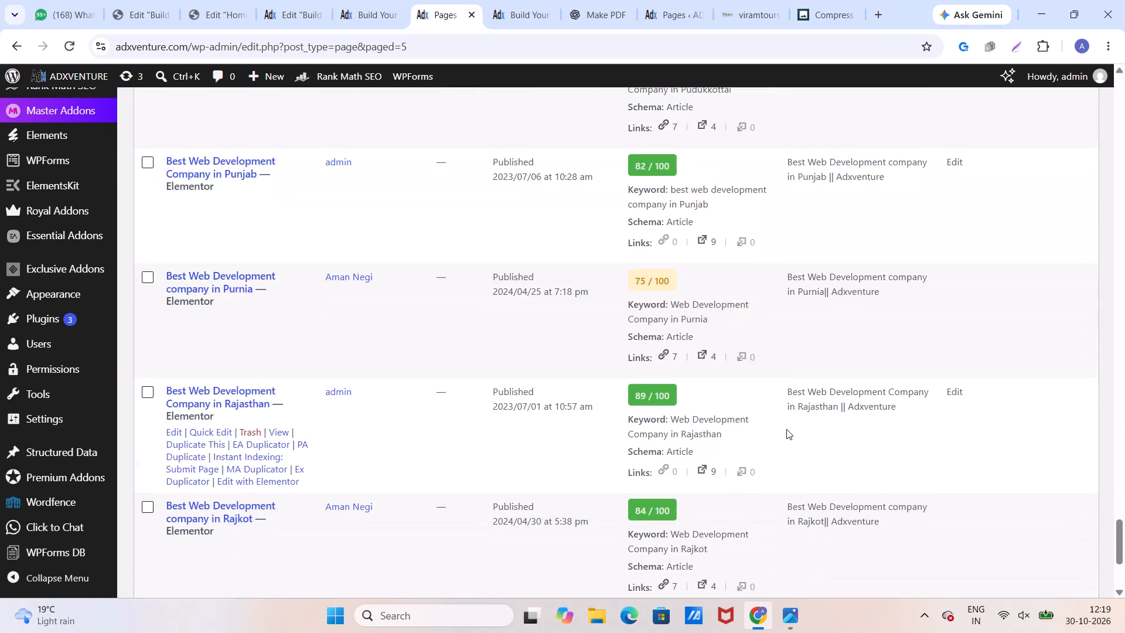
{"action": "scroll", "coordinate": [786, 429], "scroll_direction": "down", "scroll_amount": 2}
{"action": "scroll", "coordinate": [787, 430], "scroll_direction": "up", "scroll_amount": 1}
{"action": "scroll", "coordinate": [787, 431], "scroll_direction": "down", "scroll_amount": 3}
{"action": "scroll", "coordinate": [786, 428], "scroll_direction": "up", "scroll_amount": 1}
{"action": "scroll", "coordinate": [786, 428], "scroll_direction": "down", "scroll_amount": 5}
Advance the Pages list to page 6 and look through its page titles to the end.
{"action": "left_click", "coordinate": [1054, 535]}
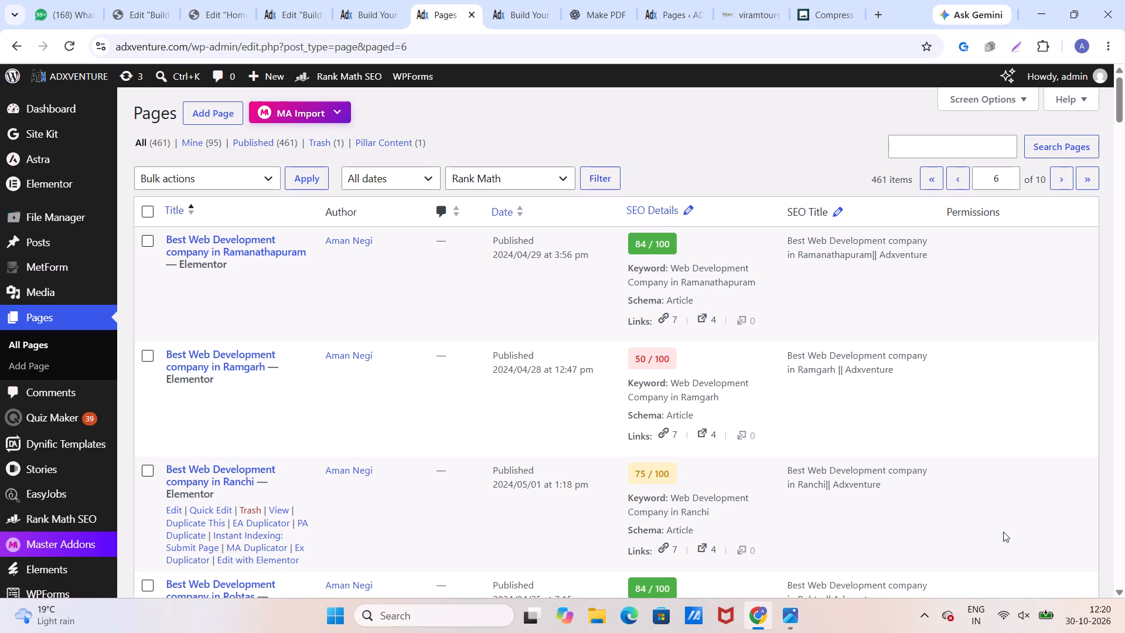
{"action": "scroll", "coordinate": [589, 408], "scroll_direction": "down", "scroll_amount": 12}
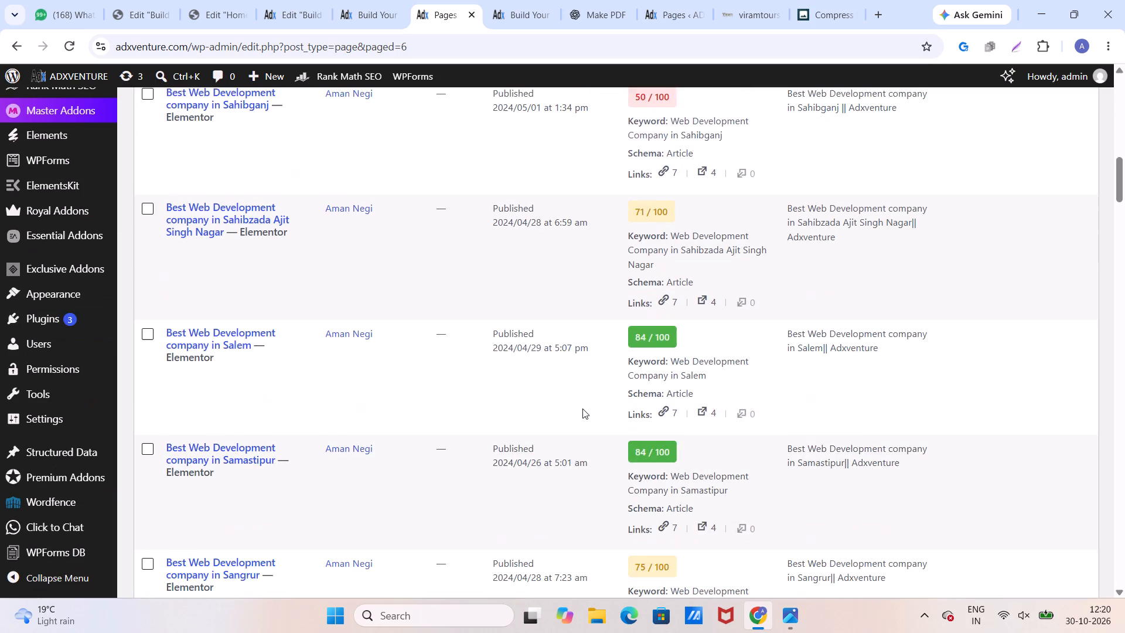
{"action": "scroll", "coordinate": [582, 409], "scroll_direction": "down", "scroll_amount": 2}
{"action": "scroll", "coordinate": [582, 409], "scroll_direction": "up", "scroll_amount": 1}
{"action": "scroll", "coordinate": [582, 409], "scroll_direction": "down", "scroll_amount": 1}
{"action": "scroll", "coordinate": [582, 409], "scroll_direction": "up", "scroll_amount": 1}
{"action": "scroll", "coordinate": [582, 409], "scroll_direction": "down", "scroll_amount": 1}
{"action": "scroll", "coordinate": [582, 409], "scroll_direction": "up", "scroll_amount": 1}
{"action": "scroll", "coordinate": [582, 409], "scroll_direction": "down", "scroll_amount": 19}
{"action": "scroll", "coordinate": [582, 409], "scroll_direction": "up", "scroll_amount": 1}
{"action": "scroll", "coordinate": [582, 409], "scroll_direction": "down", "scroll_amount": 8}
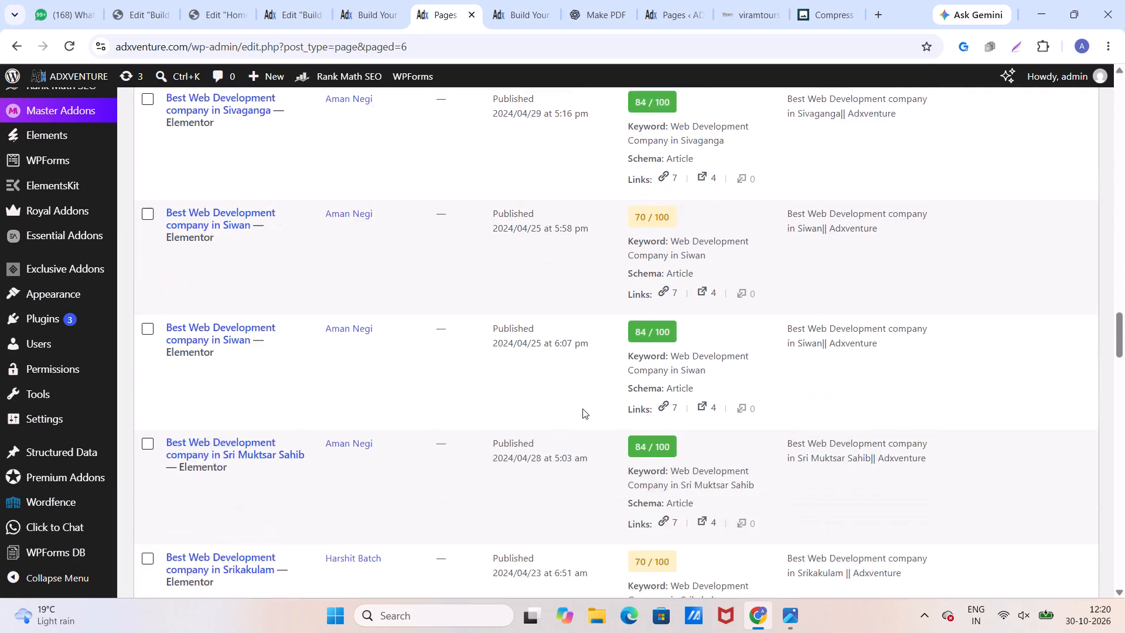
{"action": "scroll", "coordinate": [582, 409], "scroll_direction": "down", "scroll_amount": 7}
{"action": "scroll", "coordinate": [582, 409], "scroll_direction": "down", "scroll_amount": 14}
{"action": "scroll", "coordinate": [582, 409], "scroll_direction": "down", "scroll_amount": 14}
{"action": "scroll", "coordinate": [582, 409], "scroll_direction": "down", "scroll_amount": 7}
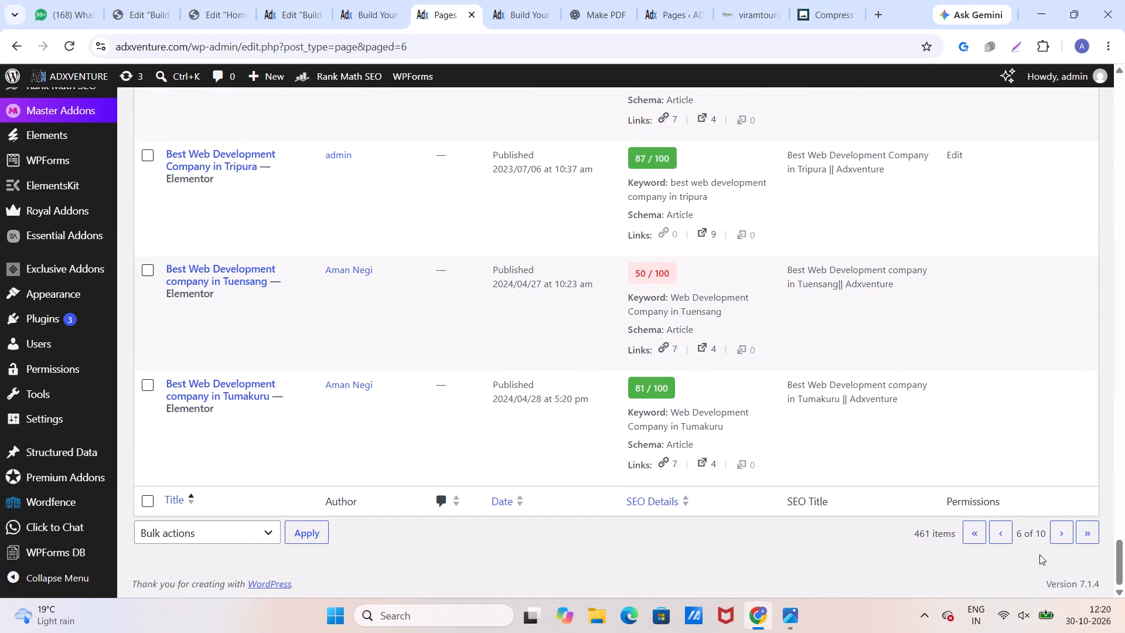
Advance the Pages list to page 7 and locate the Build Taxi Websites entry.
{"action": "left_click", "coordinate": [1052, 533]}
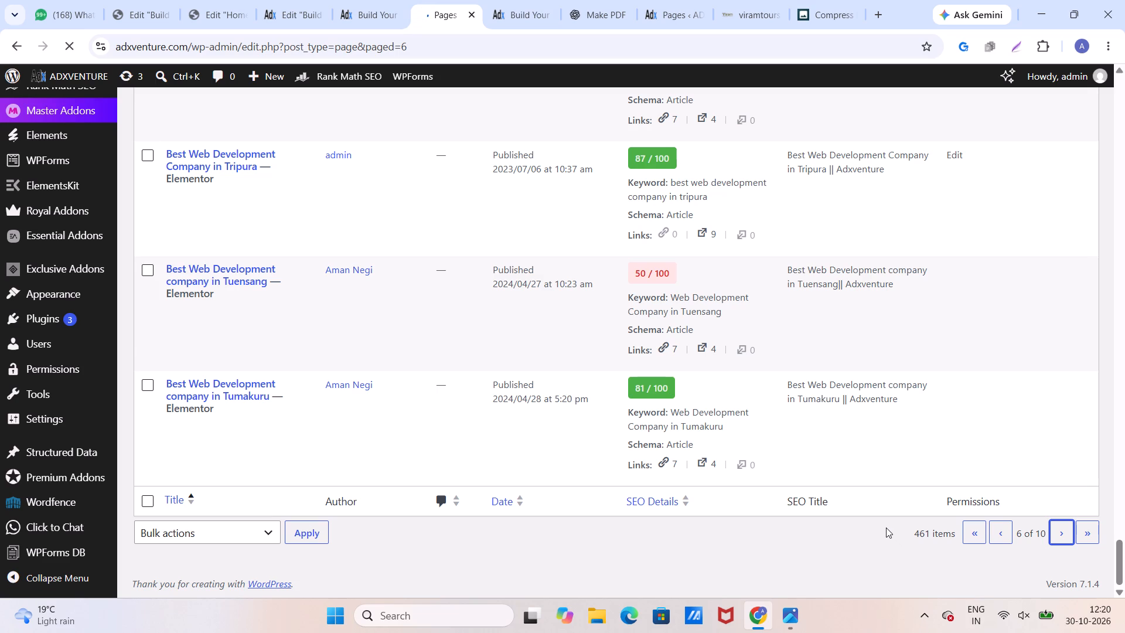
{"action": "scroll", "coordinate": [524, 381], "scroll_direction": "down", "scroll_amount": 6}
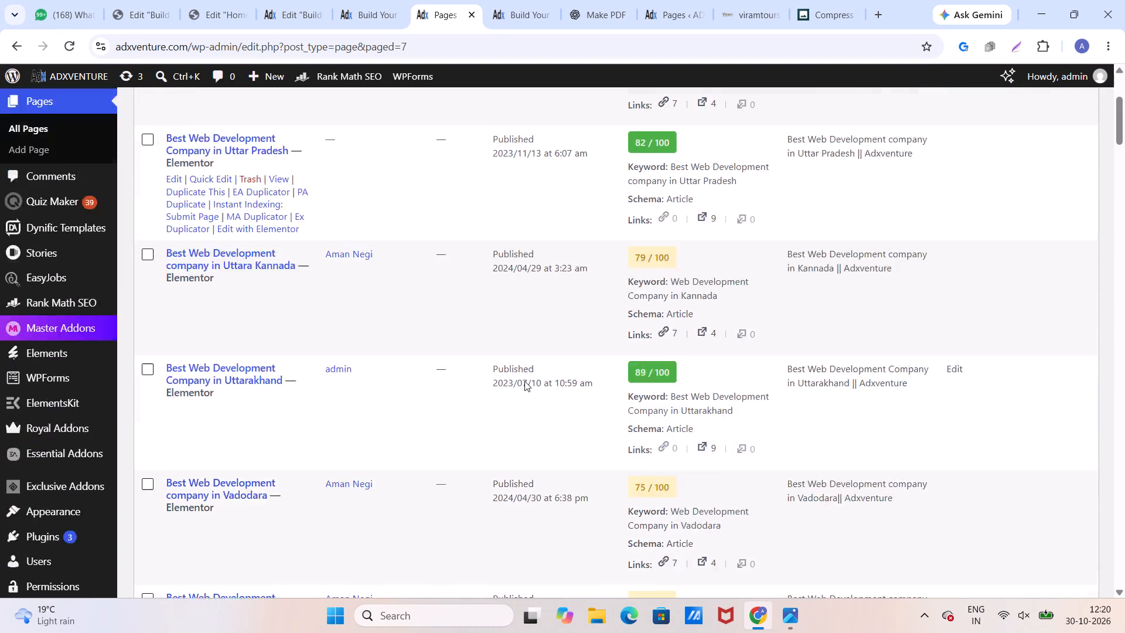
{"action": "scroll", "coordinate": [524, 381], "scroll_direction": "down", "scroll_amount": 18}
{"action": "scroll", "coordinate": [524, 381], "scroll_direction": "down", "scroll_amount": 7}
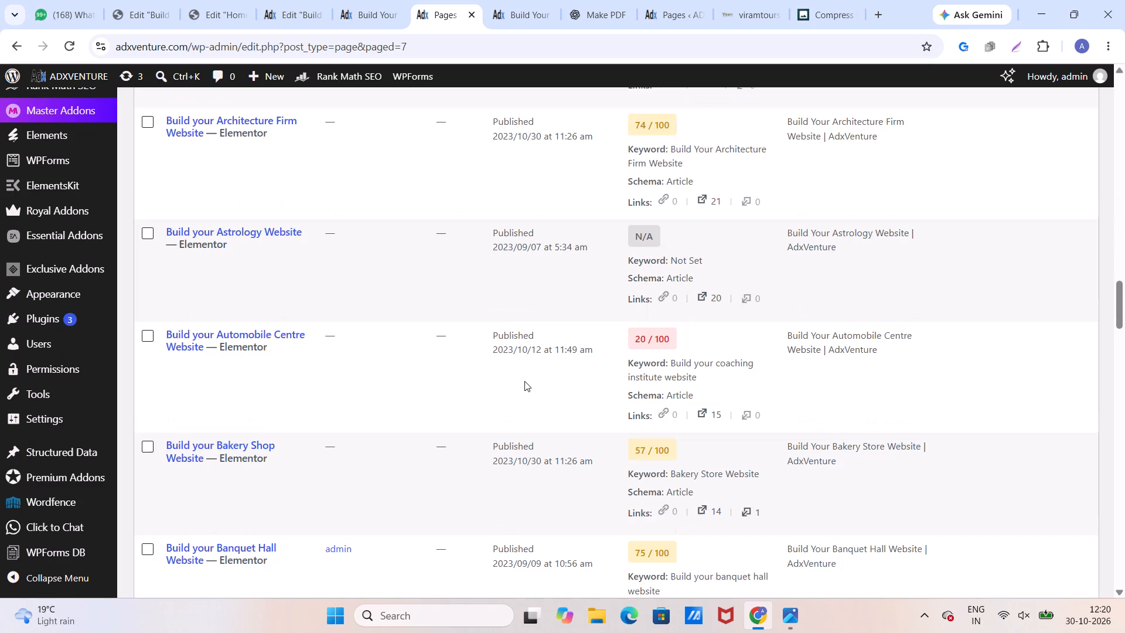
{"action": "scroll", "coordinate": [524, 381], "scroll_direction": "up", "scroll_amount": 2}
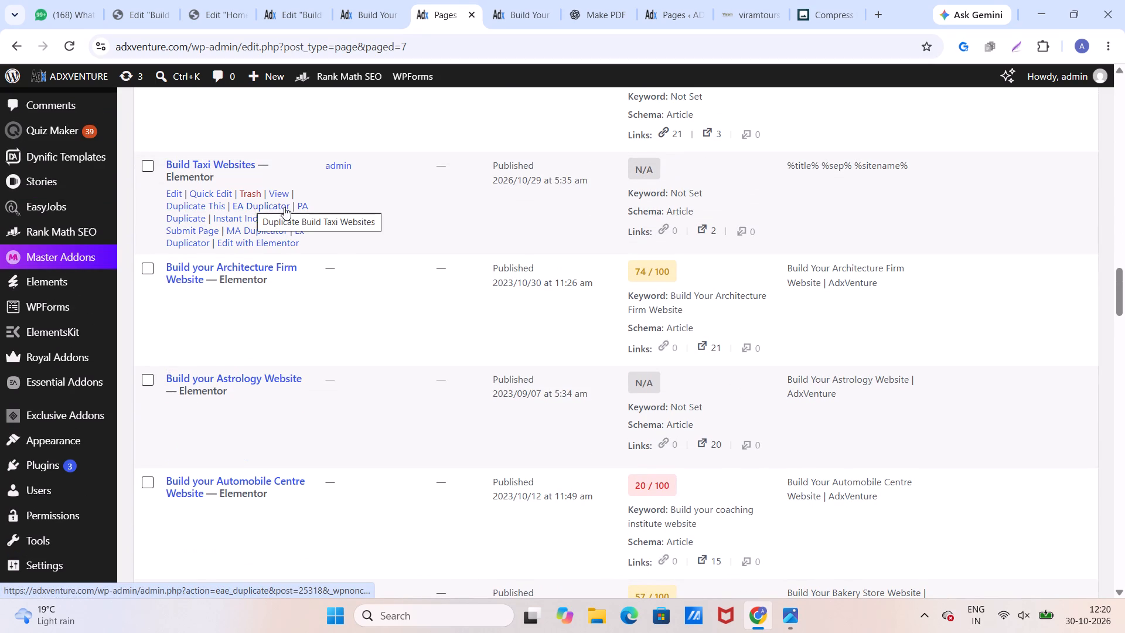
View the live Build Taxi Websites page and examine its sections from the hero banner down to the footer.
{"action": "left_click", "coordinate": [282, 190]}
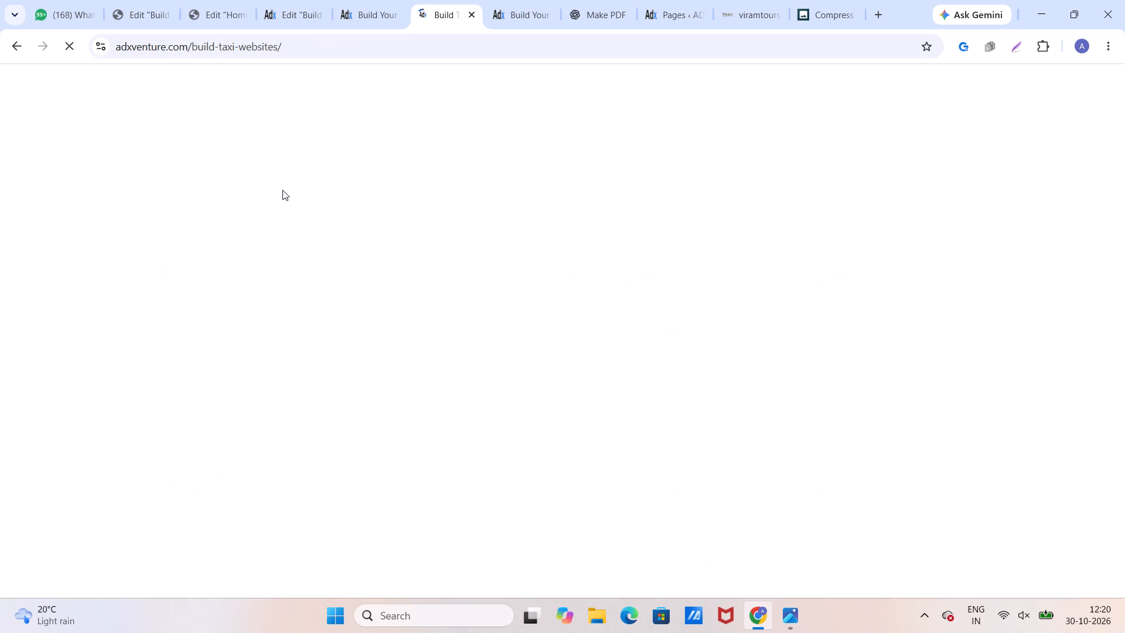
{"action": "scroll", "coordinate": [410, 254], "scroll_direction": "down", "scroll_amount": 6}
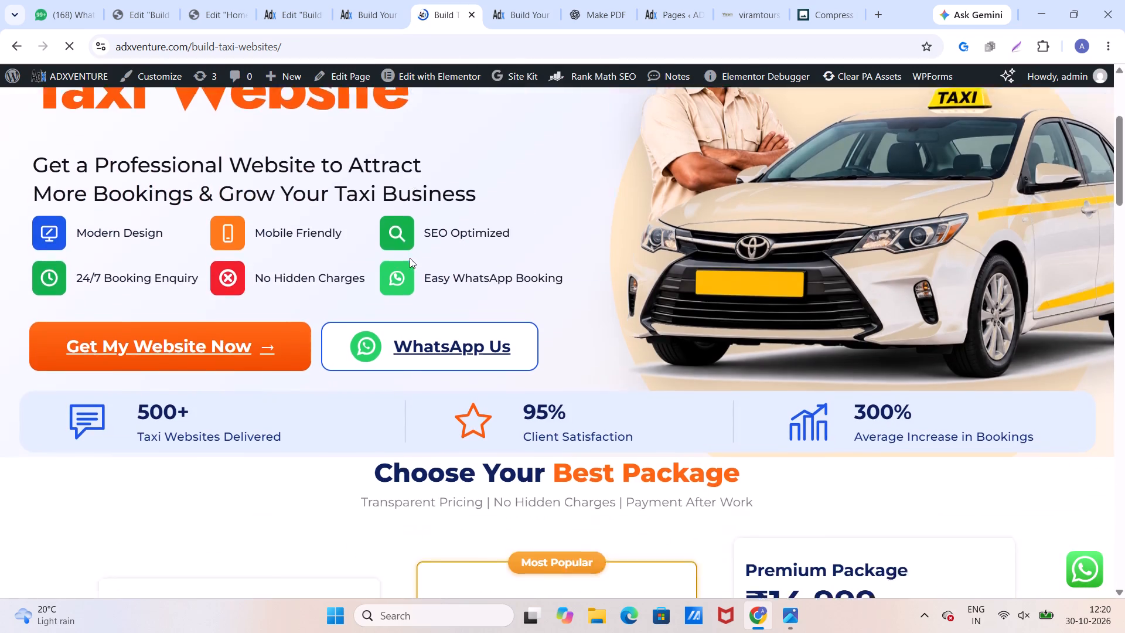
{"action": "scroll", "coordinate": [397, 314], "scroll_direction": "down", "scroll_amount": 6}
{"action": "scroll", "coordinate": [397, 314], "scroll_direction": "up", "scroll_amount": 1}
{"action": "scroll", "coordinate": [397, 314], "scroll_direction": "down", "scroll_amount": 7}
{"action": "scroll", "coordinate": [396, 295], "scroll_direction": "up", "scroll_amount": 1}
{"action": "scroll", "coordinate": [396, 291], "scroll_direction": "down", "scroll_amount": 2}
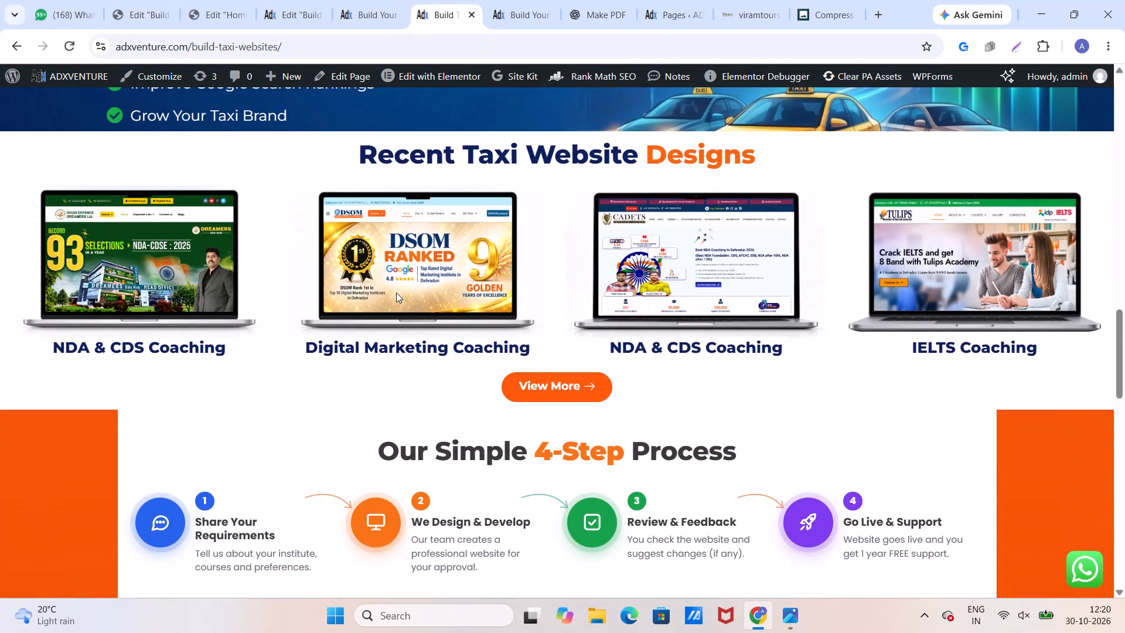
{"action": "scroll", "coordinate": [396, 292], "scroll_direction": "down", "scroll_amount": 6}
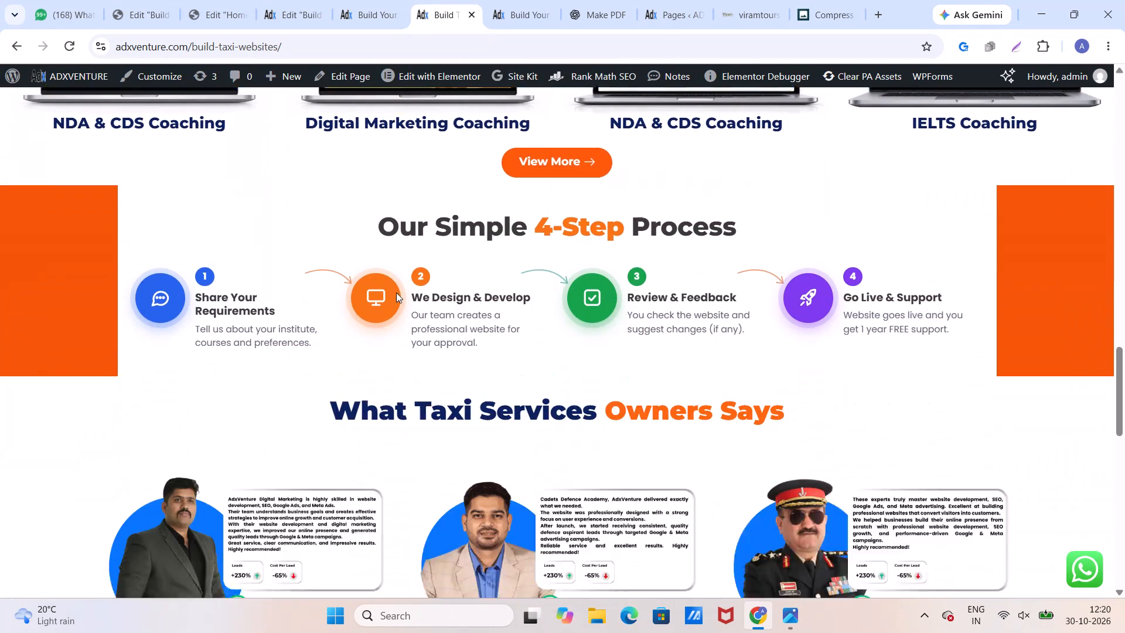
{"action": "scroll", "coordinate": [396, 292], "scroll_direction": "down", "scroll_amount": 11}
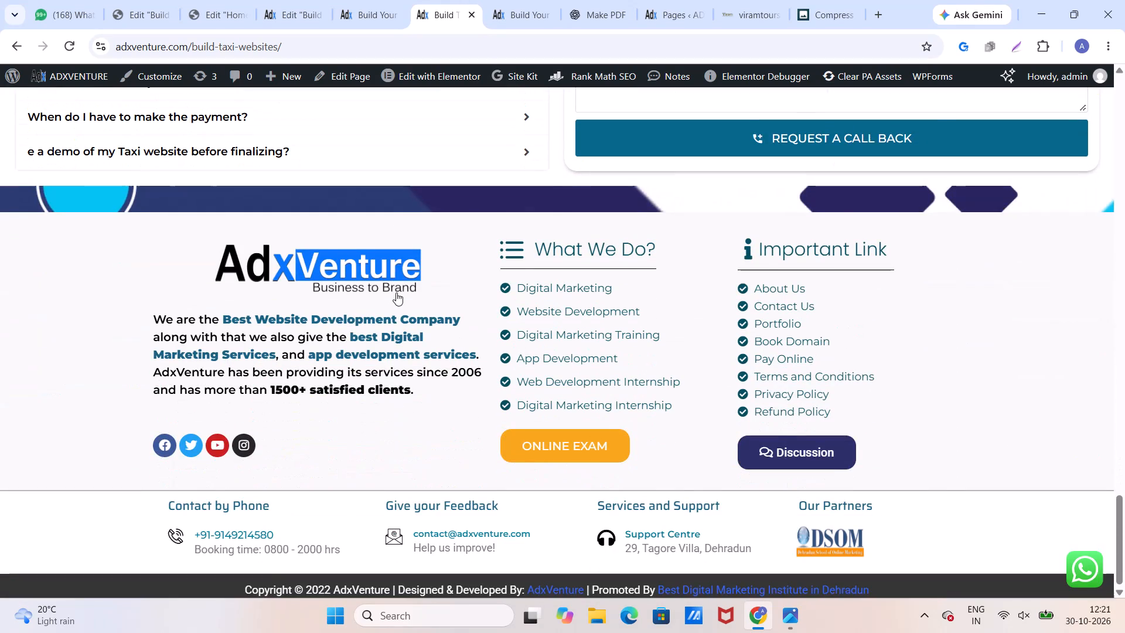
{"action": "scroll", "coordinate": [396, 292], "scroll_direction": "down", "scroll_amount": 4}
{"action": "scroll", "coordinate": [396, 292], "scroll_direction": "up", "scroll_amount": 1}
{"action": "scroll", "coordinate": [396, 292], "scroll_direction": "down", "scroll_amount": 2}
{"action": "scroll", "coordinate": [396, 292], "scroll_direction": "up", "scroll_amount": 8}
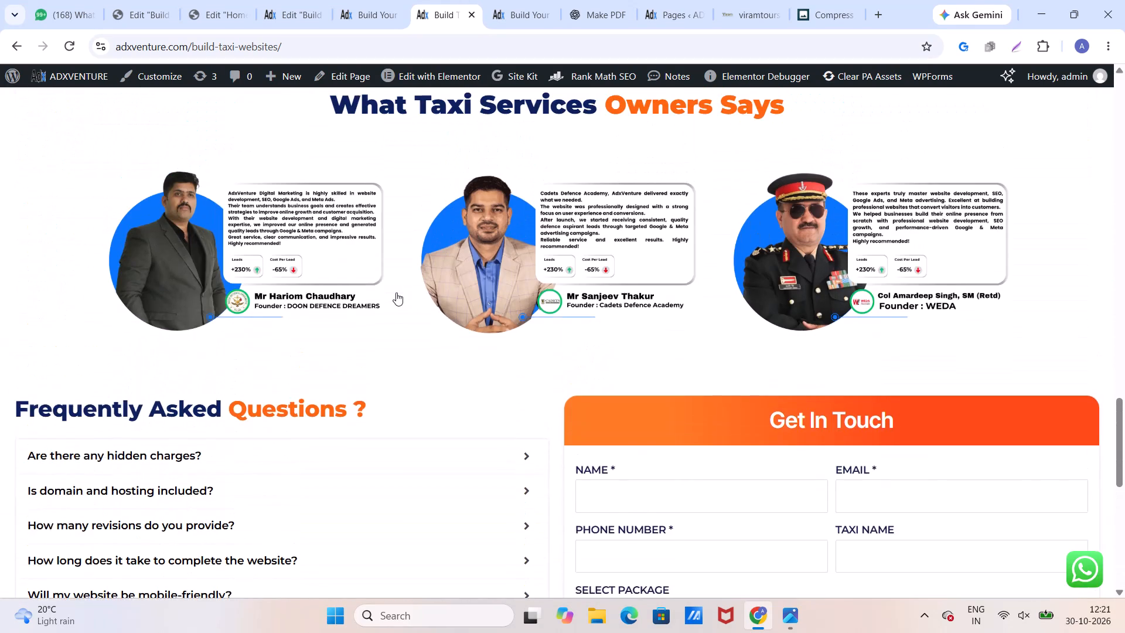
{"action": "scroll", "coordinate": [396, 292], "scroll_direction": "up", "scroll_amount": 6}
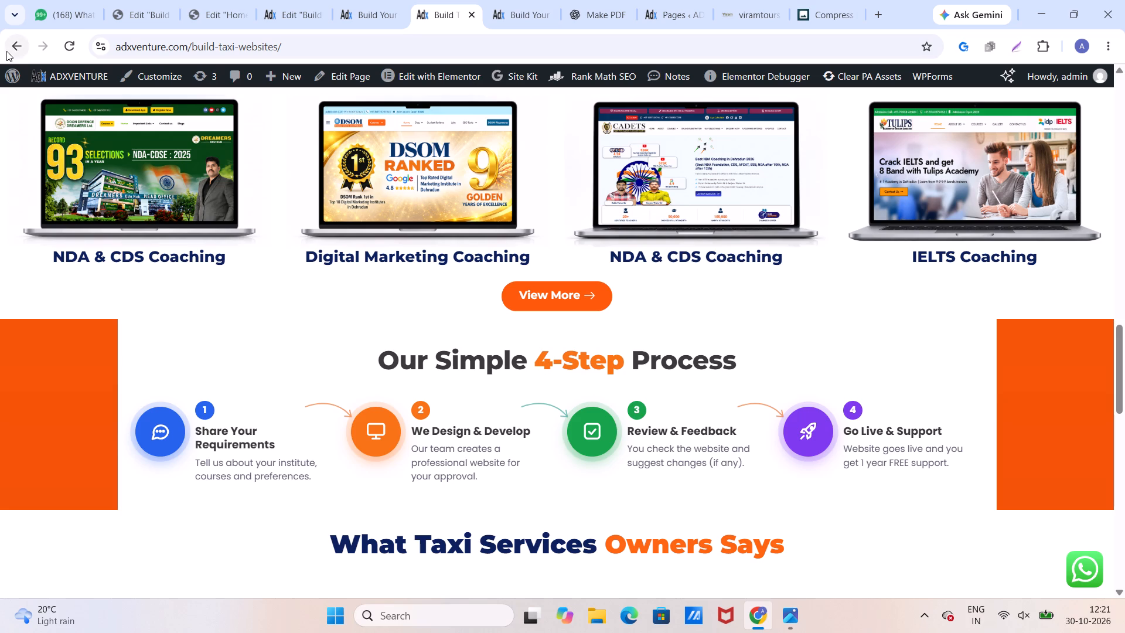
Return to page 7 of the Pages list and look through the "Build your" titles to the Coaching Institute Website entry.
{"action": "left_click", "coordinate": [21, 52]}
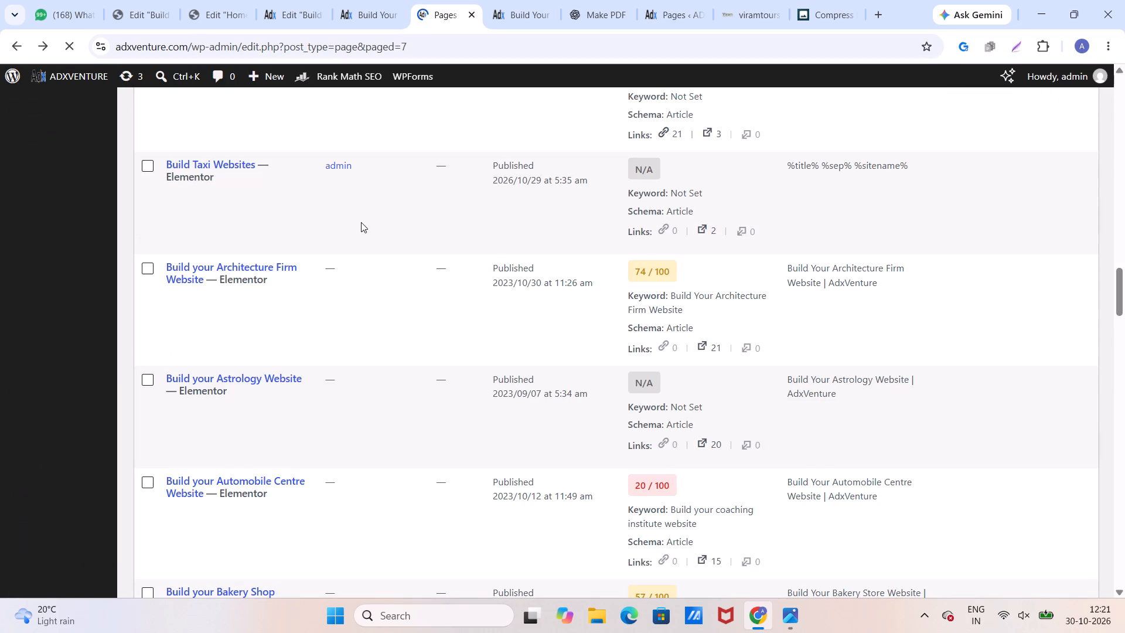
{"action": "scroll", "coordinate": [277, 249], "scroll_direction": "up", "scroll_amount": 1}
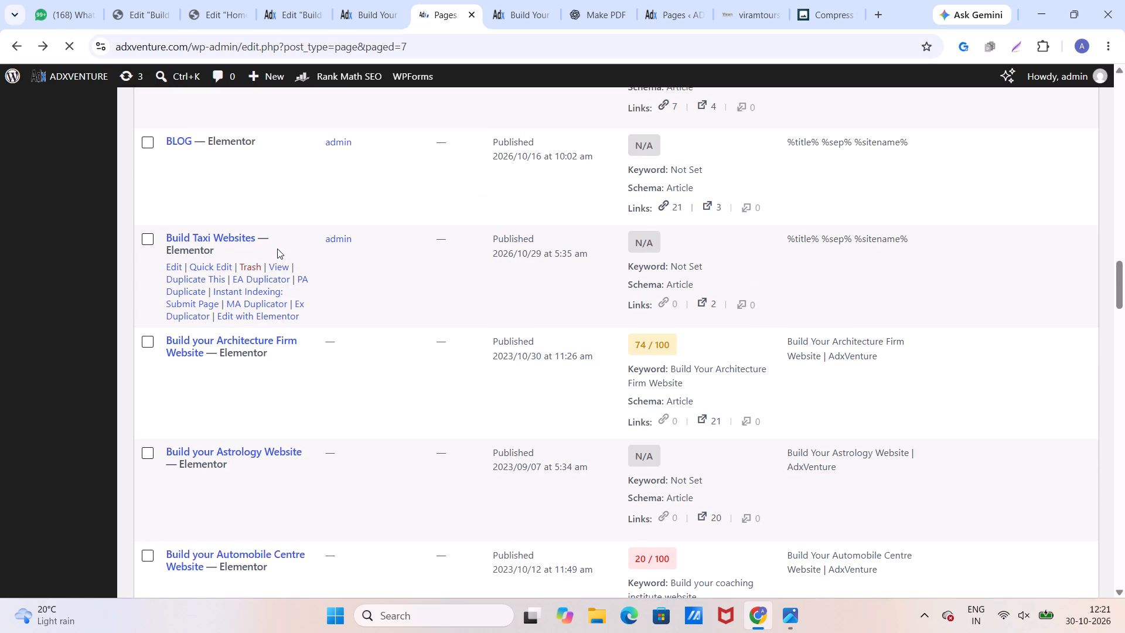
{"action": "scroll", "coordinate": [277, 249], "scroll_direction": "up", "scroll_amount": 1}
{"action": "scroll", "coordinate": [277, 249], "scroll_direction": "down", "scroll_amount": 2}
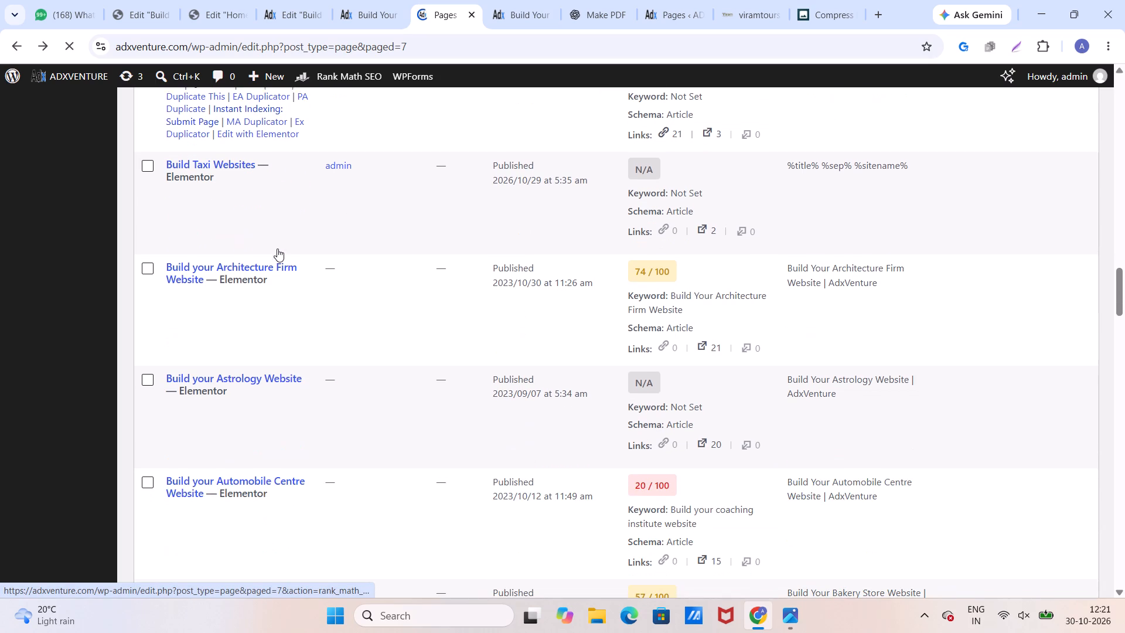
{"action": "scroll", "coordinate": [277, 249], "scroll_direction": "down", "scroll_amount": 5}
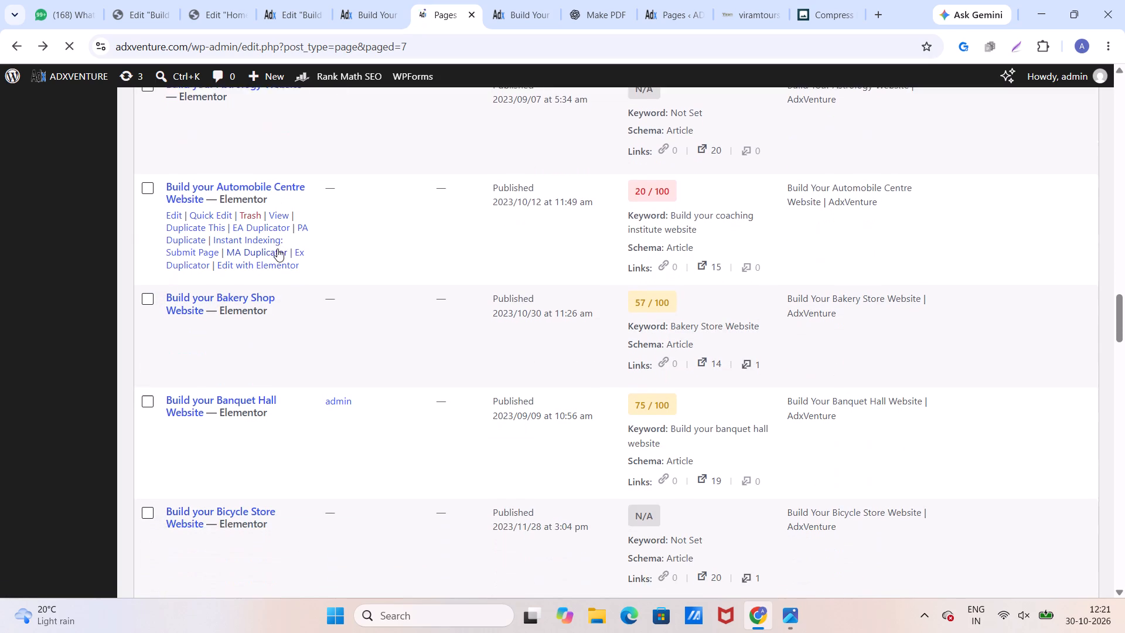
{"action": "scroll", "coordinate": [277, 249], "scroll_direction": "down", "scroll_amount": 7}
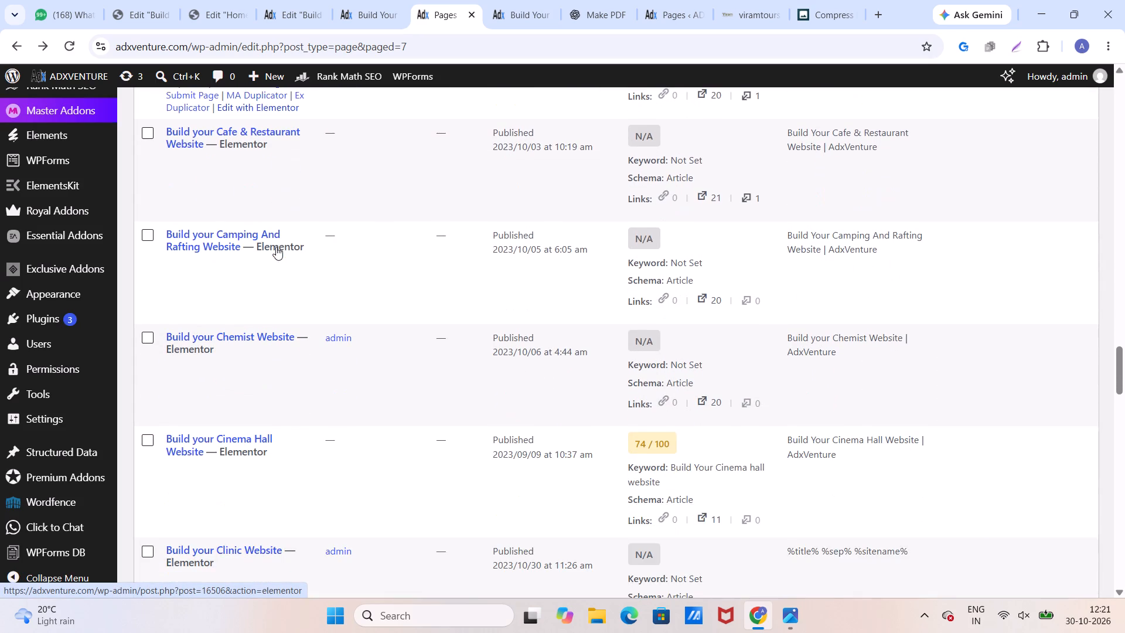
{"action": "scroll", "coordinate": [276, 247], "scroll_direction": "down", "scroll_amount": 6}
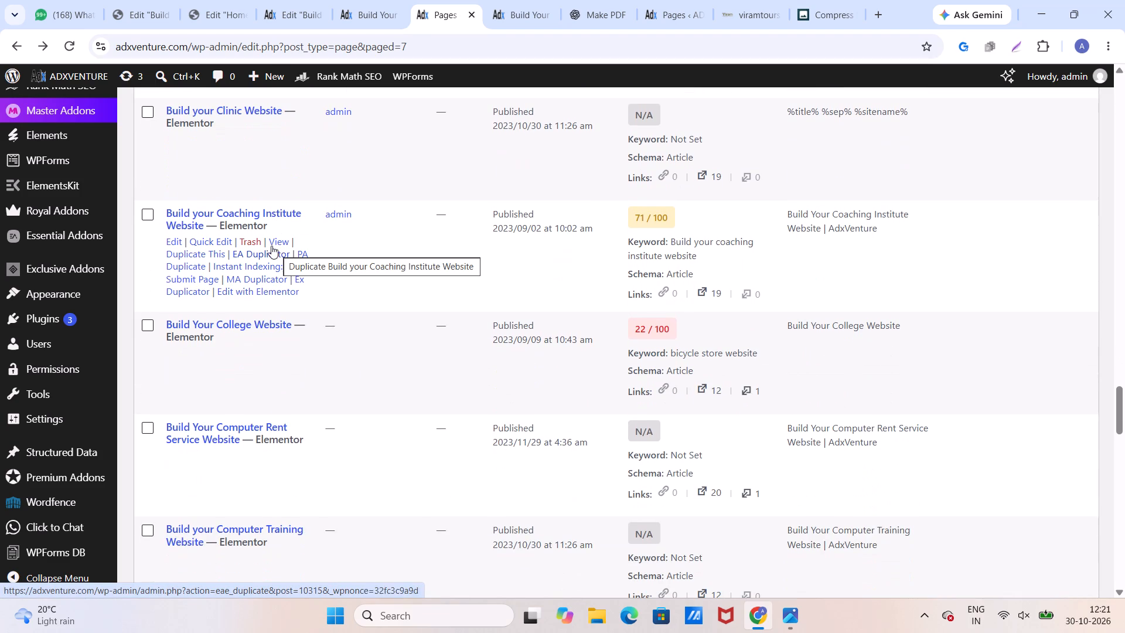
View the live Build your Coaching Institute Website page and examine its layout and sections.
{"action": "left_click", "coordinate": [278, 240]}
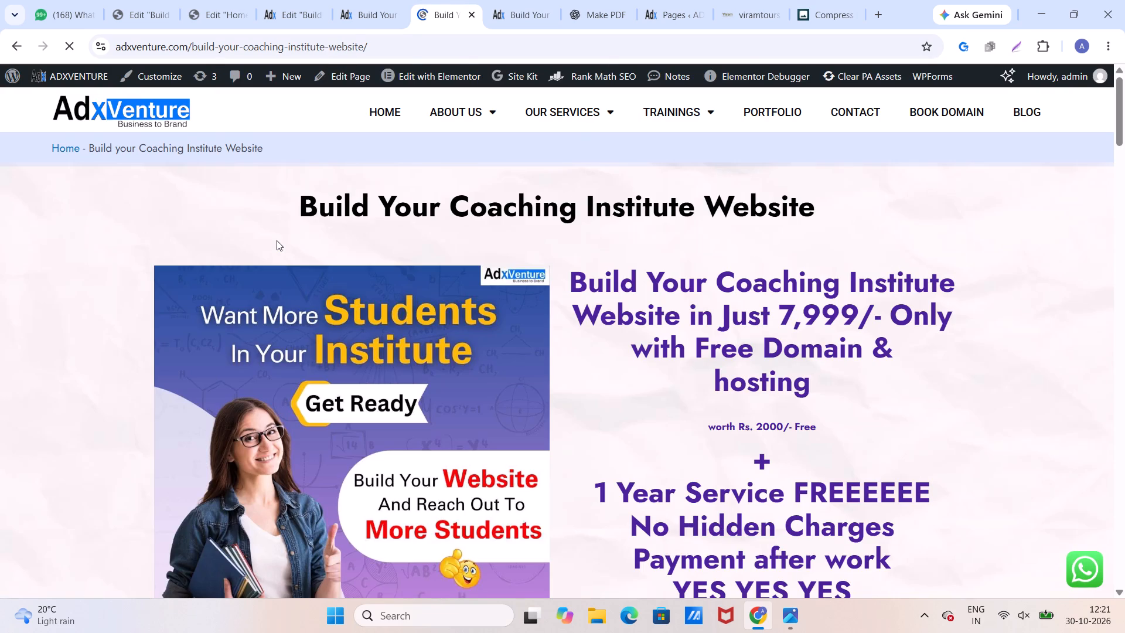
{"action": "scroll", "coordinate": [278, 294], "scroll_direction": "down", "scroll_amount": 20}
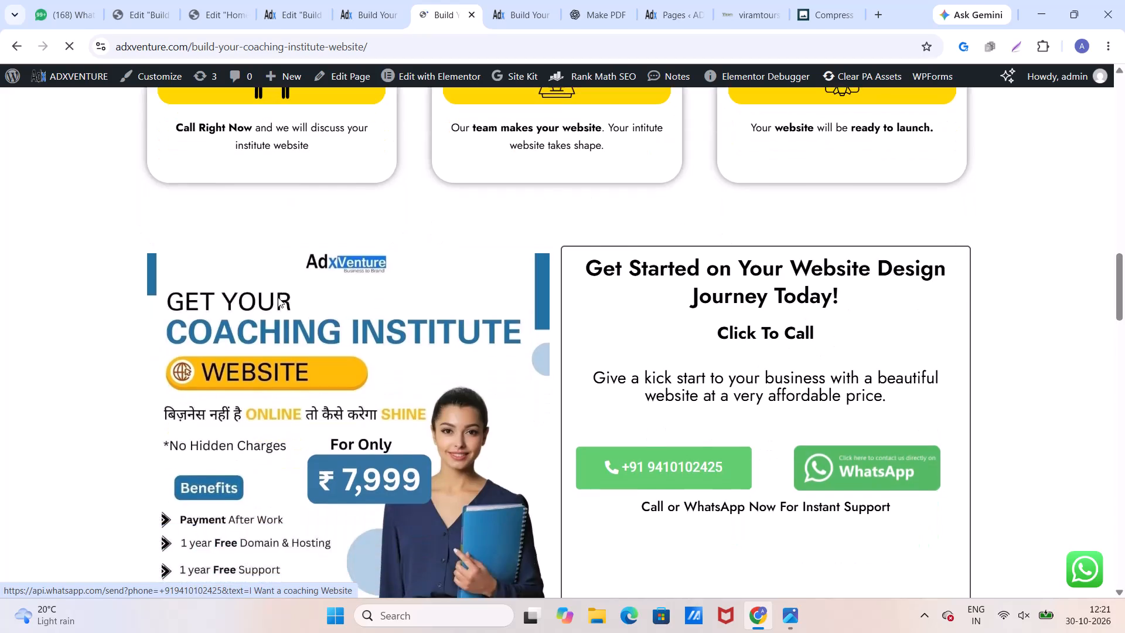
{"action": "scroll", "coordinate": [278, 297], "scroll_direction": "down", "scroll_amount": 7}
{"action": "scroll", "coordinate": [278, 297], "scroll_direction": "up", "scroll_amount": 1}
{"action": "scroll", "coordinate": [278, 297], "scroll_direction": "down", "scroll_amount": 10}
{"action": "scroll", "coordinate": [278, 297], "scroll_direction": "up", "scroll_amount": 17}
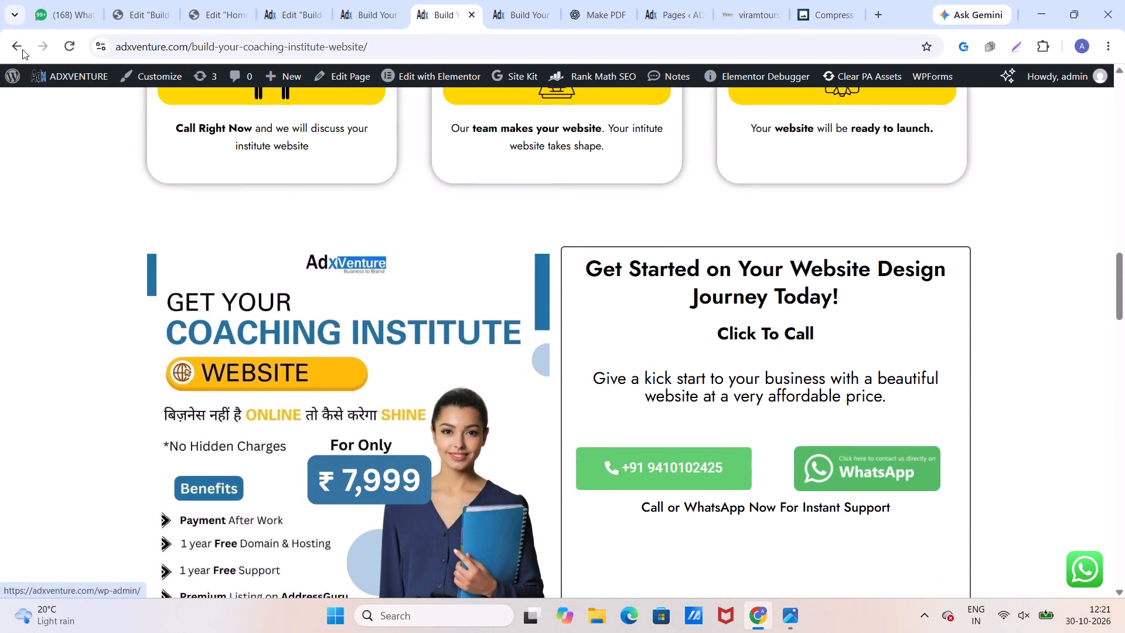
Return to page 7 of the Pages list and open Build Taxi Websites for editing with Elementor.
{"action": "left_click", "coordinate": [19, 47]}
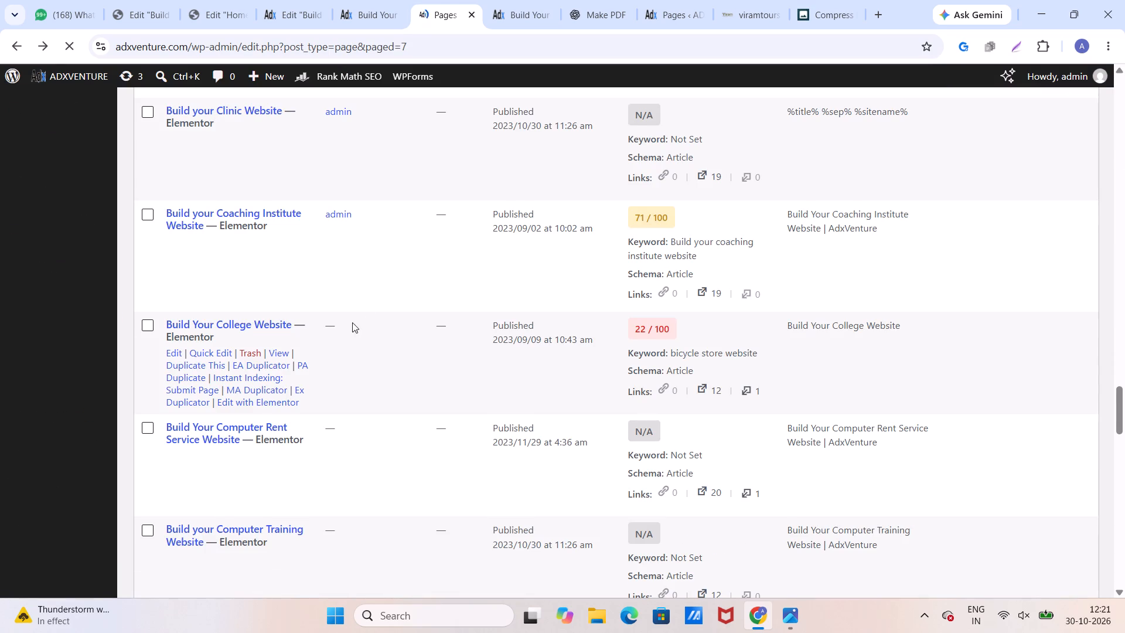
{"action": "scroll", "coordinate": [340, 328], "scroll_direction": "up", "scroll_amount": 9}
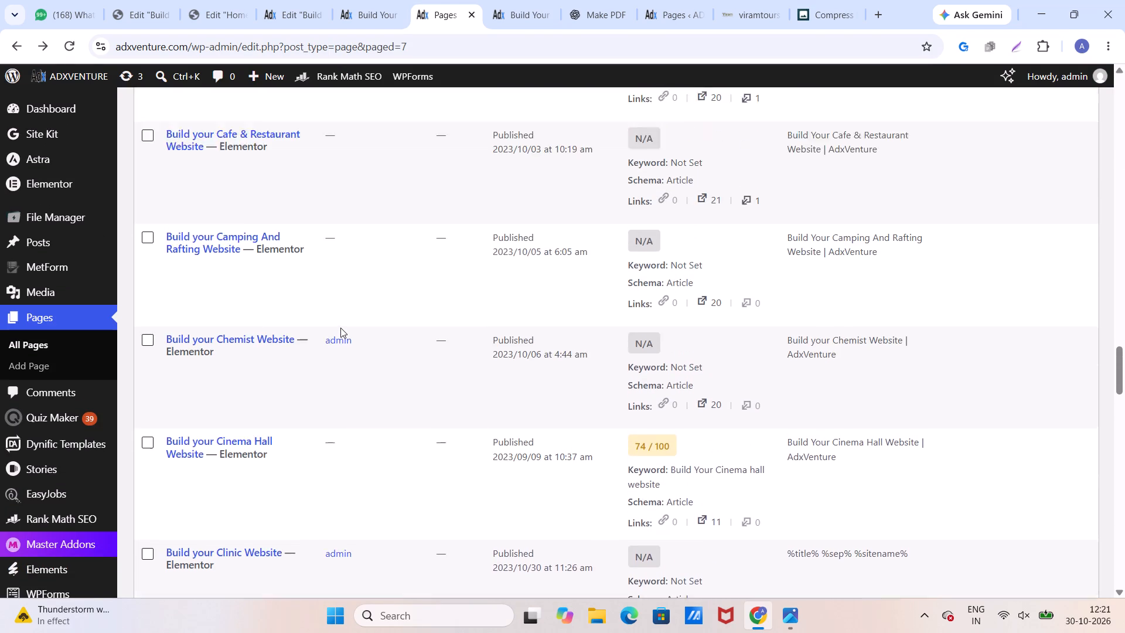
{"action": "scroll", "coordinate": [340, 328], "scroll_direction": "up", "scroll_amount": 11}
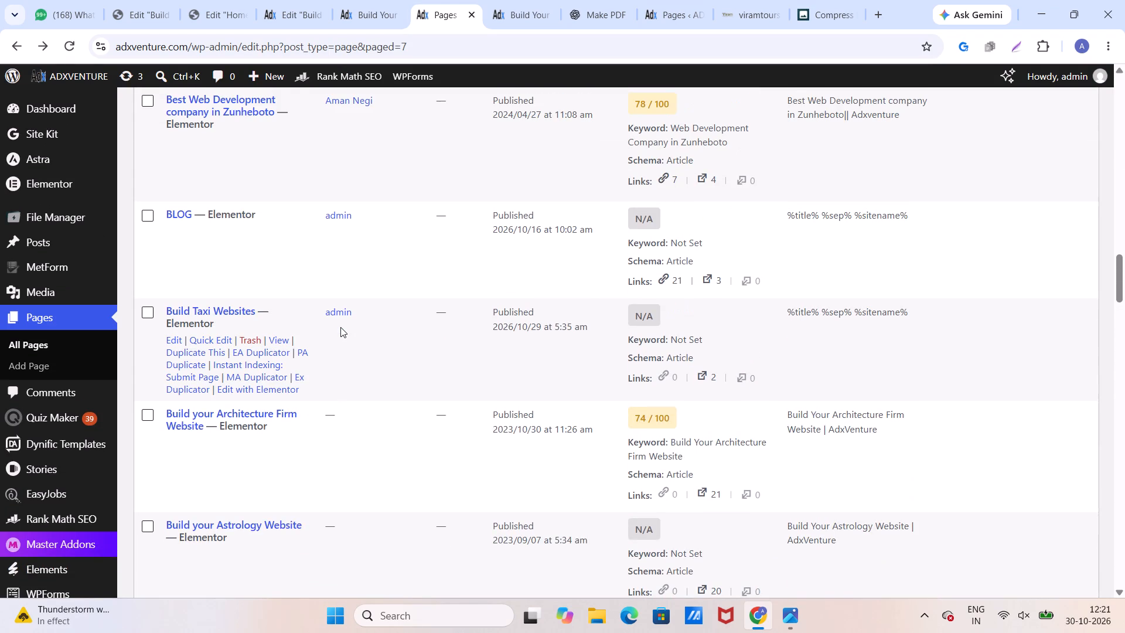
{"action": "left_click", "coordinate": [268, 389]}
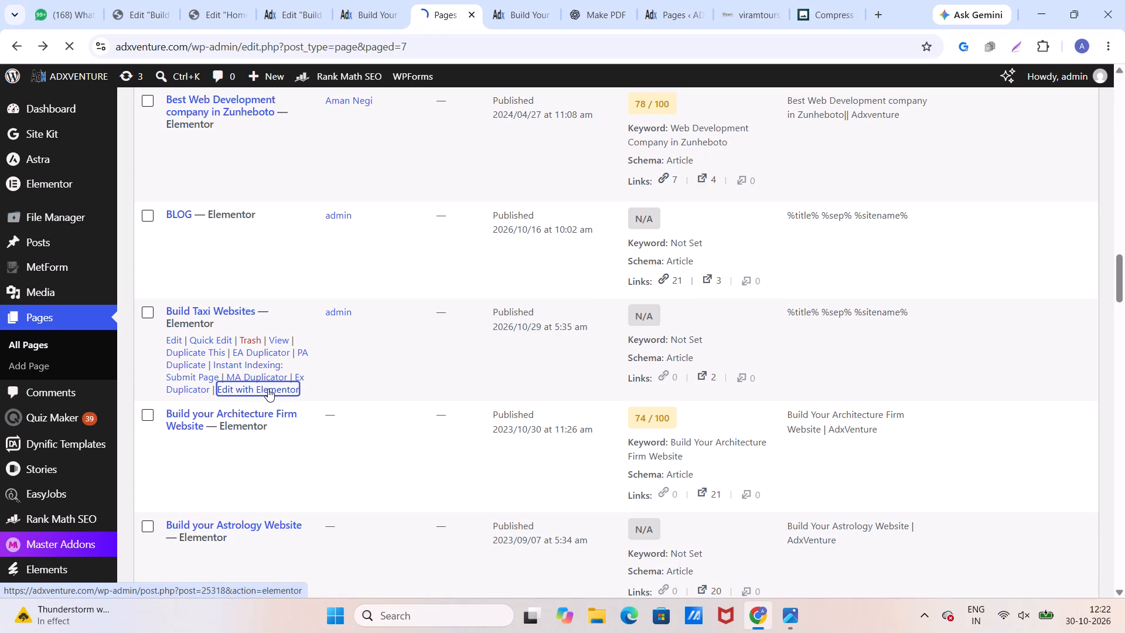
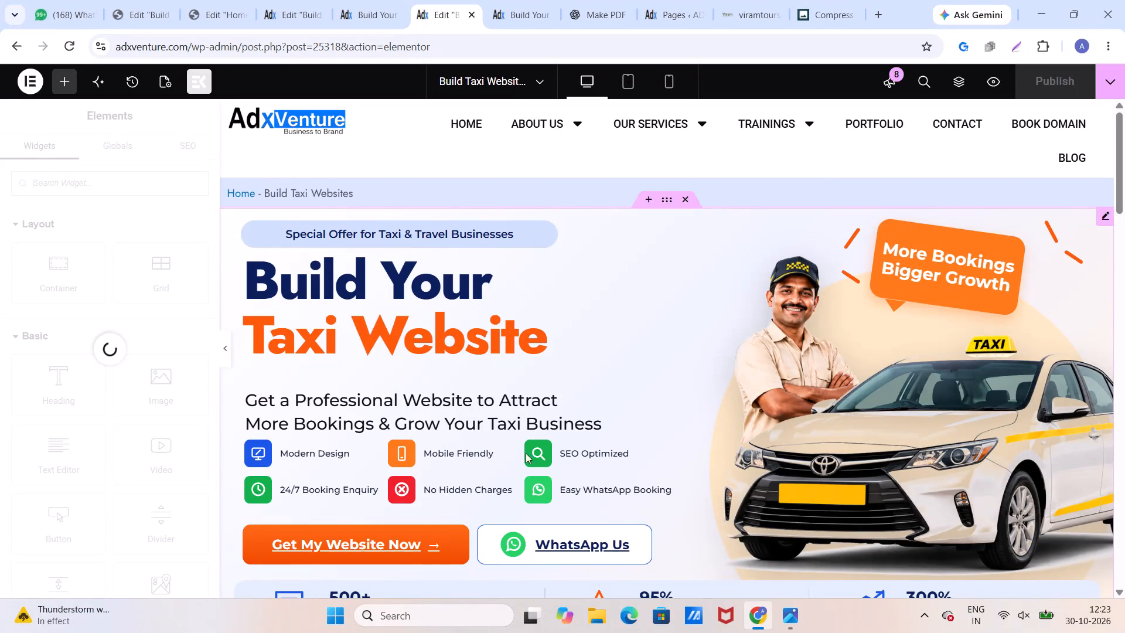
Copy the container with the four laptop mockups and captions under Recent Taxi Website Designs.
{"action": "scroll", "coordinate": [427, 370], "scroll_direction": "down", "scroll_amount": 9}
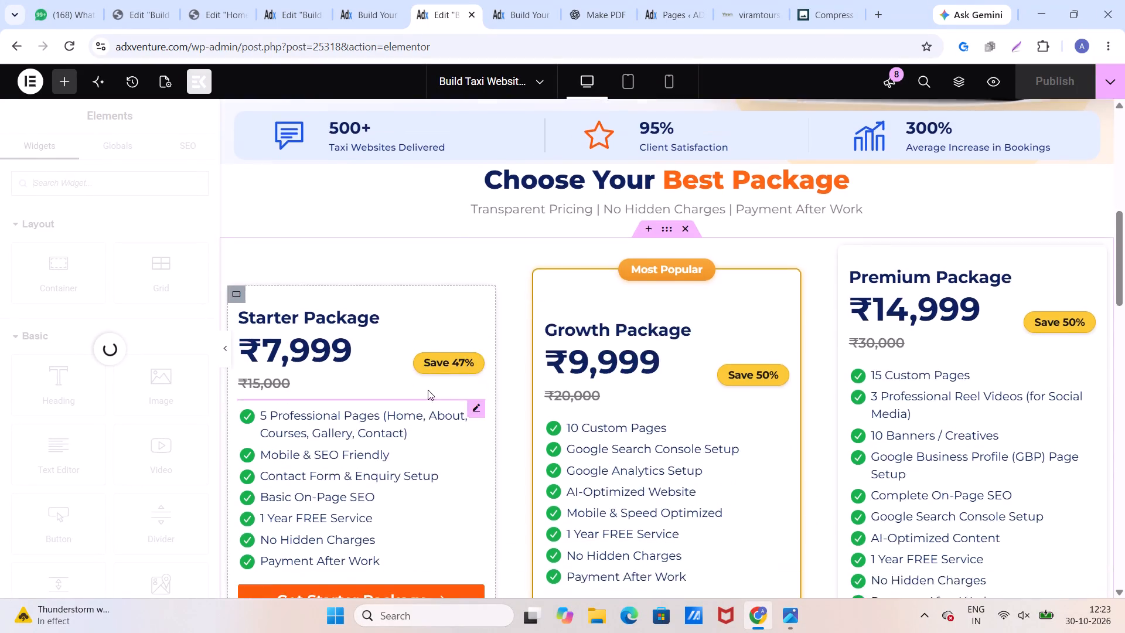
{"action": "scroll", "coordinate": [428, 390], "scroll_direction": "down", "scroll_amount": 8}
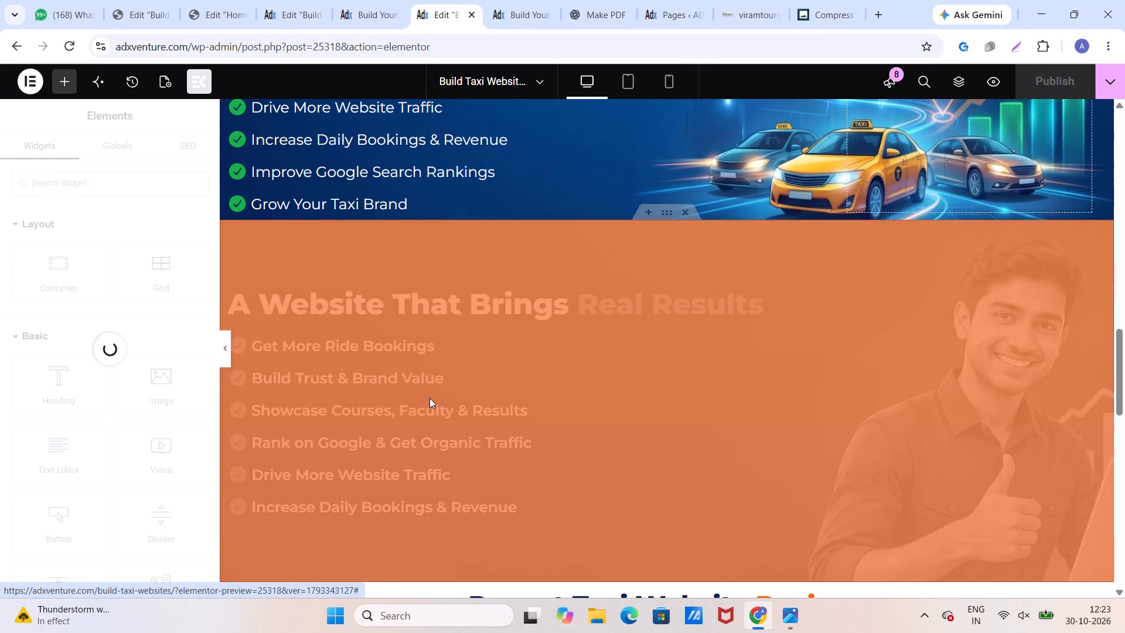
{"action": "scroll", "coordinate": [429, 398], "scroll_direction": "down", "scroll_amount": 6}
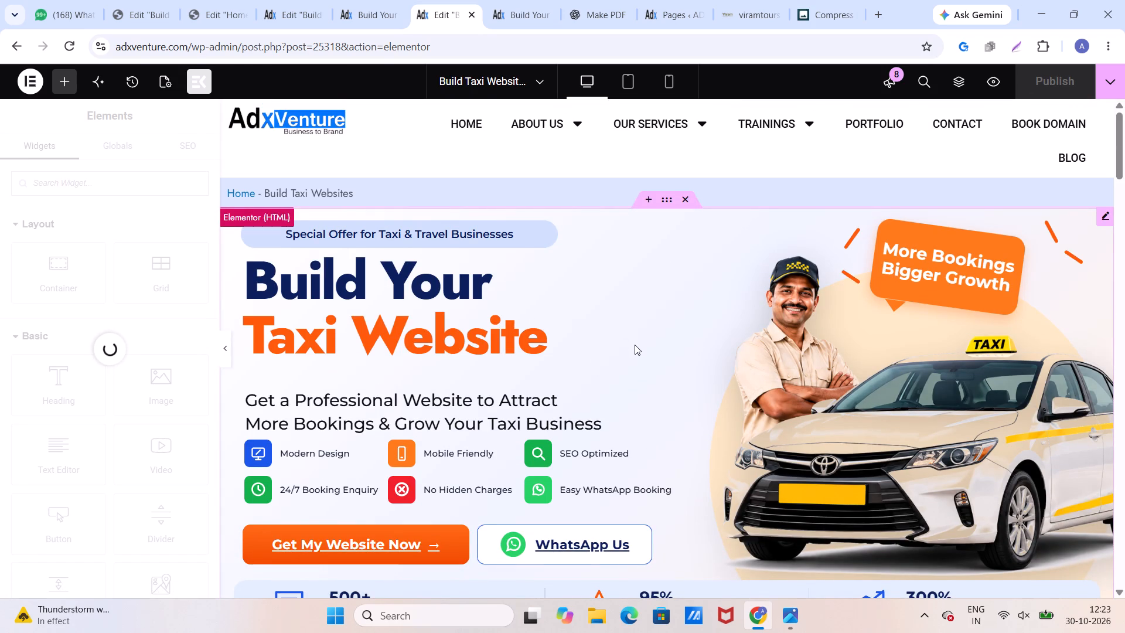
{"action": "scroll", "coordinate": [633, 341], "scroll_direction": "down", "scroll_amount": 18}
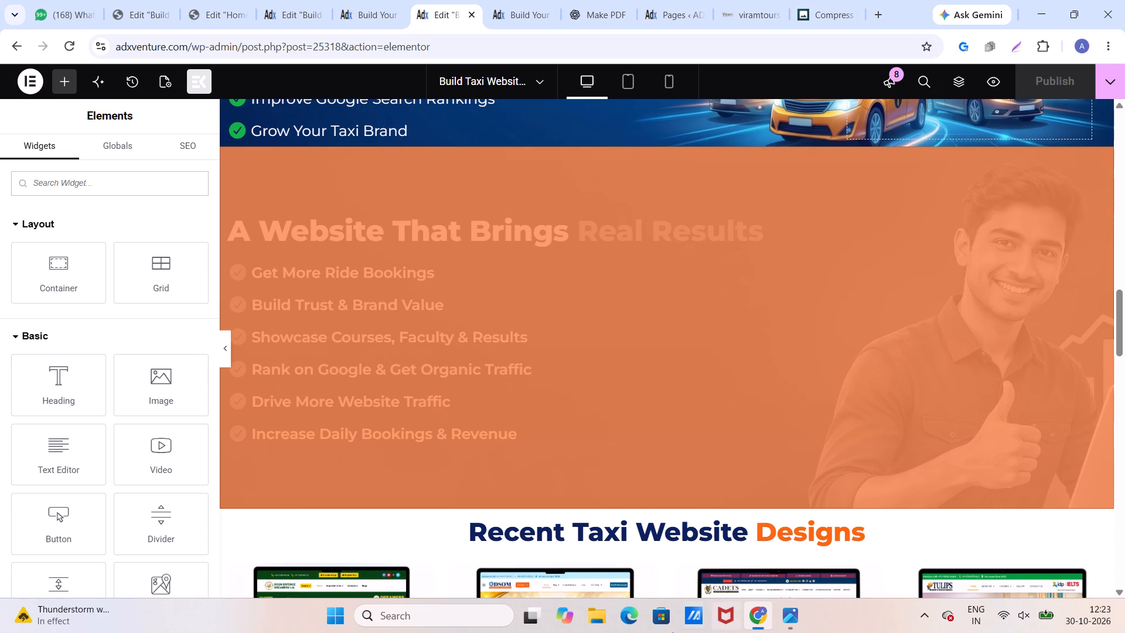
{"action": "scroll", "coordinate": [660, 397], "scroll_direction": "down", "scroll_amount": 4}
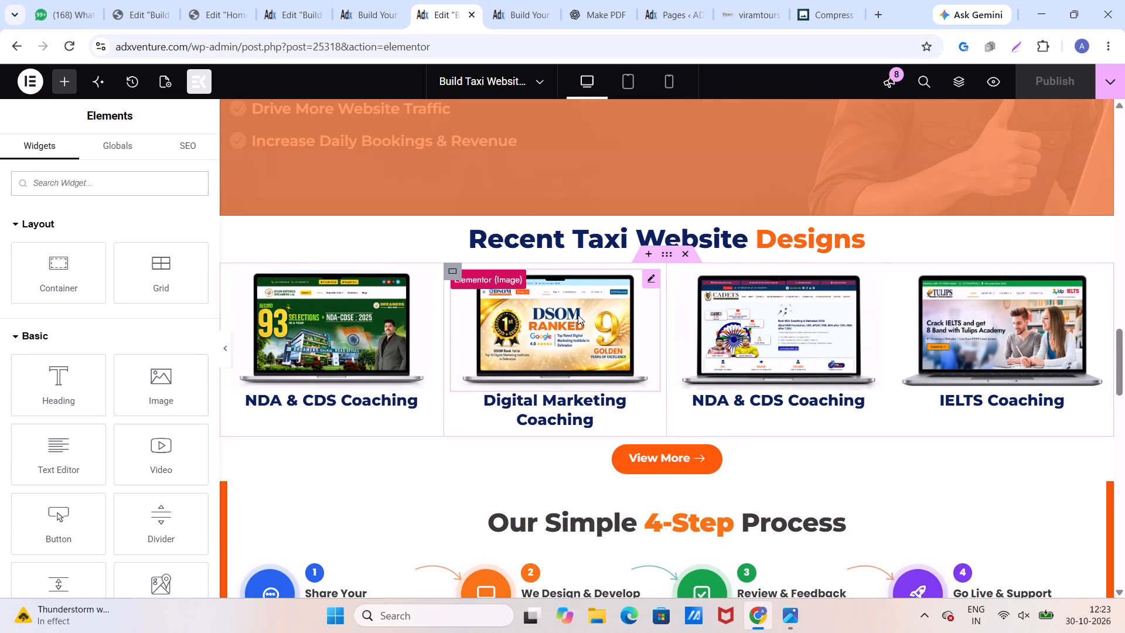
{"action": "left_click", "coordinate": [552, 332]}
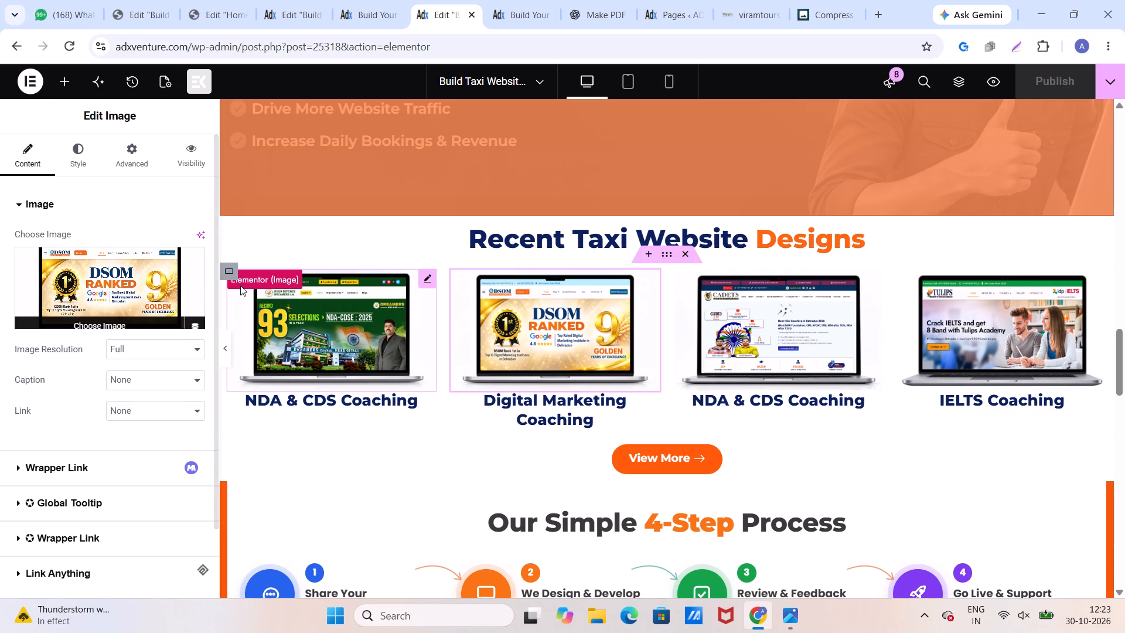
{"action": "left_click", "coordinate": [430, 277]}
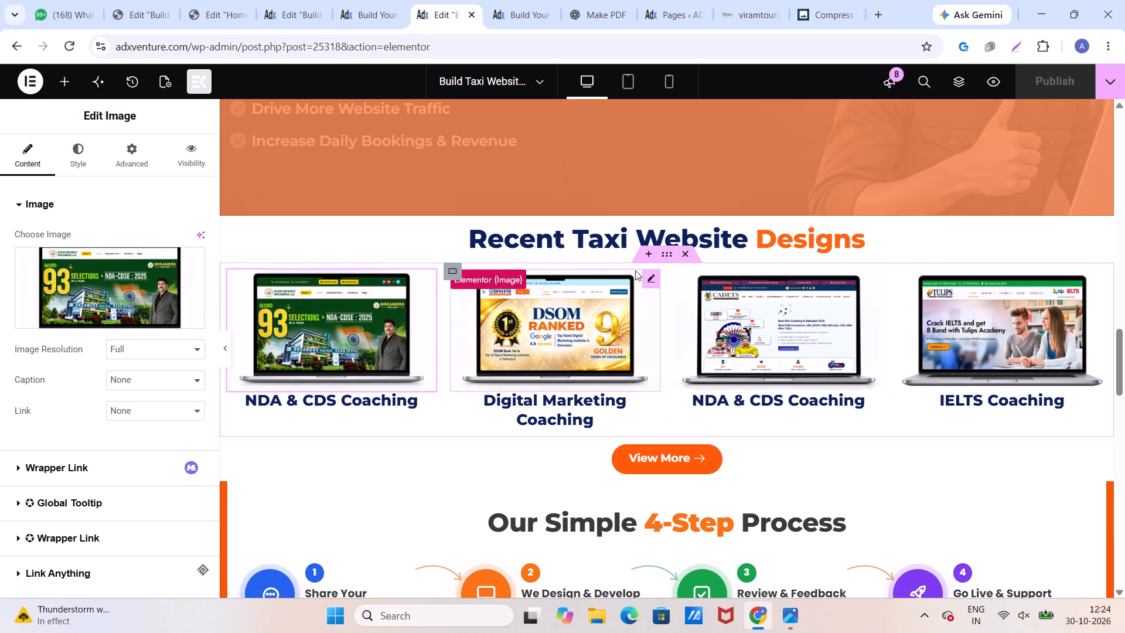
{"action": "left_click", "coordinate": [668, 257]}
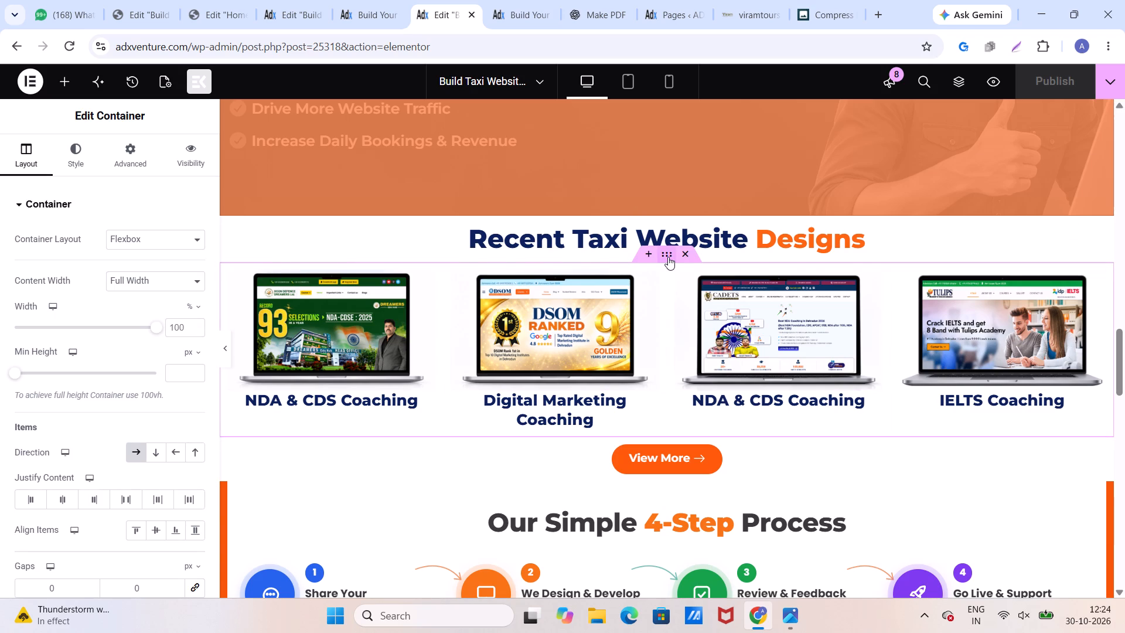
{"action": "right_click", "coordinate": [668, 257]}
{"action": "left_click", "coordinate": [711, 166]}
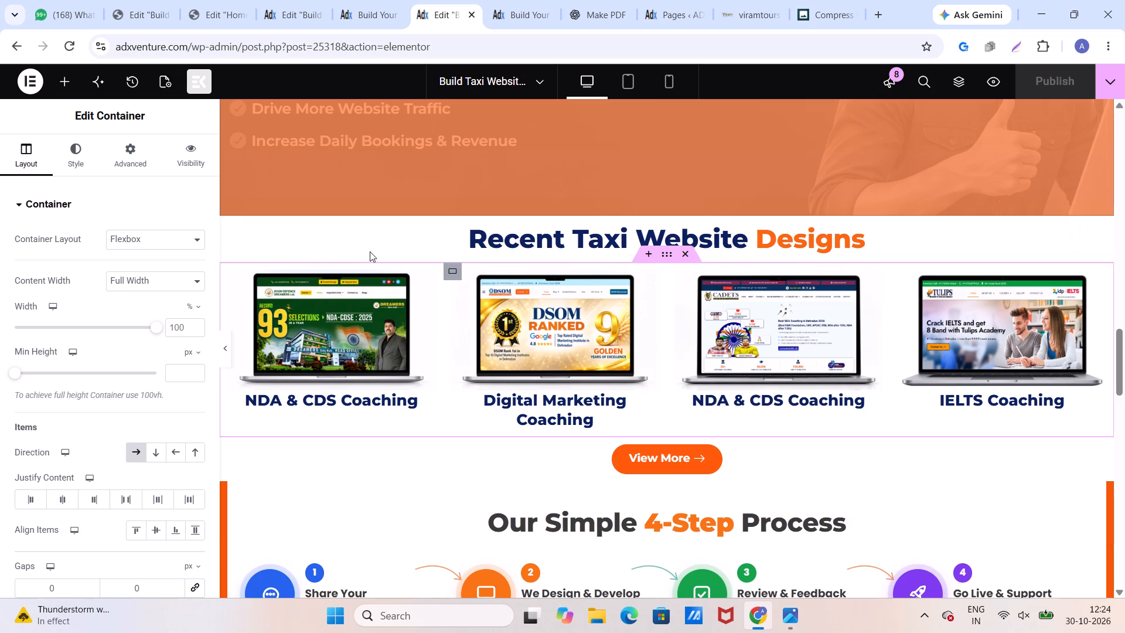
Paste the copied laptop showcase into the older Build your Taxi page, in the empty area between the process steps and the Build Your Taxi Website heading.
{"action": "left_click", "coordinate": [283, 17]}
{"action": "scroll", "coordinate": [427, 261], "scroll_direction": "down", "scroll_amount": 1}
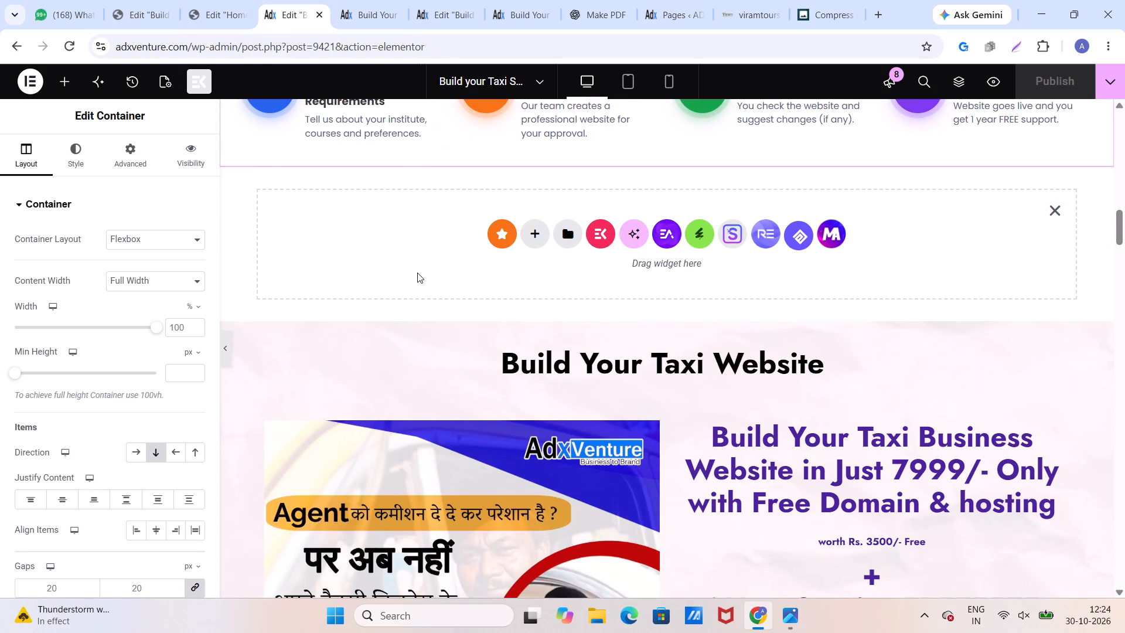
{"action": "left_click", "coordinate": [354, 245]}
{"action": "right_click", "coordinate": [361, 240]}
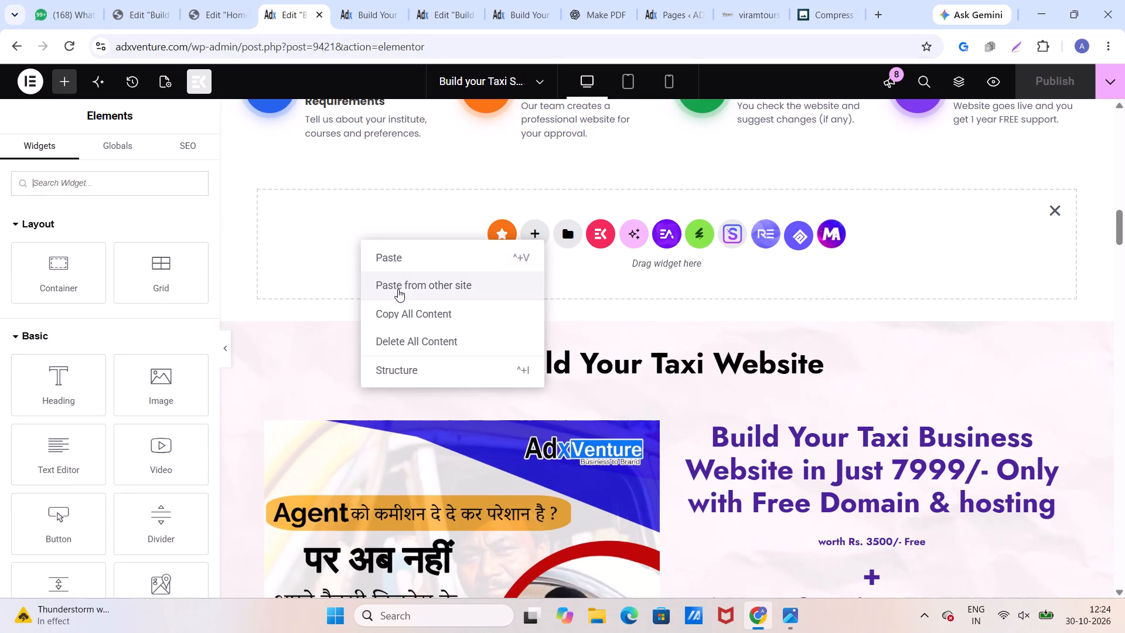
{"action": "left_click", "coordinate": [398, 289]}
{"action": "key", "text": "ctrl+v"}
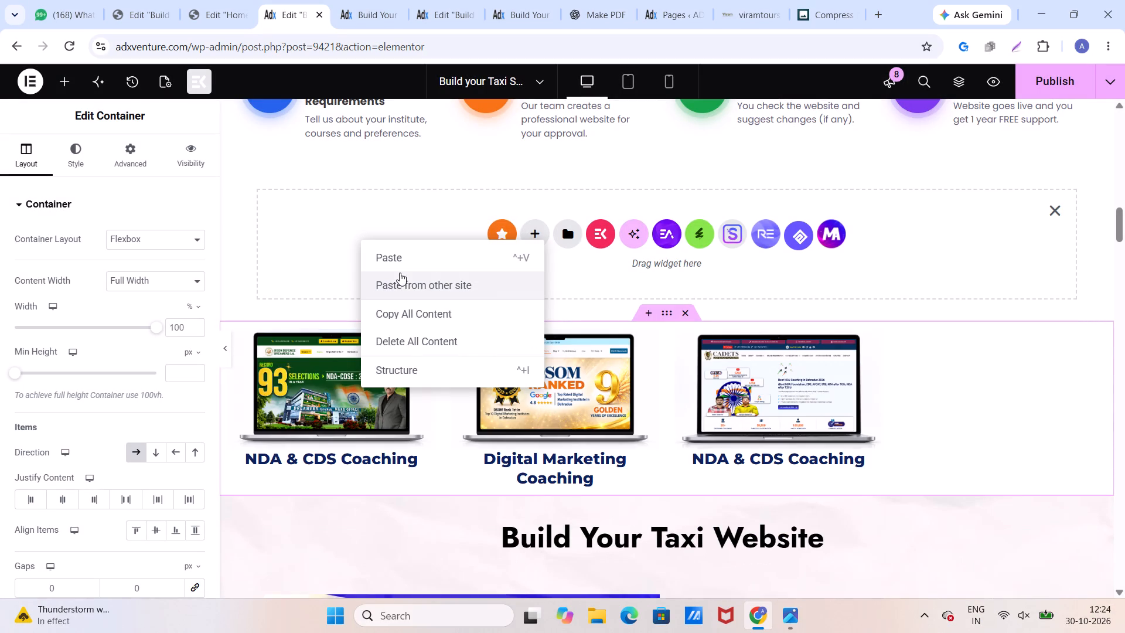
{"action": "left_click", "coordinate": [307, 257]}
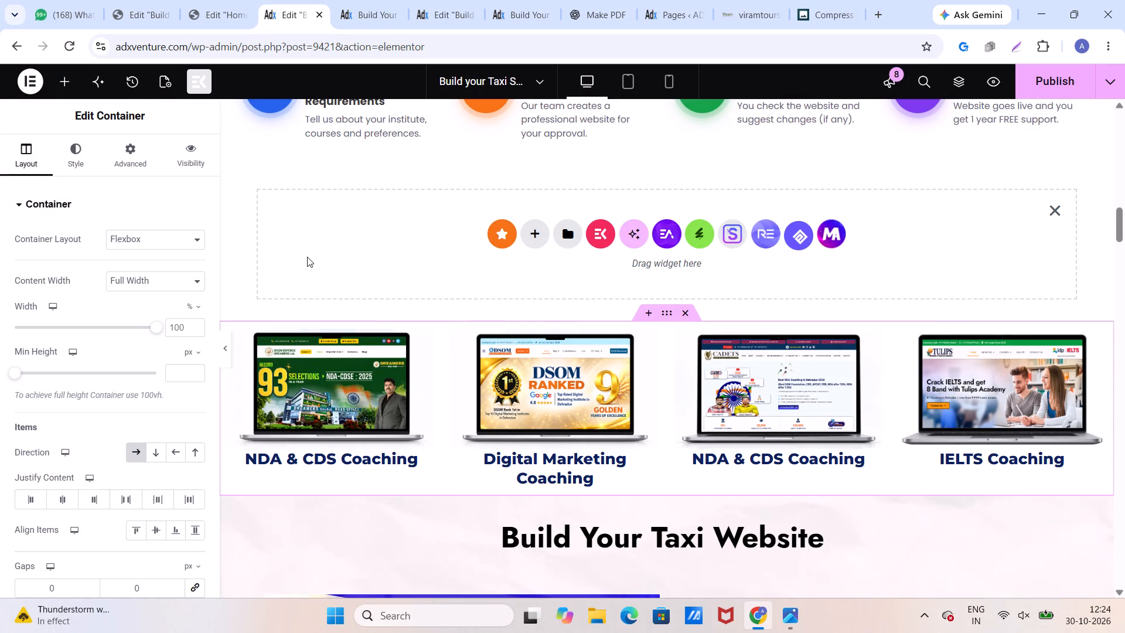
Replace the first laptop image, above the first NDA & CDS Coaching caption, with media library image 3.
{"action": "left_click", "coordinate": [318, 372]}
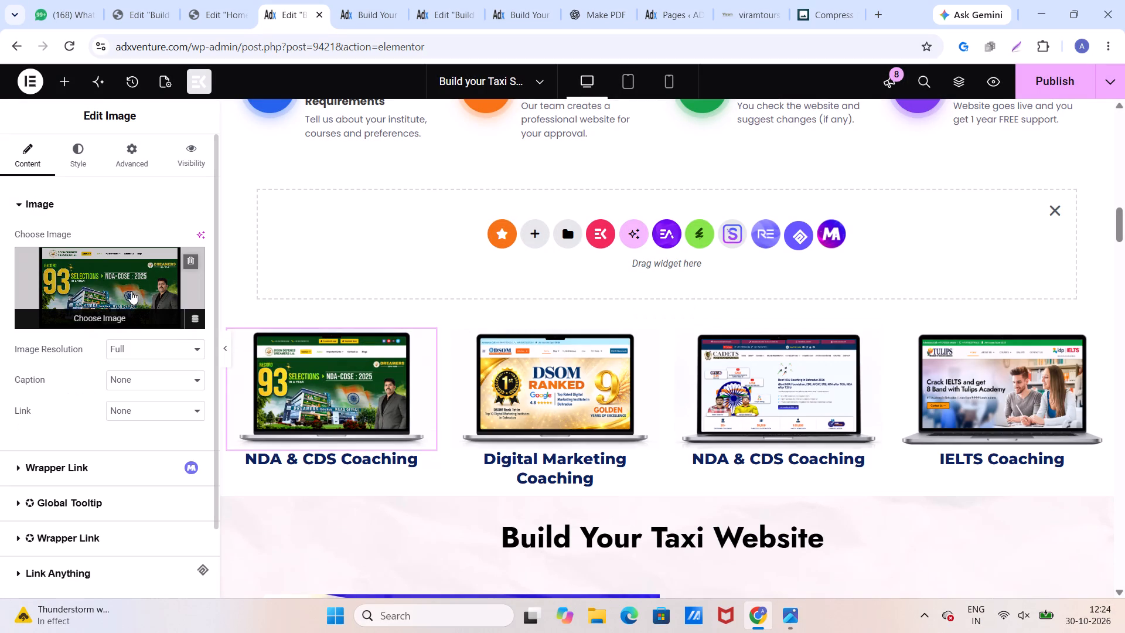
{"action": "left_click", "coordinate": [131, 291]}
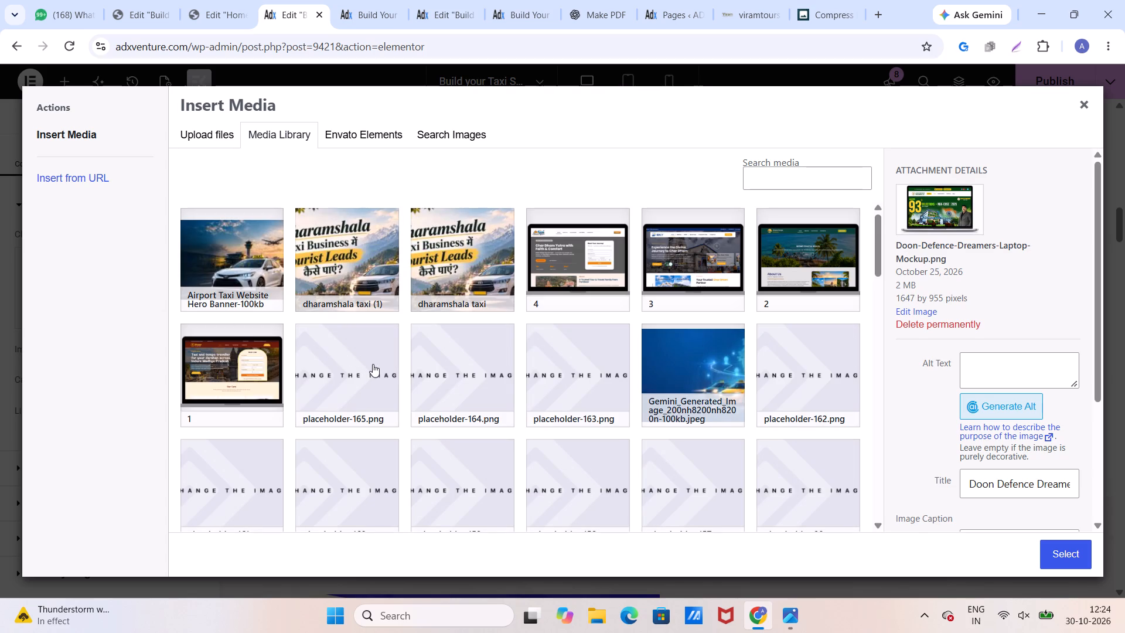
{"action": "left_click", "coordinate": [694, 265]}
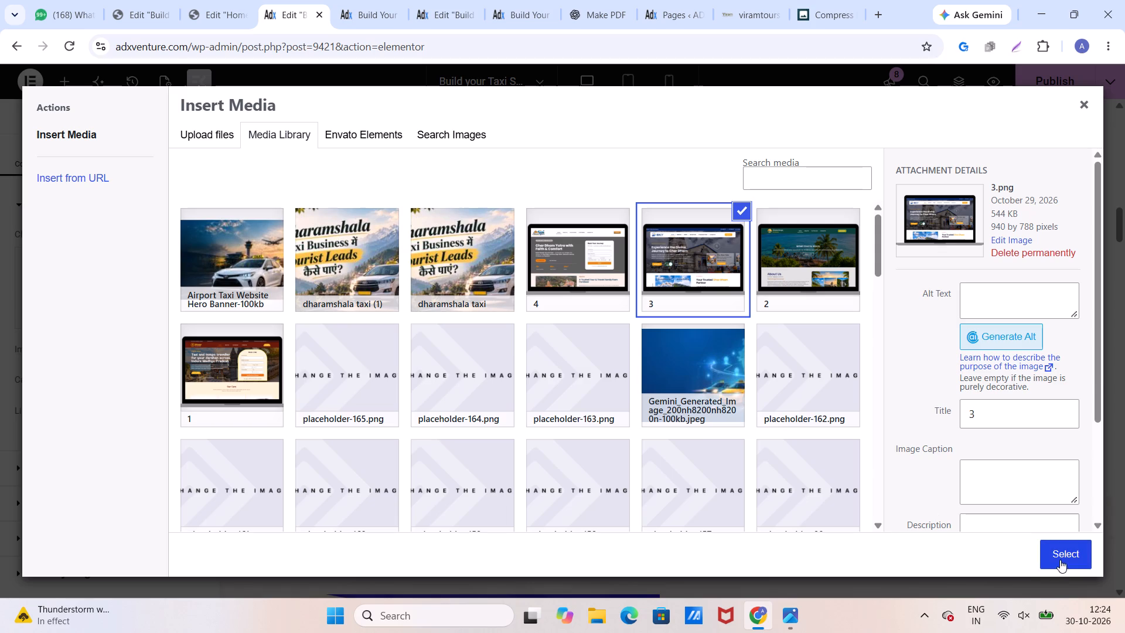
{"action": "left_click", "coordinate": [1060, 560]}
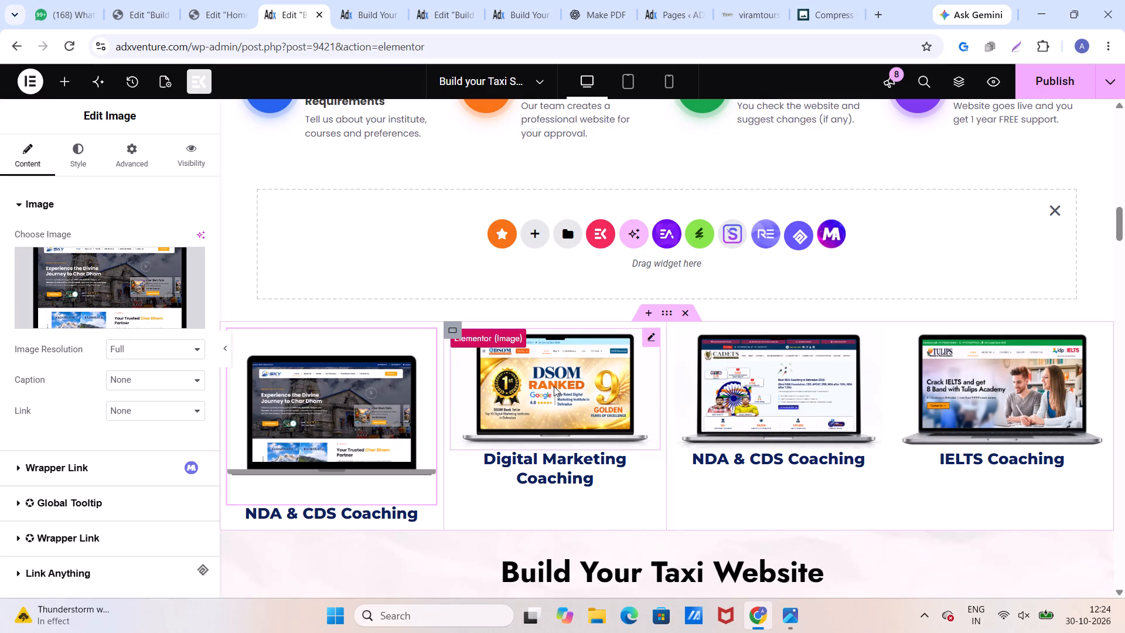
Replace the second laptop image, above Digital Marketing Coaching, with media library image 1.
{"action": "left_click", "coordinate": [554, 386]}
{"action": "left_click", "coordinate": [122, 290]}
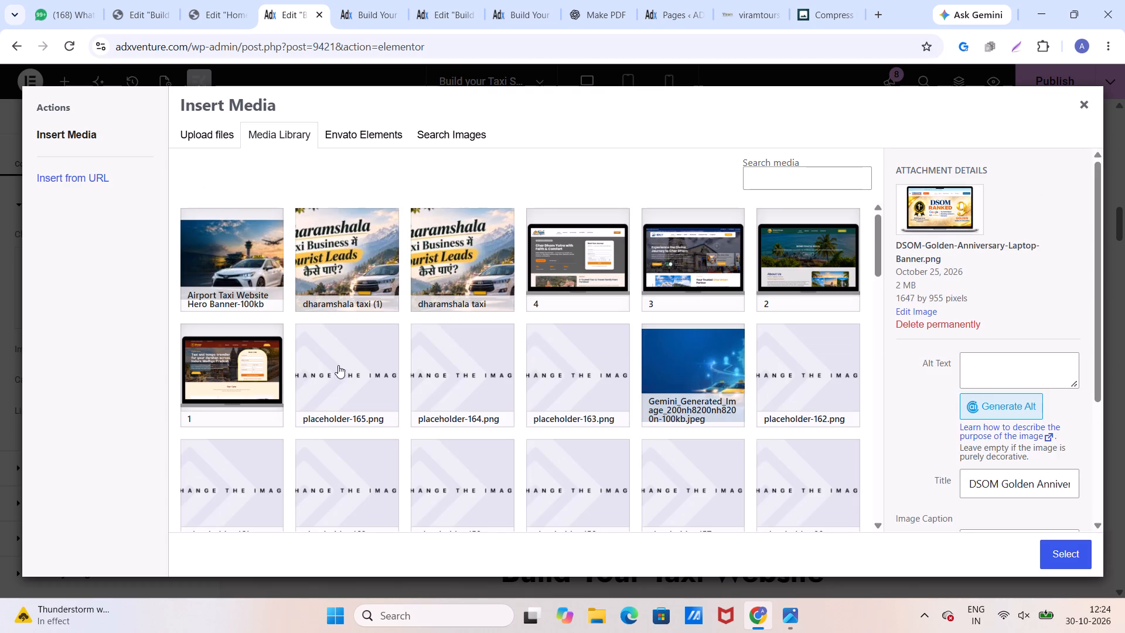
{"action": "left_click", "coordinate": [224, 365]}
{"action": "left_click", "coordinate": [1042, 554]}
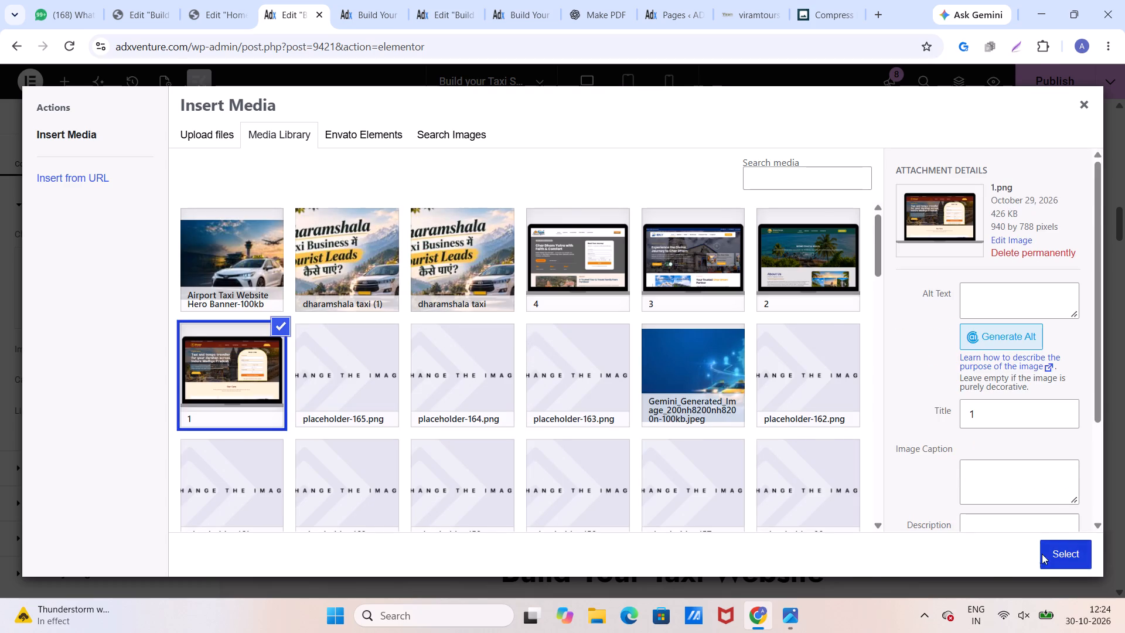
Replace the third laptop image, above the second NDA & CDS Coaching caption, with media library image 2.
{"action": "left_click", "coordinate": [768, 393]}
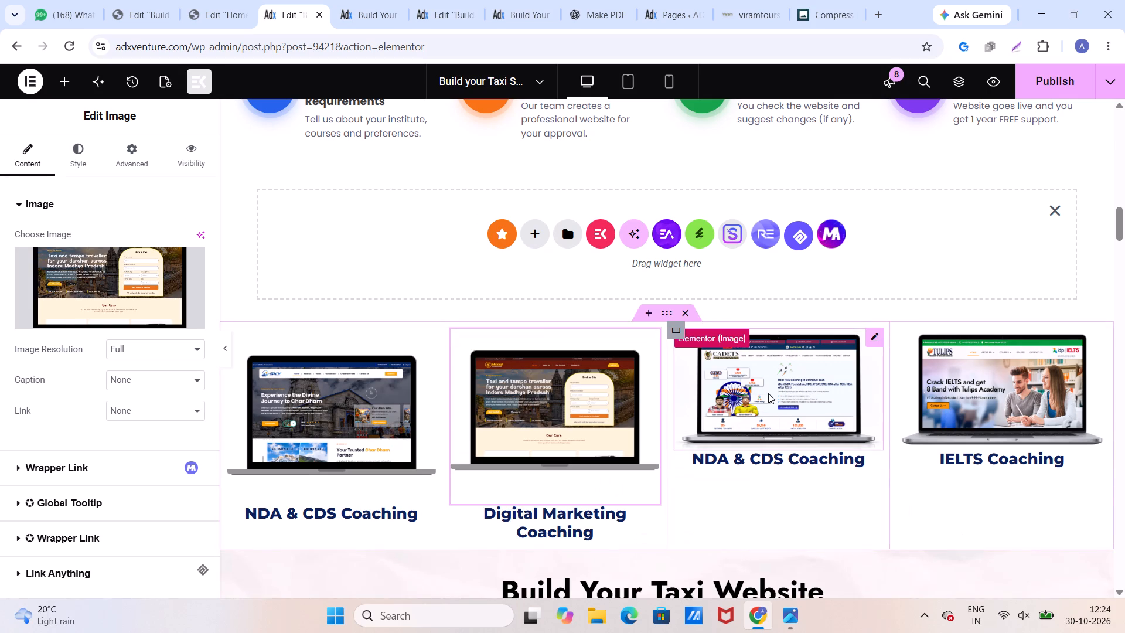
{"action": "left_click", "coordinate": [104, 287]}
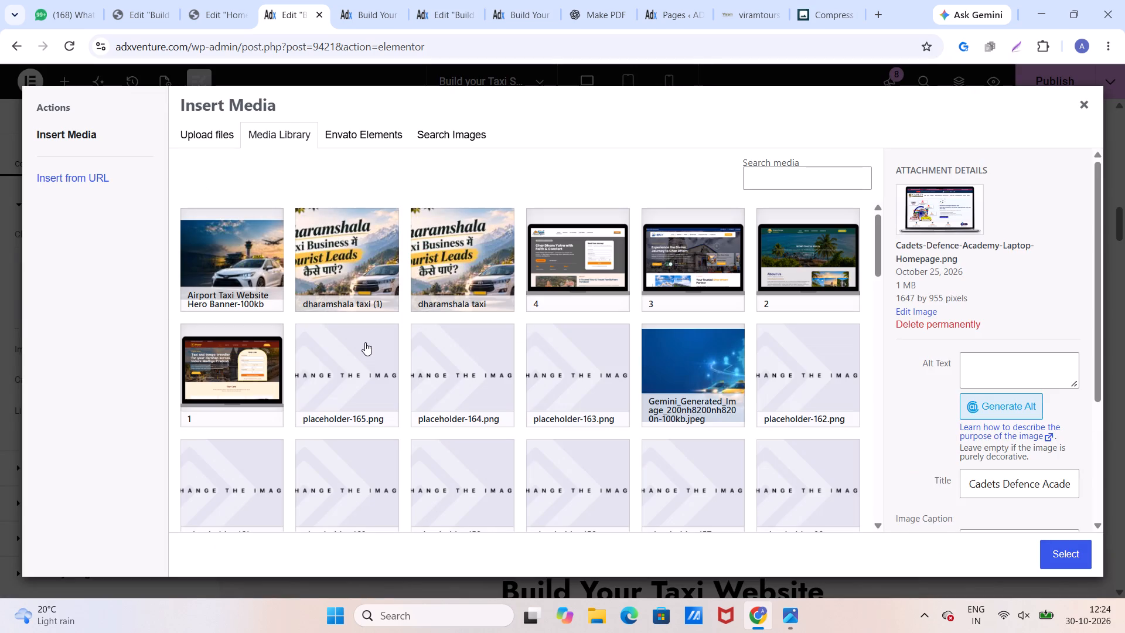
{"action": "left_click", "coordinate": [779, 271]}
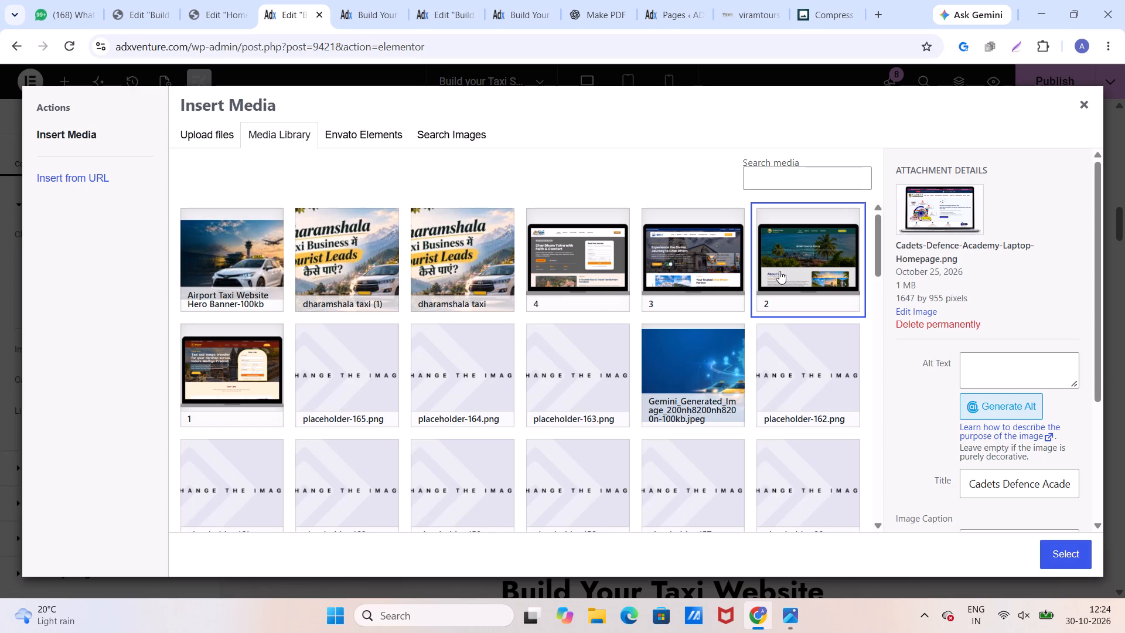
{"action": "left_click", "coordinate": [1060, 550]}
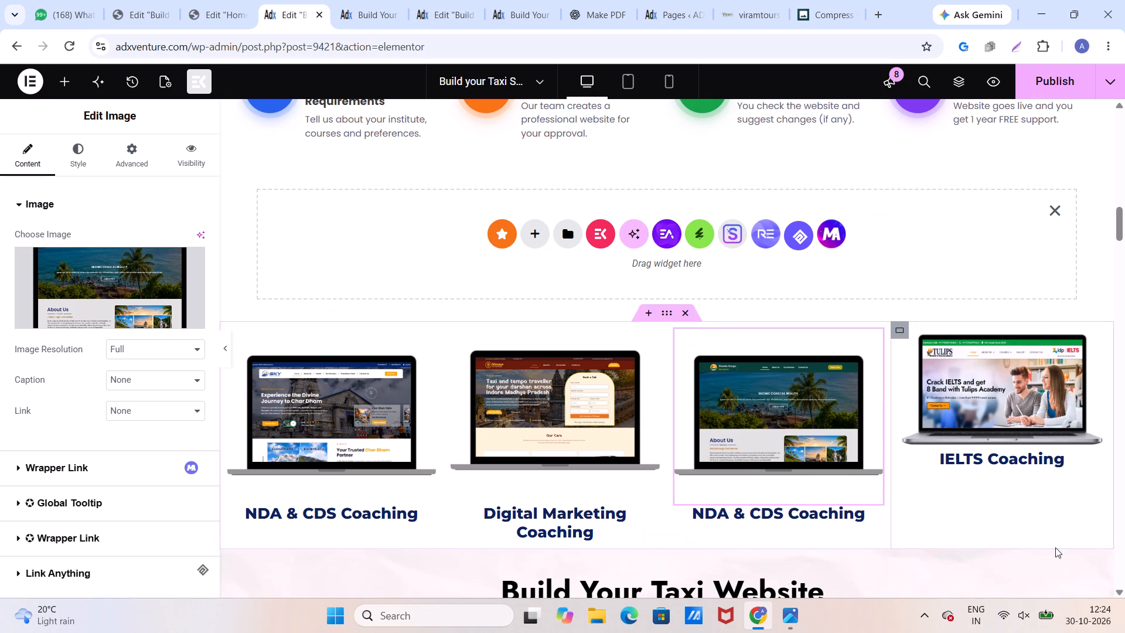
Replace the fourth laptop image, above IELTS Coaching, with media library image 4.
{"action": "left_click", "coordinate": [973, 397]}
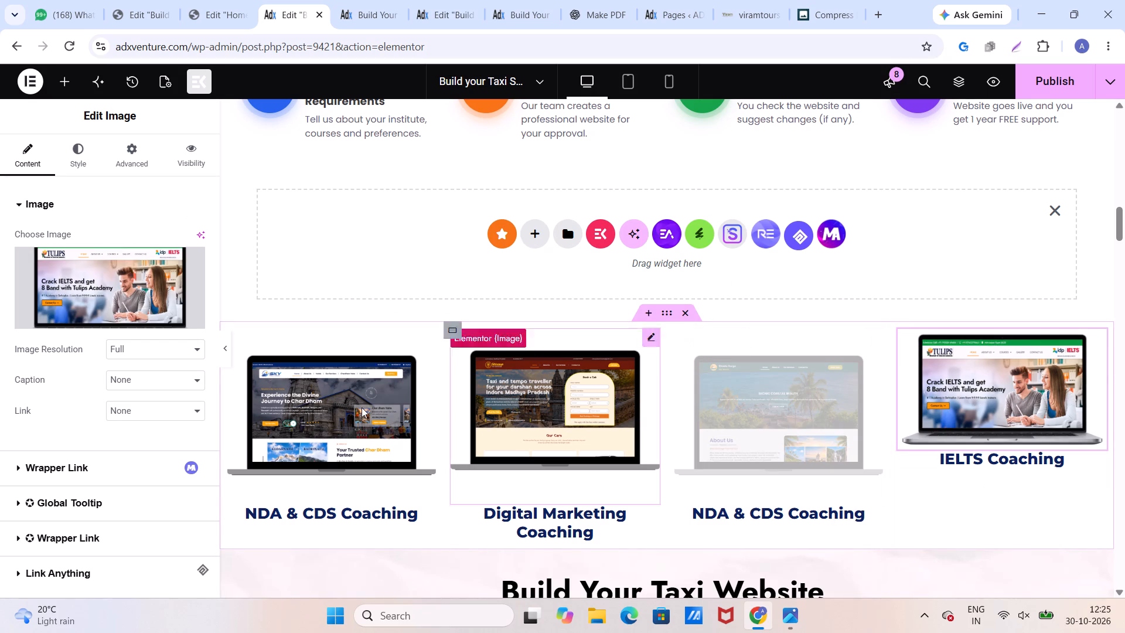
{"action": "left_click", "coordinate": [106, 292]}
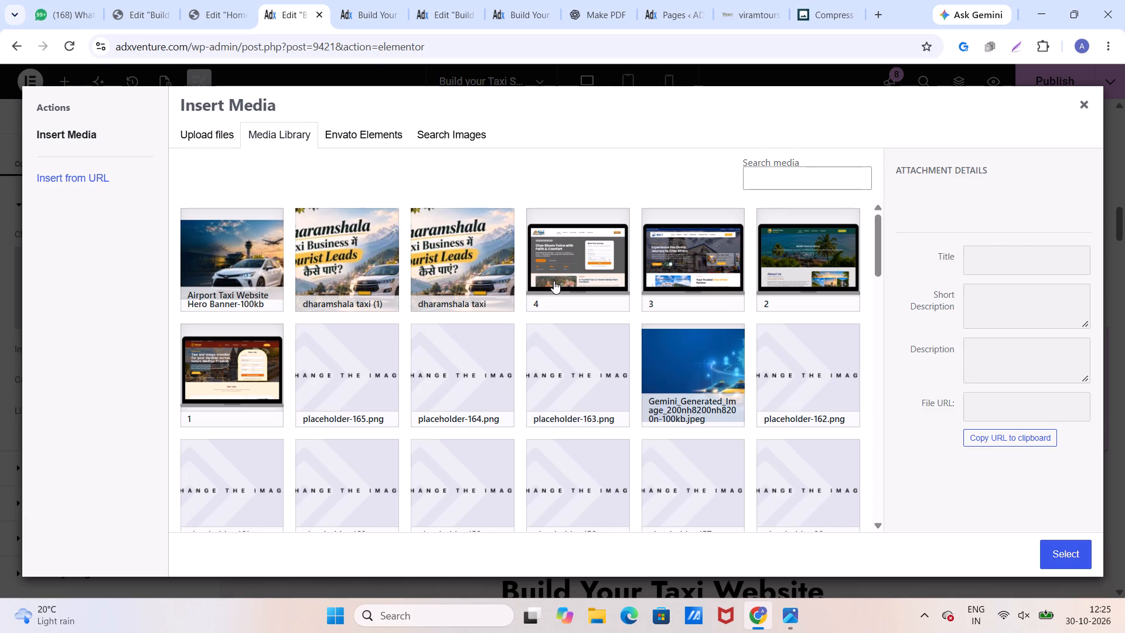
{"action": "left_click", "coordinate": [554, 281]}
{"action": "left_click", "coordinate": [1059, 554]}
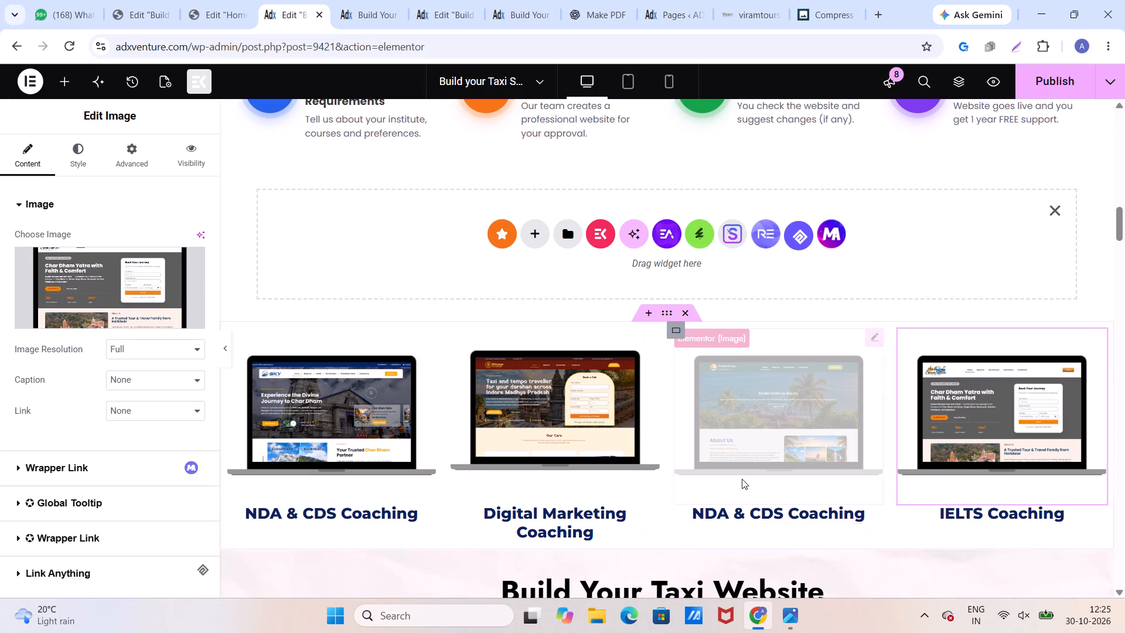
Change the Digital Marketing Coaching caption under the second laptop to "Shivaye Tour And Travel".
{"action": "scroll", "coordinate": [718, 465], "scroll_direction": "down", "scroll_amount": 2}
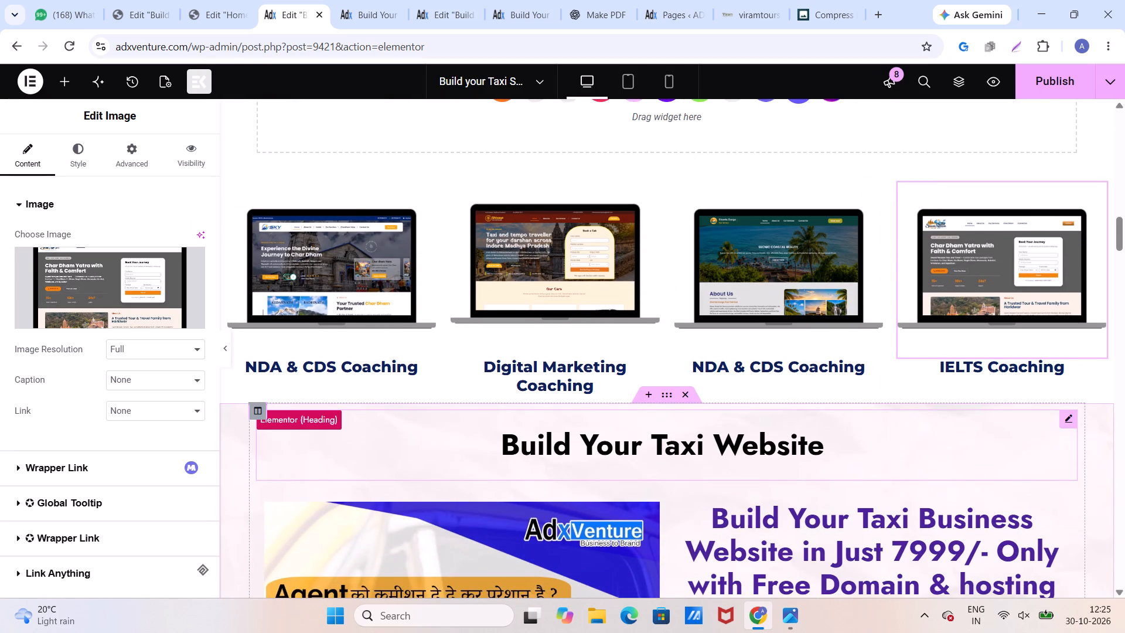
{"action": "left_click", "coordinate": [370, 369]}
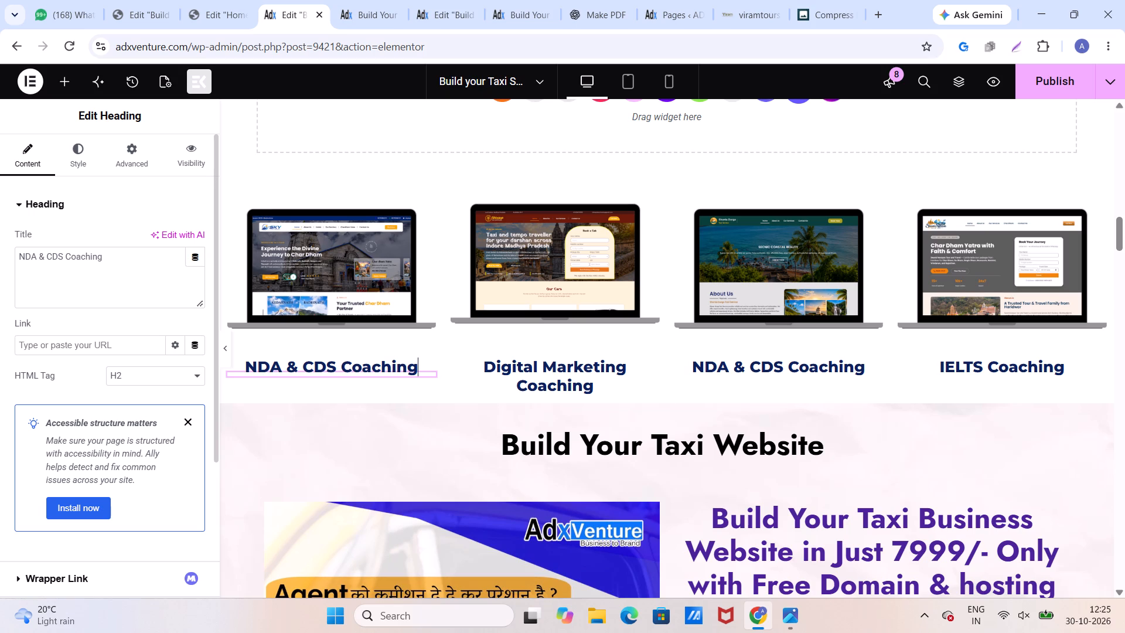
{"action": "left_click", "coordinate": [560, 367]}
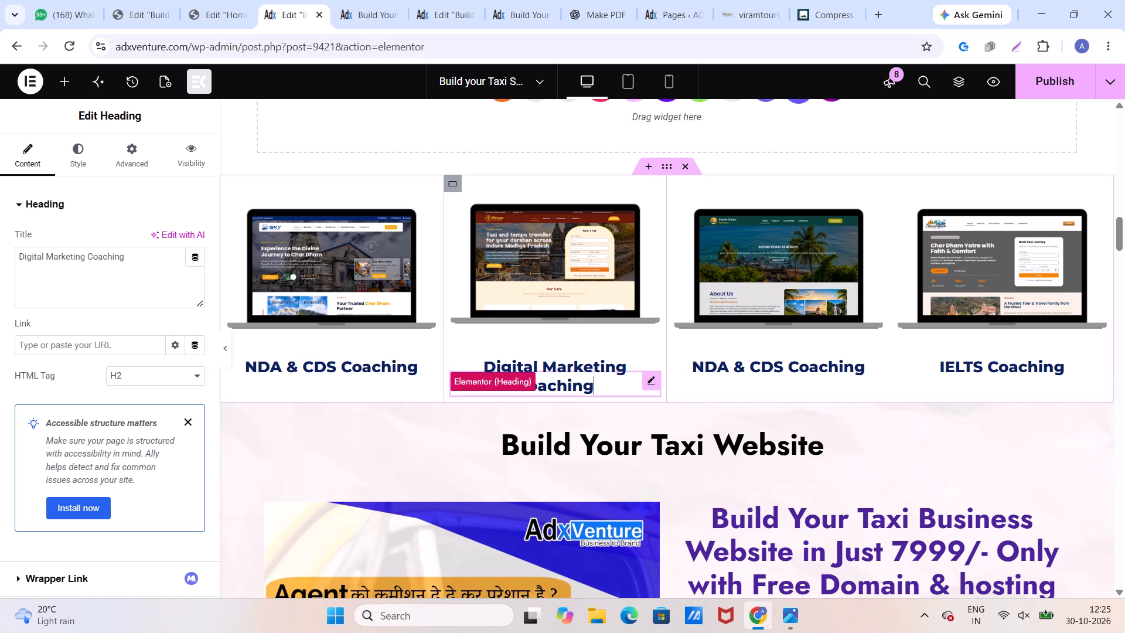
{"action": "left_click_drag", "start_coordinate": [144, 256], "coordinate": [0, 274]}
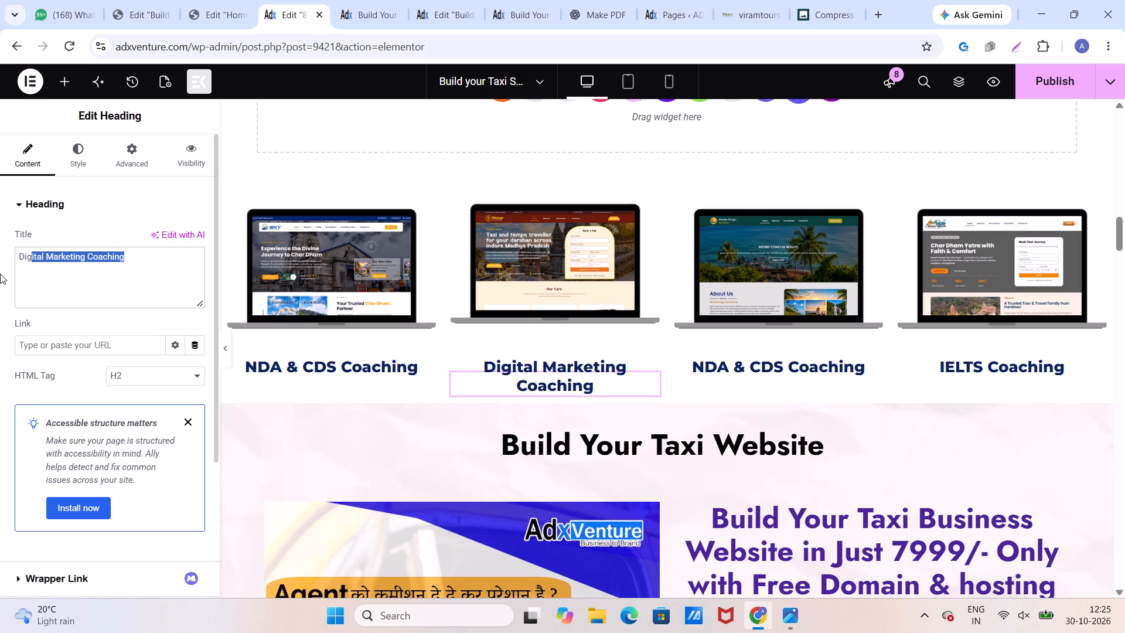
{"action": "type", "text": "Shanta Durga"}
{"action": "key", "text": "space"}
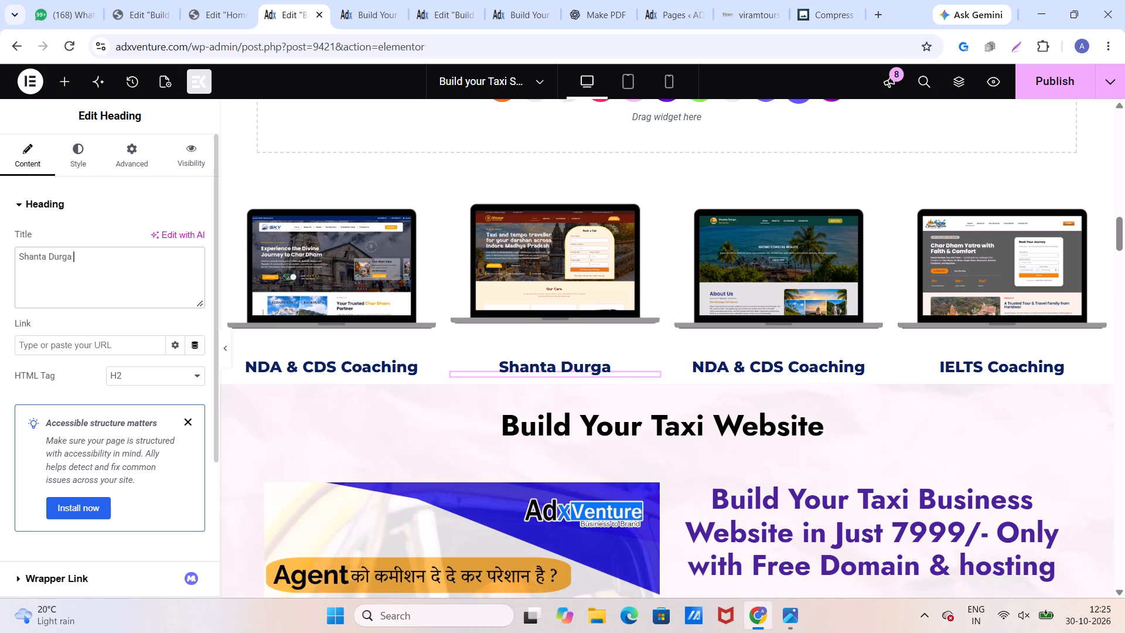
{"action": "key", "text": "BackSpace"}
{"action": "key", "text": "BackSpace"}
{"action": "key", "text": "BackSpace"}
{"action": "key", "text": "BackSpace"}
{"action": "key", "text": "BackSpace"}
{"action": "key", "text": "BackSpace"}
{"action": "key", "text": "BackSpace"}
{"action": "key", "text": "BackSpace"}
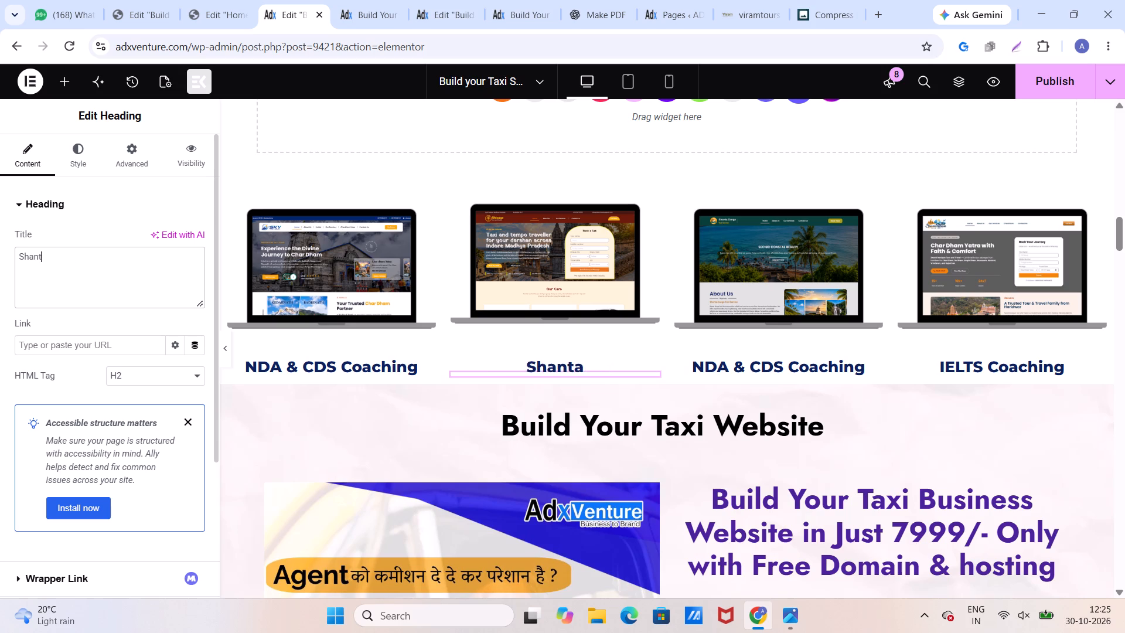
{"action": "key", "text": "BackSpace"}
{"action": "key", "text": "BackSpace"}
{"action": "key", "text": "BackSpace"}
{"action": "key", "text": "BackSpace"}
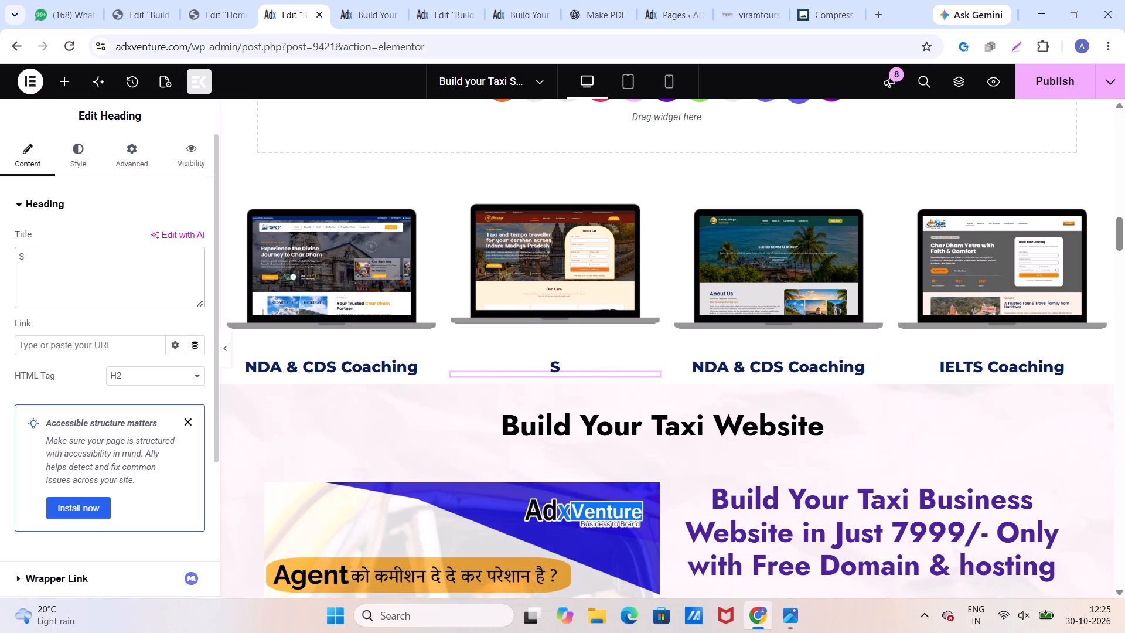
{"action": "type", "text": "hivaye Tour And Tr"}
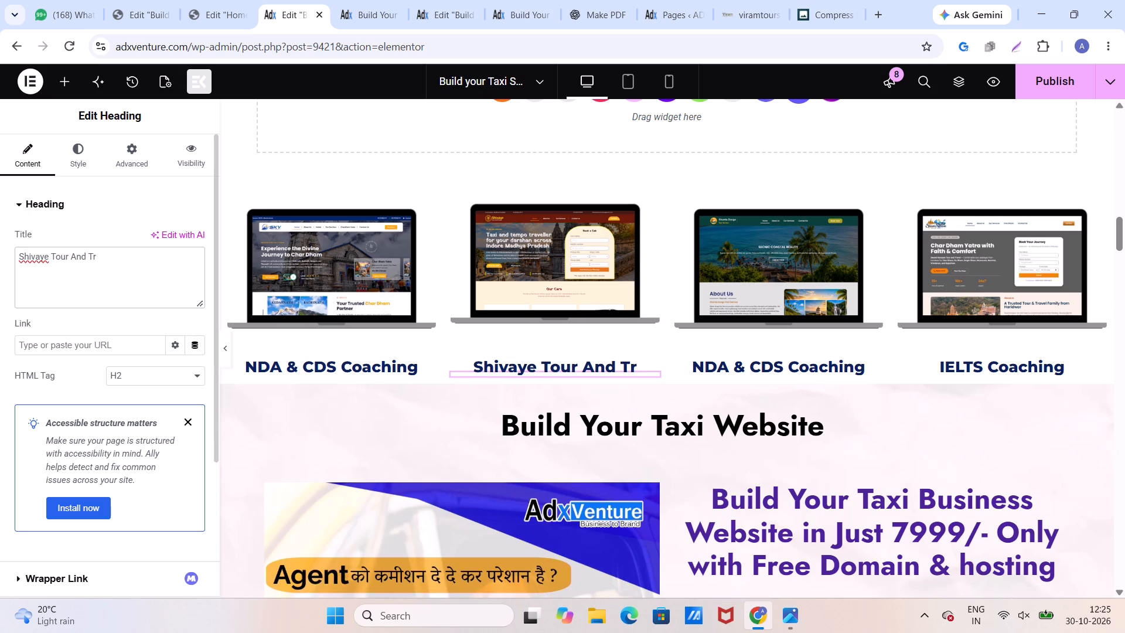
{"action": "type", "text": "avel"}
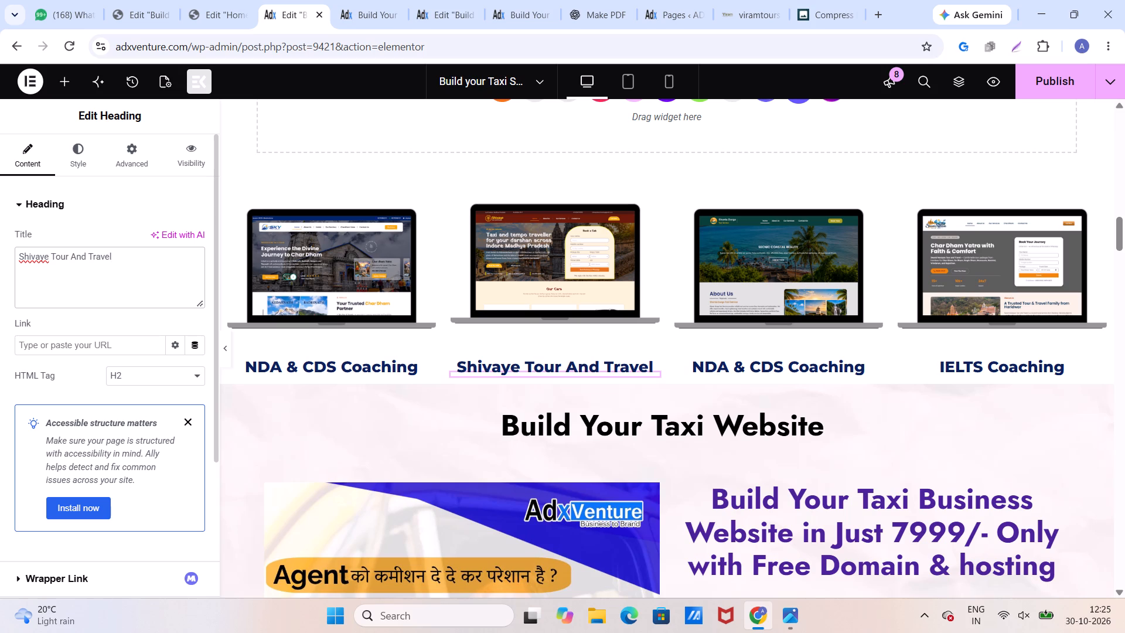
Change the caption under the third laptop to "Shanta Durga Services".
{"action": "left_click", "coordinate": [766, 366]}
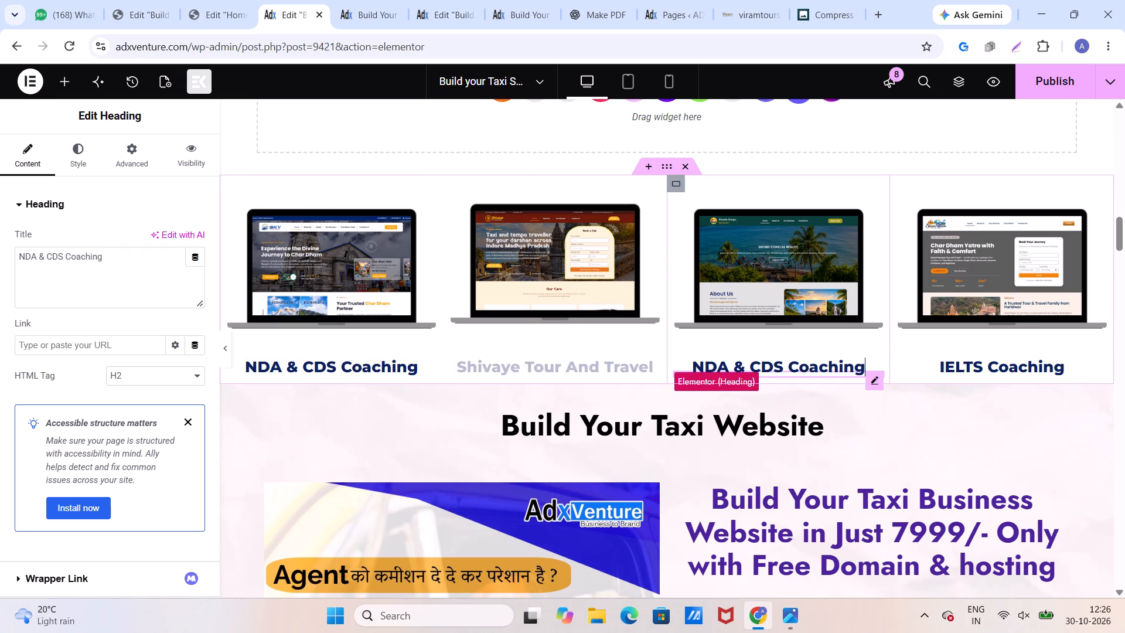
{"action": "left_click_drag", "start_coordinate": [112, 263], "coordinate": [0, 281]}
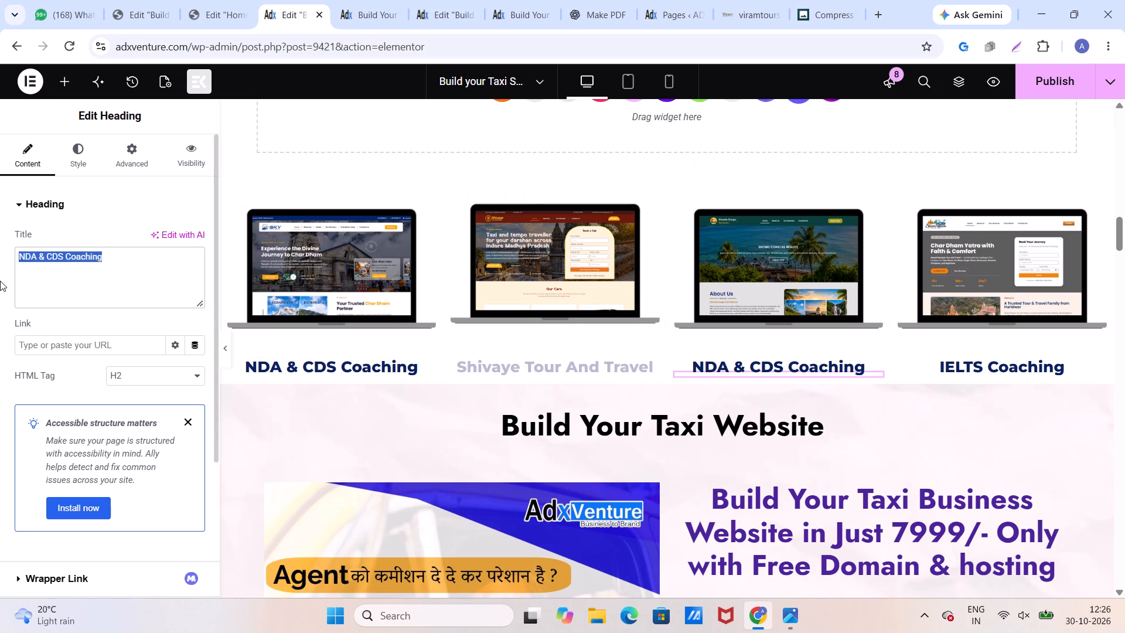
{"action": "type", "text": "Shanta Durga Services"}
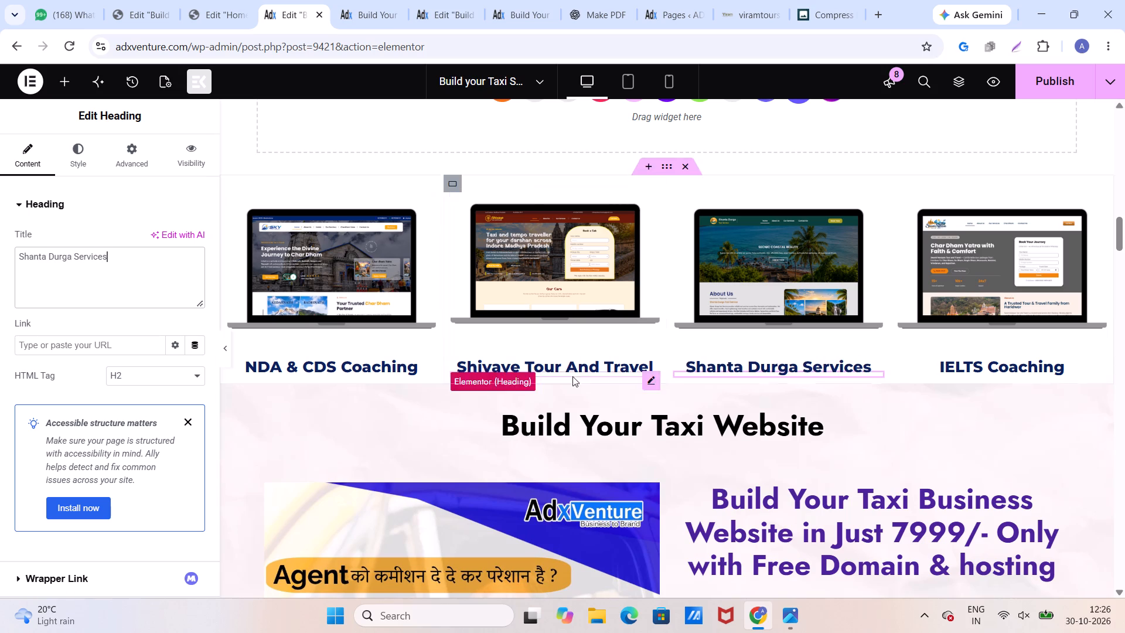
Open the NDA & CDS Coaching caption under the first laptop for editing.
{"action": "left_click", "coordinate": [320, 369]}
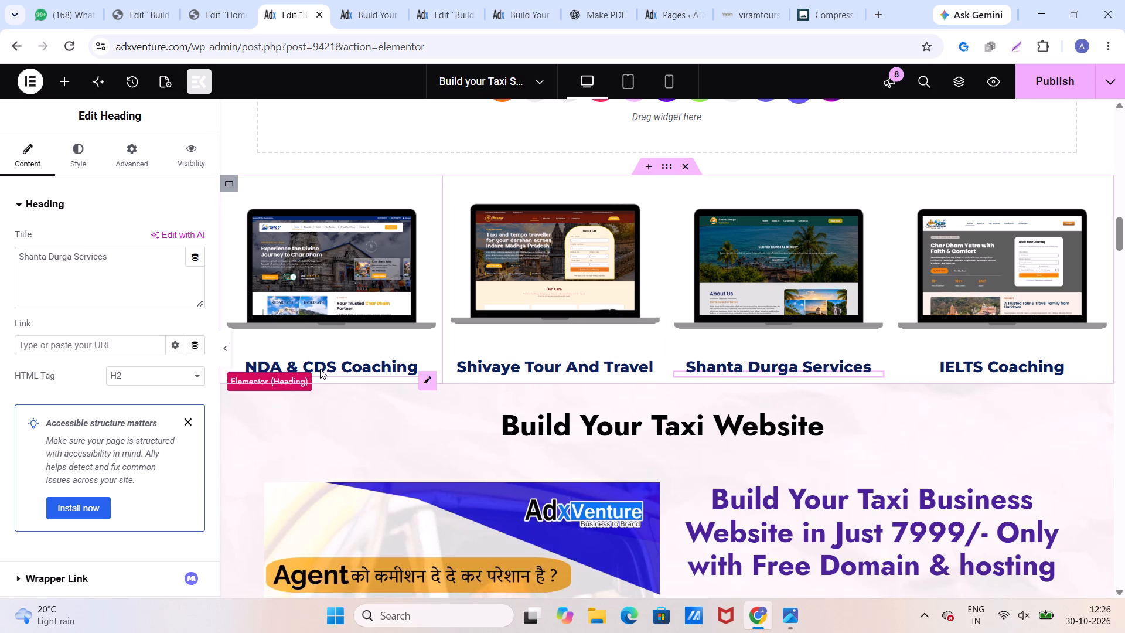
Change the NDA & CDS Coaching caption under the first laptop to "Sky Tour And Travel".
{"action": "left_click_drag", "start_coordinate": [110, 255], "coordinate": [1, 254]}
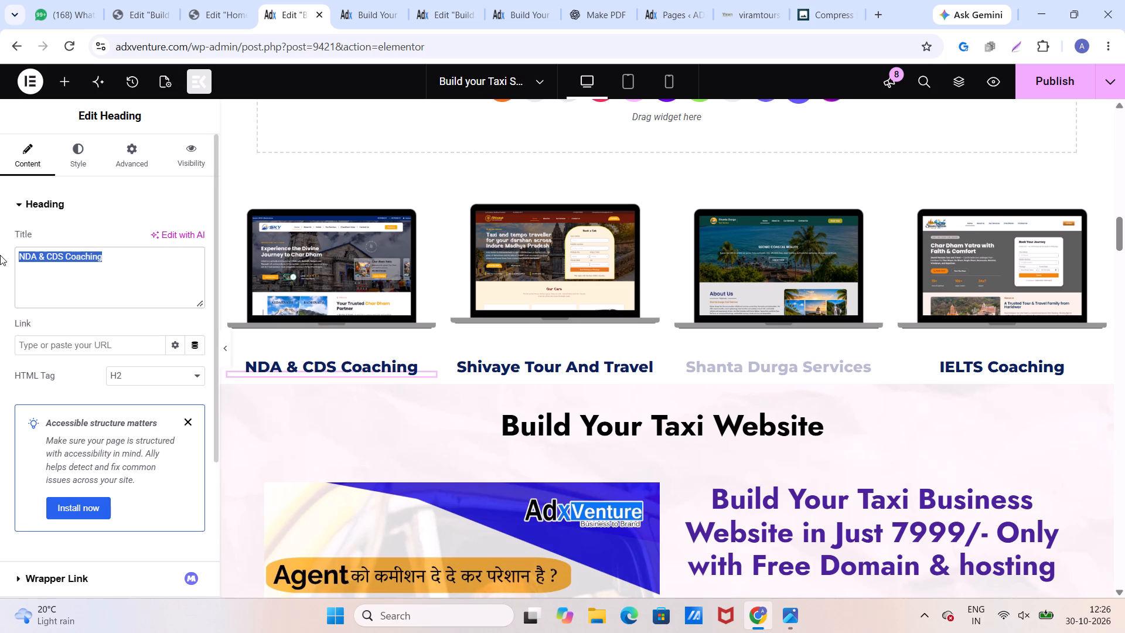
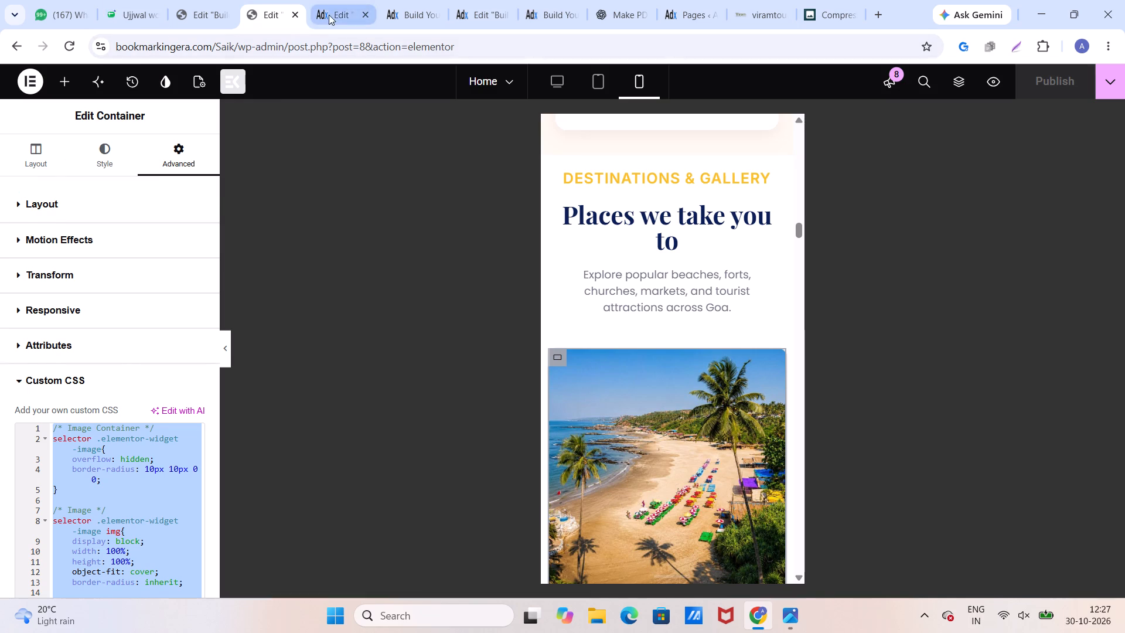
Back in the taxi page editor, complete the caption under the fourth laptop as "Swami Naryan Tour And travel".
{"action": "left_click", "coordinate": [329, 15]}
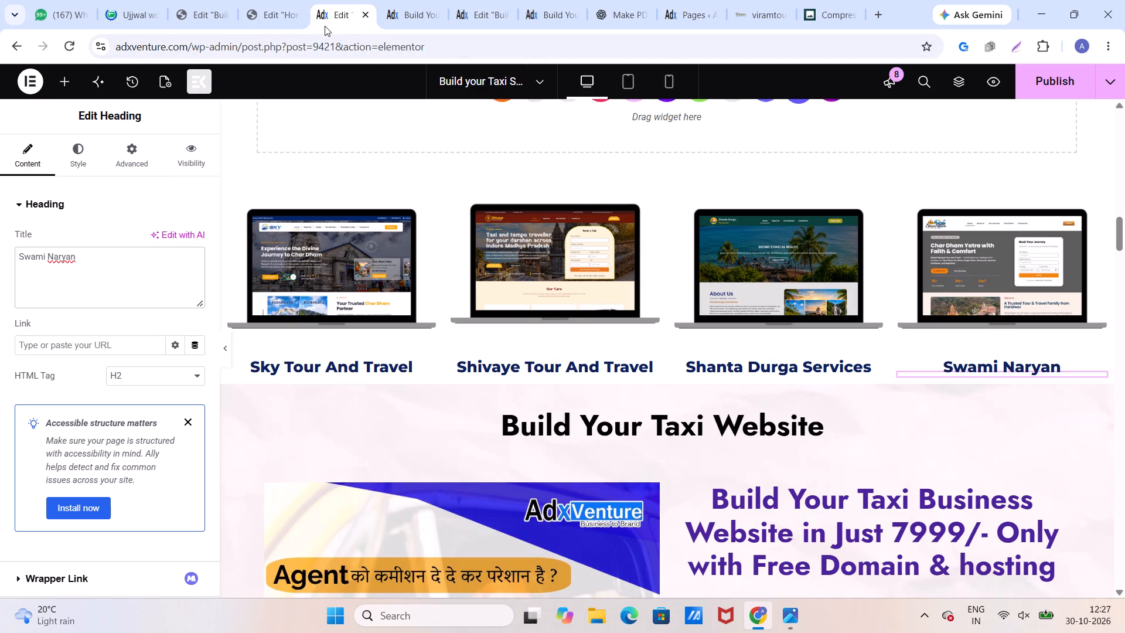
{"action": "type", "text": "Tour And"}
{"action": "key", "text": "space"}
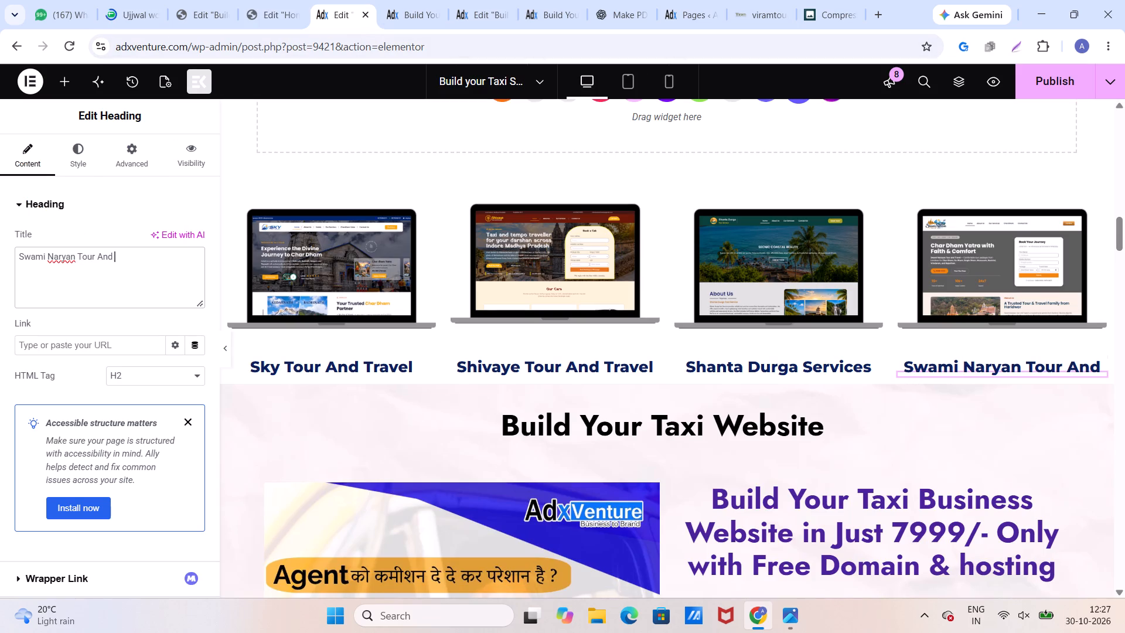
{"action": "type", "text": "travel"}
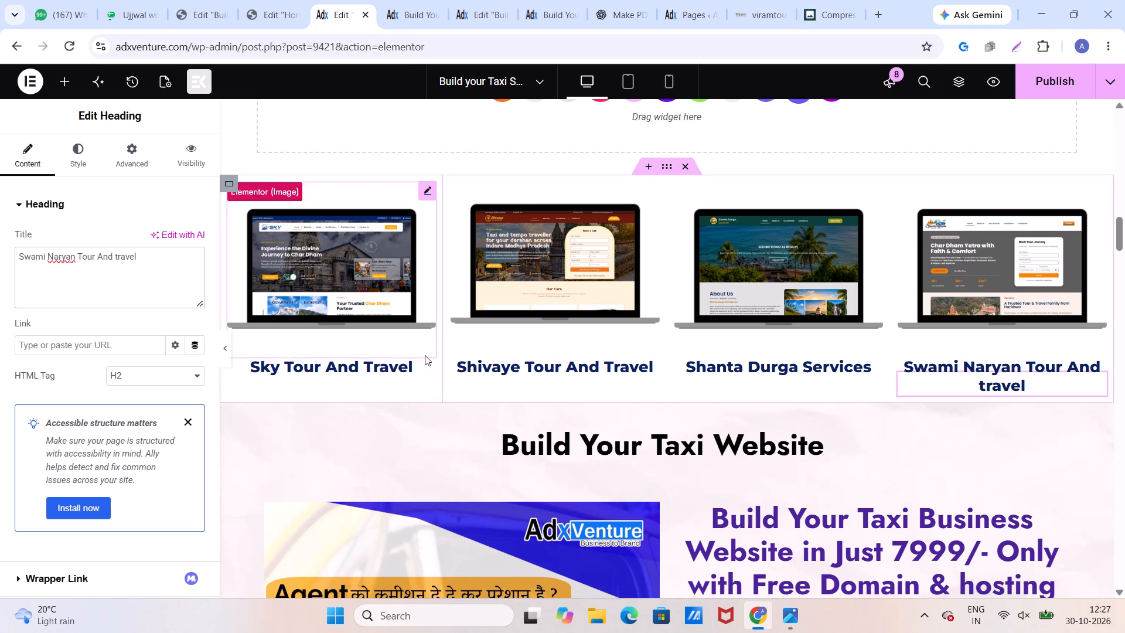
Open the wrapper link address of the first laptop image, above Sky Tour And Travel, for editing.
{"action": "left_click", "coordinate": [329, 277]}
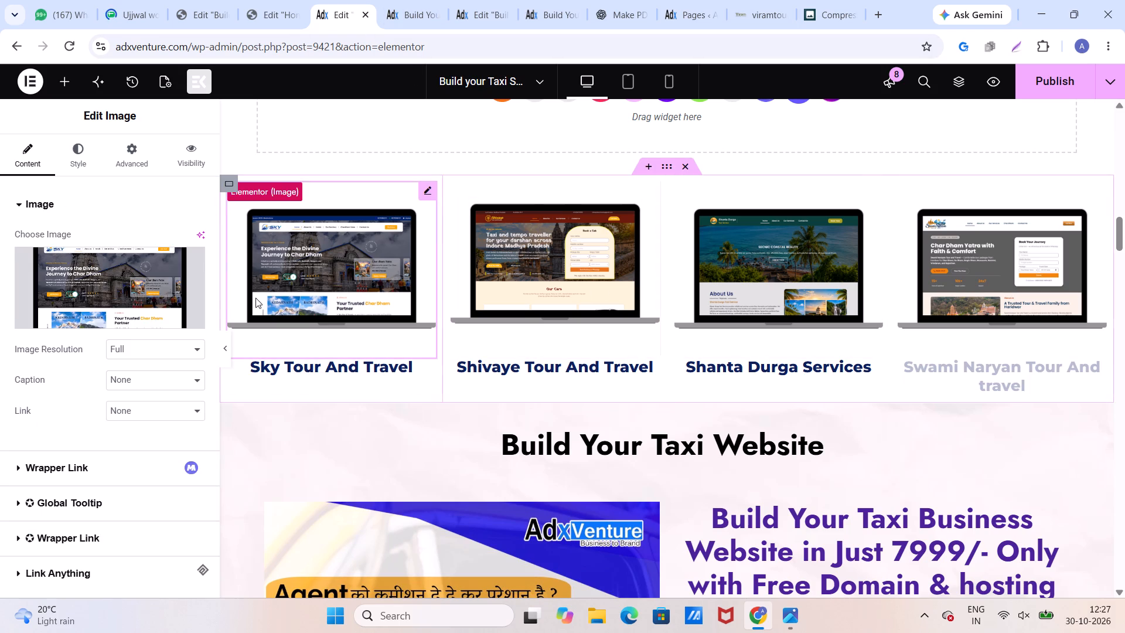
{"action": "left_click", "coordinate": [84, 464]}
{"action": "left_click", "coordinate": [108, 291]}
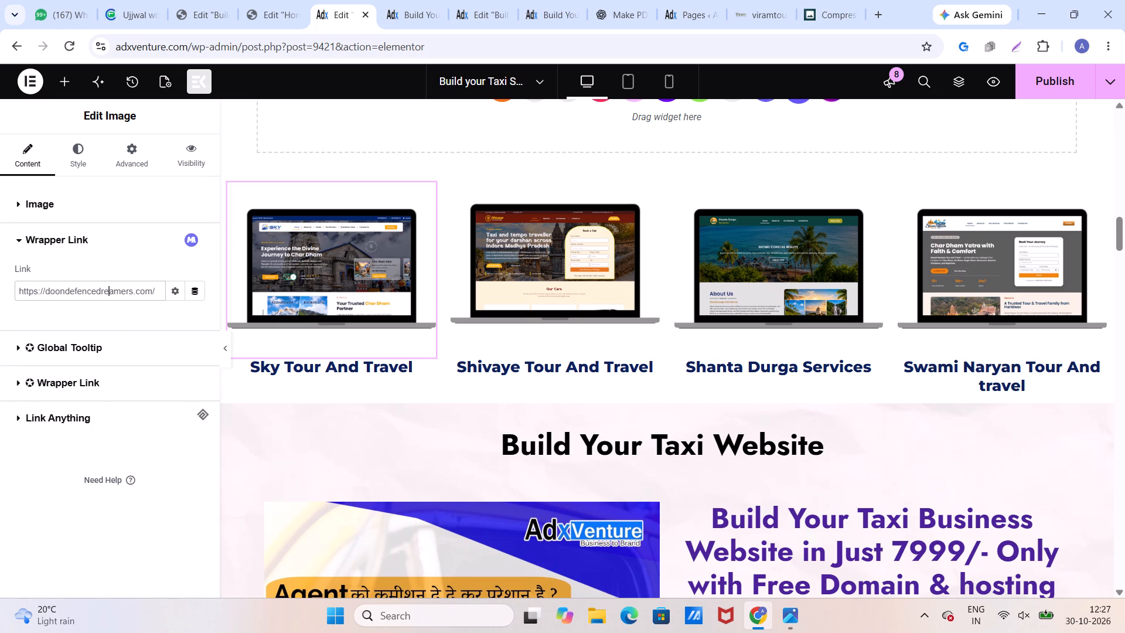
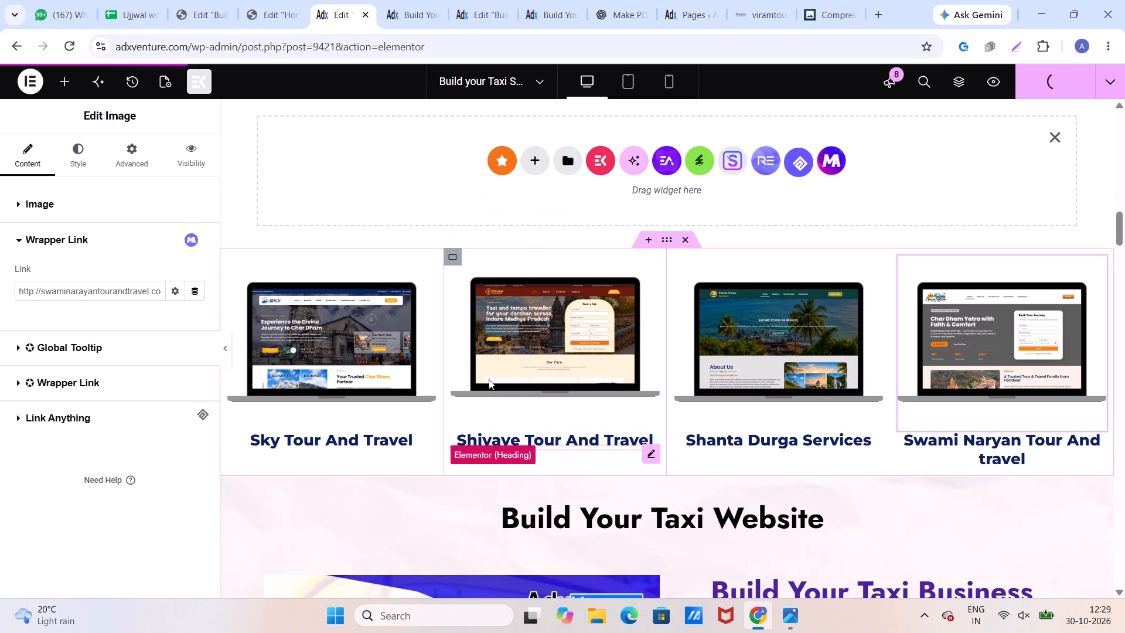
Insert a new empty section area directly above the laptop portfolio row.
{"action": "left_click", "coordinate": [648, 241]}
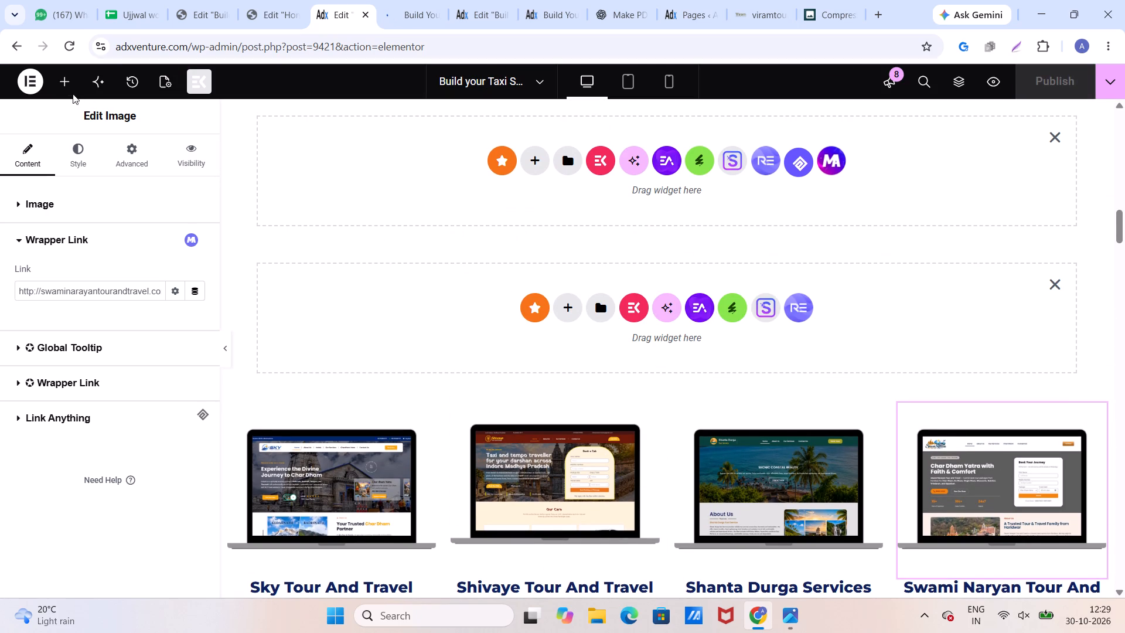
Add a container directly above the row of four laptop mockups and set its content width to Full Width.
{"action": "left_click", "coordinate": [63, 91]}
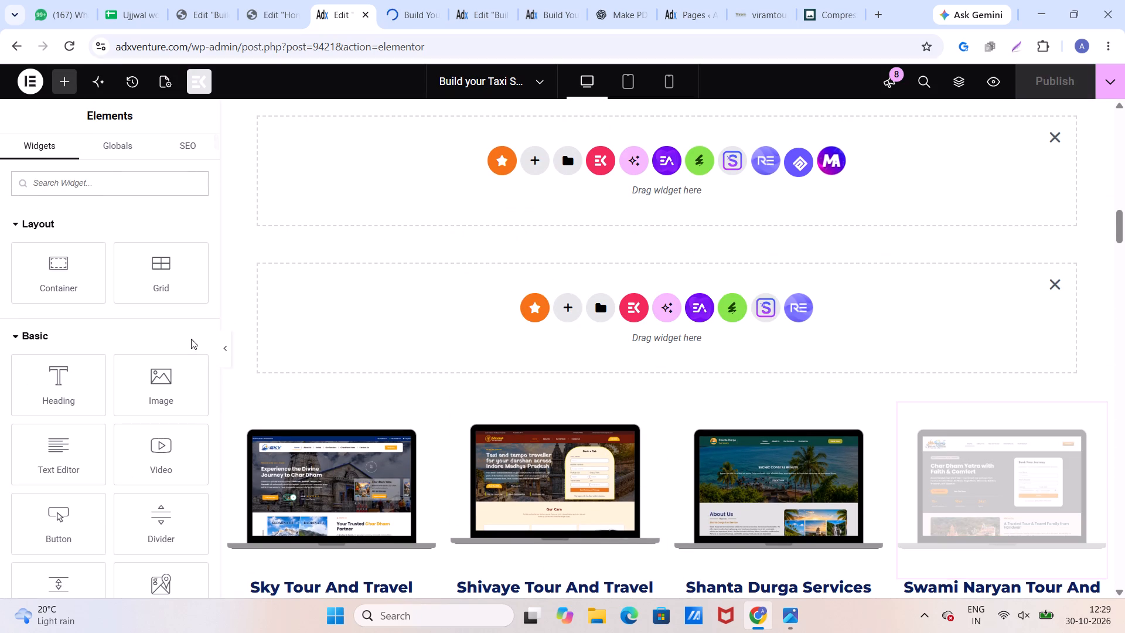
{"action": "left_click_drag", "start_coordinate": [60, 273], "coordinate": [432, 308]}
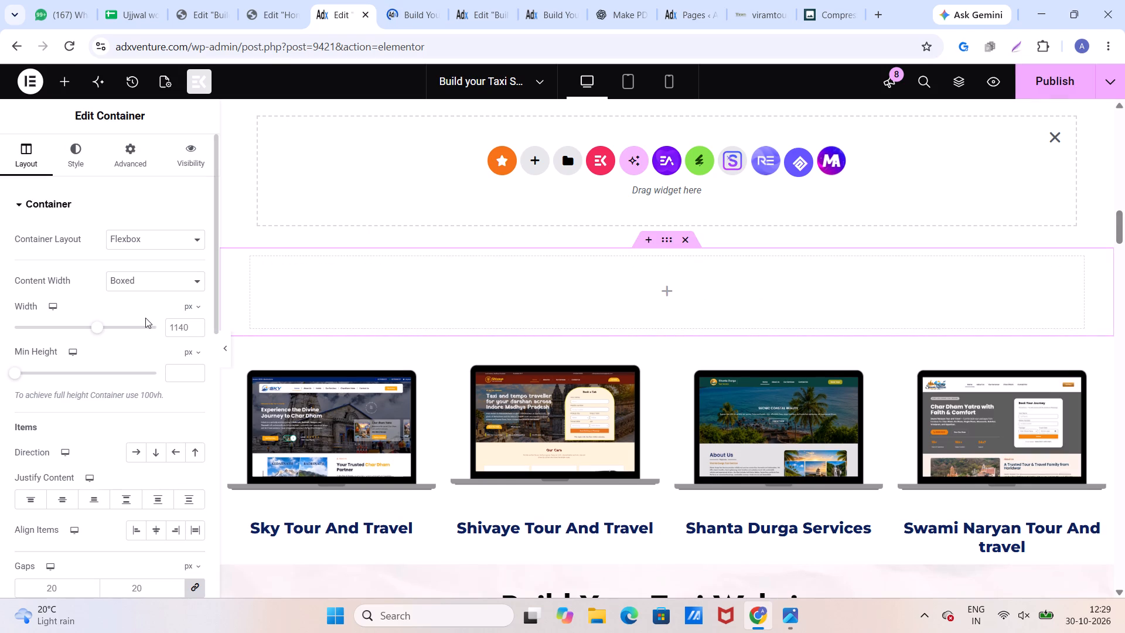
{"action": "left_click", "coordinate": [125, 281]}
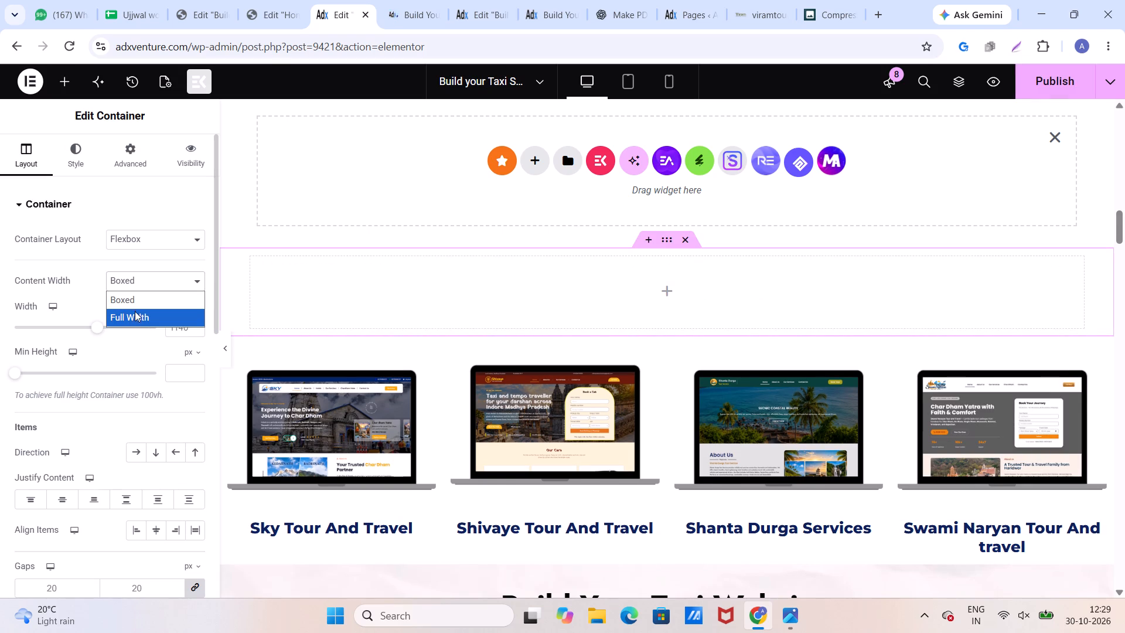
{"action": "left_click", "coordinate": [134, 311]}
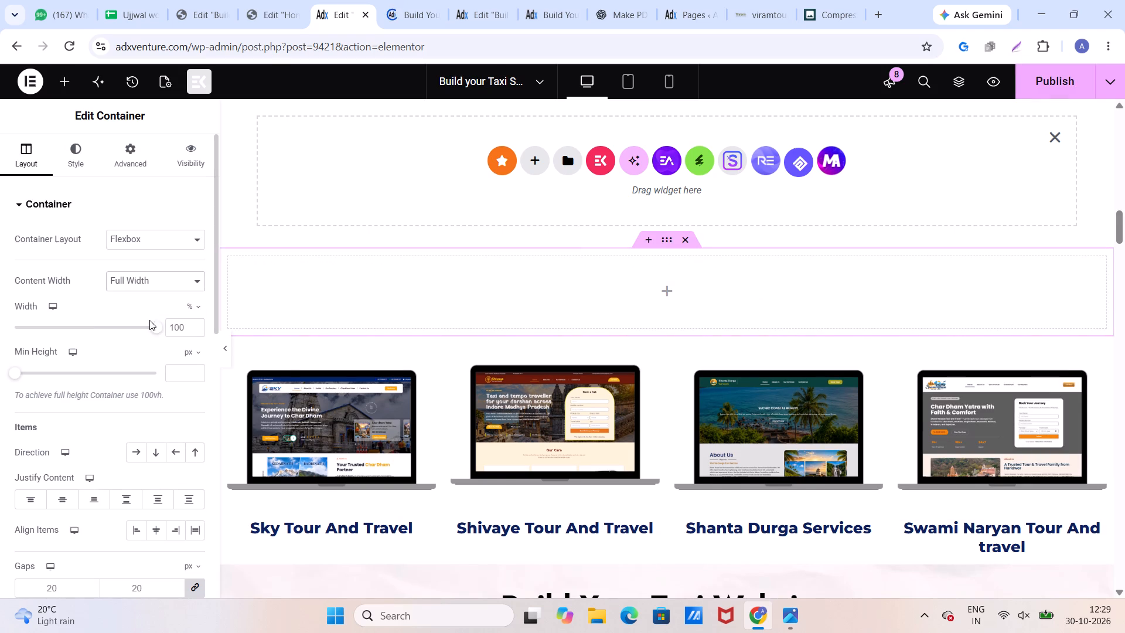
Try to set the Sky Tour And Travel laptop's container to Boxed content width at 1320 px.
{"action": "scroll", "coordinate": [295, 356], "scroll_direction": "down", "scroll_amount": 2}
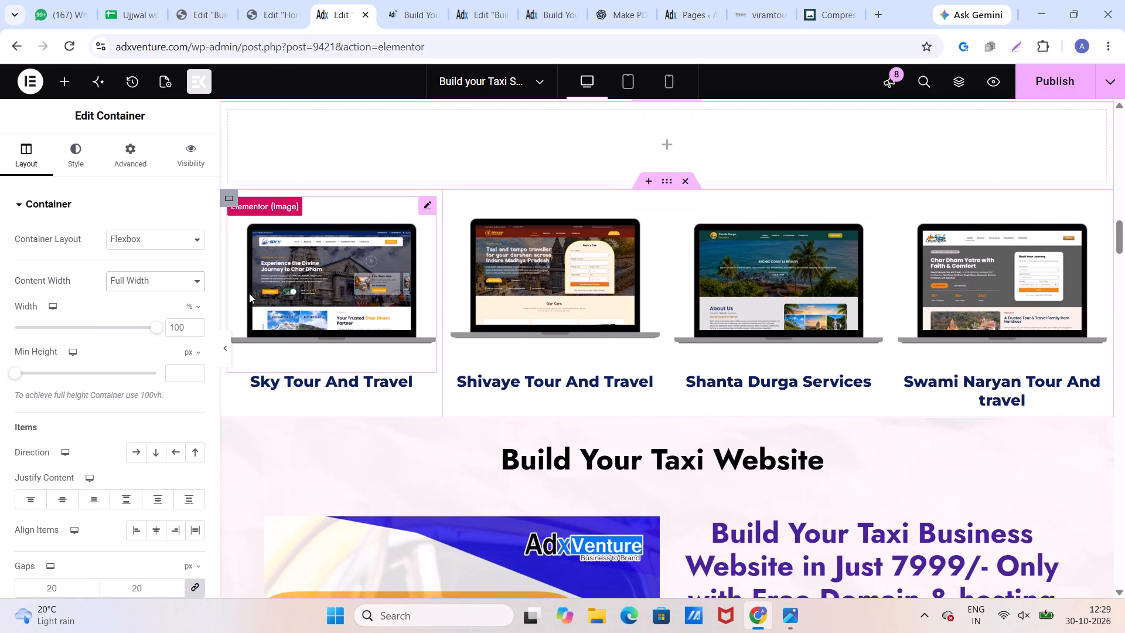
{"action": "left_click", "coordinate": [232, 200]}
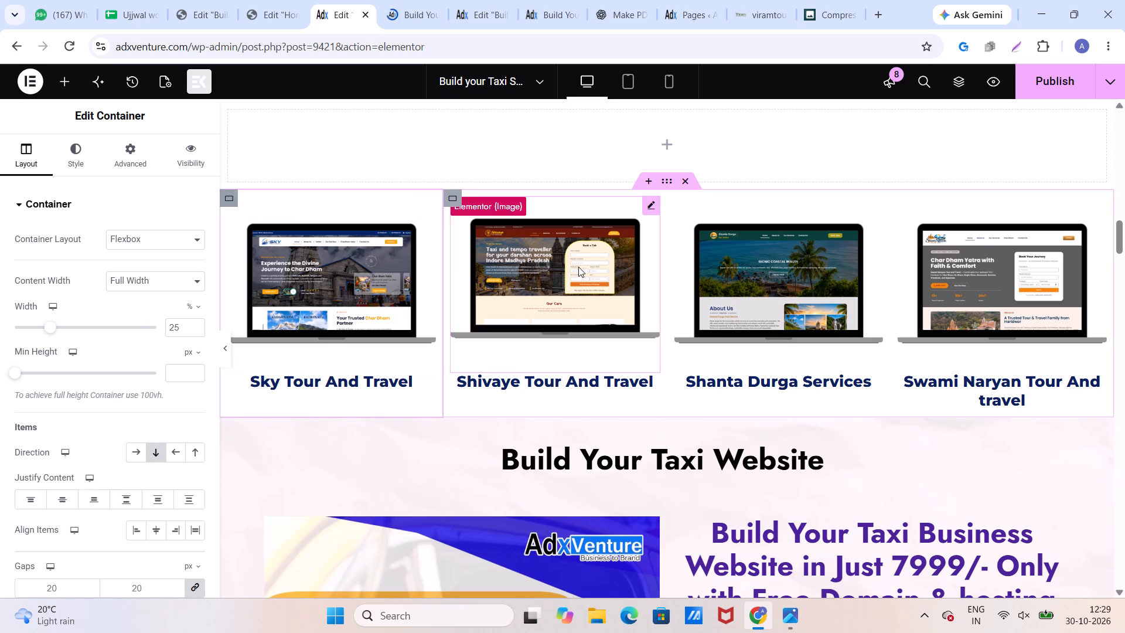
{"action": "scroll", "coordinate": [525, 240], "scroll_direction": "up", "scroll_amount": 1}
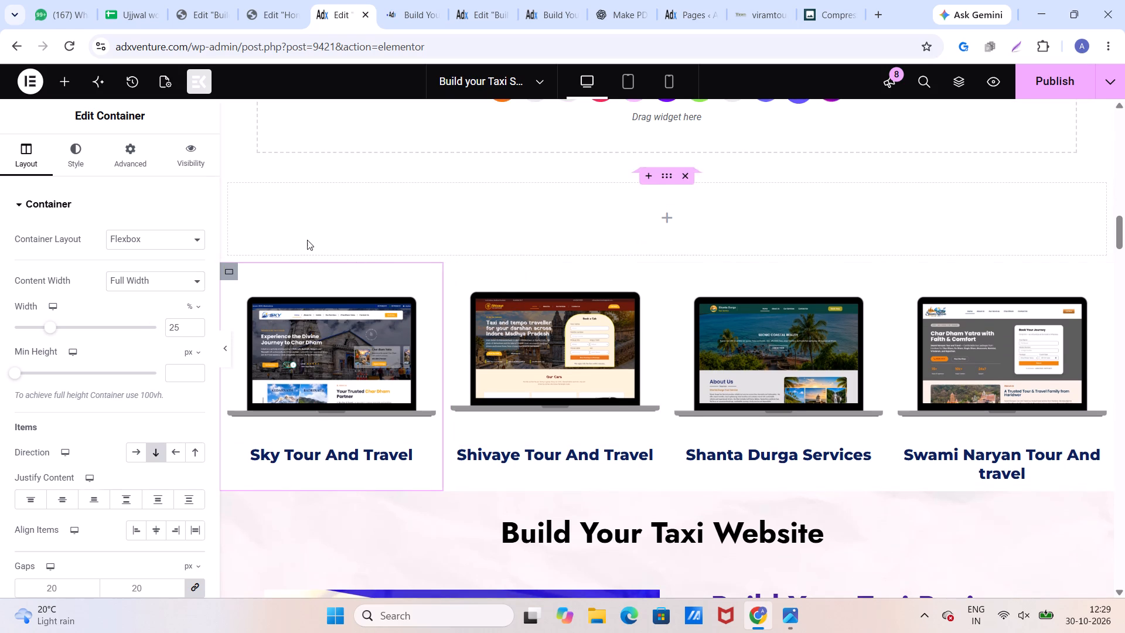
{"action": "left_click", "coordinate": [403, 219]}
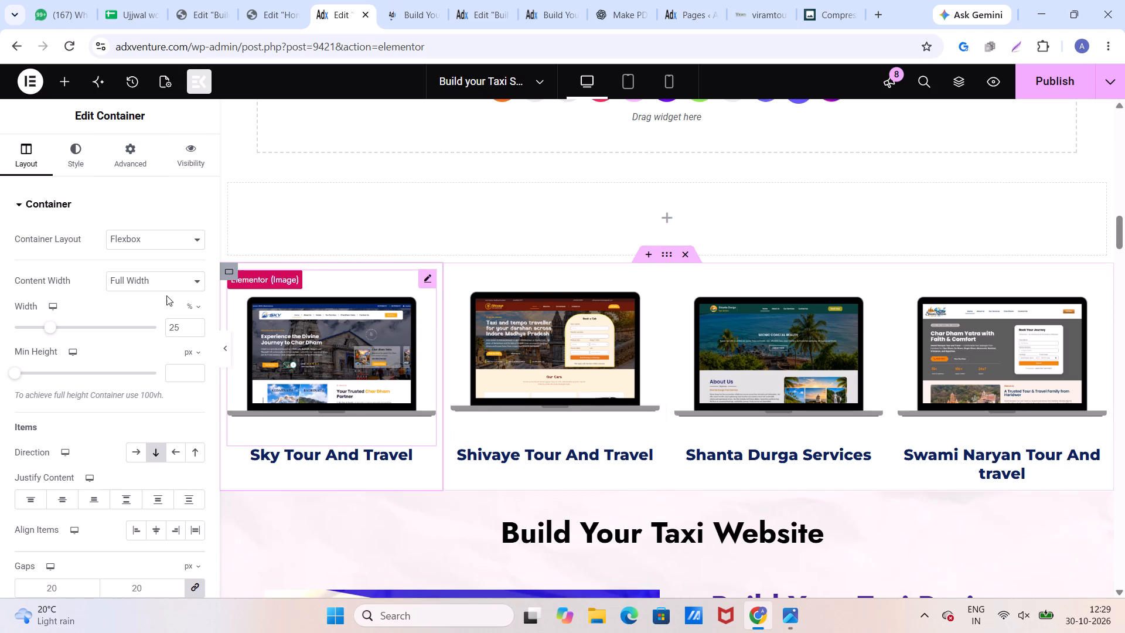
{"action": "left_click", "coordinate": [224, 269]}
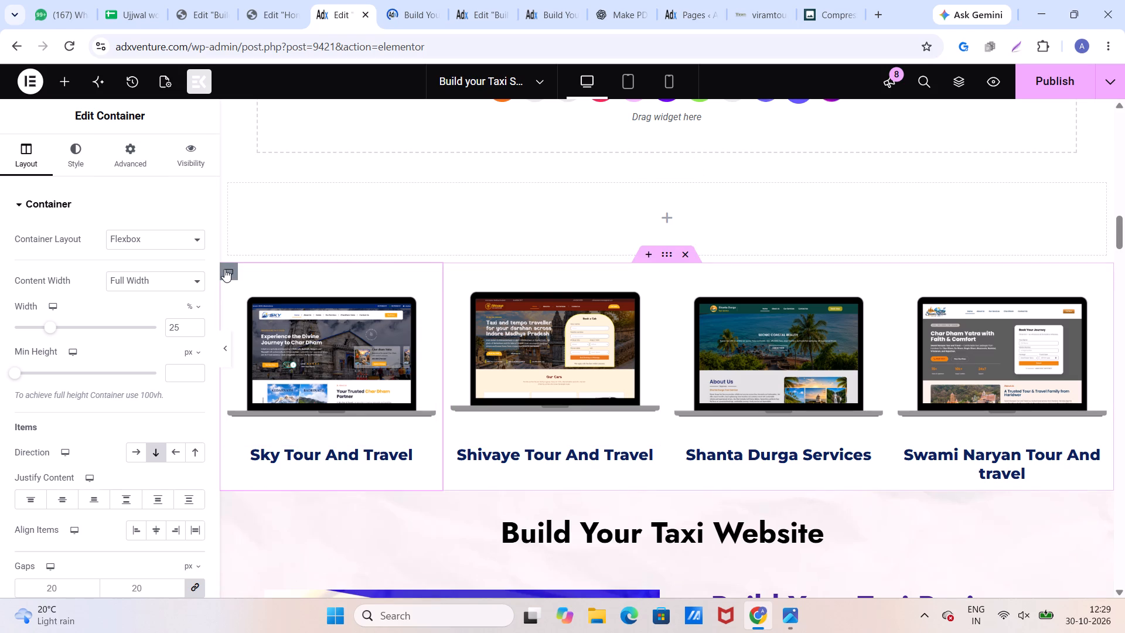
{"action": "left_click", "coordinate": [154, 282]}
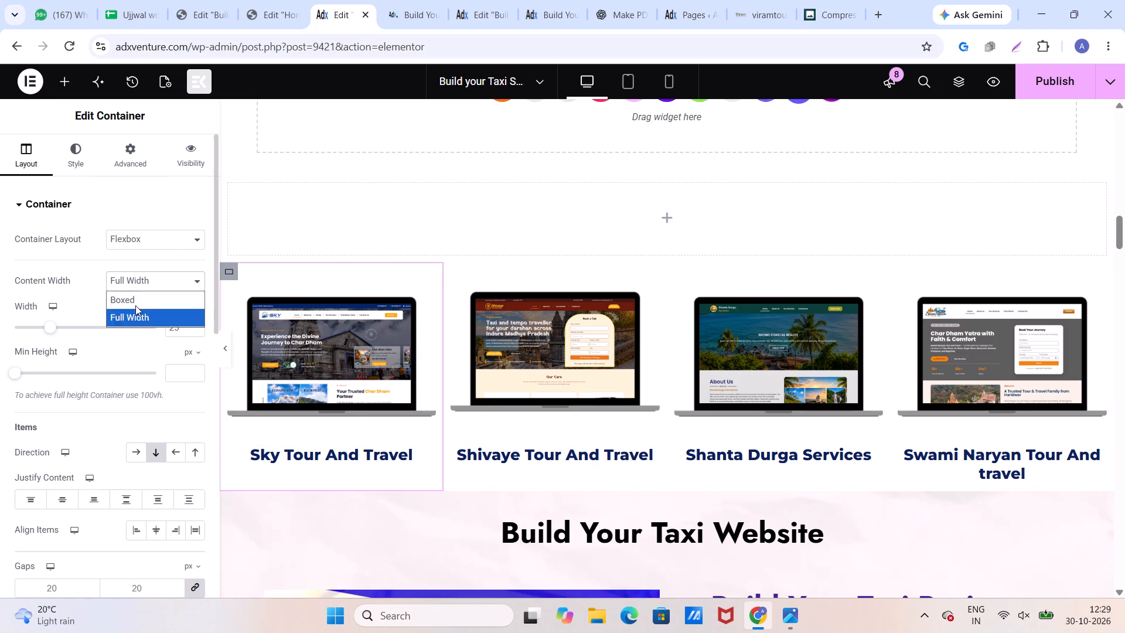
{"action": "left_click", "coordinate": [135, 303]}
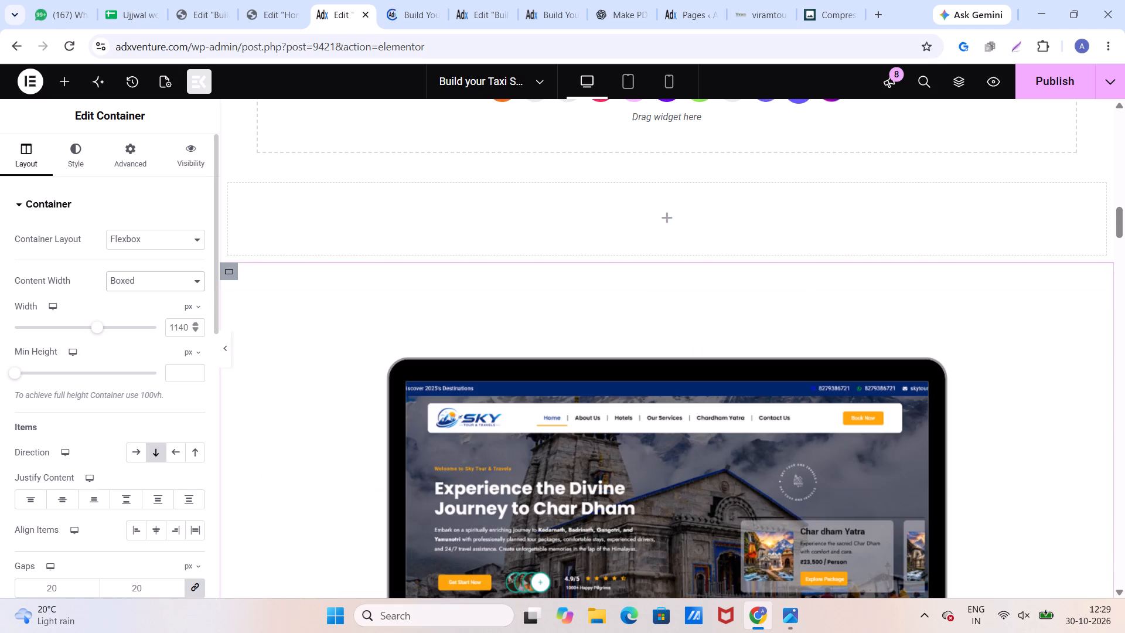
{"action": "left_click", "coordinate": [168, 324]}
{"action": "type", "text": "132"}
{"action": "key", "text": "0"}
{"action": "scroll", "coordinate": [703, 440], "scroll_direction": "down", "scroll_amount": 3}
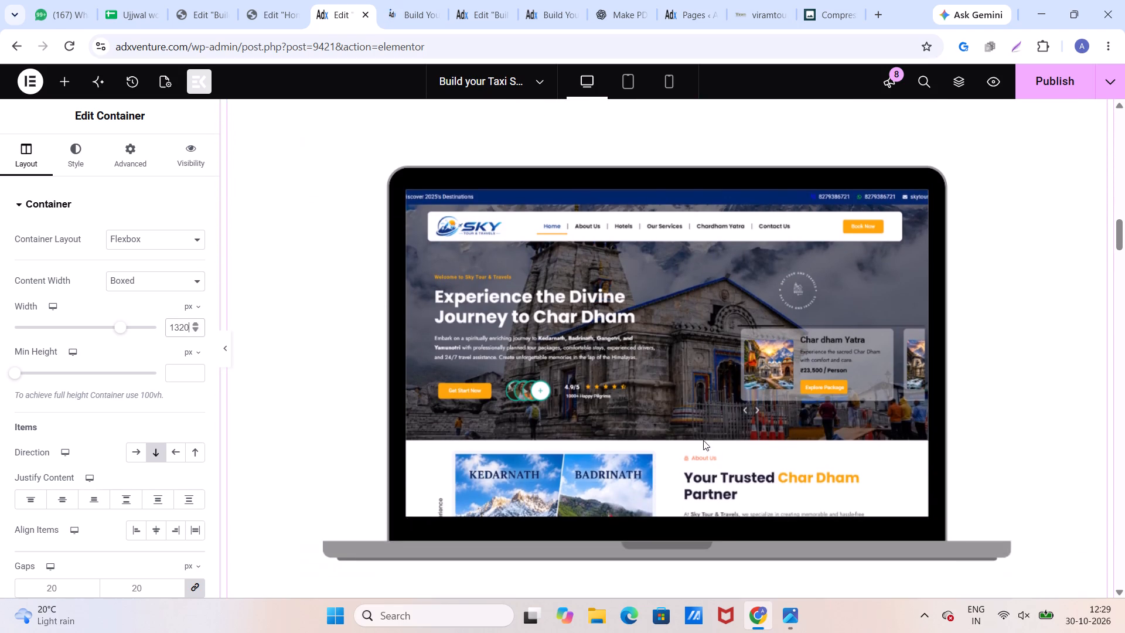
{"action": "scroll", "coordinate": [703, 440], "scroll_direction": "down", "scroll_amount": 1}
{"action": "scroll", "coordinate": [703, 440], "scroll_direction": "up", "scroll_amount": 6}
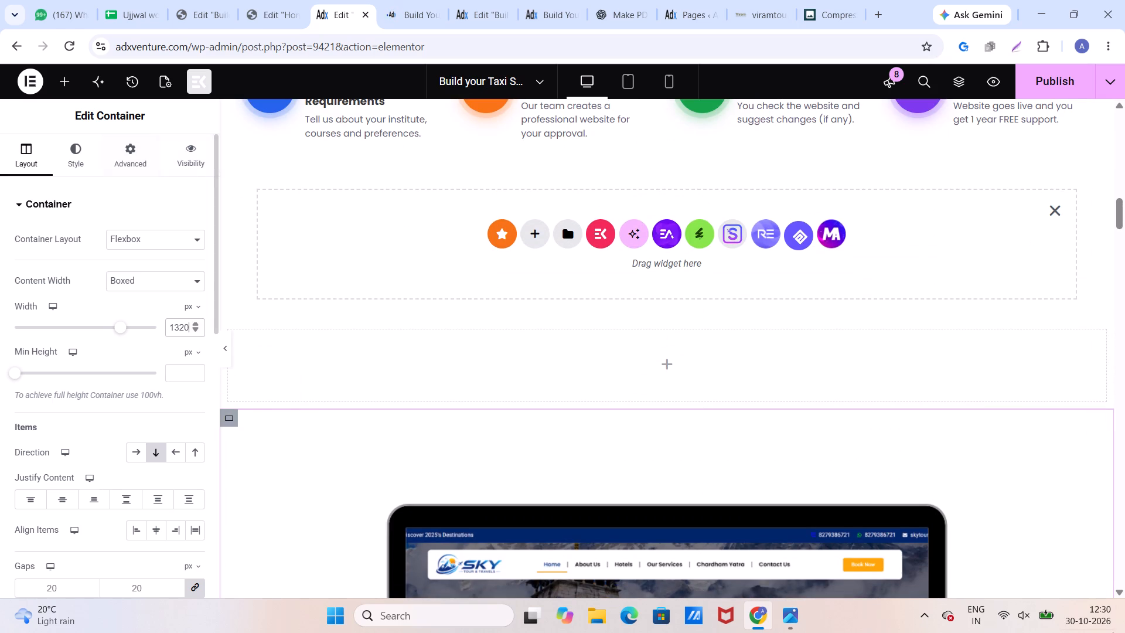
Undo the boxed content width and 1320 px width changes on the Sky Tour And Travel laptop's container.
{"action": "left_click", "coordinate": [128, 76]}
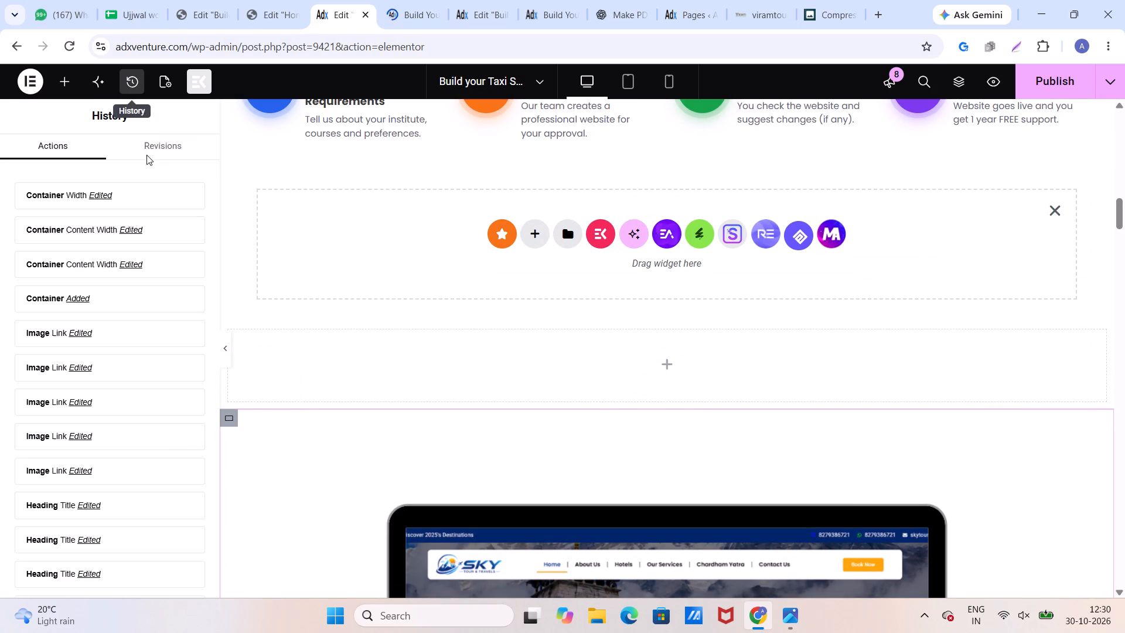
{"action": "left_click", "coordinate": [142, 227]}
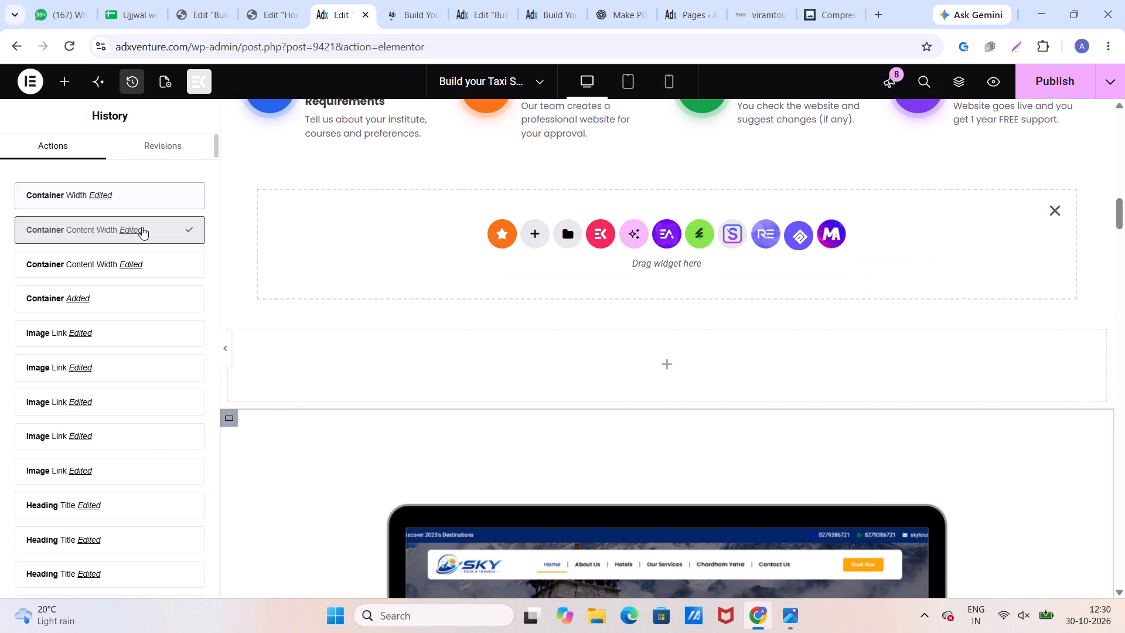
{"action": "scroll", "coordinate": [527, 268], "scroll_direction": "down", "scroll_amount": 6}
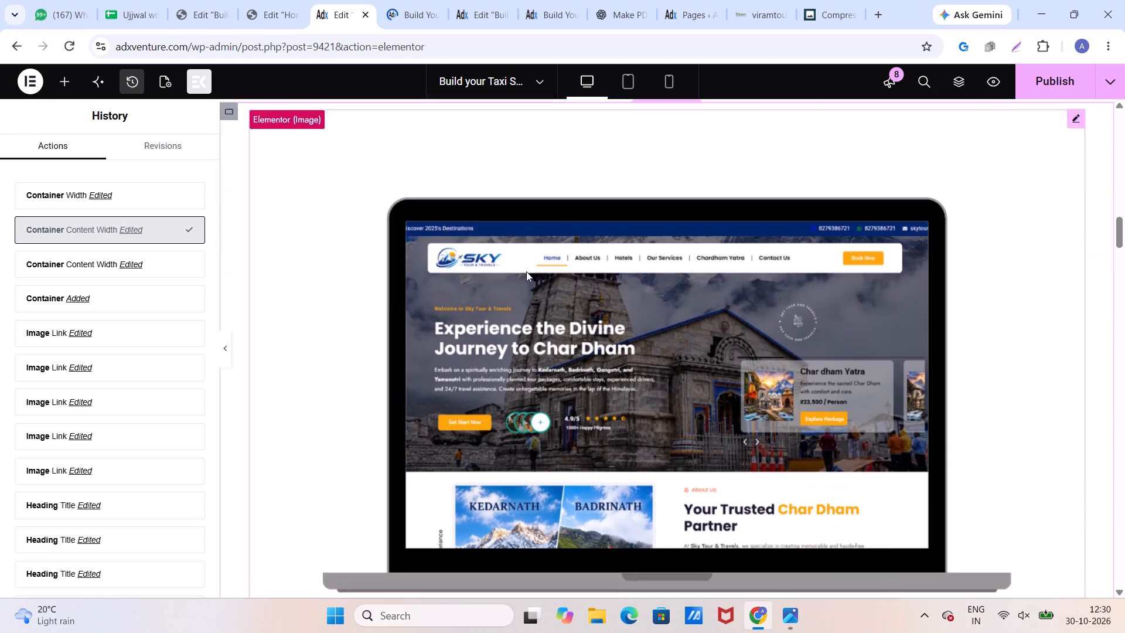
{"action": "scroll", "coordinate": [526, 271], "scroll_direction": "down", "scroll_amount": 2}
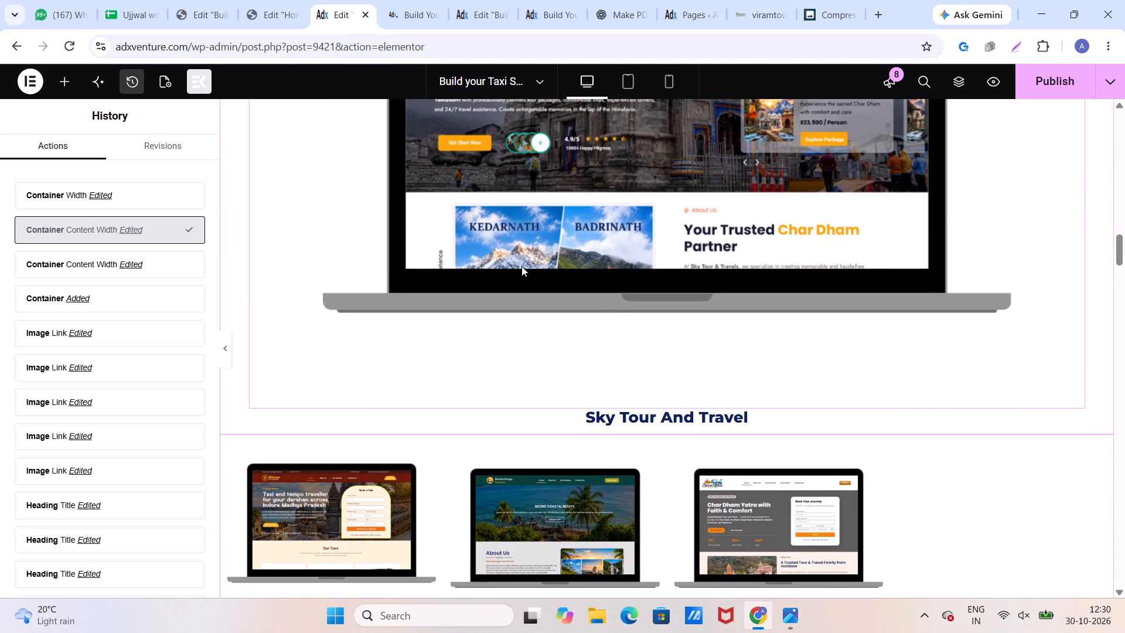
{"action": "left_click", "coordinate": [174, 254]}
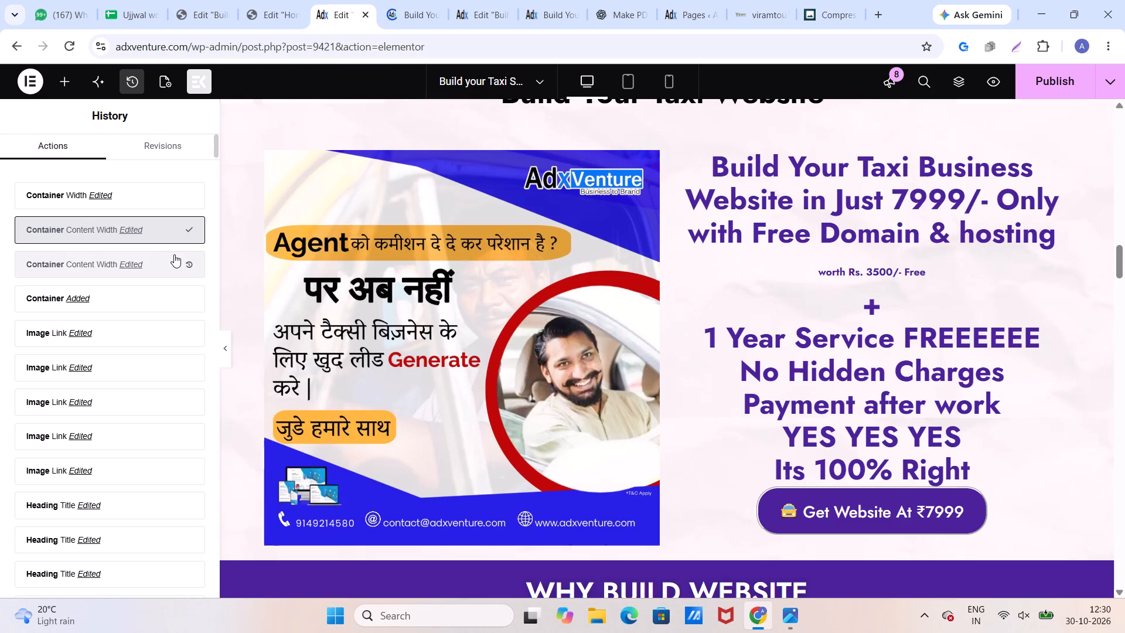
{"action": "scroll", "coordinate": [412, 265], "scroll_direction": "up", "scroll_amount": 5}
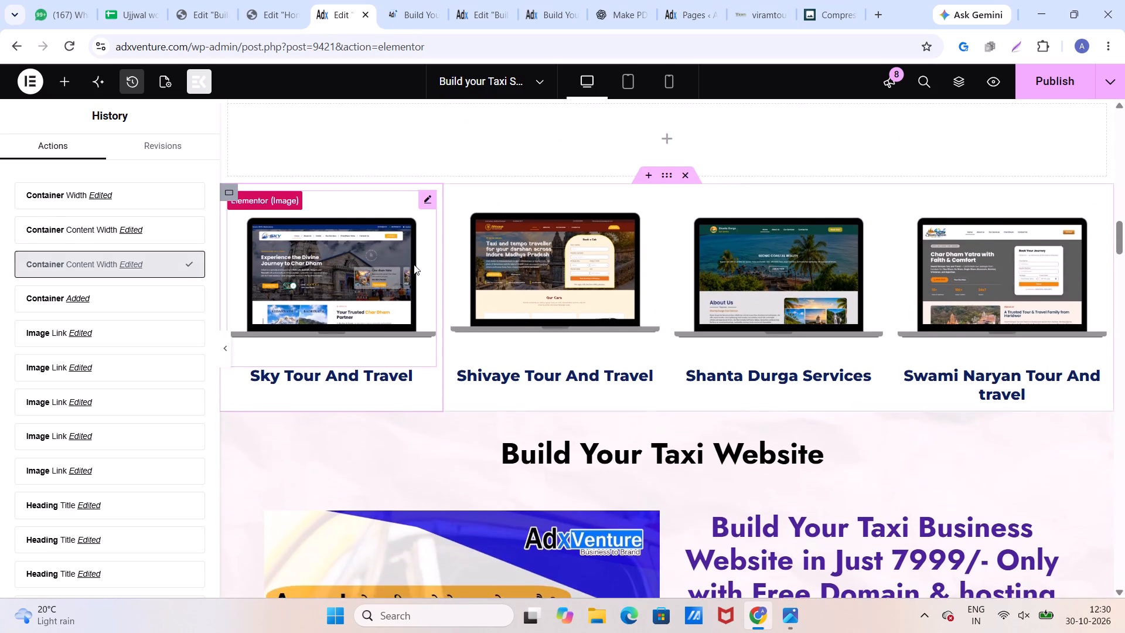
Nest a boxed container inside the empty full-width container above the laptop row and set its width to 1320 px.
{"action": "scroll", "coordinate": [431, 234], "scroll_direction": "down", "scroll_amount": 1}
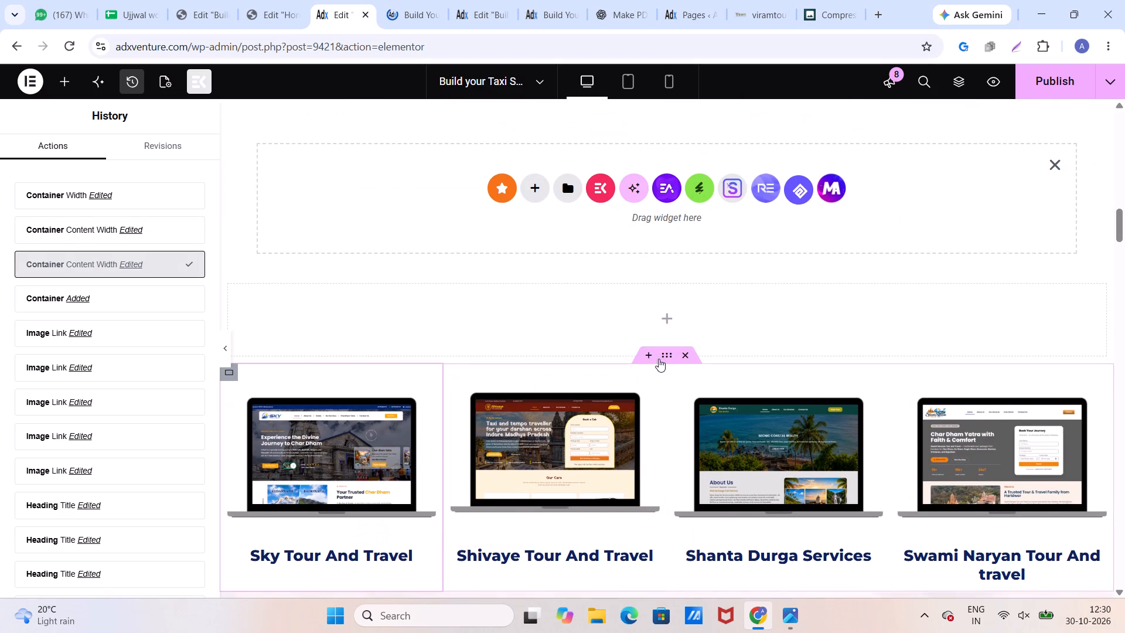
{"action": "left_click", "coordinate": [665, 356]}
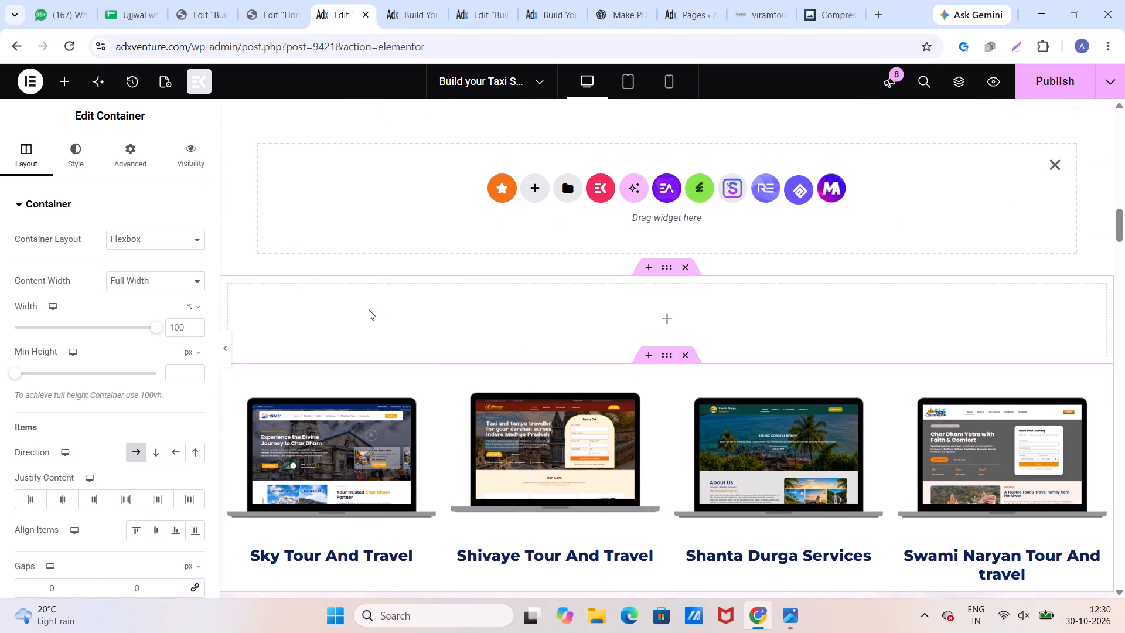
{"action": "left_click", "coordinate": [66, 80]}
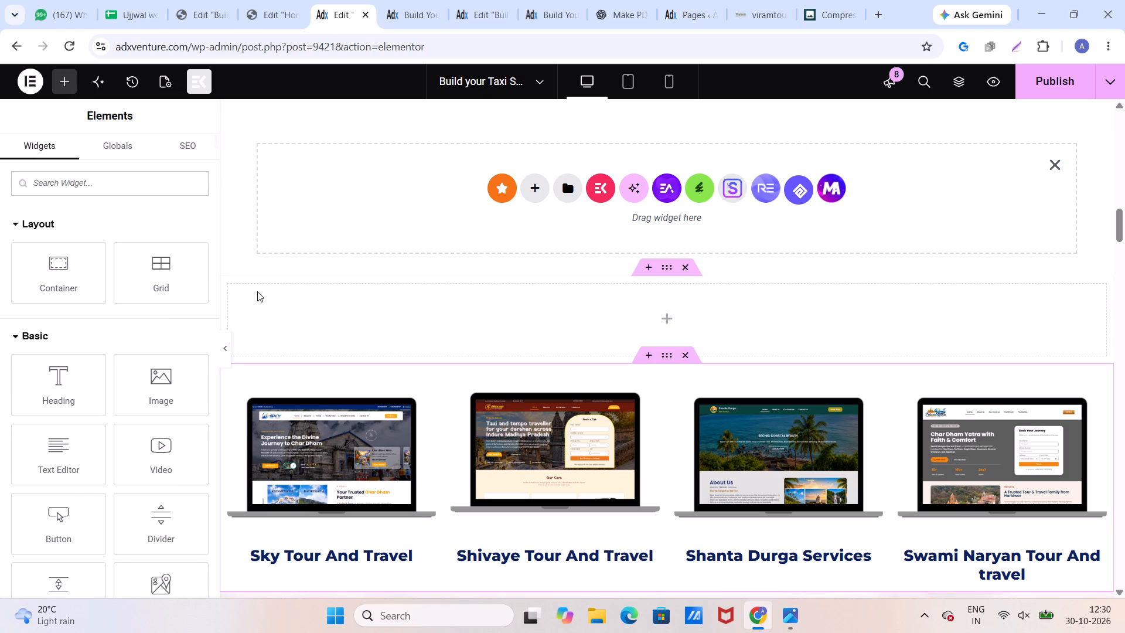
{"action": "left_click_drag", "start_coordinate": [73, 277], "coordinate": [320, 312]}
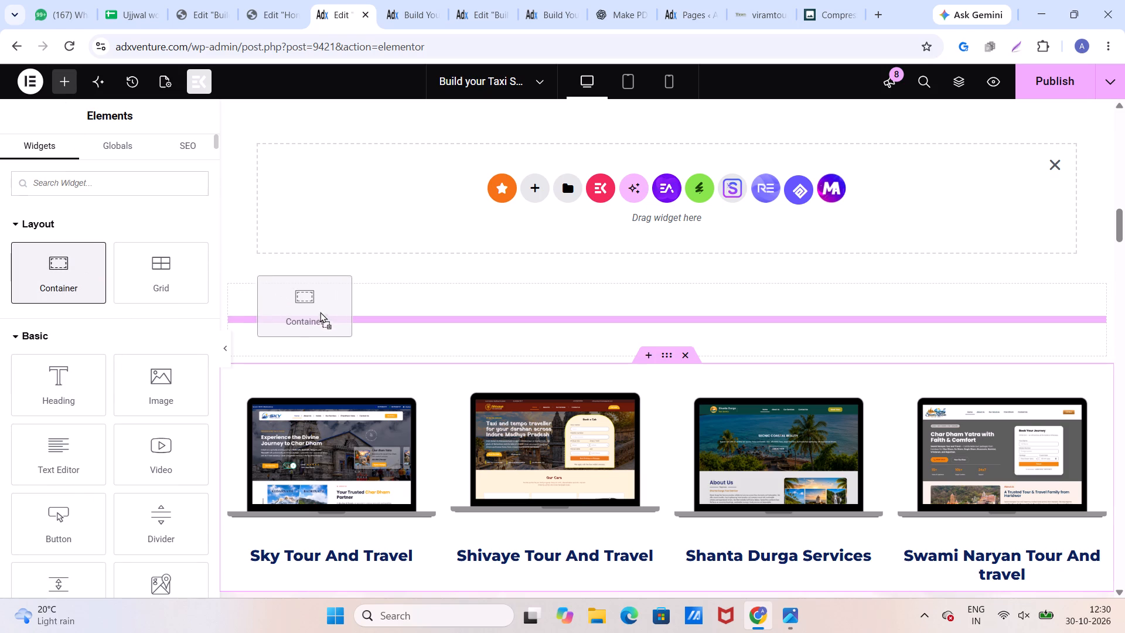
{"action": "left_click_drag", "start_coordinate": [320, 312], "coordinate": [321, 314]}
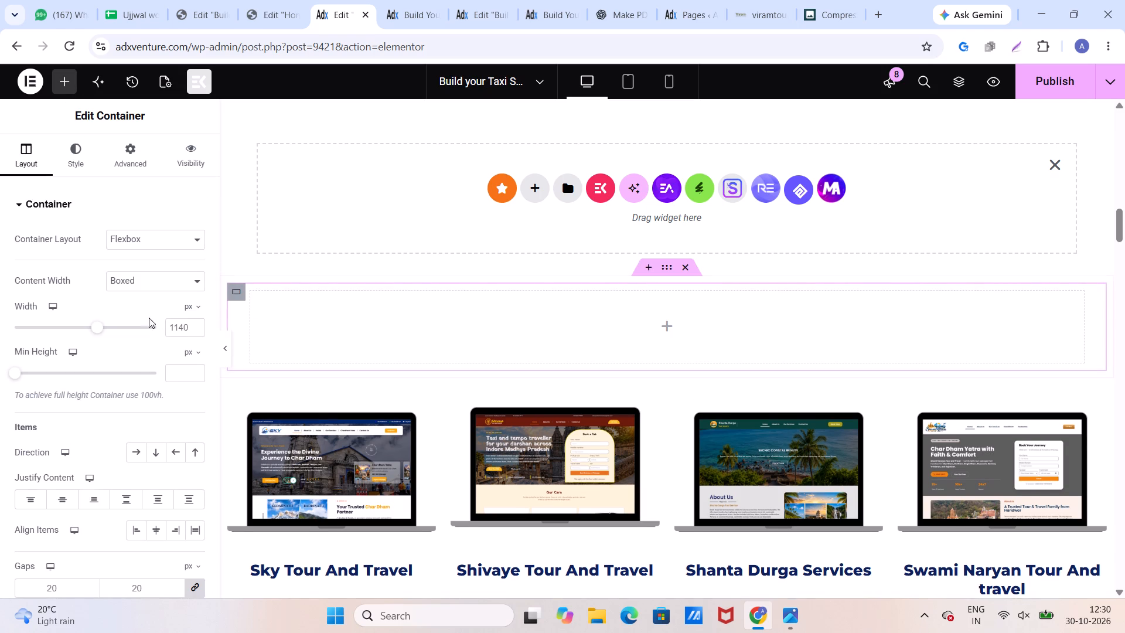
{"action": "left_click", "coordinate": [146, 283]}
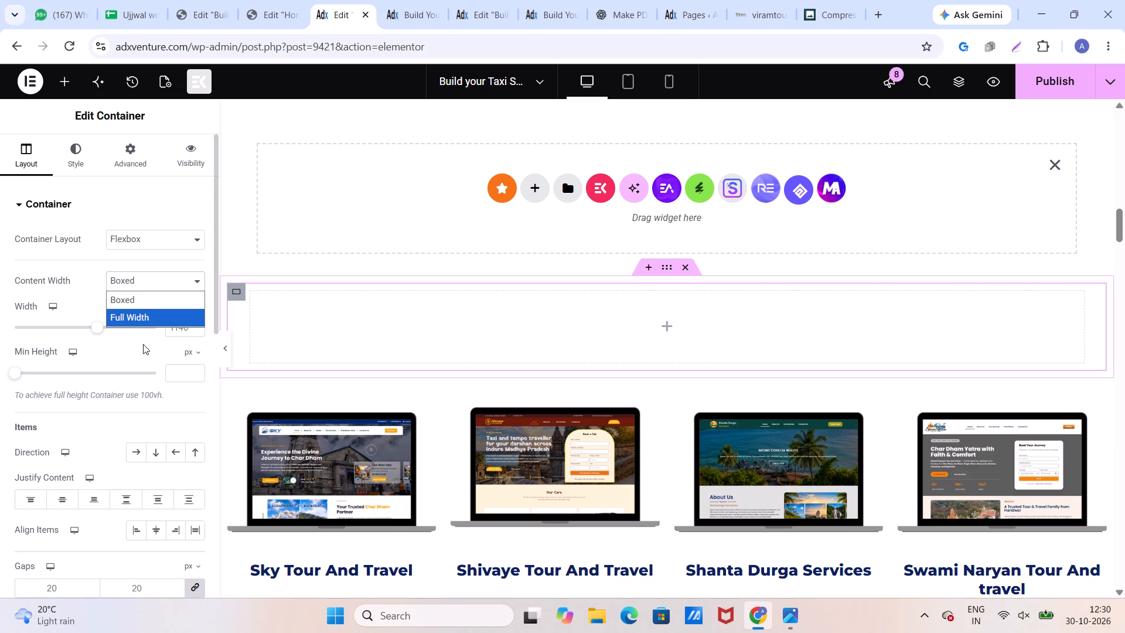
{"action": "left_click", "coordinate": [143, 344]}
{"action": "left_click", "coordinate": [166, 329]}
{"action": "type", "text": "132"}
{"action": "key", "text": "0"}
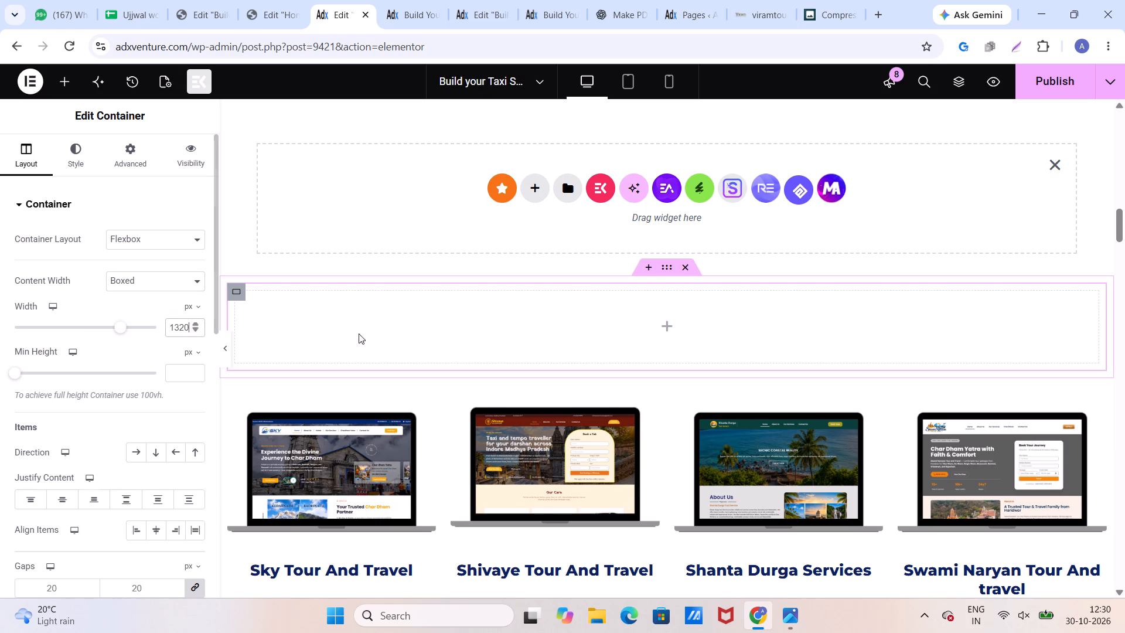
Copy the whole container holding the four laptop mockups and paste it into the empty nested container above it.
{"action": "scroll", "coordinate": [365, 319], "scroll_direction": "down", "scroll_amount": 1}
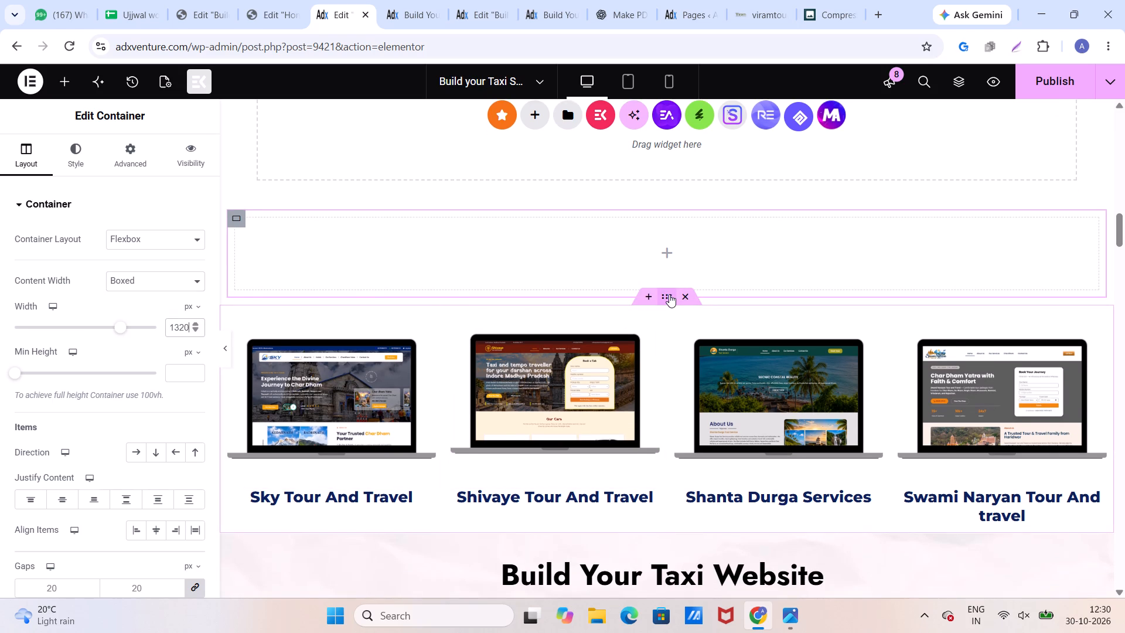
{"action": "left_click", "coordinate": [669, 294]}
{"action": "right_click", "coordinate": [669, 294]}
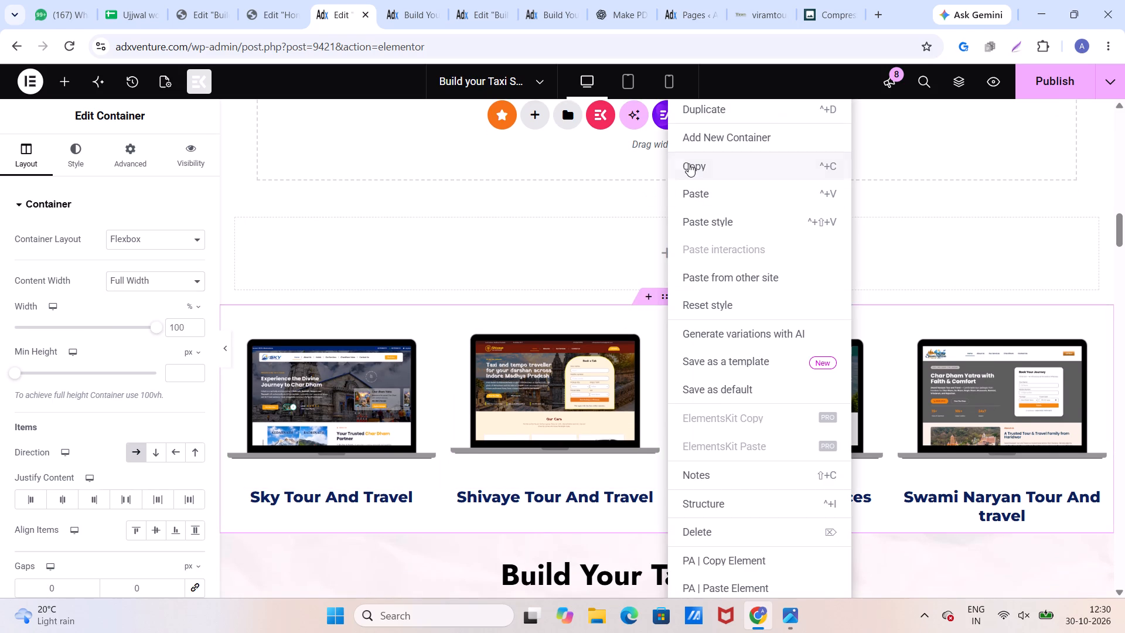
{"action": "left_click", "coordinate": [688, 161]}
{"action": "left_click", "coordinate": [455, 251]}
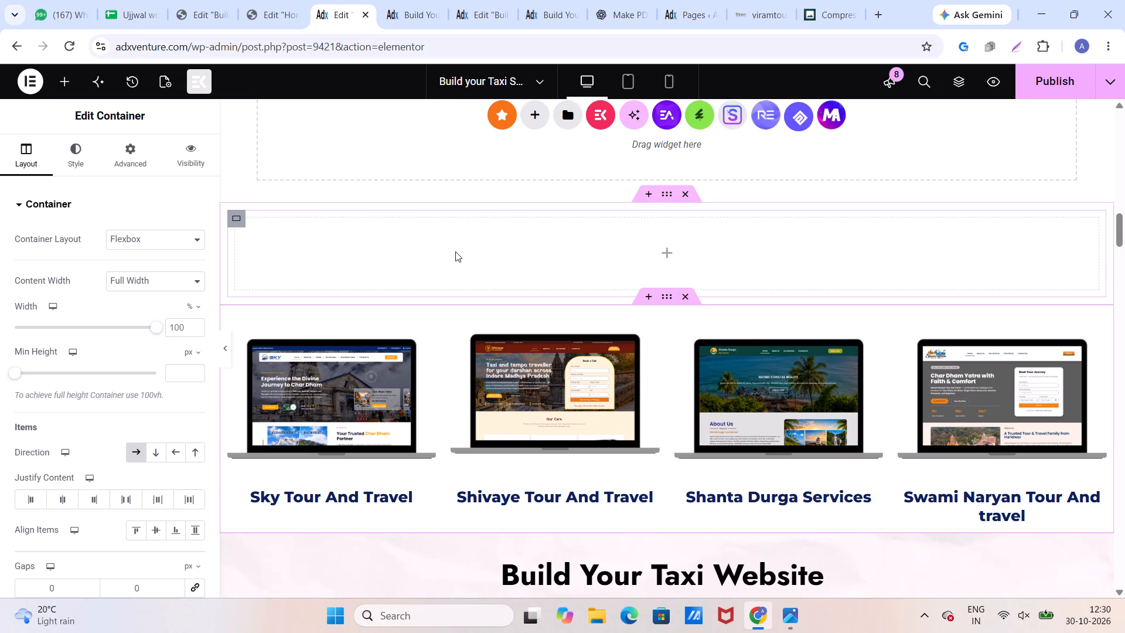
{"action": "right_click", "coordinate": [454, 250]}
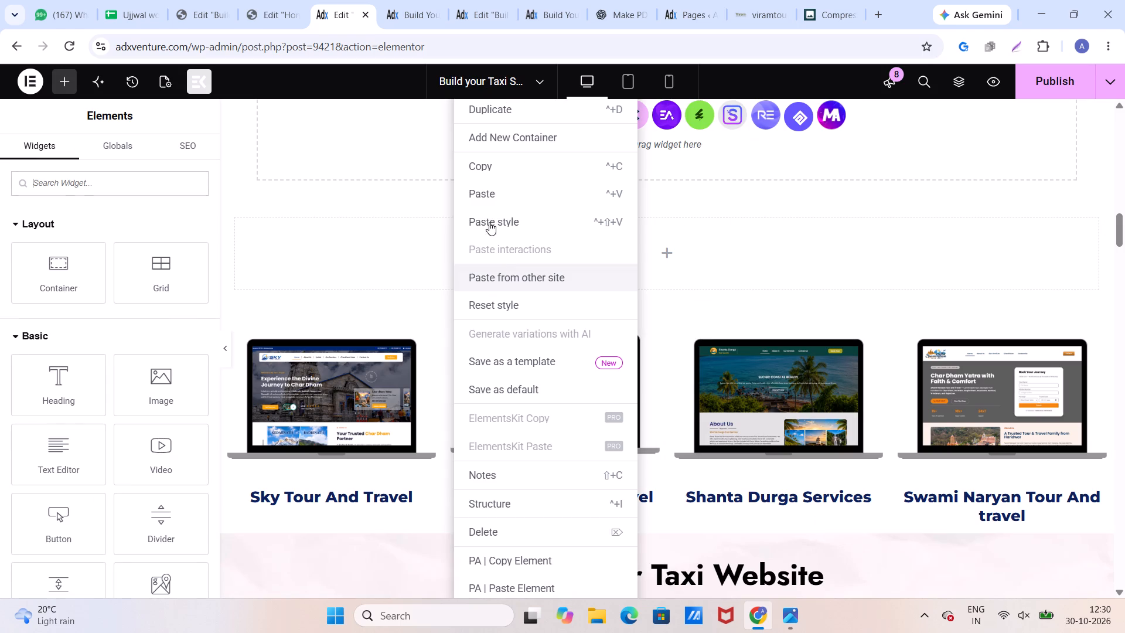
{"action": "left_click", "coordinate": [485, 193]}
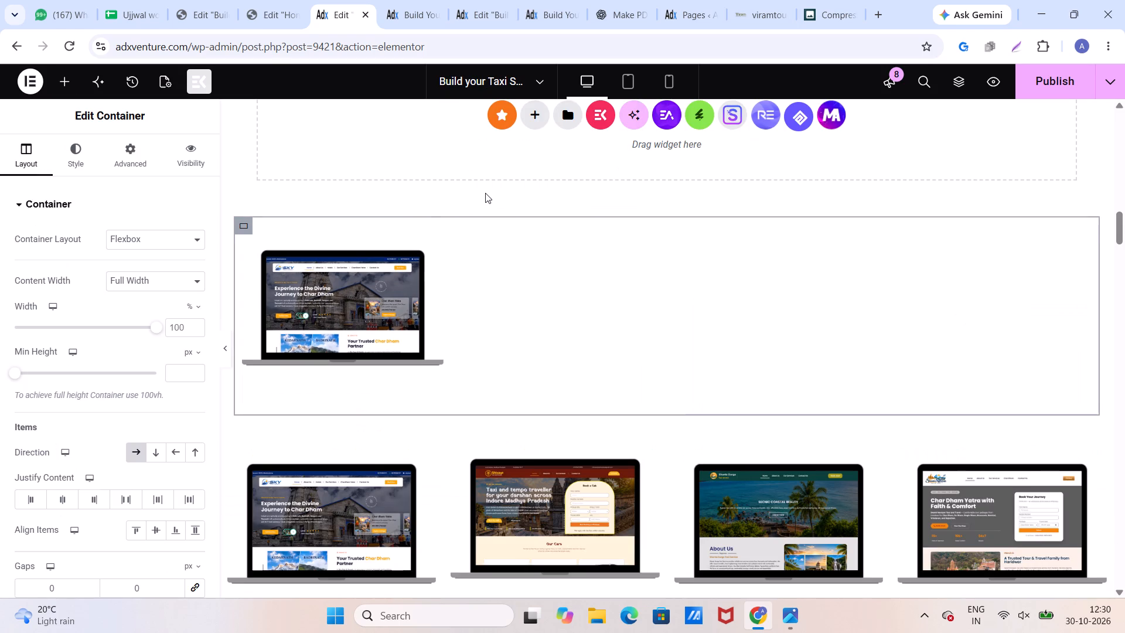
Delete the original laptop showcase row above the Build Your Taxi Website heading.
{"action": "scroll", "coordinate": [609, 268], "scroll_direction": "down", "scroll_amount": 2}
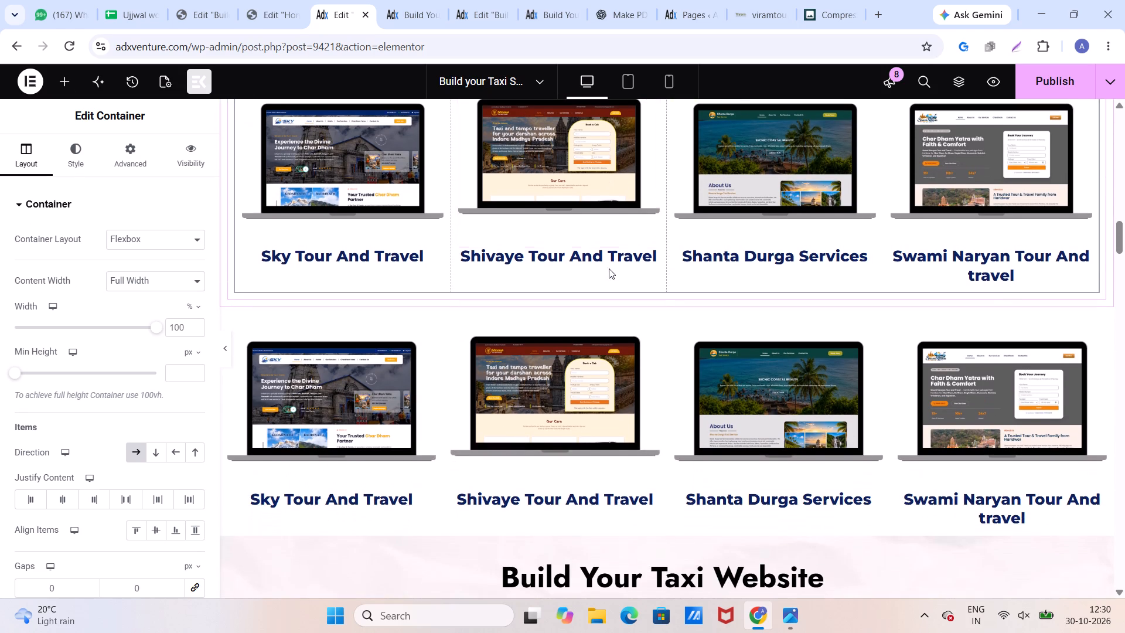
{"action": "scroll", "coordinate": [609, 268], "scroll_direction": "down", "scroll_amount": 1}
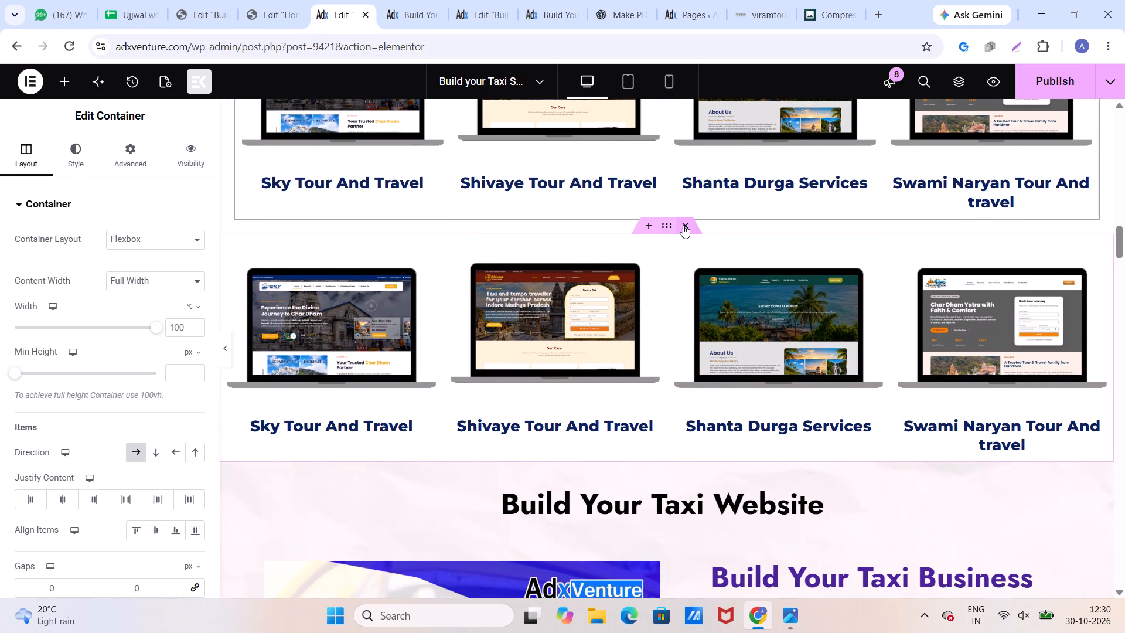
{"action": "left_click", "coordinate": [683, 225]}
{"action": "scroll", "coordinate": [587, 269], "scroll_direction": "up", "scroll_amount": 3}
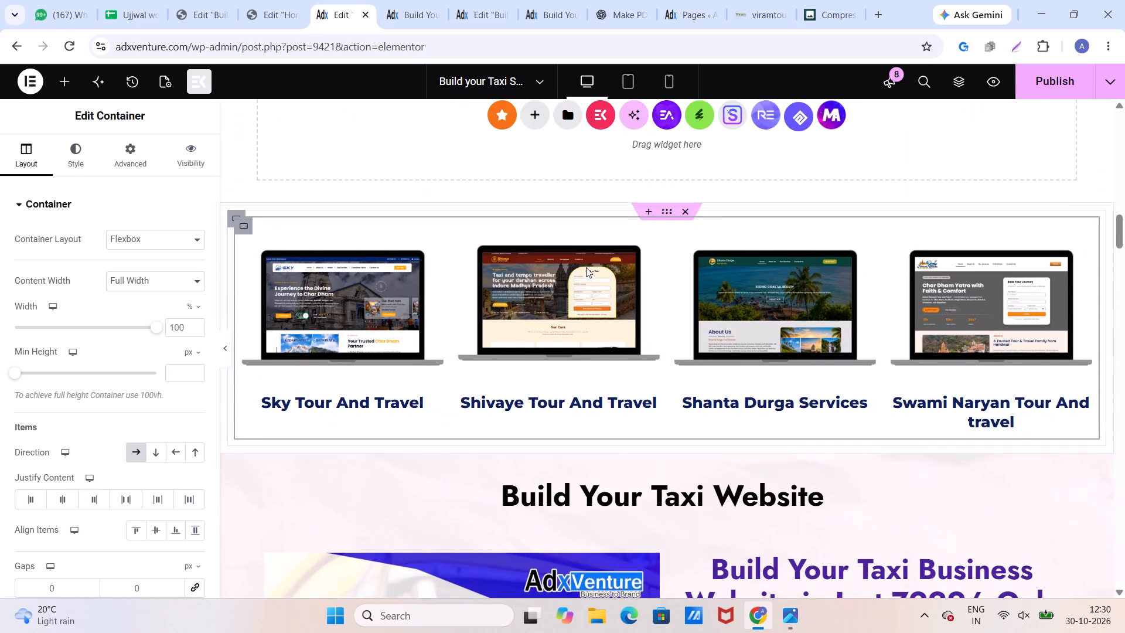
Add a new container above the four-laptop showcase row and set its content width to full width.
{"action": "scroll", "coordinate": [586, 267], "scroll_direction": "up", "scroll_amount": 2}
{"action": "left_click", "coordinate": [65, 79]}
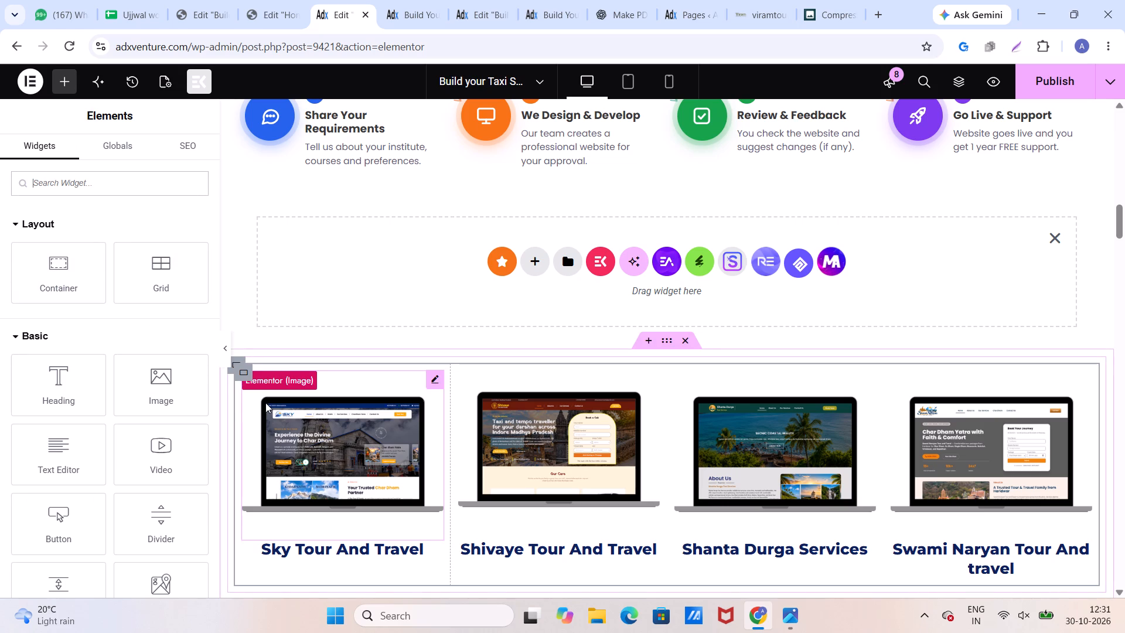
{"action": "left_click", "coordinate": [236, 360]}
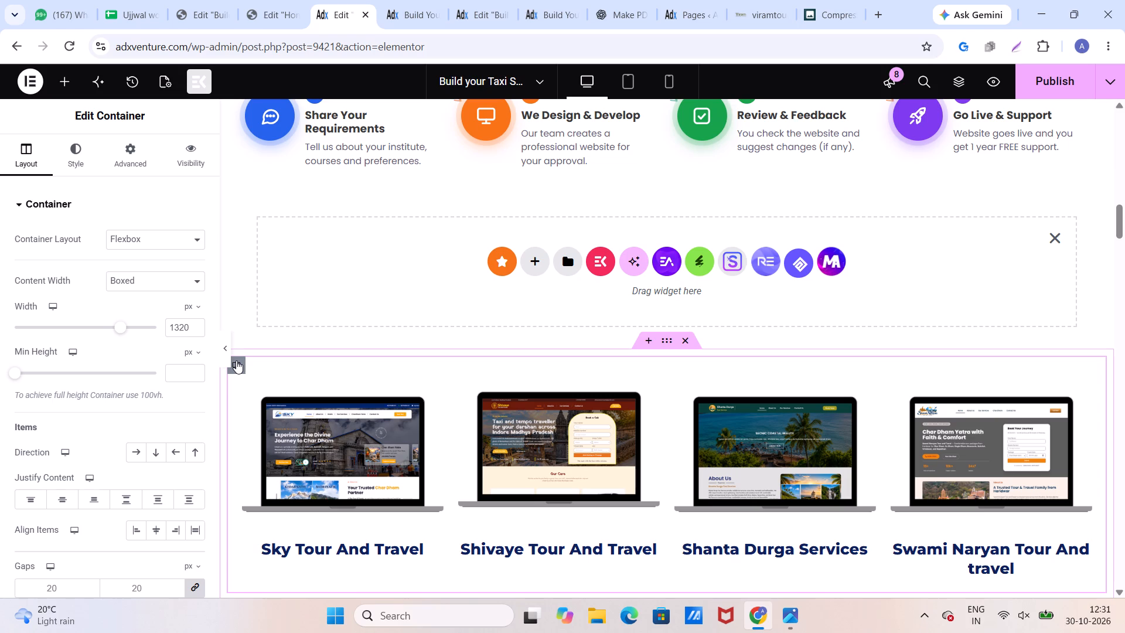
{"action": "left_click", "coordinate": [68, 91]}
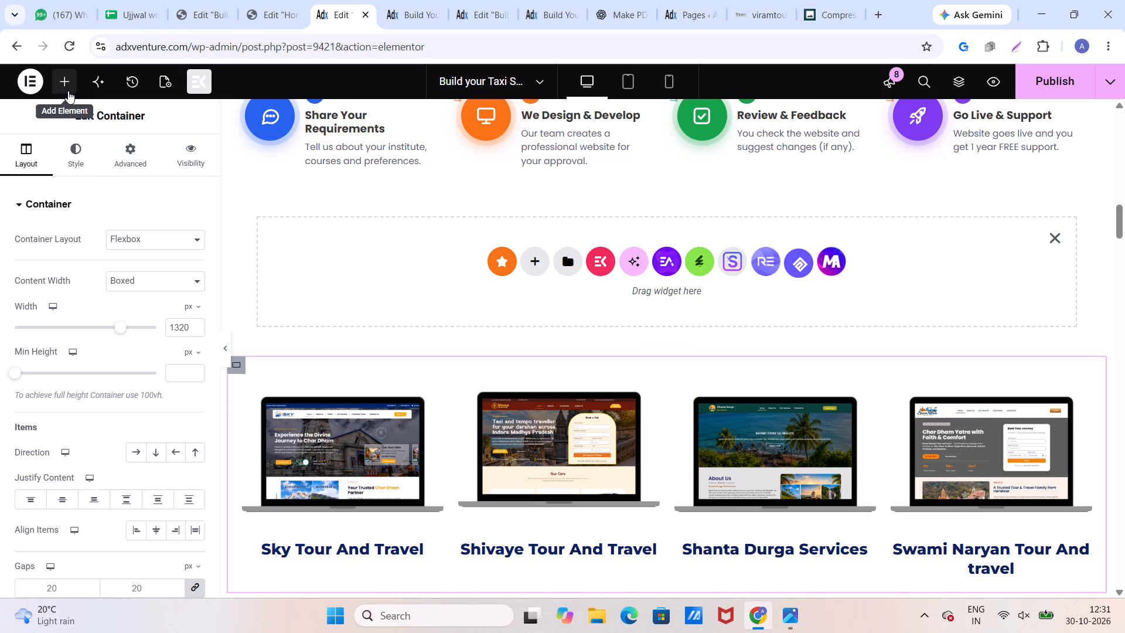
{"action": "left_click_drag", "start_coordinate": [63, 269], "coordinate": [374, 278]}
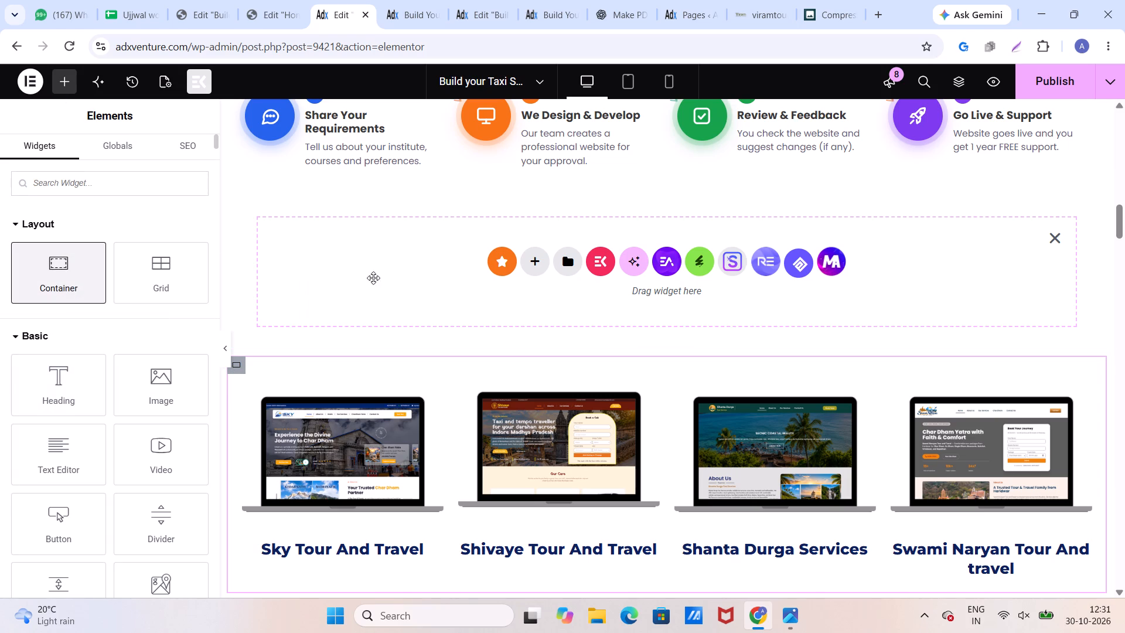
{"action": "left_click", "coordinate": [135, 285]}
{"action": "left_click", "coordinate": [139, 312]}
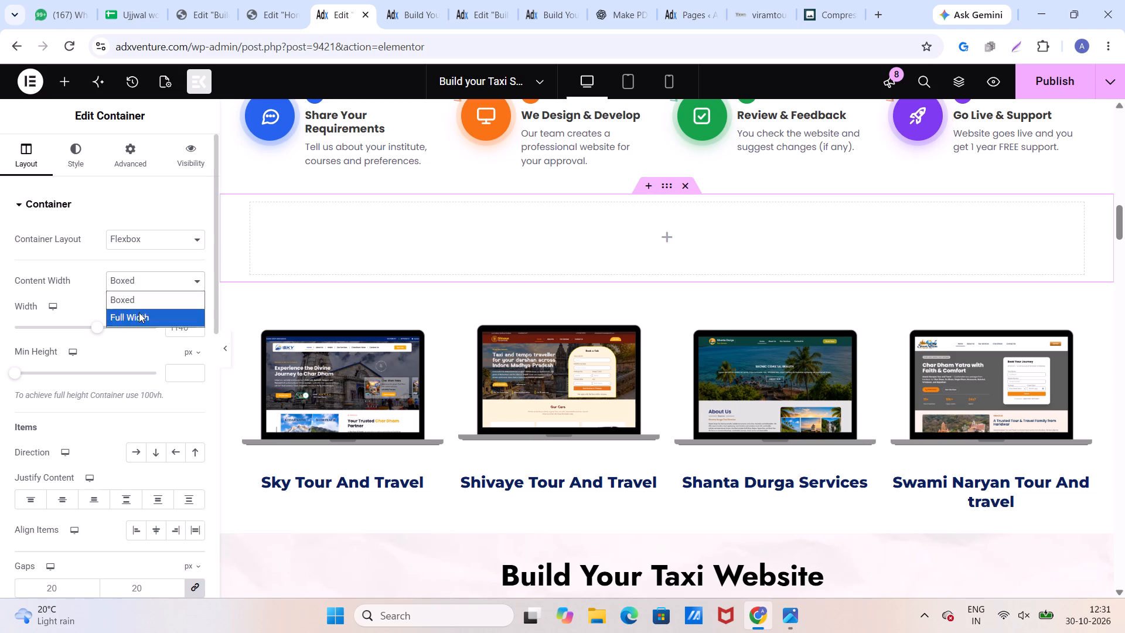
Nest a boxed container inside the new full-width container and set its width to 1320 px.
{"action": "left_click", "coordinate": [60, 85]}
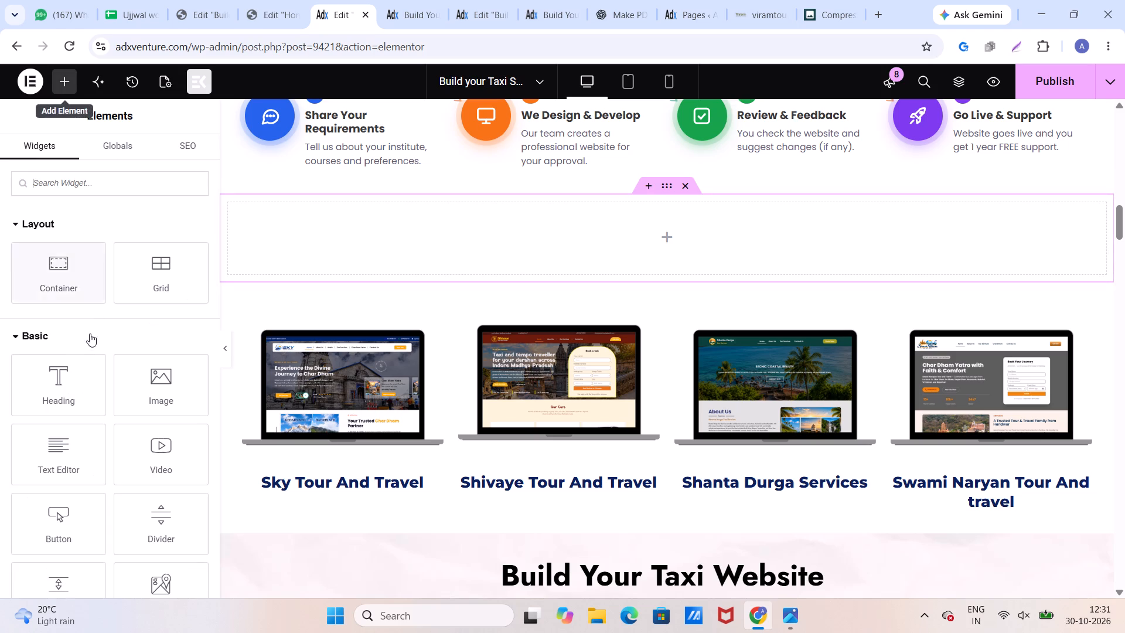
{"action": "left_click_drag", "start_coordinate": [59, 281], "coordinate": [328, 251]}
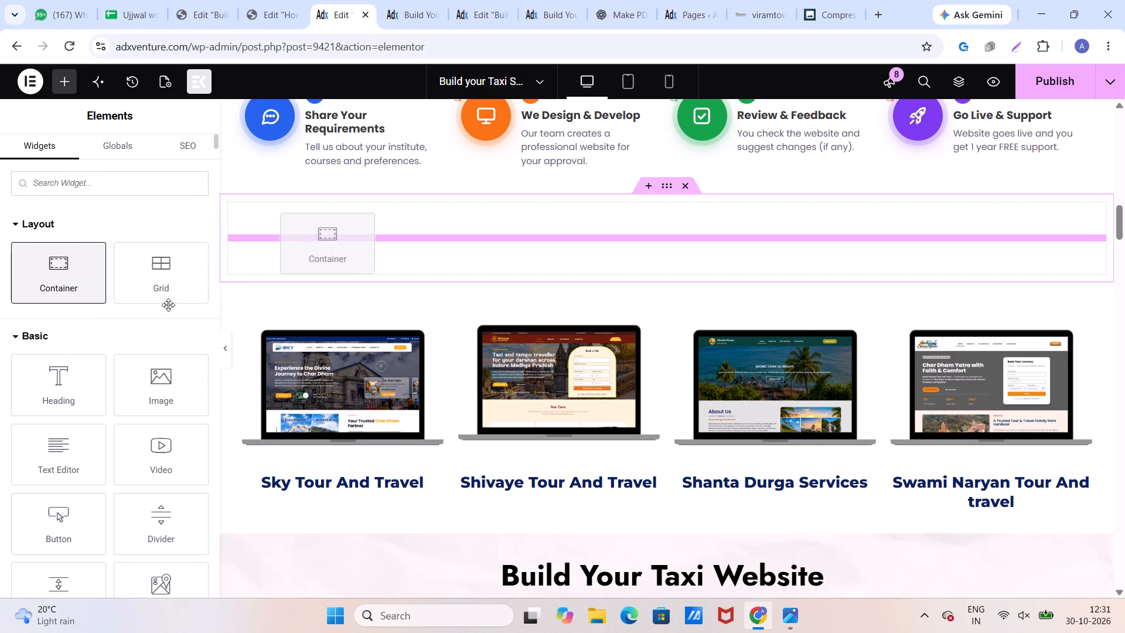
{"action": "left_click", "coordinate": [169, 324]}
{"action": "type", "text": "132"}
{"action": "key", "text": "0"}
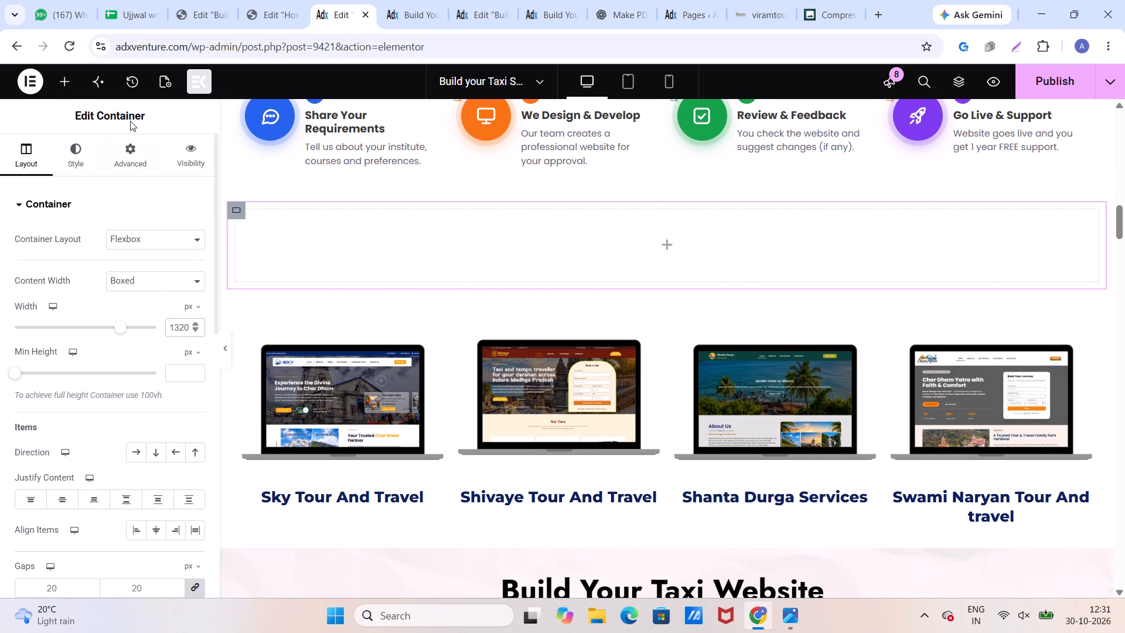
Add a heading reading "Our Recent Taxi Website Design" in the nested container above the laptop row.
{"action": "left_click", "coordinate": [71, 79]}
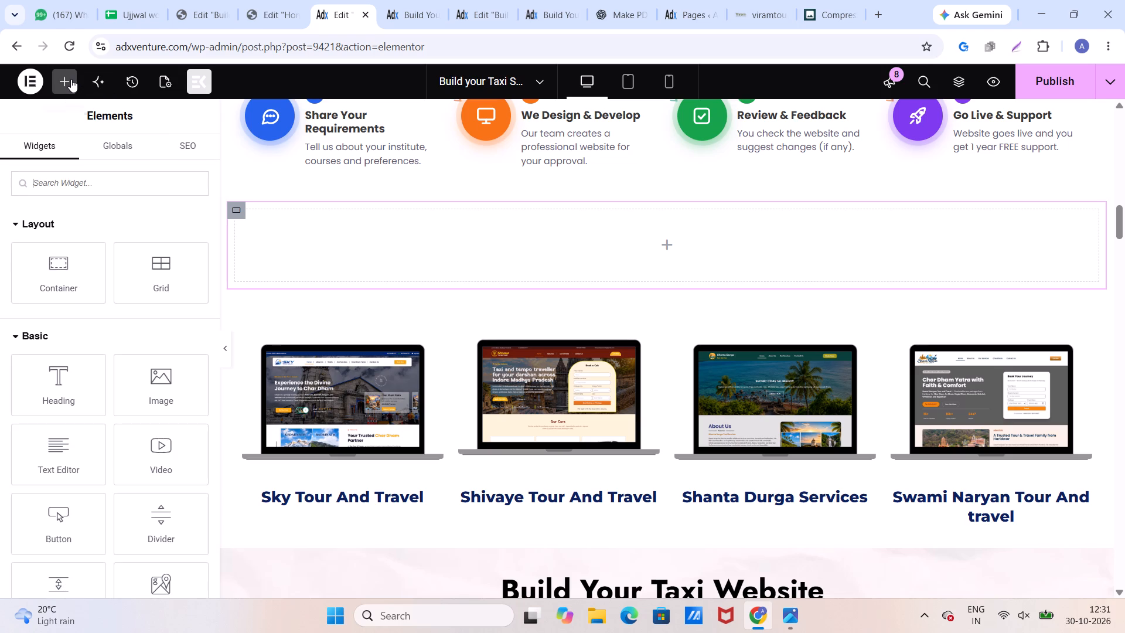
{"action": "left_click_drag", "start_coordinate": [76, 396], "coordinate": [319, 257]}
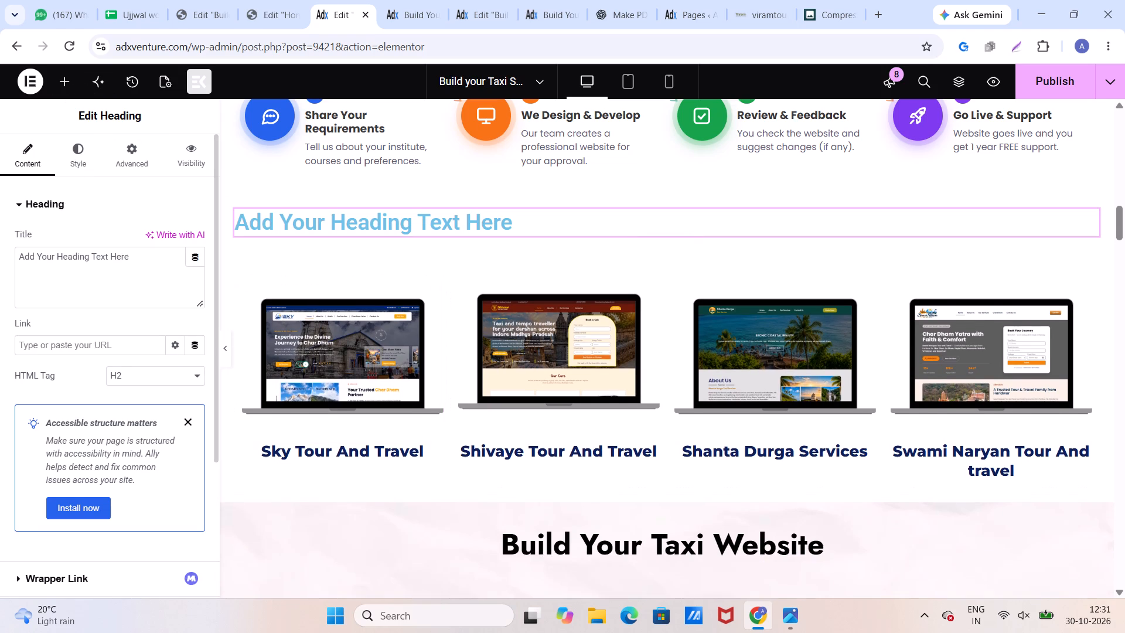
{"action": "left_click_drag", "start_coordinate": [139, 263], "coordinate": [5, 254]}
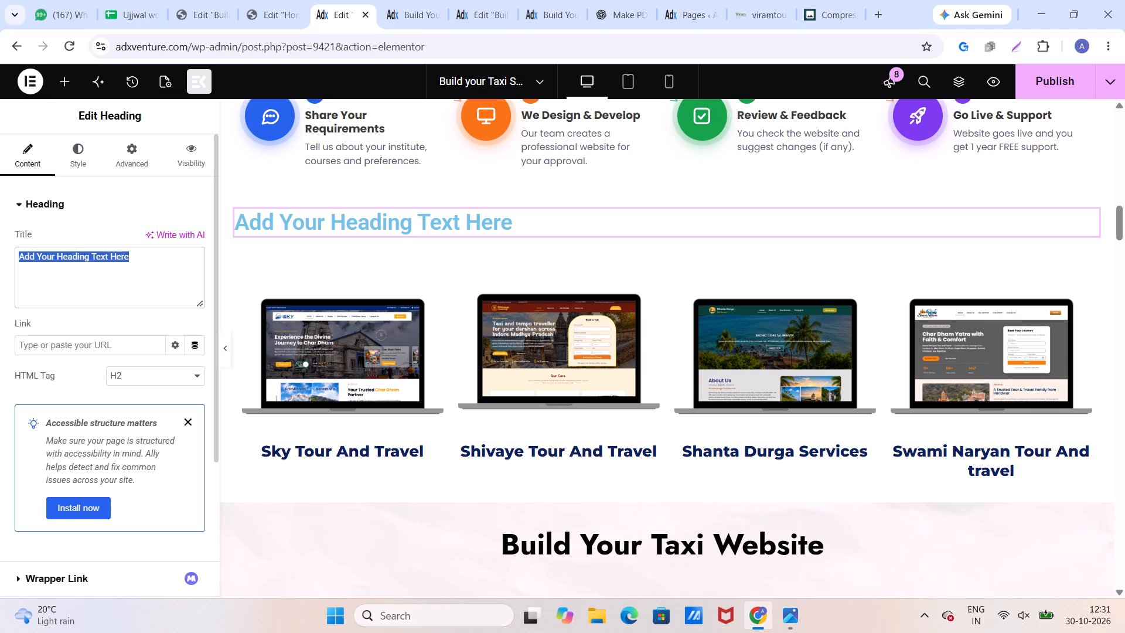
{"action": "type", "text": "Our Recent Taxi Website"}
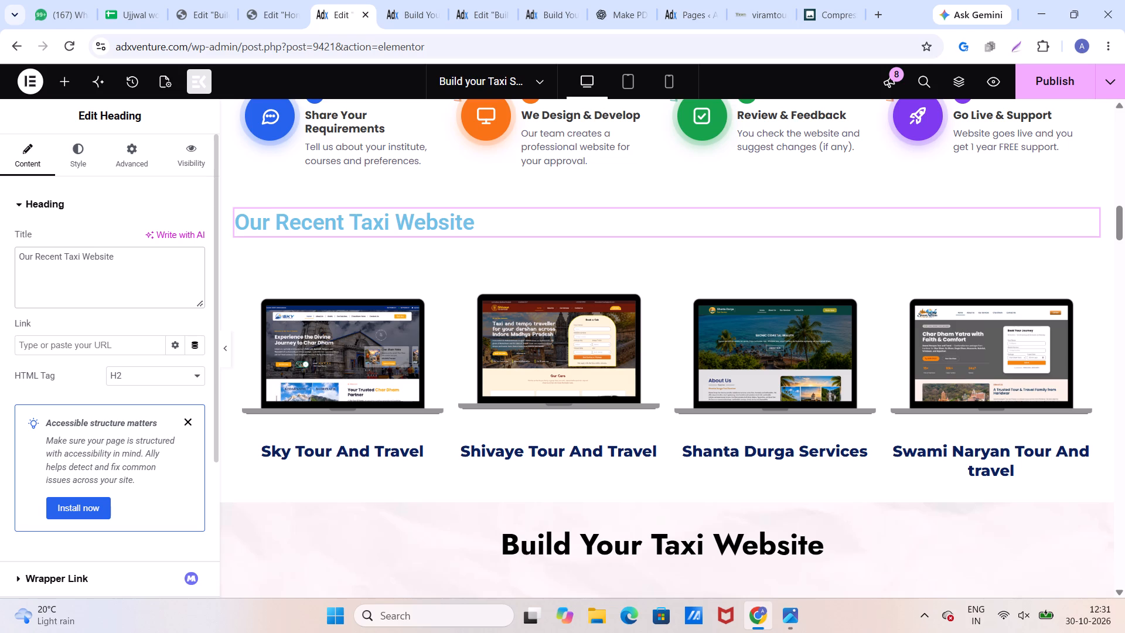
{"action": "key", "text": "space"}
{"action": "type", "text": "Design"}
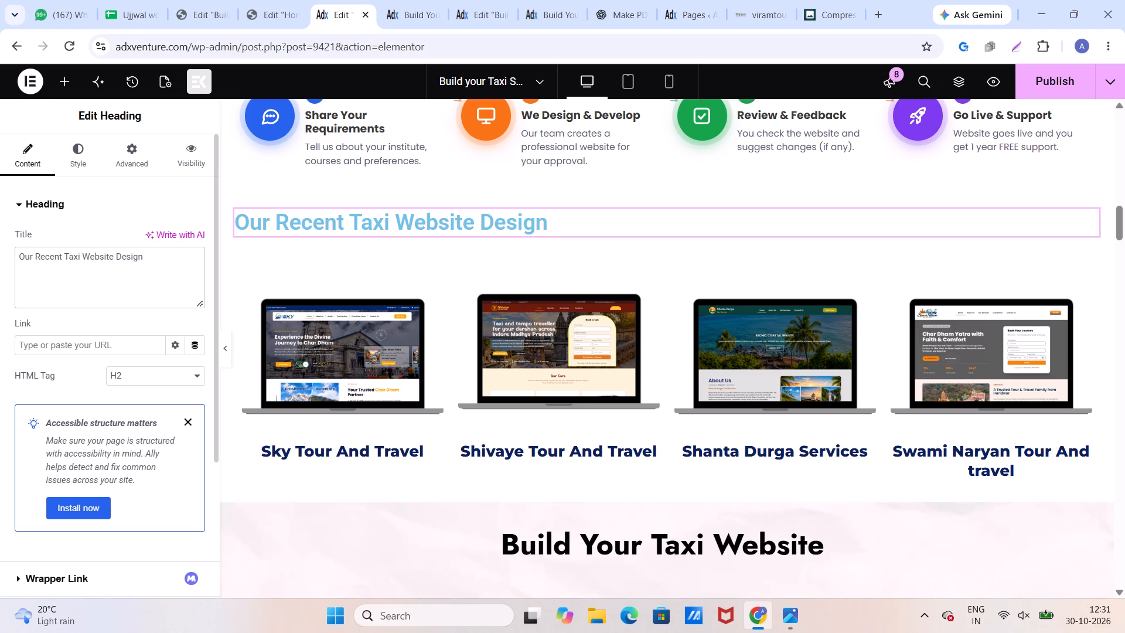
Copy the style of the Websites Packages For Taxi Services heading onto the Our Recent Taxi Website Design heading.
{"action": "left_click", "coordinate": [79, 158]}
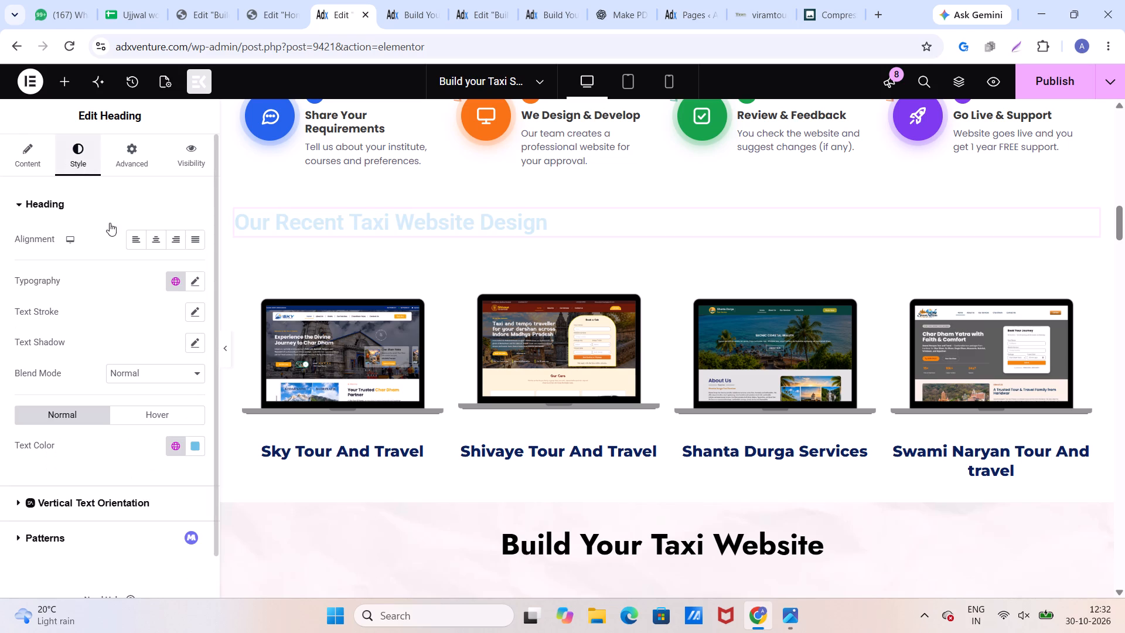
{"action": "scroll", "coordinate": [348, 282], "scroll_direction": "up", "scroll_amount": 10}
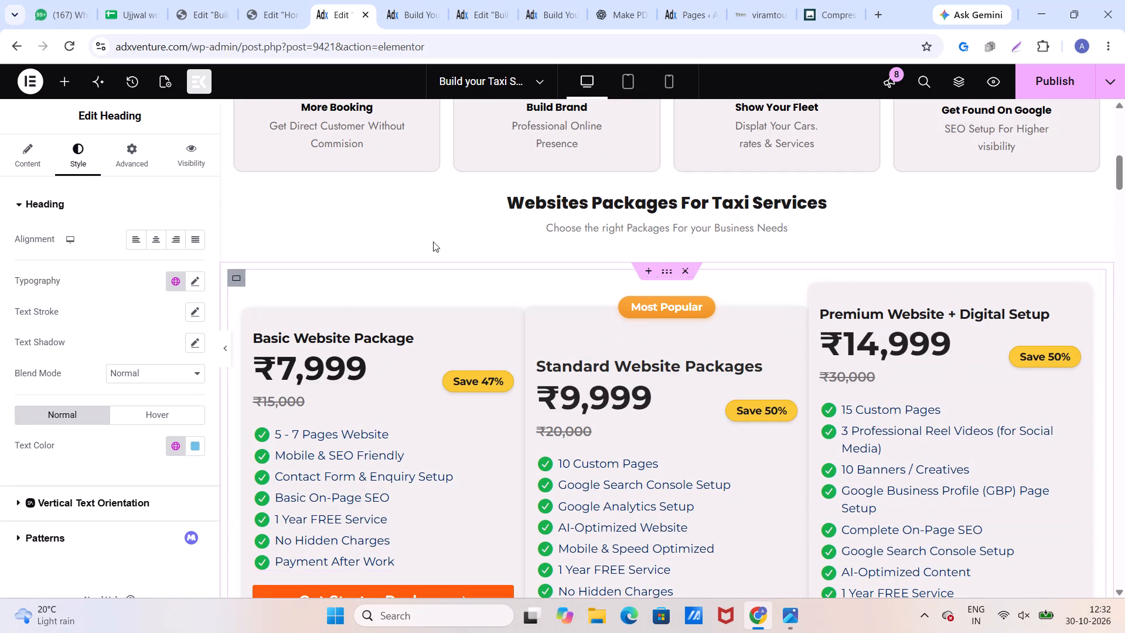
{"action": "right_click", "coordinate": [517, 211]}
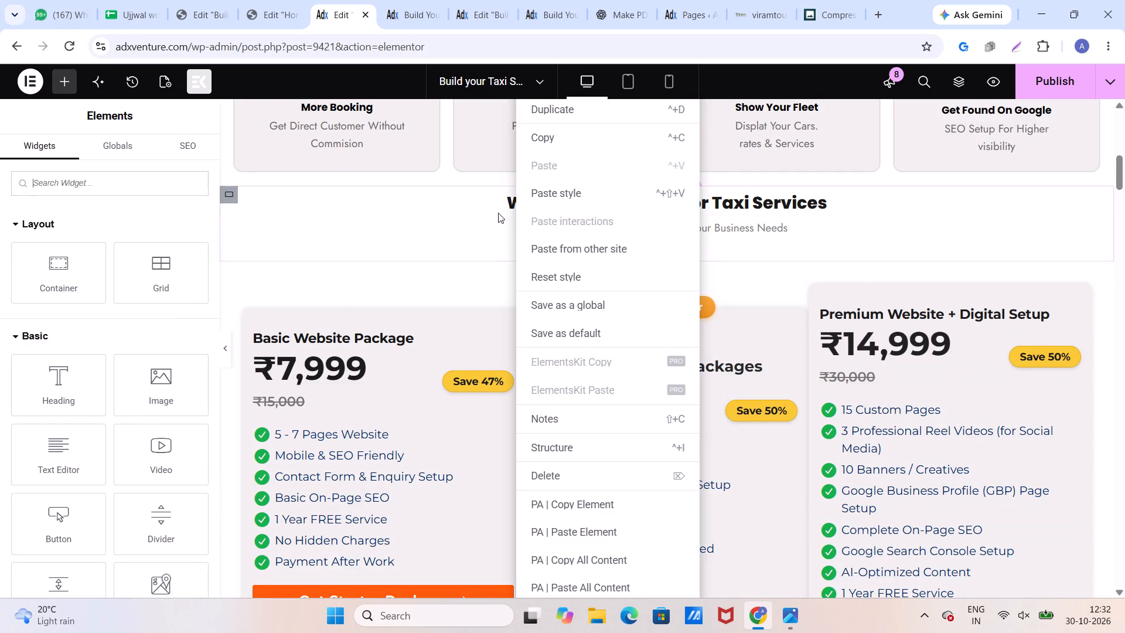
{"action": "left_click", "coordinate": [556, 139]}
{"action": "scroll", "coordinate": [481, 237], "scroll_direction": "down", "scroll_amount": 5}
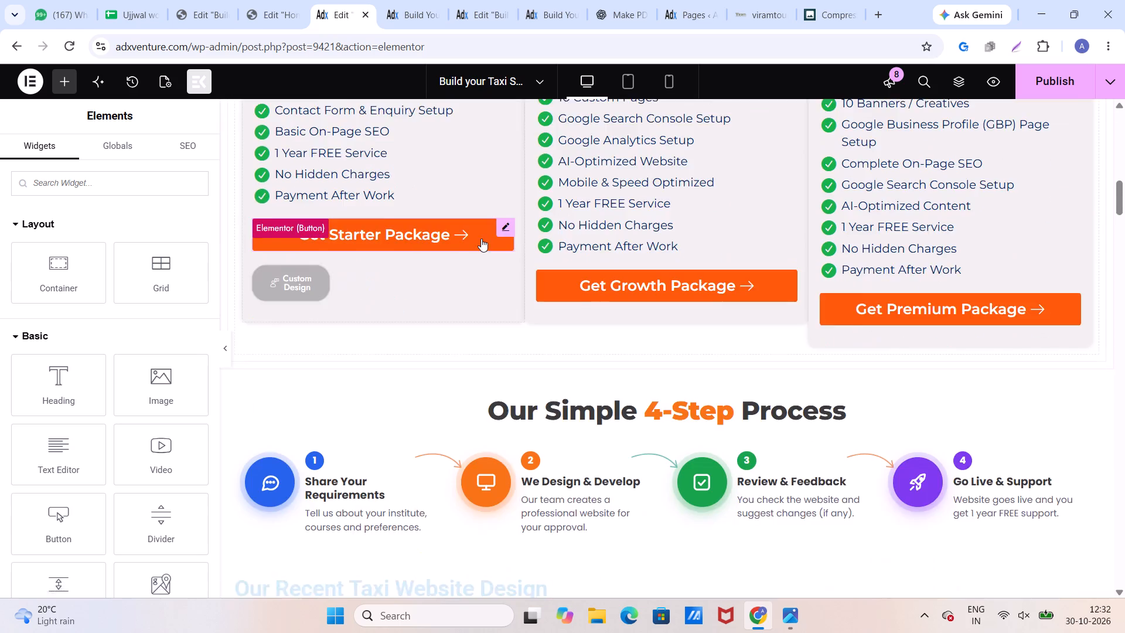
{"action": "scroll", "coordinate": [481, 239], "scroll_direction": "down", "scroll_amount": 9}
{"action": "scroll", "coordinate": [476, 241], "scroll_direction": "up", "scroll_amount": 5}
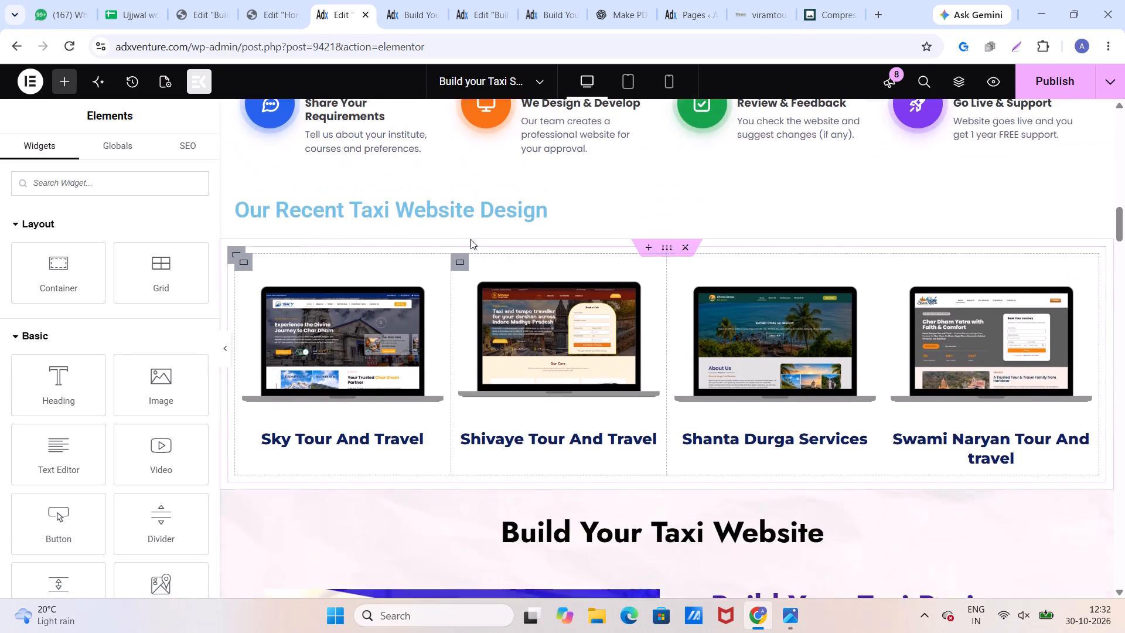
{"action": "right_click", "coordinate": [391, 298]}
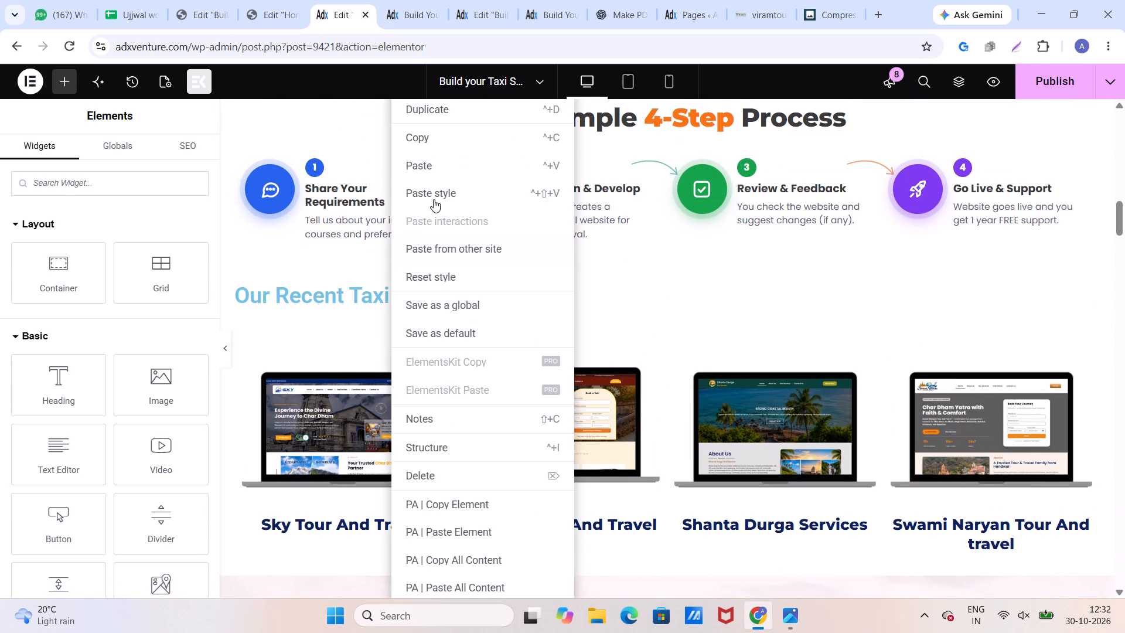
{"action": "left_click", "coordinate": [434, 196]}
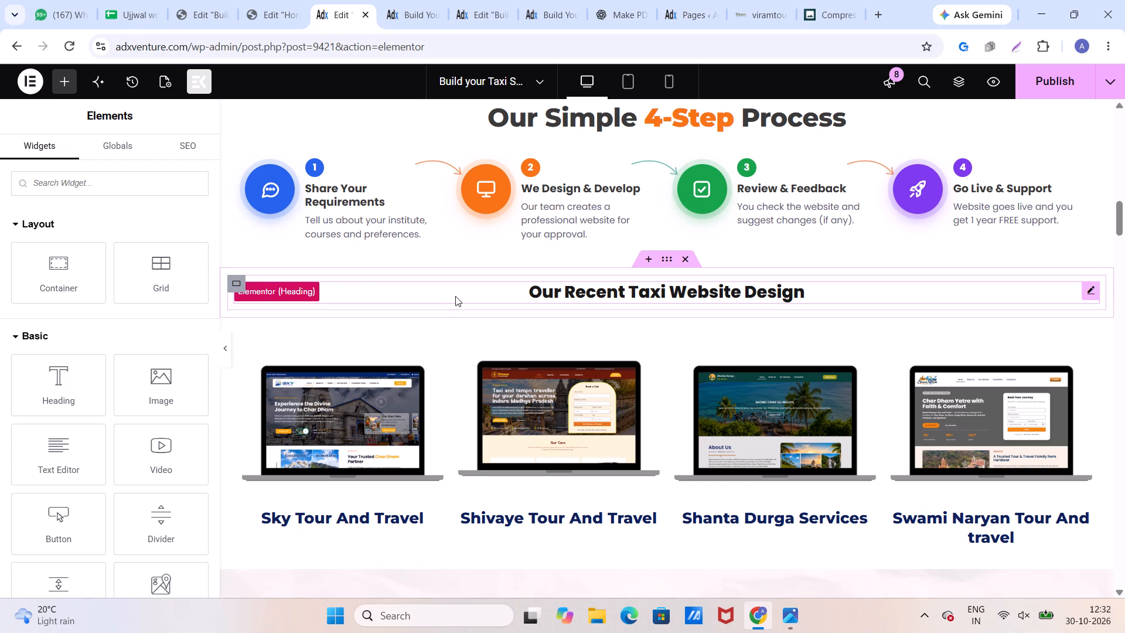
Left-align the Our Recent Taxi Website Design heading.
{"action": "left_click", "coordinate": [141, 237]}
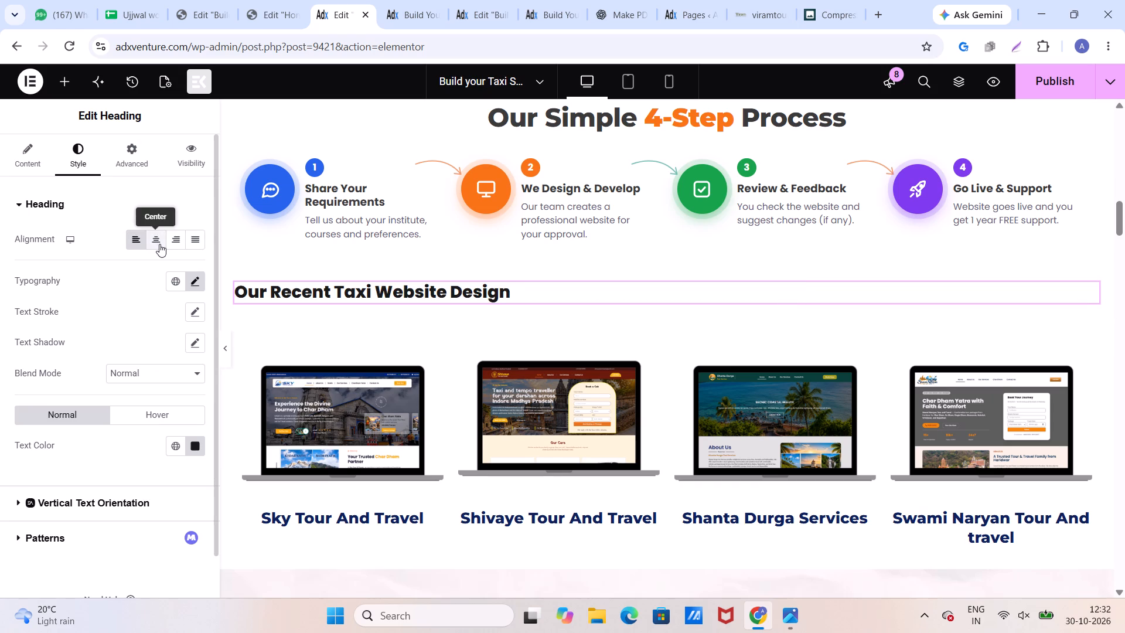
Add a Text Editor widget directly below the Our Recent Taxi Website Design heading.
{"action": "scroll", "coordinate": [523, 247], "scroll_direction": "up", "scroll_amount": 3}
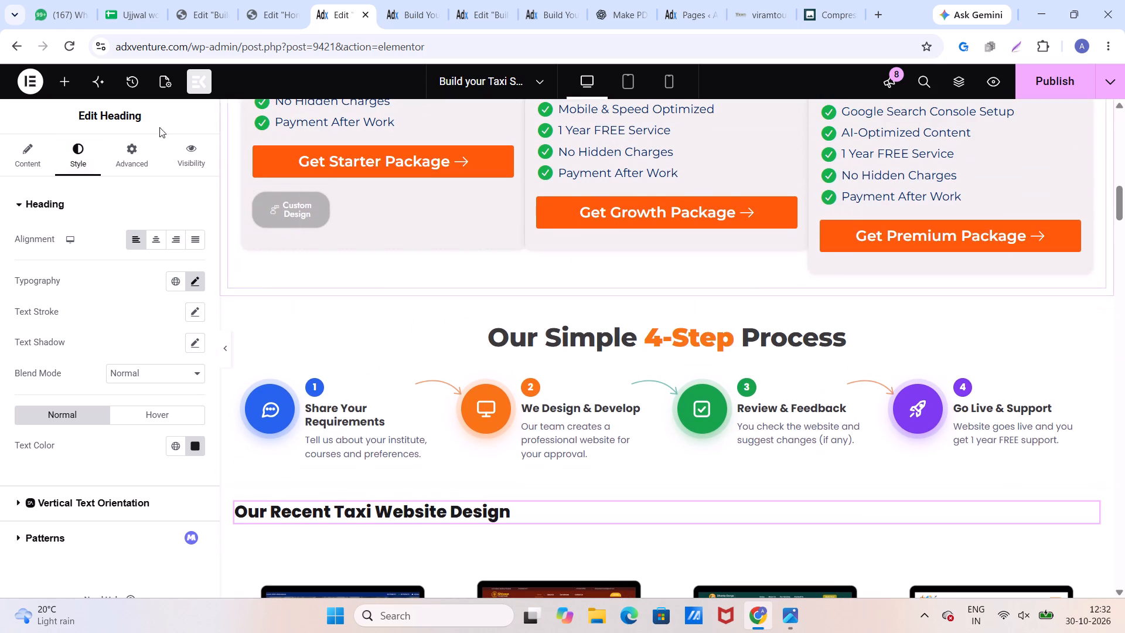
{"action": "left_click", "coordinate": [67, 80]}
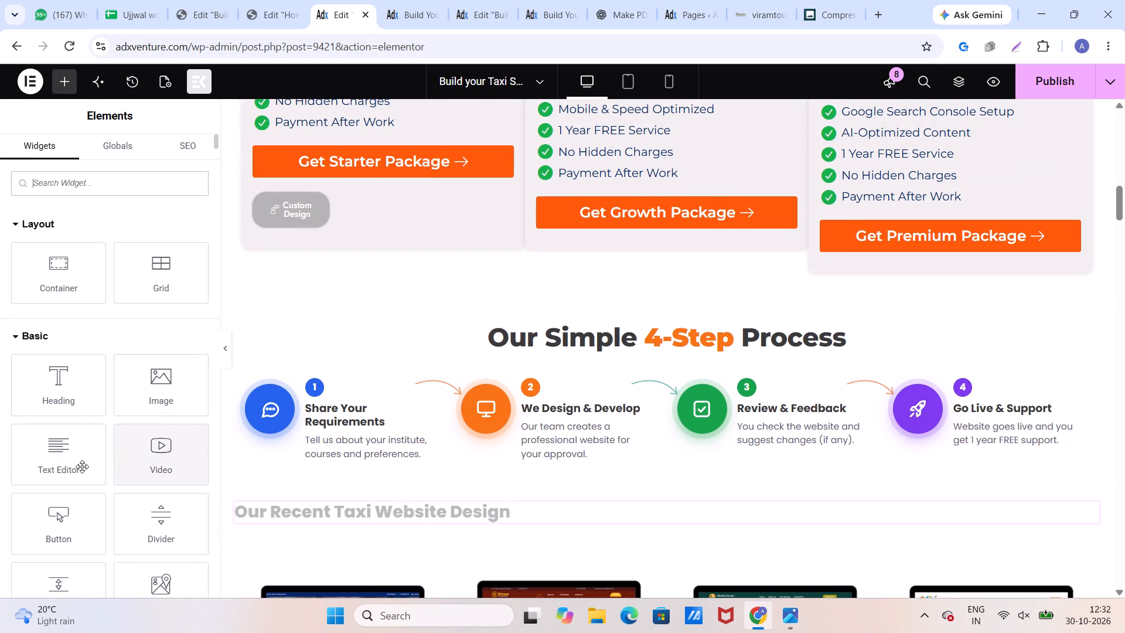
{"action": "scroll", "coordinate": [549, 328], "scroll_direction": "down", "scroll_amount": 4}
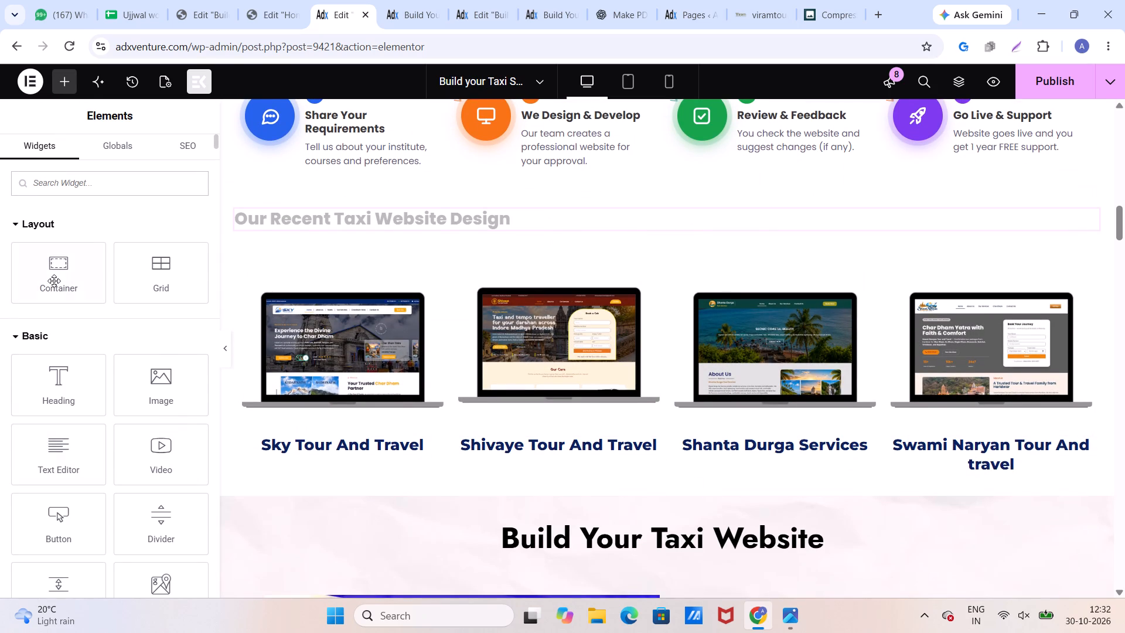
{"action": "left_click_drag", "start_coordinate": [62, 467], "coordinate": [316, 233]}
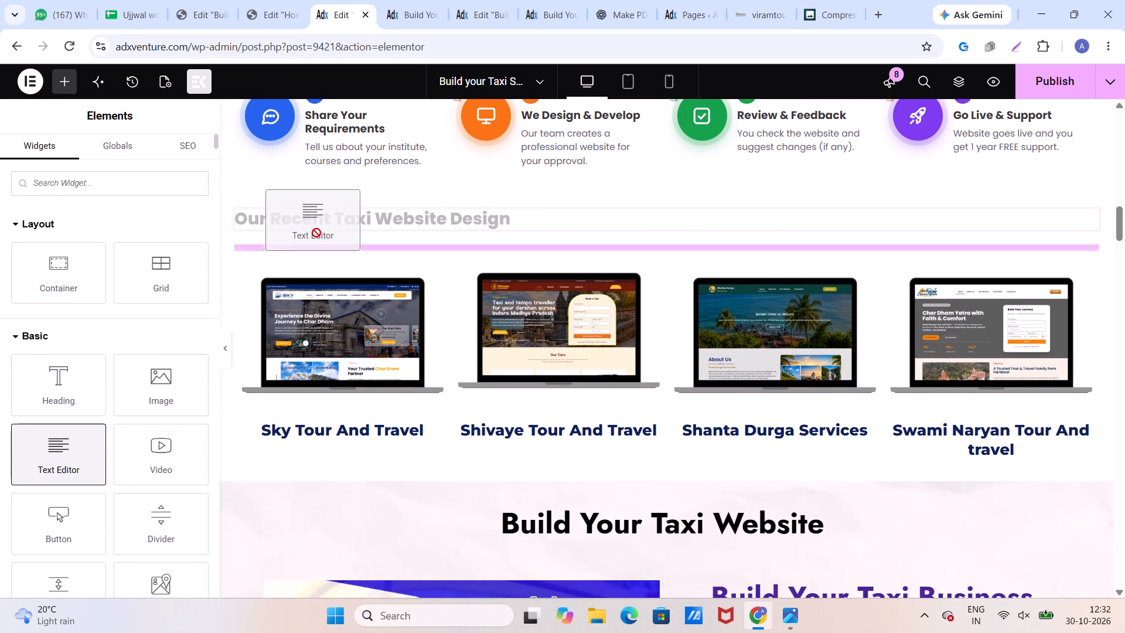
{"action": "left_click_drag", "start_coordinate": [316, 233], "coordinate": [354, 232]}
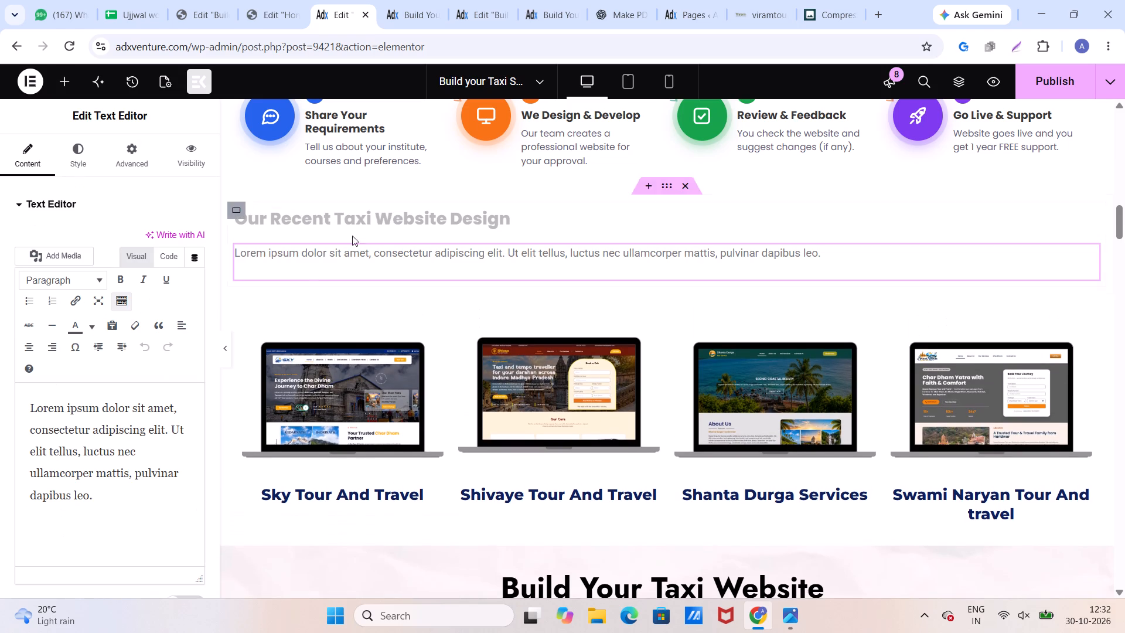
Replace the placeholder paragraph with "We have Helped many Taxi Operators Across India with professional Websites".
{"action": "left_click_drag", "start_coordinate": [97, 499], "coordinate": [12, 400]}
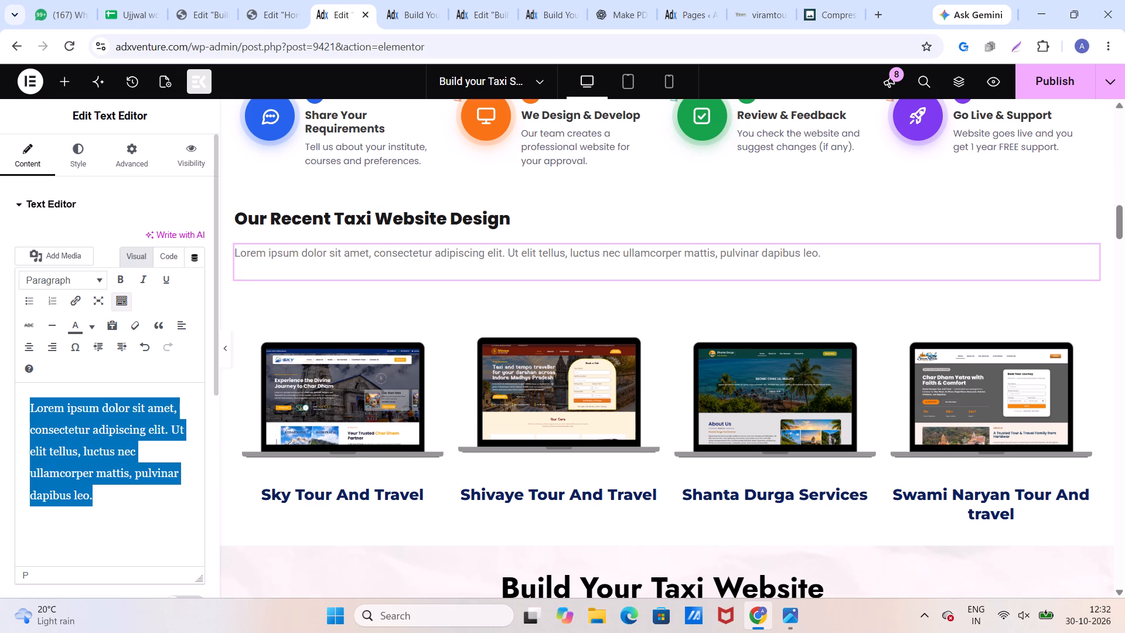
{"action": "type", "text": "We have Helped"}
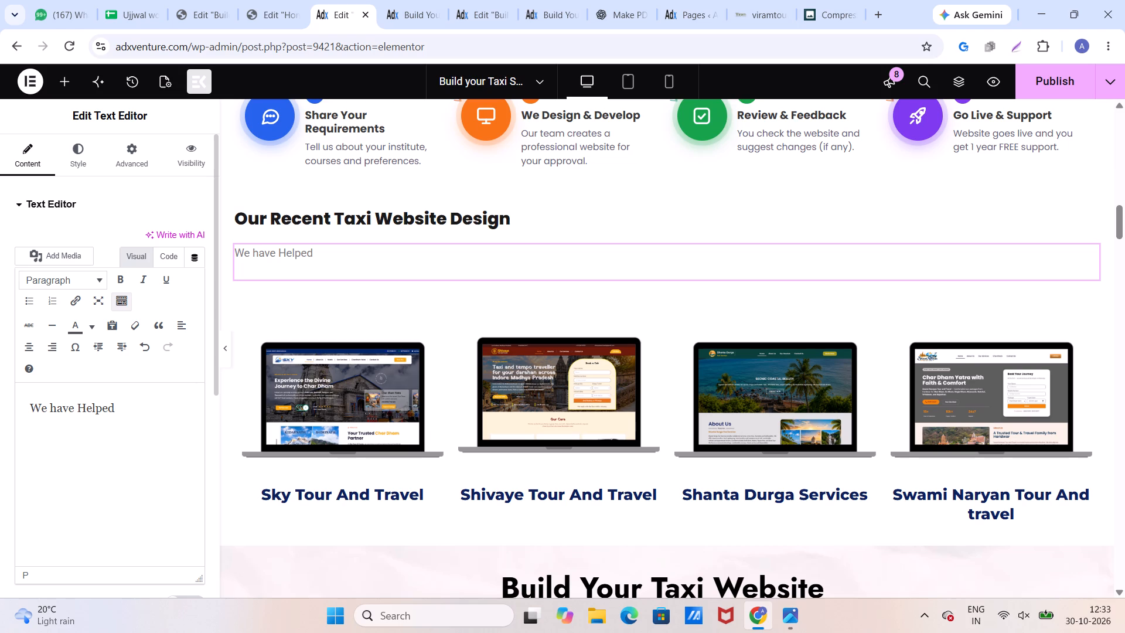
{"action": "key", "text": "space"}
{"action": "type", "text": "many Taxi Operators"}
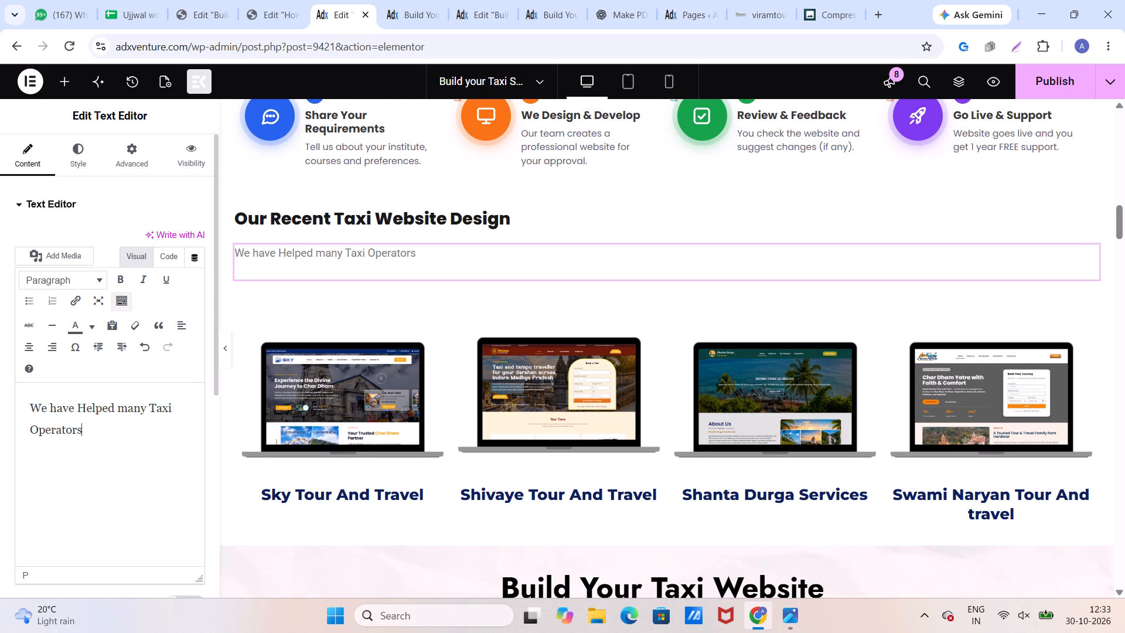
{"action": "key", "text": "space"}
{"action": "type", "text": "Across India"}
{"action": "key", "text": "space"}
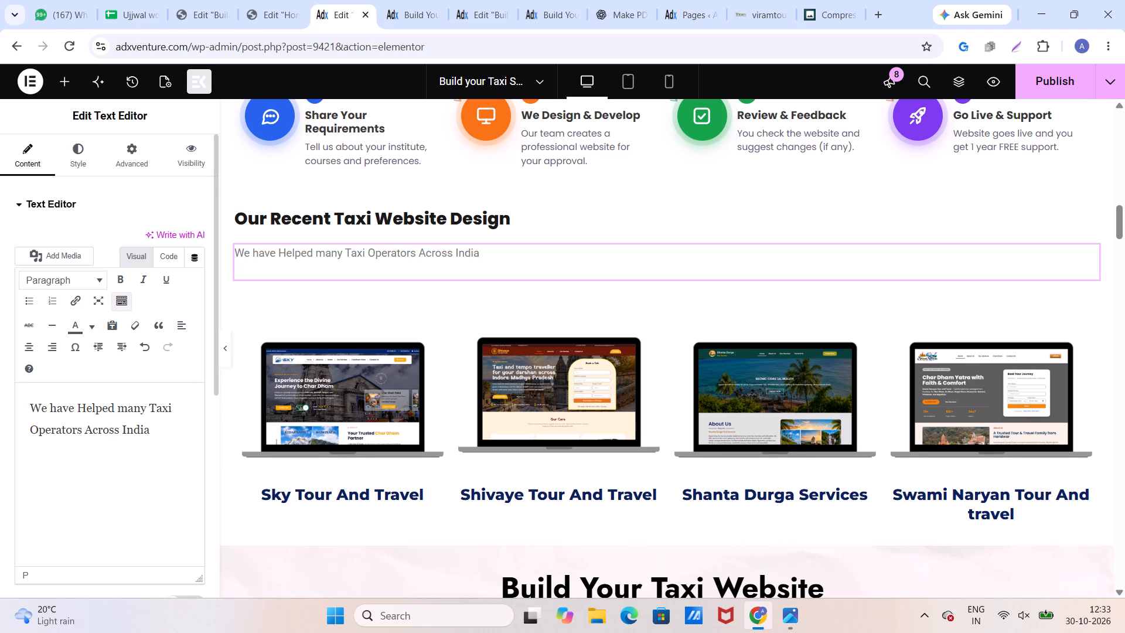
{"action": "type", "text": "with prof"}
{"action": "type", "text": "essional"}
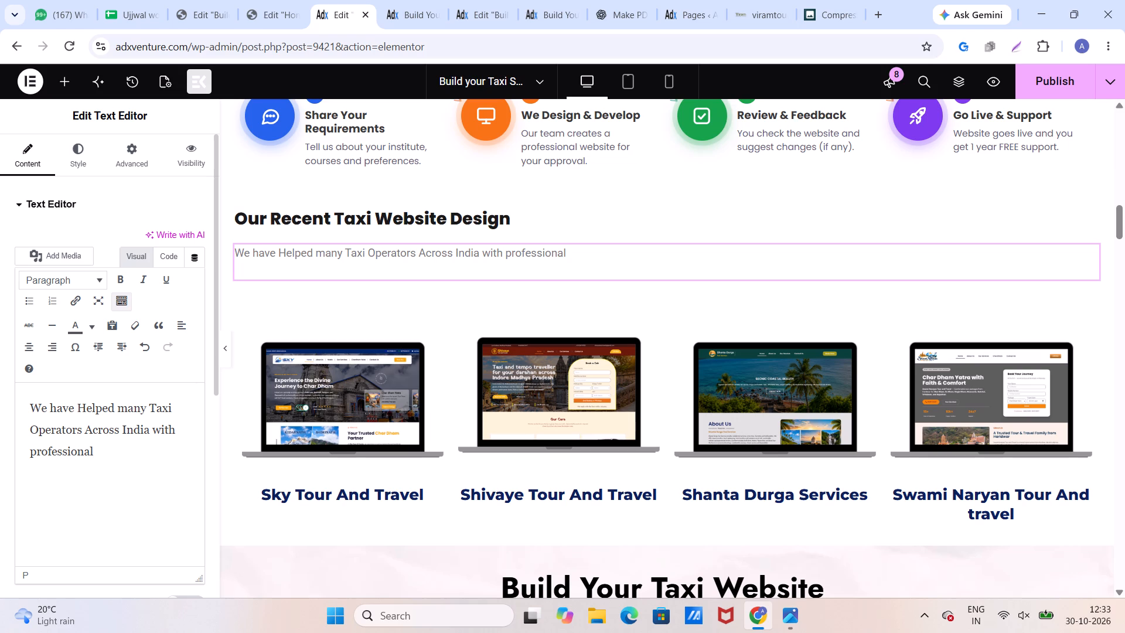
{"action": "key", "text": "space"}
{"action": "type", "text": "Websites"}
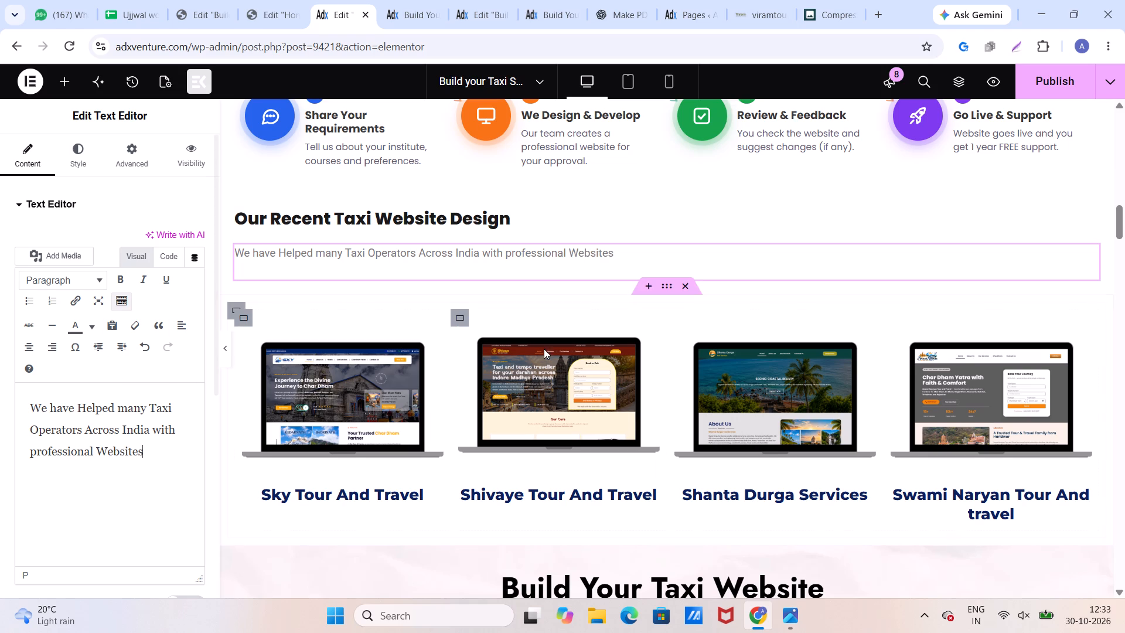
Copy the style of the "Choose the right Packages For your Business Needs" text onto the intro text below Our Recent Taxi Website Design.
{"action": "scroll", "coordinate": [637, 341], "scroll_direction": "up", "scroll_amount": 9}
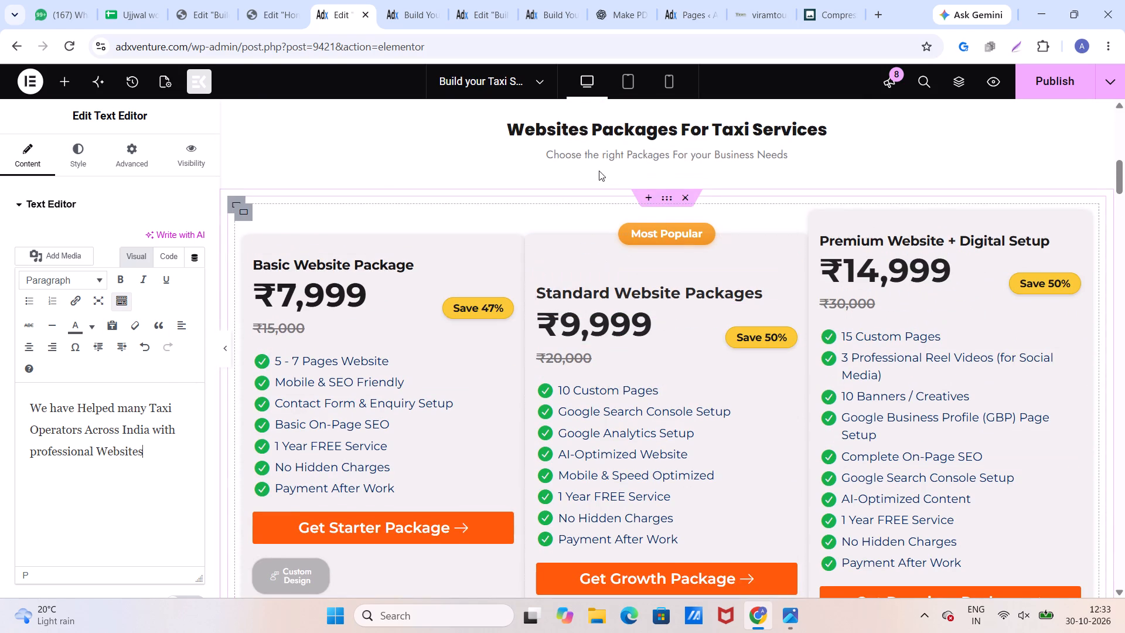
{"action": "left_click", "coordinate": [596, 159]}
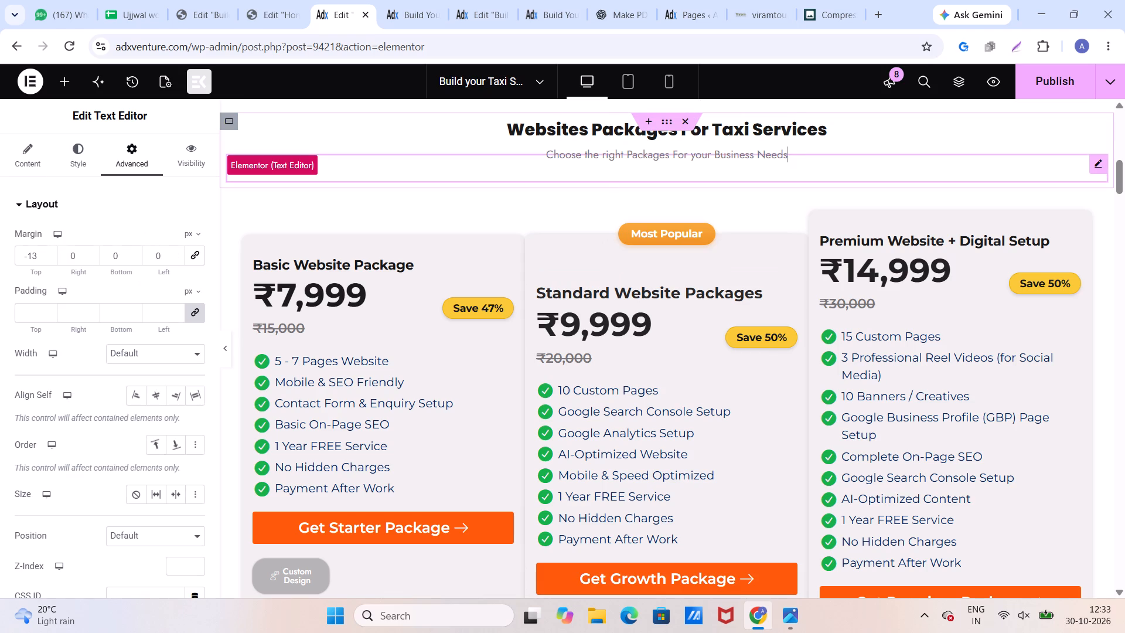
{"action": "right_click", "coordinate": [596, 159]}
{"action": "left_click", "coordinate": [625, 141]}
{"action": "scroll", "coordinate": [482, 250], "scroll_direction": "down", "scroll_amount": 2}
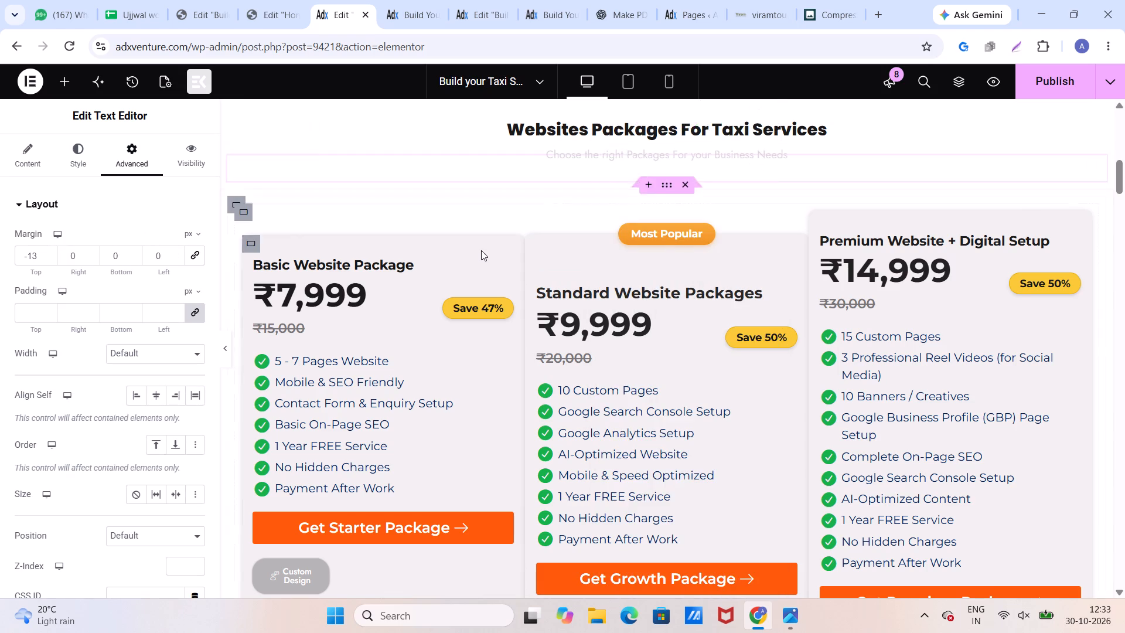
{"action": "scroll", "coordinate": [481, 250], "scroll_direction": "down", "scroll_amount": 5}
{"action": "left_click", "coordinate": [387, 407]}
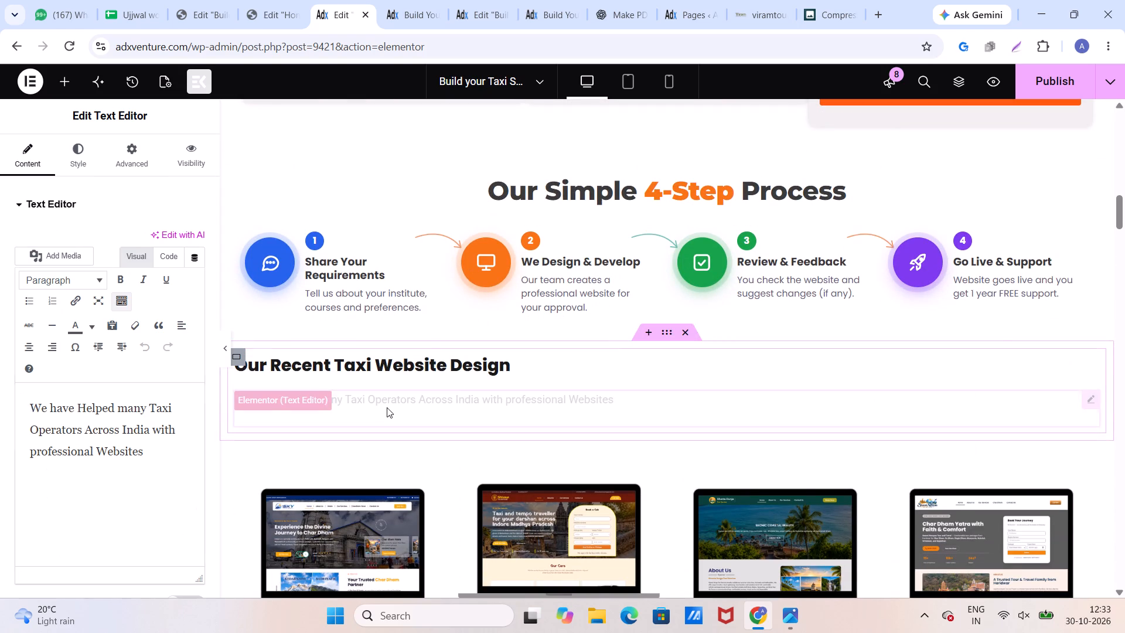
{"action": "right_click", "coordinate": [387, 407]}
{"action": "left_click", "coordinate": [434, 193]}
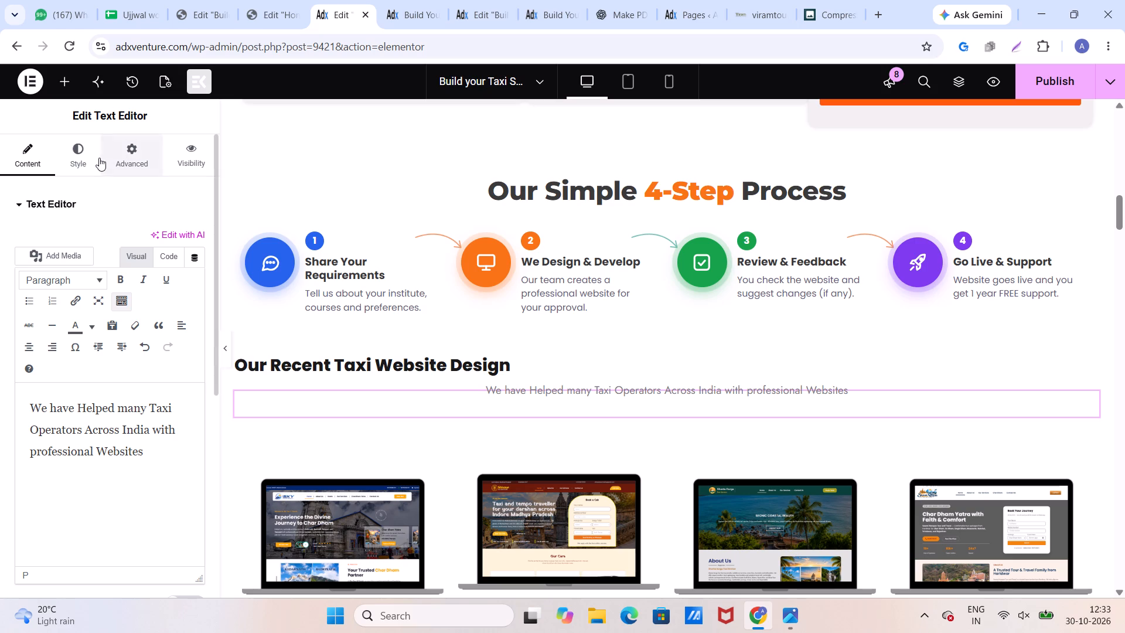
Left-align the intro text below the Our Recent Taxi Website Design heading.
{"action": "left_click", "coordinate": [91, 158]}
{"action": "left_click", "coordinate": [135, 243]}
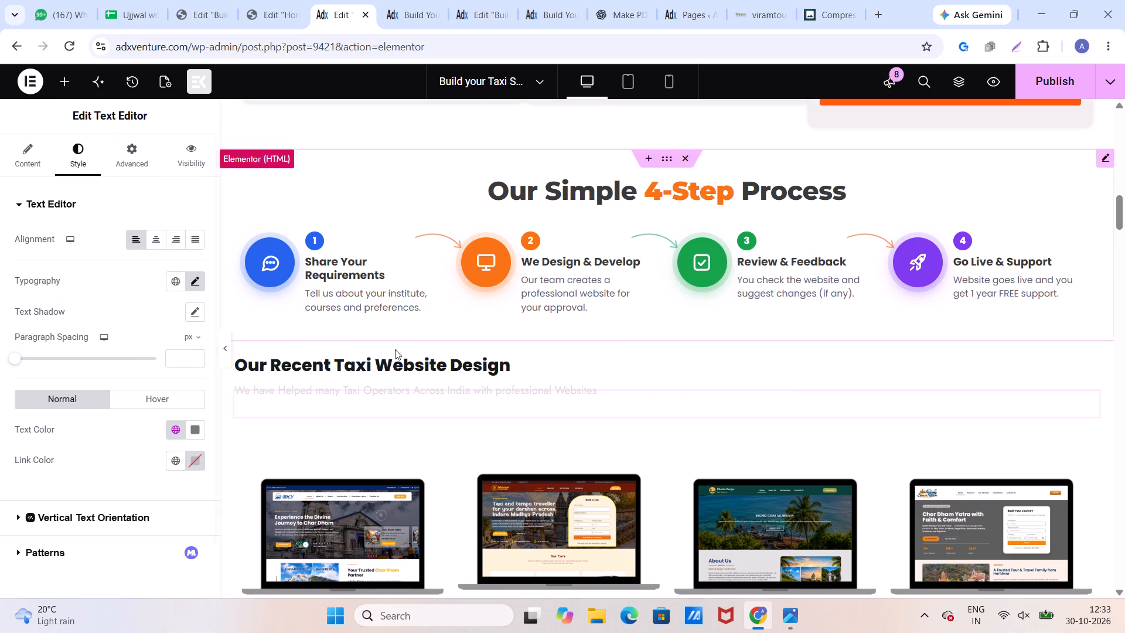
Set the padding of the container holding the Our Recent Taxi Website Design heading to 0 on all sides and publish the page.
{"action": "scroll", "coordinate": [405, 417], "scroll_direction": "down", "scroll_amount": 1}
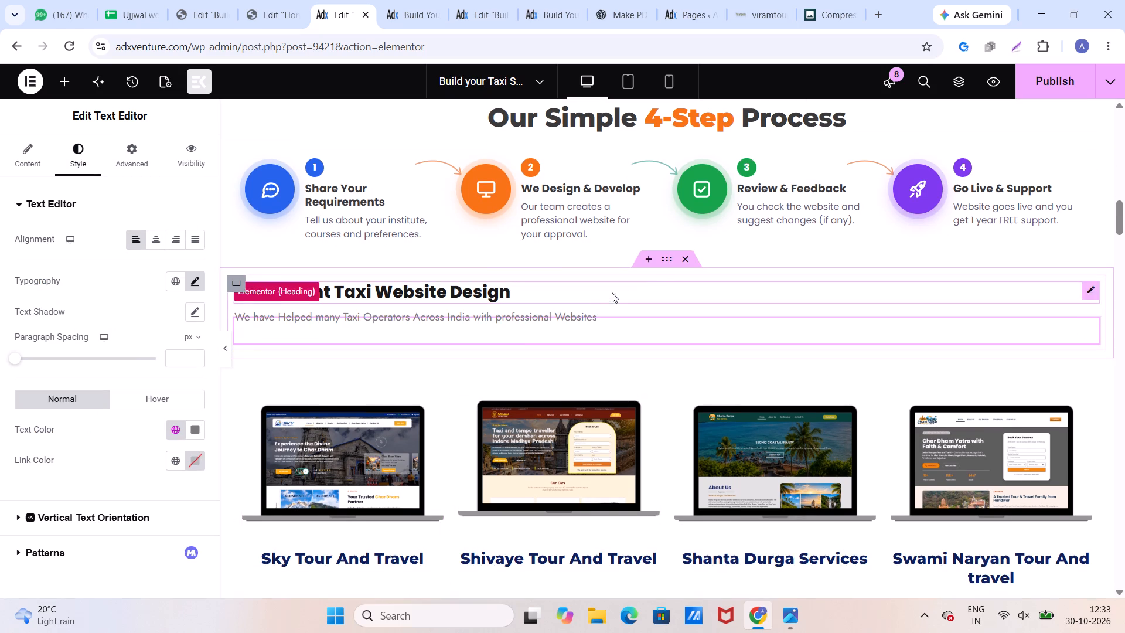
{"action": "left_click", "coordinate": [663, 263]}
{"action": "left_click", "coordinate": [122, 157]}
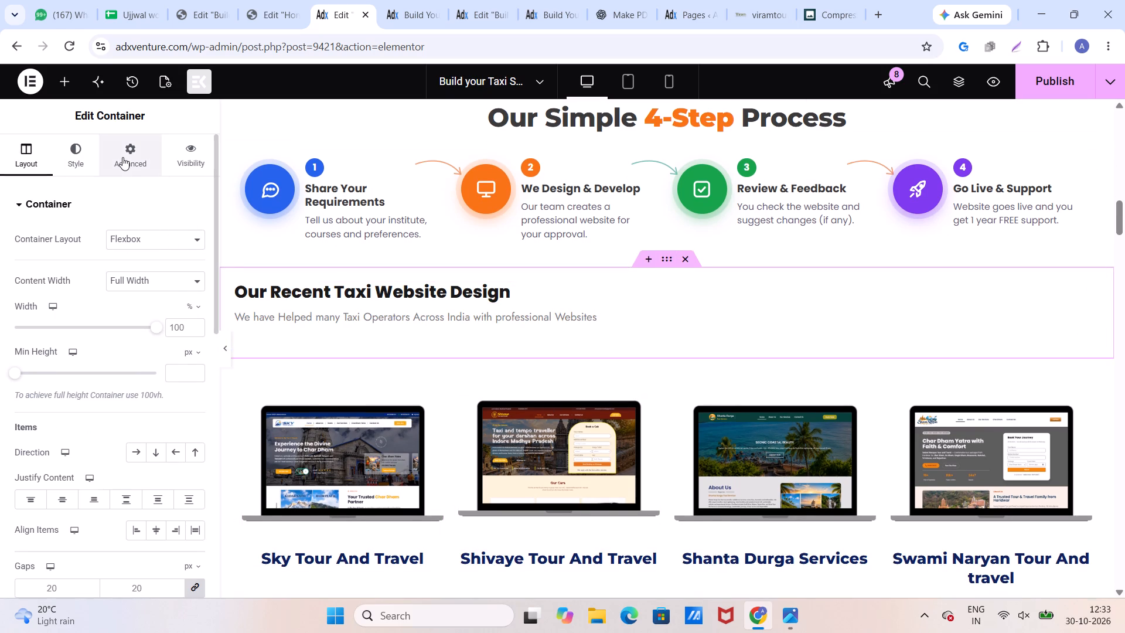
{"action": "left_click", "coordinate": [193, 308]}
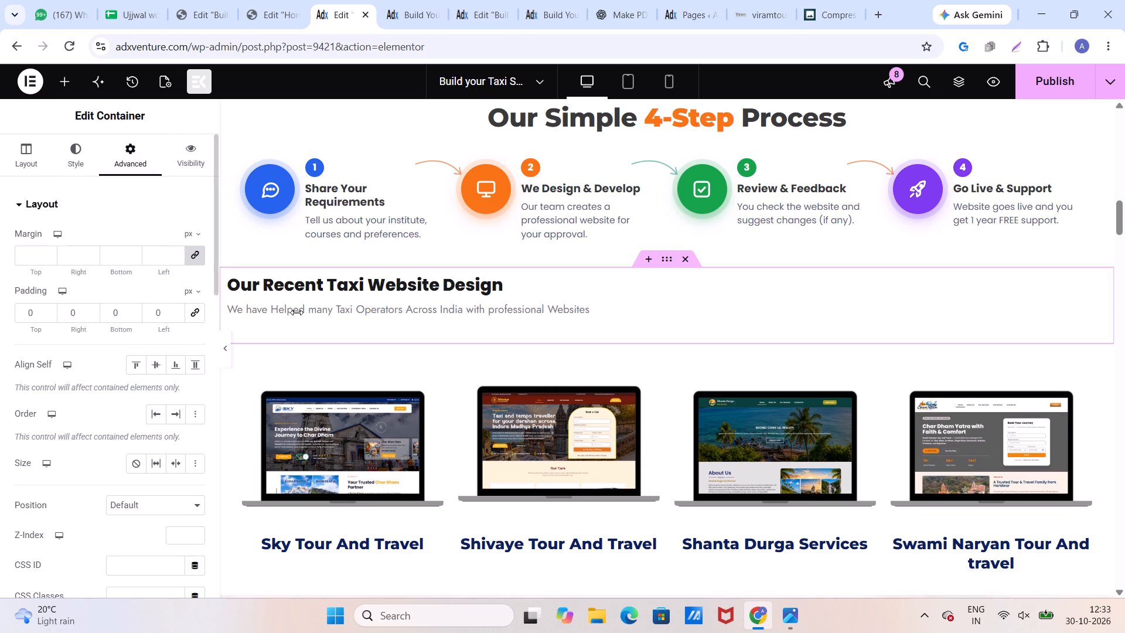
{"action": "left_click", "coordinate": [1044, 97]}
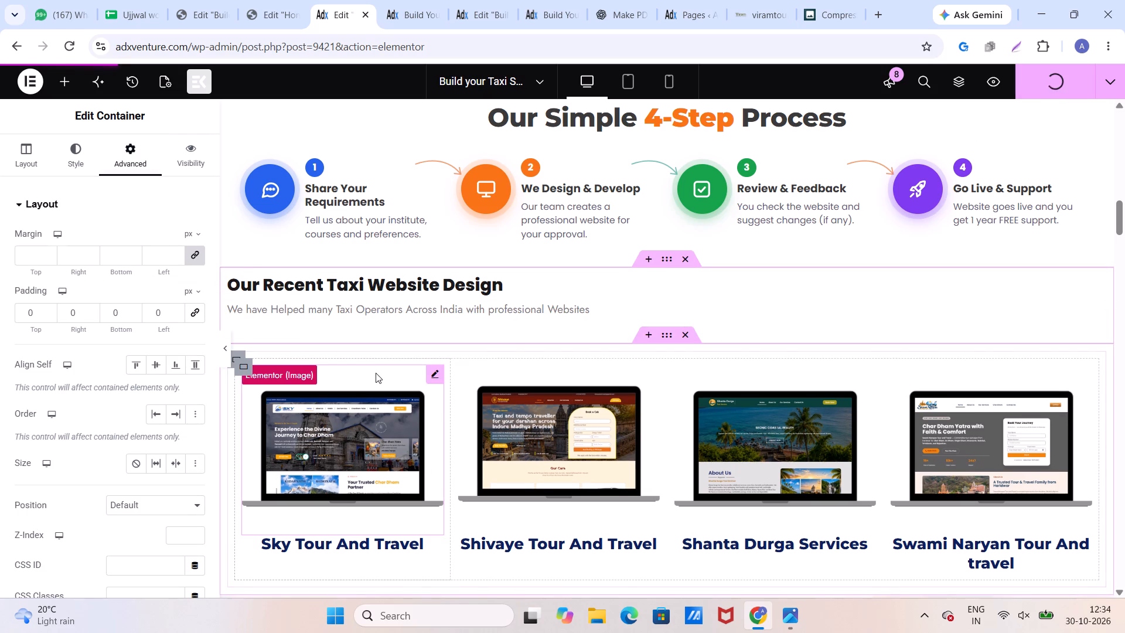
Unlink the laptop showcase outer container's margins, set its top margin to -55 px with the other sides at 0, and publish the page.
{"action": "left_click", "coordinate": [666, 261]}
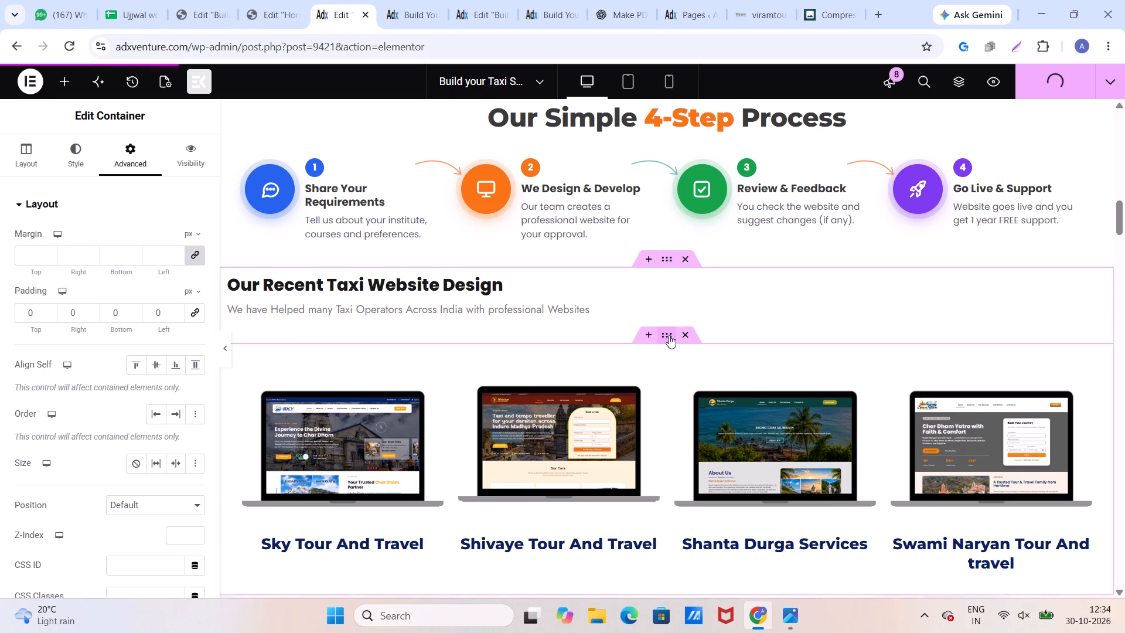
{"action": "left_click", "coordinate": [669, 335]}
{"action": "left_click", "coordinate": [135, 154]}
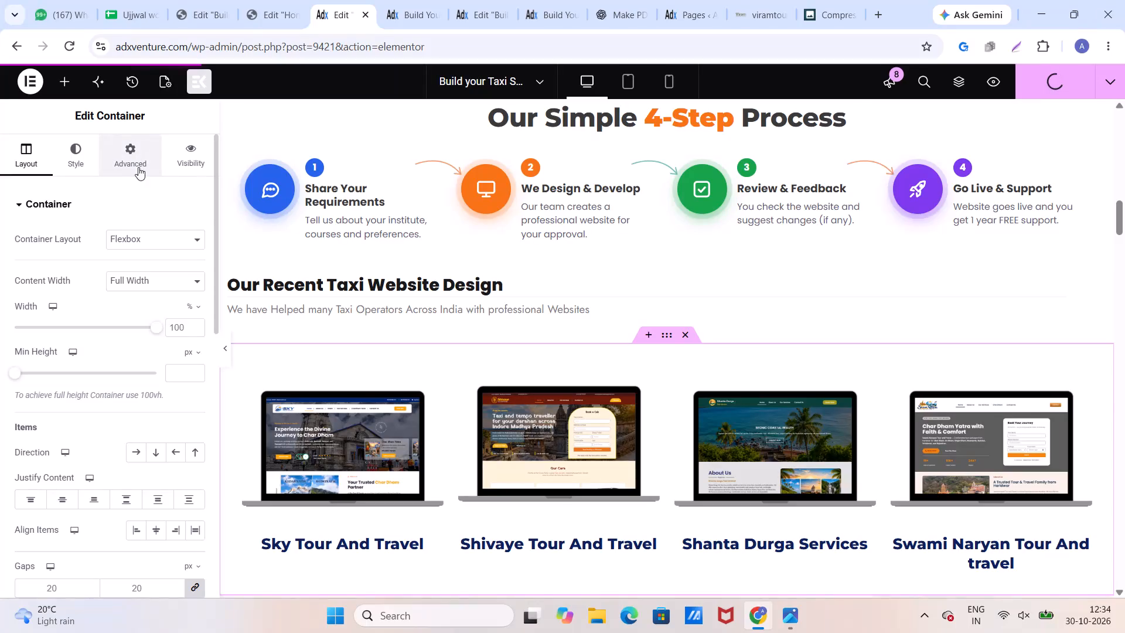
{"action": "left_click", "coordinate": [190, 256]}
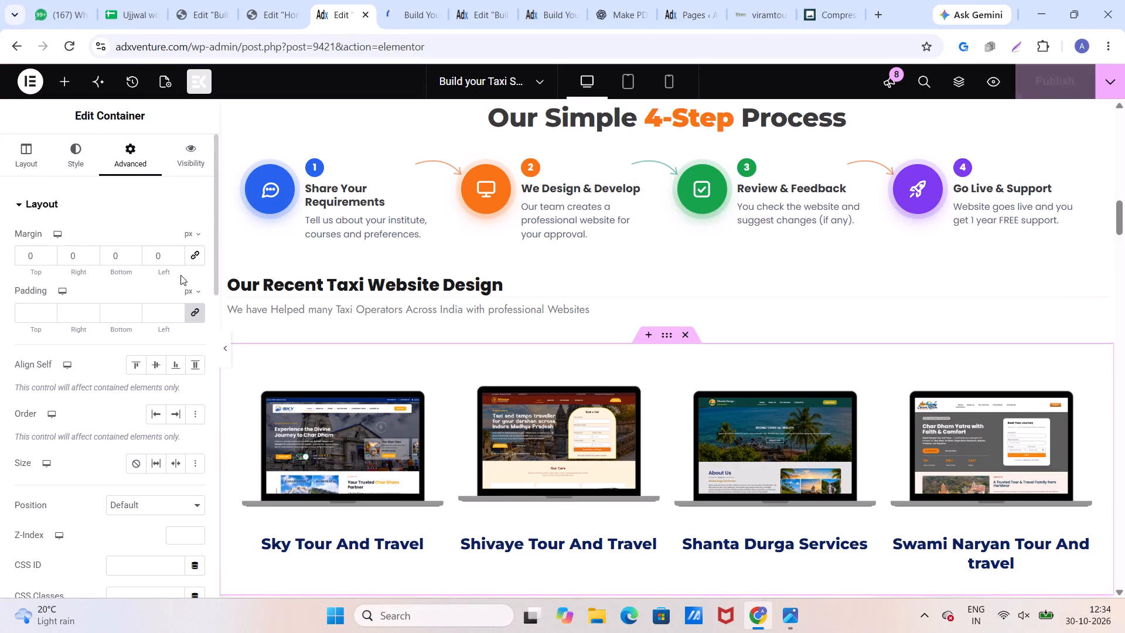
{"action": "left_click", "coordinate": [48, 257]}
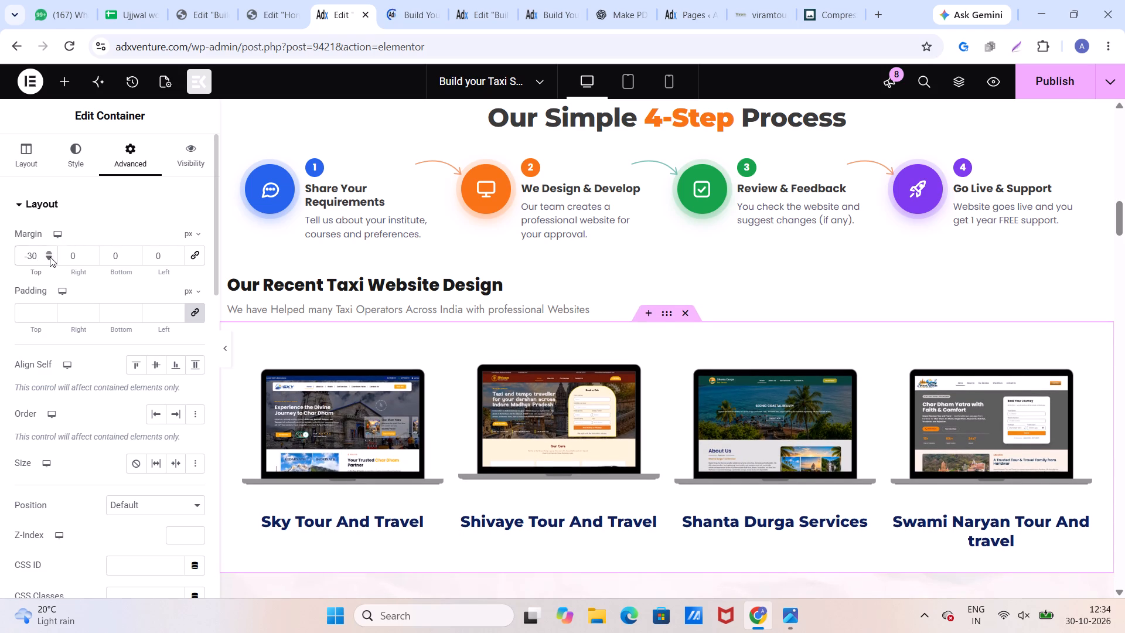
{"action": "left_click", "coordinate": [50, 257]}
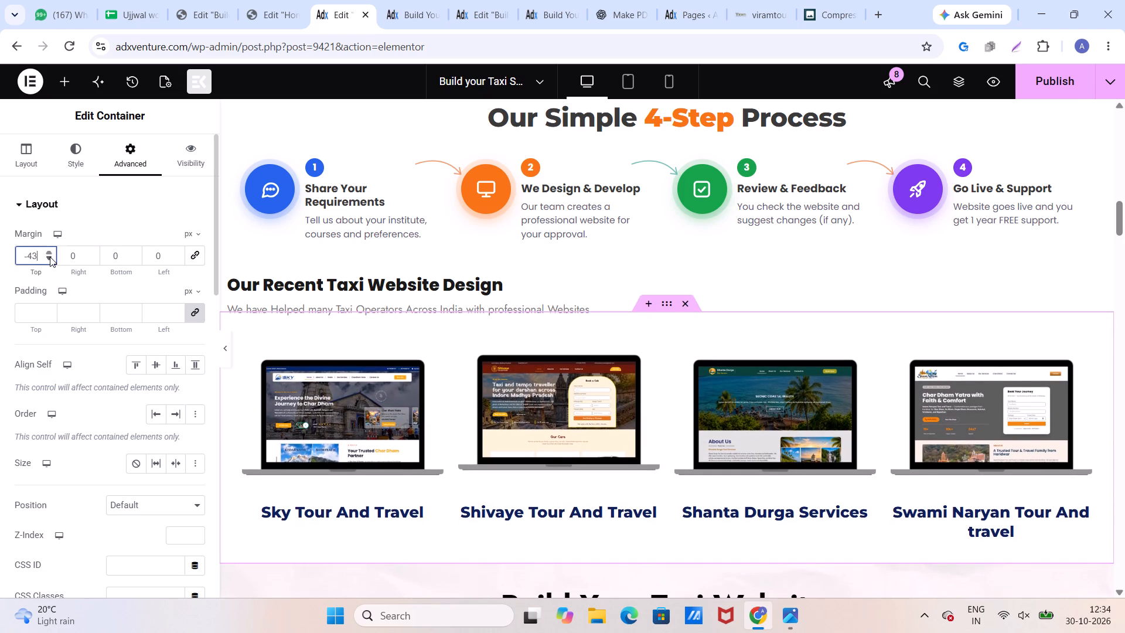
{"action": "triple_click", "coordinate": [49, 257]}
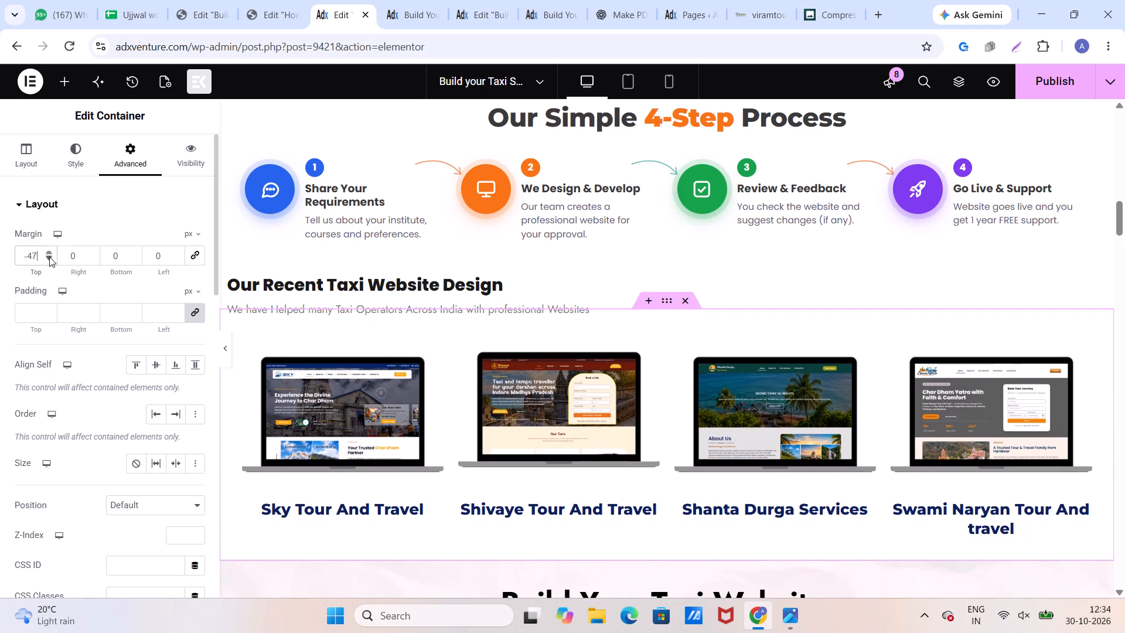
{"action": "triple_click", "coordinate": [49, 257]}
{"action": "left_click", "coordinate": [49, 257]}
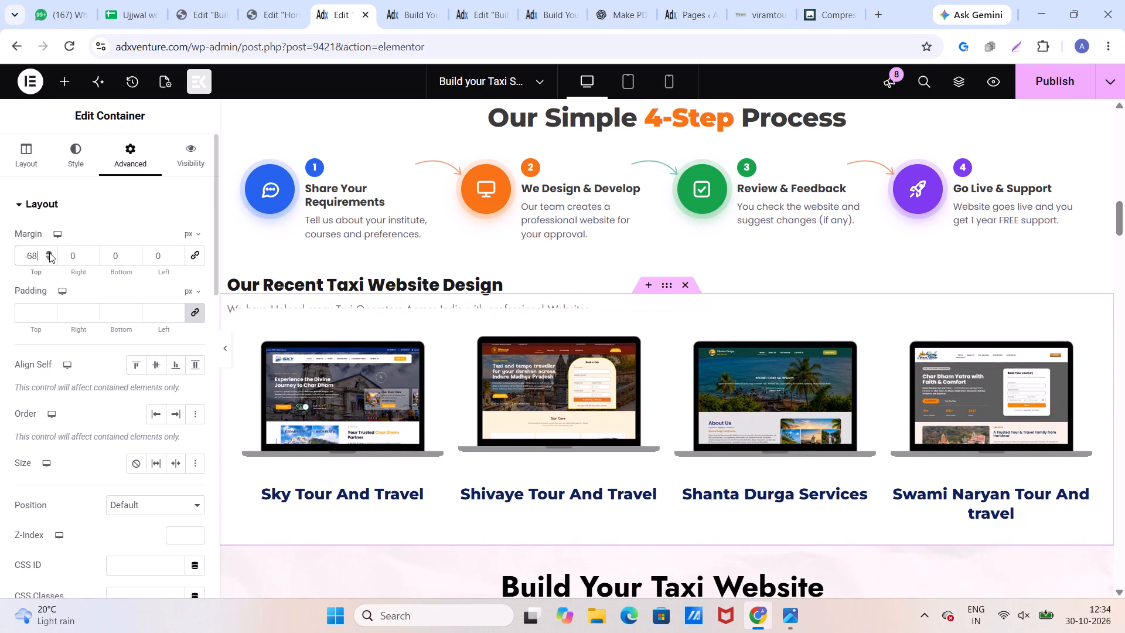
{"action": "triple_click", "coordinate": [49, 253]}
{"action": "triple_click", "coordinate": [49, 253]}
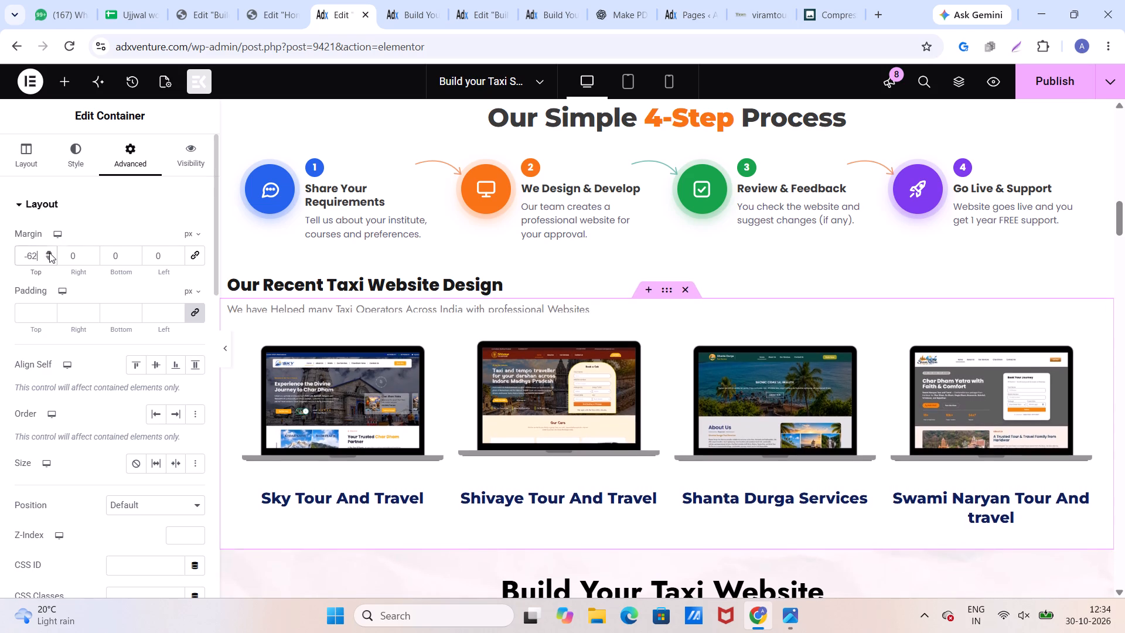
{"action": "triple_click", "coordinate": [49, 253]}
{"action": "left_click", "coordinate": [49, 253]}
{"action": "left_click", "coordinate": [49, 253]}
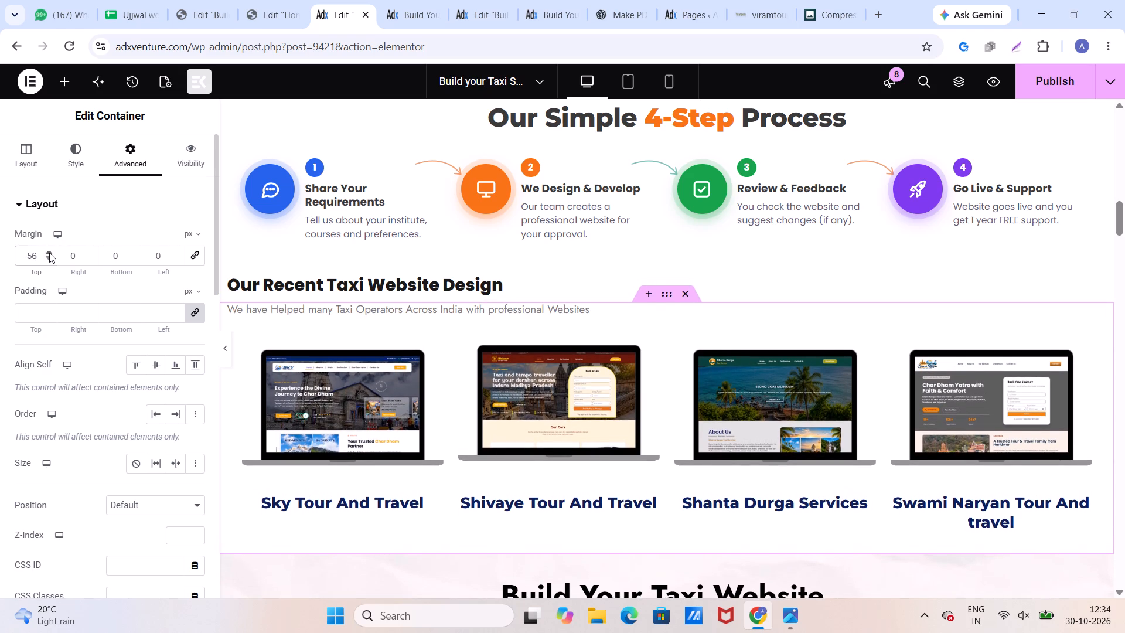
{"action": "left_click", "coordinate": [49, 253]}
{"action": "left_click", "coordinate": [1038, 73]}
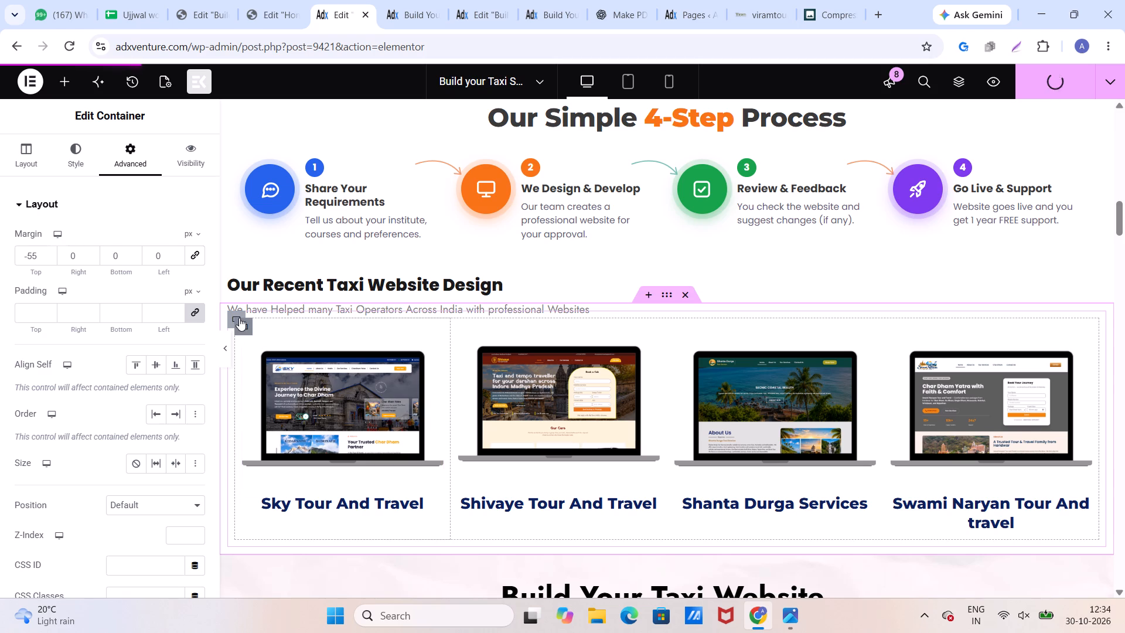
Select the boxed inner container around the four laptop mockups for editing.
{"action": "left_click", "coordinate": [235, 314]}
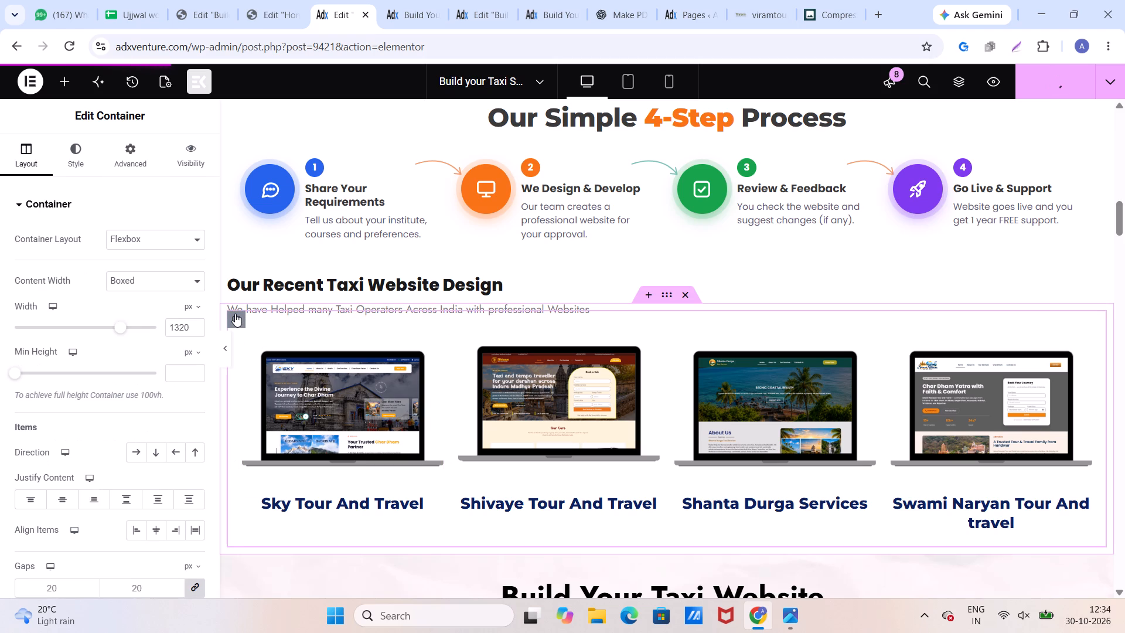
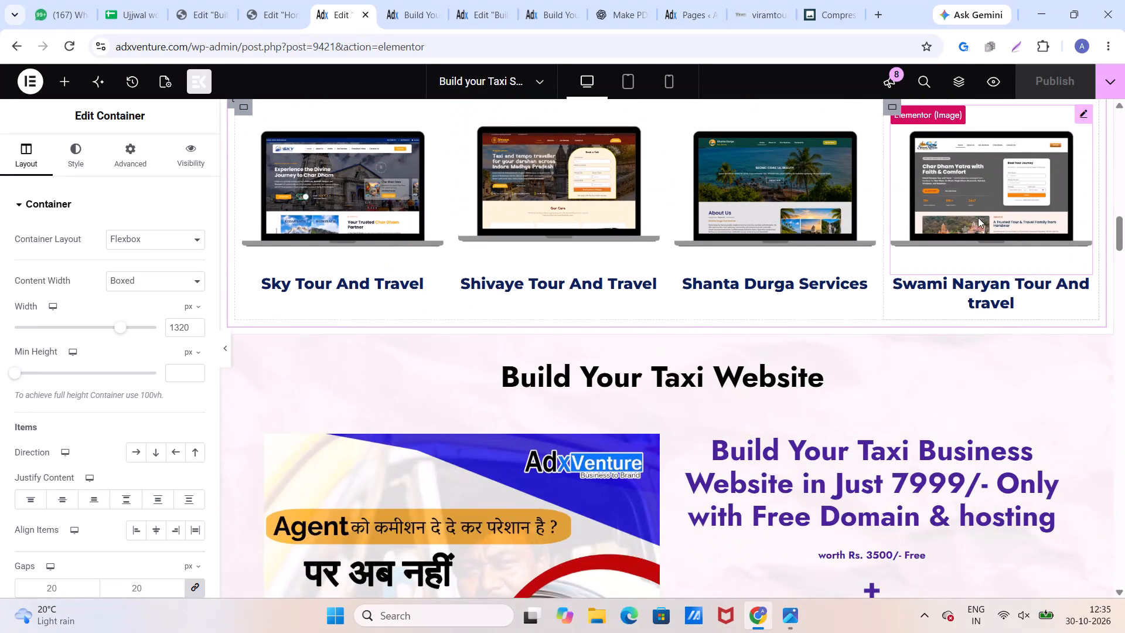
Review the page layout in the editor from the feature cards through the packages and process sections to the laptop showcase.
{"action": "scroll", "coordinate": [978, 217], "scroll_direction": "down", "scroll_amount": 6}
{"action": "scroll", "coordinate": [976, 196], "scroll_direction": "up", "scroll_amount": 9}
{"action": "scroll", "coordinate": [977, 190], "scroll_direction": "down", "scroll_amount": 1}
{"action": "scroll", "coordinate": [977, 190], "scroll_direction": "up", "scroll_amount": 16}
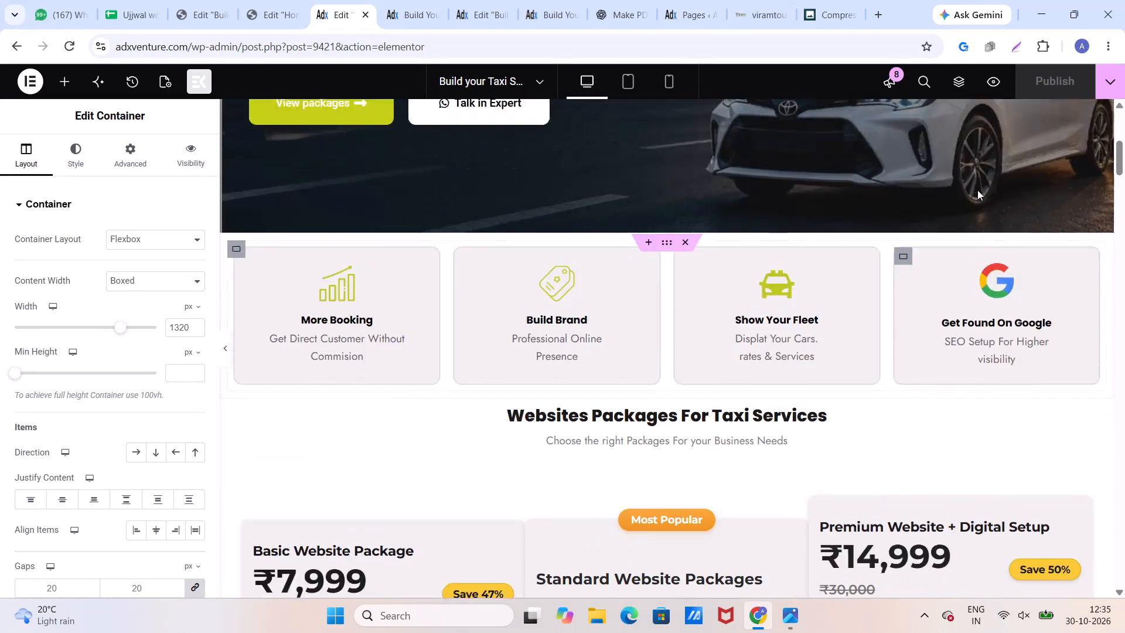
{"action": "scroll", "coordinate": [977, 190], "scroll_direction": "up", "scroll_amount": 5}
{"action": "scroll", "coordinate": [977, 190], "scroll_direction": "down", "scroll_amount": 12}
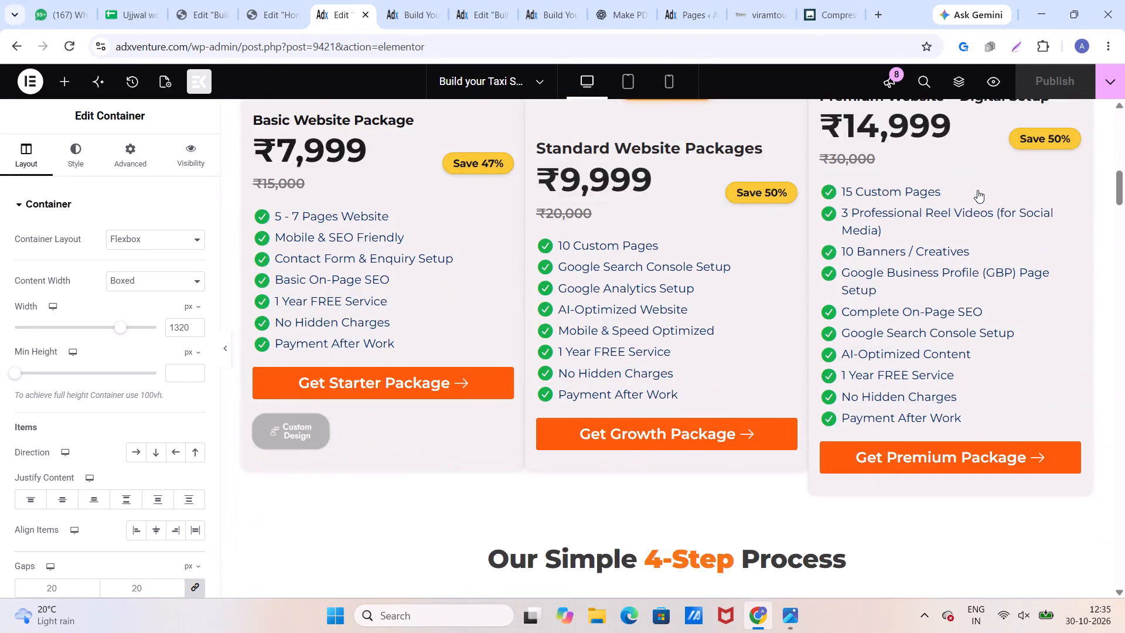
{"action": "scroll", "coordinate": [977, 190], "scroll_direction": "down", "scroll_amount": 10}
{"action": "scroll", "coordinate": [977, 190], "scroll_direction": "up", "scroll_amount": 4}
{"action": "scroll", "coordinate": [977, 190], "scroll_direction": "down", "scroll_amount": 3}
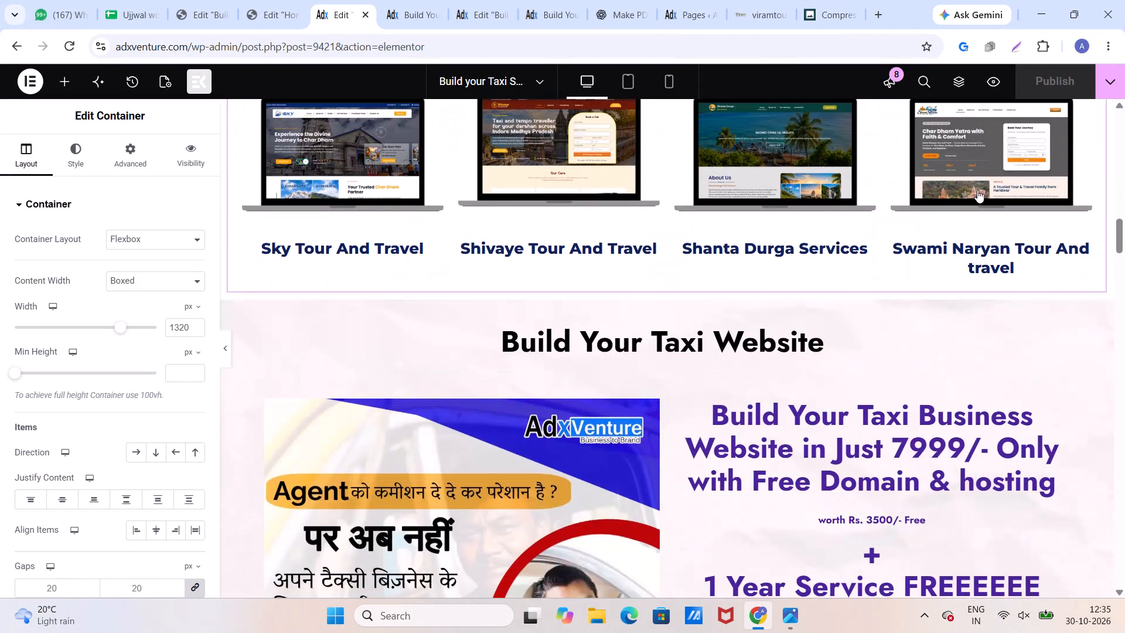
Insert an empty section placeholder between the laptop showcase and the Build Your Taxi Website section.
{"action": "left_click", "coordinate": [646, 294]}
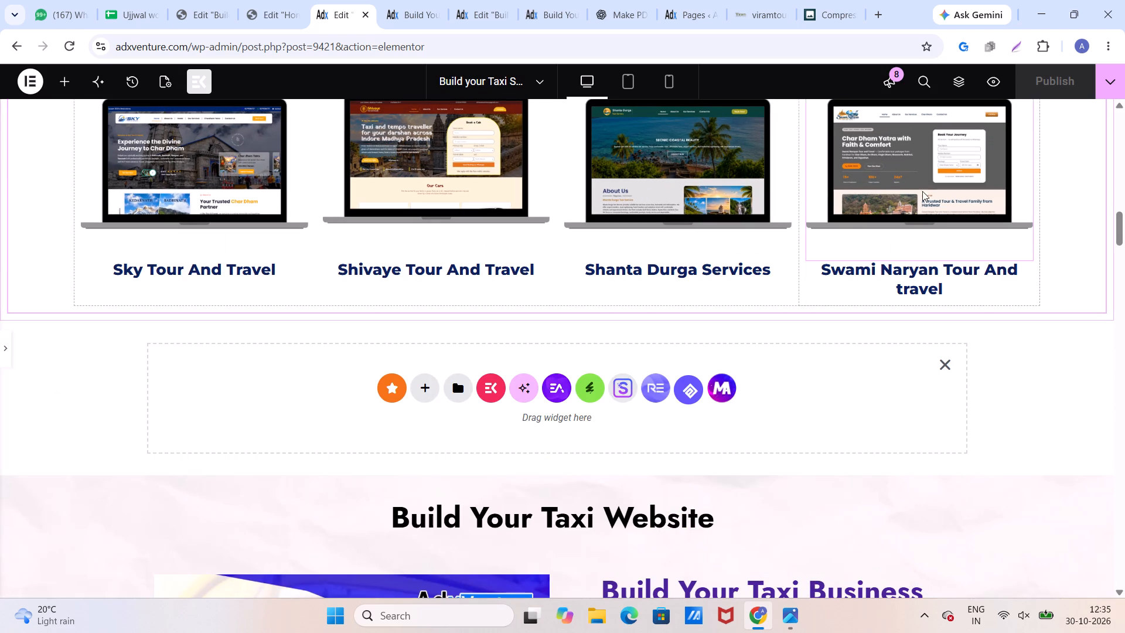
{"action": "left_click", "coordinate": [0, 347]}
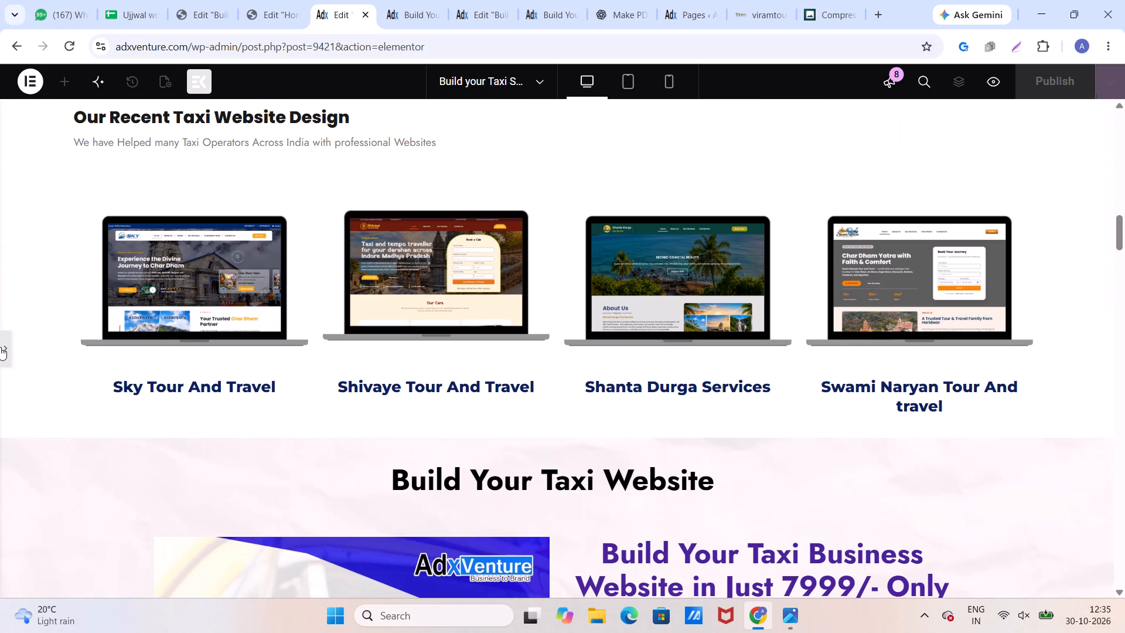
{"action": "left_click", "coordinate": [0, 347]}
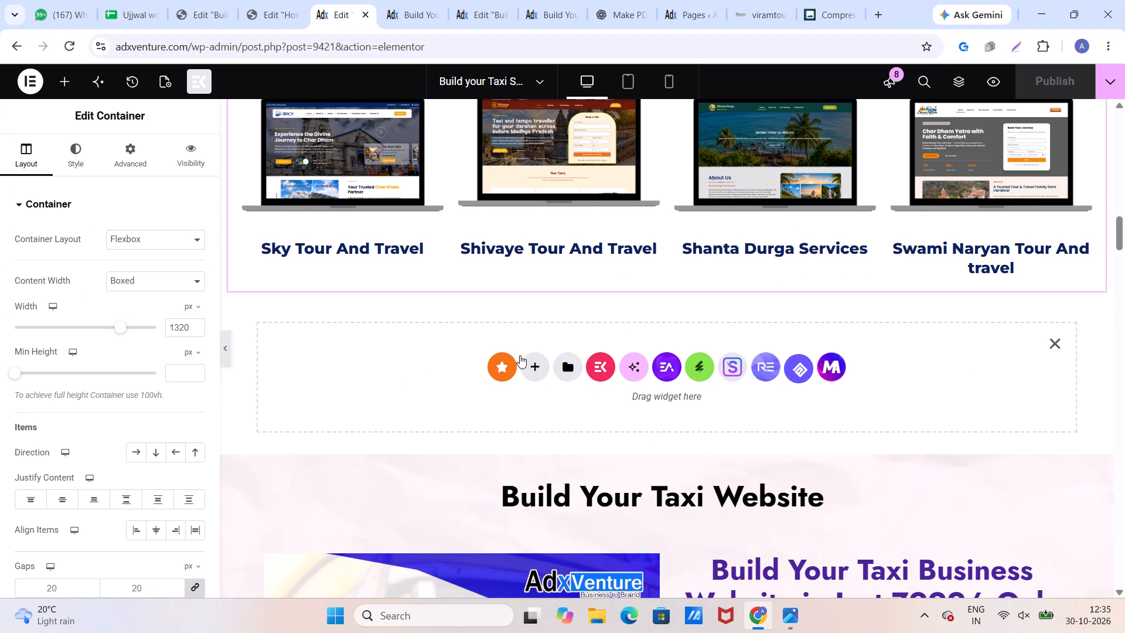
Examine the page preview in the other browser tab, checking section spacing from the hero down to the Build Your Taxi Website section.
{"action": "left_click", "coordinate": [403, 12]}
{"action": "scroll", "coordinate": [426, 268], "scroll_direction": "down", "scroll_amount": 11}
{"action": "scroll", "coordinate": [422, 265], "scroll_direction": "up", "scroll_amount": 5}
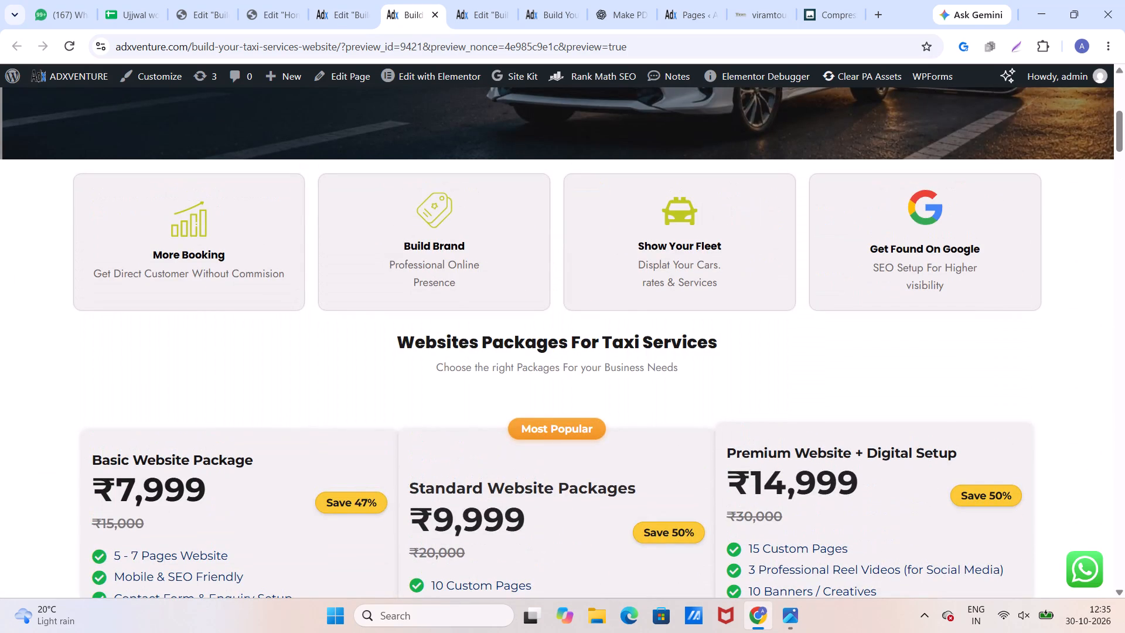
{"action": "scroll", "coordinate": [500, 384], "scroll_direction": "down", "scroll_amount": 6}
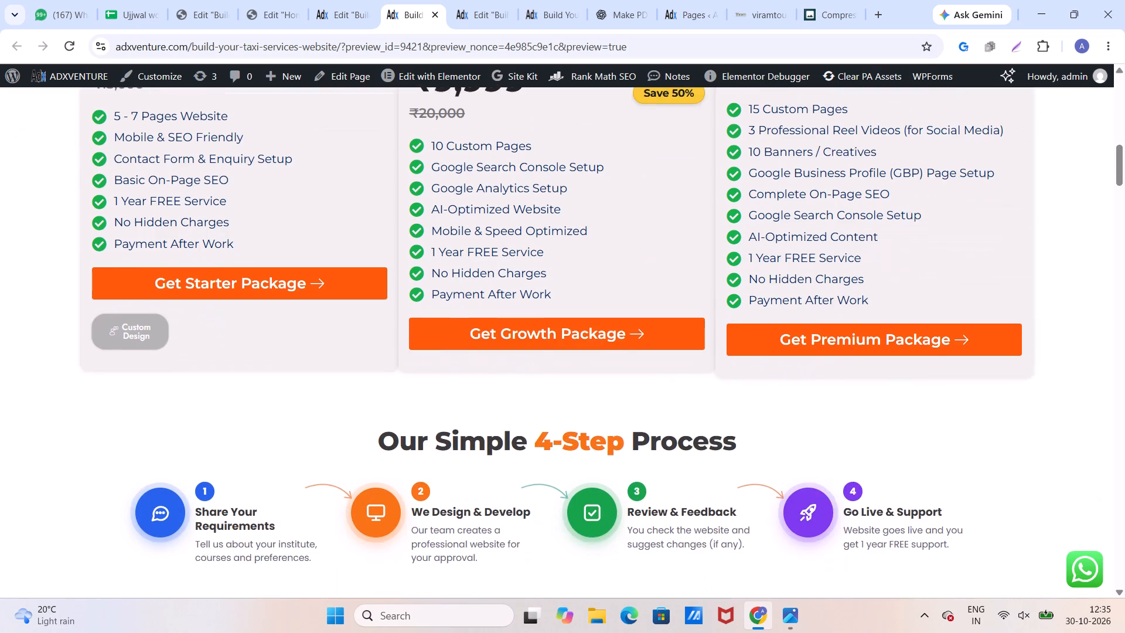
{"action": "scroll", "coordinate": [500, 386], "scroll_direction": "down", "scroll_amount": 5}
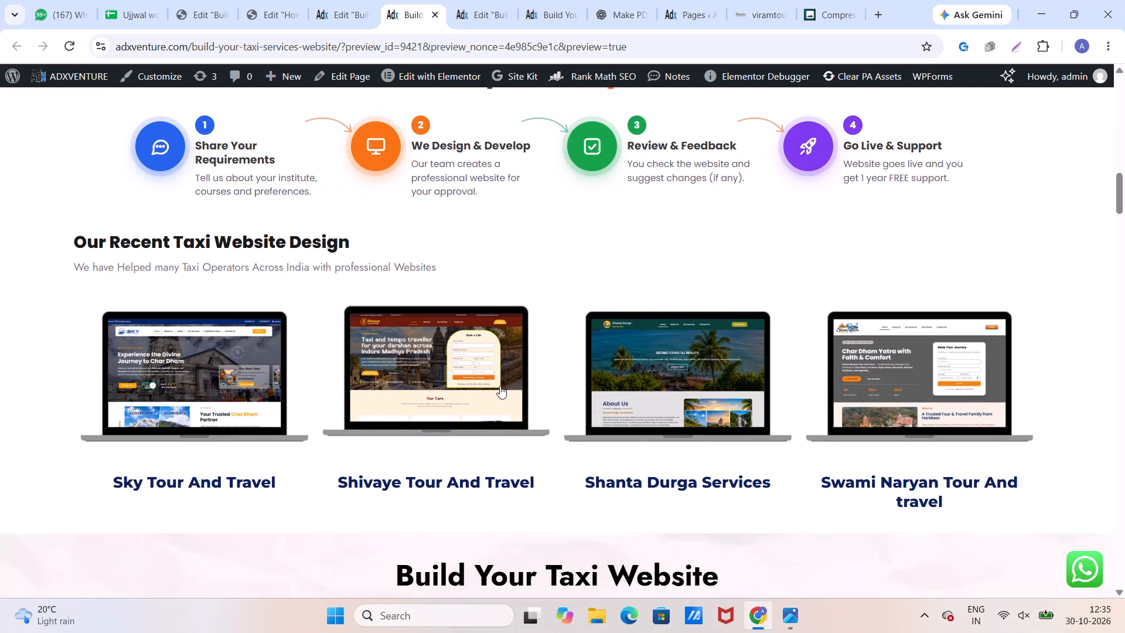
{"action": "scroll", "coordinate": [500, 386], "scroll_direction": "up", "scroll_amount": 3}
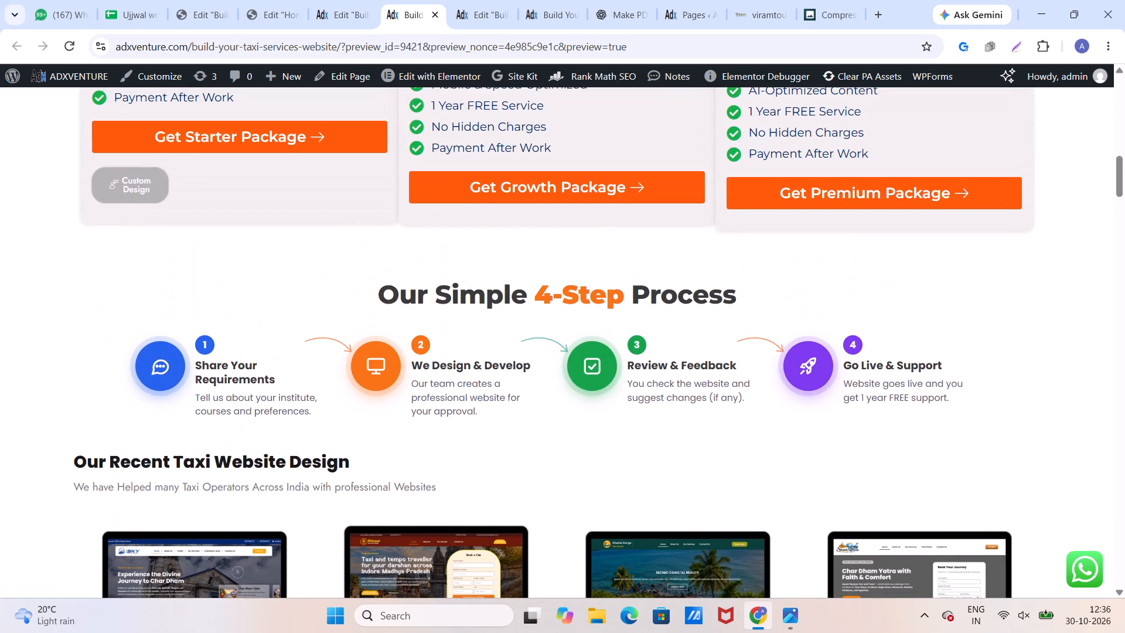
{"action": "scroll", "coordinate": [500, 386], "scroll_direction": "down", "scroll_amount": 1}
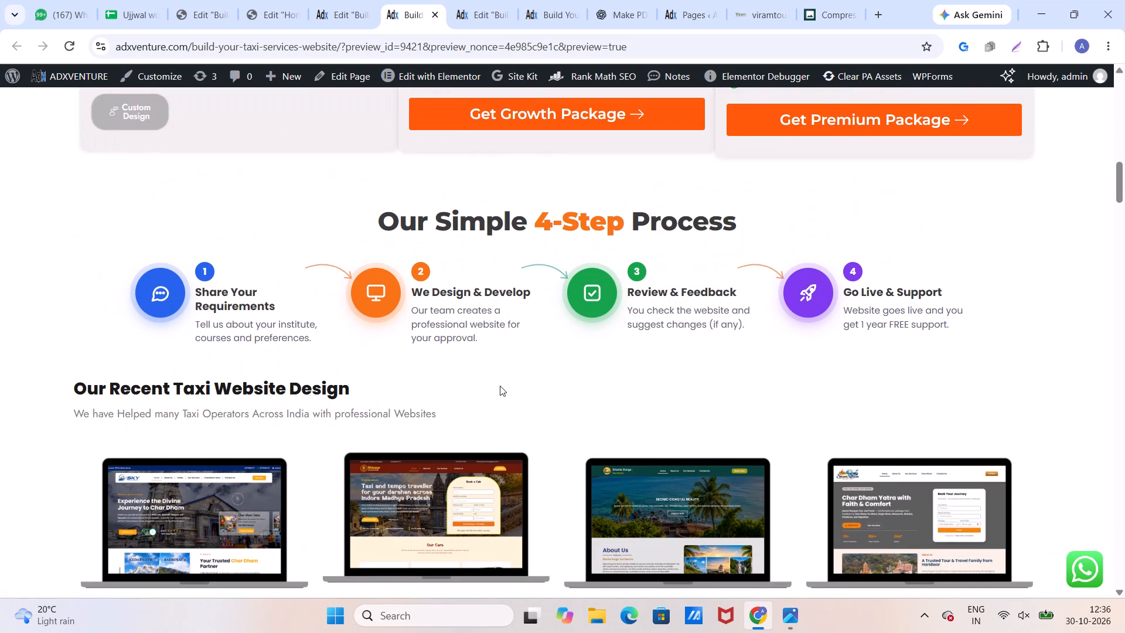
{"action": "scroll", "coordinate": [500, 386], "scroll_direction": "down", "scroll_amount": 2}
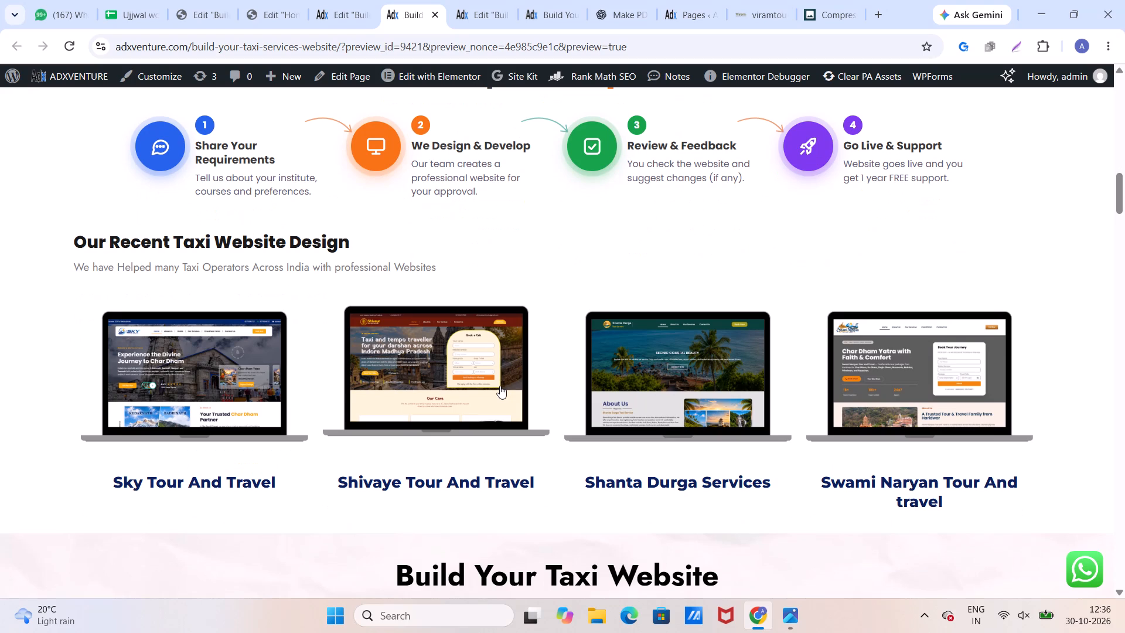
{"action": "scroll", "coordinate": [500, 386], "scroll_direction": "down", "scroll_amount": 2}
{"action": "scroll", "coordinate": [500, 386], "scroll_direction": "up", "scroll_amount": 3}
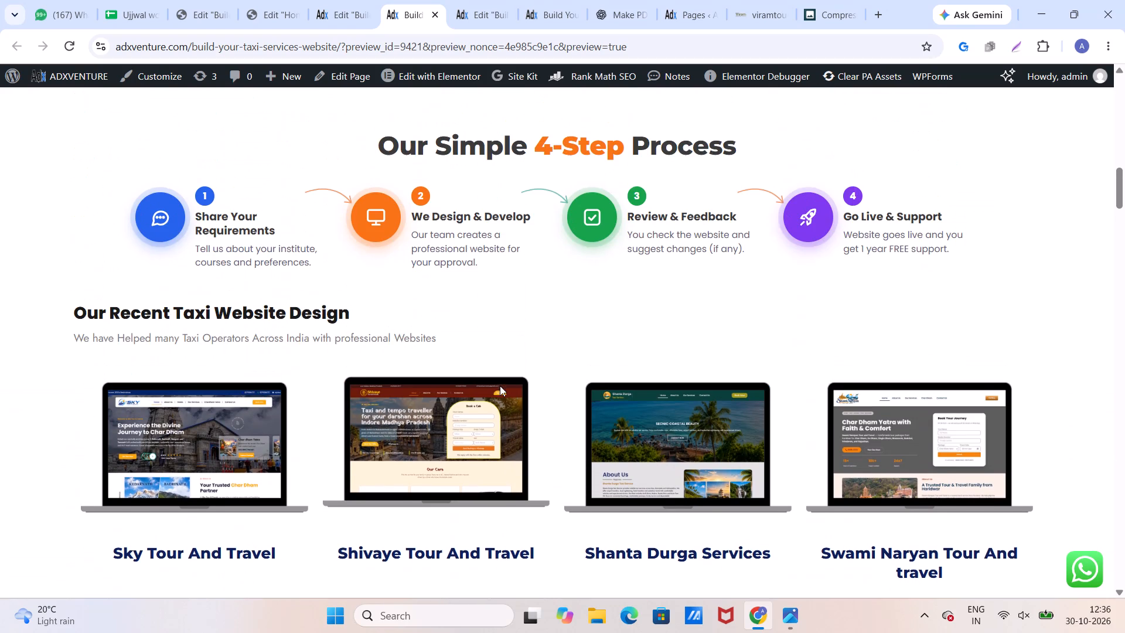
{"action": "scroll", "coordinate": [500, 386], "scroll_direction": "up", "scroll_amount": 12}
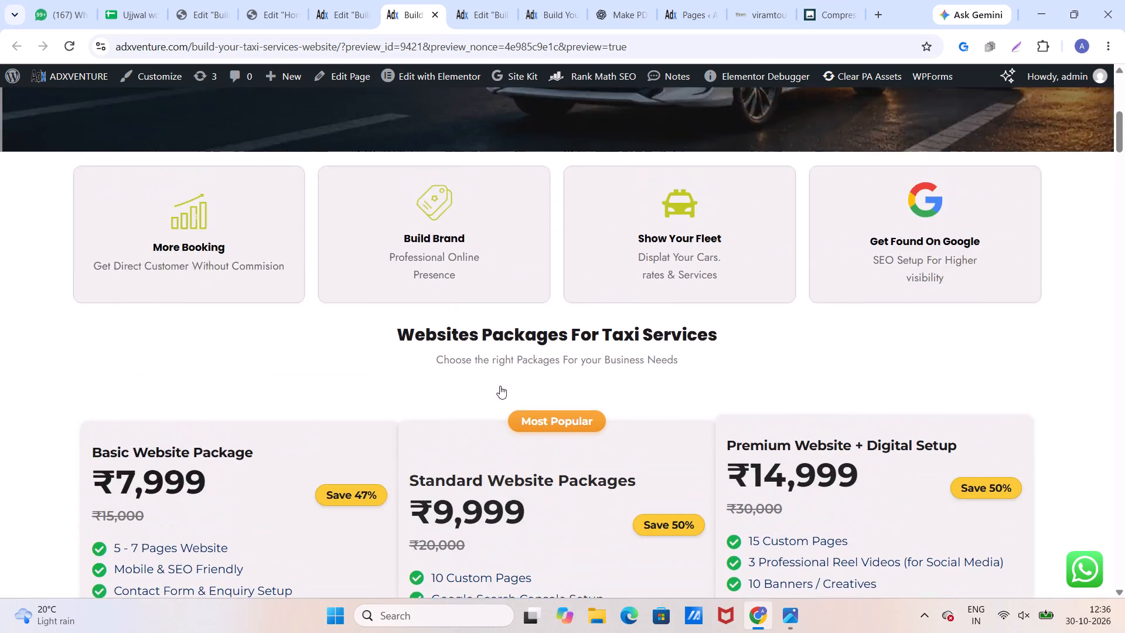
{"action": "scroll", "coordinate": [500, 386], "scroll_direction": "up", "scroll_amount": 5}
{"action": "scroll", "coordinate": [500, 386], "scroll_direction": "down", "scroll_amount": 18}
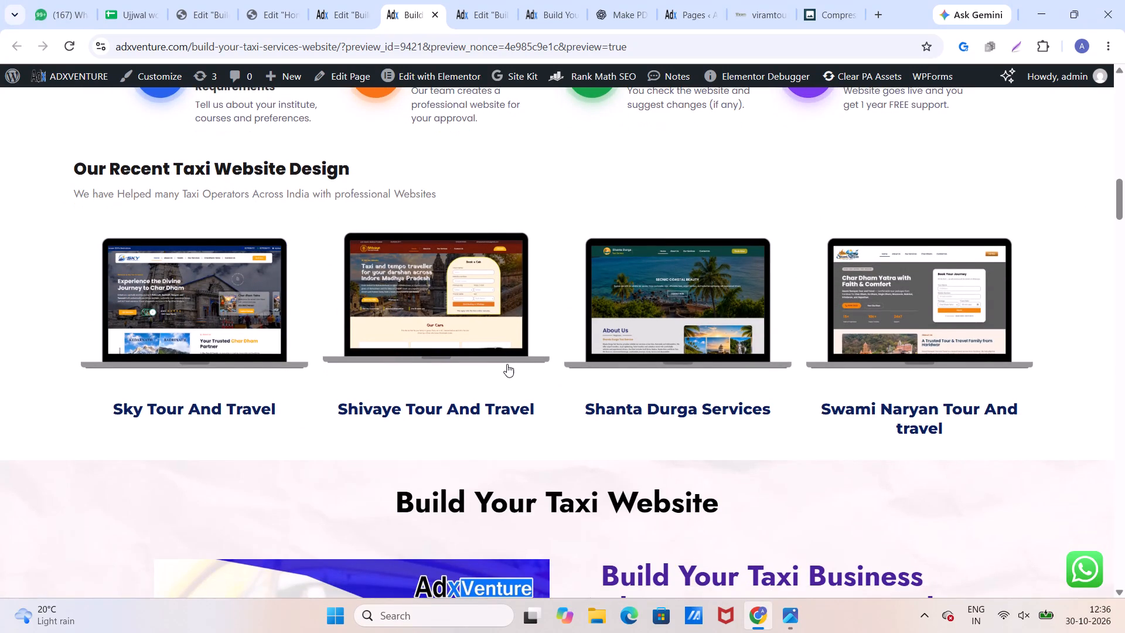
{"action": "scroll", "coordinate": [507, 364], "scroll_direction": "down", "scroll_amount": 7}
{"action": "scroll", "coordinate": [509, 366], "scroll_direction": "up", "scroll_amount": 5}
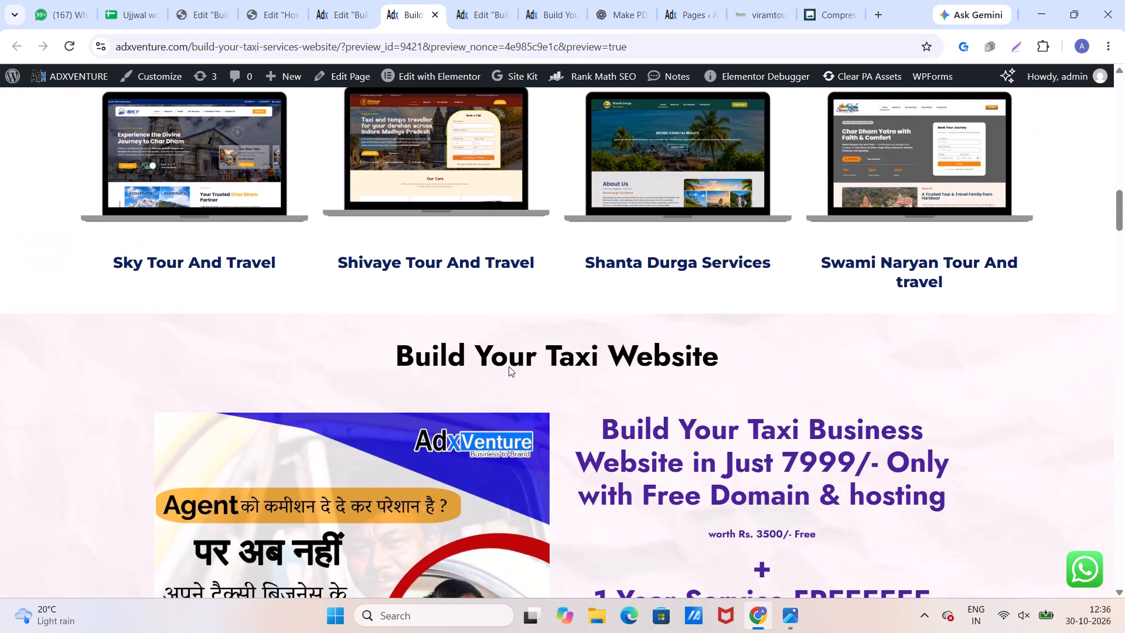
Return to the page editor, switch to the mobile portrait view and examine the stacked showcase, packages and feature card sections.
{"action": "left_click", "coordinate": [325, 16]}
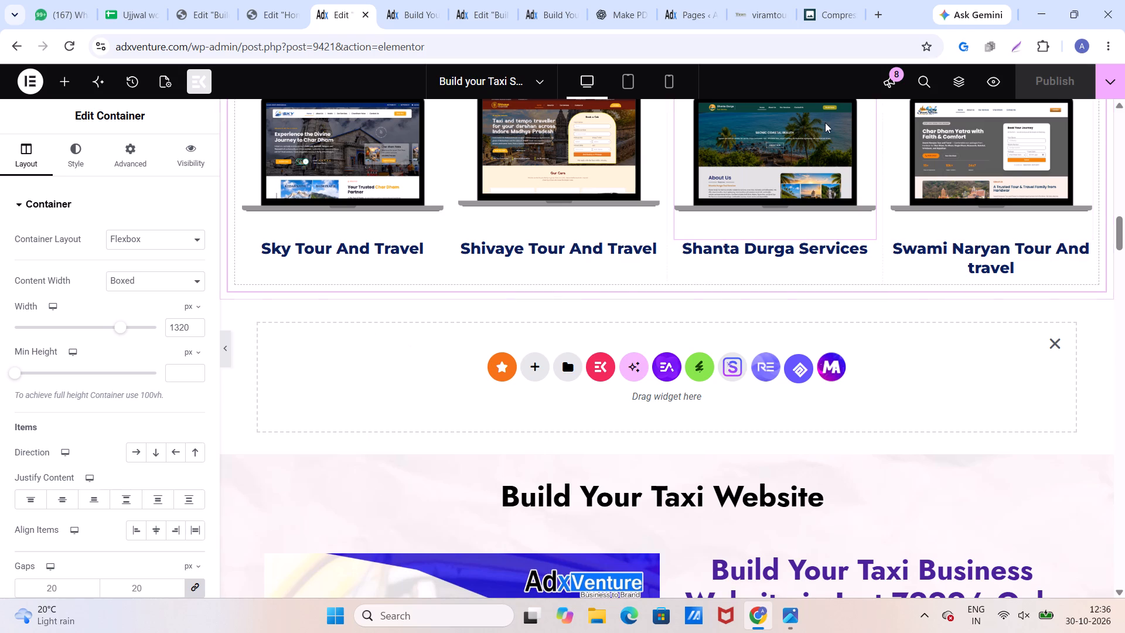
{"action": "left_click", "coordinate": [670, 81]}
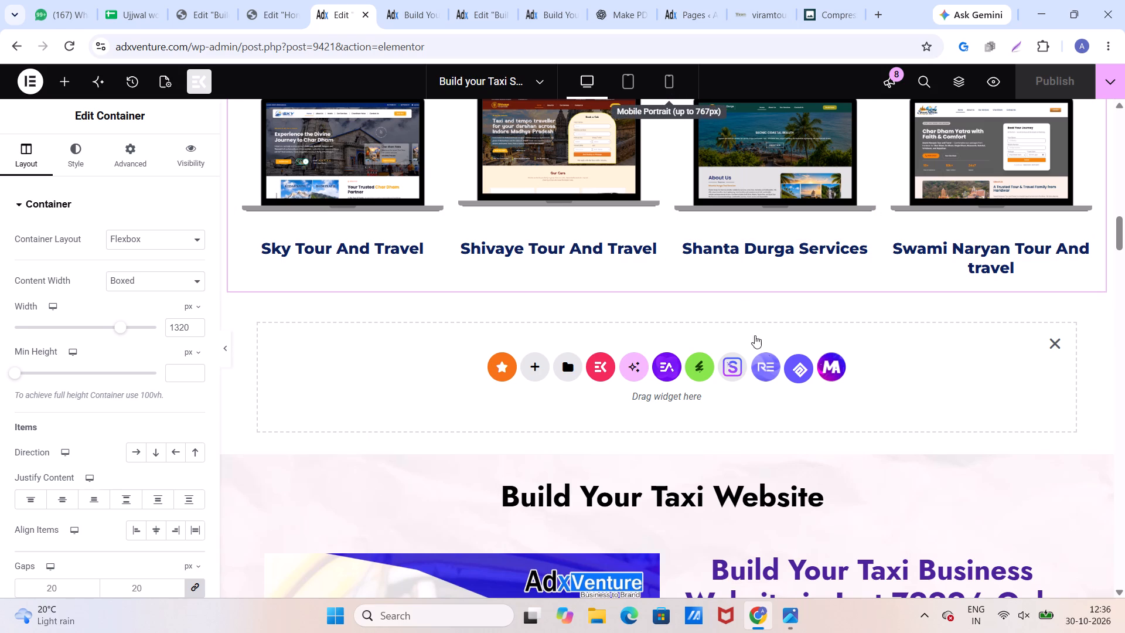
{"action": "scroll", "coordinate": [673, 399], "scroll_direction": "down", "scroll_amount": 6}
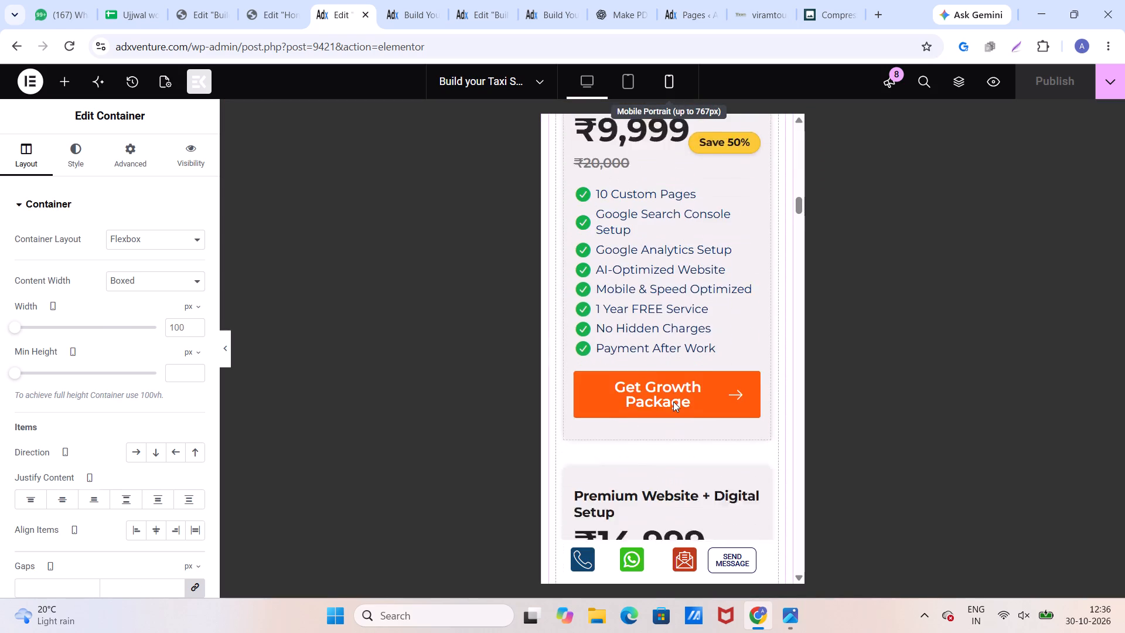
{"action": "scroll", "coordinate": [673, 401], "scroll_direction": "down", "scroll_amount": 10}
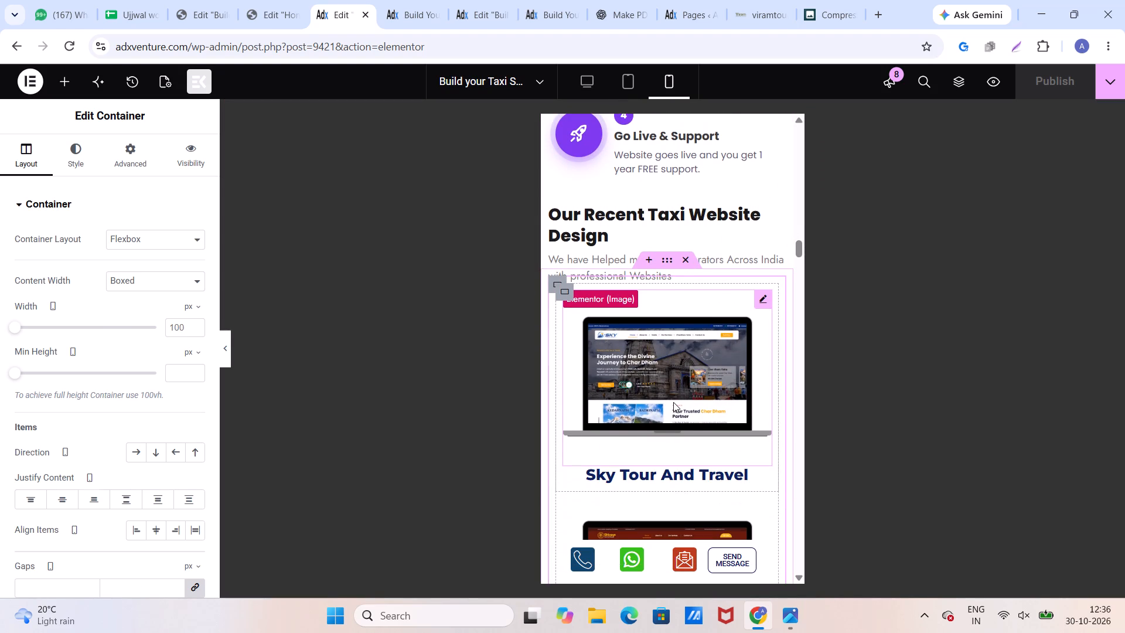
{"action": "scroll", "coordinate": [673, 402], "scroll_direction": "down", "scroll_amount": 1}
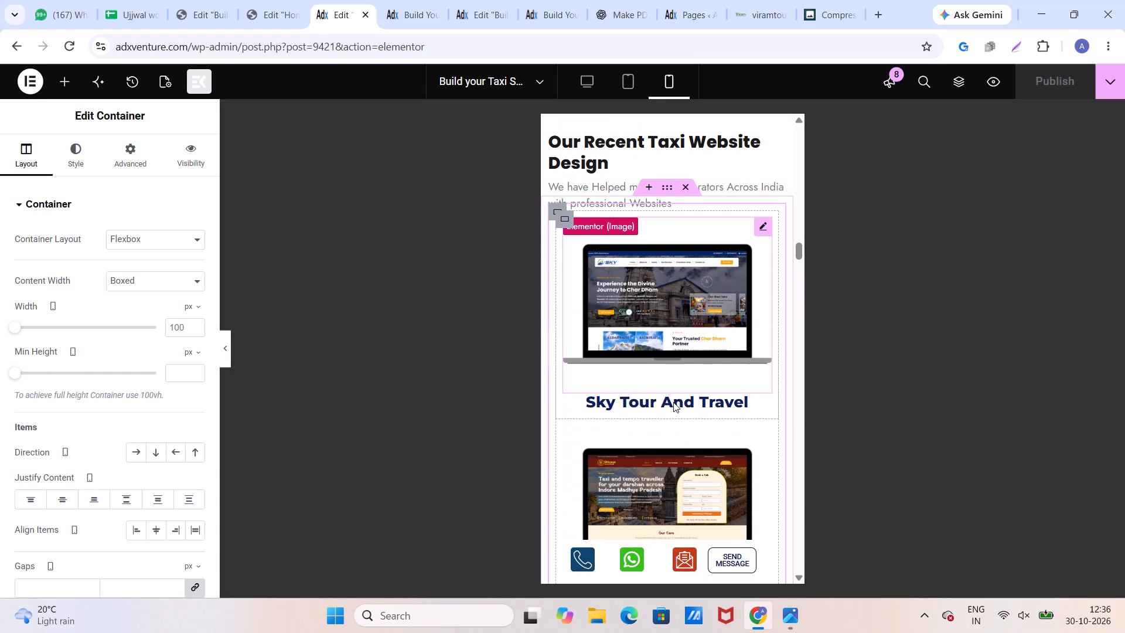
{"action": "scroll", "coordinate": [673, 402], "scroll_direction": "down", "scroll_amount": 4}
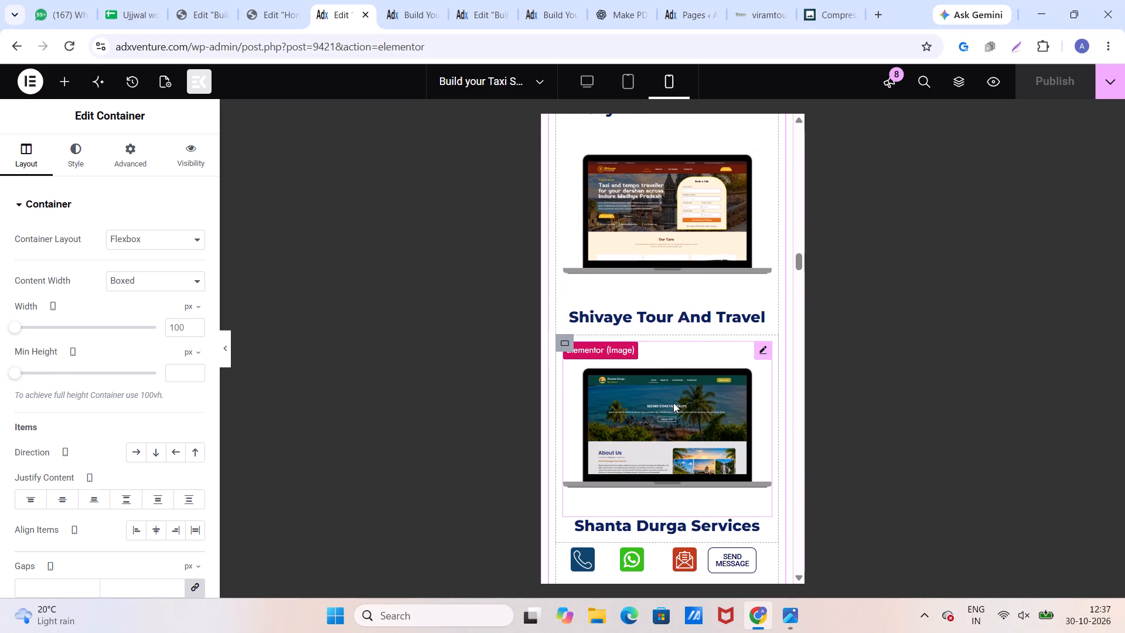
{"action": "scroll", "coordinate": [673, 403], "scroll_direction": "down", "scroll_amount": 6}
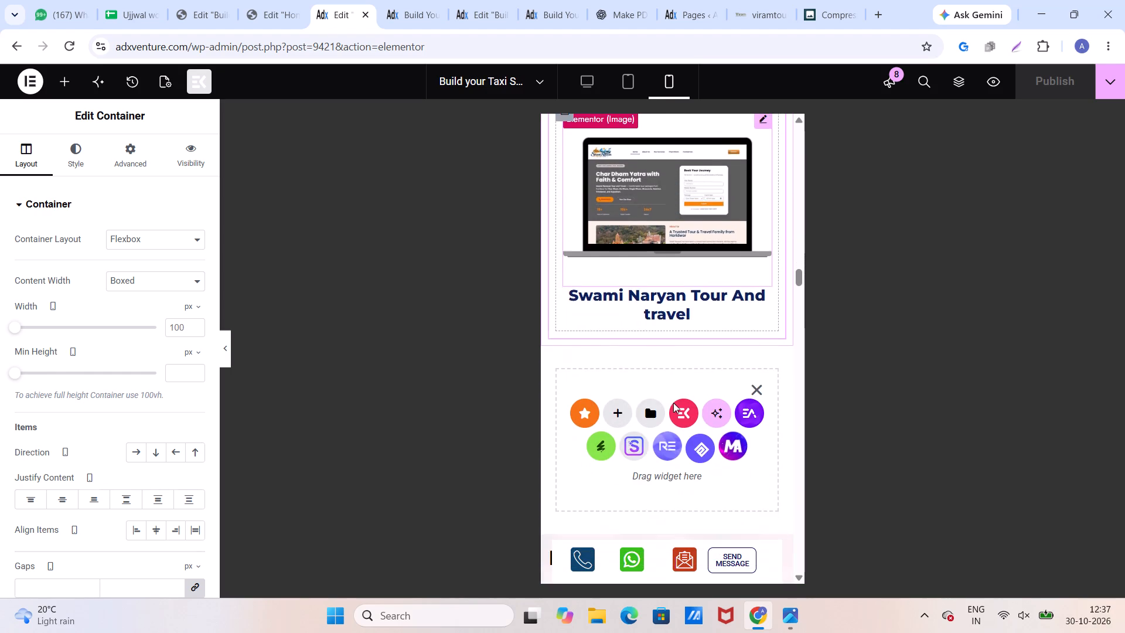
{"action": "scroll", "coordinate": [673, 403], "scroll_direction": "down", "scroll_amount": 3}
{"action": "scroll", "coordinate": [673, 403], "scroll_direction": "up", "scroll_amount": 14}
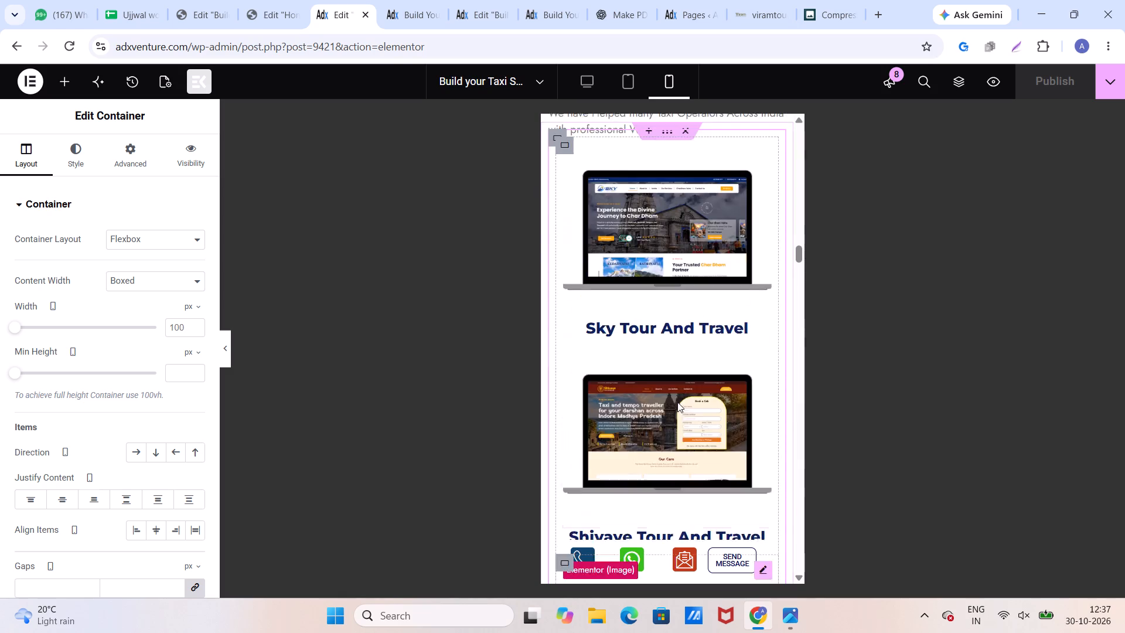
{"action": "scroll", "coordinate": [677, 402], "scroll_direction": "up", "scroll_amount": 11}
{"action": "scroll", "coordinate": [677, 401], "scroll_direction": "up", "scroll_amount": 11}
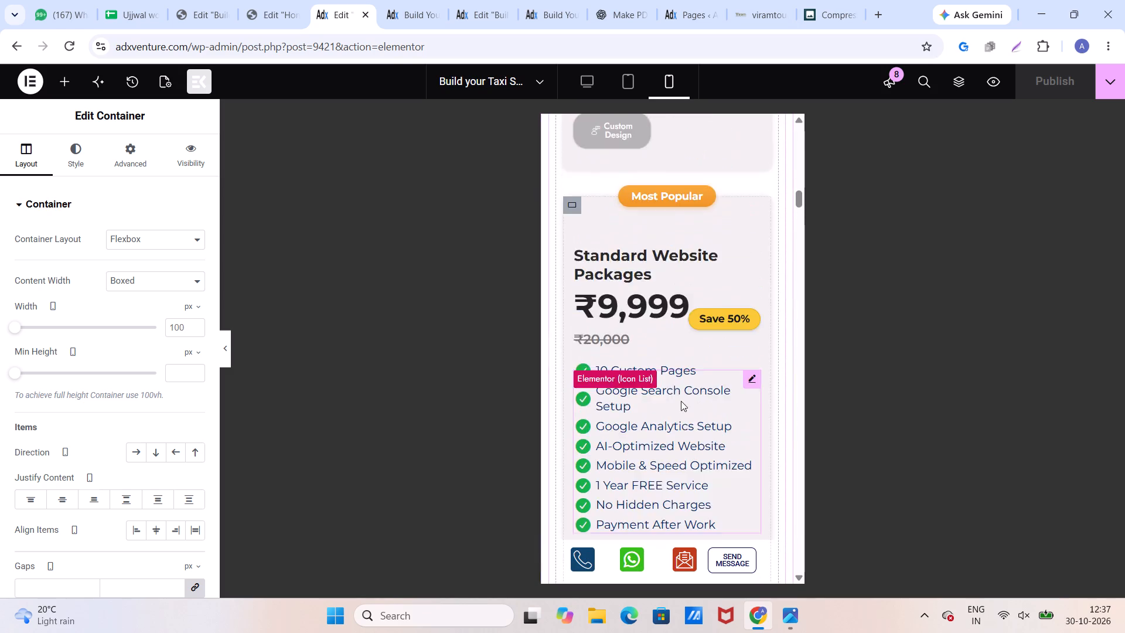
{"action": "scroll", "coordinate": [681, 401], "scroll_direction": "up", "scroll_amount": 14}
{"action": "scroll", "coordinate": [690, 399], "scroll_direction": "down", "scroll_amount": 6}
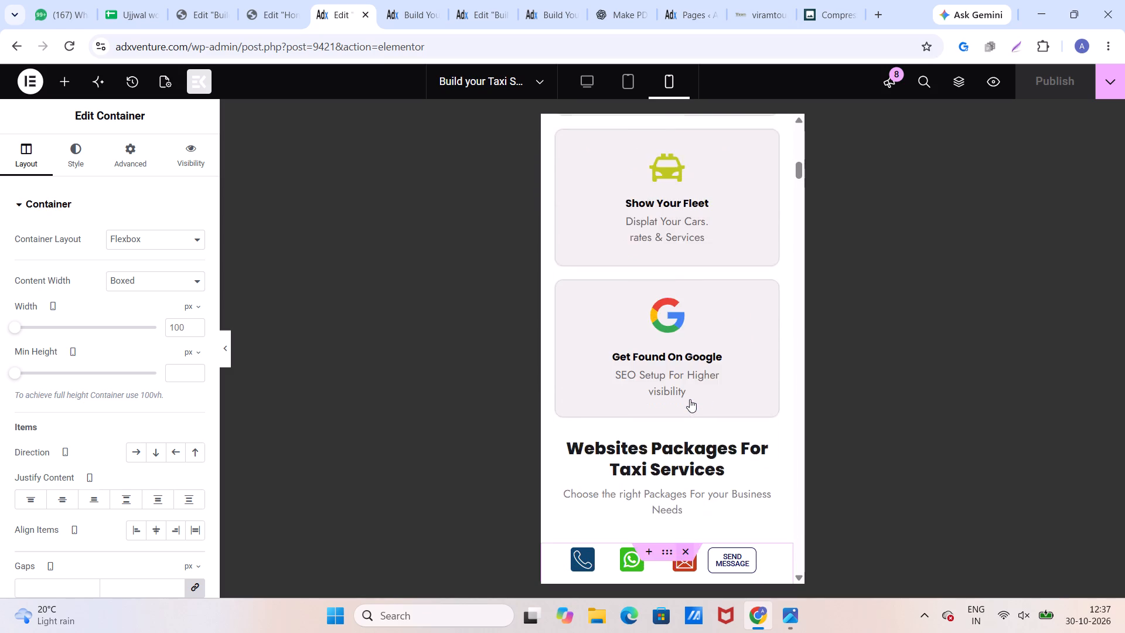
{"action": "scroll", "coordinate": [690, 399], "scroll_direction": "down", "scroll_amount": 3}
{"action": "scroll", "coordinate": [690, 399], "scroll_direction": "up", "scroll_amount": 4}
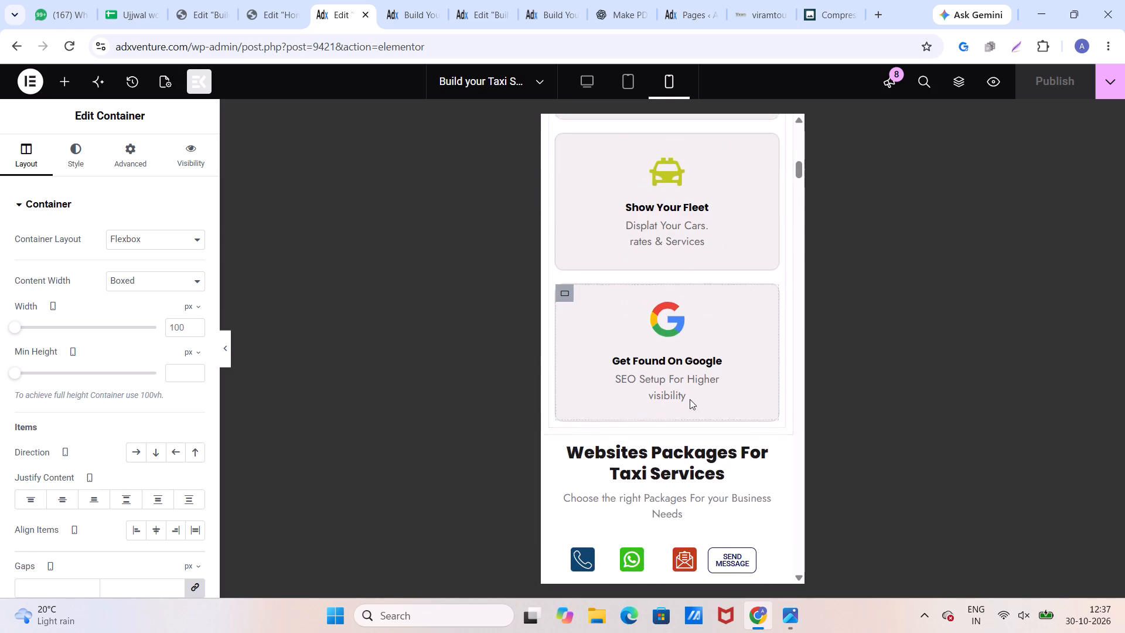
{"action": "scroll", "coordinate": [690, 399], "scroll_direction": "up", "scroll_amount": 5}
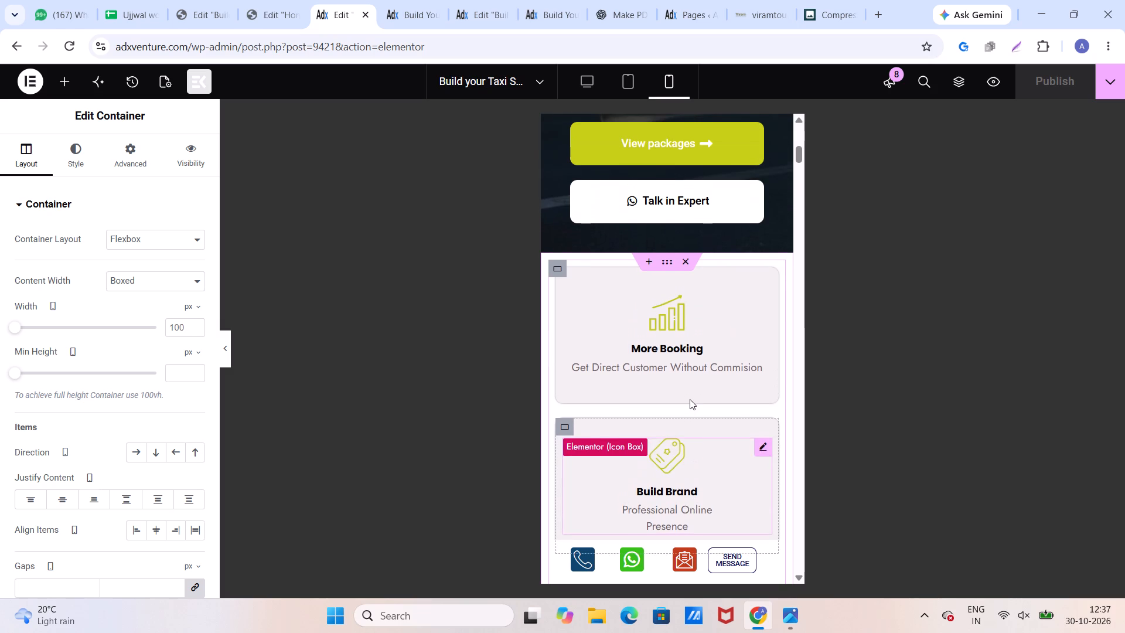
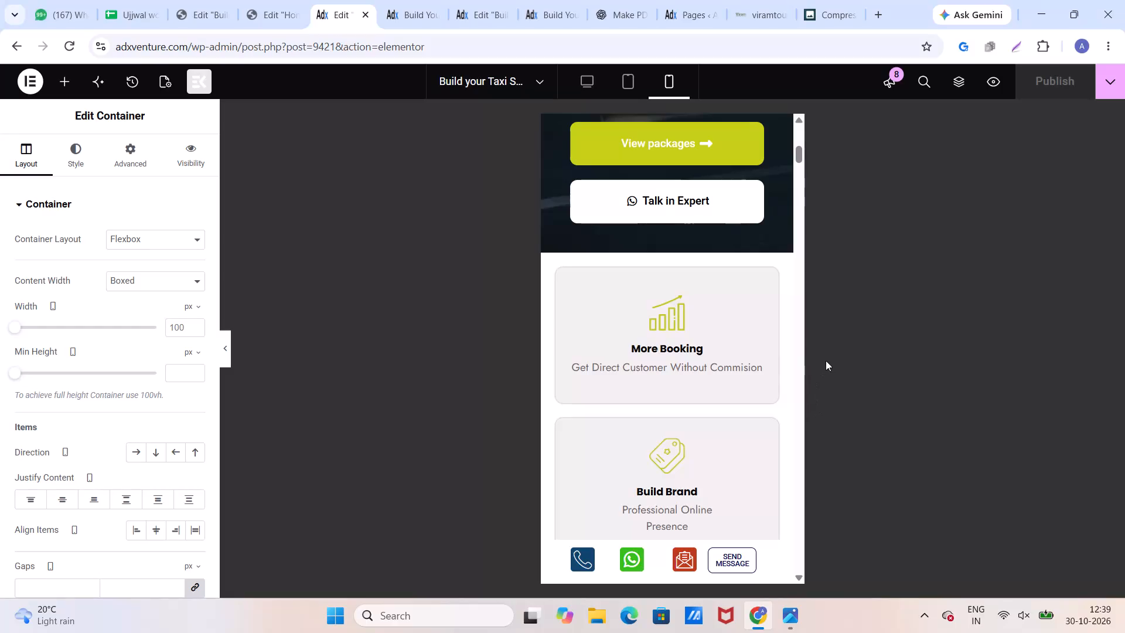
Examine the feature cards and the Basic and Standard website packages in the mobile portrait layout.
{"action": "scroll", "coordinate": [749, 368], "scroll_direction": "down", "scroll_amount": 11}
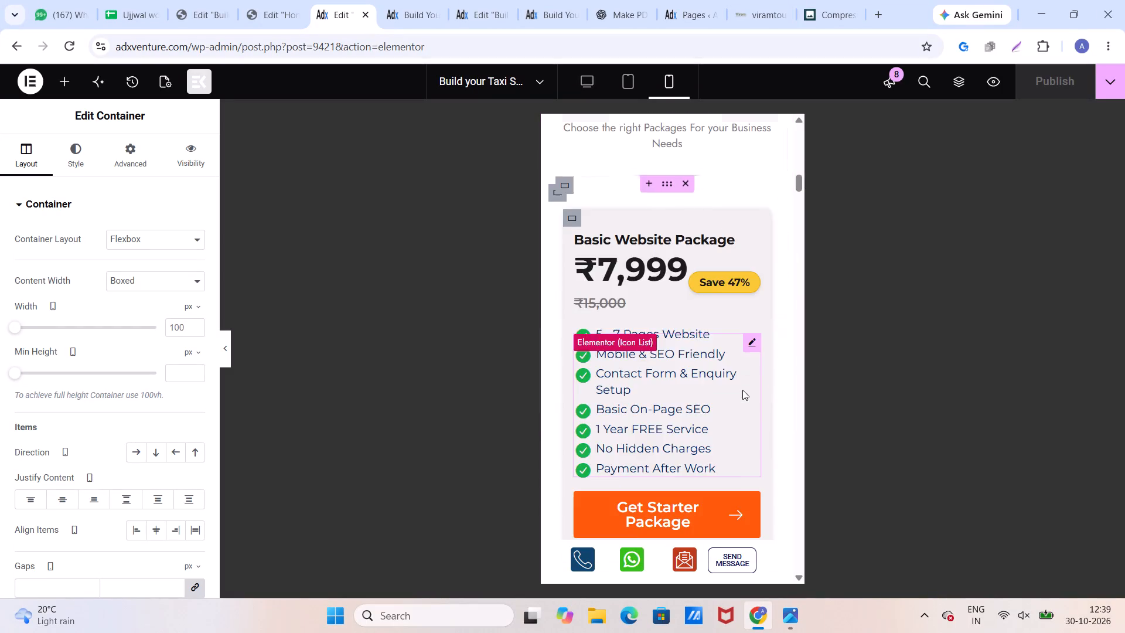
{"action": "scroll", "coordinate": [742, 390], "scroll_direction": "down", "scroll_amount": 5}
Return to the desktop view and review the page from the packages and 4-Step Process to the empty placeholder below the laptop showcase.
{"action": "left_click", "coordinate": [584, 81]}
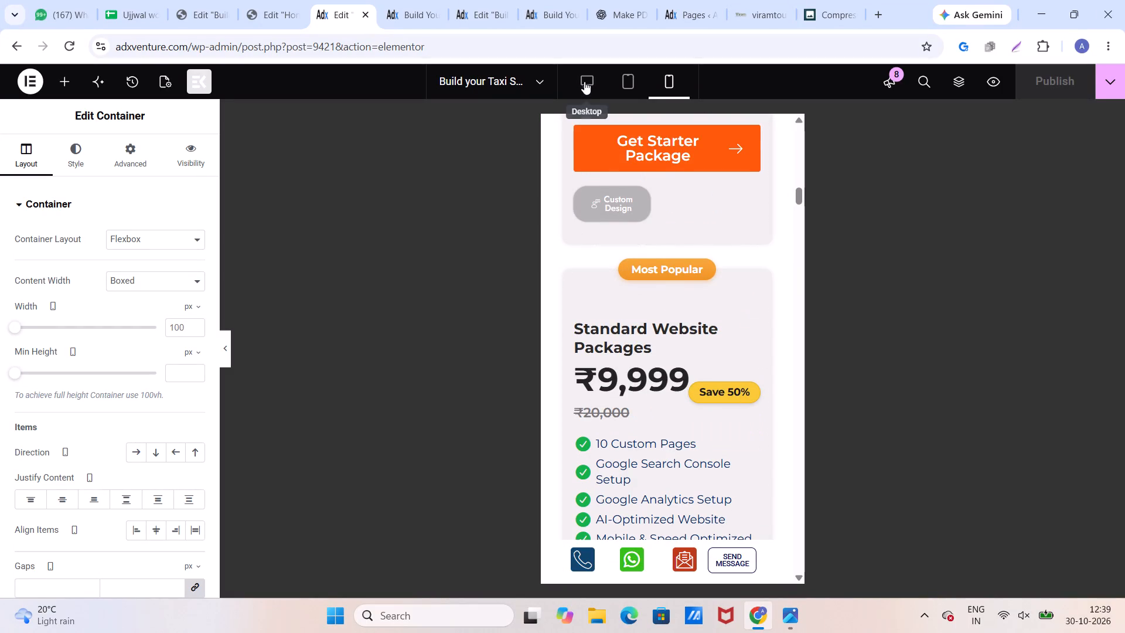
{"action": "scroll", "coordinate": [599, 273], "scroll_direction": "down", "scroll_amount": 2}
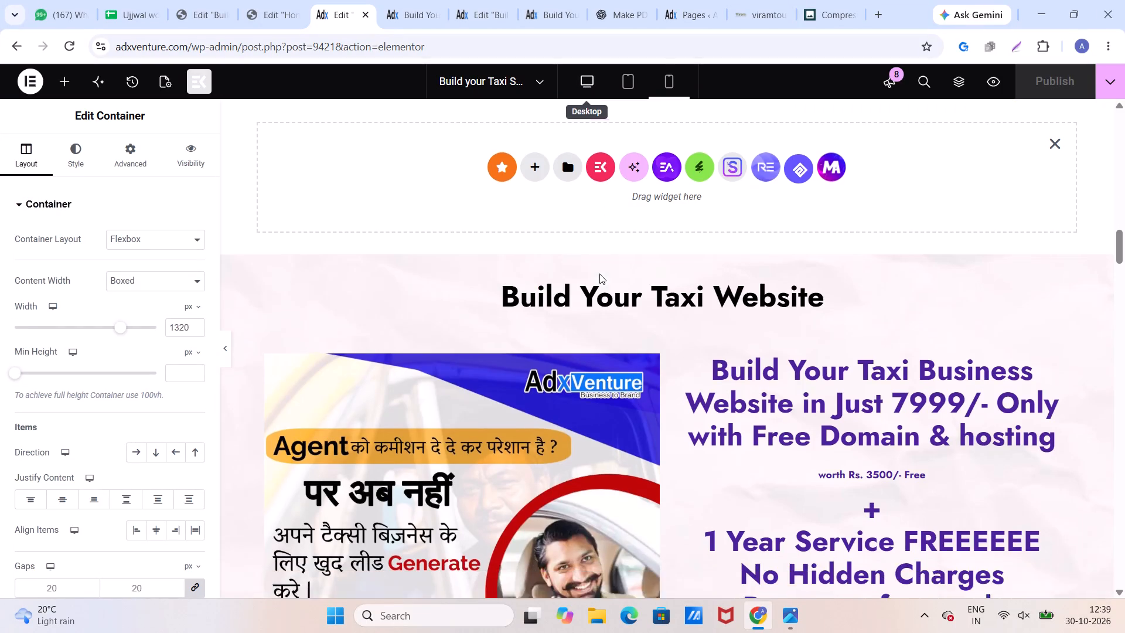
{"action": "scroll", "coordinate": [599, 274], "scroll_direction": "down", "scroll_amount": 1}
{"action": "scroll", "coordinate": [599, 274], "scroll_direction": "up", "scroll_amount": 7}
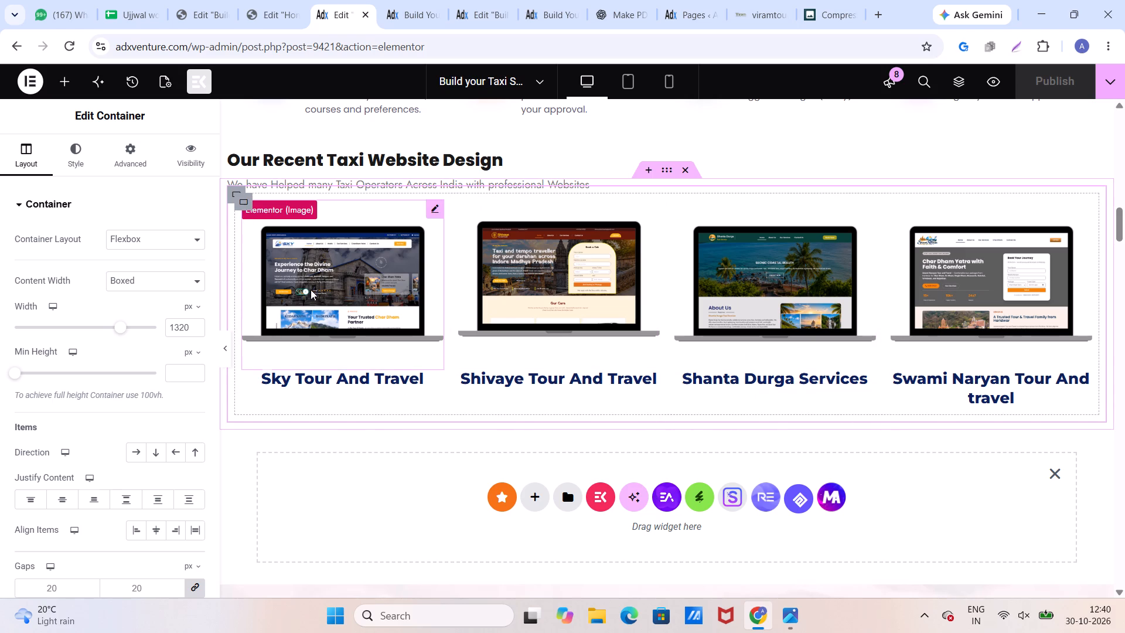
{"action": "scroll", "coordinate": [424, 284], "scroll_direction": "down", "scroll_amount": 5}
{"action": "scroll", "coordinate": [425, 284], "scroll_direction": "up", "scroll_amount": 10}
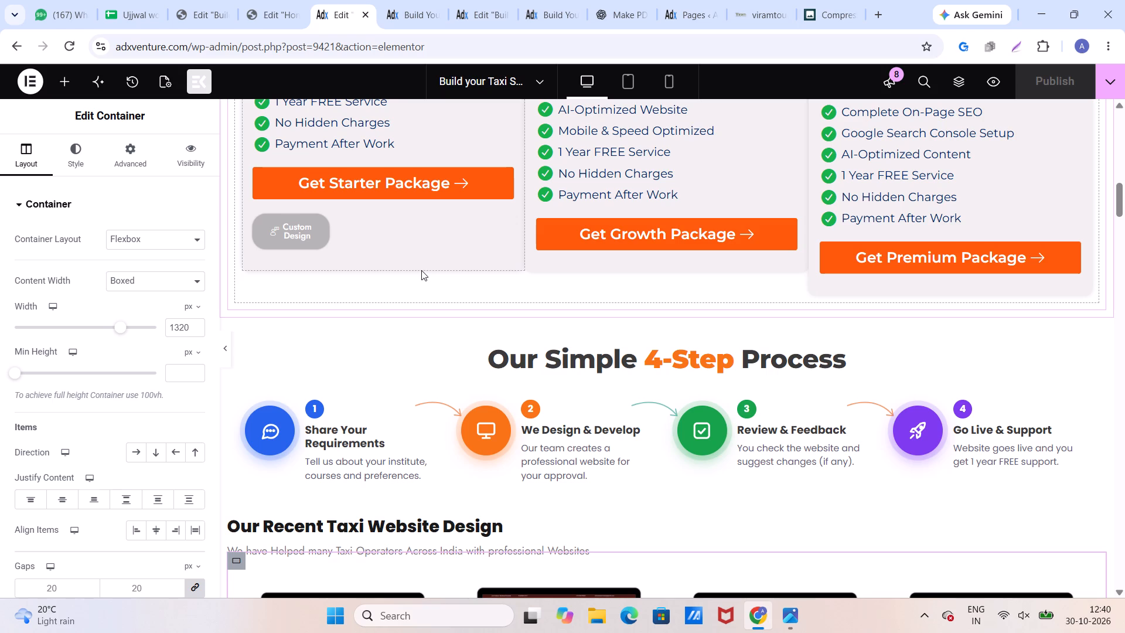
{"action": "scroll", "coordinate": [748, 269], "scroll_direction": "down", "scroll_amount": 6}
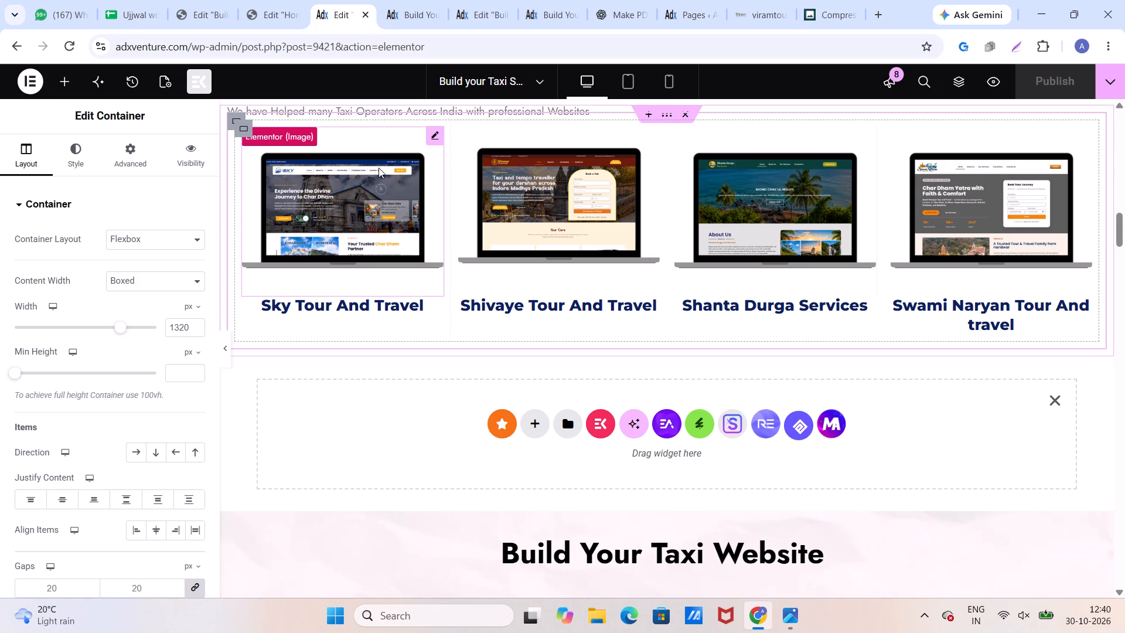
Switch to the demo page's editor and locate the "A Website That Brings Real Results" section above the 4-Step Process.
{"action": "left_click", "coordinate": [199, 21]}
{"action": "scroll", "coordinate": [374, 240], "scroll_direction": "up", "scroll_amount": 2}
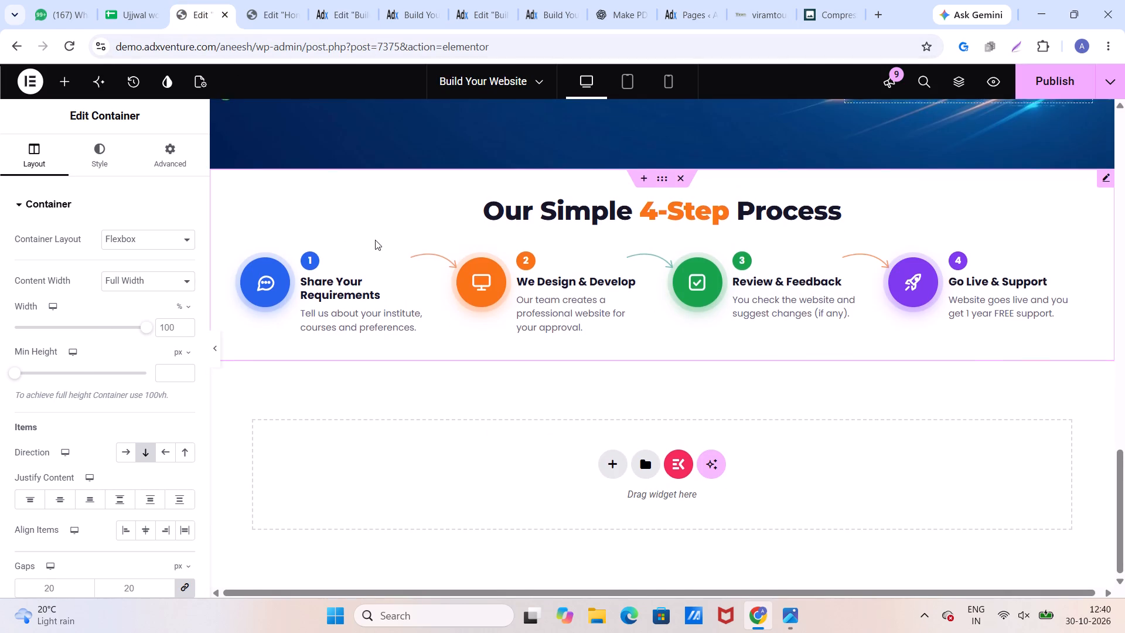
{"action": "scroll", "coordinate": [375, 240], "scroll_direction": "up", "scroll_amount": 3}
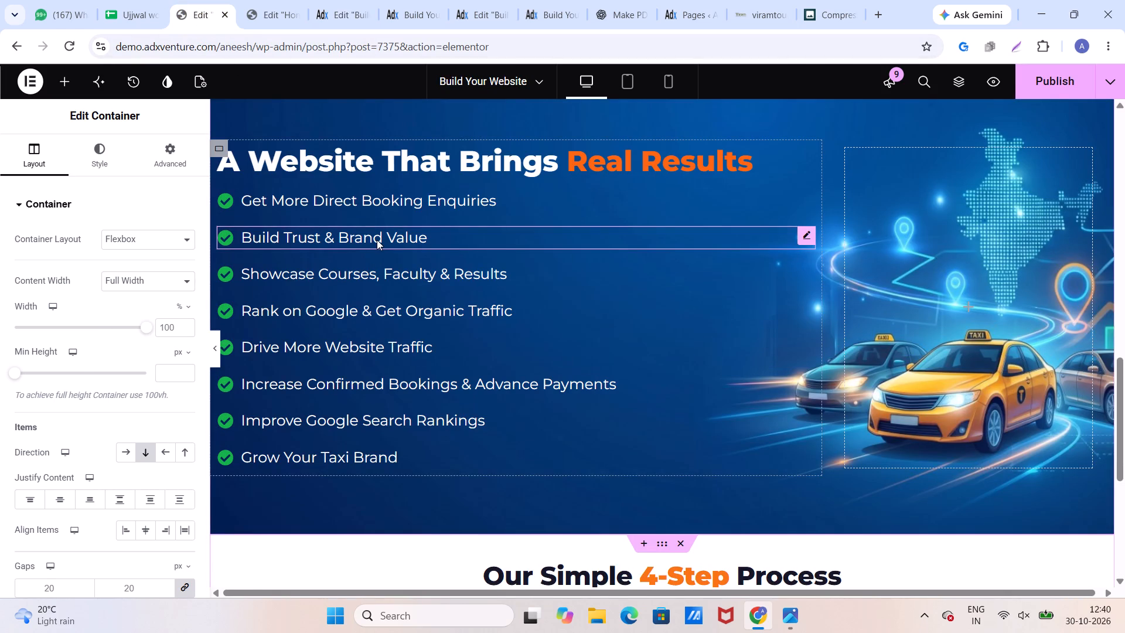
{"action": "scroll", "coordinate": [377, 240], "scroll_direction": "up", "scroll_amount": 1}
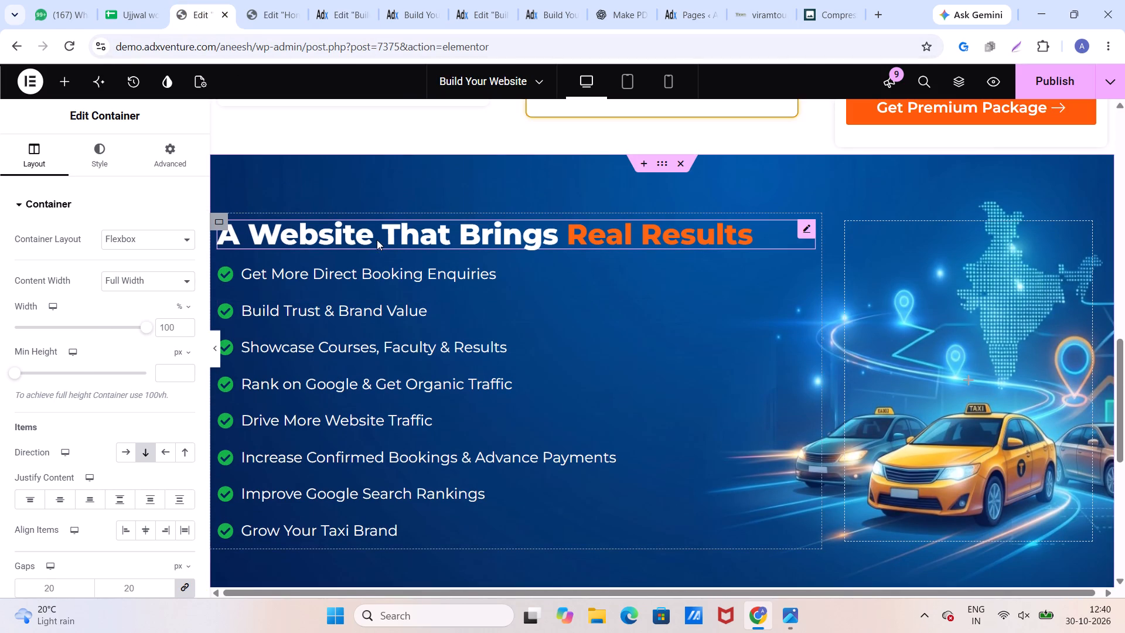
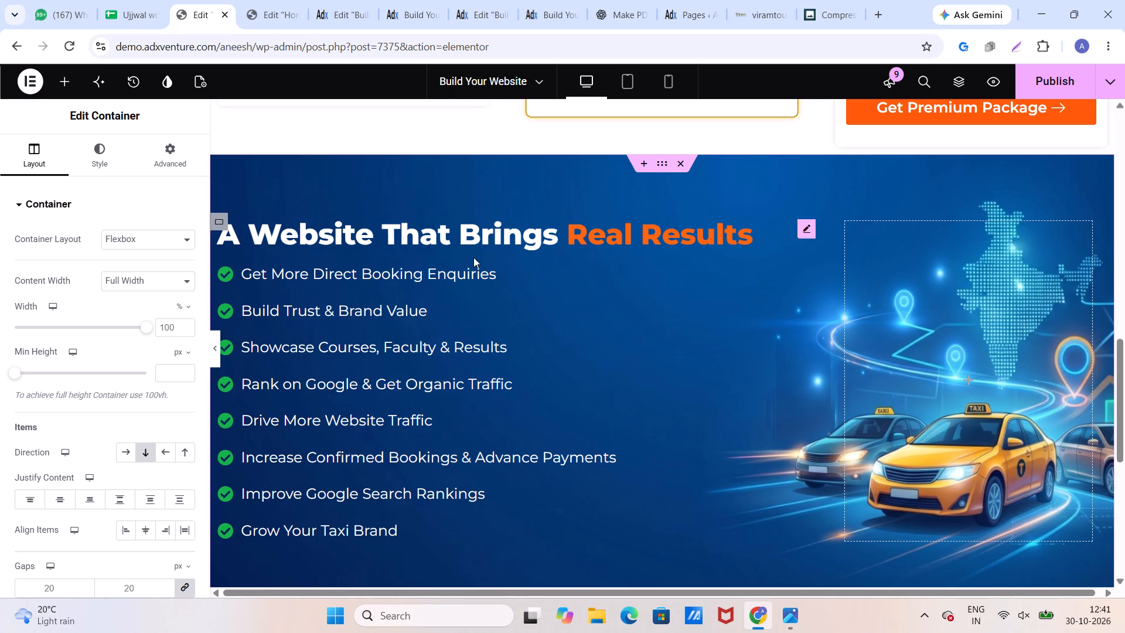
Publish the demo's Build Your Website page and check its "Real Results" and 4-Step Process sections.
{"action": "scroll", "coordinate": [473, 261], "scroll_direction": "down", "scroll_amount": 2}
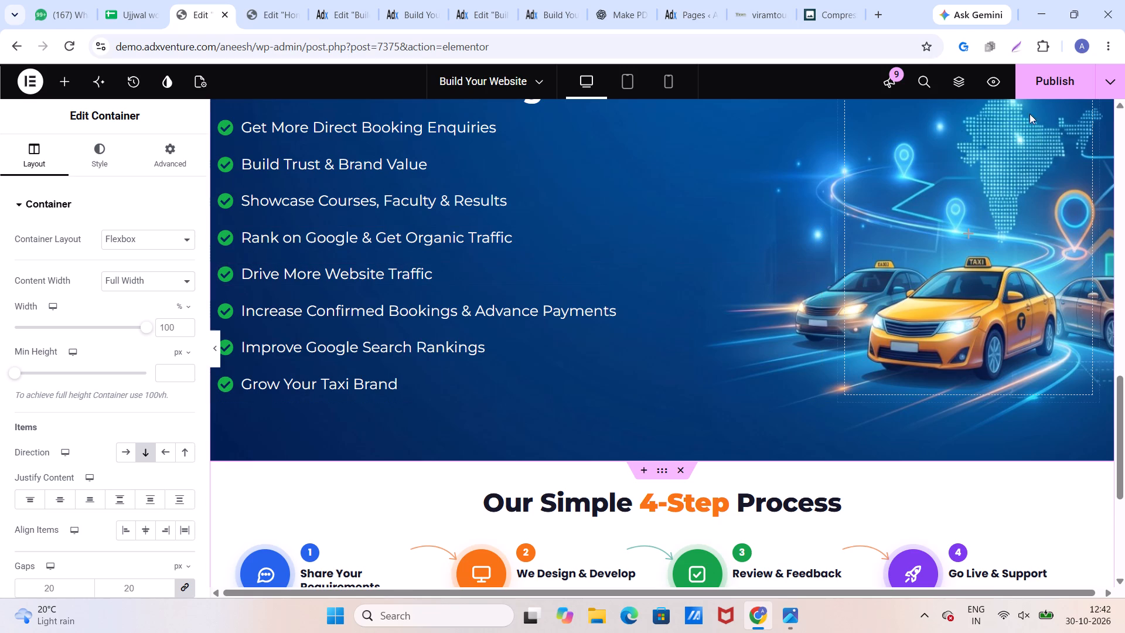
{"action": "left_click", "coordinate": [1042, 83]}
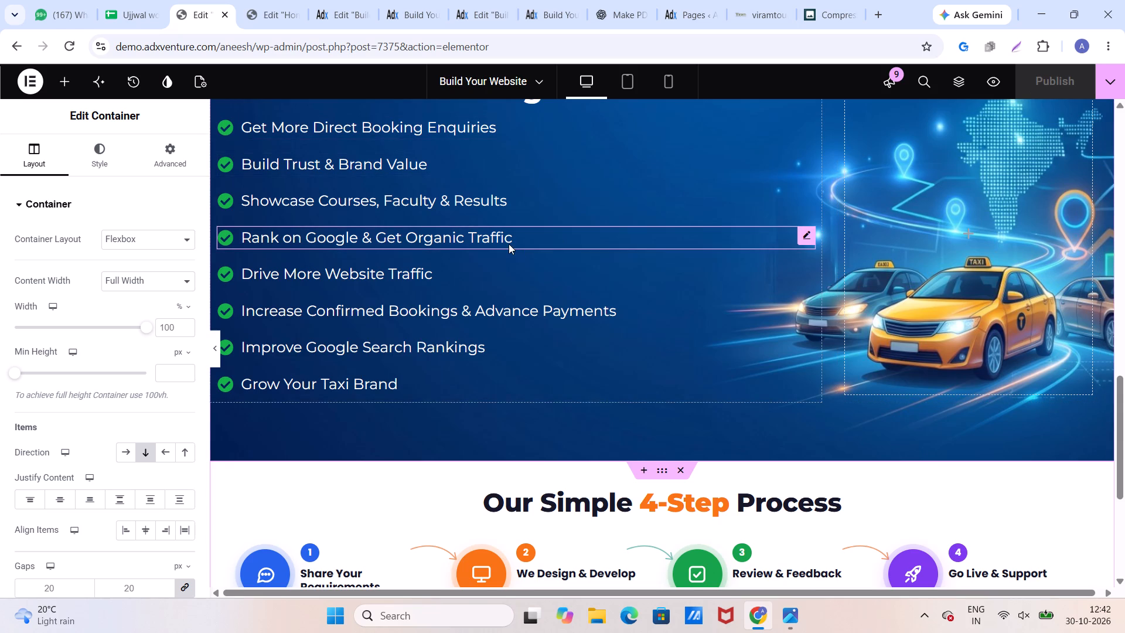
{"action": "scroll", "coordinate": [517, 235], "scroll_direction": "up", "scroll_amount": 2}
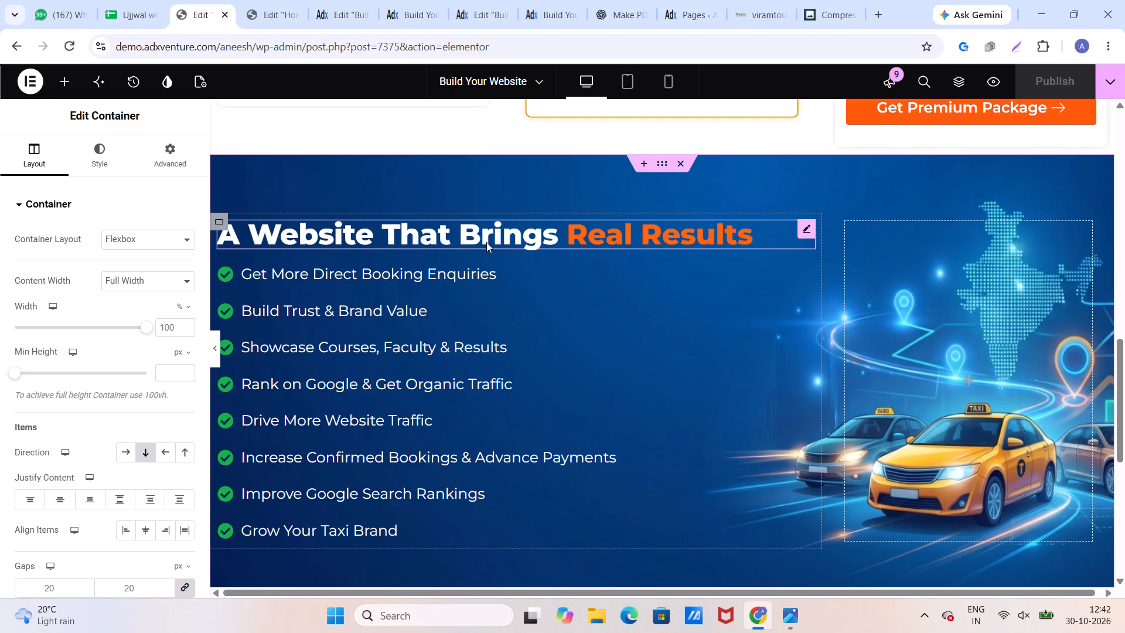
{"action": "scroll", "coordinate": [486, 242], "scroll_direction": "down", "scroll_amount": 5}
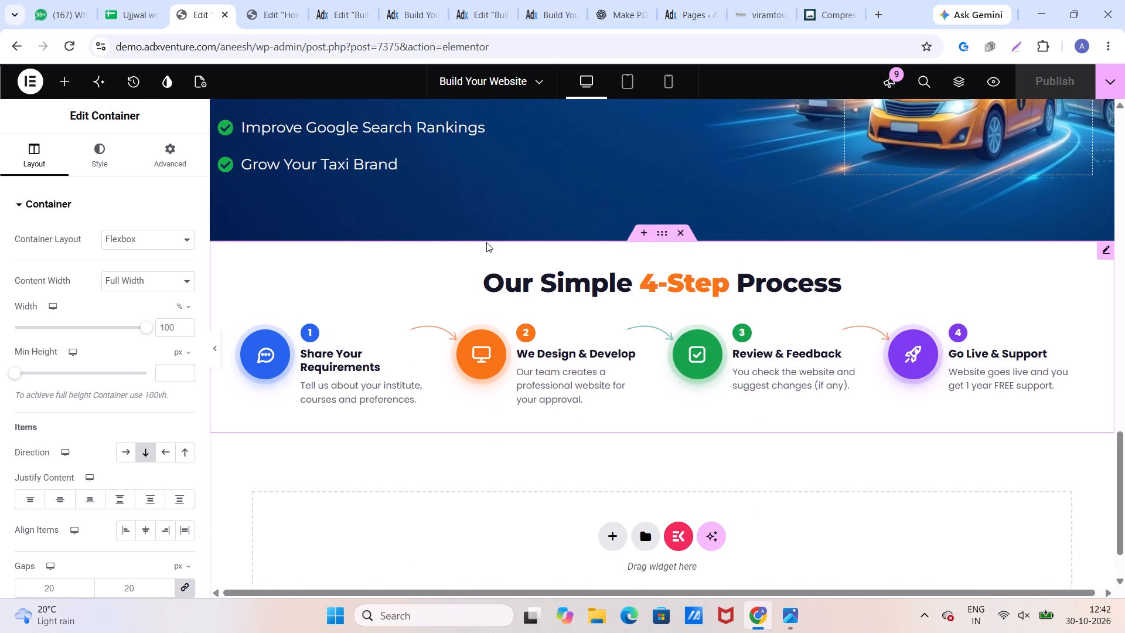
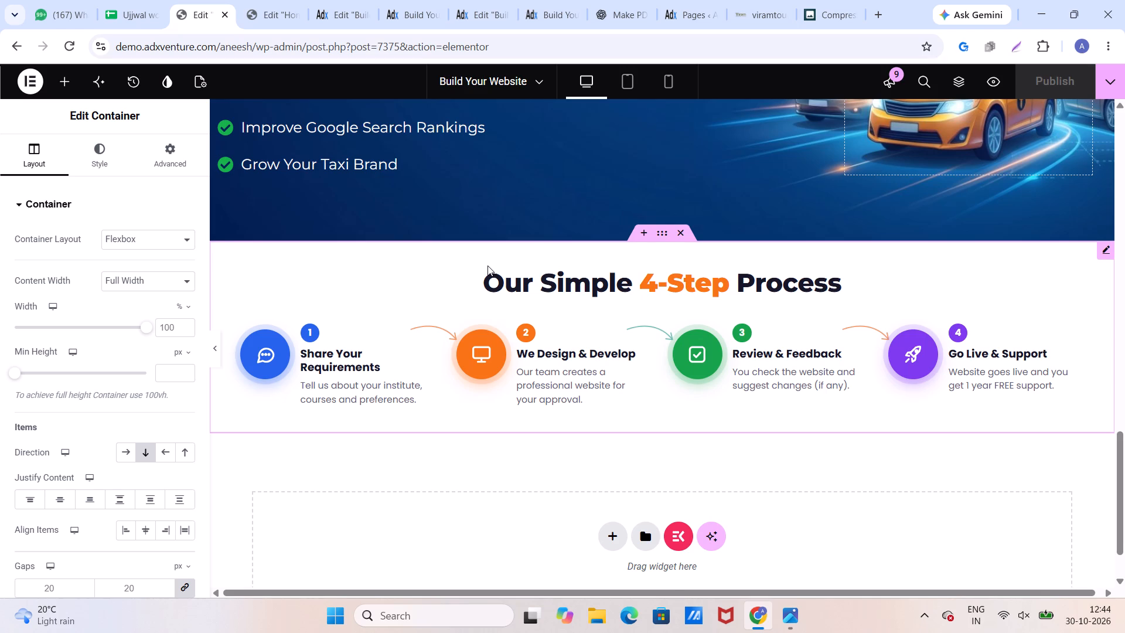
Copy the "A Website That Brings Real Results" section container from the demo's Build Your Website page.
{"action": "scroll", "coordinate": [502, 270], "scroll_direction": "down", "scroll_amount": 6}
{"action": "scroll", "coordinate": [508, 271], "scroll_direction": "up", "scroll_amount": 15}
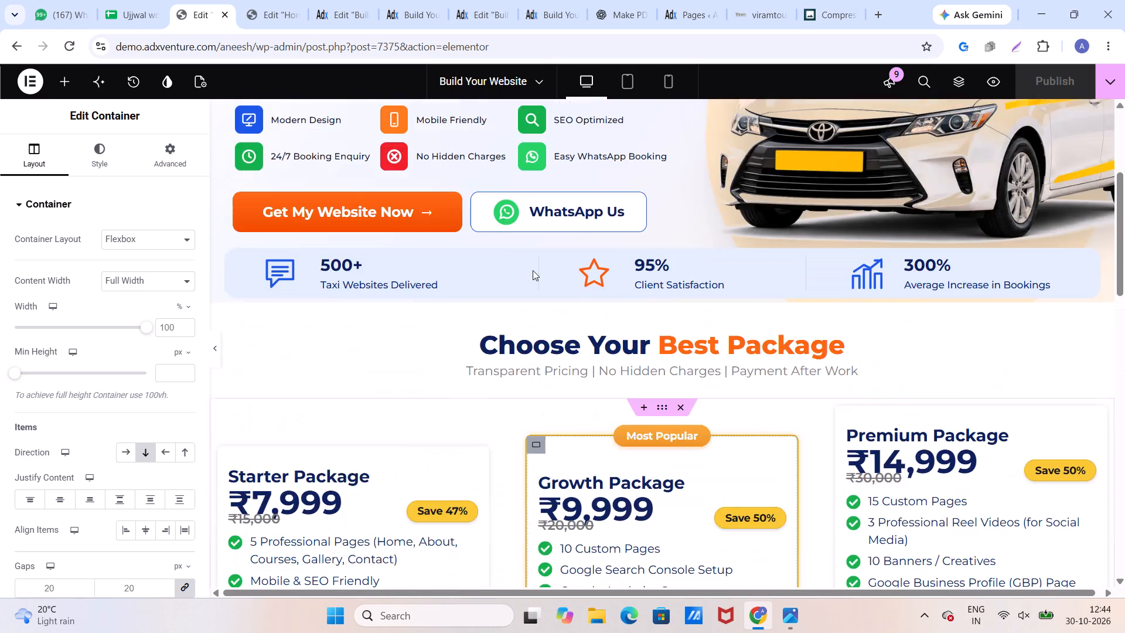
{"action": "scroll", "coordinate": [533, 270], "scroll_direction": "down", "scroll_amount": 8}
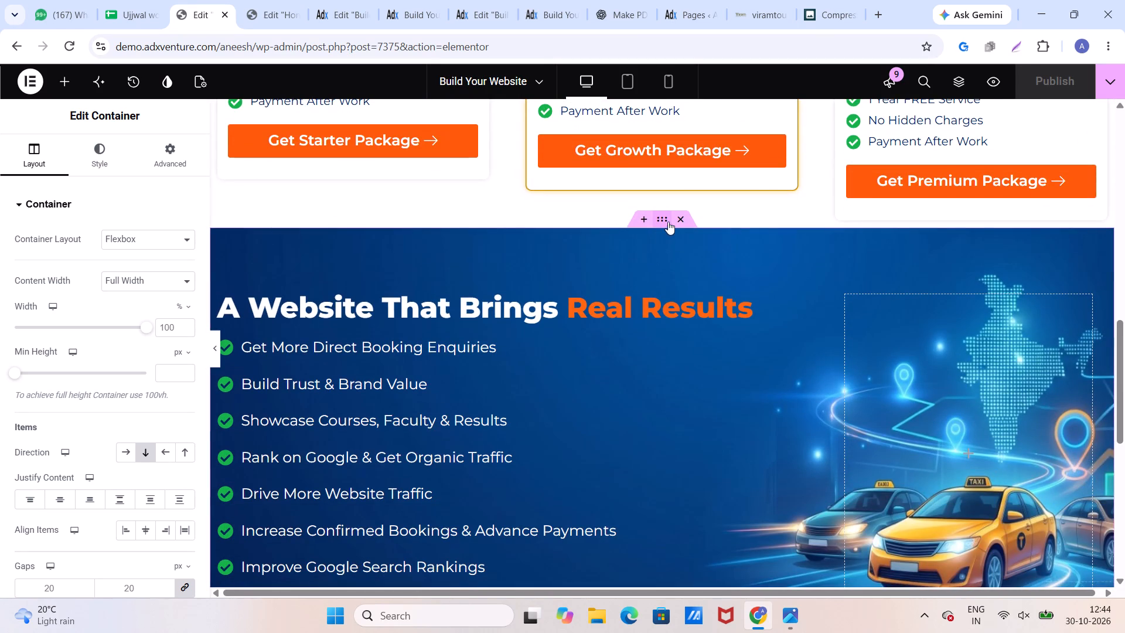
{"action": "left_click", "coordinate": [662, 220]}
{"action": "right_click", "coordinate": [662, 220]}
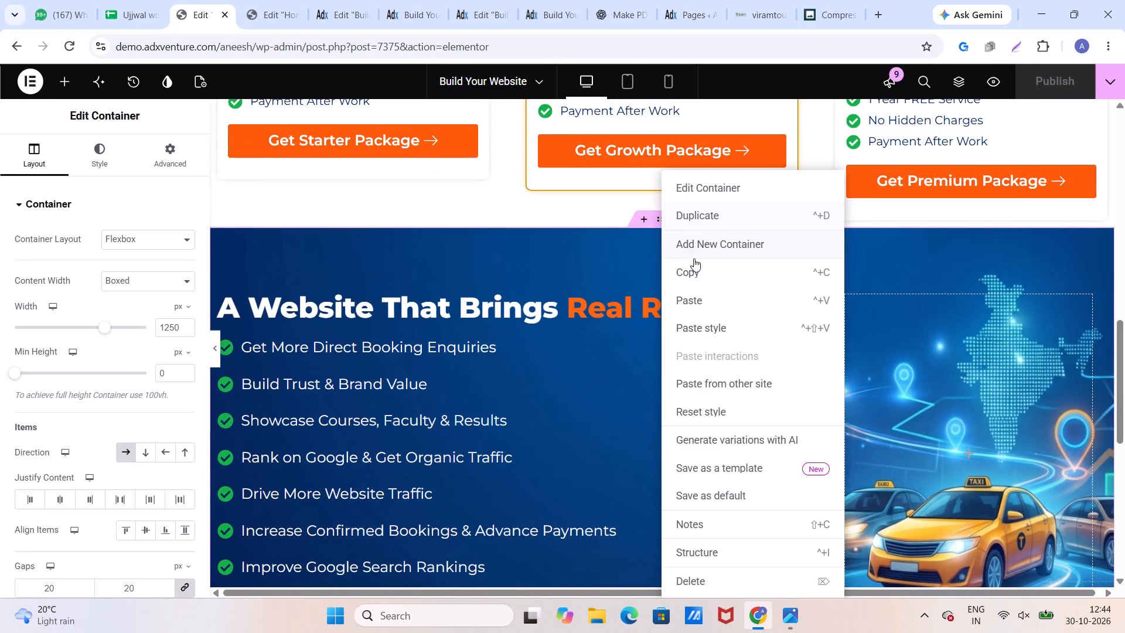
{"action": "left_click", "coordinate": [693, 274]}
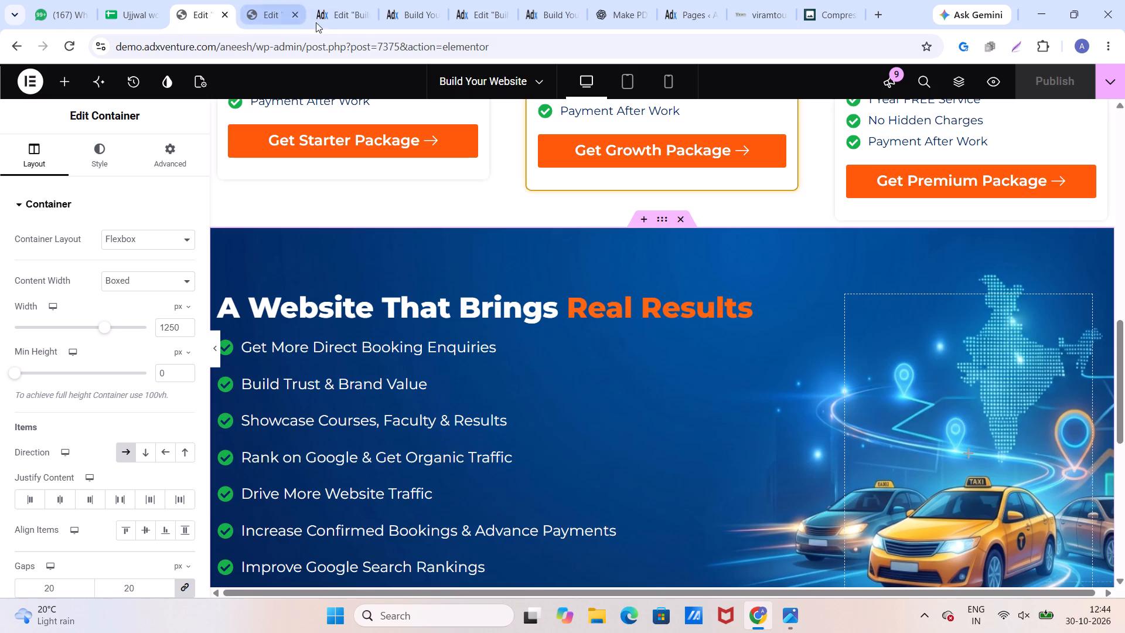
Paste the copied "Real Results" section from the other site into the taxi website landing page below the laptop showcase.
{"action": "left_click", "coordinate": [328, 6]}
{"action": "scroll", "coordinate": [469, 199], "scroll_direction": "down", "scroll_amount": 4}
{"action": "scroll", "coordinate": [470, 200], "scroll_direction": "up", "scroll_amount": 3}
{"action": "left_click", "coordinate": [396, 315]}
{"action": "right_click", "coordinate": [385, 322]}
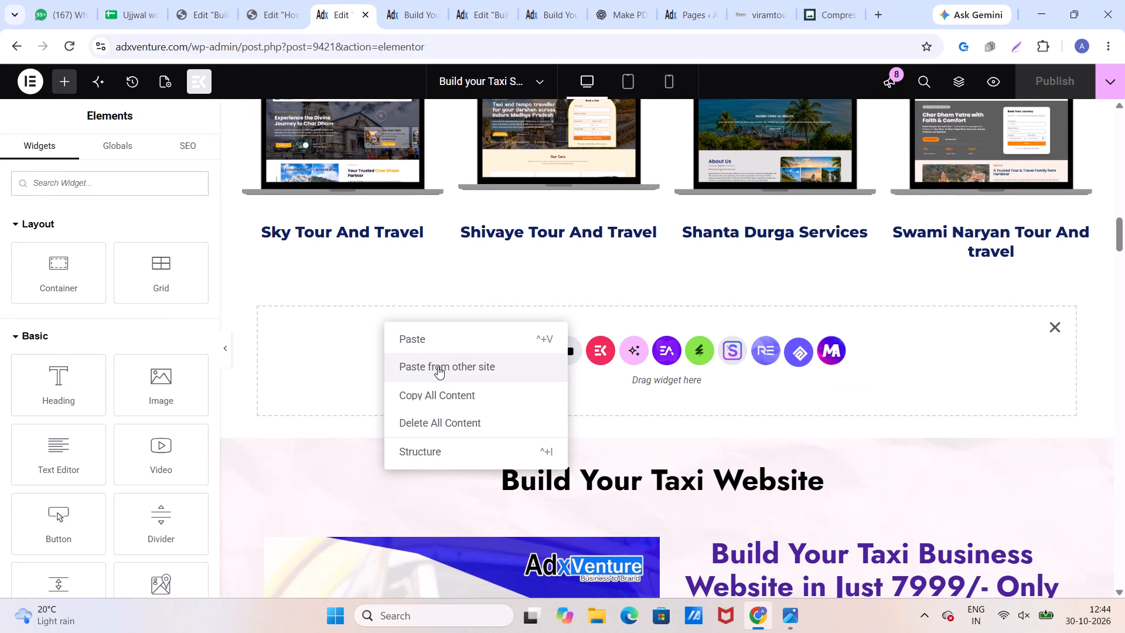
{"action": "left_click", "coordinate": [438, 366]}
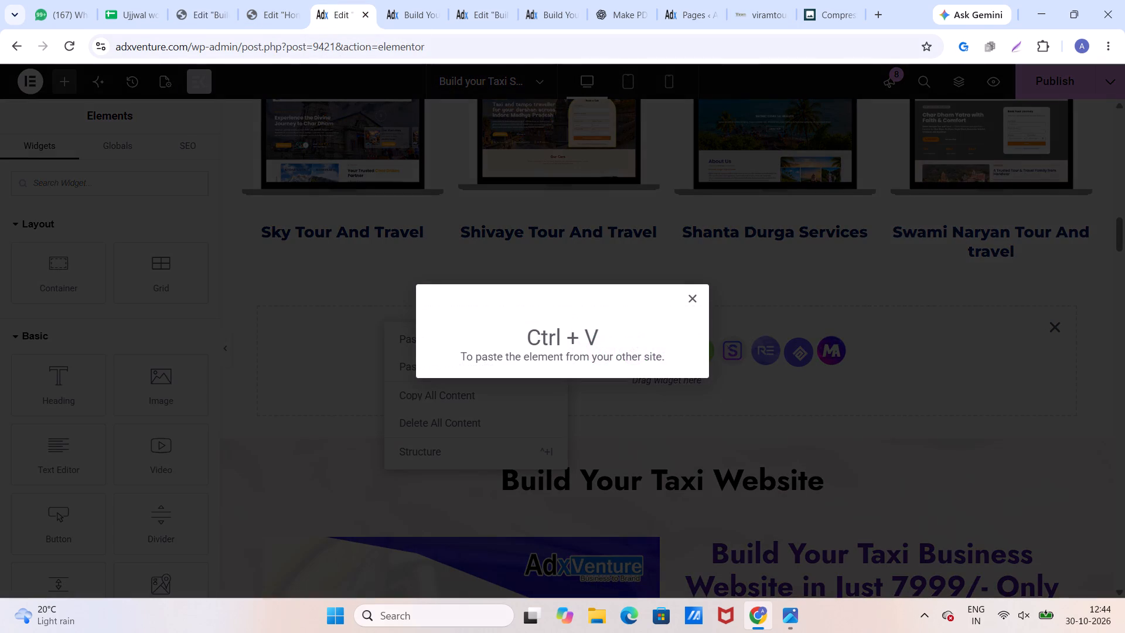
{"action": "key", "text": "ctrl+v"}
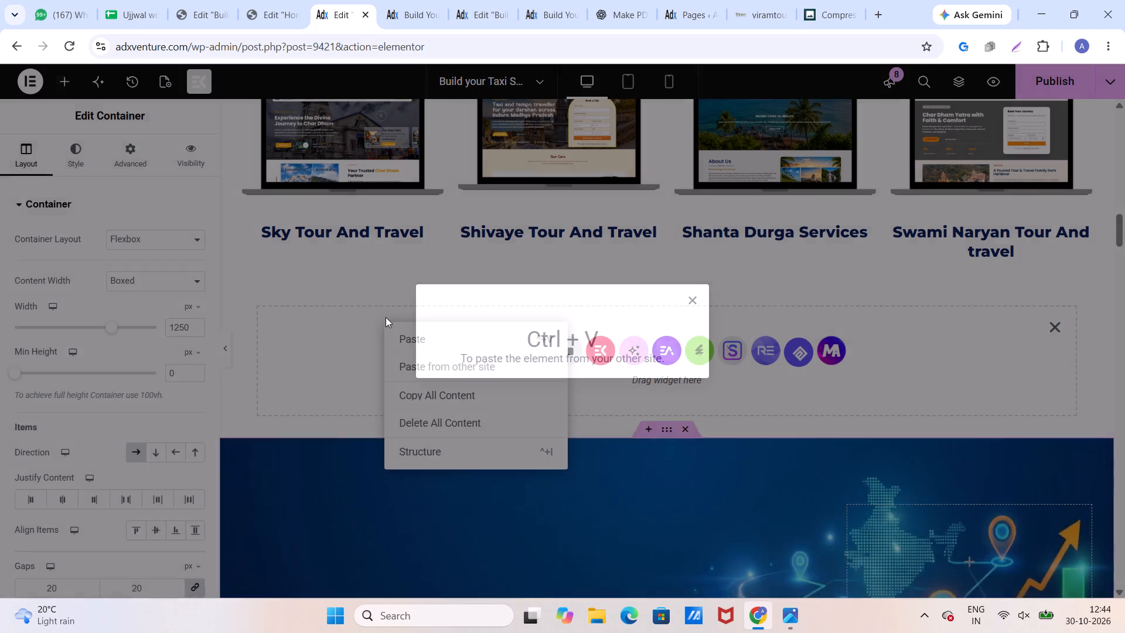
{"action": "left_click", "coordinate": [345, 339]}
{"action": "scroll", "coordinate": [376, 348], "scroll_direction": "down", "scroll_amount": 6}
{"action": "scroll", "coordinate": [380, 342], "scroll_direction": "up", "scroll_amount": 1}
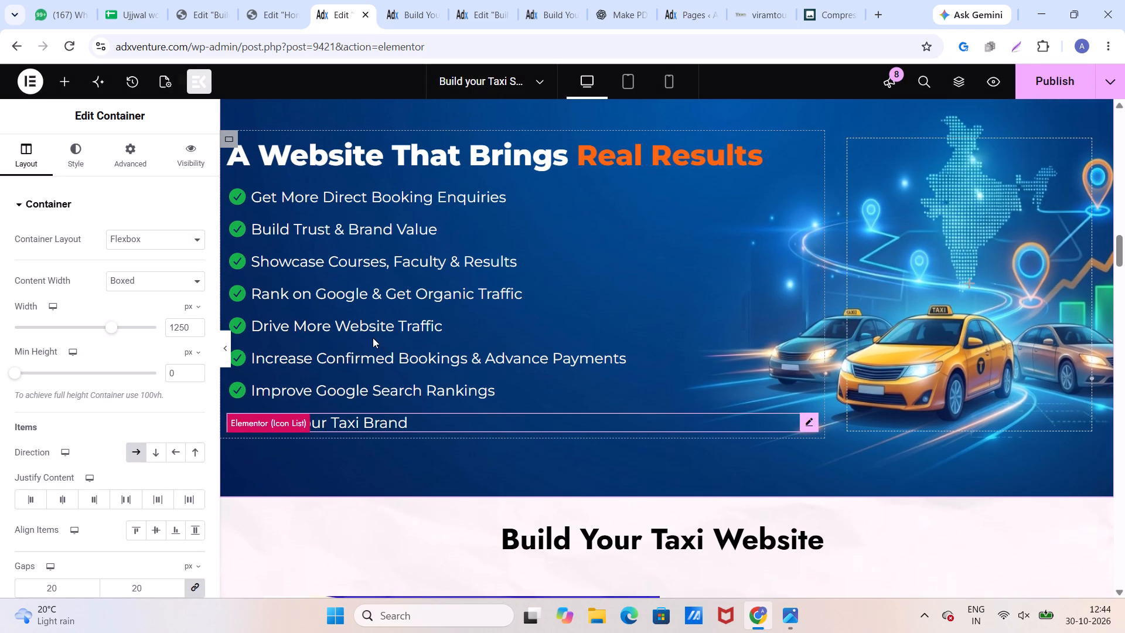
{"action": "scroll", "coordinate": [386, 332], "scroll_direction": "up", "scroll_amount": 2}
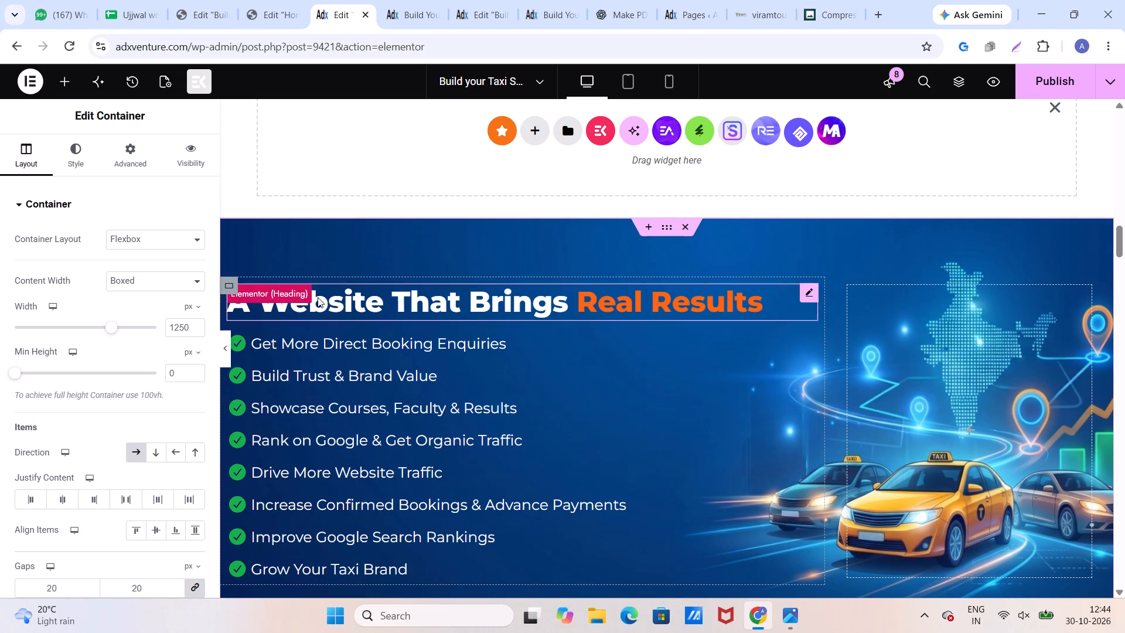
{"action": "scroll", "coordinate": [578, 287], "scroll_direction": "up", "scroll_amount": 3}
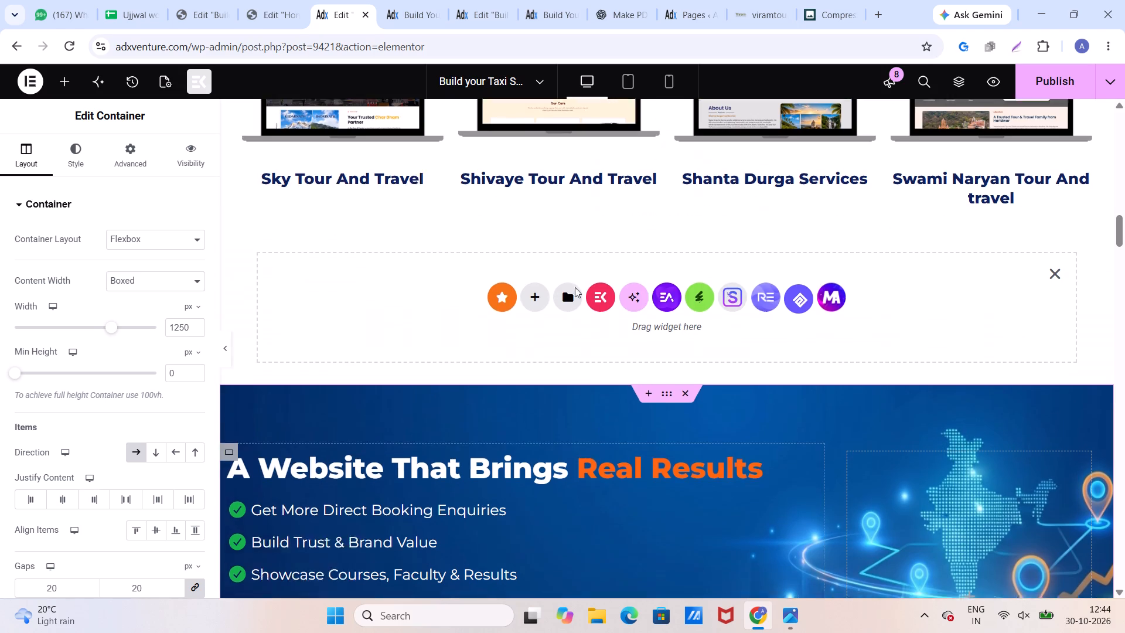
Set the "Real Results" inner text container's content width to Boxed with a width of 1320 px.
{"action": "left_click", "coordinate": [66, 88]}
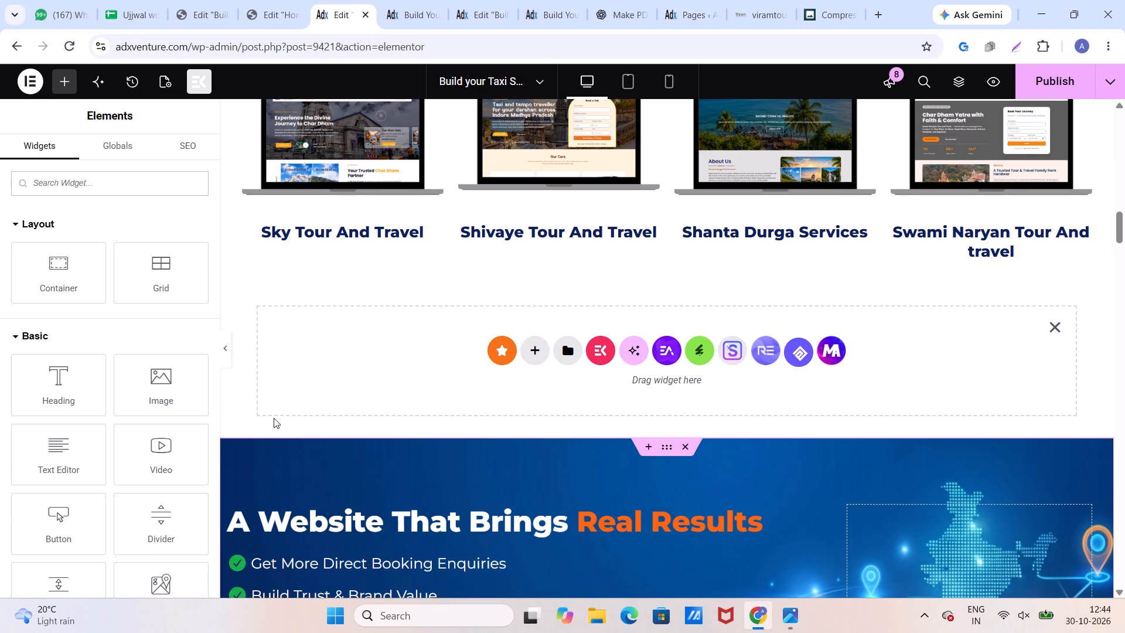
{"action": "scroll", "coordinate": [332, 420], "scroll_direction": "down", "scroll_amount": 2}
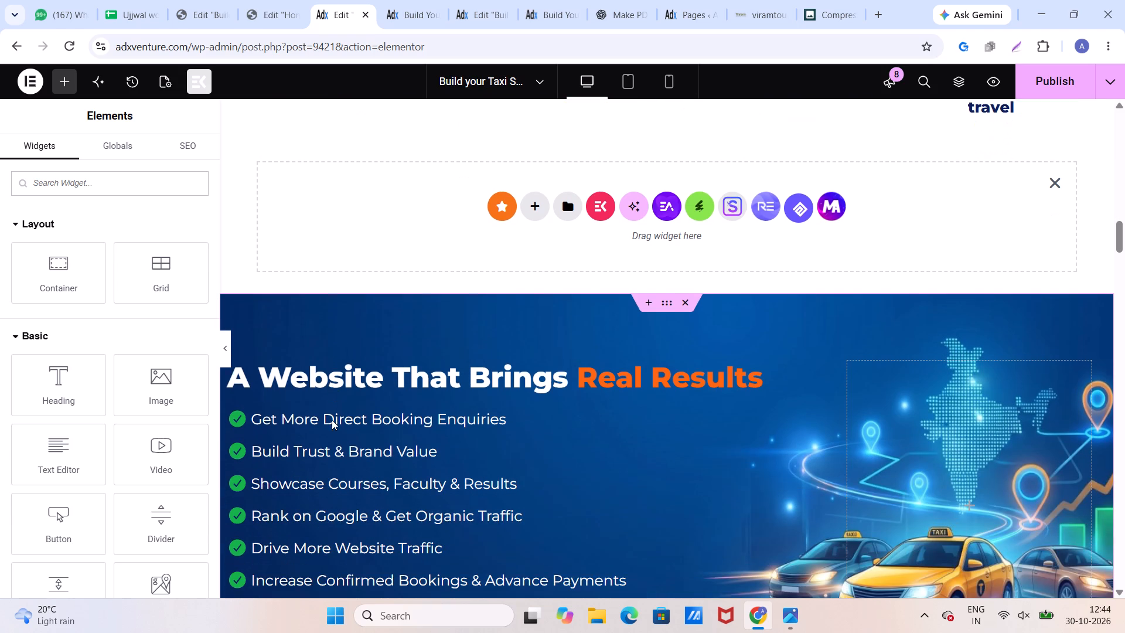
{"action": "scroll", "coordinate": [301, 387], "scroll_direction": "down", "scroll_amount": 2}
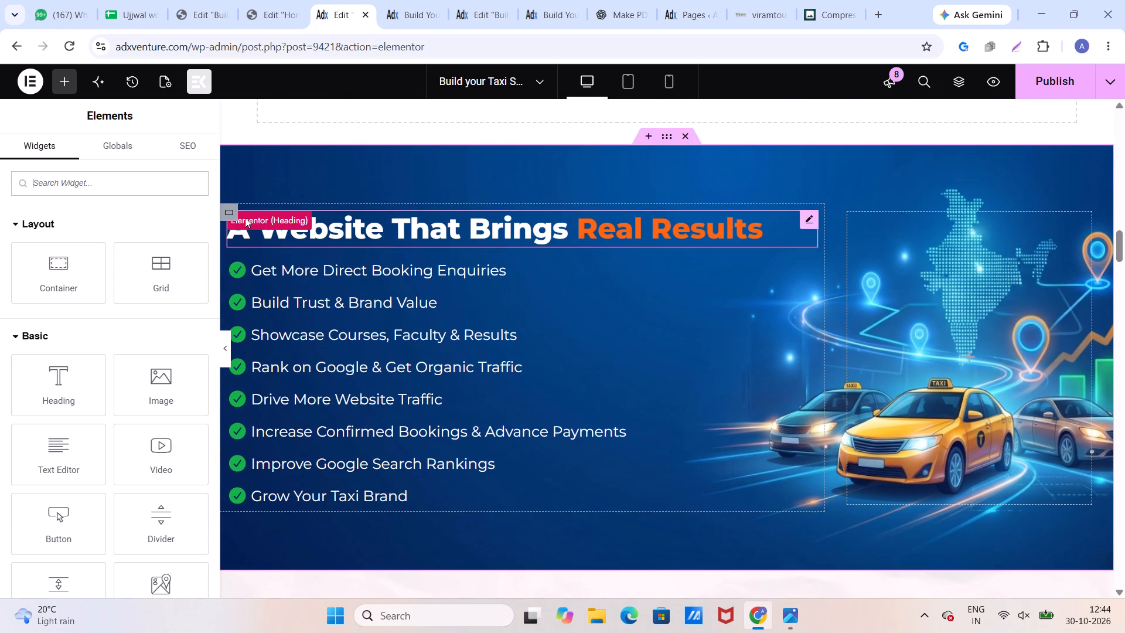
{"action": "left_click", "coordinate": [234, 210]}
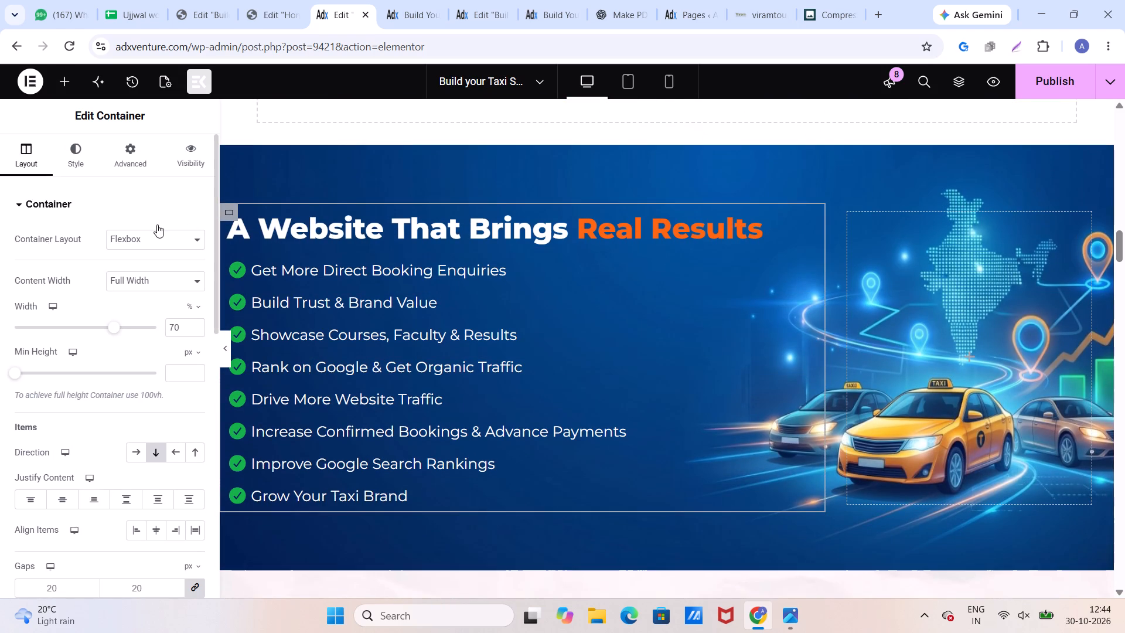
{"action": "left_click", "coordinate": [156, 284]}
{"action": "left_click", "coordinate": [145, 305]}
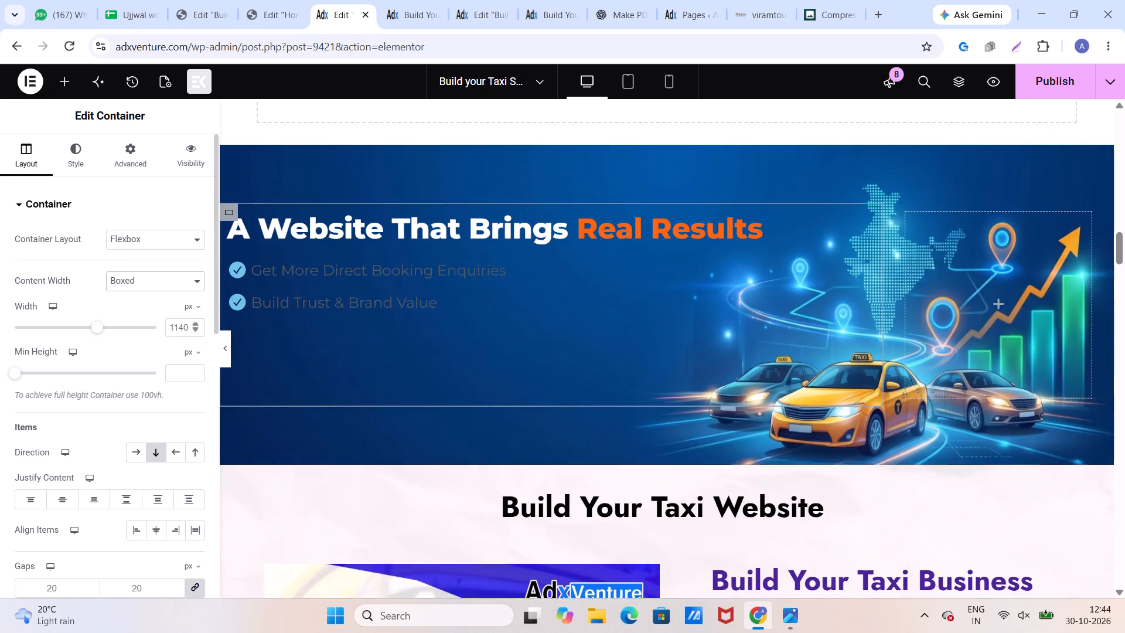
{"action": "left_click", "coordinate": [168, 329]}
{"action": "type", "text": "132"}
{"action": "key", "text": "0"}
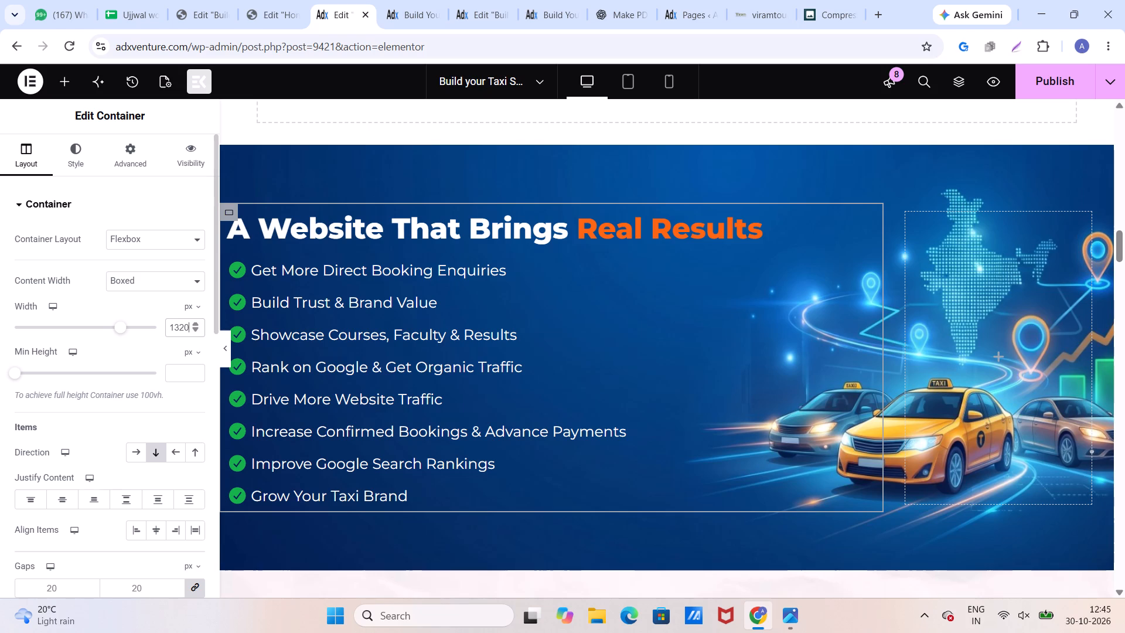
Examine the pasted "Real Results" section's layout and how it meets the "Build Your Taxi Website" section below.
{"action": "scroll", "coordinate": [362, 299], "scroll_direction": "down", "scroll_amount": 1}
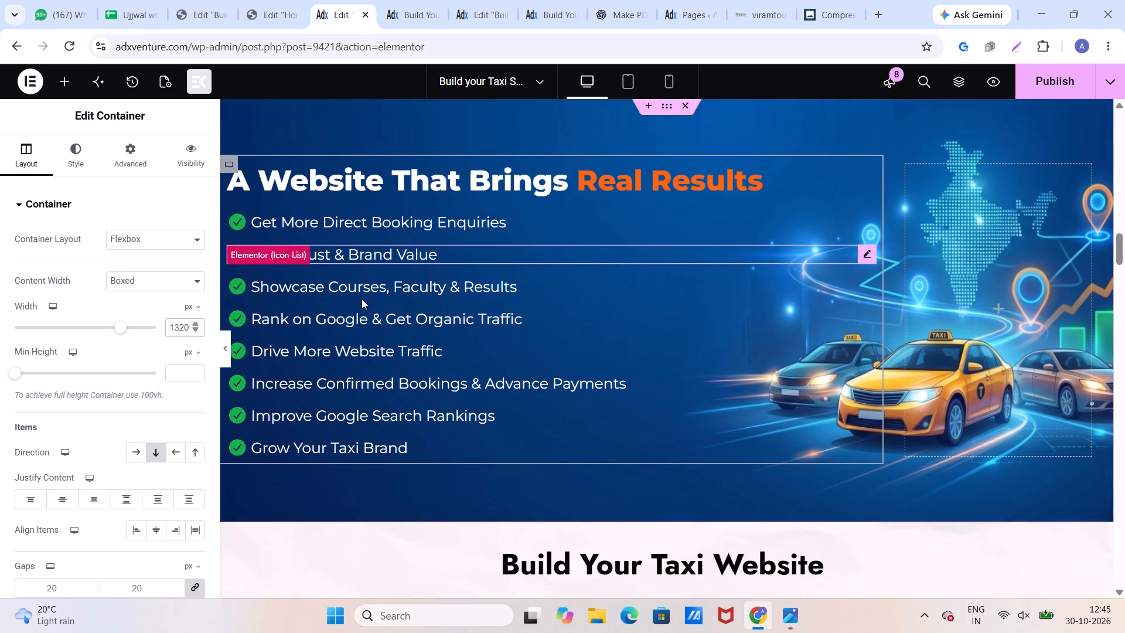
{"action": "scroll", "coordinate": [362, 299], "scroll_direction": "down", "scroll_amount": 2}
{"action": "scroll", "coordinate": [362, 299], "scroll_direction": "up", "scroll_amount": 2}
{"action": "scroll", "coordinate": [362, 299], "scroll_direction": "down", "scroll_amount": 6}
{"action": "scroll", "coordinate": [362, 298], "scroll_direction": "up", "scroll_amount": 7}
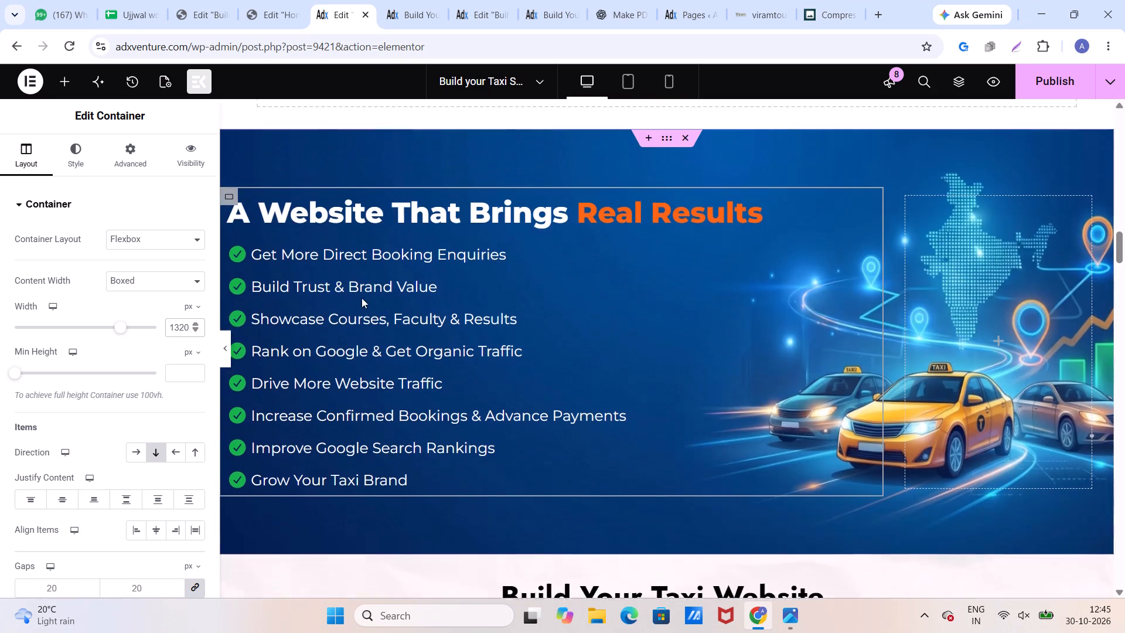
{"action": "scroll", "coordinate": [362, 298], "scroll_direction": "up", "scroll_amount": 3}
{"action": "scroll", "coordinate": [362, 298], "scroll_direction": "down", "scroll_amount": 2}
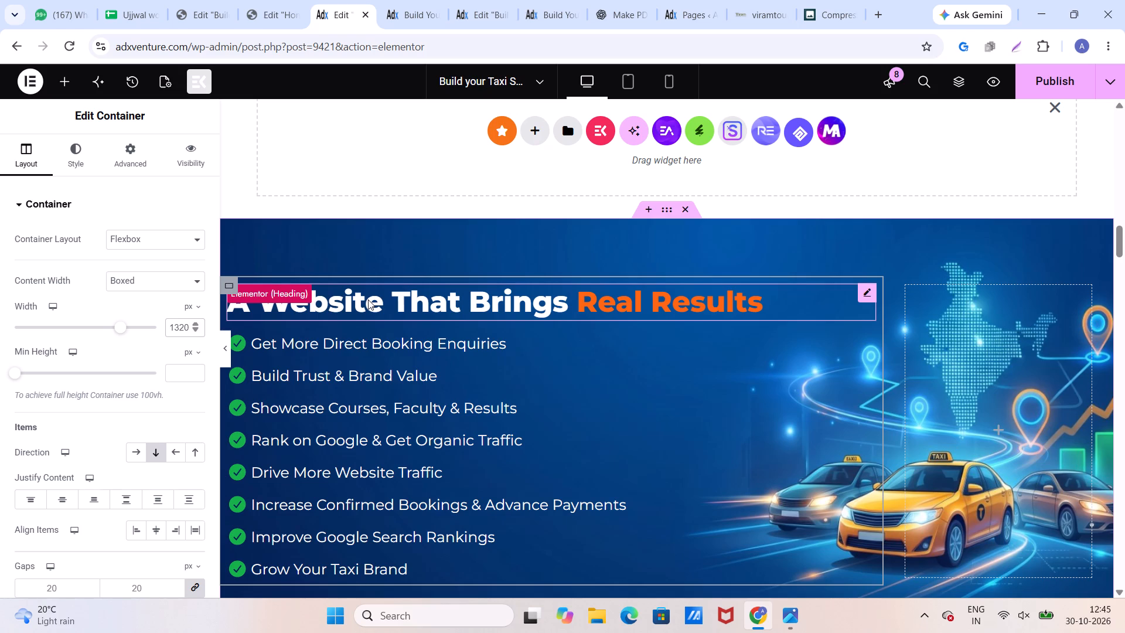
{"action": "scroll", "coordinate": [368, 300], "scroll_direction": "down", "scroll_amount": 1}
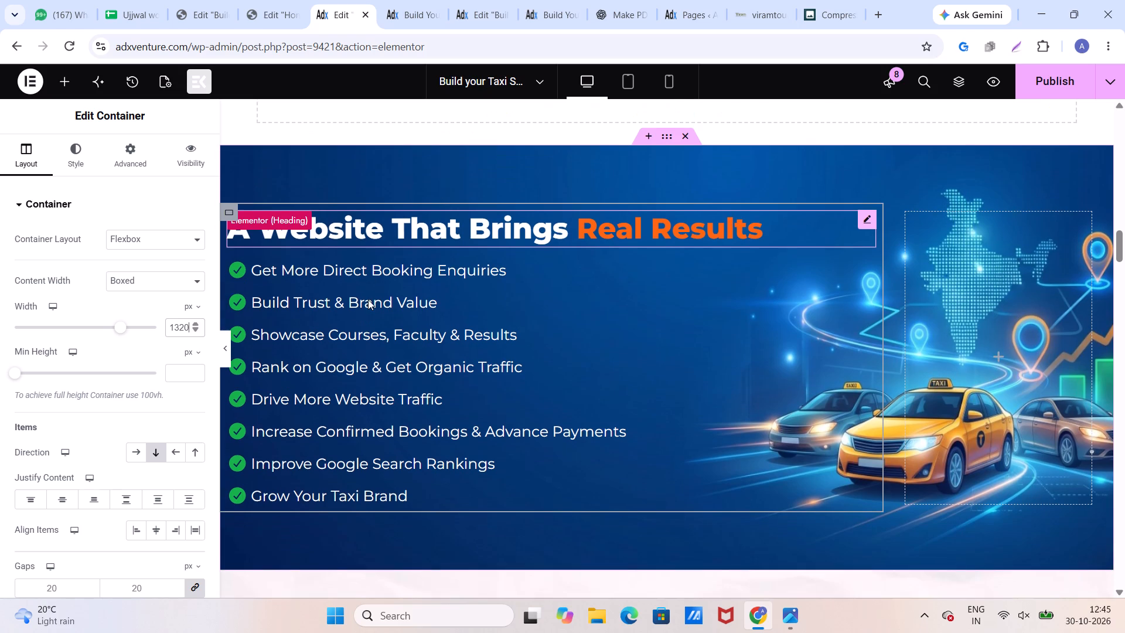
{"action": "scroll", "coordinate": [445, 295], "scroll_direction": "down", "scroll_amount": 2}
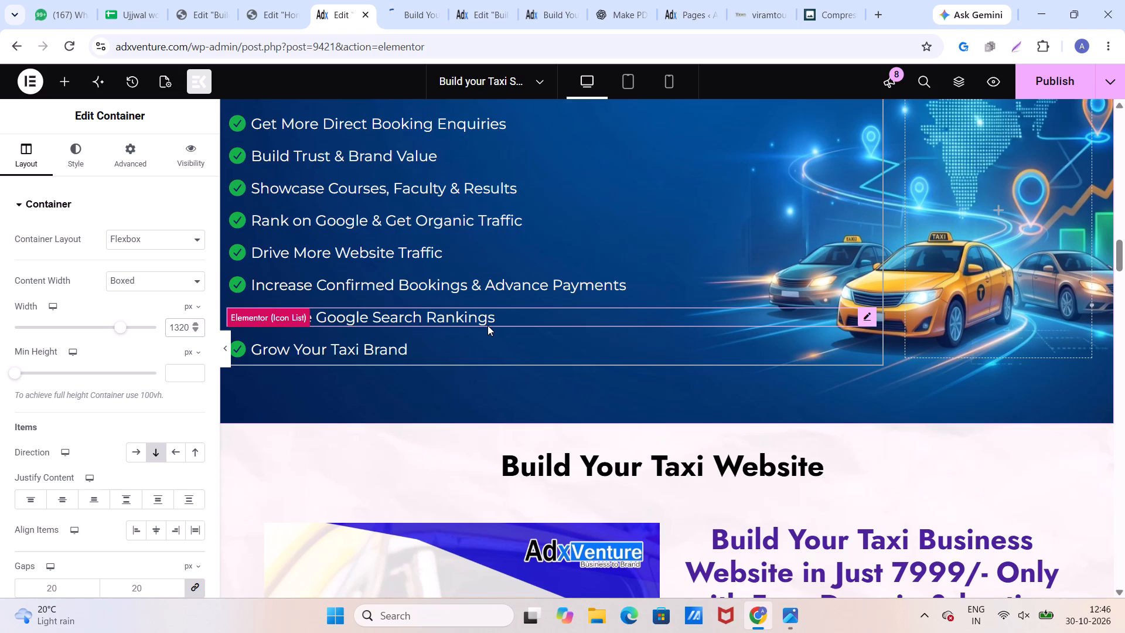
{"action": "scroll", "coordinate": [487, 316], "scroll_direction": "down", "scroll_amount": 1}
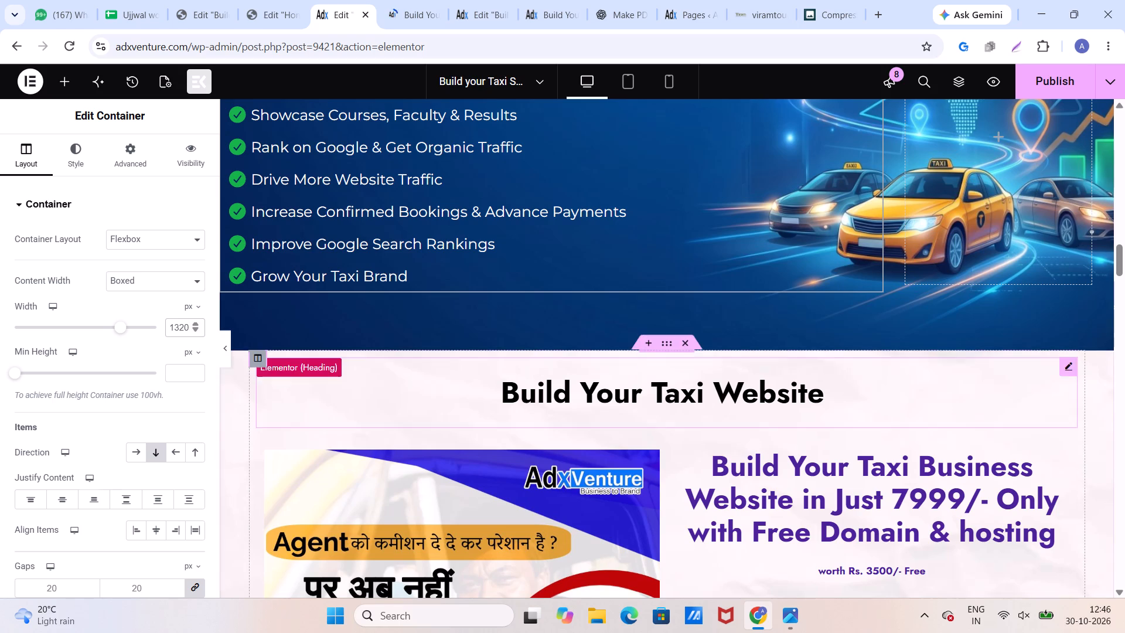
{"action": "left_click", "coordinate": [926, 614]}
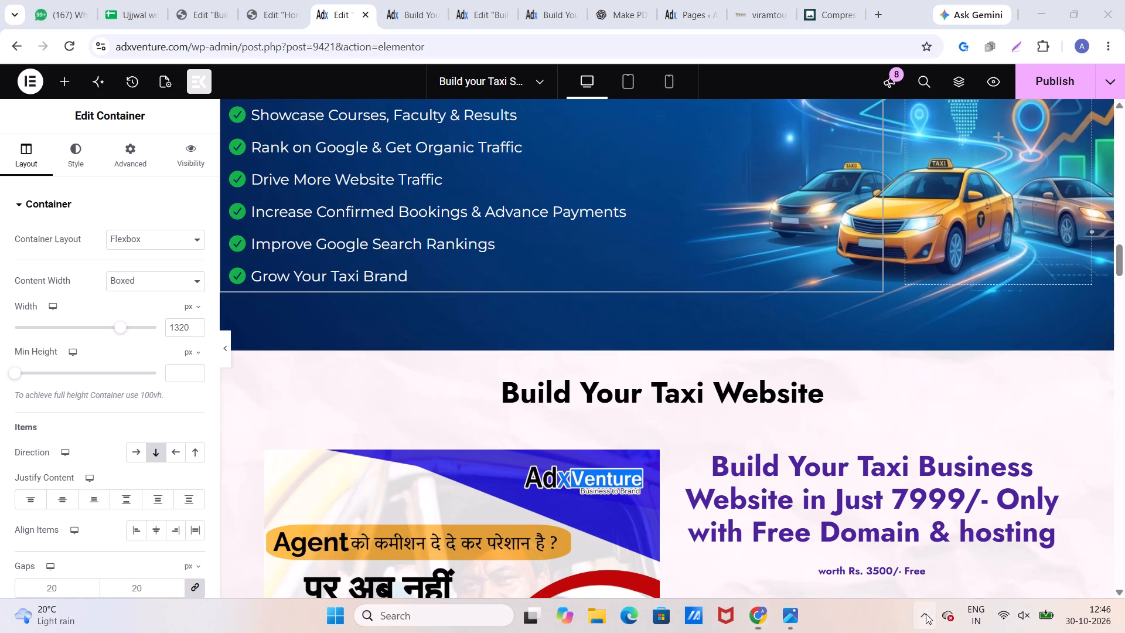
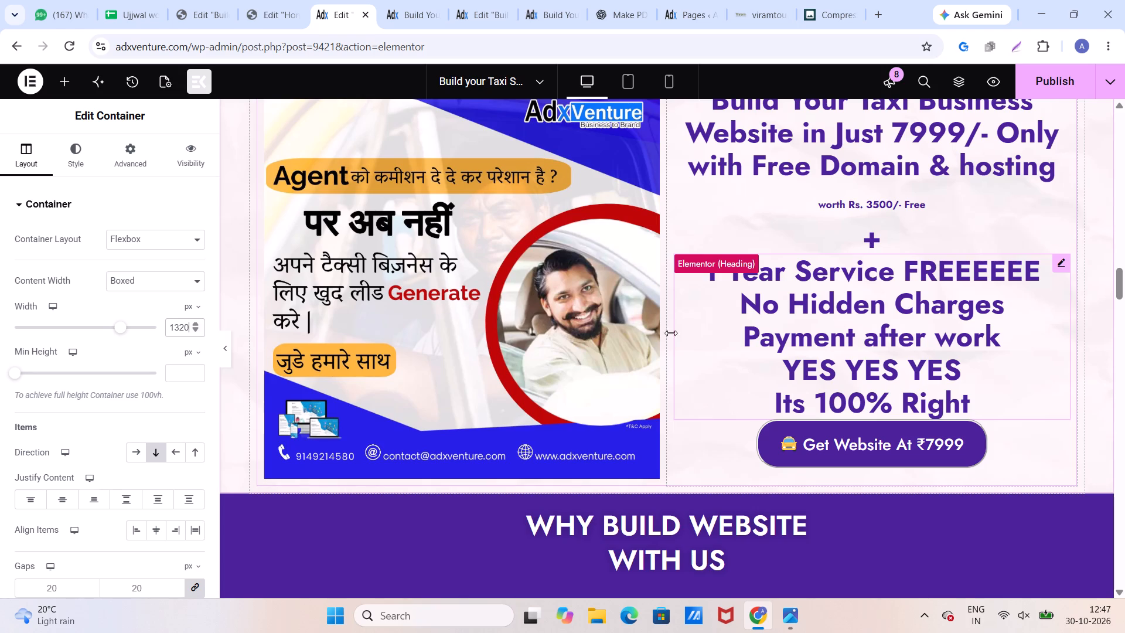
Review the landing page sections from the taxi offer and "Why Build Website With Us" back to the "Real Results" section.
{"action": "scroll", "coordinate": [622, 325], "scroll_direction": "down", "scroll_amount": 3}
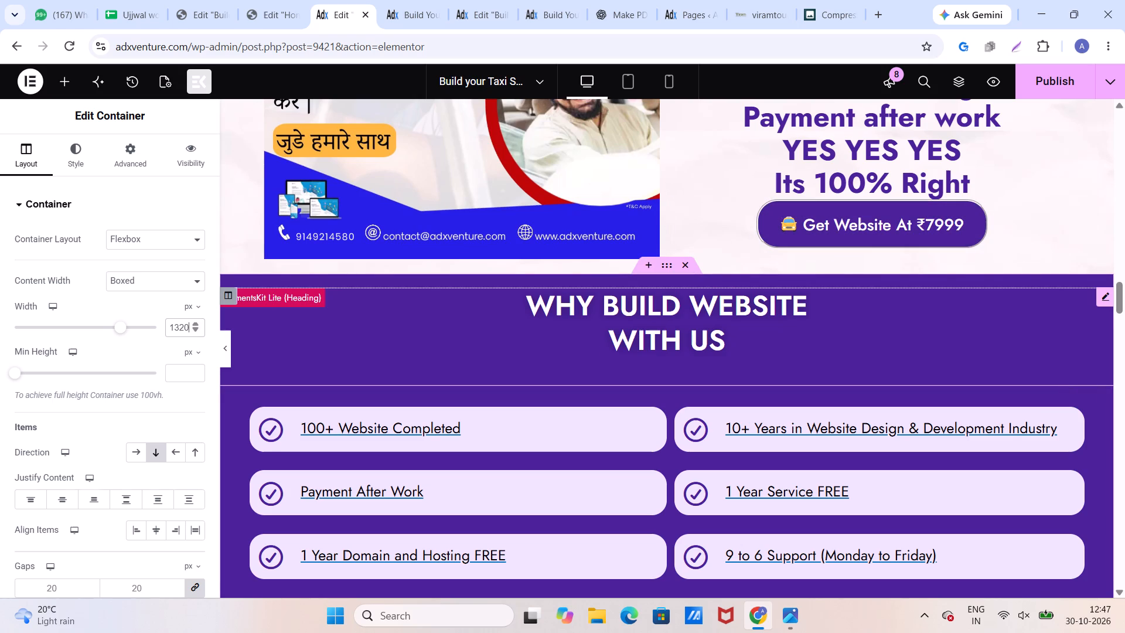
{"action": "scroll", "coordinate": [618, 315], "scroll_direction": "down", "scroll_amount": 5}
{"action": "scroll", "coordinate": [618, 315], "scroll_direction": "up", "scroll_amount": 4}
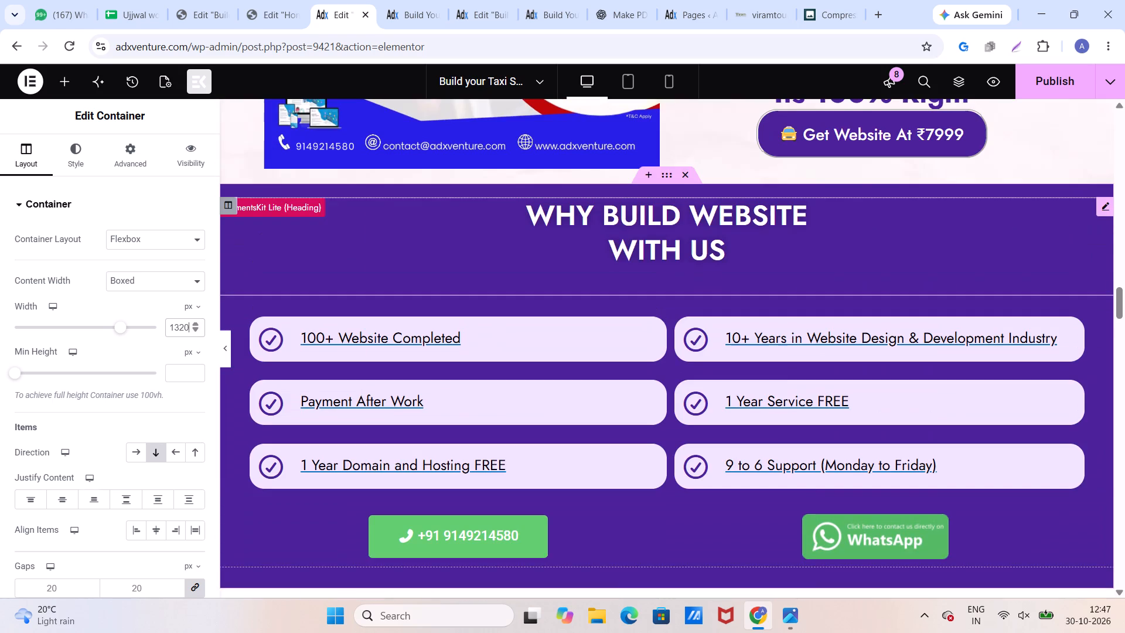
{"action": "scroll", "coordinate": [618, 315], "scroll_direction": "down", "scroll_amount": 5}
{"action": "scroll", "coordinate": [618, 315], "scroll_direction": "up", "scroll_amount": 14}
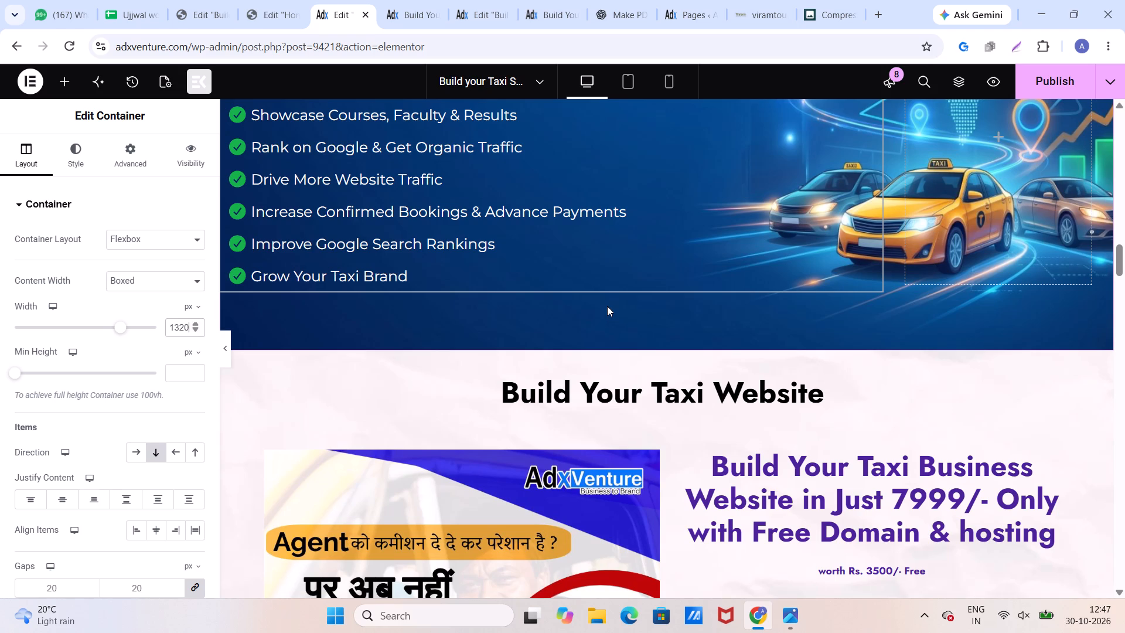
{"action": "scroll", "coordinate": [605, 308], "scroll_direction": "down", "scroll_amount": 1}
{"action": "scroll", "coordinate": [605, 308], "scroll_direction": "up", "scroll_amount": 4}
Publish the taxi landing page with the added "Real Results" section.
{"action": "left_click", "coordinate": [1052, 80]}
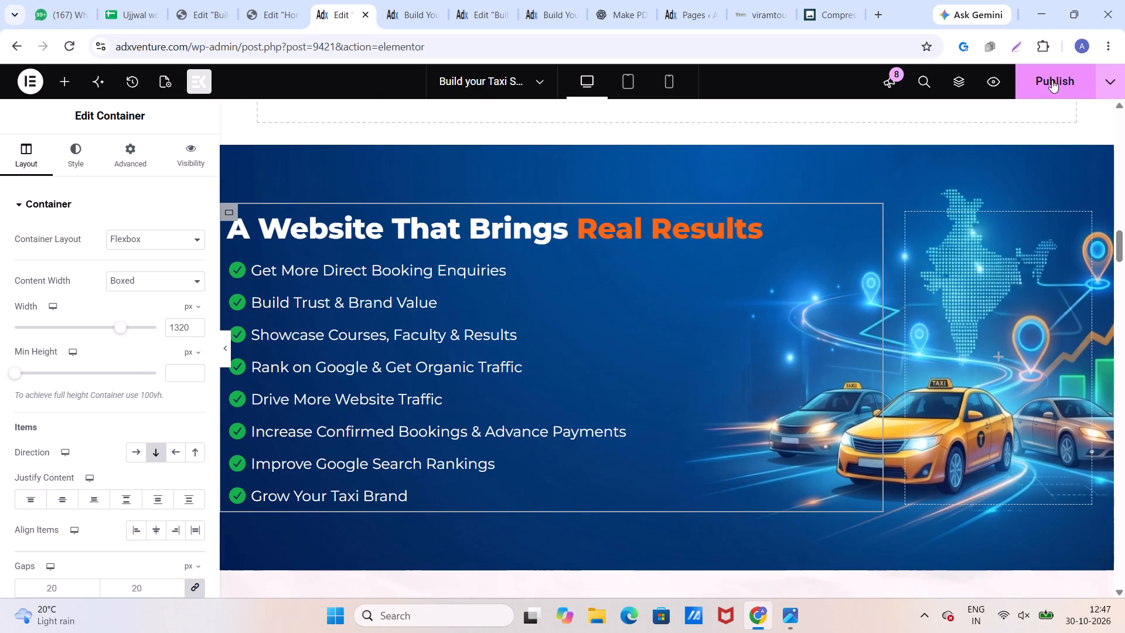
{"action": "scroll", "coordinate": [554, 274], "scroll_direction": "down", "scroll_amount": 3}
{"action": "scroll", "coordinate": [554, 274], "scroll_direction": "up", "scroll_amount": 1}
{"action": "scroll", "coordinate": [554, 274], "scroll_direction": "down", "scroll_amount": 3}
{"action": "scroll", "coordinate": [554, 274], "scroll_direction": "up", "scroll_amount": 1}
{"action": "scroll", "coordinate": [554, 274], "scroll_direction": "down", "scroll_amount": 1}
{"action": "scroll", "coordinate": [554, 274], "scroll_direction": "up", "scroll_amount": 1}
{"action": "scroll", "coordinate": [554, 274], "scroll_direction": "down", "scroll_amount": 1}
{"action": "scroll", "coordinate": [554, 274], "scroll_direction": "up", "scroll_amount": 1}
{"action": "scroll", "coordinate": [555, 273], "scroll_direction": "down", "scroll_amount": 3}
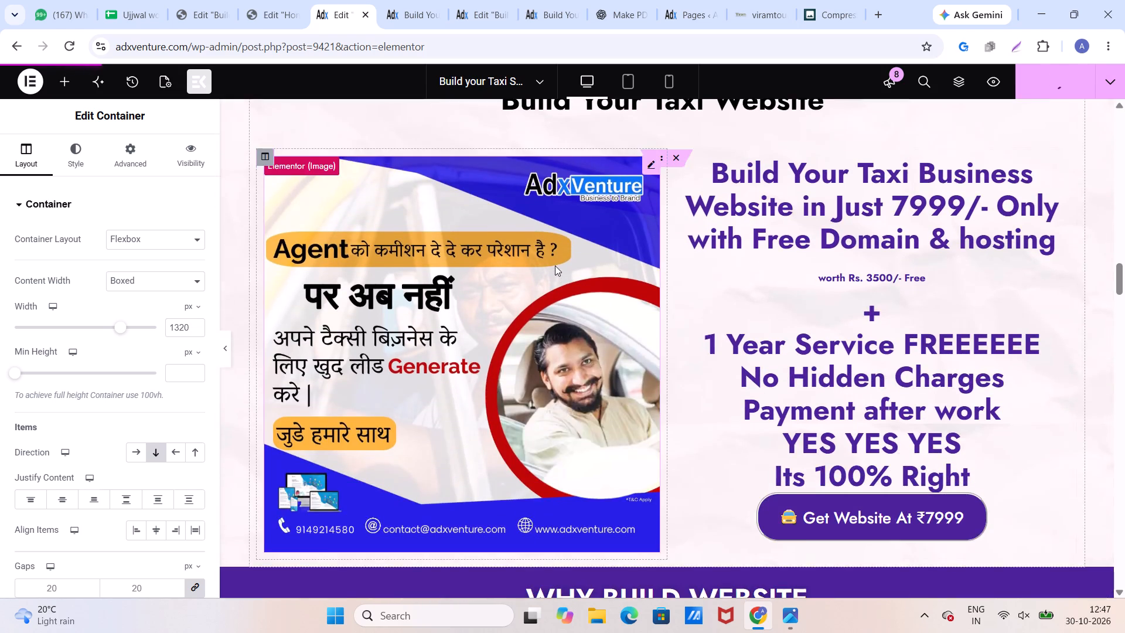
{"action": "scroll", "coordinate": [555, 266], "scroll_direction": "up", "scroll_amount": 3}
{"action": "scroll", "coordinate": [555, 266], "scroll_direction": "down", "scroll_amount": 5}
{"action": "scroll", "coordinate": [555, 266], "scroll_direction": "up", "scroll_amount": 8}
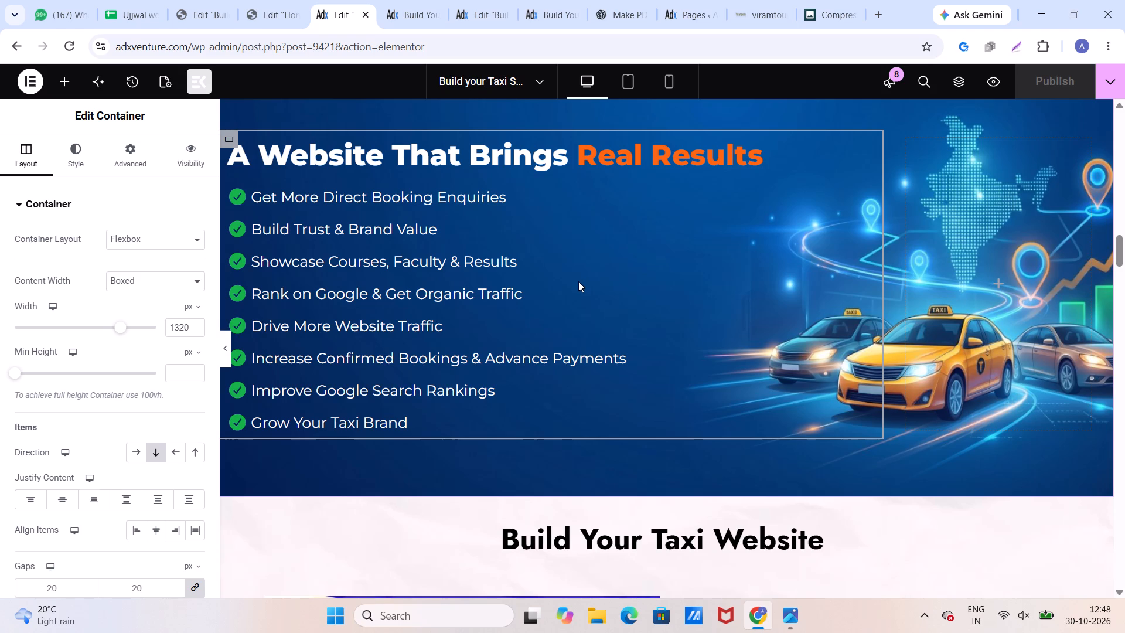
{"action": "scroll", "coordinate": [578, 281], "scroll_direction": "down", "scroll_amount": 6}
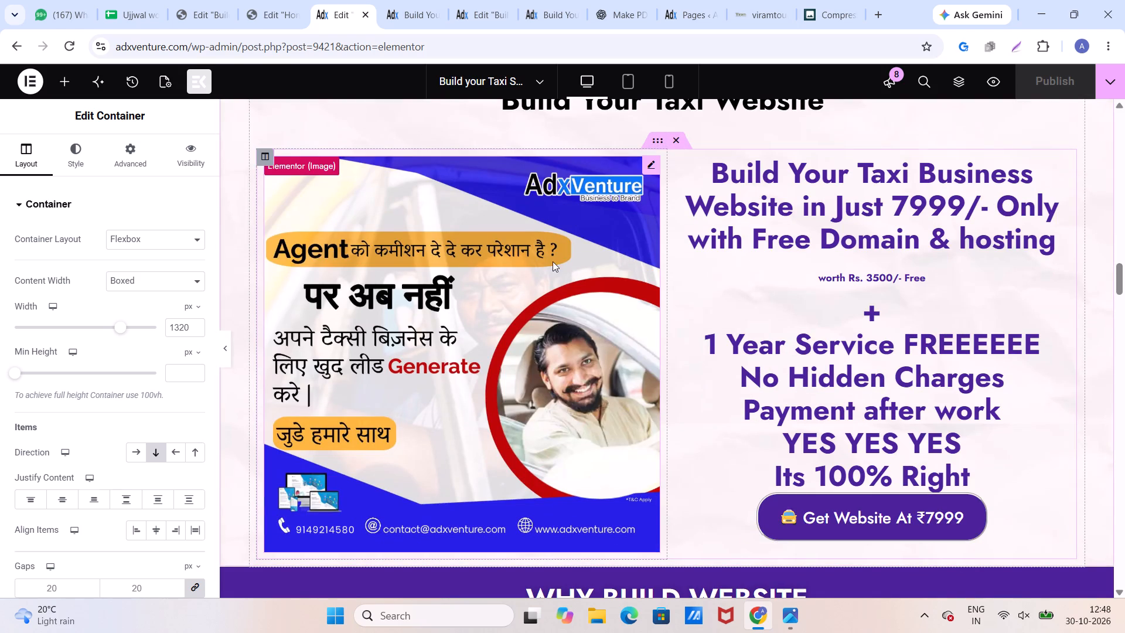
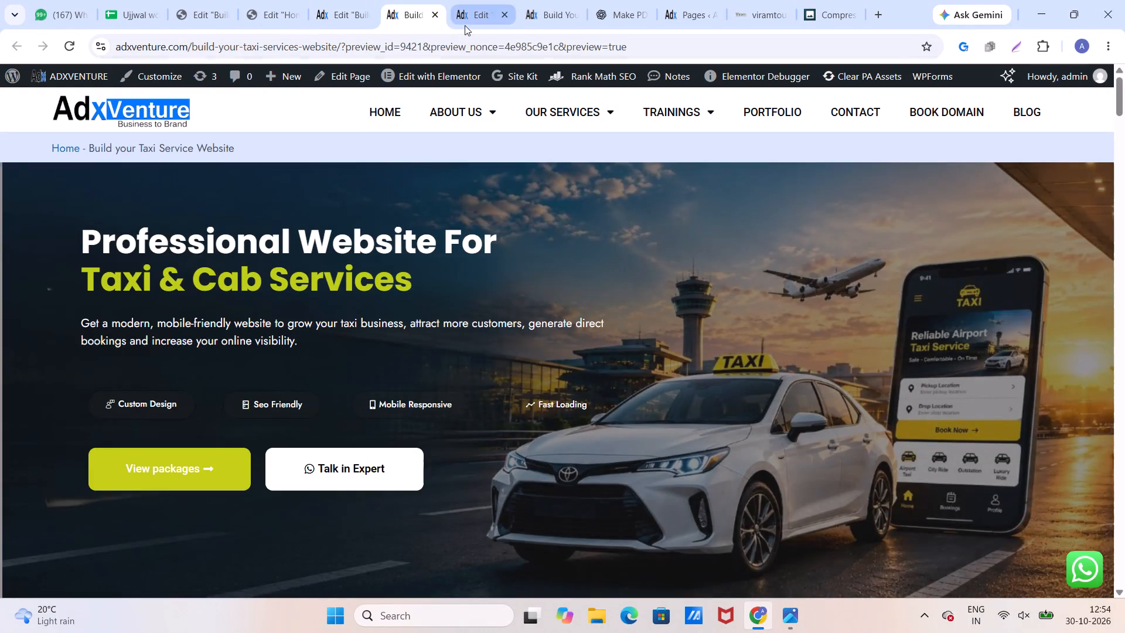
Select the "Frequently Asked Questions" and "Get In Touch" form container in the Build Taxi Website editor and open its context options.
{"action": "left_click", "coordinate": [465, 25]}
{"action": "scroll", "coordinate": [506, 256], "scroll_direction": "down", "scroll_amount": 11}
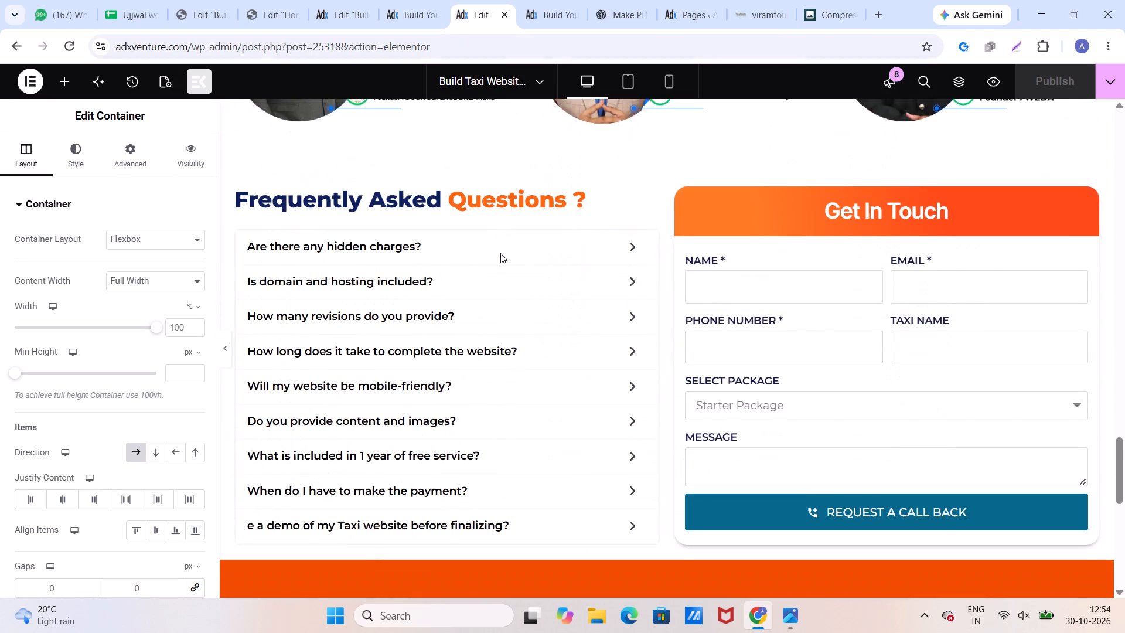
{"action": "scroll", "coordinate": [500, 253], "scroll_direction": "down", "scroll_amount": 3}
{"action": "scroll", "coordinate": [500, 253], "scroll_direction": "up", "scroll_amount": 3}
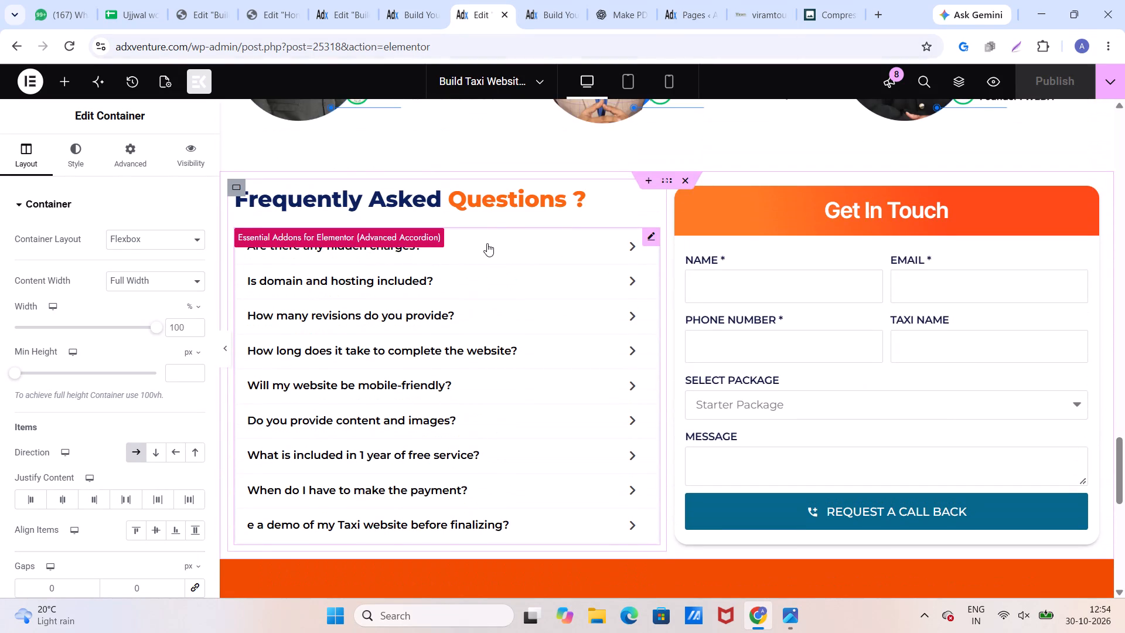
{"action": "left_click", "coordinate": [665, 184]}
{"action": "right_click", "coordinate": [665, 184]}
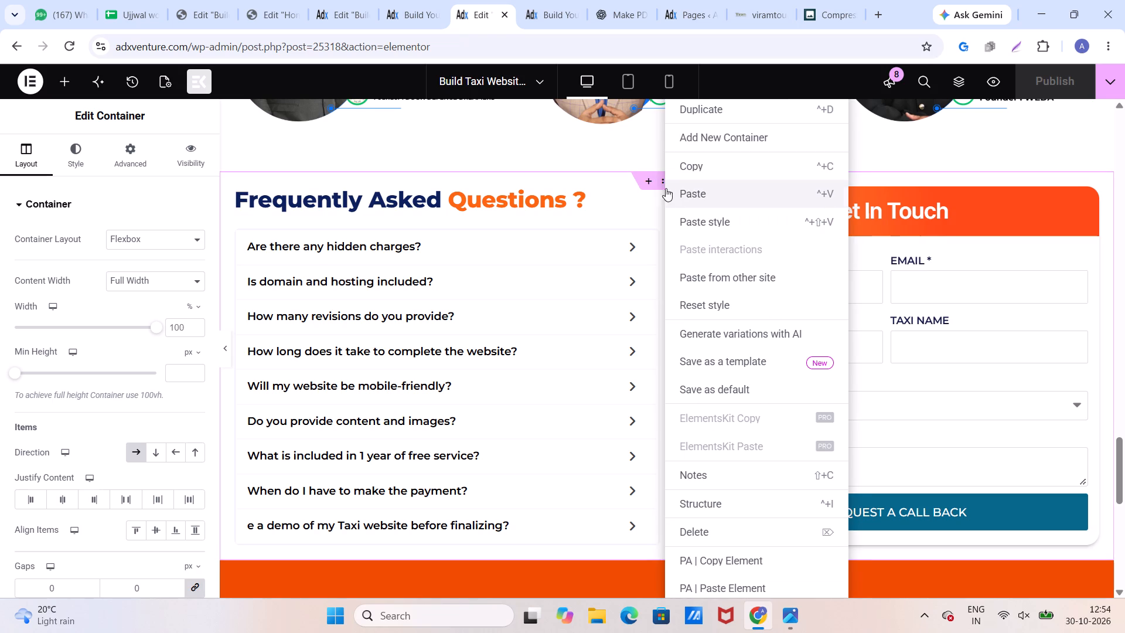
Copy the container holding the Frequently Asked Questions list and the Get In Touch form.
{"action": "left_click", "coordinate": [693, 165]}
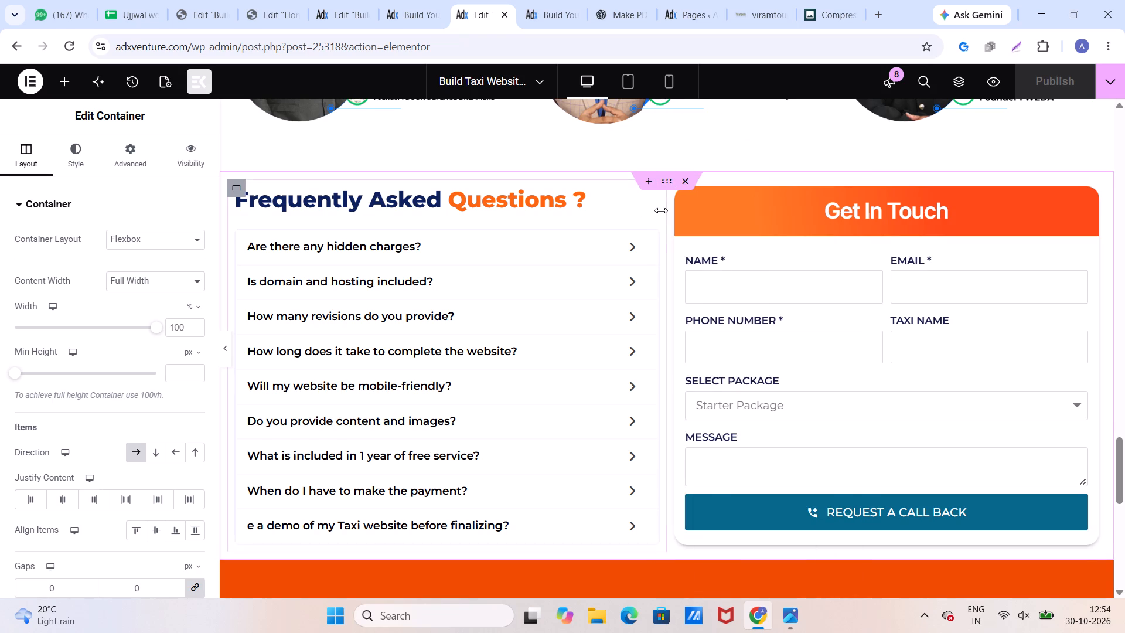
{"action": "scroll", "coordinate": [661, 210], "scroll_direction": "down", "scroll_amount": 3}
{"action": "scroll", "coordinate": [661, 210], "scroll_direction": "up", "scroll_amount": 4}
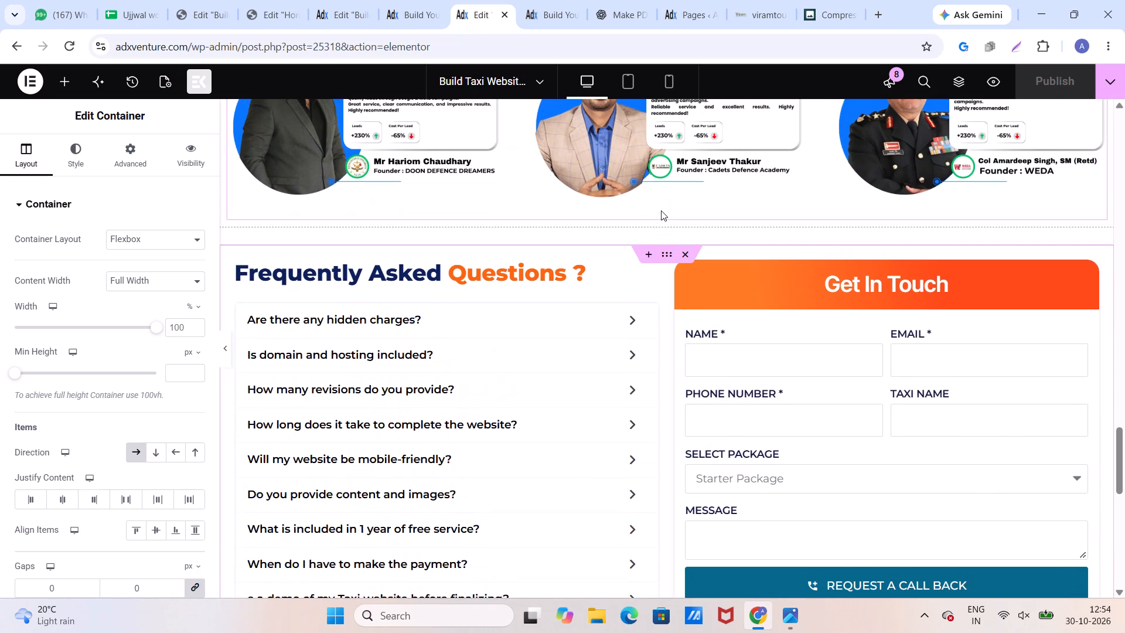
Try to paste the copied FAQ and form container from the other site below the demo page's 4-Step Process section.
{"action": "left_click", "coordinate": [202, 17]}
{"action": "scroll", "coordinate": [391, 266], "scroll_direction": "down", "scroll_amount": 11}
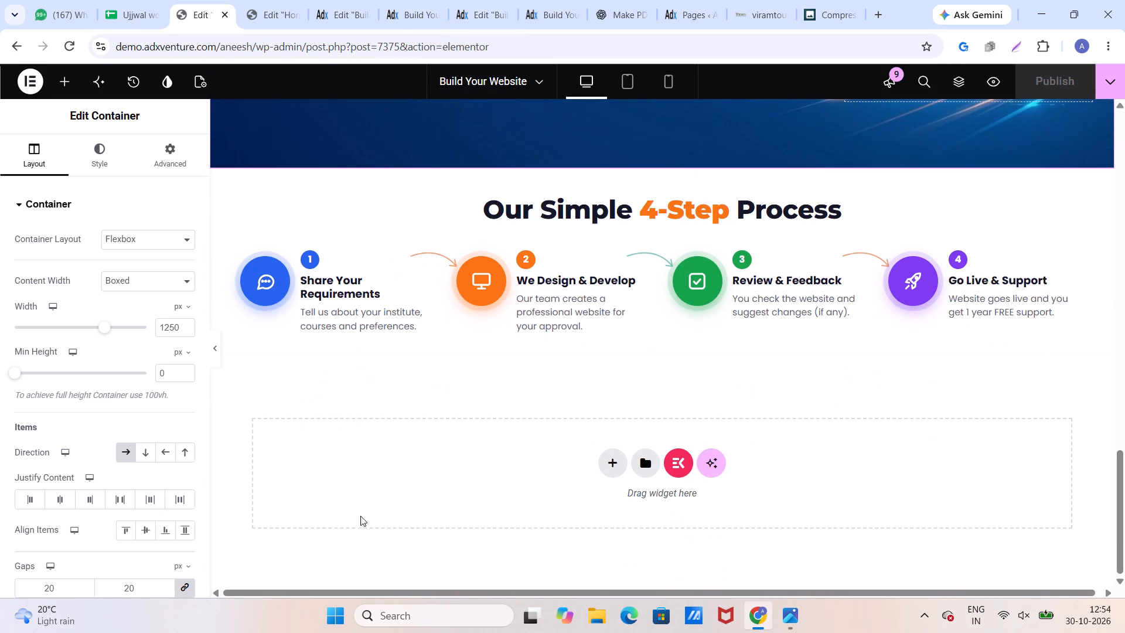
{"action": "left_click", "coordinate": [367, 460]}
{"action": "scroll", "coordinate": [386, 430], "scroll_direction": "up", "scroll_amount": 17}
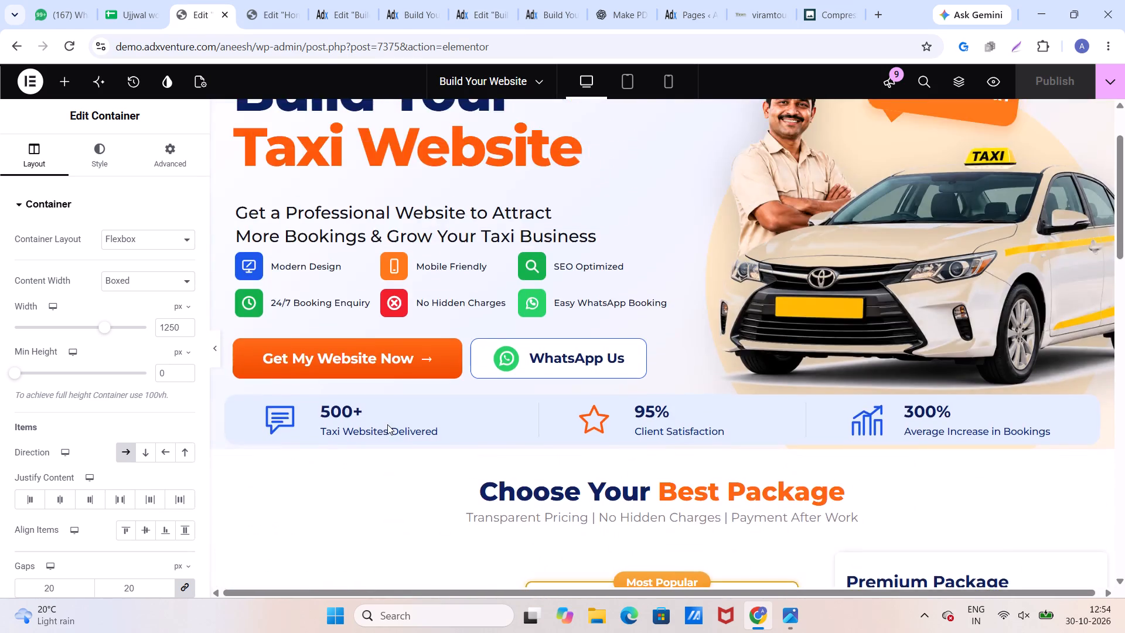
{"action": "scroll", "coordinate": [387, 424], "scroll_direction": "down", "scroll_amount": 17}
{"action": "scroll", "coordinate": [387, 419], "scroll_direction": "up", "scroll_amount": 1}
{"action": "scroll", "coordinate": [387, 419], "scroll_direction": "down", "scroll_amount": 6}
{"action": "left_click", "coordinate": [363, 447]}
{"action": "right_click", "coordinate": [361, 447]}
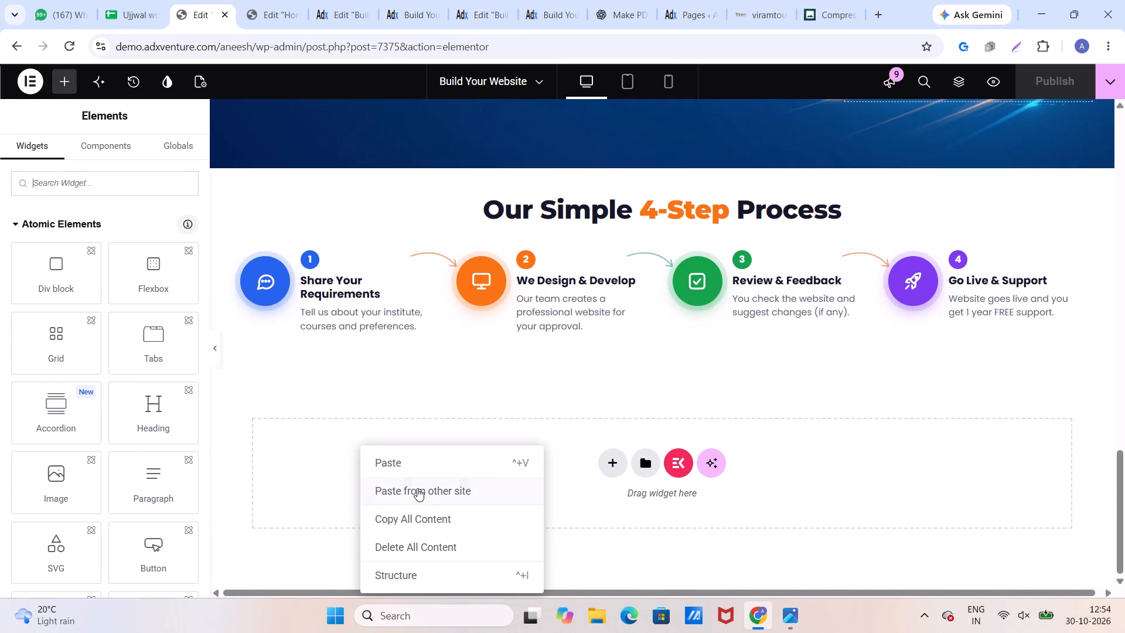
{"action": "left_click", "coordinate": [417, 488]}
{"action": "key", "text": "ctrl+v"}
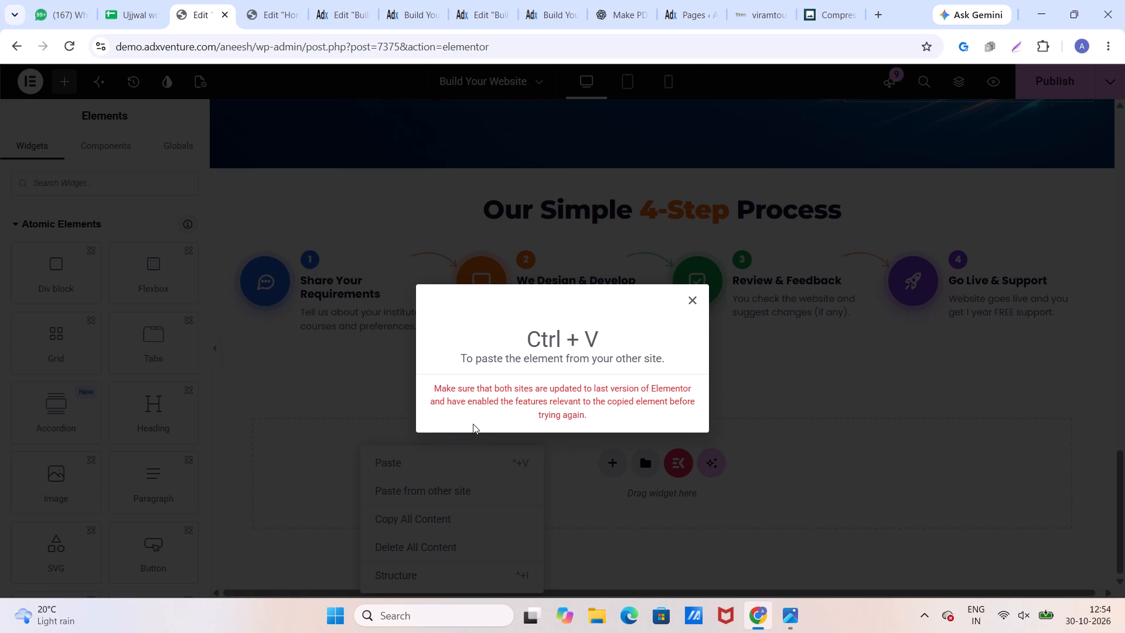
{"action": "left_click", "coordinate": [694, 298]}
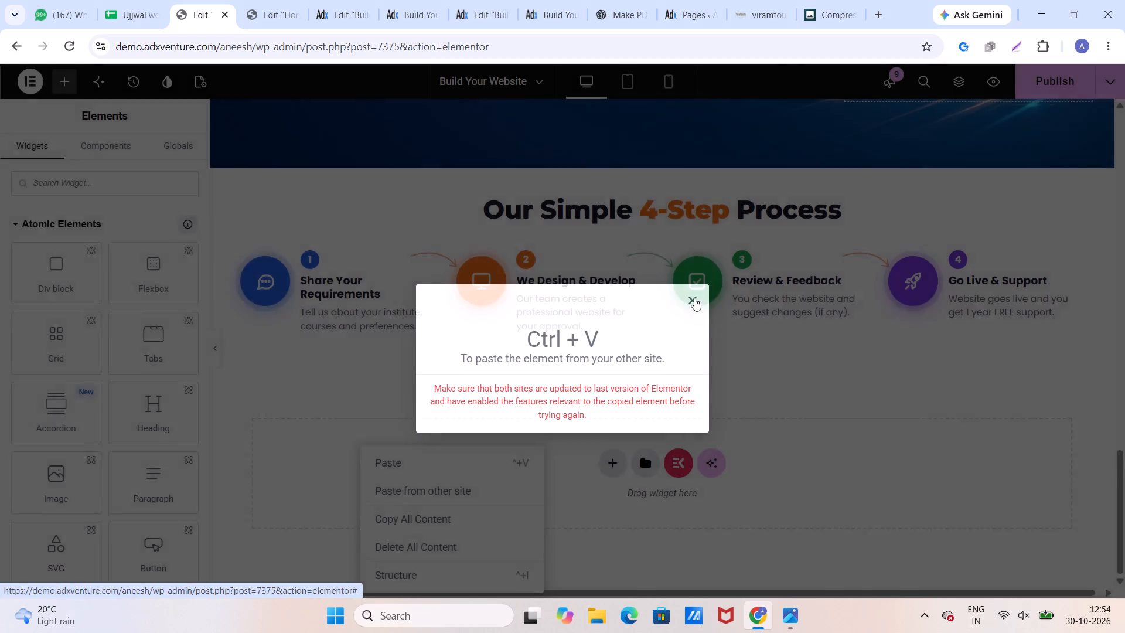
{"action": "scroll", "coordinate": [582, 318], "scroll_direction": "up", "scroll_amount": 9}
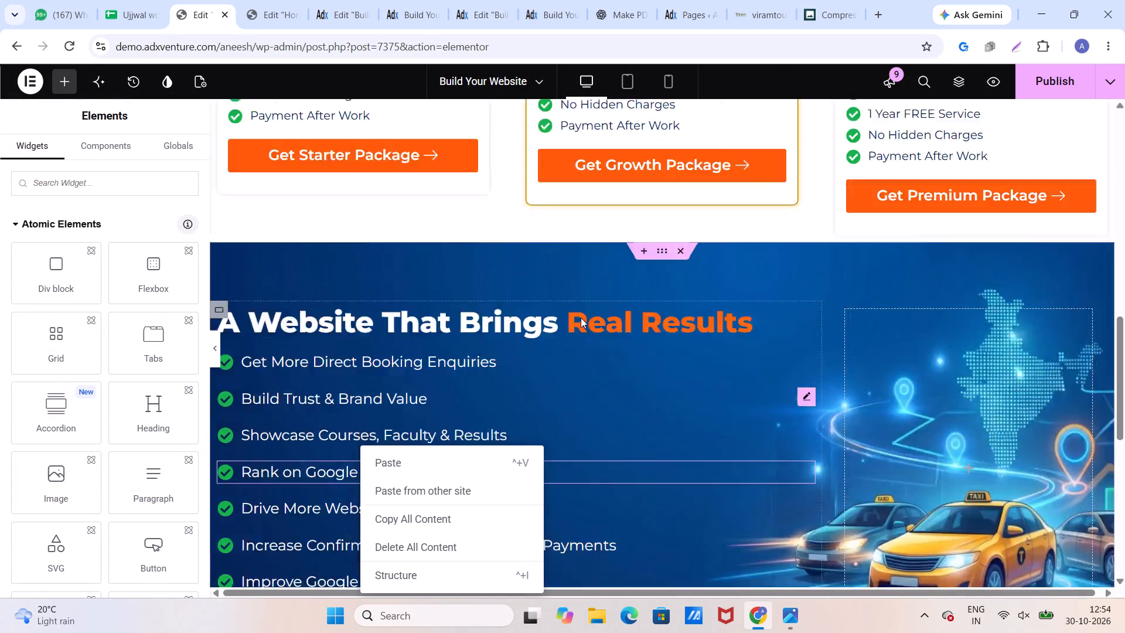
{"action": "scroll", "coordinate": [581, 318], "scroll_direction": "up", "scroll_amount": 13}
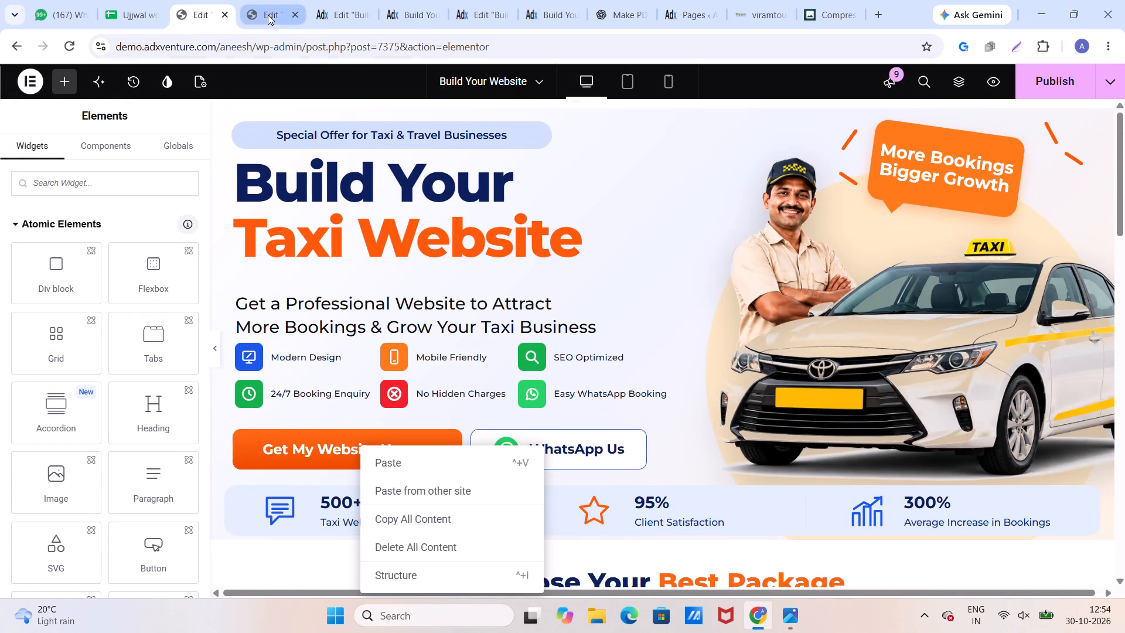
On the adxventure.com page, open an empty insertion area between the Real Results section and the "Build Your Taxi Website" section.
{"action": "left_click", "coordinate": [268, 15]}
{"action": "left_click", "coordinate": [321, 21]}
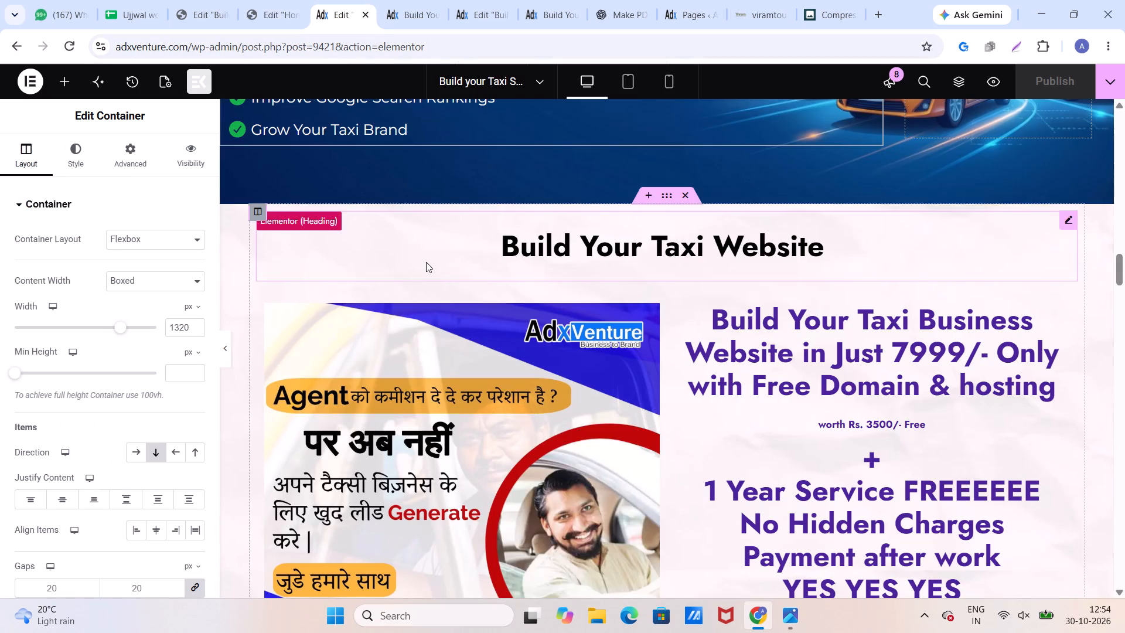
{"action": "scroll", "coordinate": [426, 262], "scroll_direction": "up", "scroll_amount": 6}
{"action": "scroll", "coordinate": [426, 262], "scroll_direction": "down", "scroll_amount": 5}
{"action": "left_click", "coordinate": [643, 273]}
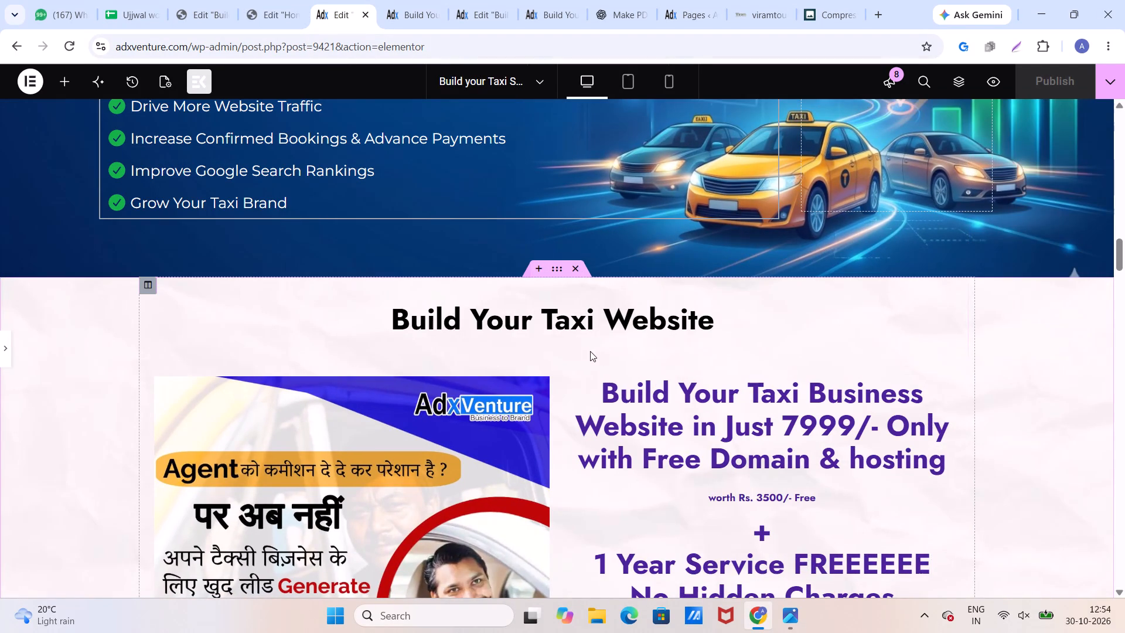
{"action": "left_click", "coordinate": [0, 349]}
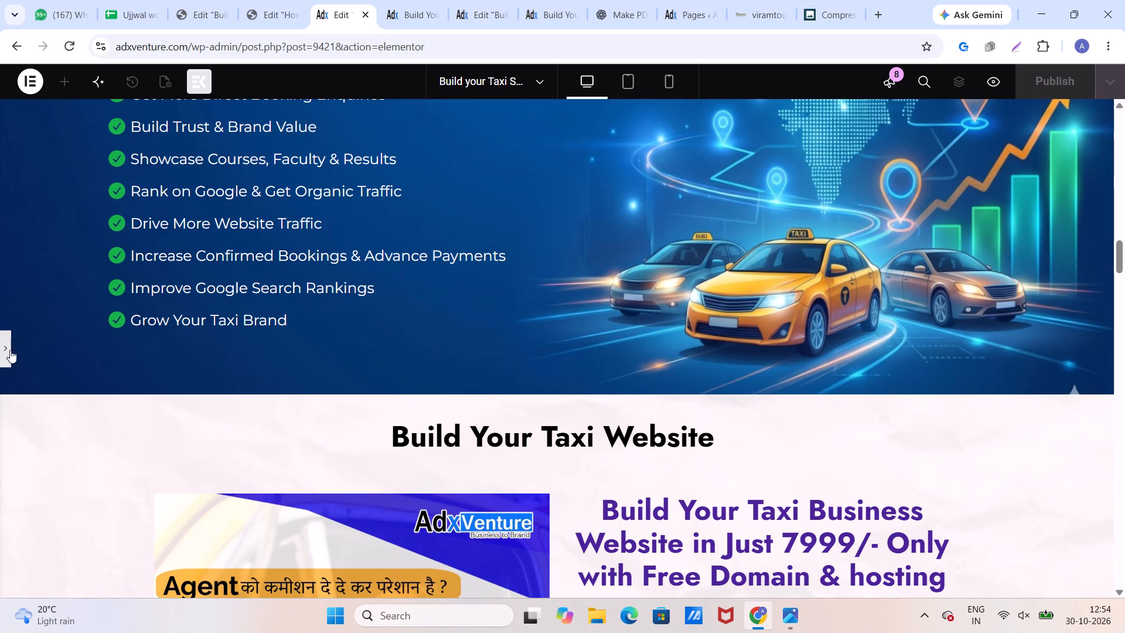
{"action": "left_click", "coordinate": [0, 340]}
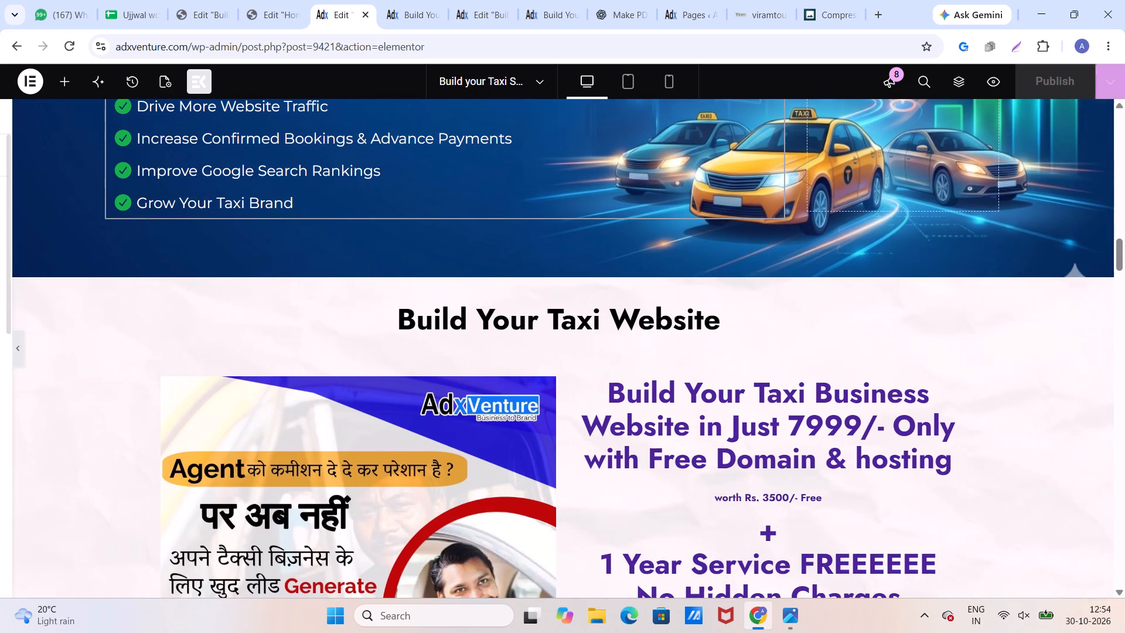
{"action": "left_click", "coordinate": [648, 271]}
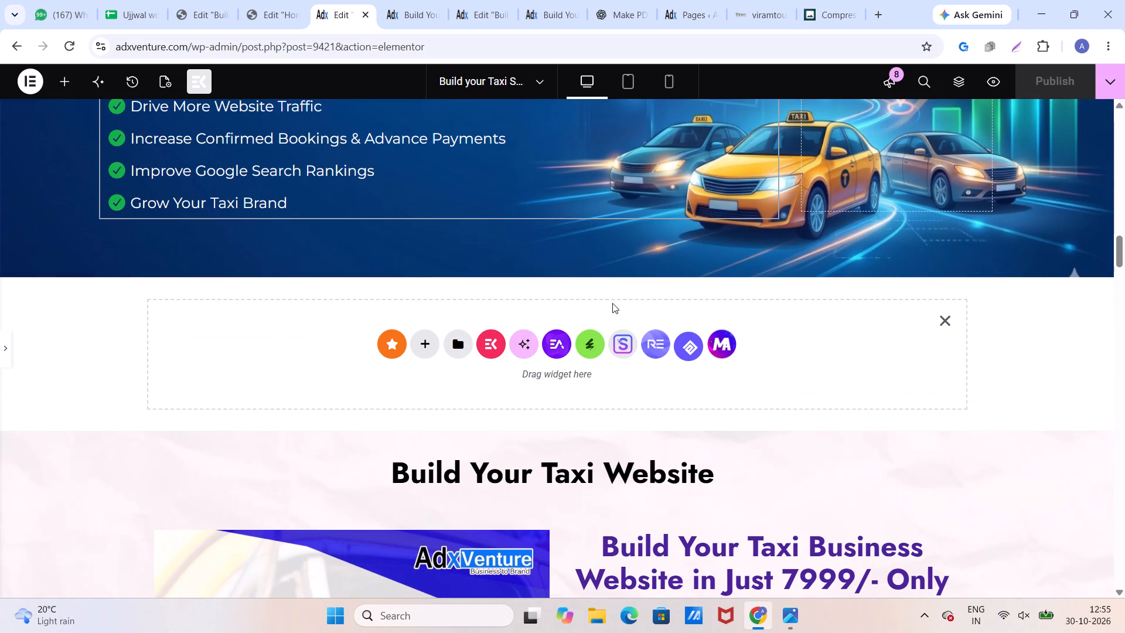
{"action": "left_click", "coordinate": [1, 347]}
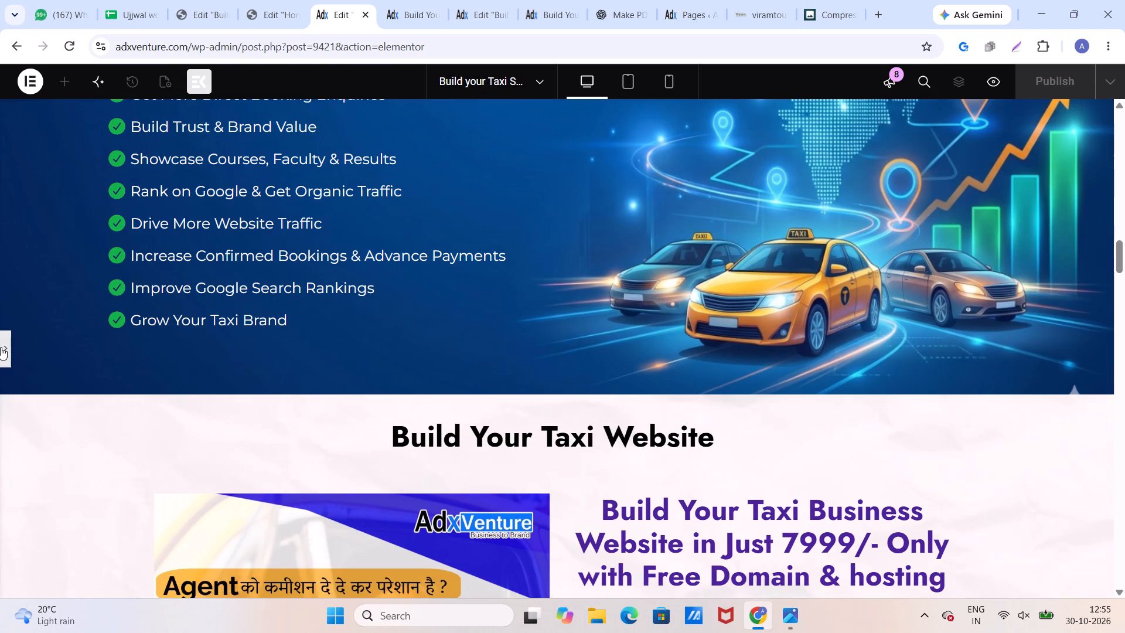
{"action": "left_click", "coordinate": [1, 347]}
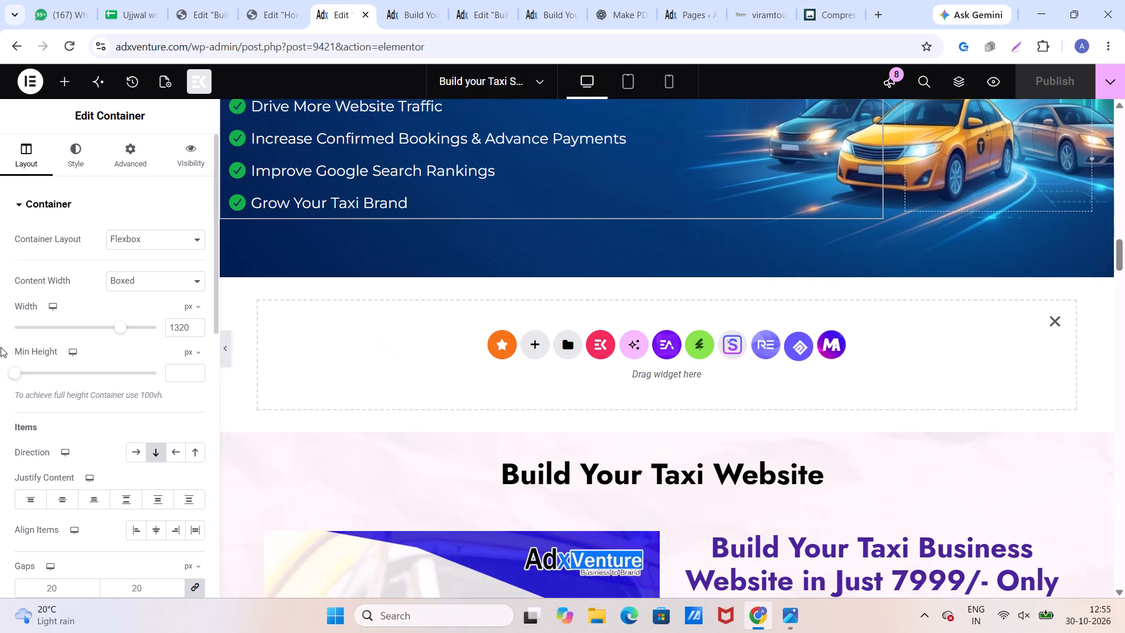
Paste the copied FAQ and Get In Touch container from the other site above the "Build Your Taxi Website" section.
{"action": "scroll", "coordinate": [335, 341], "scroll_direction": "down", "scroll_amount": 1}
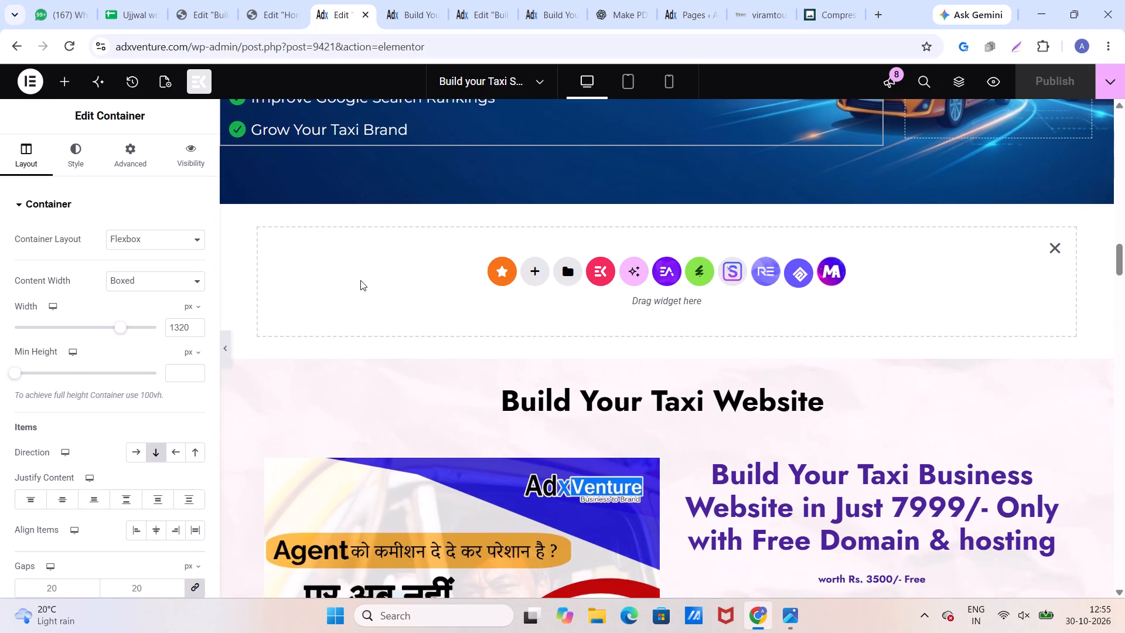
{"action": "left_click", "coordinate": [360, 280]}
{"action": "right_click", "coordinate": [374, 239]}
{"action": "left_click", "coordinate": [411, 288]}
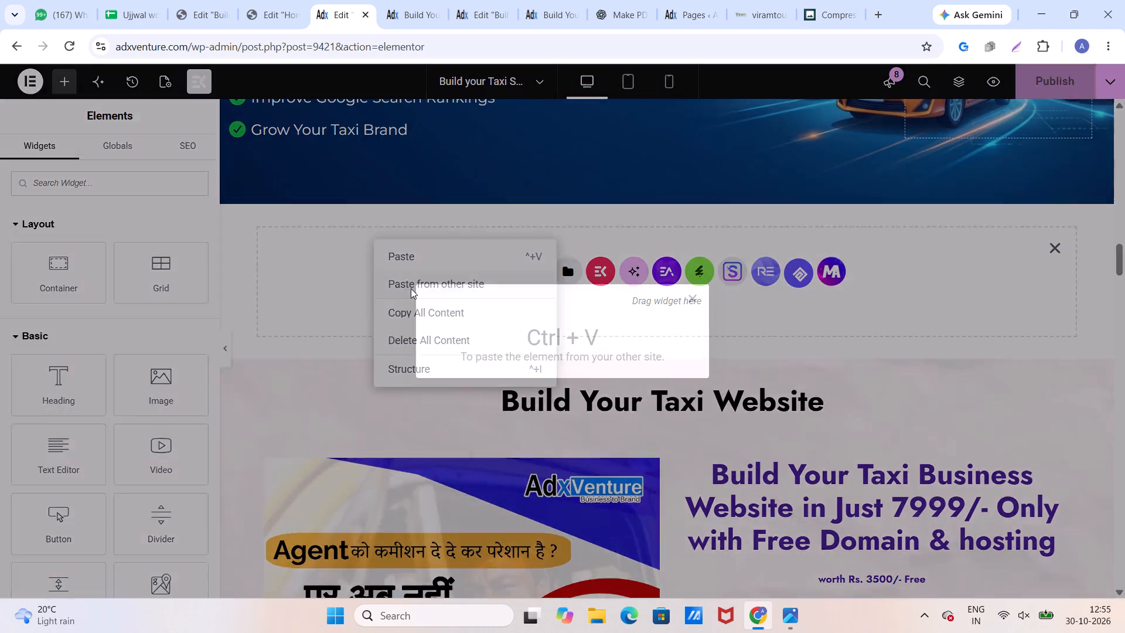
{"action": "key", "text": "ctrl+v"}
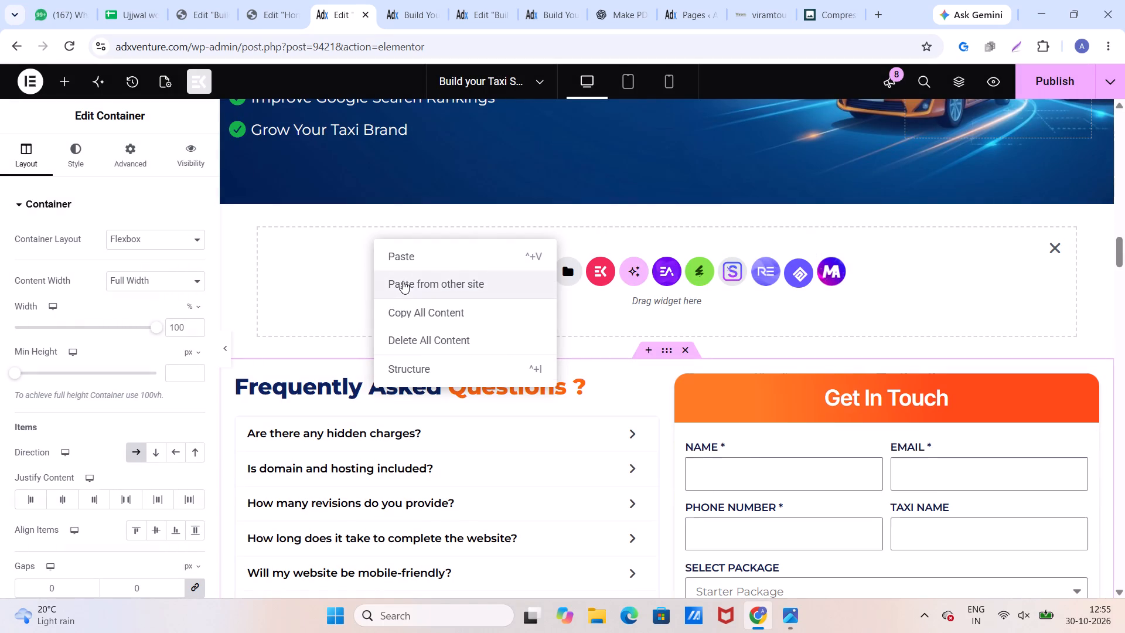
{"action": "left_click", "coordinate": [939, 292]}
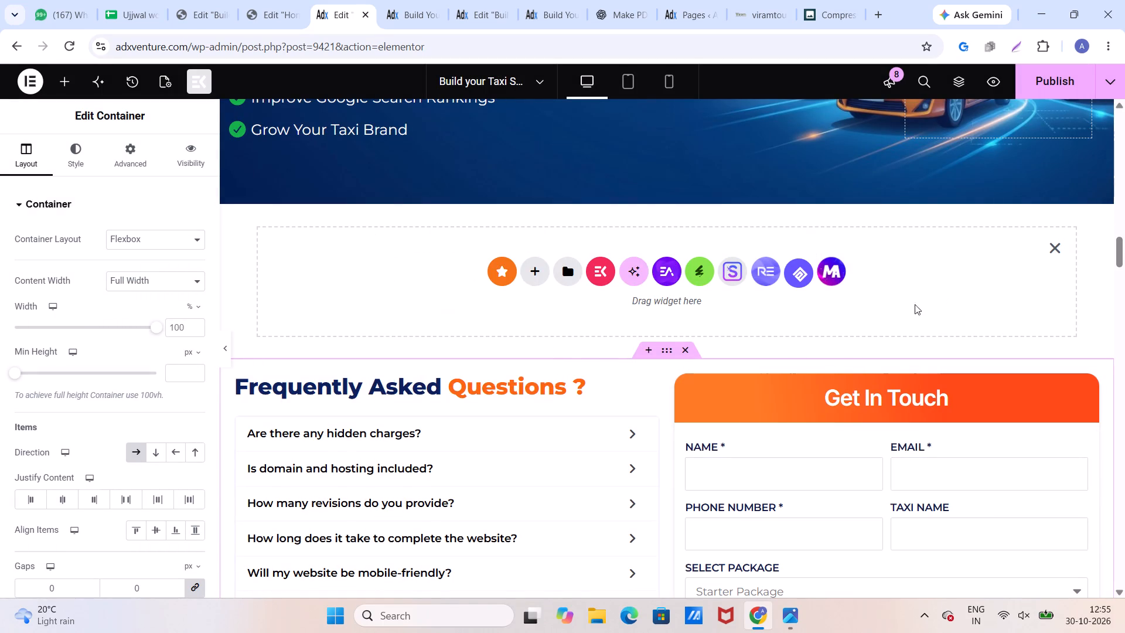
Examine the pasted FAQ accordion, expanding its last question and reviewing its general, tab and content style settings.
{"action": "scroll", "coordinate": [677, 346], "scroll_direction": "down", "scroll_amount": 4}
{"action": "scroll", "coordinate": [676, 346], "scroll_direction": "up", "scroll_amount": 2}
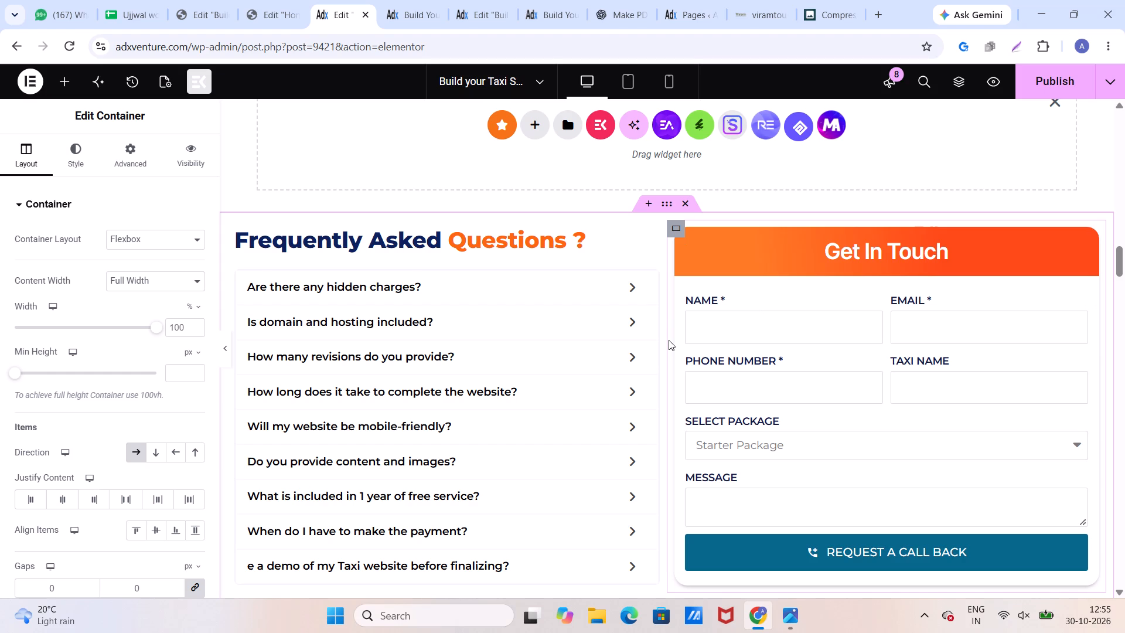
{"action": "scroll", "coordinate": [667, 339], "scroll_direction": "down", "scroll_amount": 2}
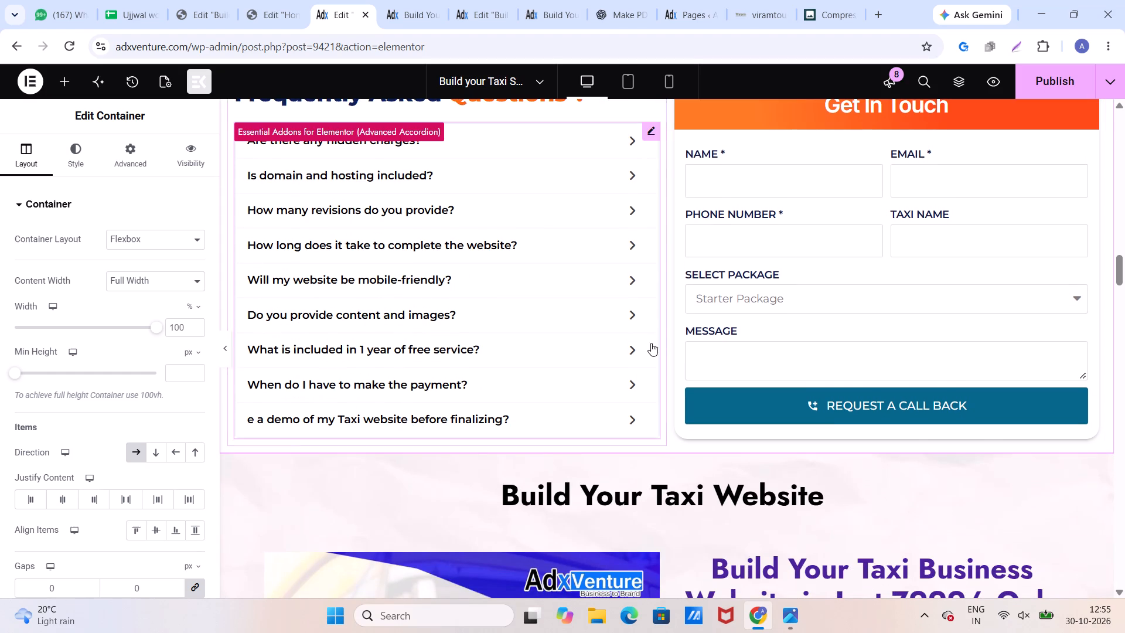
{"action": "left_click", "coordinate": [554, 422]}
{"action": "left_click", "coordinate": [81, 156]}
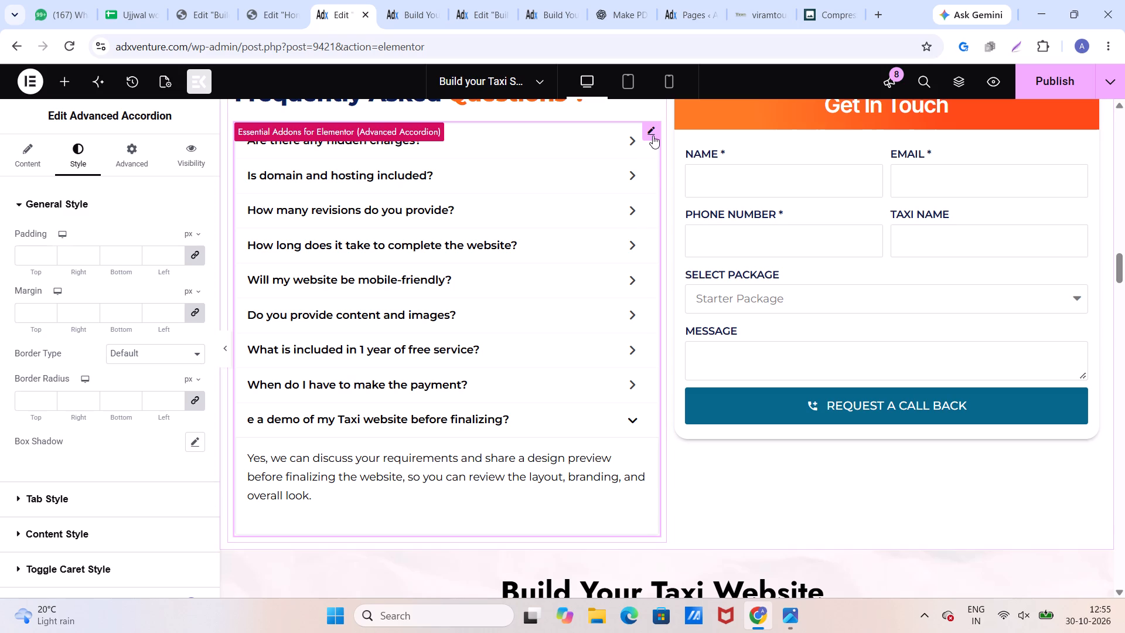
{"action": "left_click", "coordinate": [653, 135]}
{"action": "scroll", "coordinate": [56, 389], "scroll_direction": "up", "scroll_amount": 4}
{"action": "scroll", "coordinate": [64, 227], "scroll_direction": "up", "scroll_amount": 1}
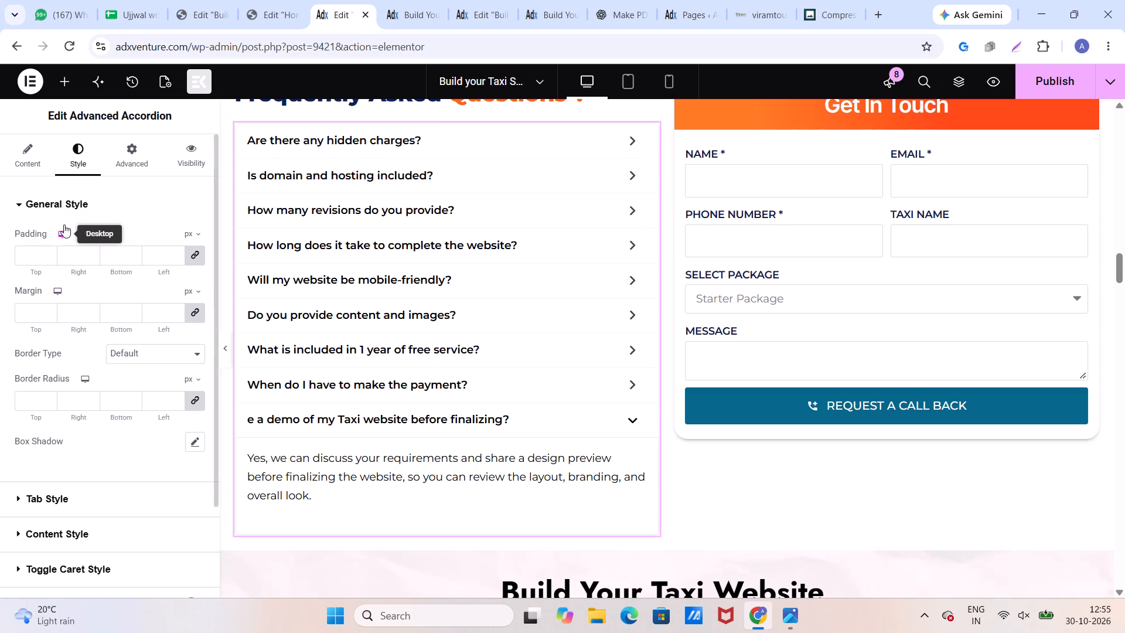
{"action": "left_click", "coordinate": [63, 210]}
{"action": "left_click", "coordinate": [54, 235]}
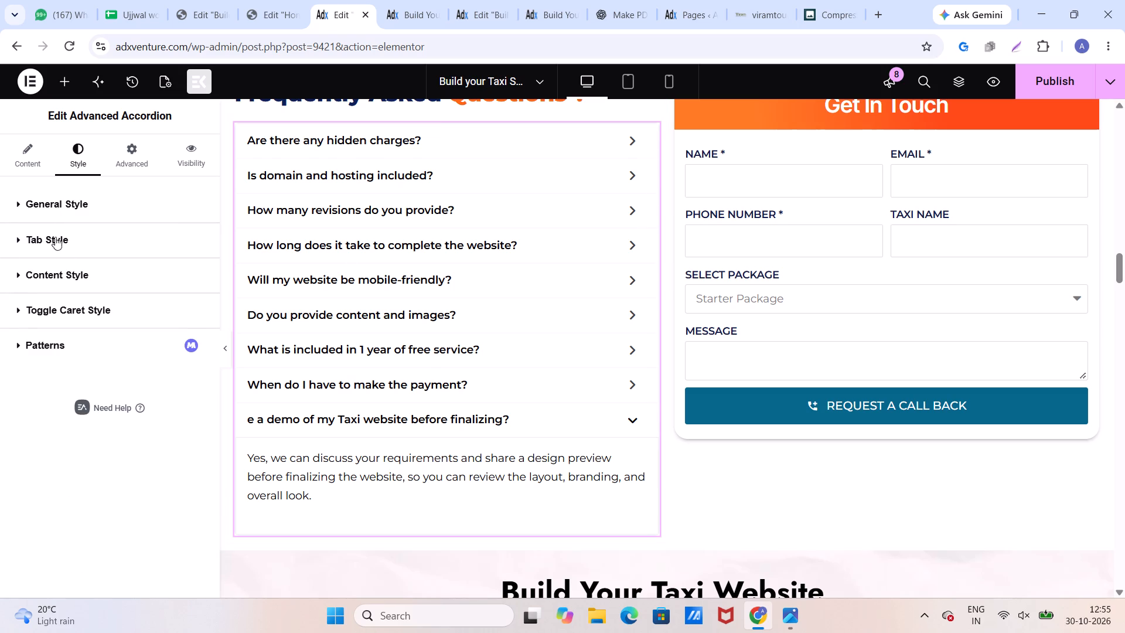
{"action": "left_click", "coordinate": [62, 235]}
{"action": "left_click", "coordinate": [60, 270]}
{"action": "scroll", "coordinate": [80, 377], "scroll_direction": "down", "scroll_amount": 3}
{"action": "scroll", "coordinate": [80, 378], "scroll_direction": "up", "scroll_amount": 2}
{"action": "scroll", "coordinate": [80, 378], "scroll_direction": "down", "scroll_amount": 9}
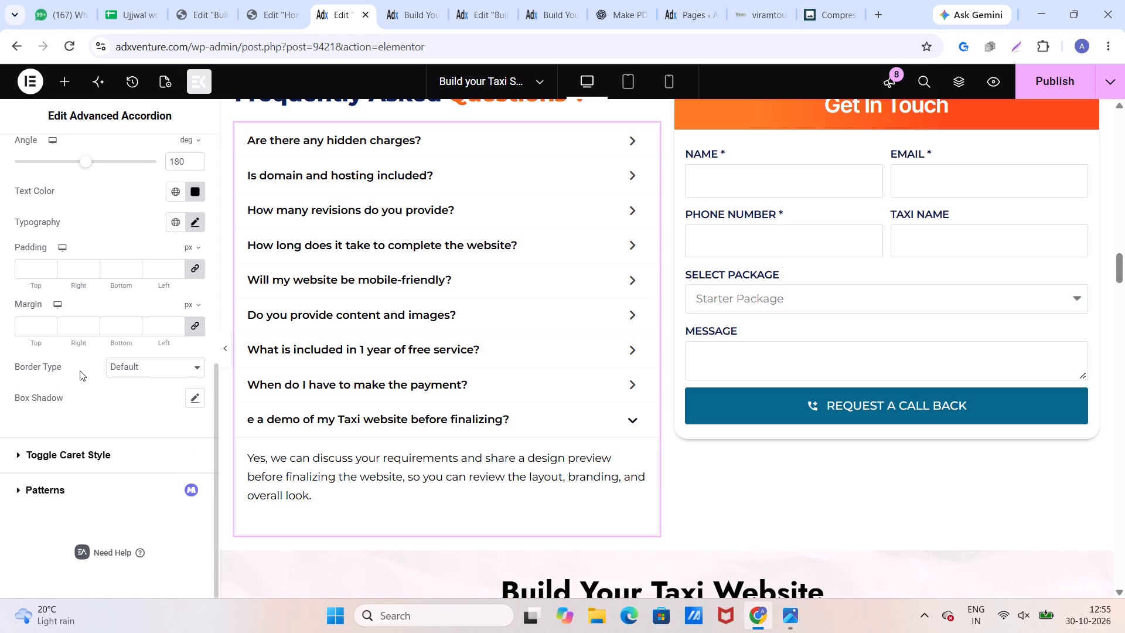
{"action": "scroll", "coordinate": [79, 362], "scroll_direction": "up", "scroll_amount": 3}
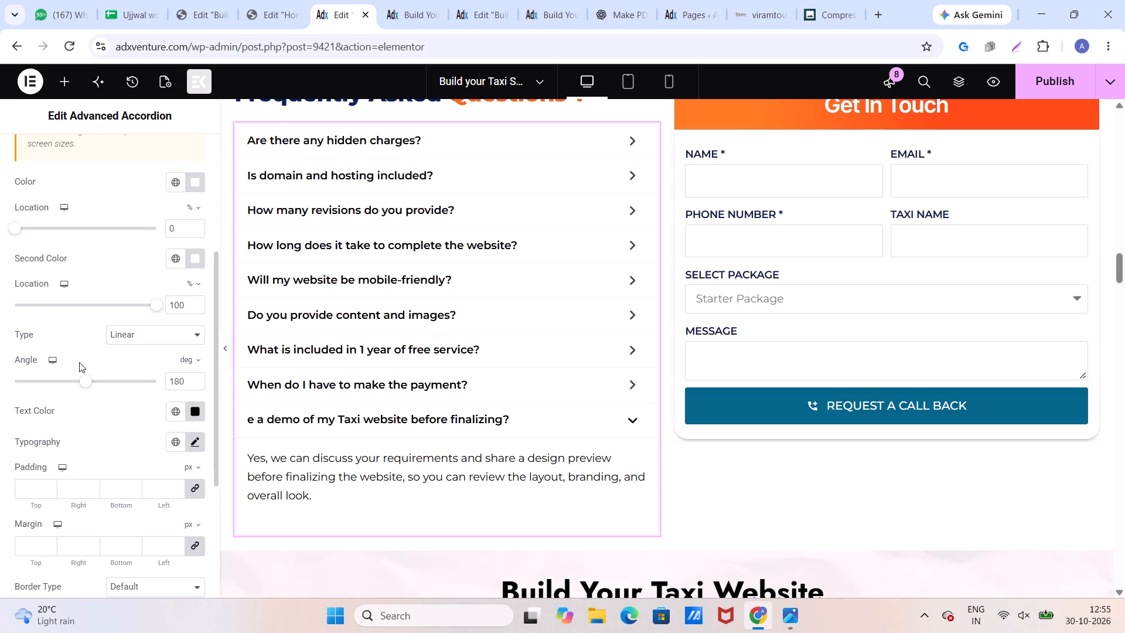
{"action": "scroll", "coordinate": [85, 366], "scroll_direction": "up", "scroll_amount": 5}
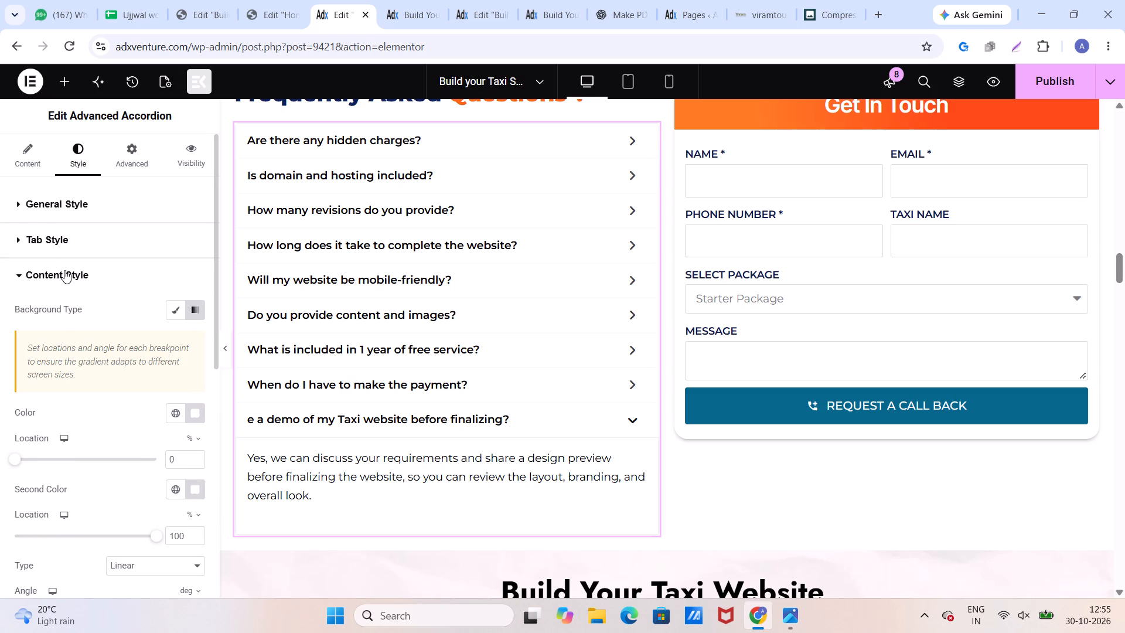
Remove the stray leading "e a" from the last FAQ item's title so it reads "demo of my Taxi website before finalizing?".
{"action": "left_click", "coordinate": [36, 162]}
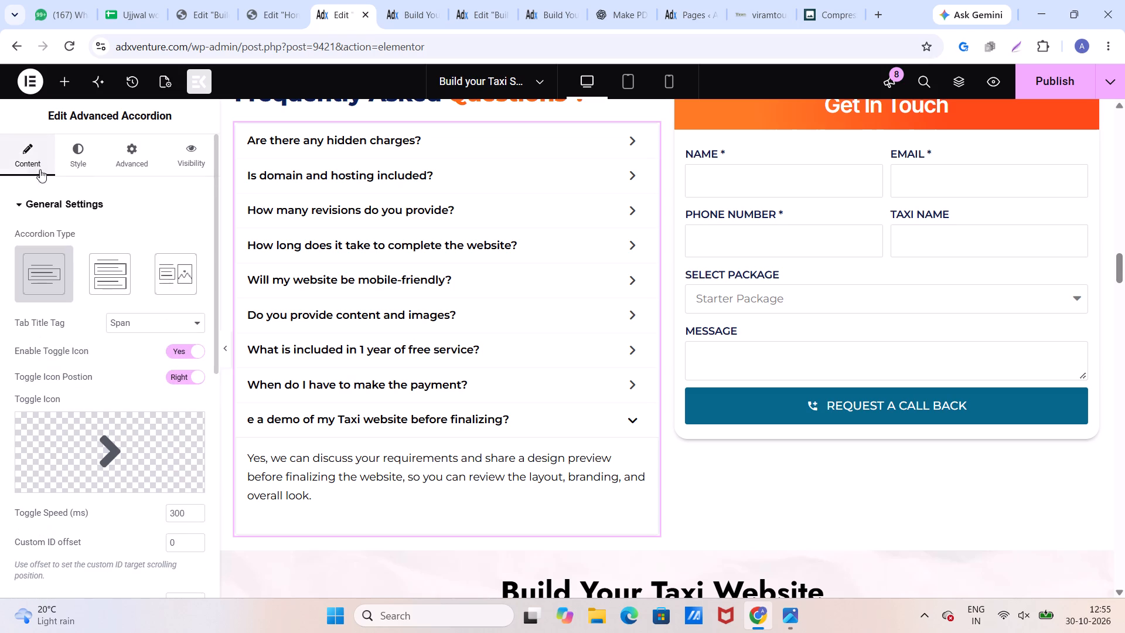
{"action": "left_click", "coordinate": [69, 200]}
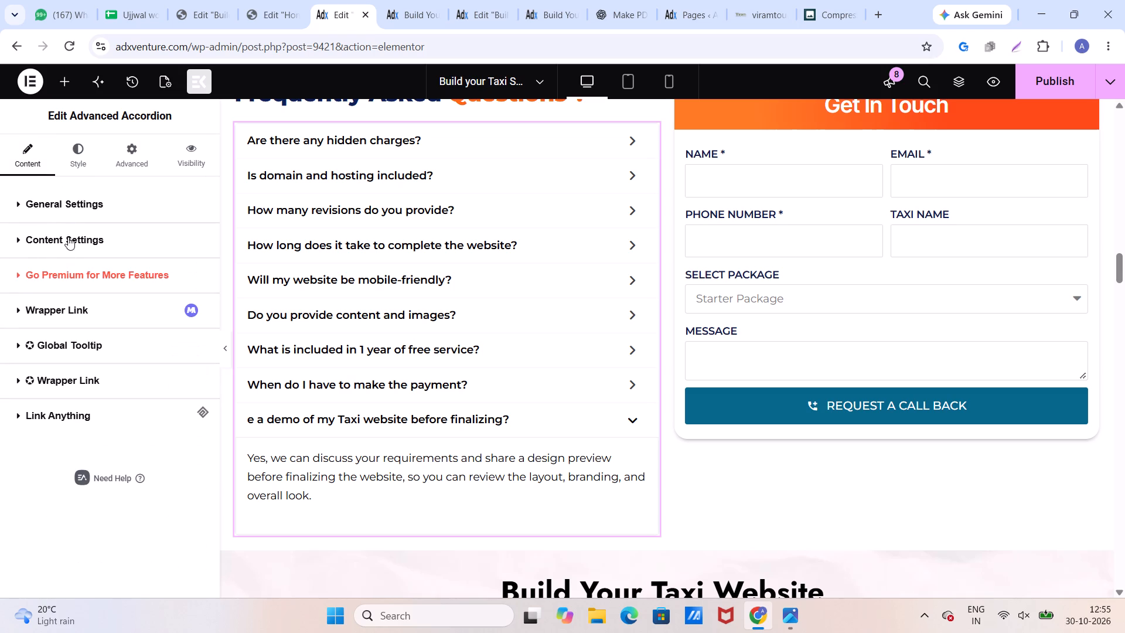
{"action": "left_click", "coordinate": [68, 243]}
{"action": "scroll", "coordinate": [93, 375], "scroll_direction": "down", "scroll_amount": 3}
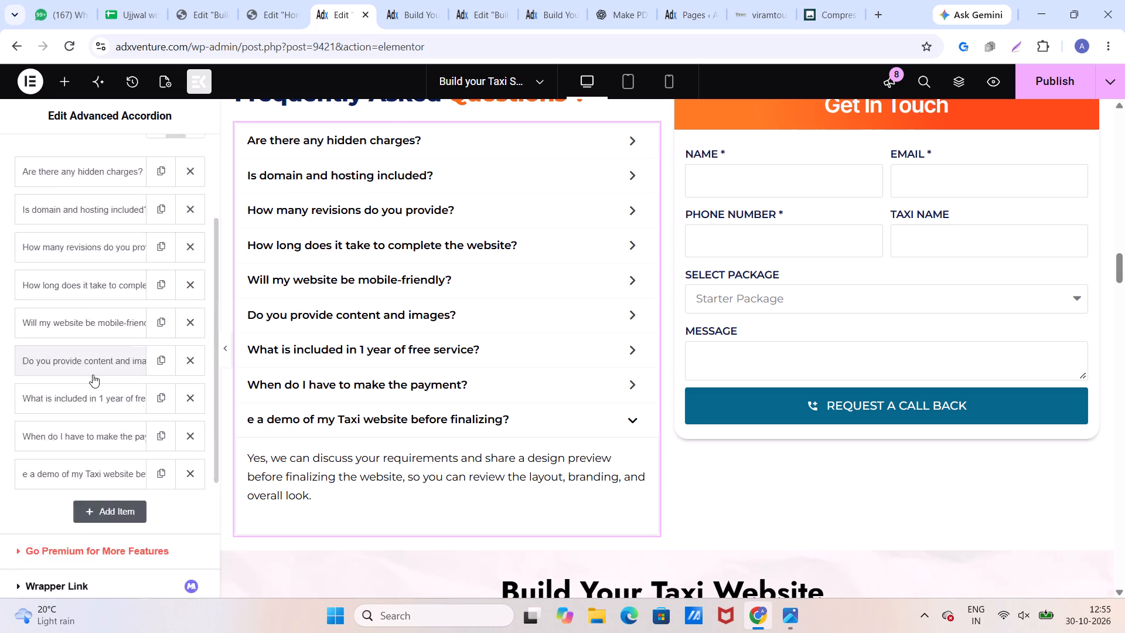
{"action": "scroll", "coordinate": [93, 375], "scroll_direction": "down", "scroll_amount": 3}
{"action": "left_click", "coordinate": [61, 275]}
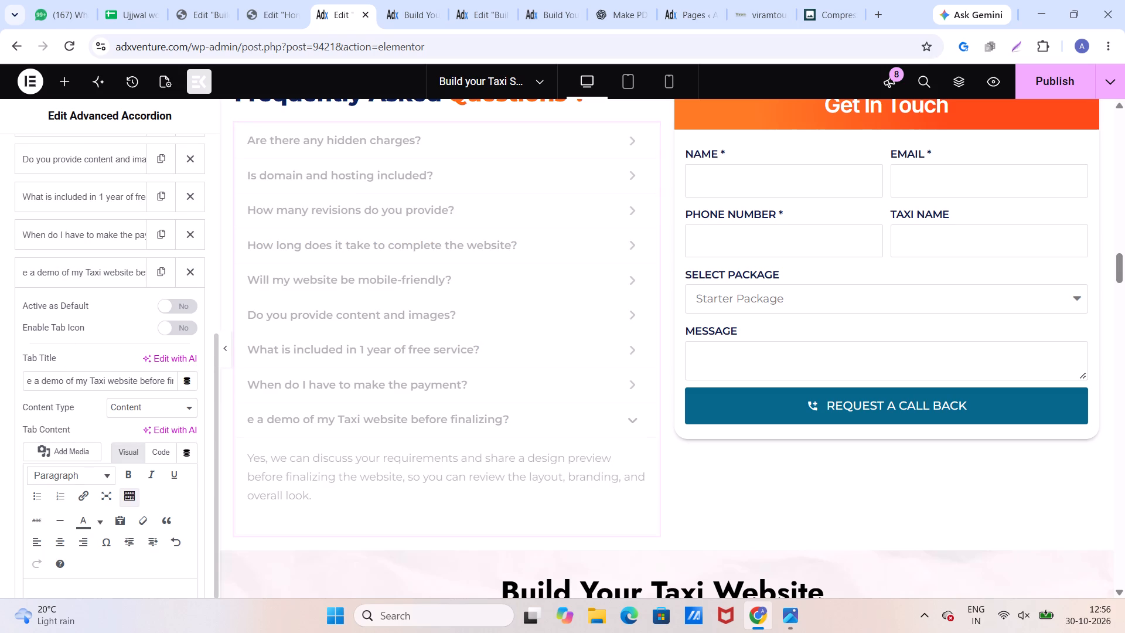
{"action": "left_click_drag", "start_coordinate": [42, 382], "coordinate": [12, 382]}
{"action": "key", "text": "BackSpace"}
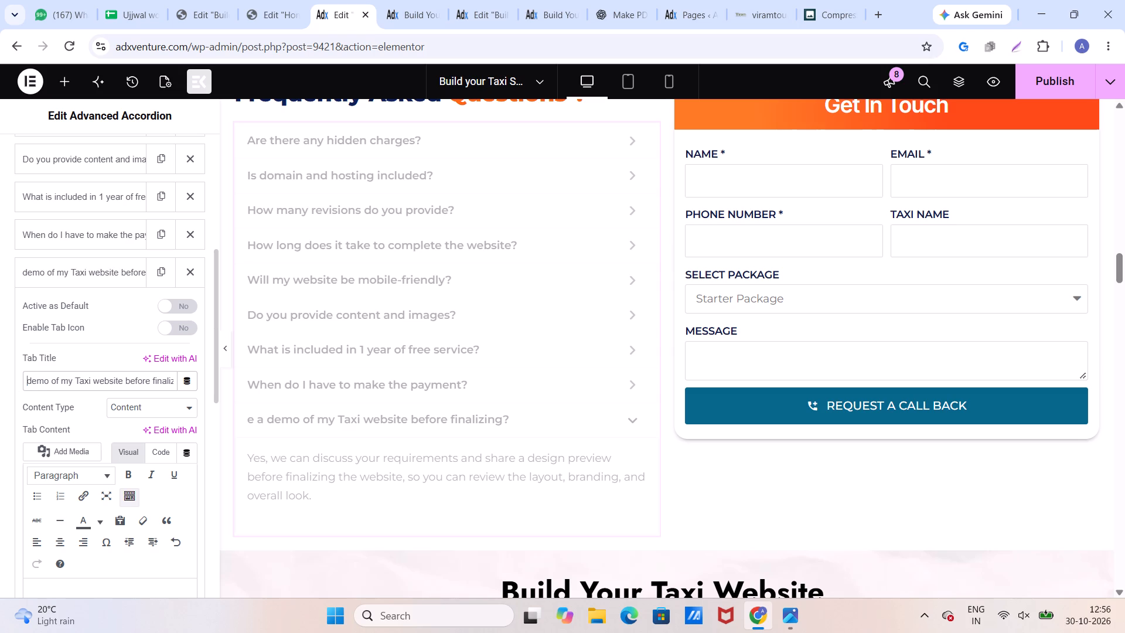
Publish the taxi landing page with the edited FAQ section.
{"action": "left_click", "coordinate": [1030, 86]}
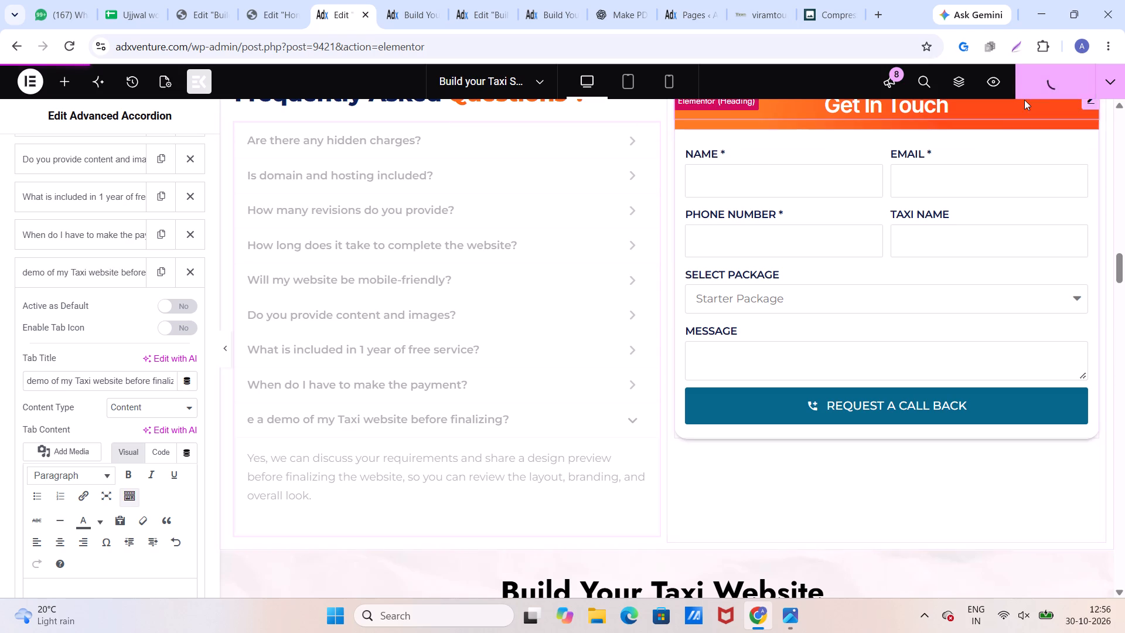
Examine the FAQ and Real Results sections and the empty insertion area between them.
{"action": "scroll", "coordinate": [679, 284], "scroll_direction": "up", "scroll_amount": 2}
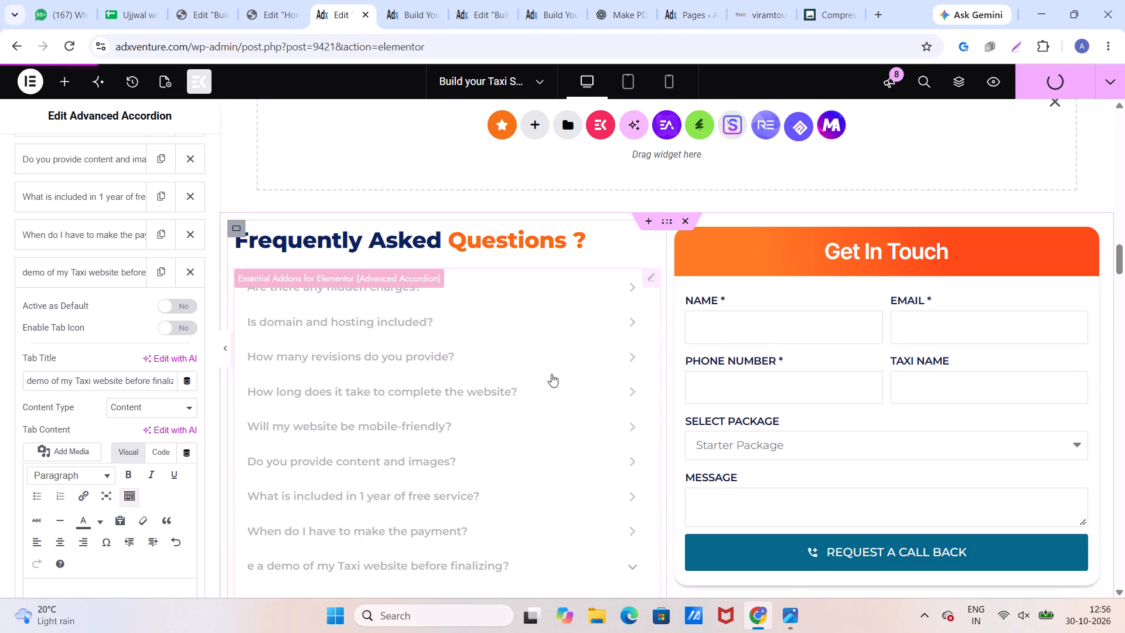
{"action": "scroll", "coordinate": [553, 392], "scroll_direction": "up", "scroll_amount": 2}
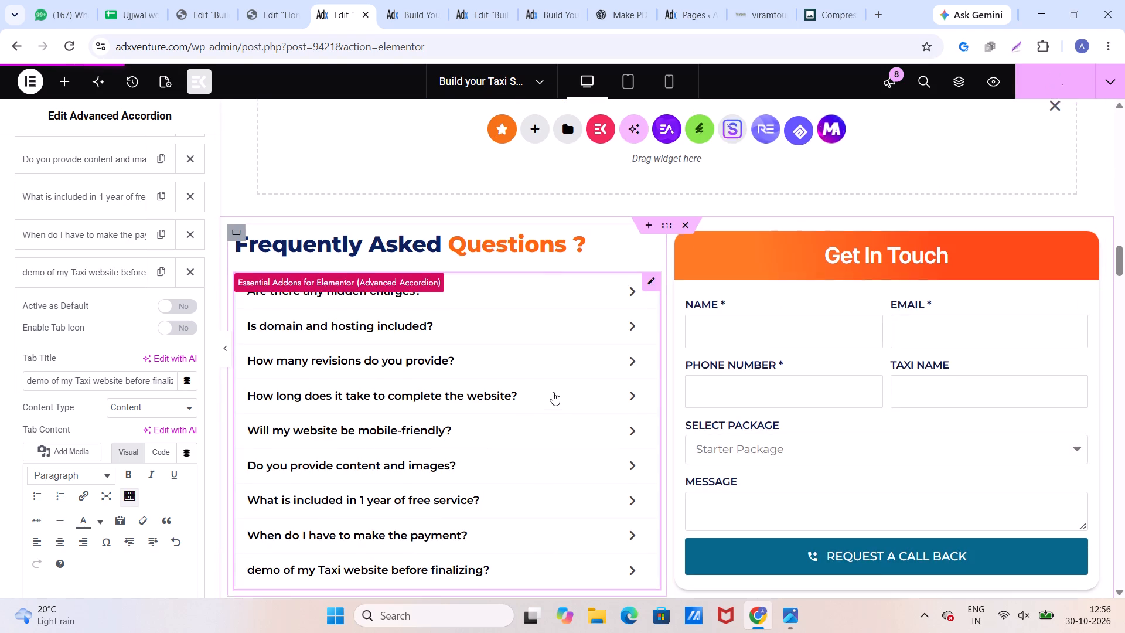
{"action": "scroll", "coordinate": [553, 392], "scroll_direction": "up", "scroll_amount": 9}
{"action": "scroll", "coordinate": [552, 390], "scroll_direction": "down", "scroll_amount": 5}
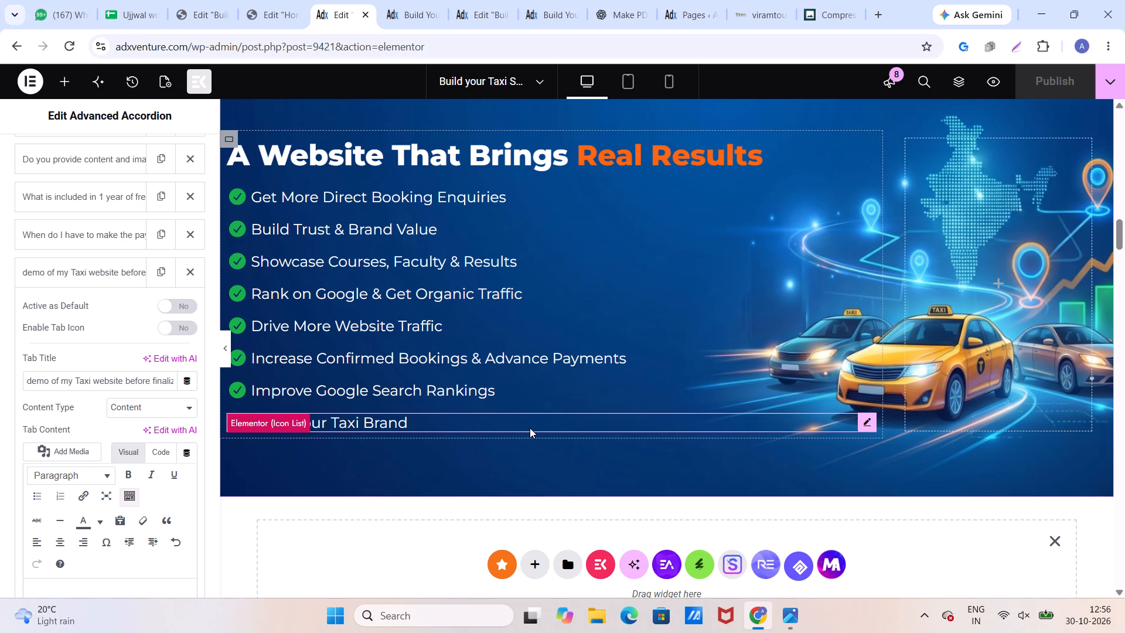
{"action": "scroll", "coordinate": [585, 416], "scroll_direction": "down", "scroll_amount": 2}
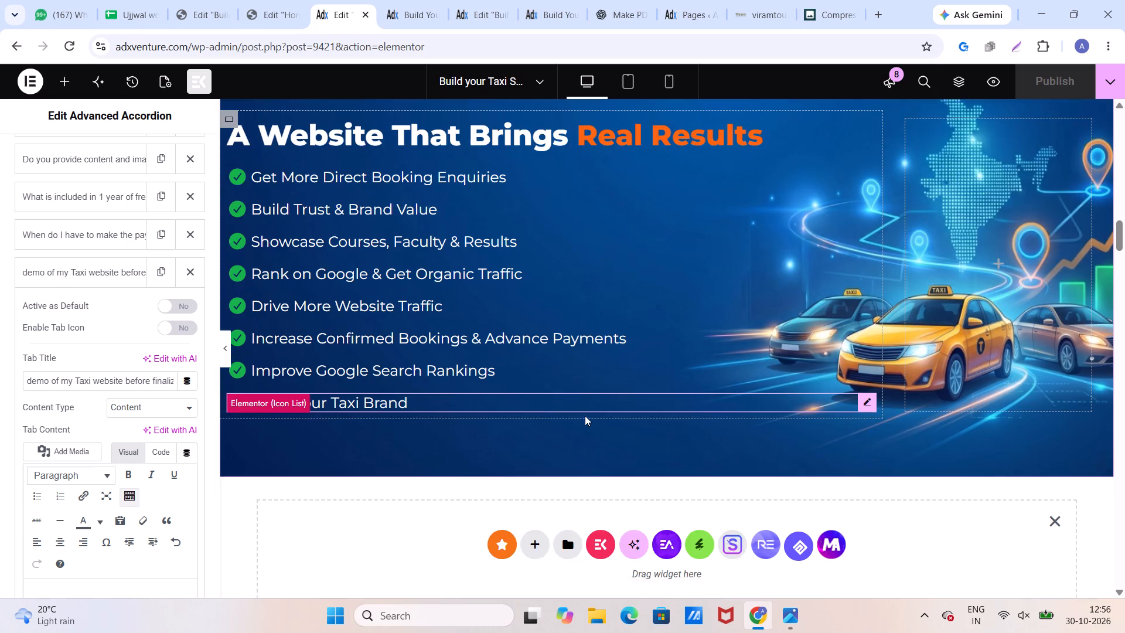
{"action": "scroll", "coordinate": [585, 416], "scroll_direction": "down", "scroll_amount": 1}
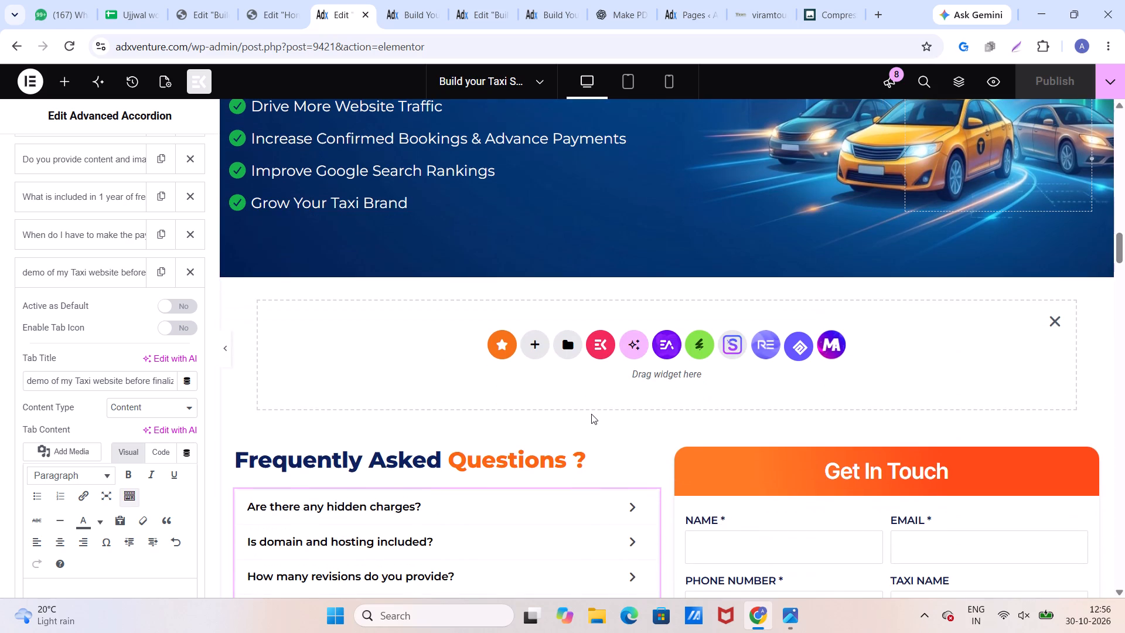
{"action": "scroll", "coordinate": [609, 411], "scroll_direction": "up", "scroll_amount": 2}
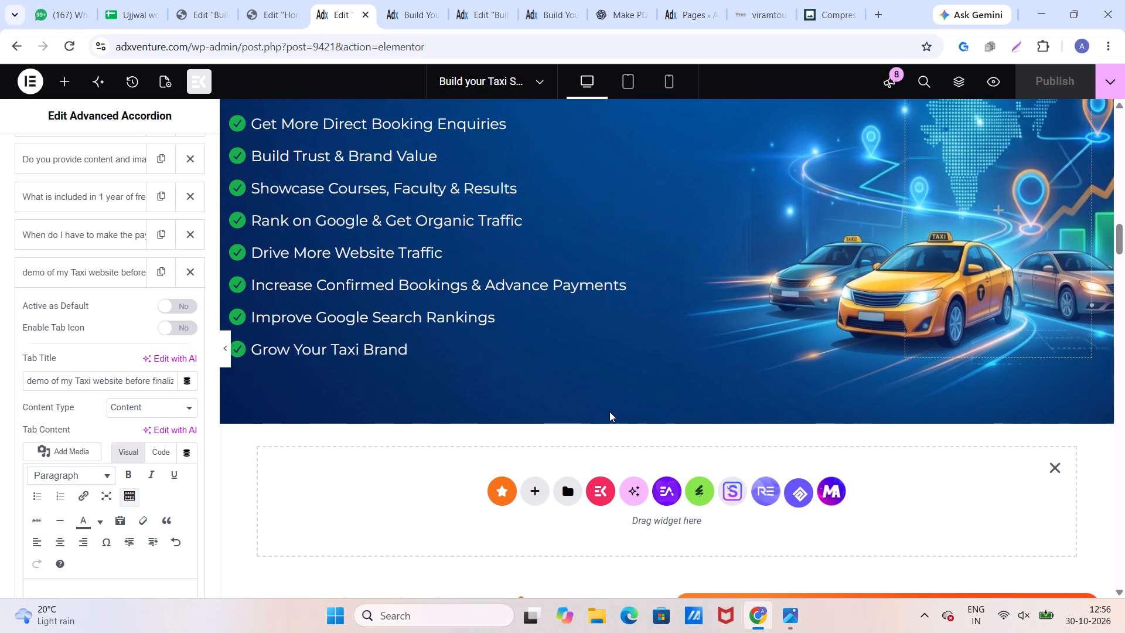
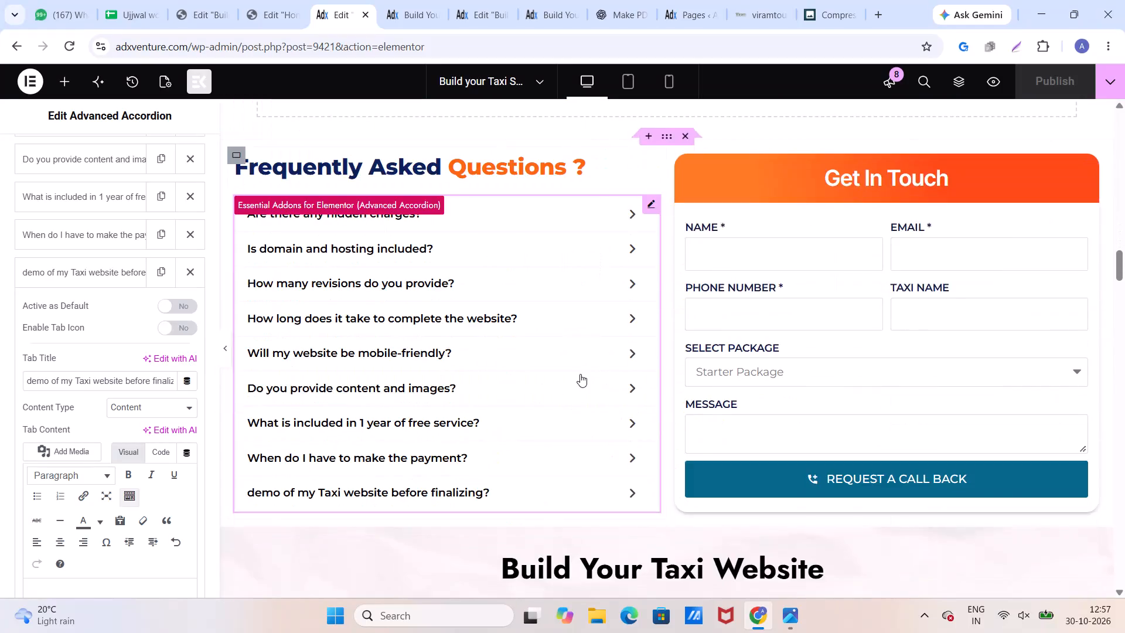
Examine the page's sections from Real Results through the FAQ to the Build Your Taxi Website block.
{"action": "scroll", "coordinate": [580, 374], "scroll_direction": "up", "scroll_amount": 9}
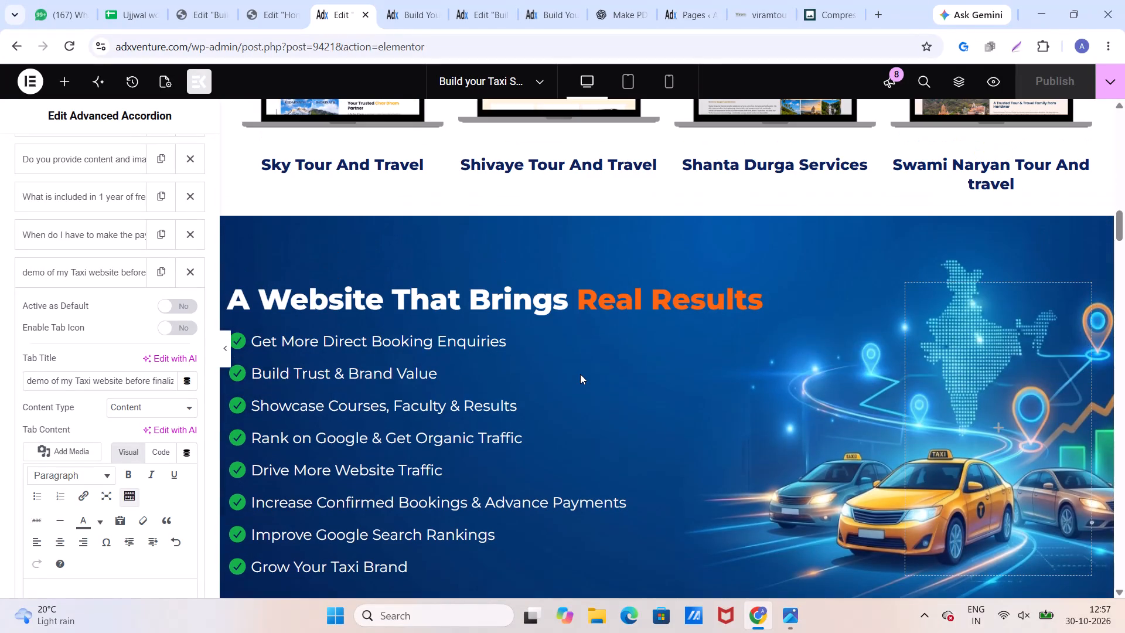
{"action": "scroll", "coordinate": [582, 380], "scroll_direction": "down", "scroll_amount": 6}
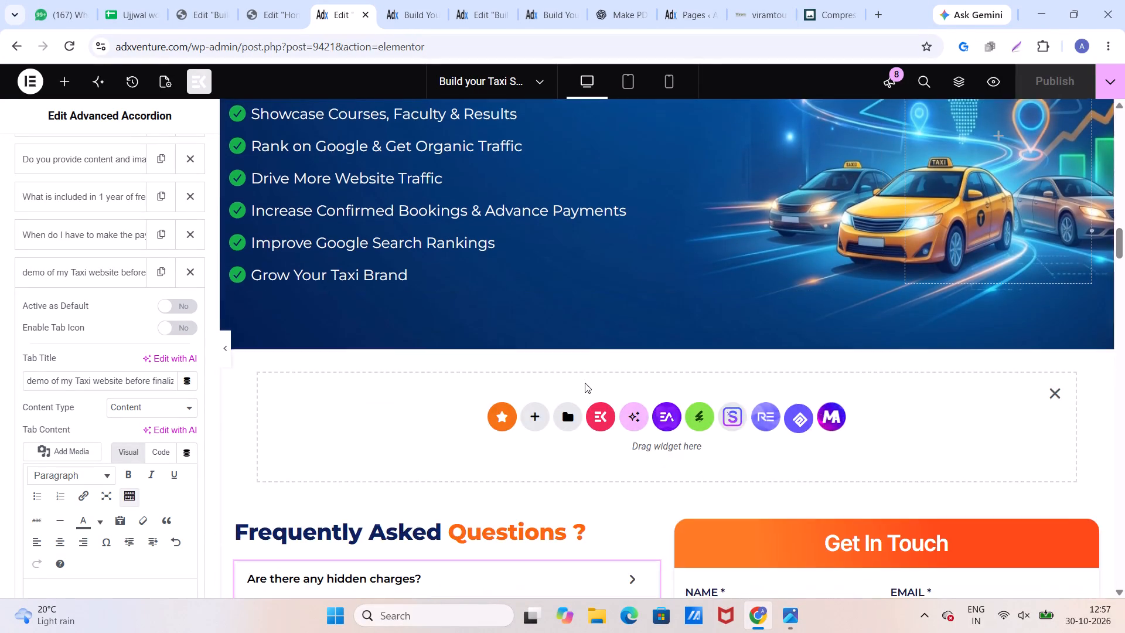
{"action": "scroll", "coordinate": [585, 383], "scroll_direction": "down", "scroll_amount": 9}
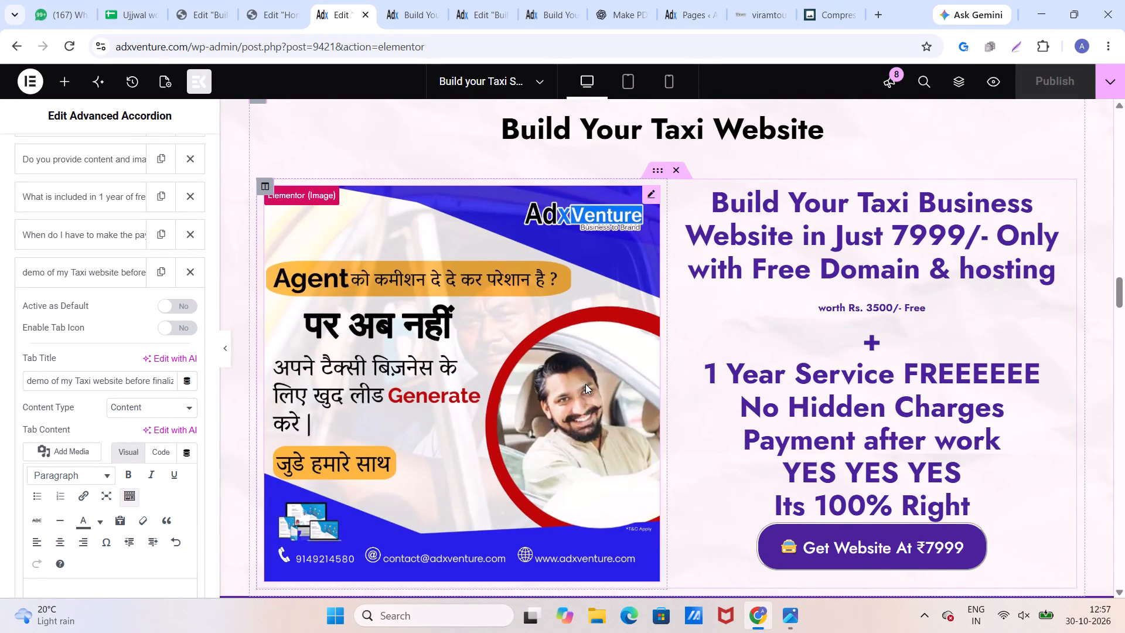
{"action": "scroll", "coordinate": [585, 384], "scroll_direction": "up", "scroll_amount": 9}
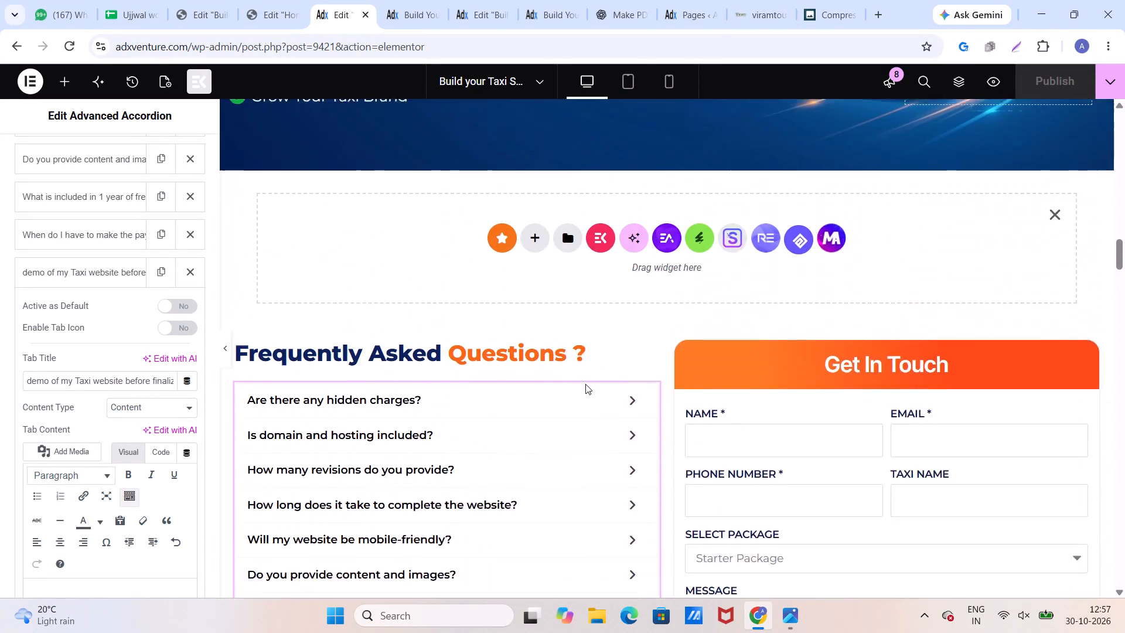
Open an empty insertion area between the FAQ with form and the Build Your Taxi Website section.
{"action": "scroll", "coordinate": [585, 384], "scroll_direction": "down", "scroll_amount": 7}
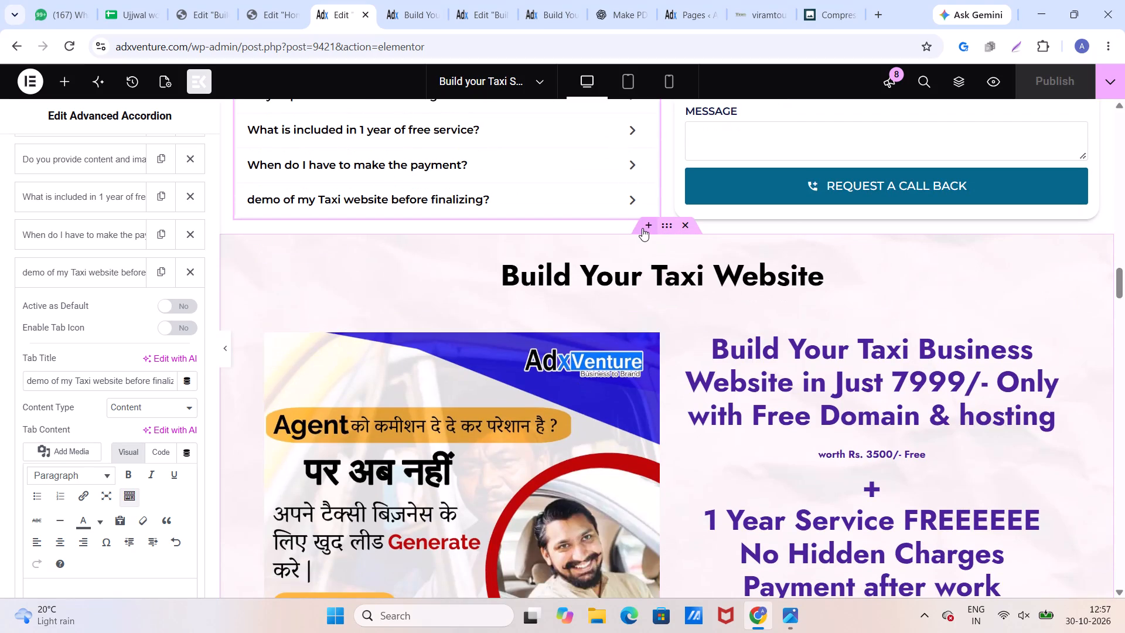
{"action": "left_click", "coordinate": [642, 228]}
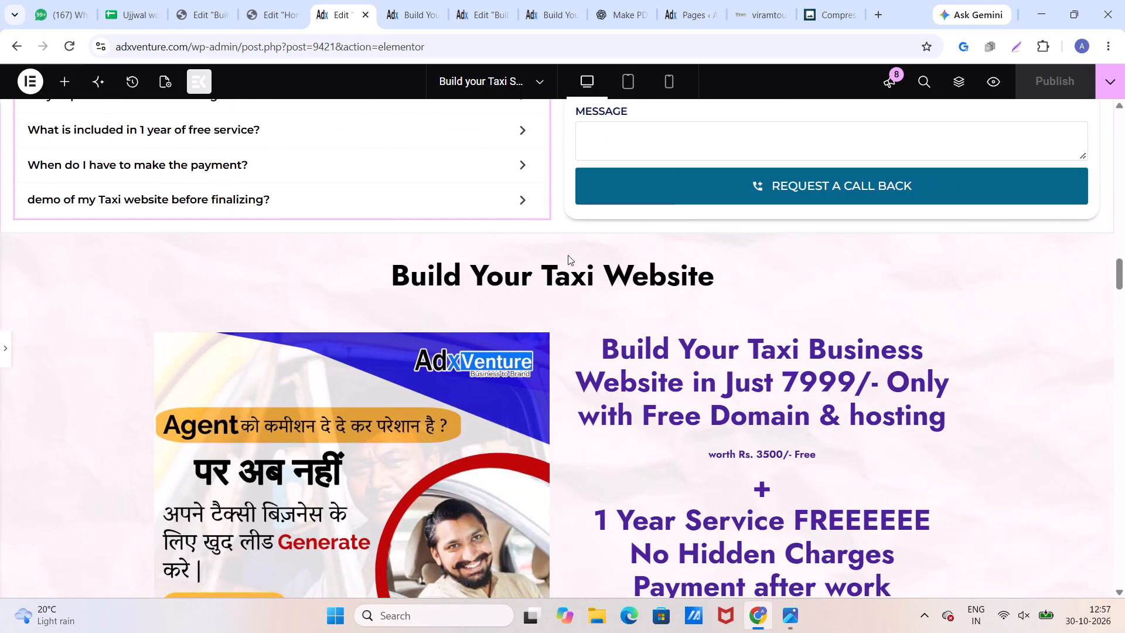
{"action": "left_click", "coordinate": [3, 343]}
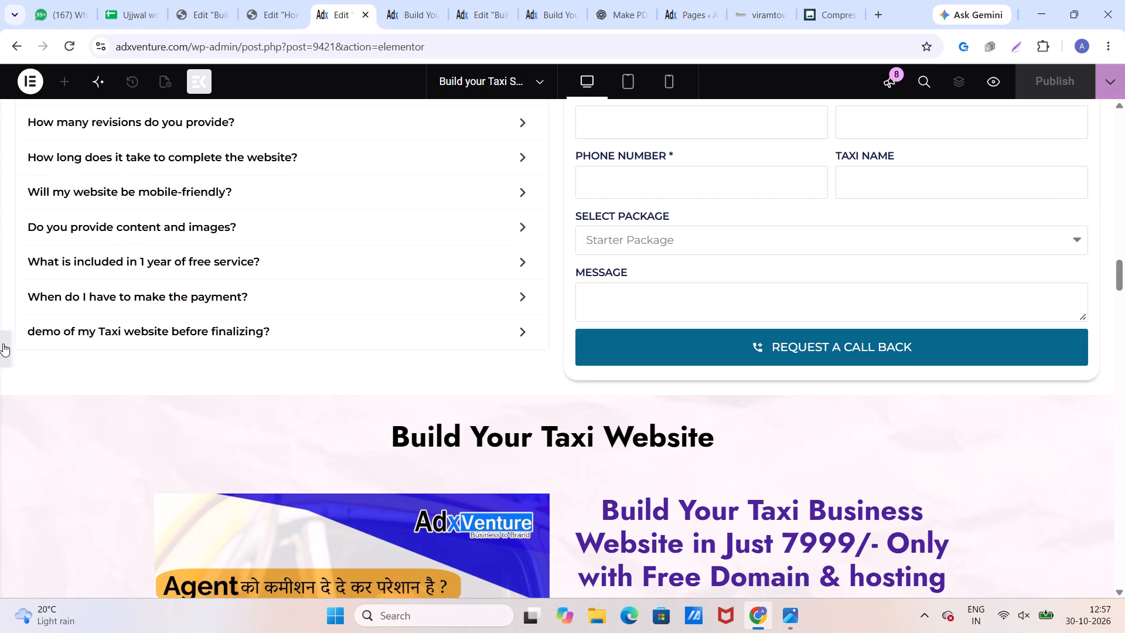
{"action": "left_click", "coordinate": [9, 353]}
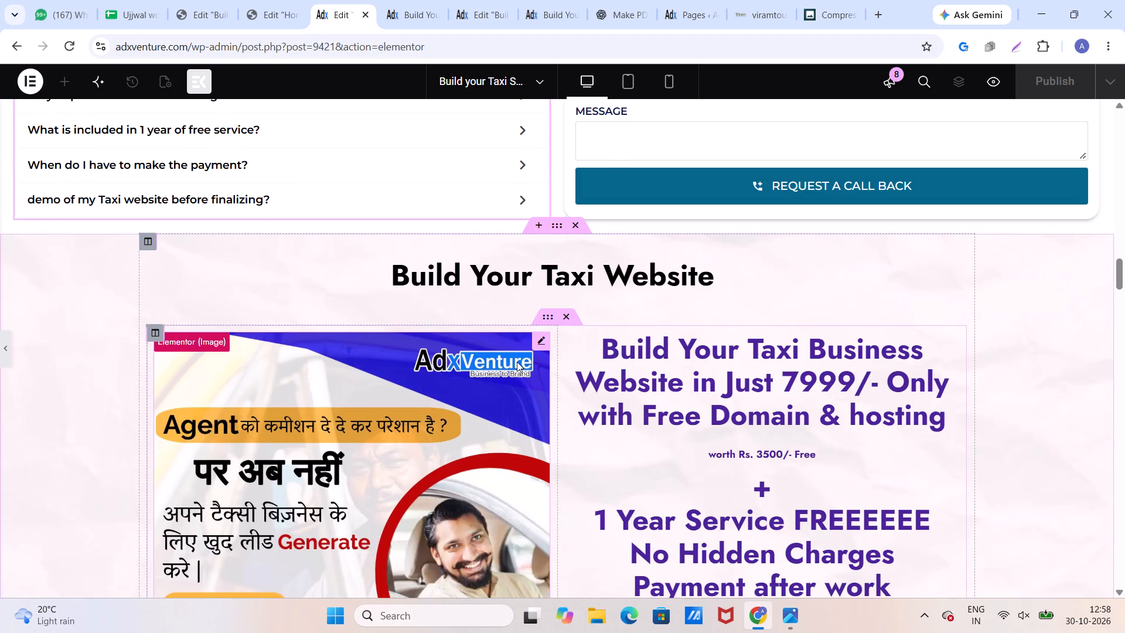
{"action": "scroll", "coordinate": [523, 352], "scroll_direction": "down", "scroll_amount": 1}
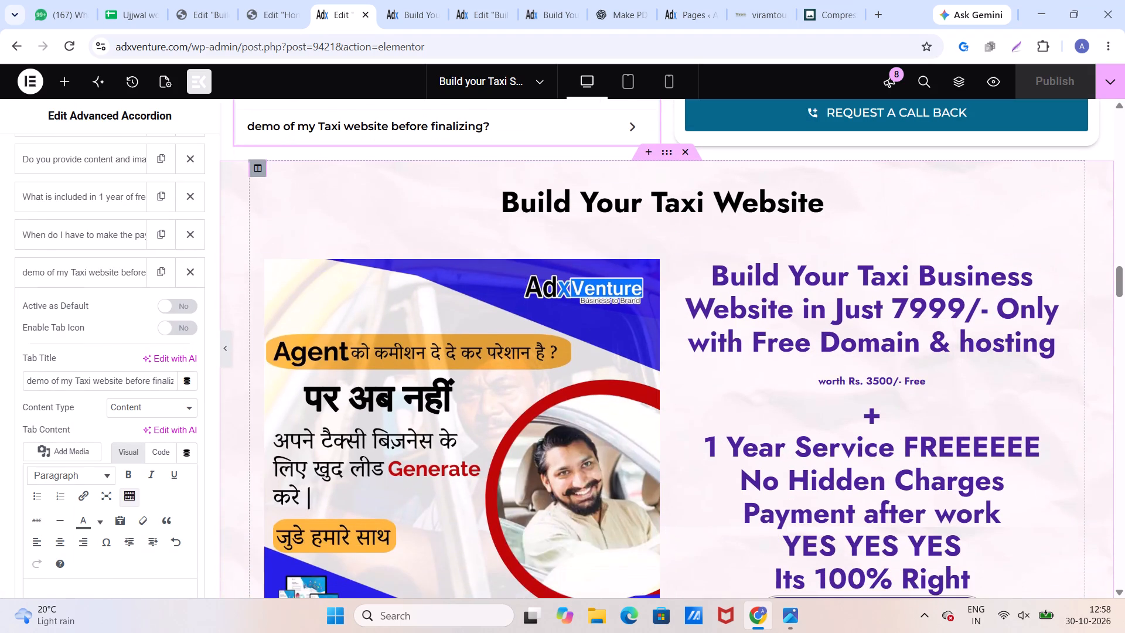
{"action": "left_click", "coordinate": [647, 151]}
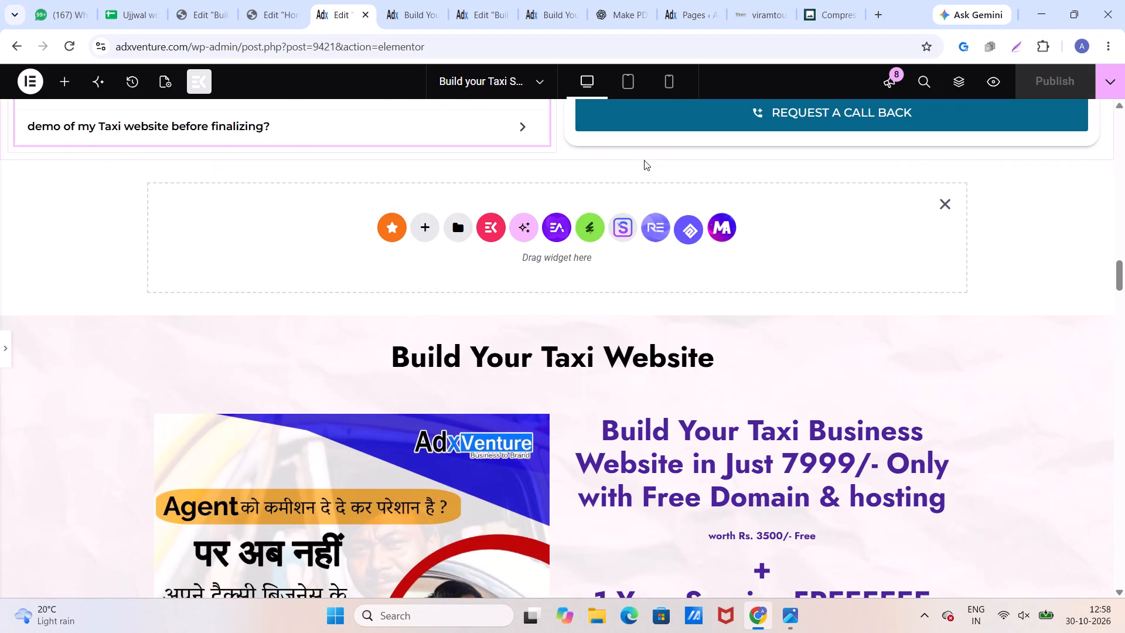
{"action": "left_click", "coordinate": [2, 345]}
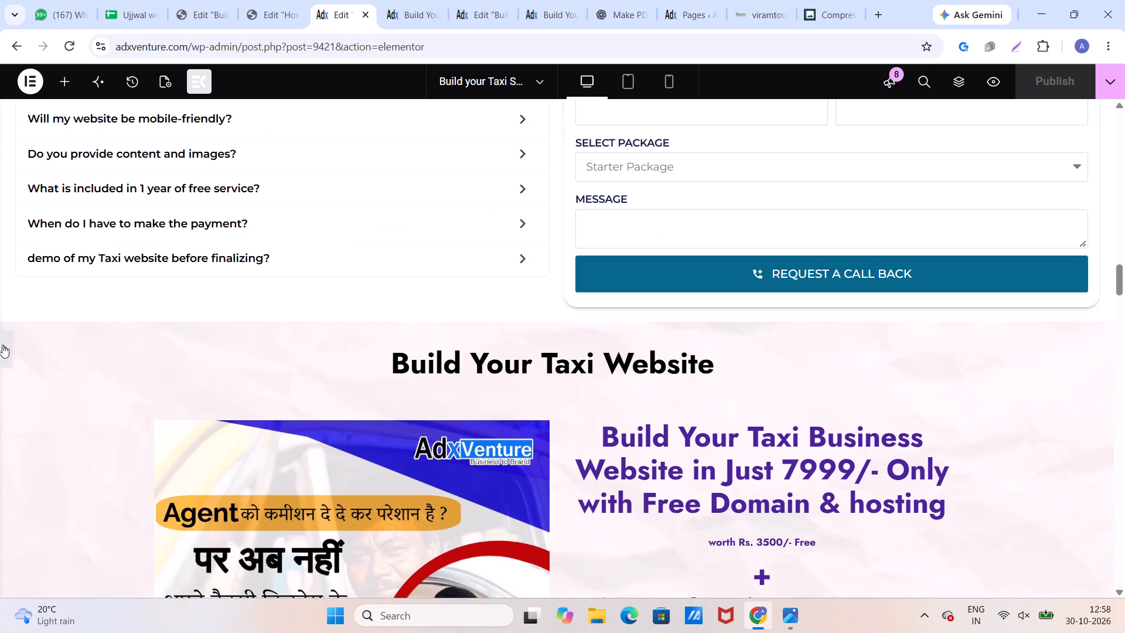
{"action": "left_click", "coordinate": [2, 345]}
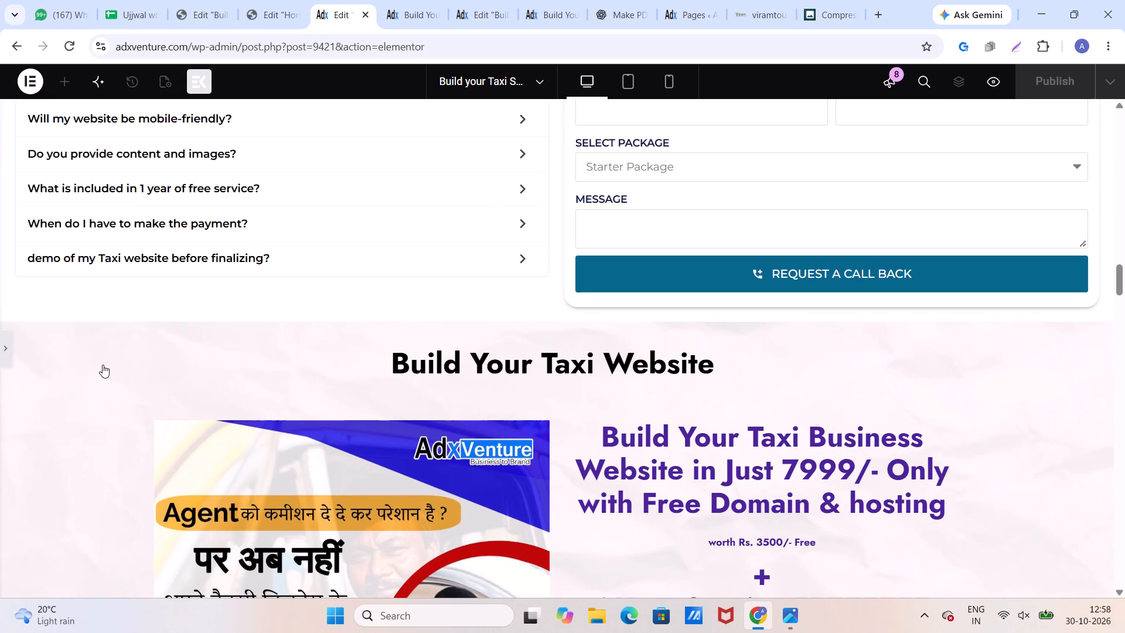
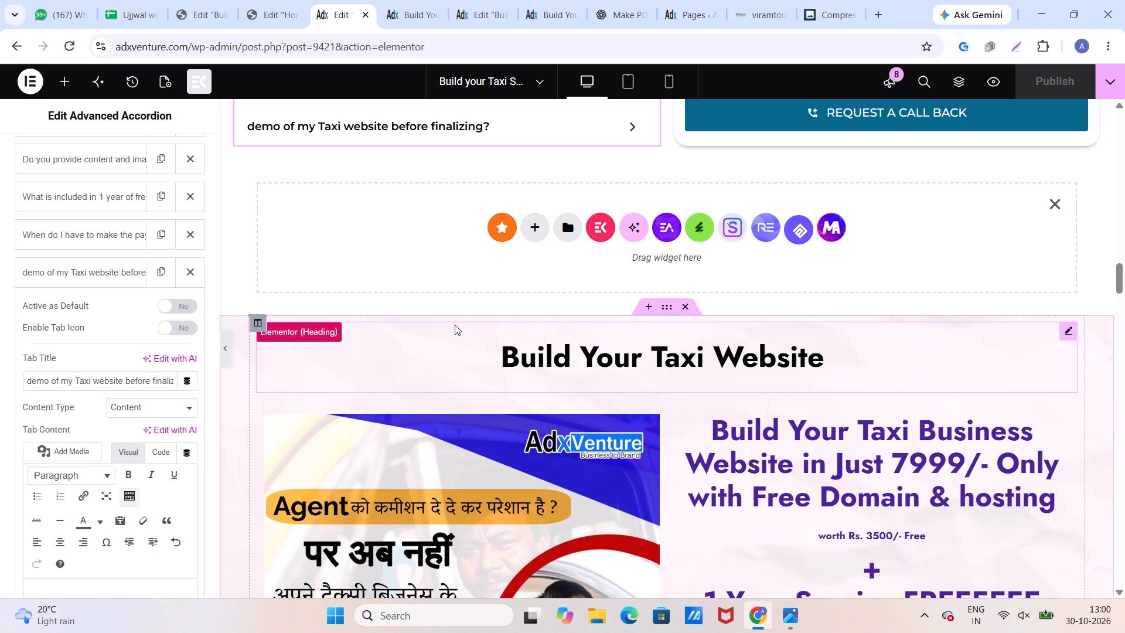
Examine the sections from Build Your Taxi Website through Why Build Website With Us to the Get Started call block.
{"action": "scroll", "coordinate": [459, 329], "scroll_direction": "down", "scroll_amount": 6}
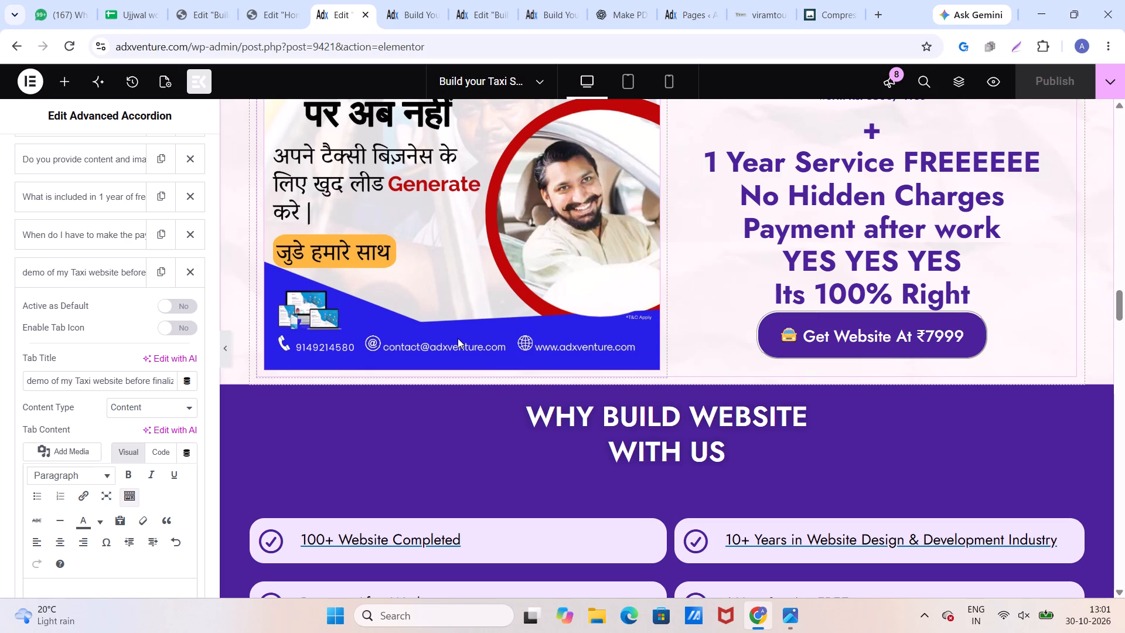
{"action": "scroll", "coordinate": [679, 172], "scroll_direction": "down", "scroll_amount": 10}
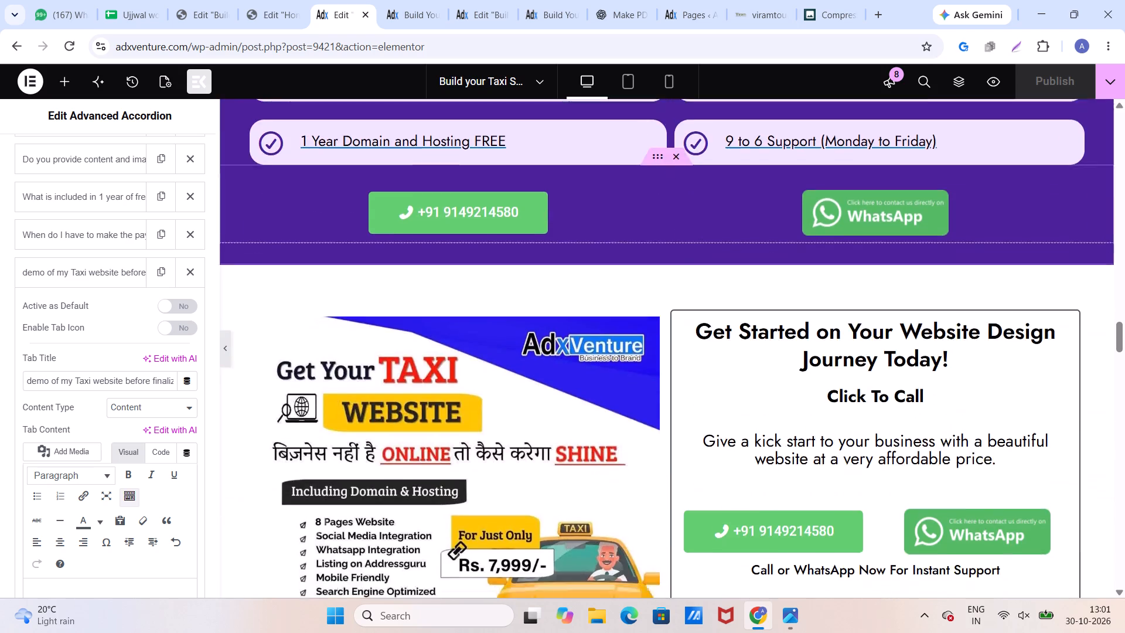
{"action": "scroll", "coordinate": [669, 192], "scroll_direction": "down", "scroll_amount": 3}
{"action": "scroll", "coordinate": [666, 189], "scroll_direction": "up", "scroll_amount": 8}
{"action": "scroll", "coordinate": [663, 182], "scroll_direction": "down", "scroll_amount": 1}
{"action": "scroll", "coordinate": [663, 182], "scroll_direction": "up", "scroll_amount": 9}
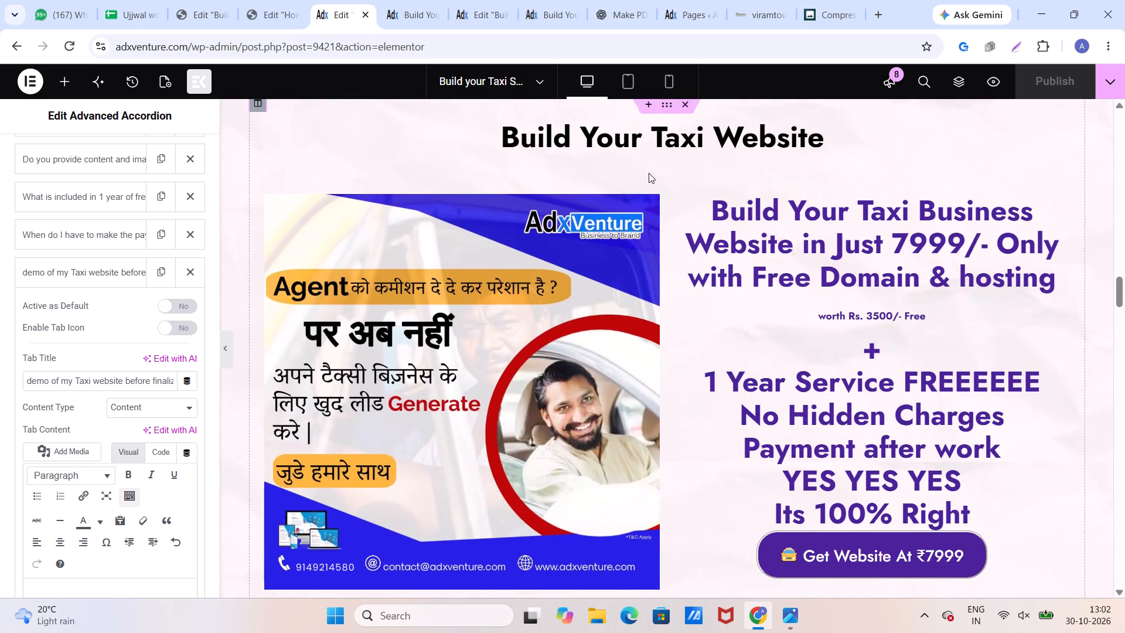
{"action": "scroll", "coordinate": [649, 173], "scroll_direction": "up", "scroll_amount": 3}
Add a container between the FAQ with form and the Build Your Taxi Website section, with content width set to Full Width.
{"action": "left_click", "coordinate": [73, 81]}
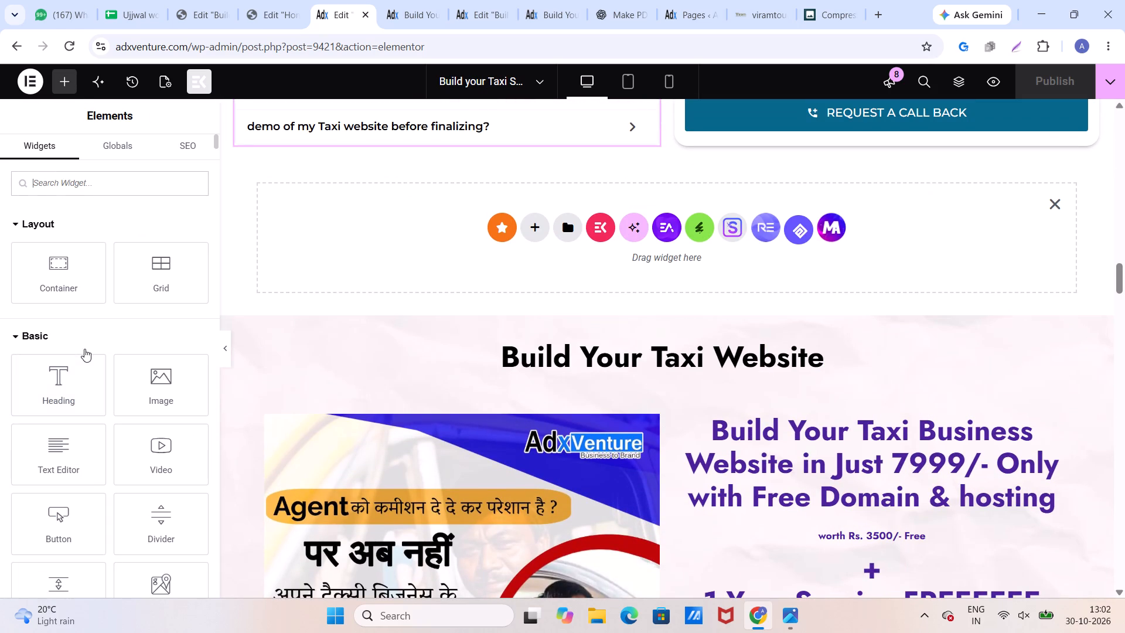
{"action": "left_click_drag", "start_coordinate": [69, 286], "coordinate": [384, 262]}
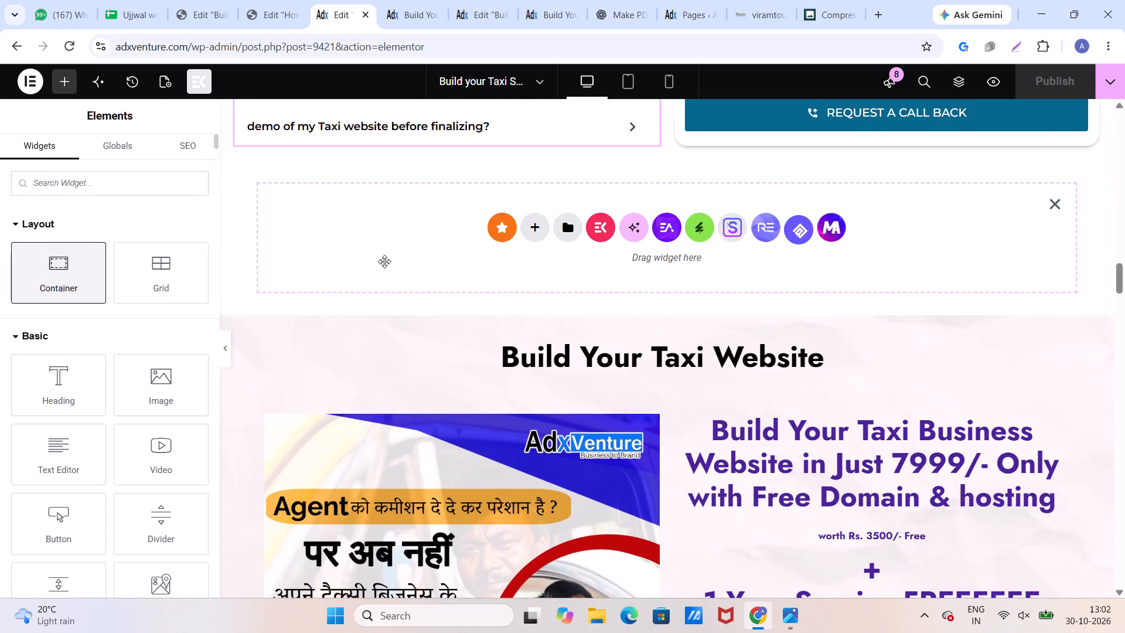
{"action": "left_click", "coordinate": [150, 286]}
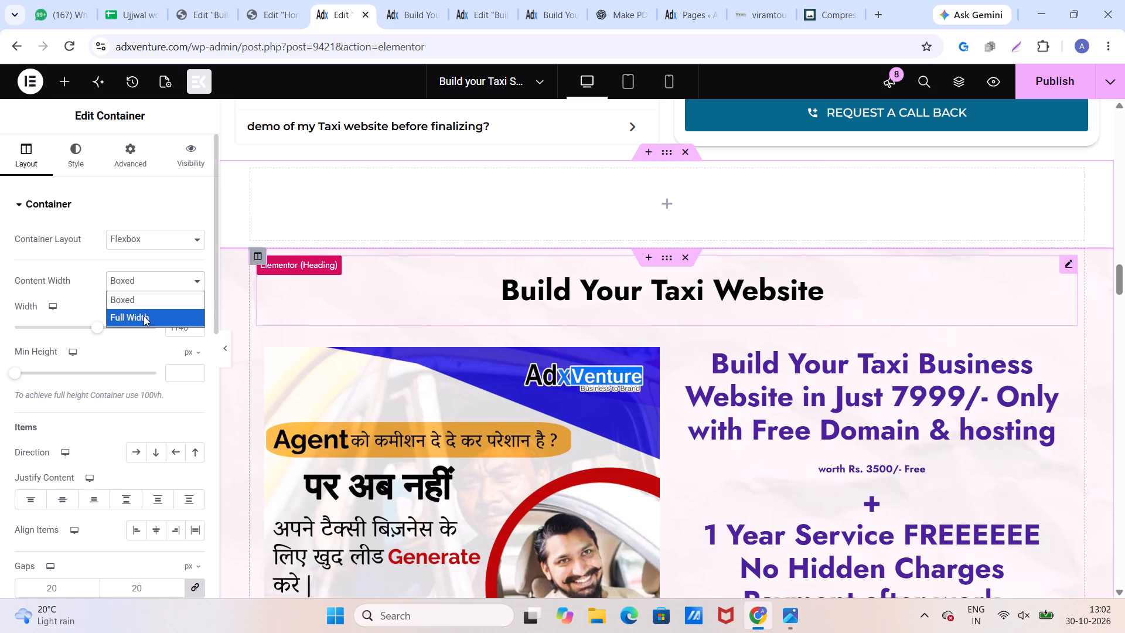
{"action": "left_click", "coordinate": [142, 317]}
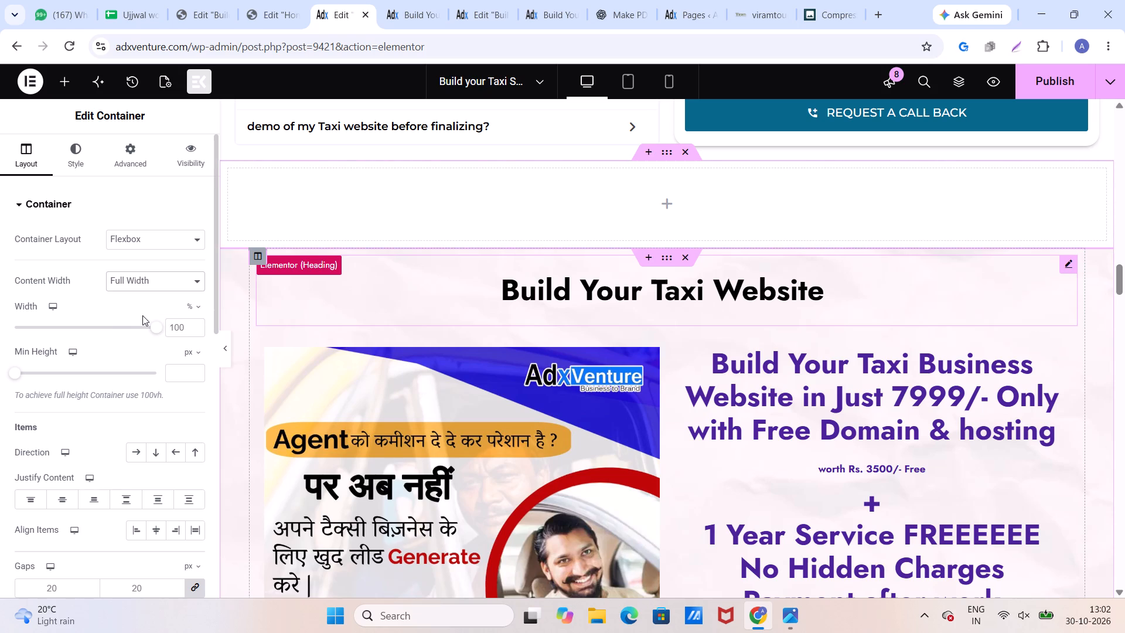
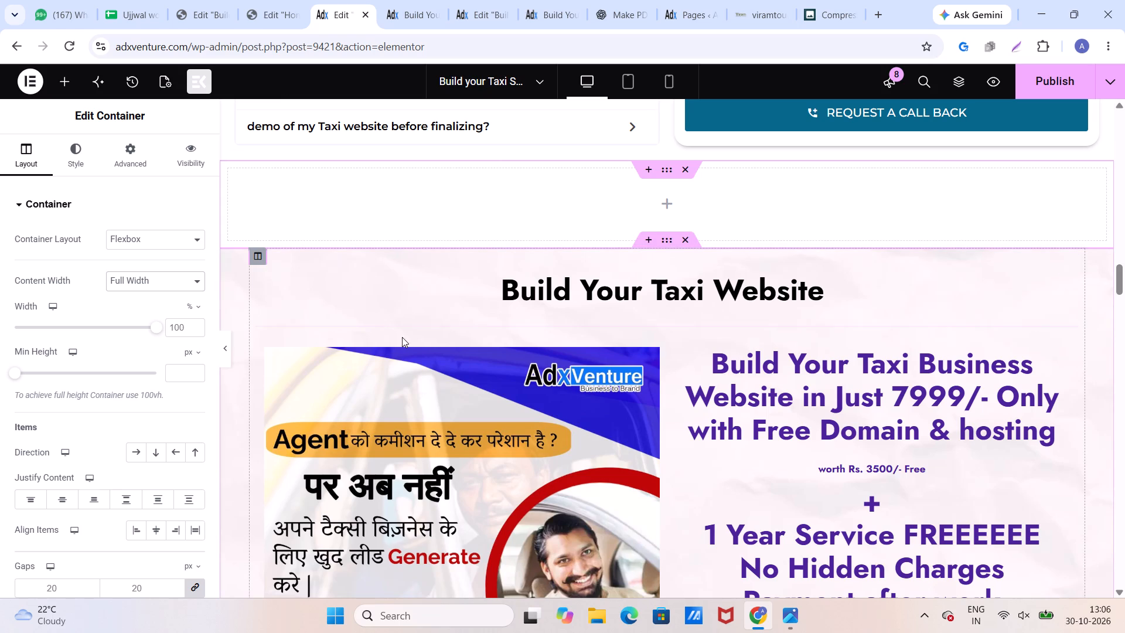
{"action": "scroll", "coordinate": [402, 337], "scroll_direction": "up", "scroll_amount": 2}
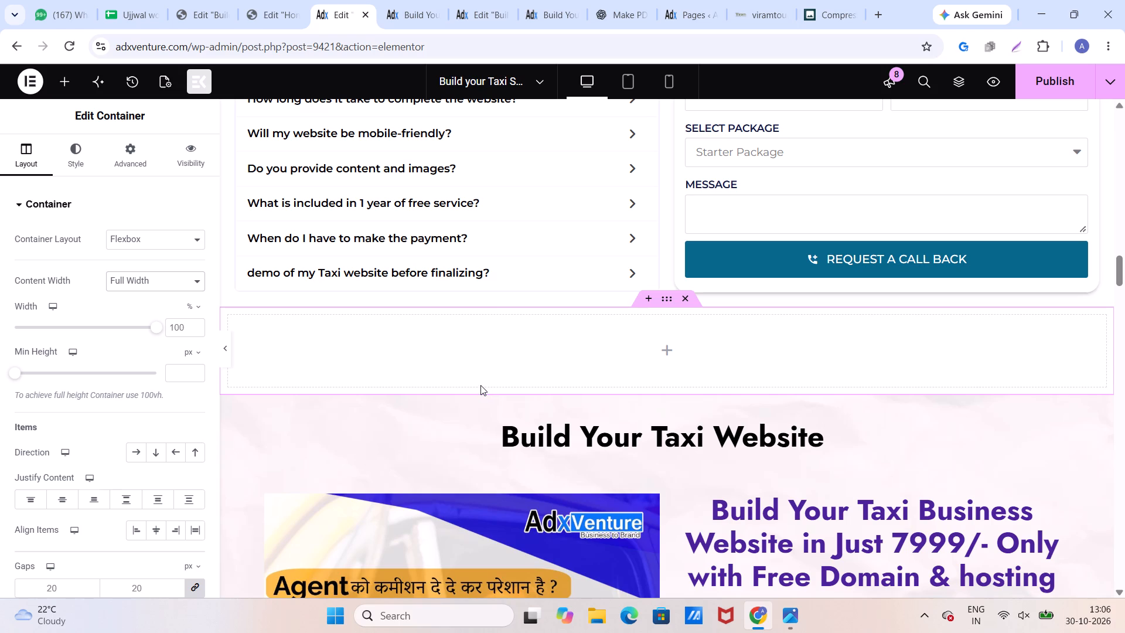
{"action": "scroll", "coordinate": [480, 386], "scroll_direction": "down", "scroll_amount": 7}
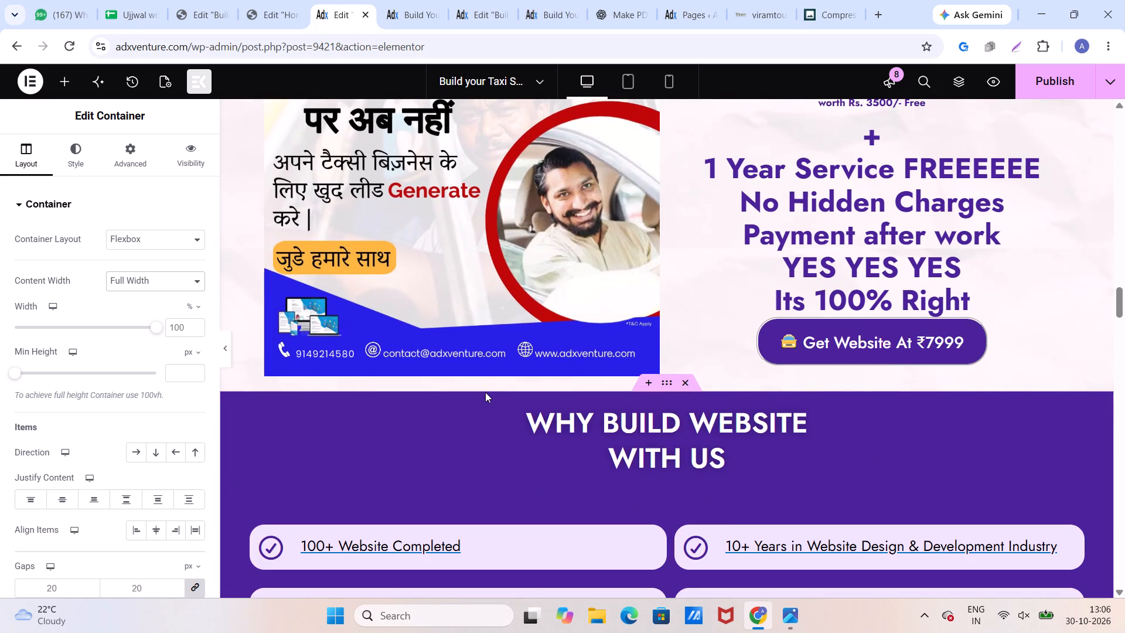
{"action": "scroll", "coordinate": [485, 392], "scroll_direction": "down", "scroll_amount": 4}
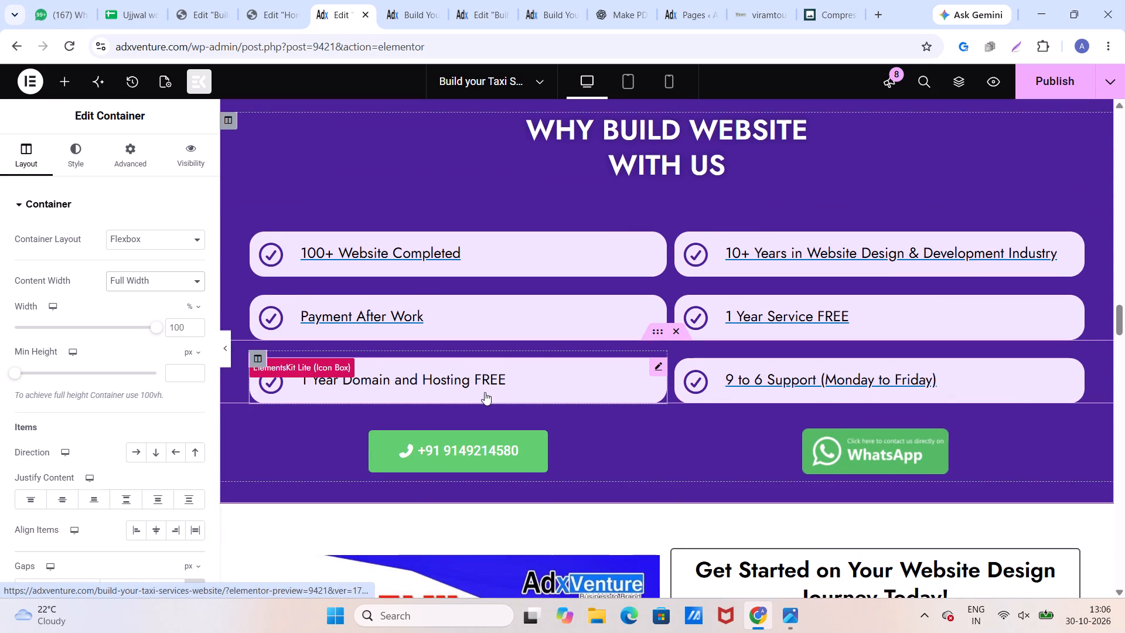
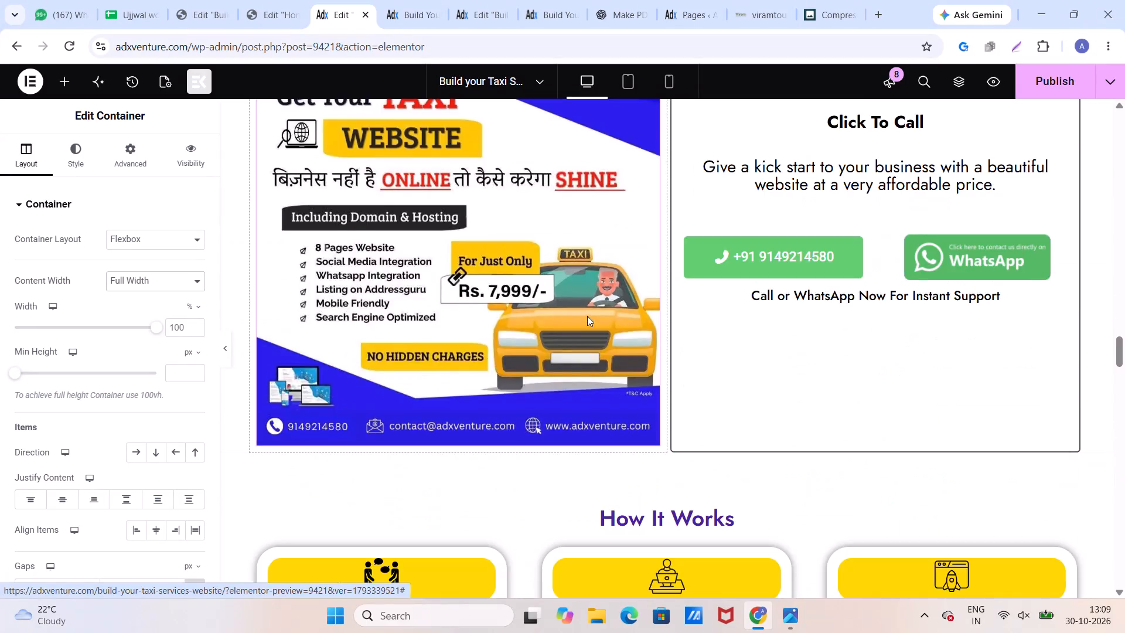
Add a nested container inside the empty full-width container between the FAQ with form and the Build Your Taxi Website section.
{"action": "scroll", "coordinate": [587, 316], "scroll_direction": "down", "scroll_amount": 4}
{"action": "scroll", "coordinate": [587, 316], "scroll_direction": "up", "scroll_amount": 1}
{"action": "scroll", "coordinate": [587, 316], "scroll_direction": "down", "scroll_amount": 2}
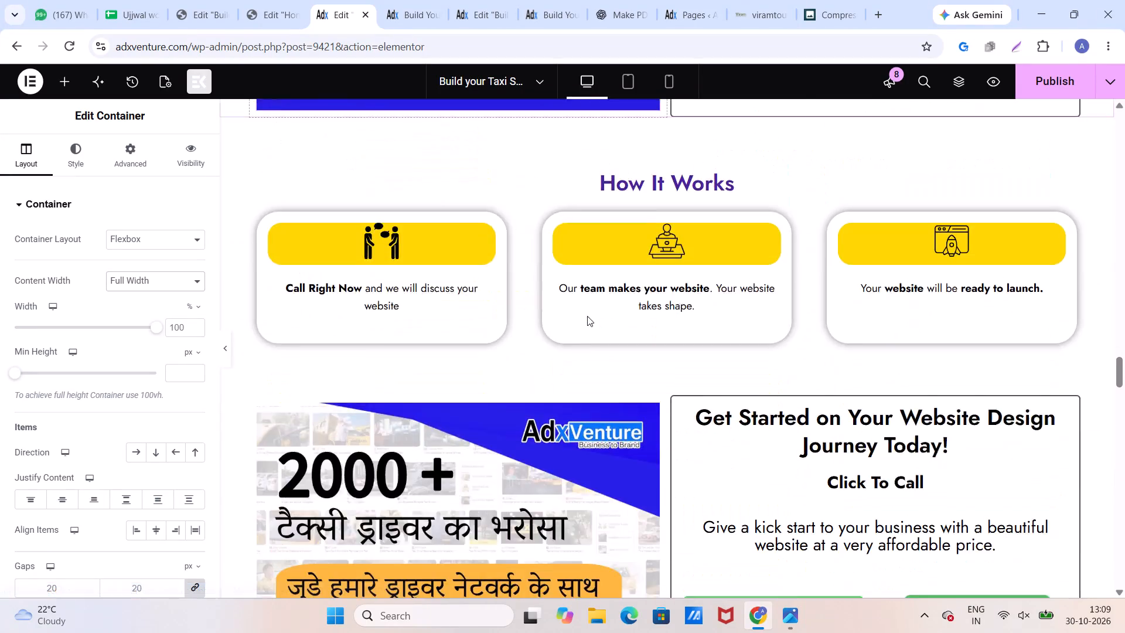
{"action": "scroll", "coordinate": [587, 316], "scroll_direction": "up", "scroll_amount": 20}
{"action": "scroll", "coordinate": [587, 309], "scroll_direction": "up", "scroll_amount": 3}
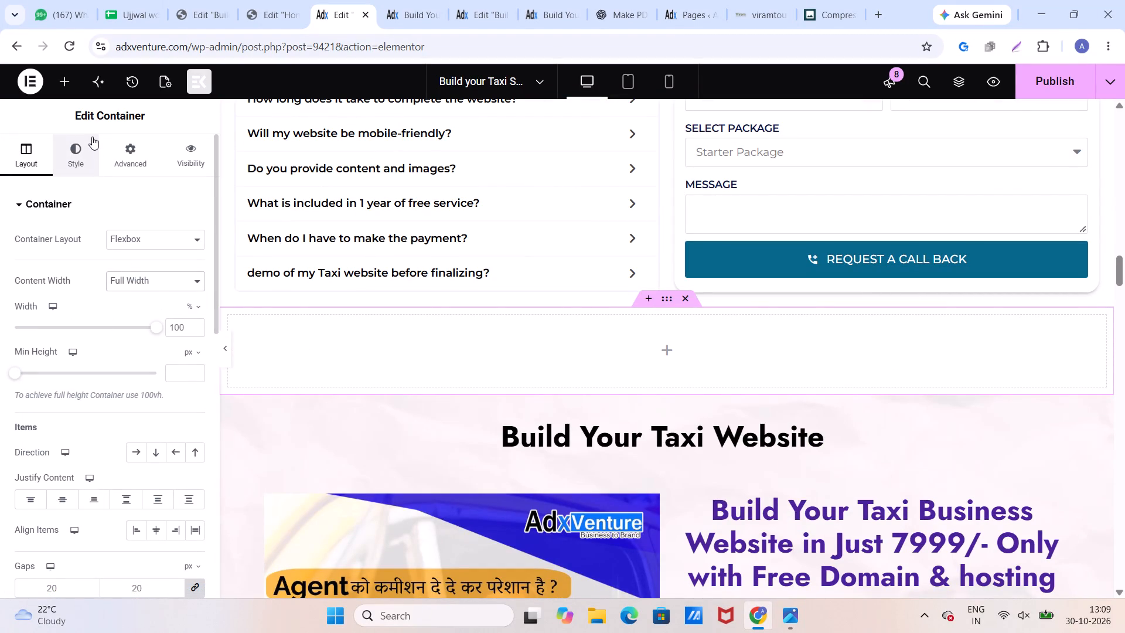
{"action": "left_click", "coordinate": [68, 89]}
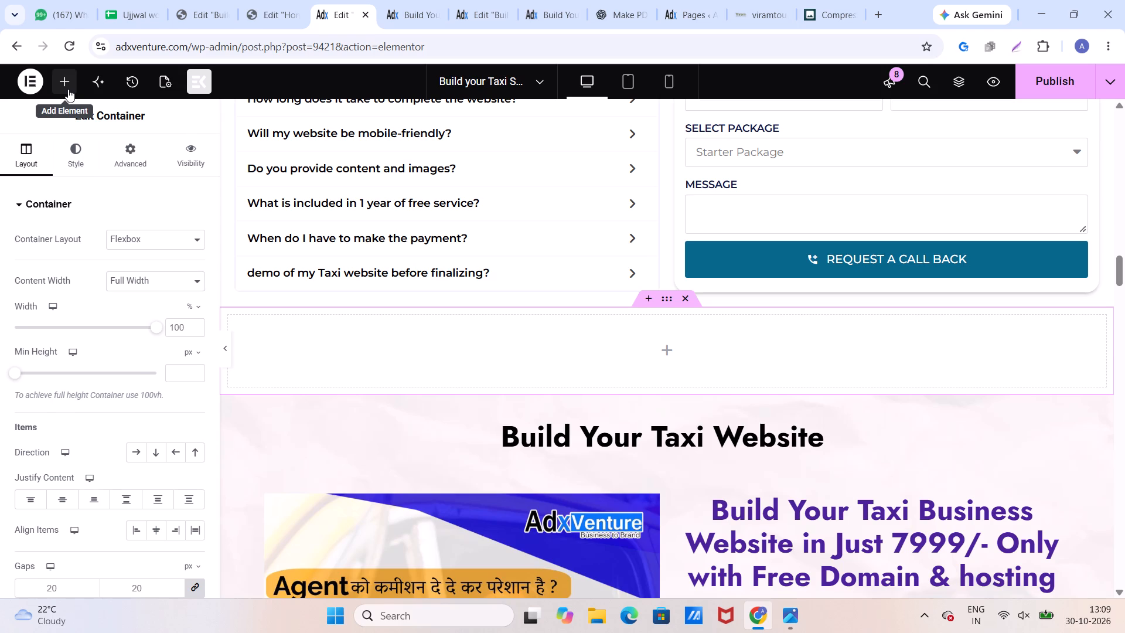
{"action": "left_click_drag", "start_coordinate": [75, 279], "coordinate": [317, 356]}
Set the nested container's boxed content width to 132 px.
{"action": "left_click", "coordinate": [168, 331]}
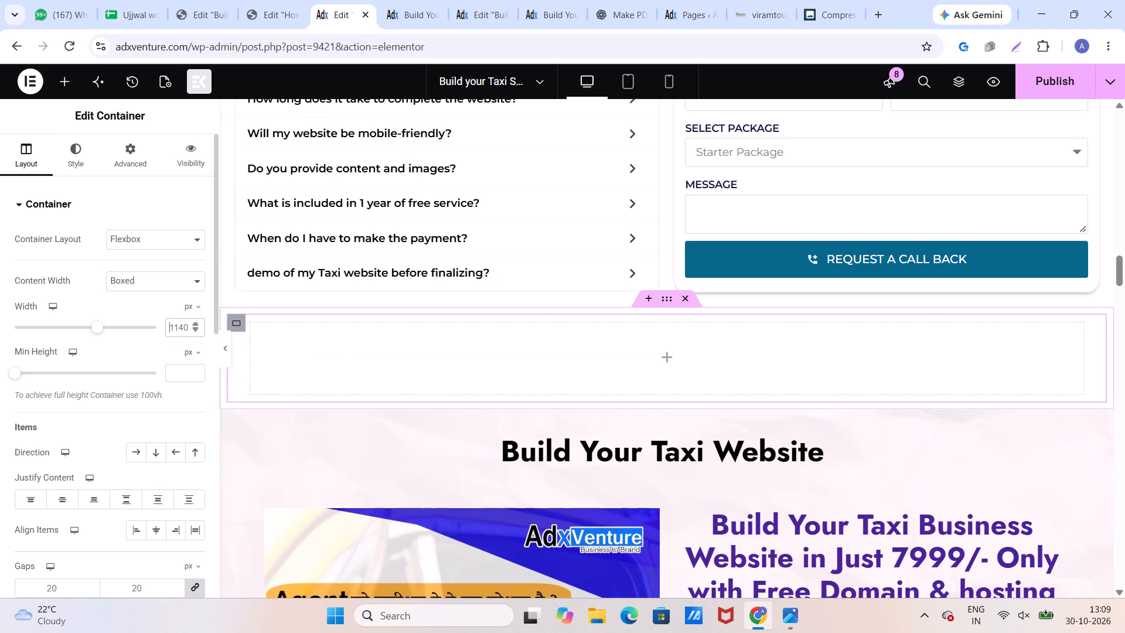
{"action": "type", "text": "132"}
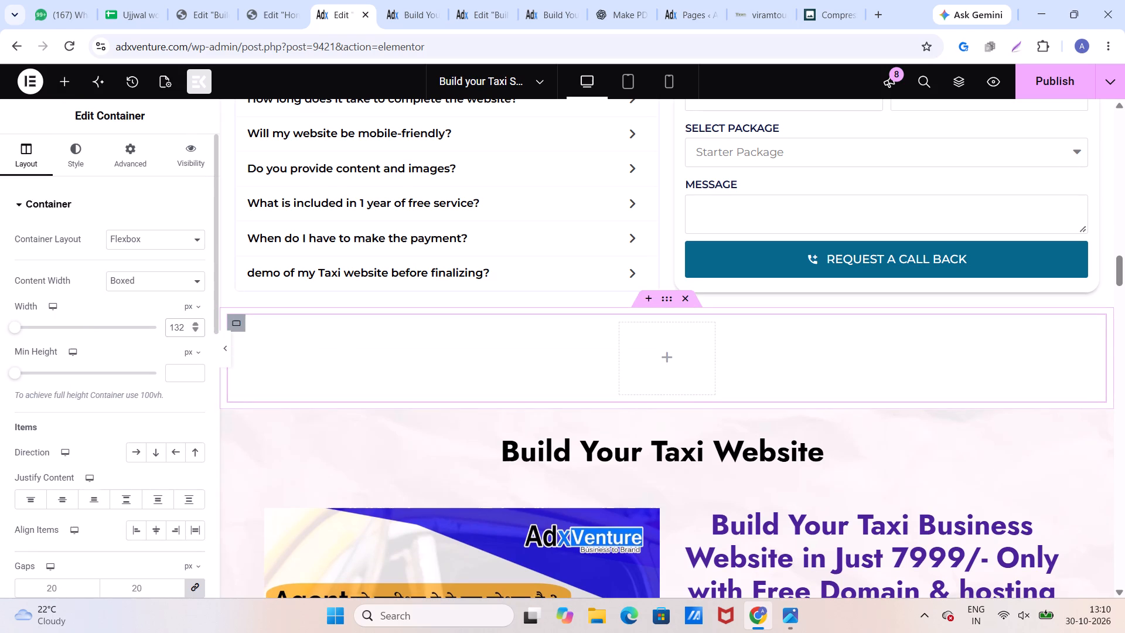
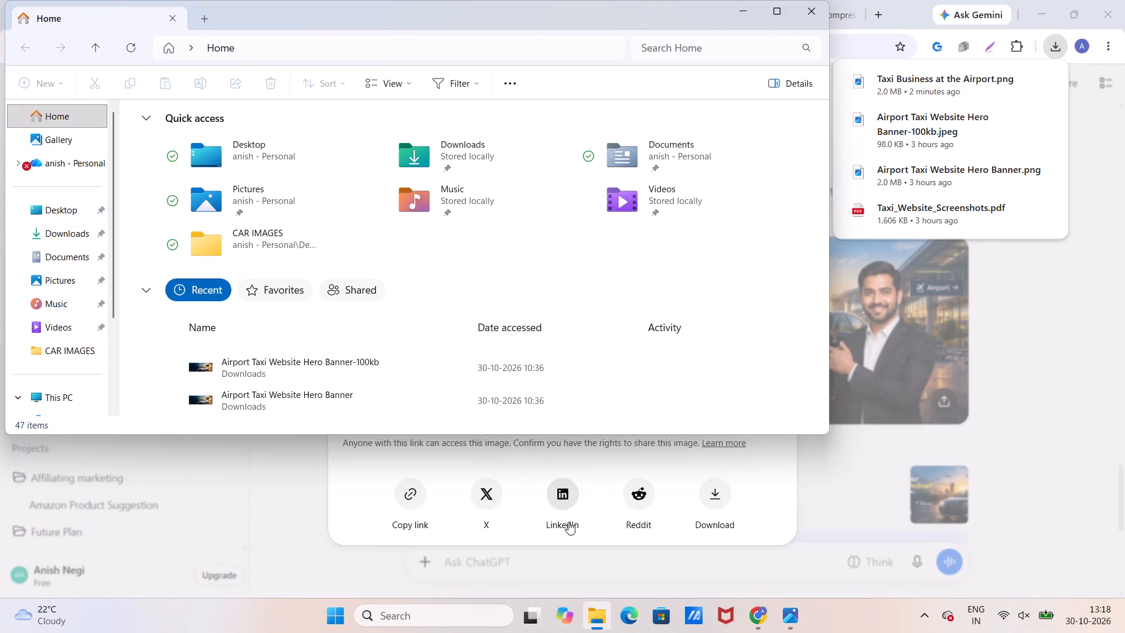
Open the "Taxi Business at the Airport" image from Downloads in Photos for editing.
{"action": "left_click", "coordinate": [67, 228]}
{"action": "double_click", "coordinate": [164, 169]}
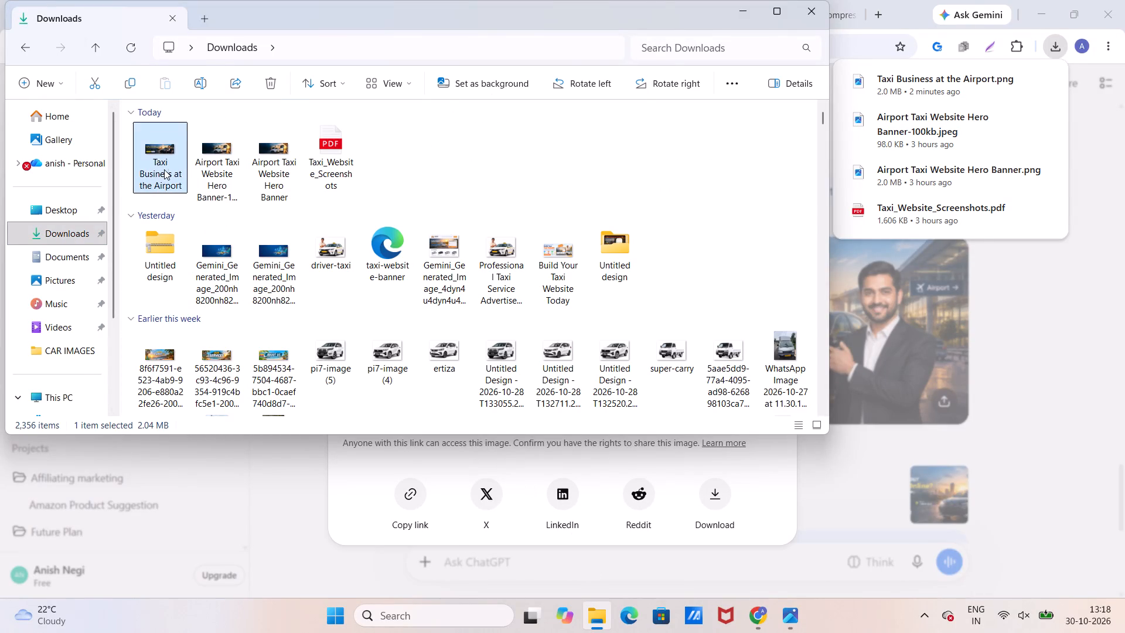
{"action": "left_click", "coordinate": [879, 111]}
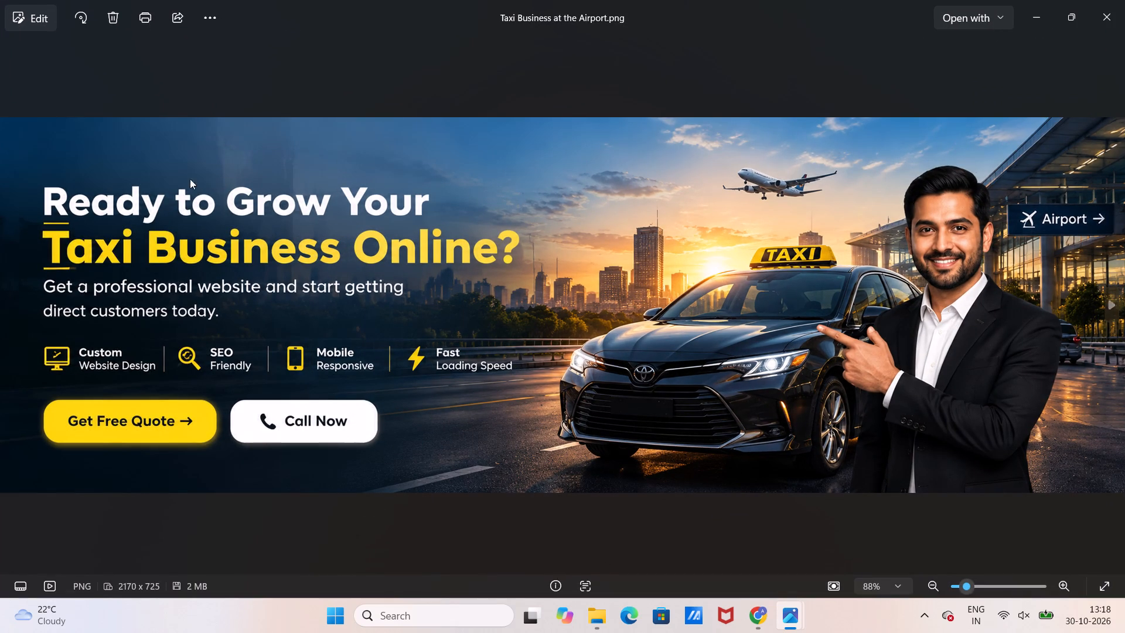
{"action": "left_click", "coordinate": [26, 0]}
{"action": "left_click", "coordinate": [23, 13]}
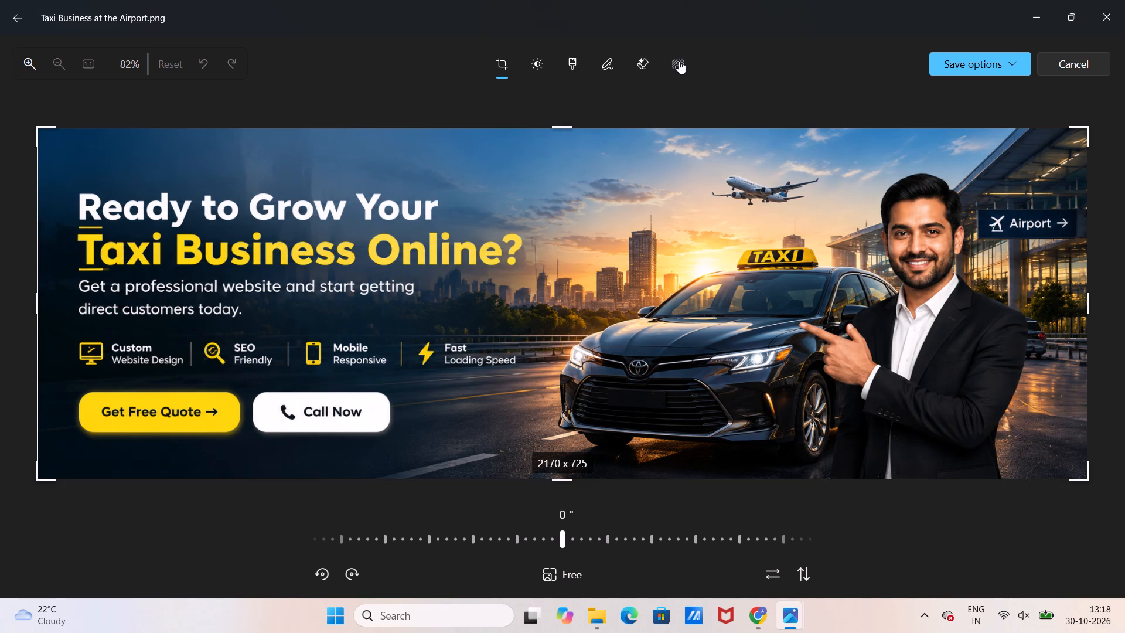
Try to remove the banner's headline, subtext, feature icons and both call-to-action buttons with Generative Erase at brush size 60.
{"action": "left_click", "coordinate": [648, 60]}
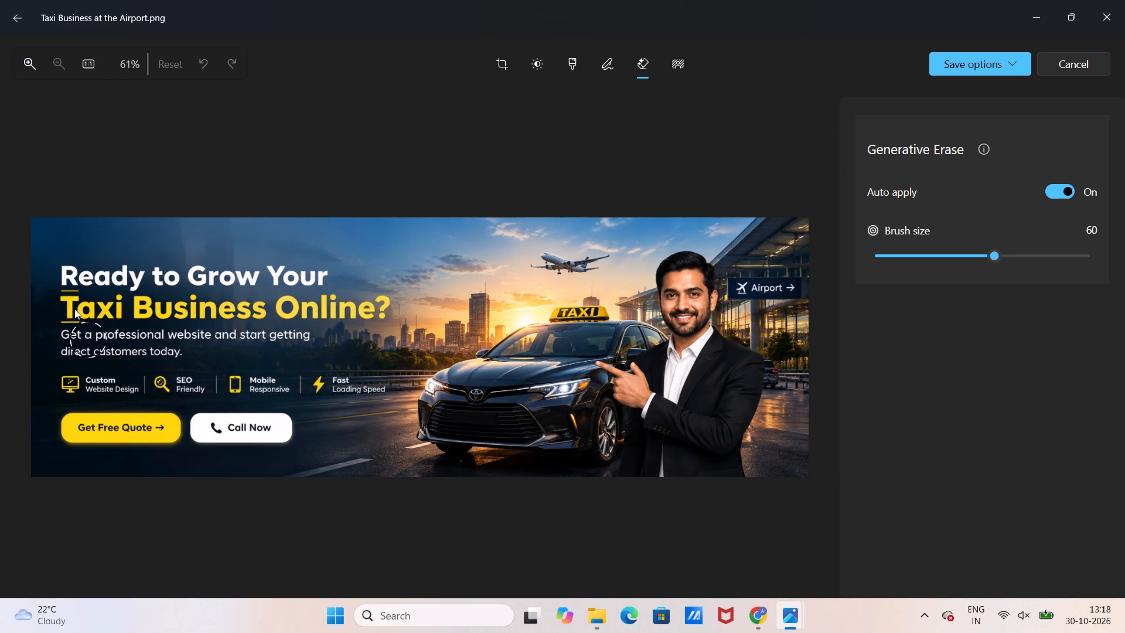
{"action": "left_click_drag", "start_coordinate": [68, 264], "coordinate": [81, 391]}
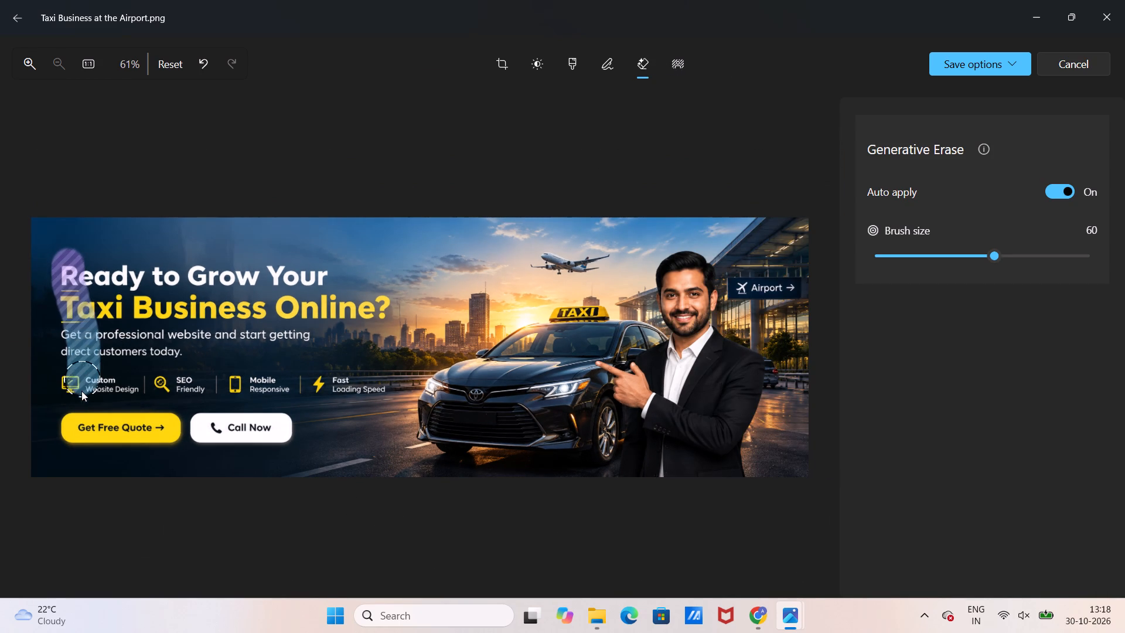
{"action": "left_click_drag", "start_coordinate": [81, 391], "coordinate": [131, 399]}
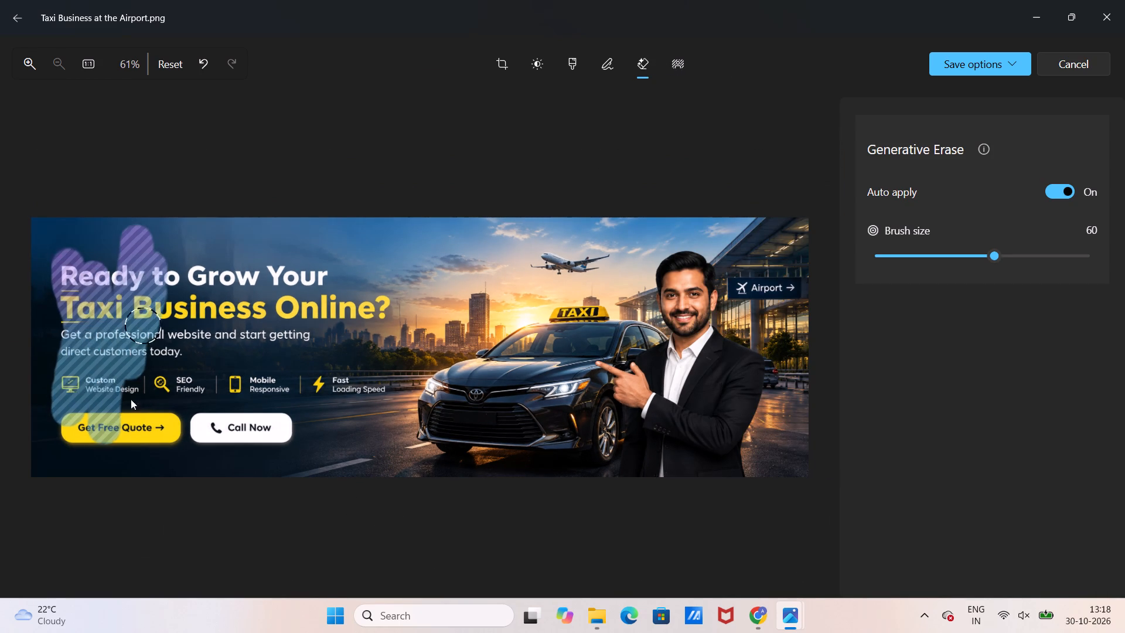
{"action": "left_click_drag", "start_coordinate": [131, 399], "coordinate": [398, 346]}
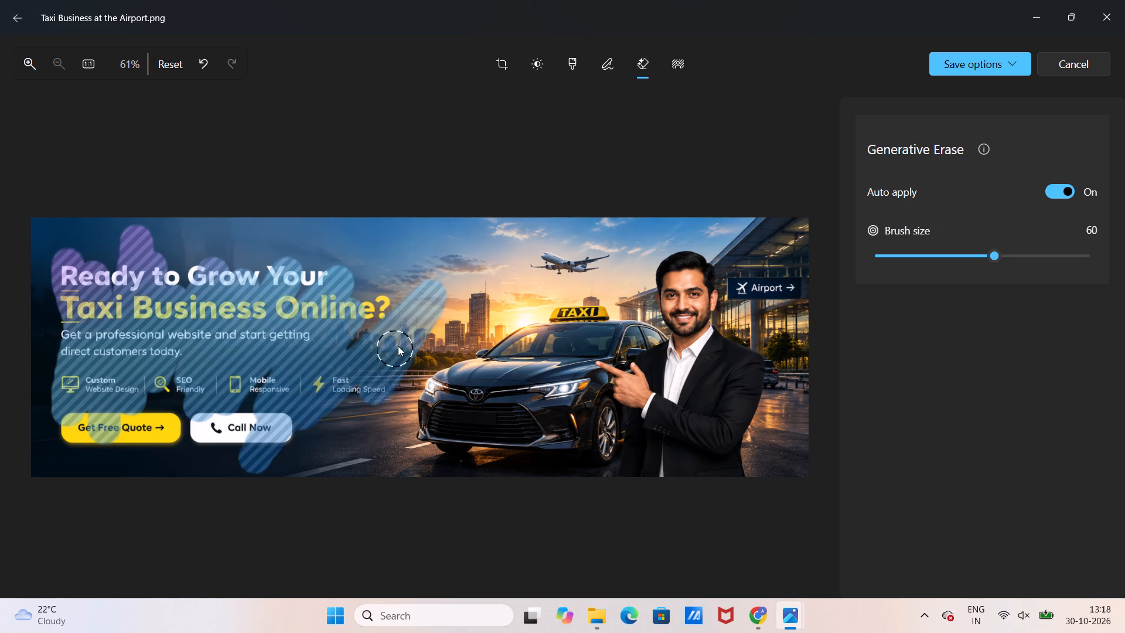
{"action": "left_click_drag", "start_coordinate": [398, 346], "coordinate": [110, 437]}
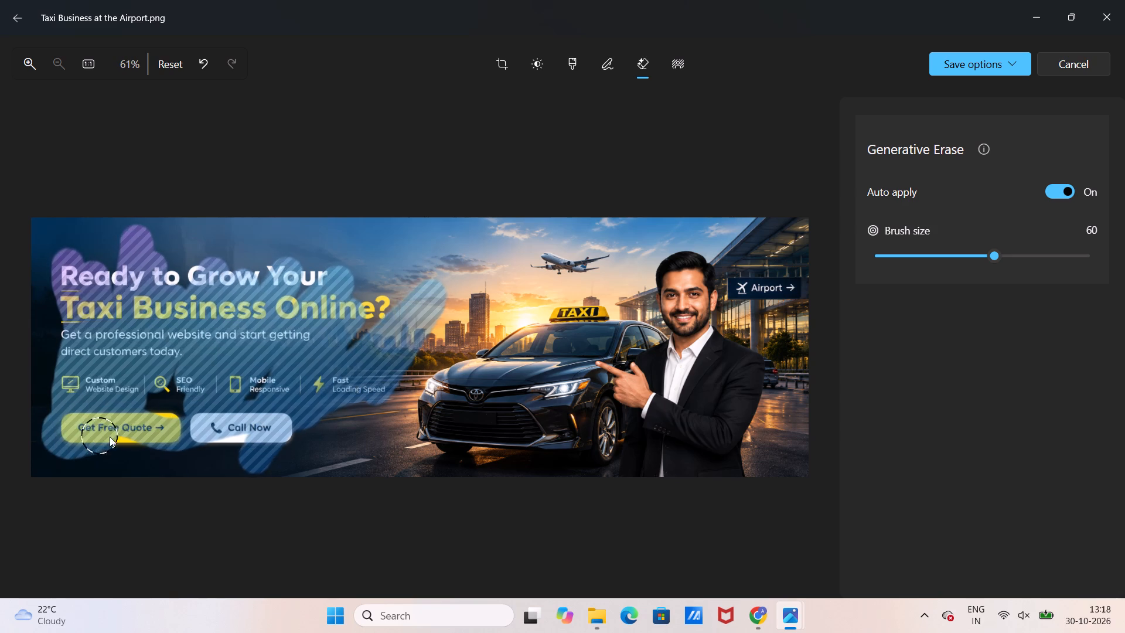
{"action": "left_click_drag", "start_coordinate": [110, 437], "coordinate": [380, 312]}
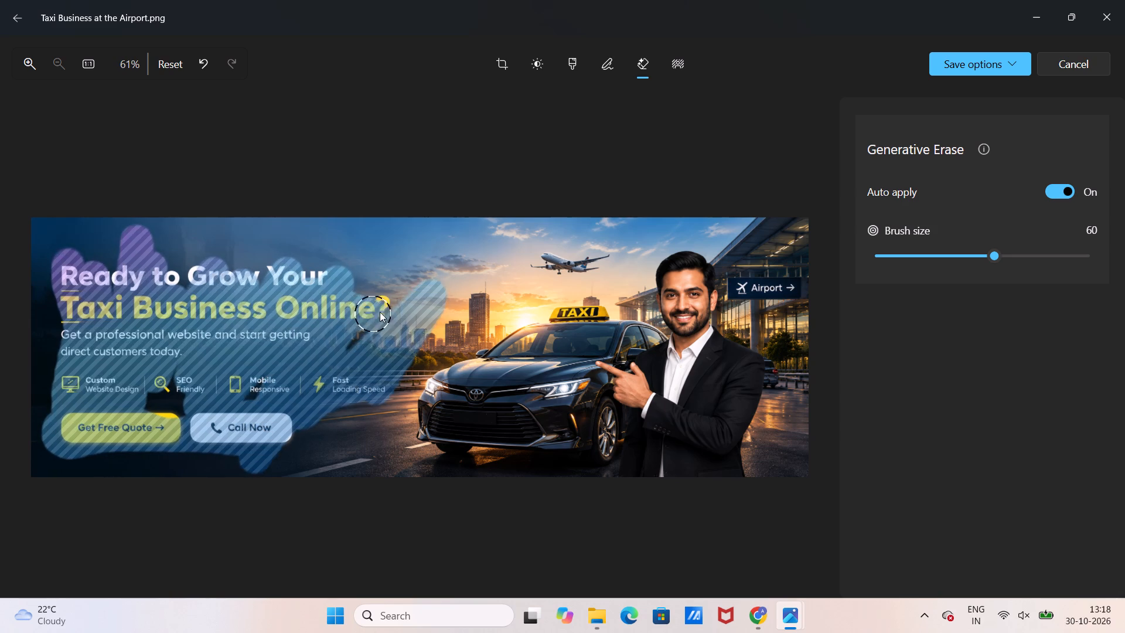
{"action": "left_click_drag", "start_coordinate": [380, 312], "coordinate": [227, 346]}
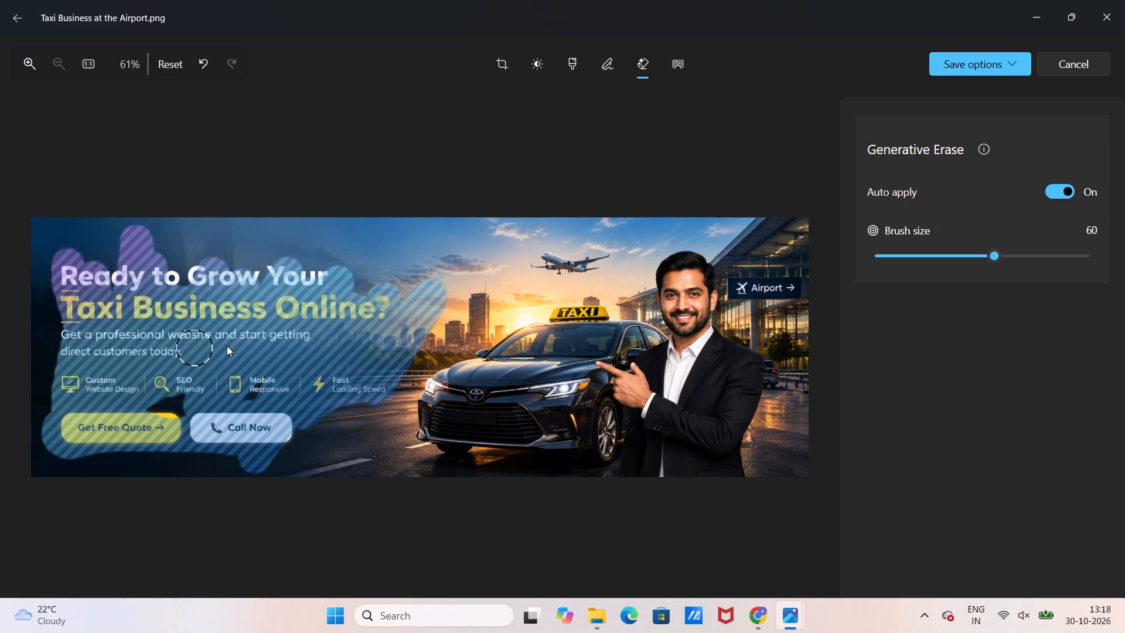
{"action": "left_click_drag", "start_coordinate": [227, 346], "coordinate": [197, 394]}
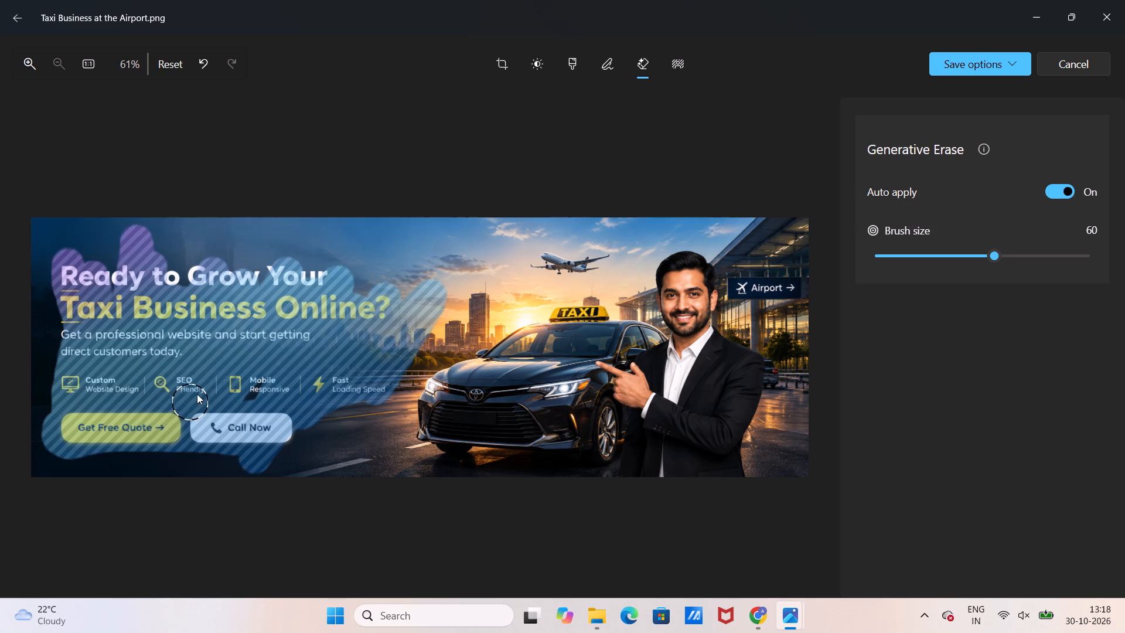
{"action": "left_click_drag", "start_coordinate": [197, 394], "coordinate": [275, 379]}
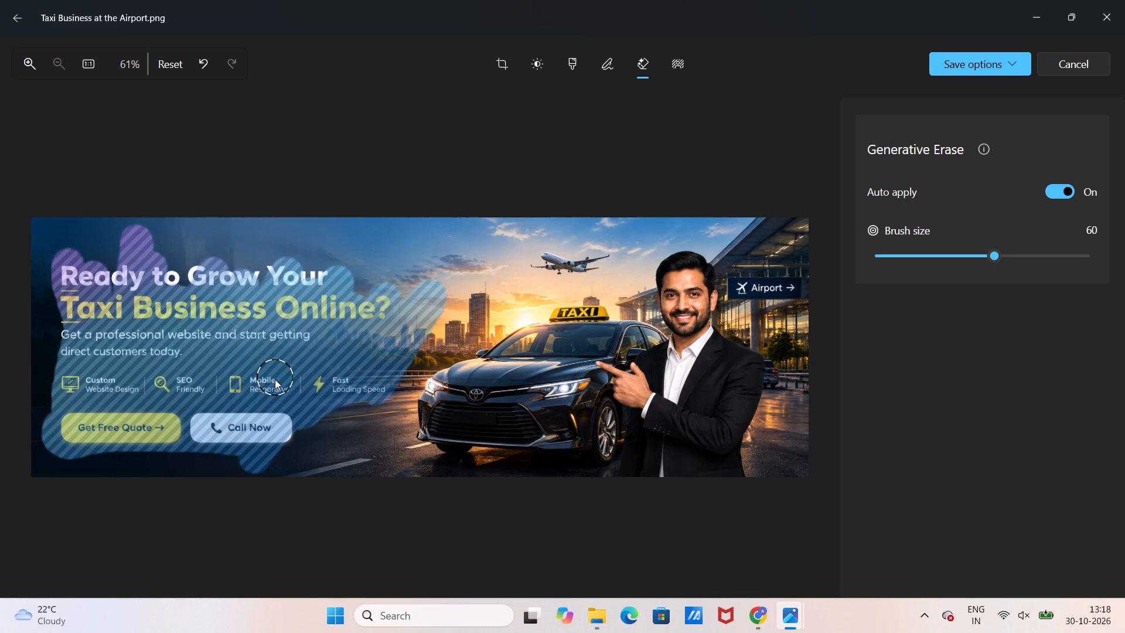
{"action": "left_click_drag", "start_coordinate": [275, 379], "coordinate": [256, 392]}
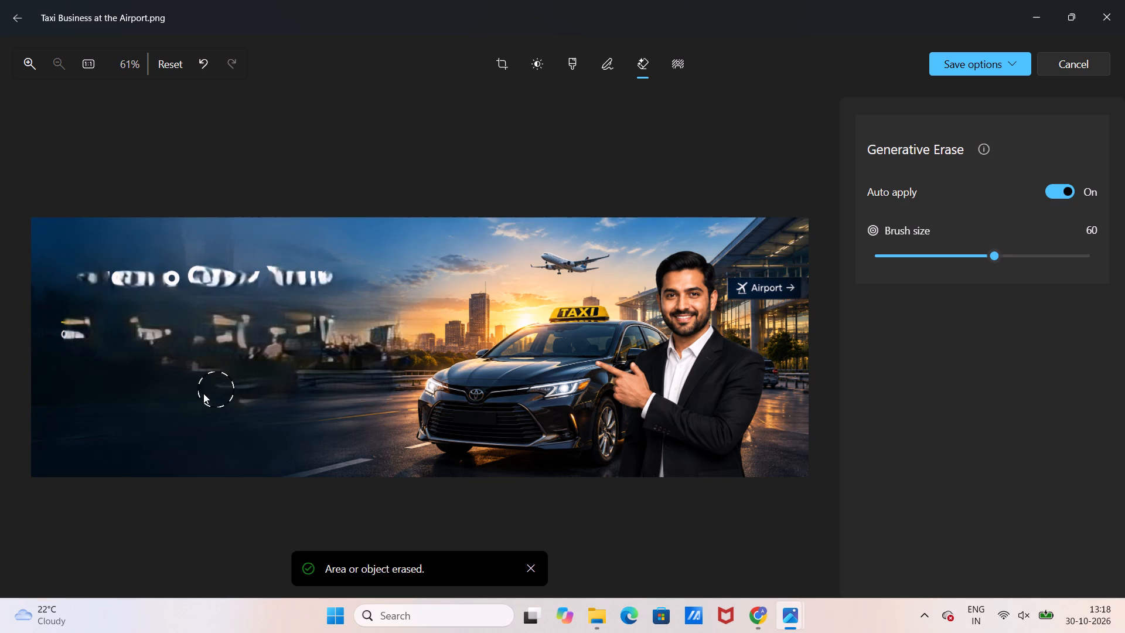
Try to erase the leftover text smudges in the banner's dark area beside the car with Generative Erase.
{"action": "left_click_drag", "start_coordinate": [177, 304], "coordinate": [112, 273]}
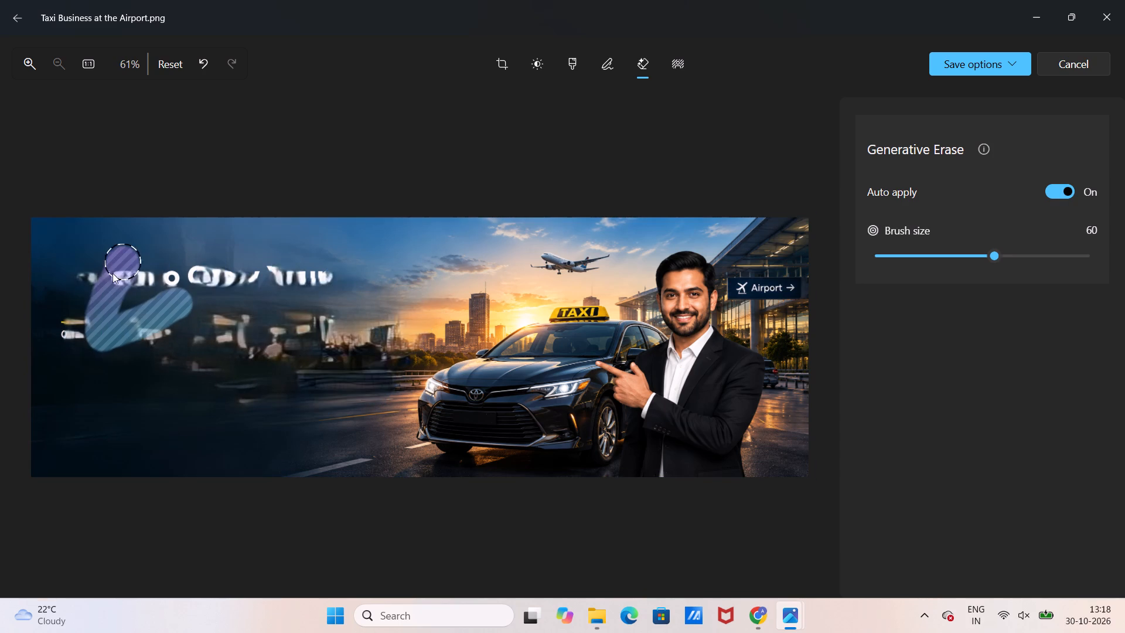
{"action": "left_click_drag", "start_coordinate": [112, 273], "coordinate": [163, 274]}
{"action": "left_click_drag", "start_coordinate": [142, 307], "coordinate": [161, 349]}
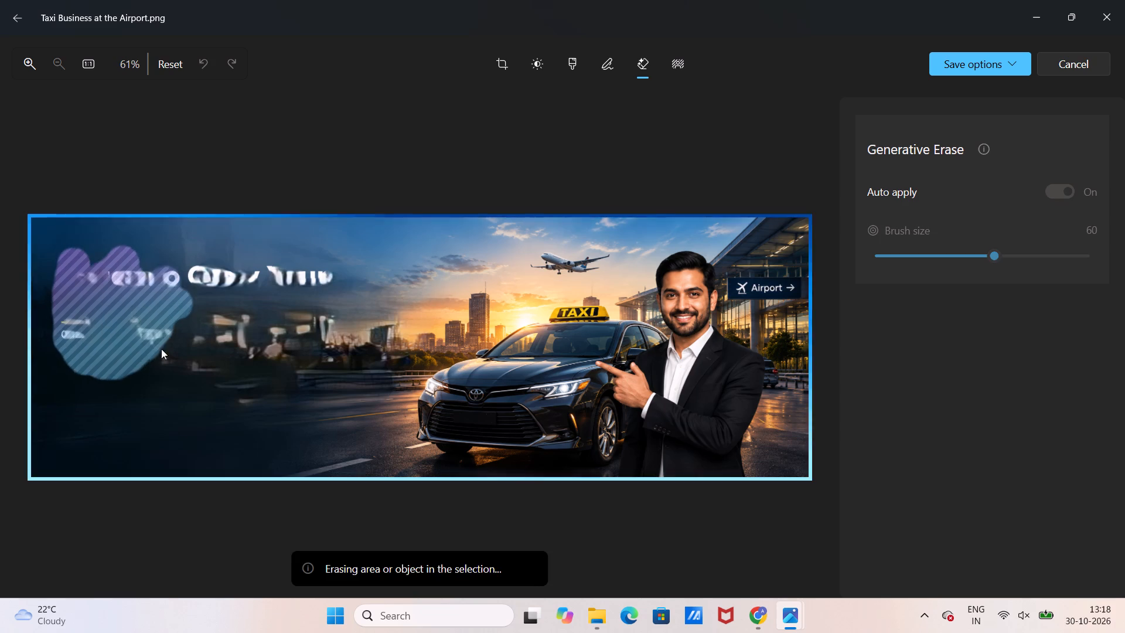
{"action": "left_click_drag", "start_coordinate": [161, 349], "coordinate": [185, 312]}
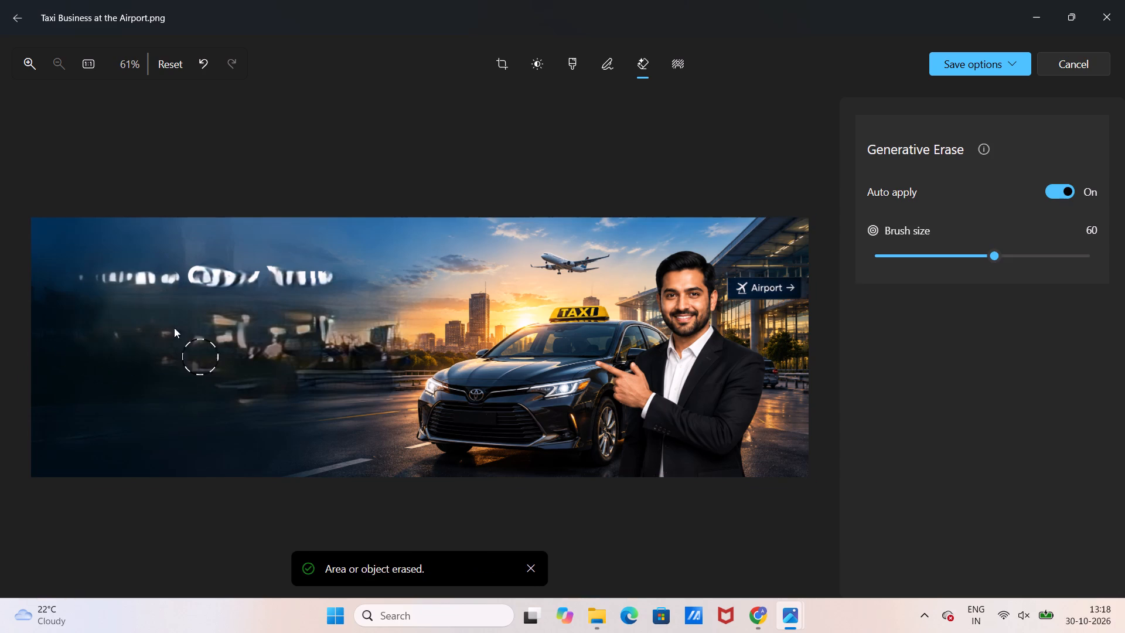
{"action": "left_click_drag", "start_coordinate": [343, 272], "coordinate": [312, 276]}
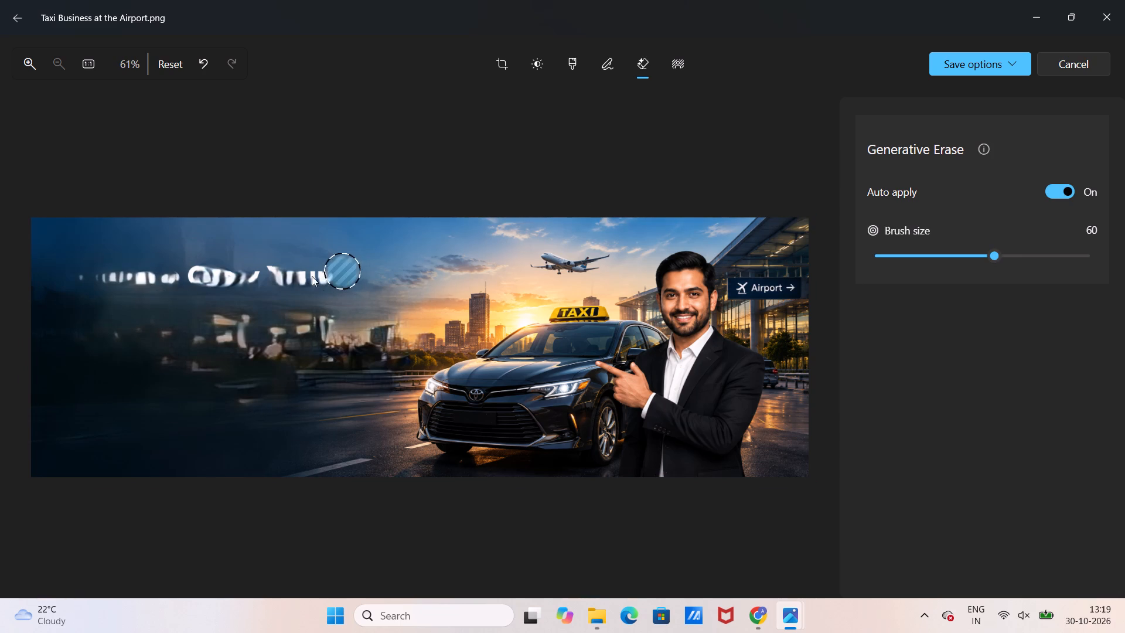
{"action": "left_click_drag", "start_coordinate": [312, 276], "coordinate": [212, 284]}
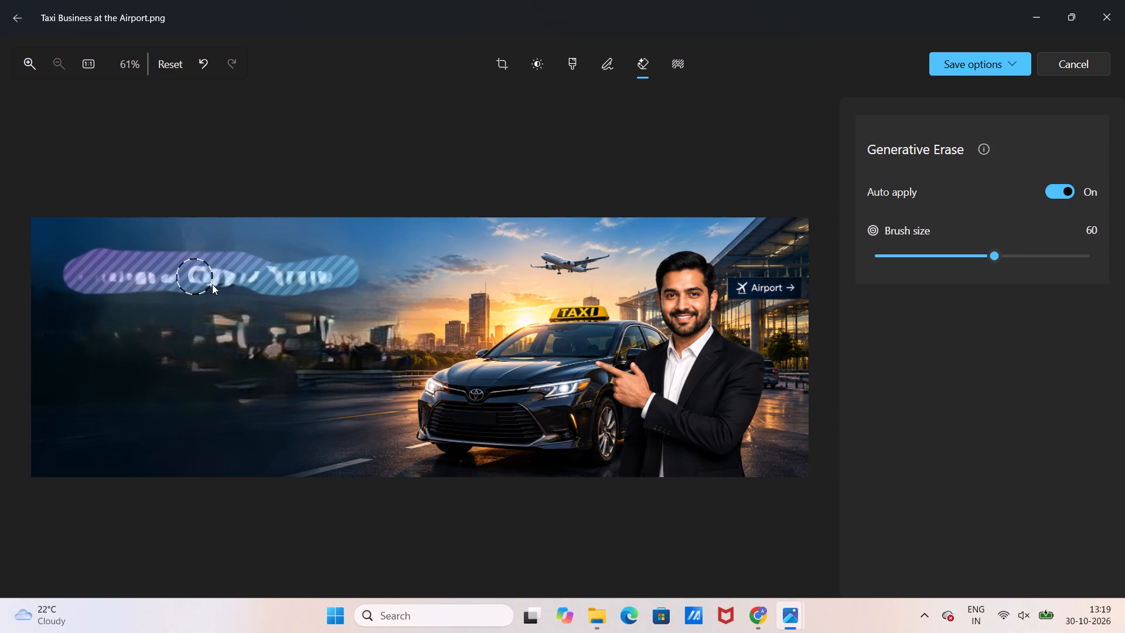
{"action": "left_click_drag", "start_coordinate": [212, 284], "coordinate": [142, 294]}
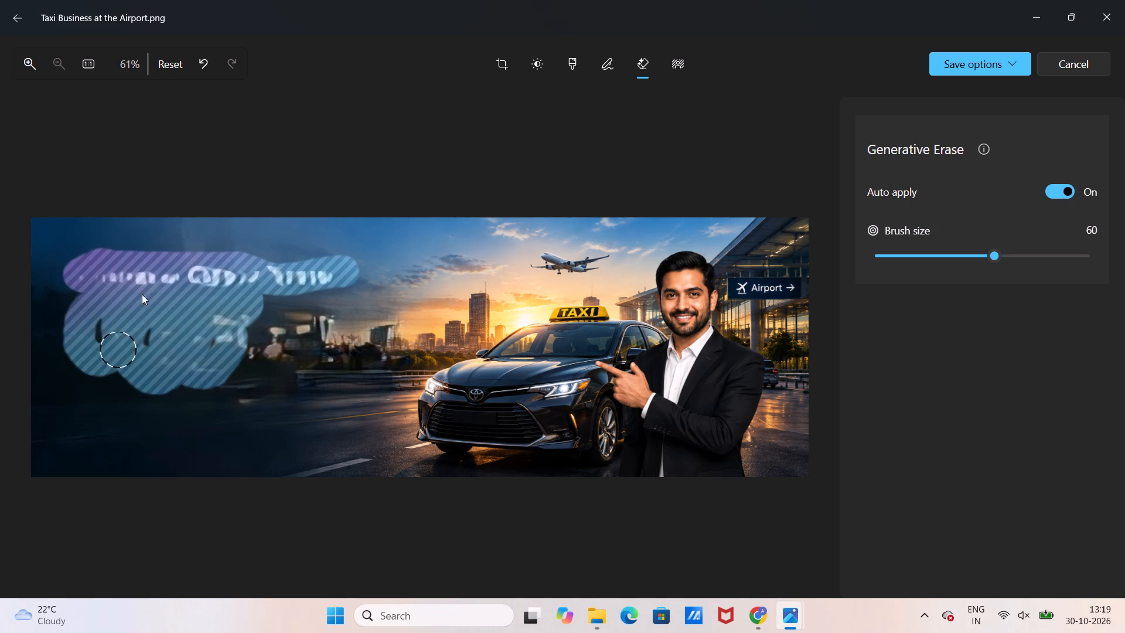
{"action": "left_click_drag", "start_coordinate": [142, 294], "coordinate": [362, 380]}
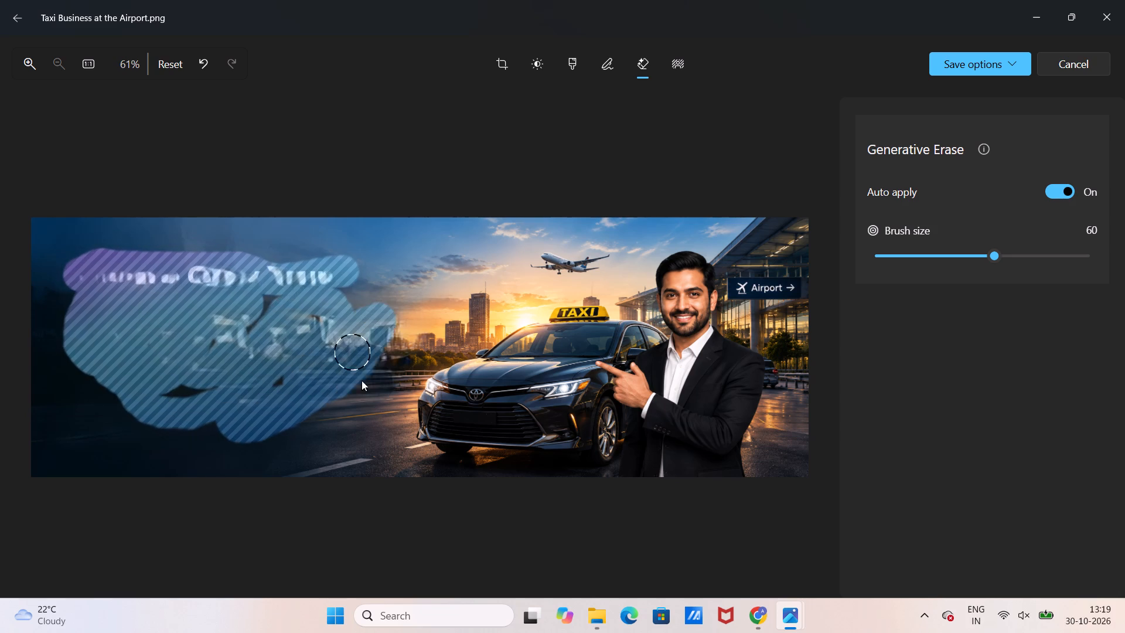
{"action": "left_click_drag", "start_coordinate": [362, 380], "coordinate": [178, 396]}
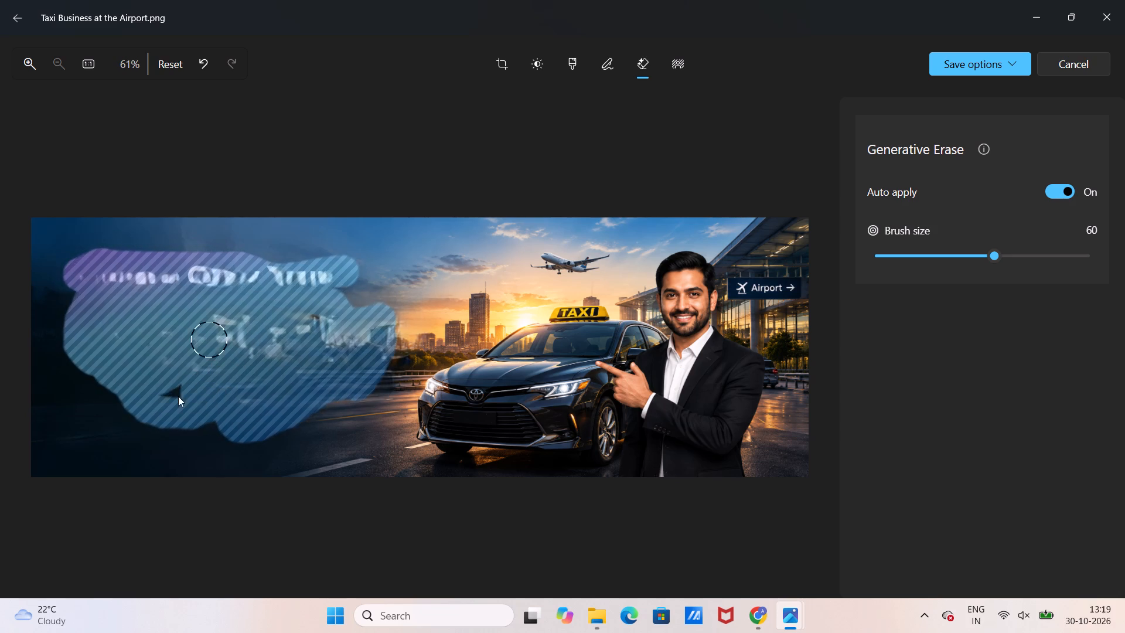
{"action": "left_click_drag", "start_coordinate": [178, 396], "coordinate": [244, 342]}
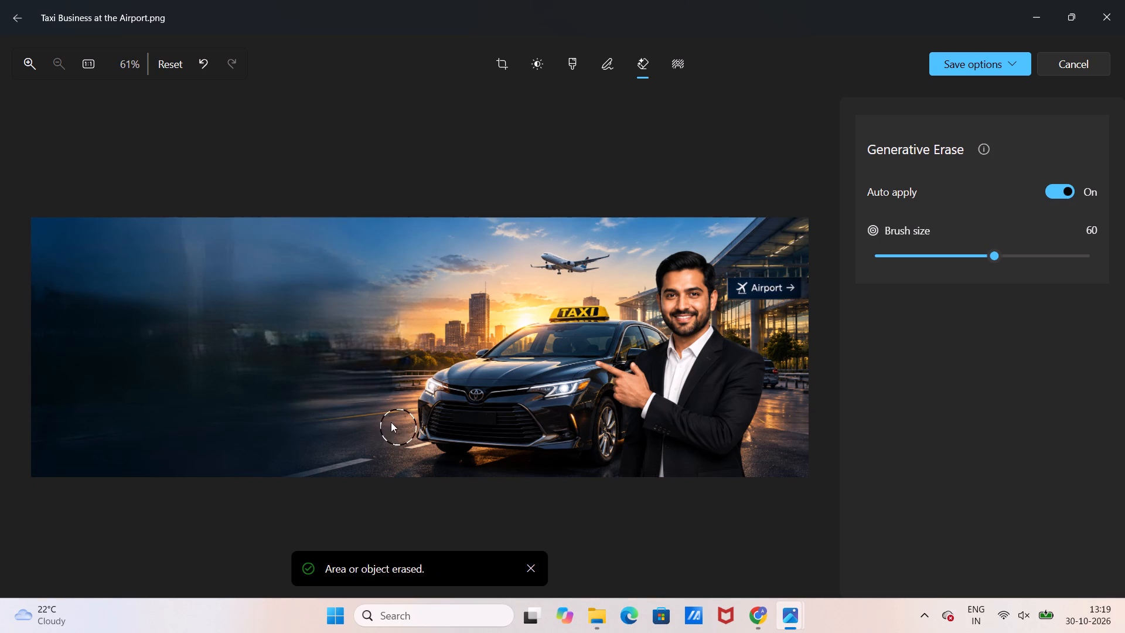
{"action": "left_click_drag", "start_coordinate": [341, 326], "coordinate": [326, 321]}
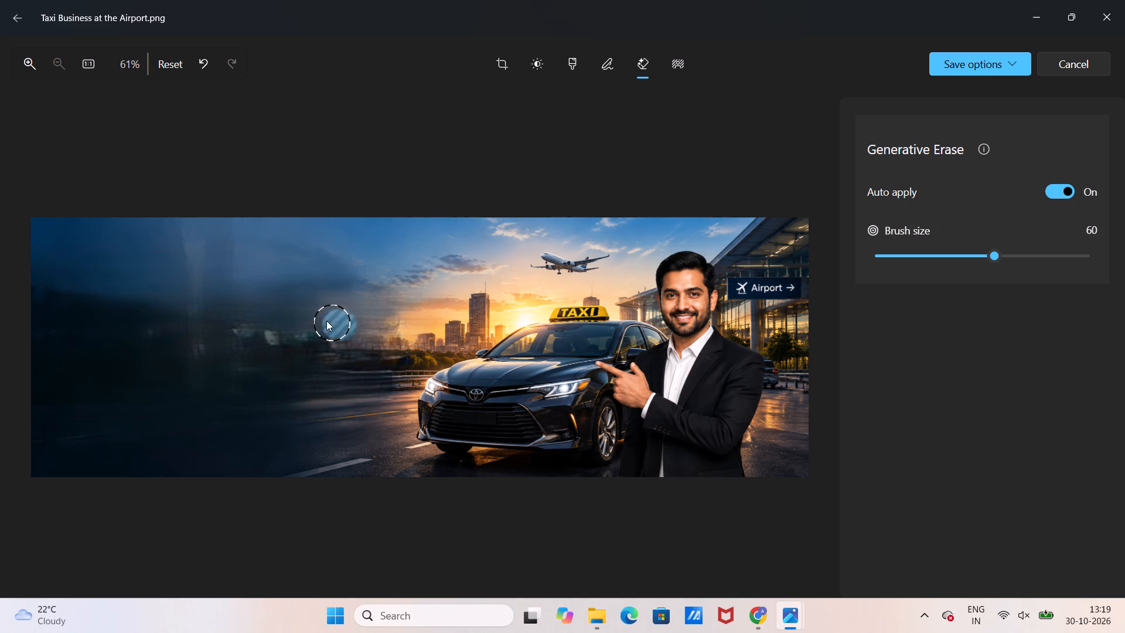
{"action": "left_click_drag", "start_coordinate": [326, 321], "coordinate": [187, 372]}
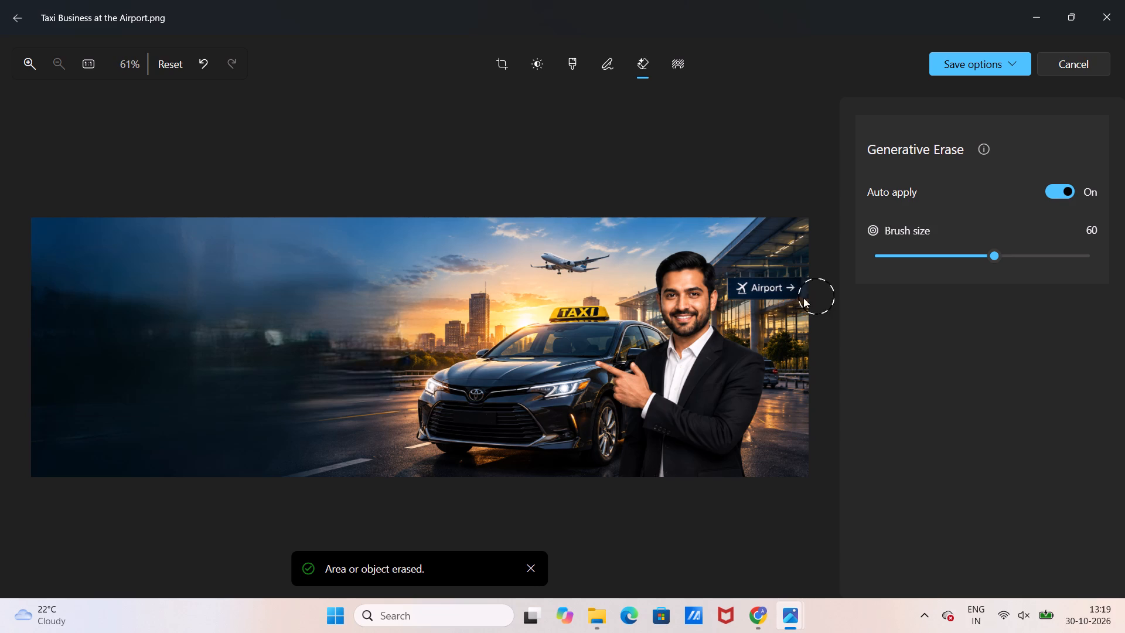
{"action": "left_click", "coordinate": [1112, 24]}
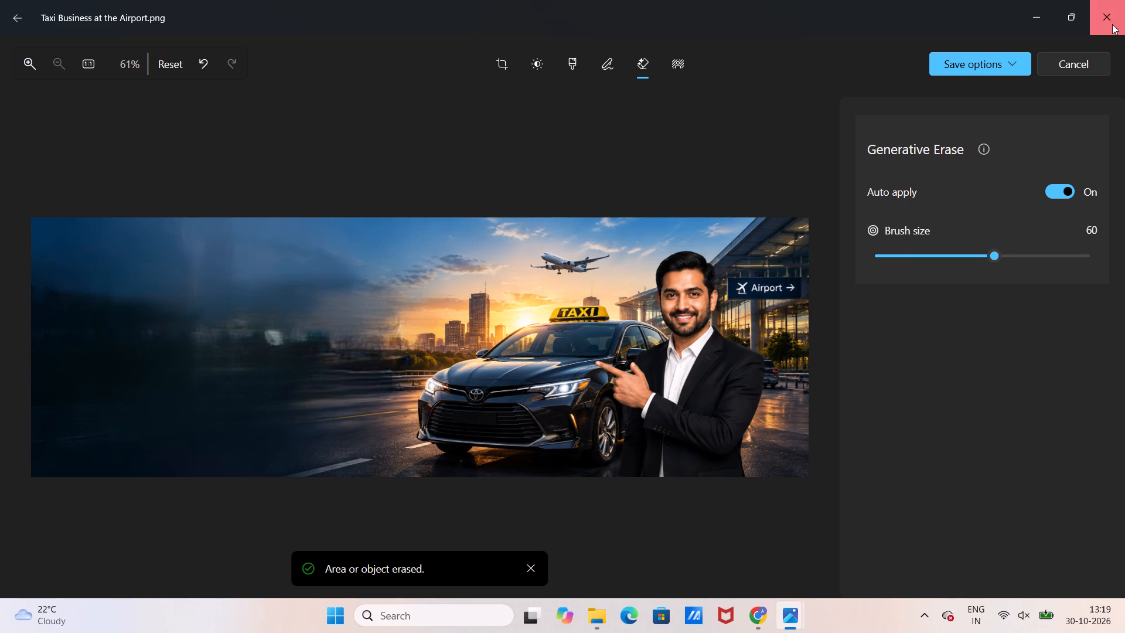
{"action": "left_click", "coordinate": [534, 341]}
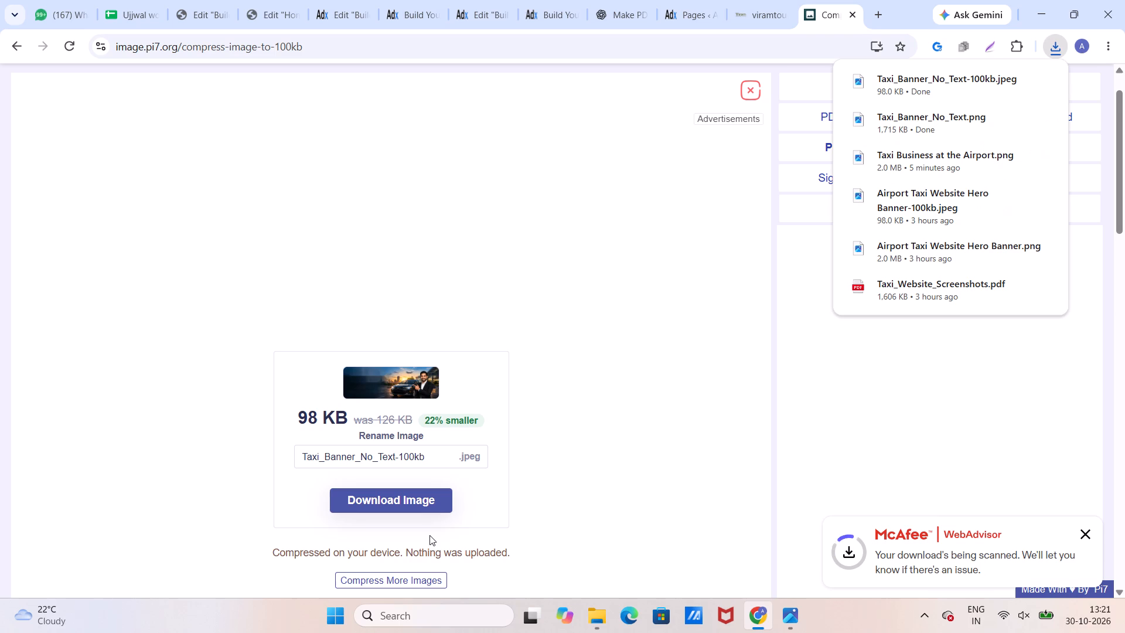
In the Elementor page editor, upload Taxi_Banner_No_Text-100kb as the classic background image for the outer empty container below the FAQ.
{"action": "left_click", "coordinate": [193, 8]}
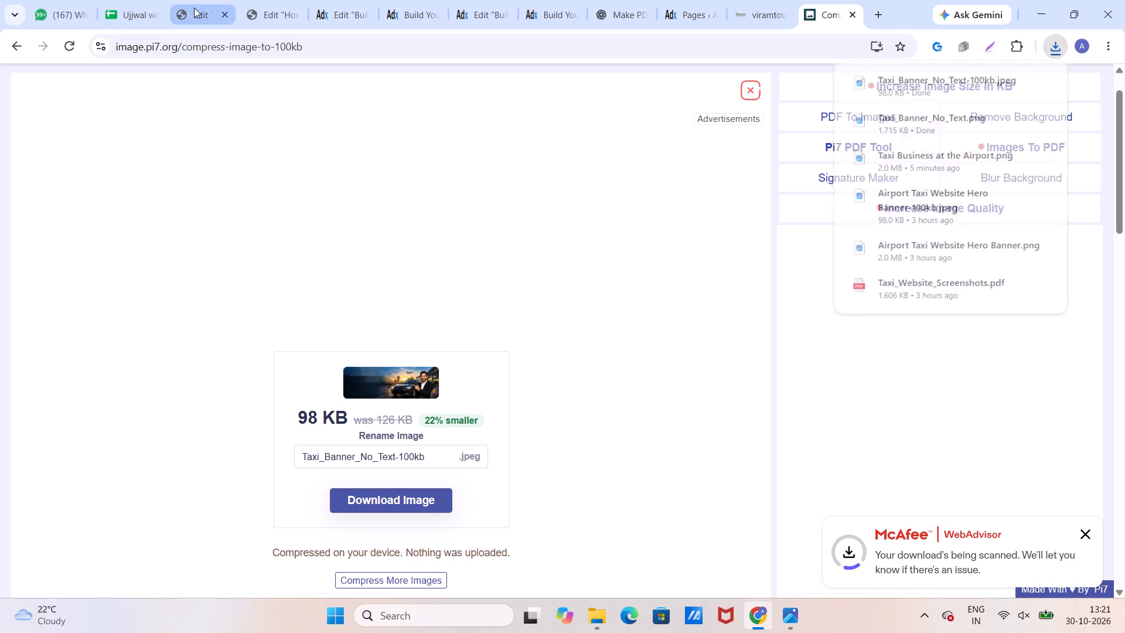
{"action": "left_click", "coordinate": [321, 9]}
{"action": "scroll", "coordinate": [444, 291], "scroll_direction": "up", "scroll_amount": 11}
{"action": "scroll", "coordinate": [456, 287], "scroll_direction": "down", "scroll_amount": 1}
{"action": "scroll", "coordinate": [456, 287], "scroll_direction": "up", "scroll_amount": 3}
{"action": "scroll", "coordinate": [457, 284], "scroll_direction": "down", "scroll_amount": 1}
{"action": "scroll", "coordinate": [457, 284], "scroll_direction": "up", "scroll_amount": 1}
{"action": "scroll", "coordinate": [457, 284], "scroll_direction": "down", "scroll_amount": 3}
{"action": "scroll", "coordinate": [457, 284], "scroll_direction": "up", "scroll_amount": 1}
{"action": "scroll", "coordinate": [455, 287], "scroll_direction": "down", "scroll_amount": 1}
{"action": "scroll", "coordinate": [454, 288], "scroll_direction": "up", "scroll_amount": 1}
{"action": "scroll", "coordinate": [454, 288], "scroll_direction": "down", "scroll_amount": 3}
{"action": "scroll", "coordinate": [454, 288], "scroll_direction": "up", "scroll_amount": 1}
{"action": "scroll", "coordinate": [445, 287], "scroll_direction": "down", "scroll_amount": 3}
{"action": "scroll", "coordinate": [445, 287], "scroll_direction": "up", "scroll_amount": 1}
{"action": "scroll", "coordinate": [445, 287], "scroll_direction": "down", "scroll_amount": 7}
{"action": "scroll", "coordinate": [441, 287], "scroll_direction": "up", "scroll_amount": 1}
{"action": "scroll", "coordinate": [441, 287], "scroll_direction": "down", "scroll_amount": 1}
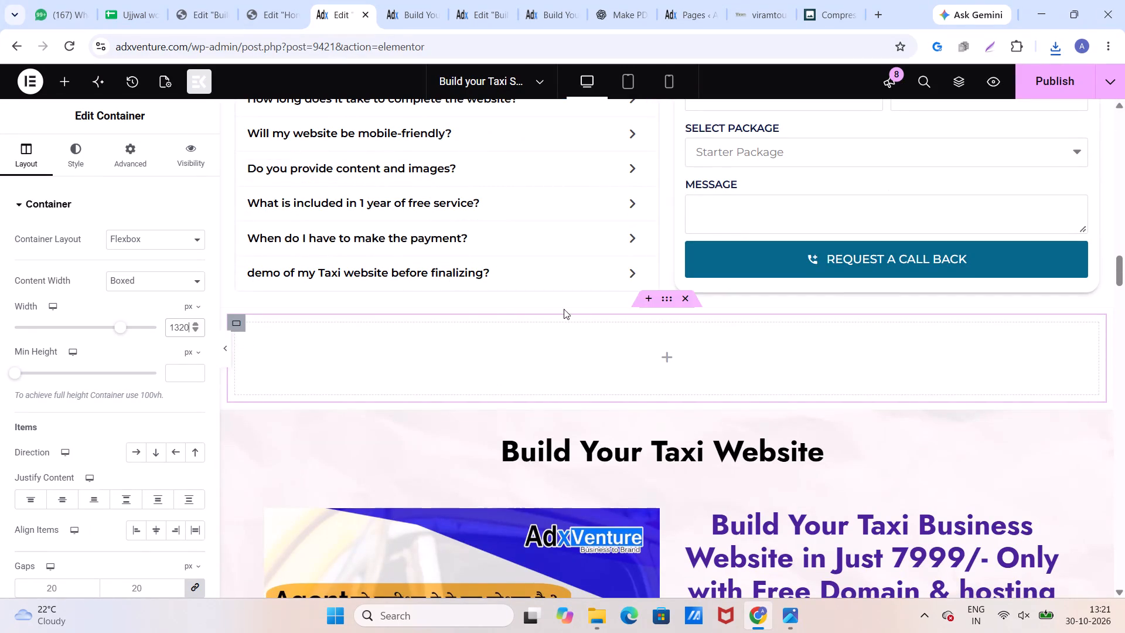
{"action": "left_click", "coordinate": [664, 300]}
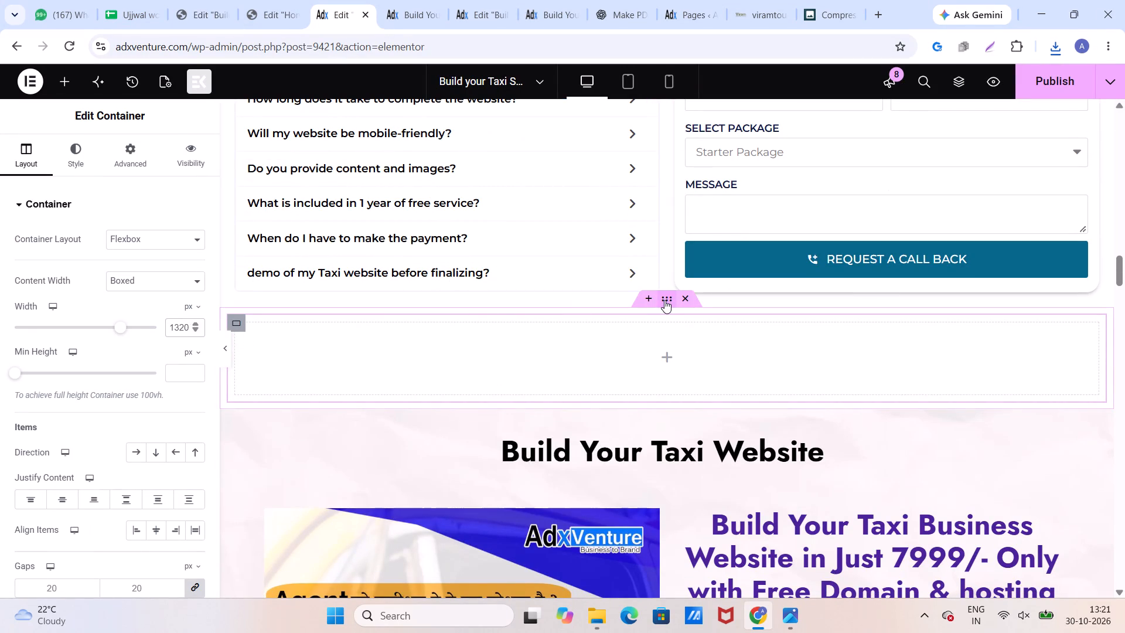
{"action": "left_click", "coordinate": [90, 161]}
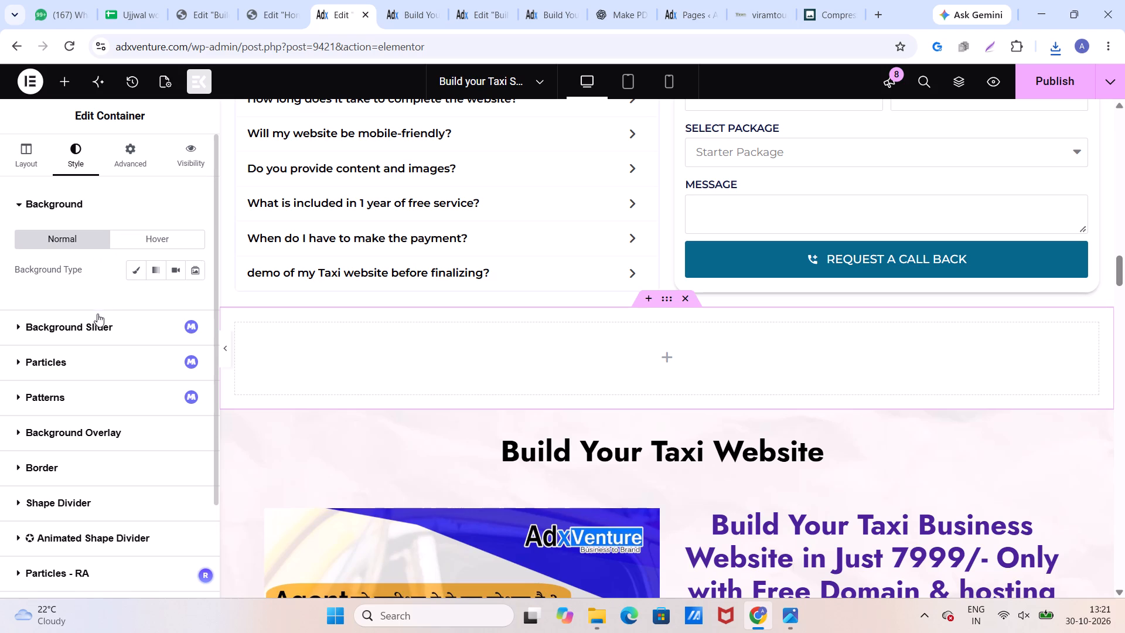
{"action": "left_click", "coordinate": [136, 269]}
{"action": "left_click", "coordinate": [97, 365]}
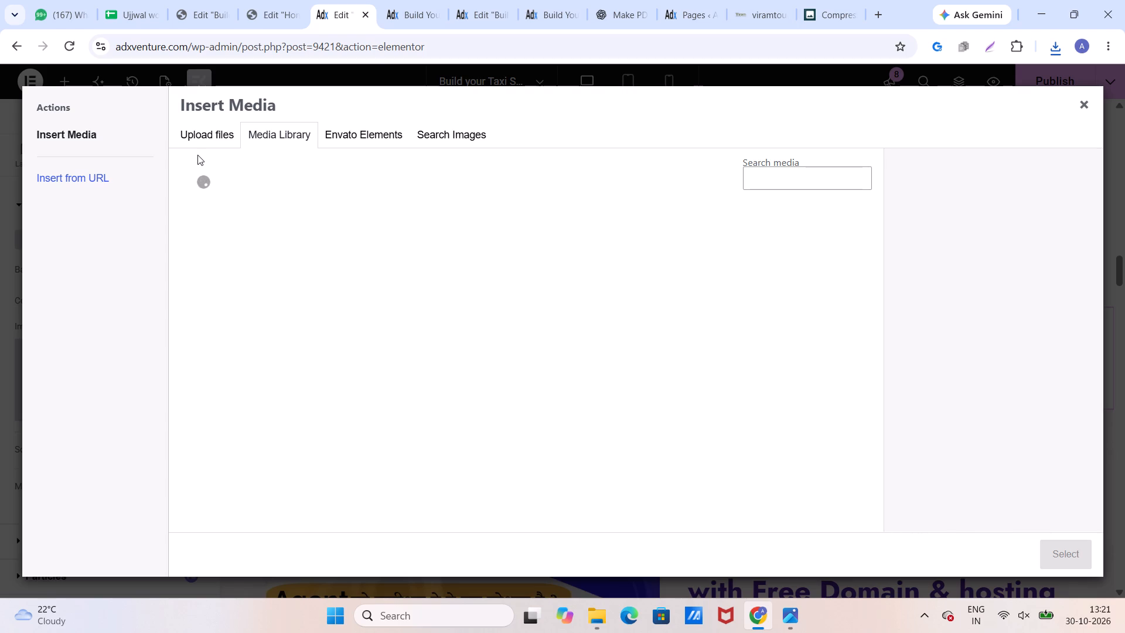
{"action": "left_click", "coordinate": [213, 133]}
{"action": "left_click", "coordinate": [600, 339]}
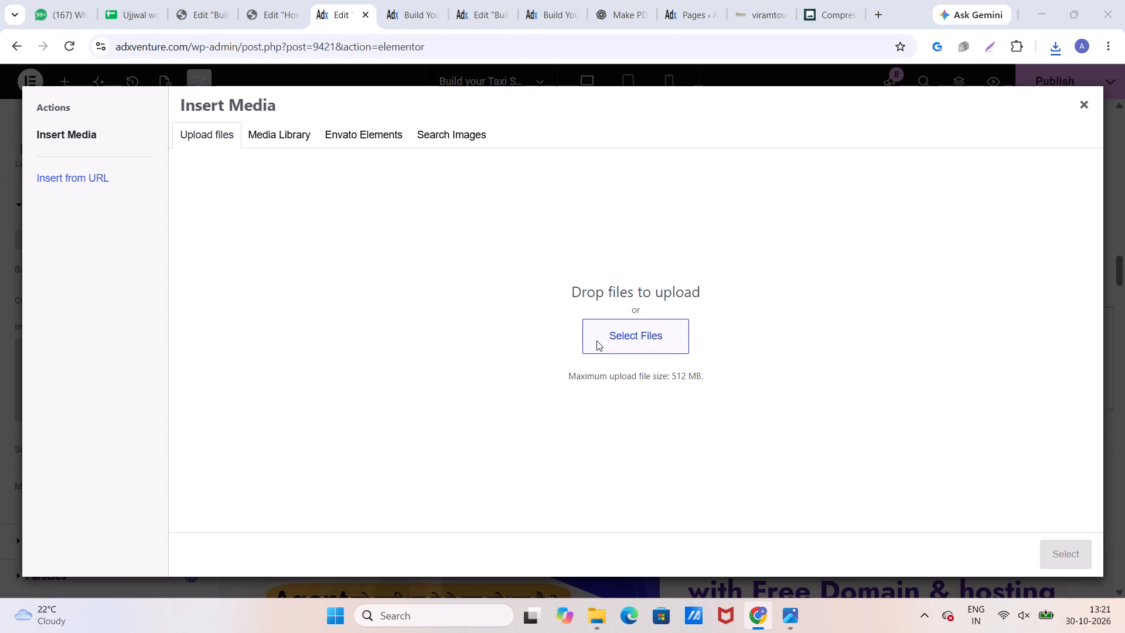
{"action": "double_click", "coordinate": [162, 160]}
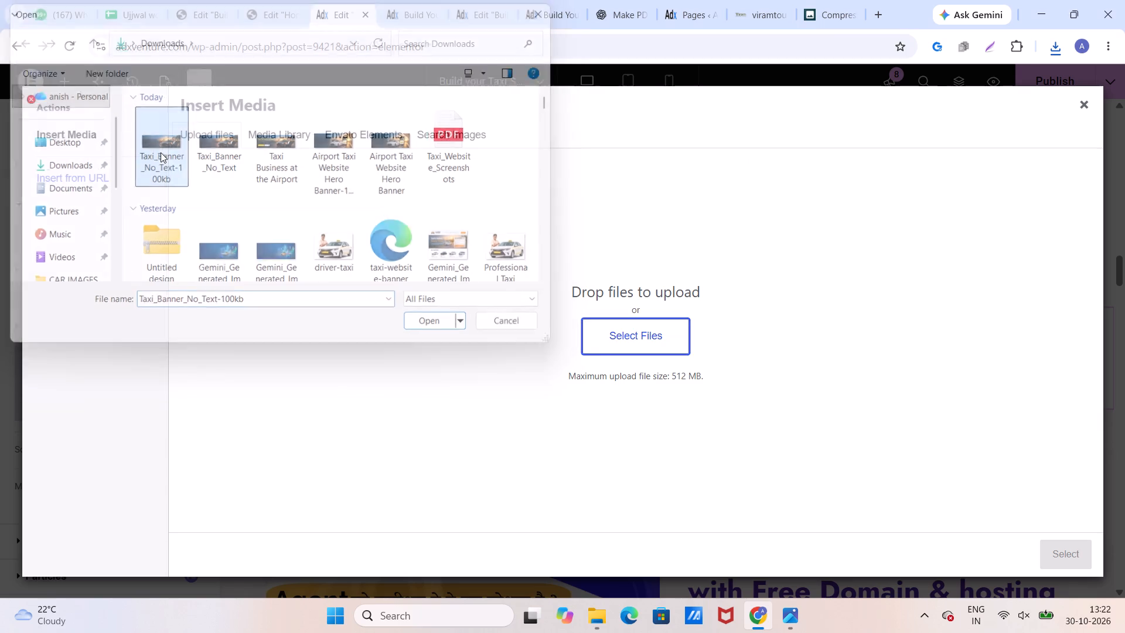
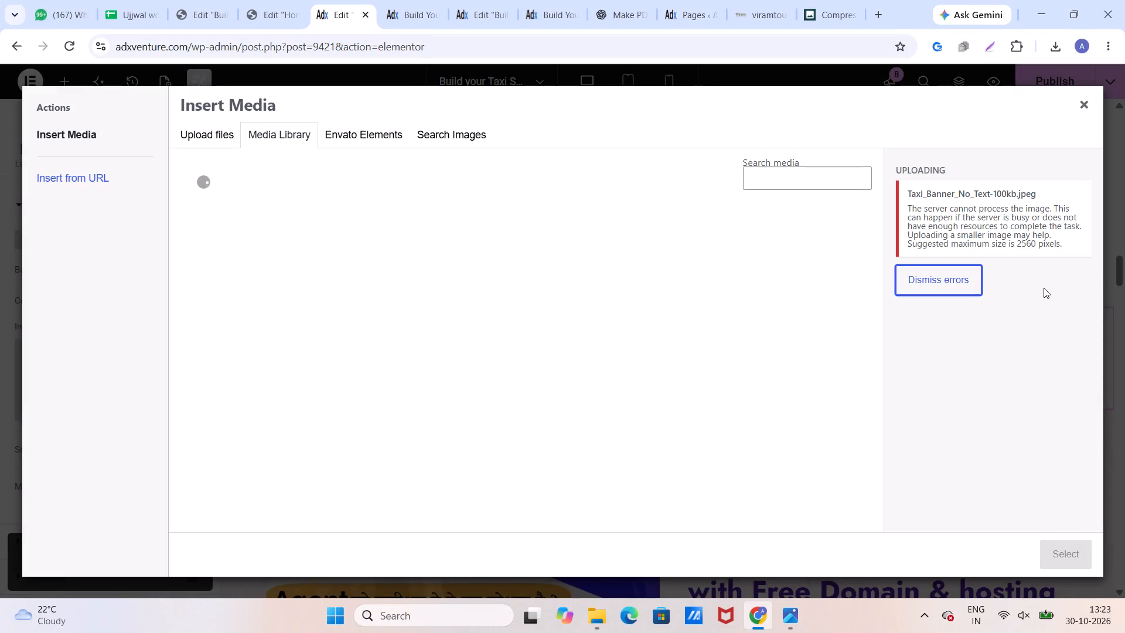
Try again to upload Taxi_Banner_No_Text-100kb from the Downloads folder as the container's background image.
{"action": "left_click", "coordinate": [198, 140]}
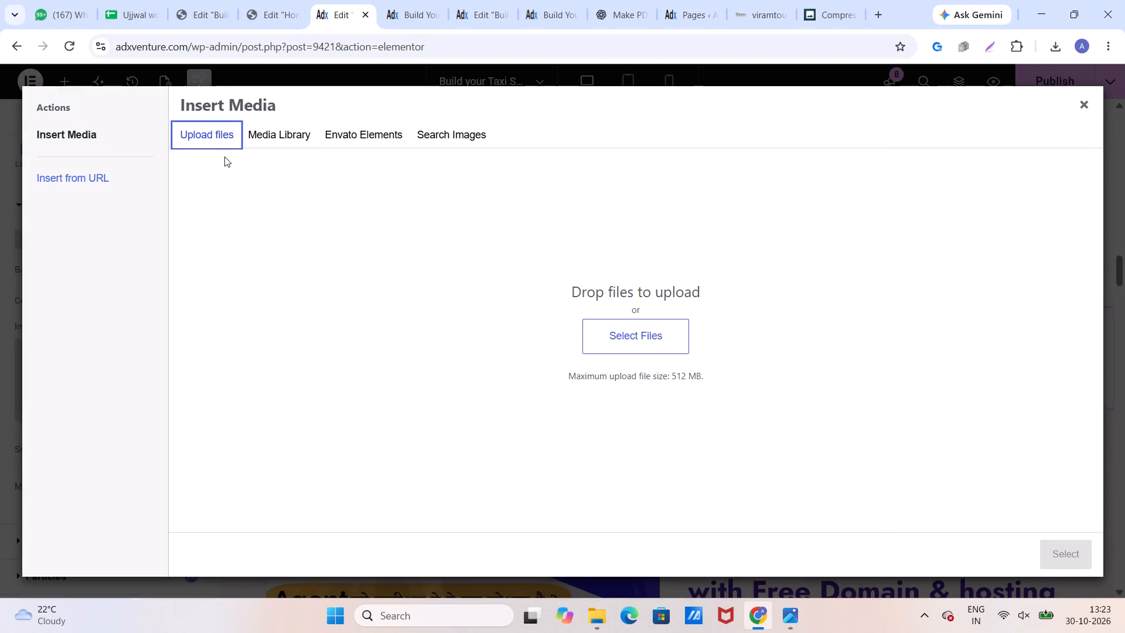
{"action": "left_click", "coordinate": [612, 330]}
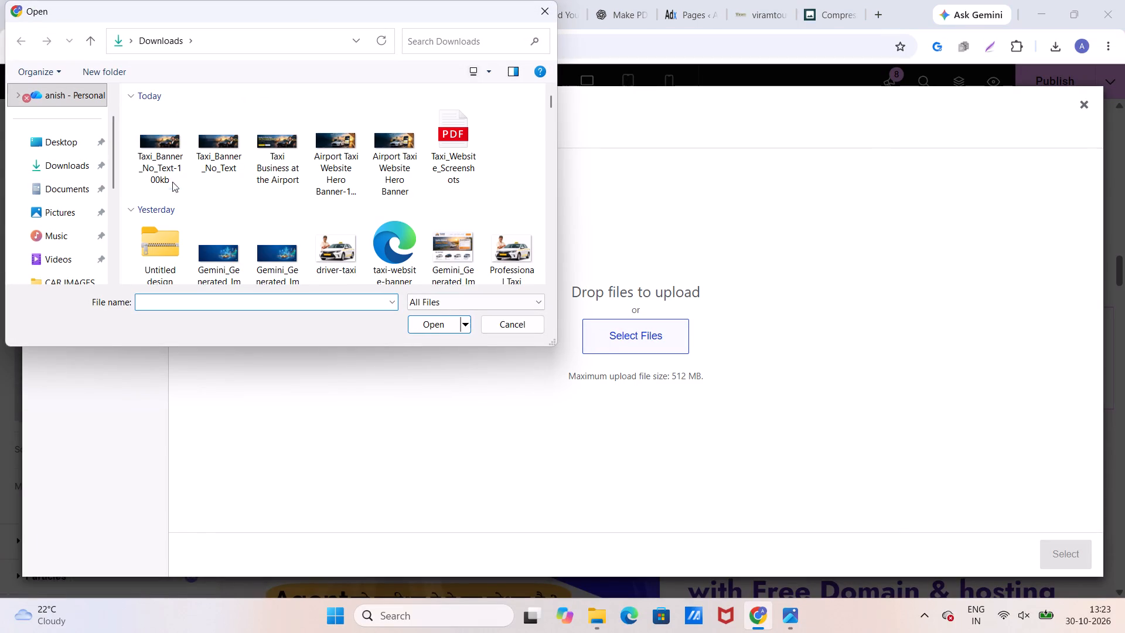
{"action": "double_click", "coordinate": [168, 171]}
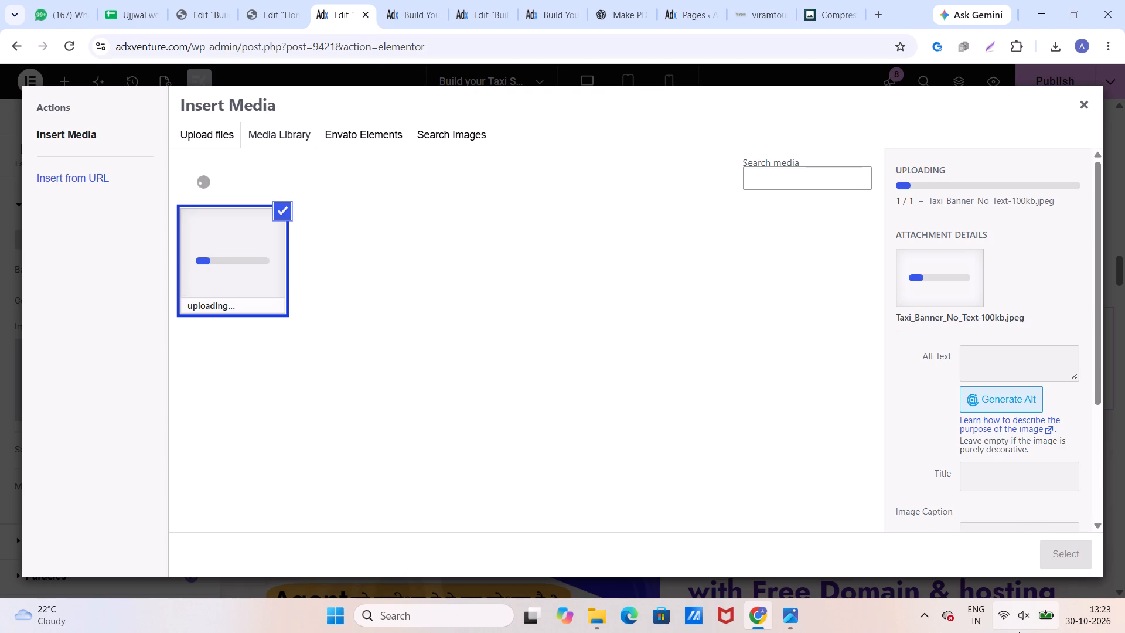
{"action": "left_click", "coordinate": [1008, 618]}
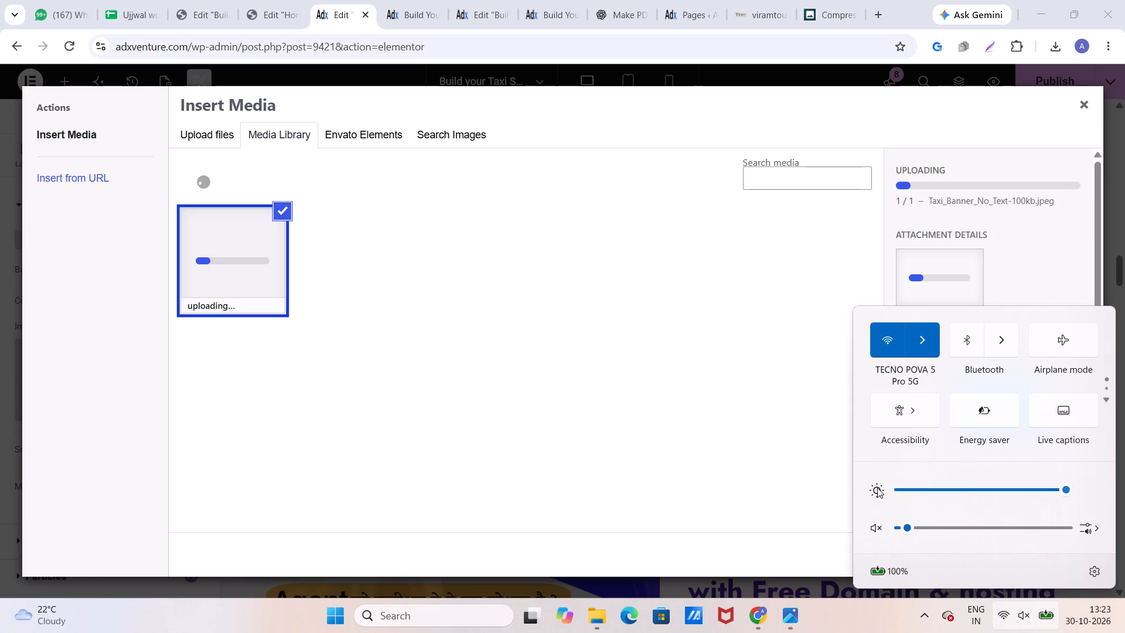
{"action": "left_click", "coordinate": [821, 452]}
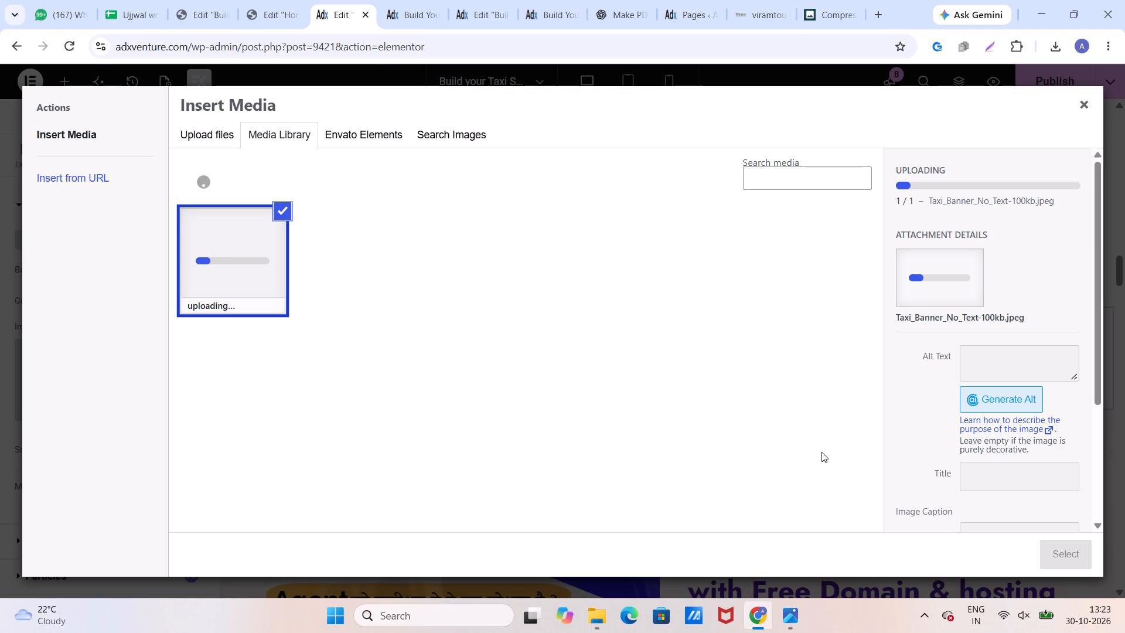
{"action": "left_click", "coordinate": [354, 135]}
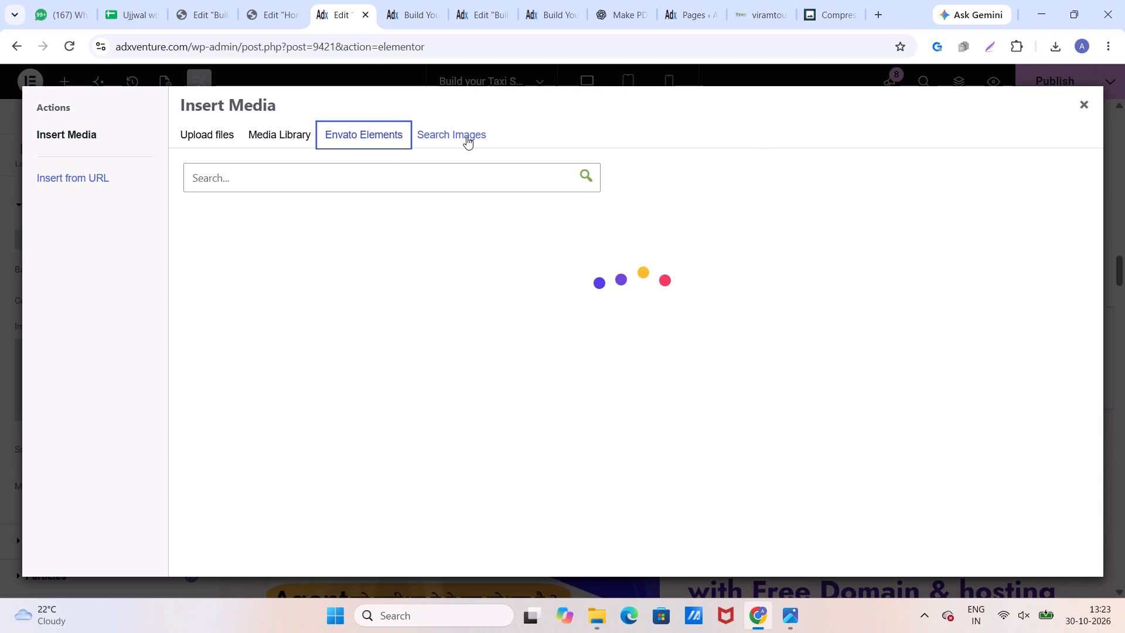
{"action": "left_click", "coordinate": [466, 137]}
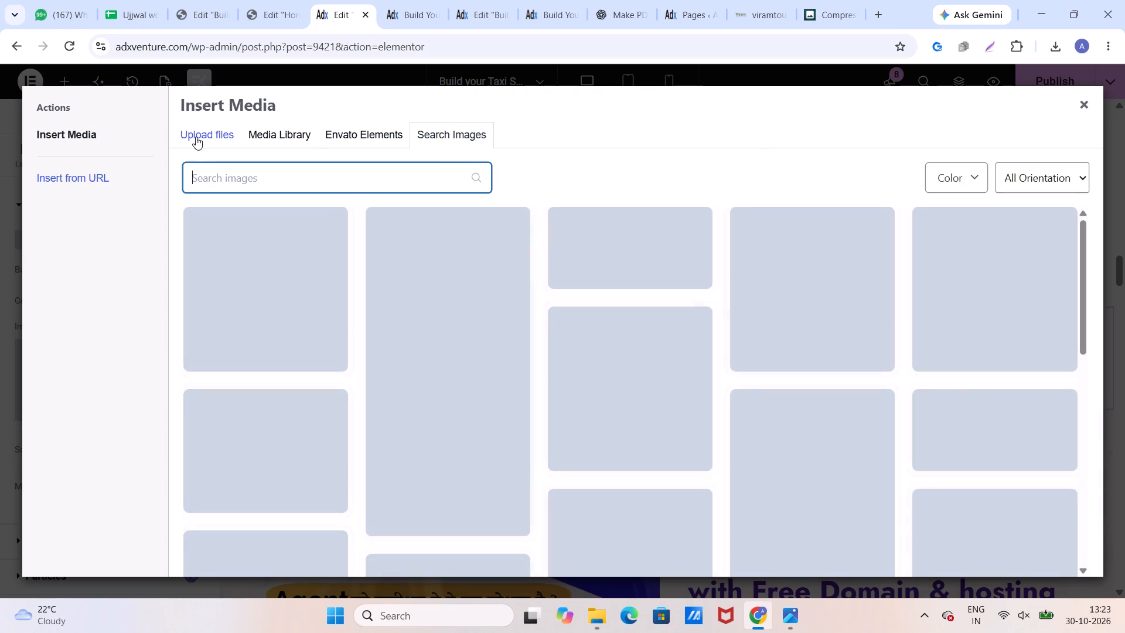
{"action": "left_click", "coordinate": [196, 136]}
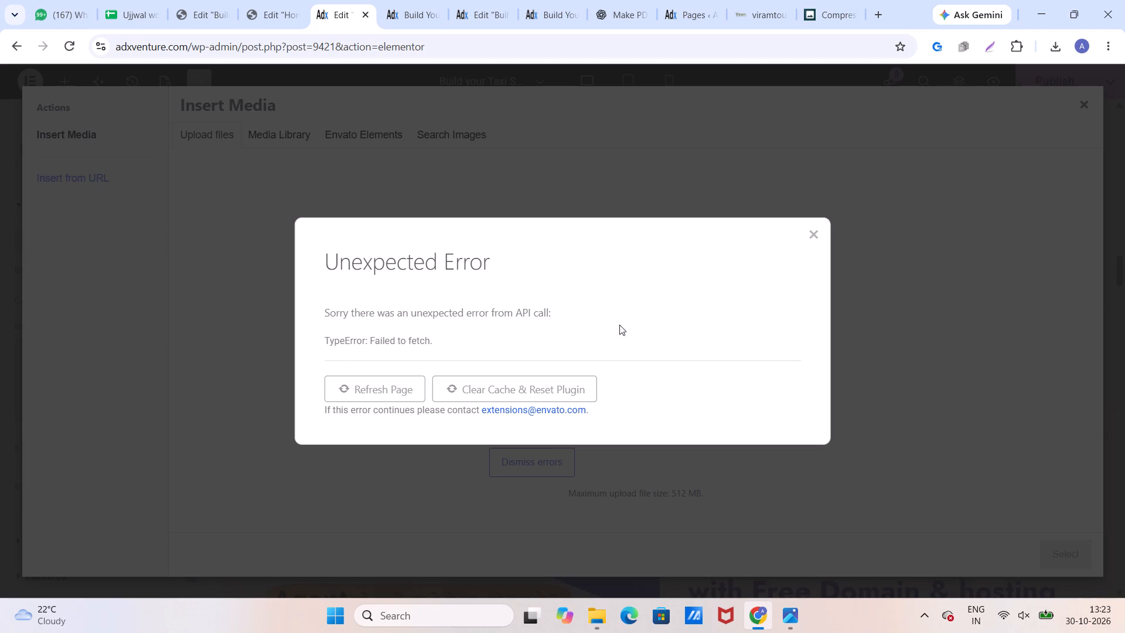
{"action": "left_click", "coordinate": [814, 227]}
Retry uploading Taxi_Banner_No_Text-100kb from the Downloads folder to the media library for the container's background.
{"action": "left_click", "coordinate": [292, 139]}
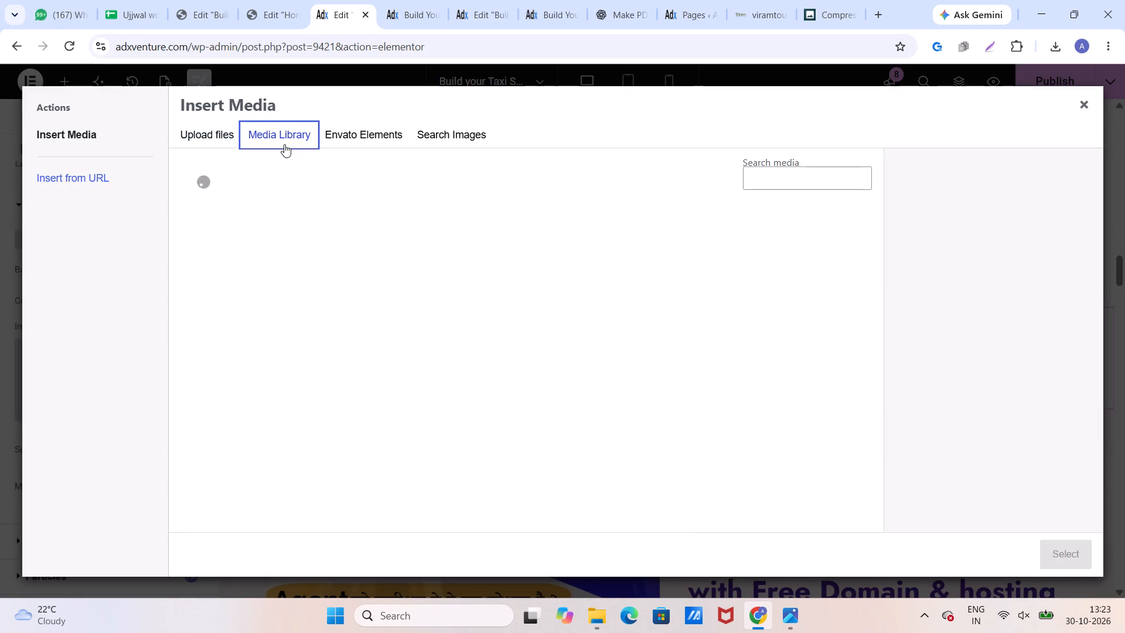
{"action": "left_click", "coordinate": [224, 138]}
{"action": "left_click", "coordinate": [659, 326]}
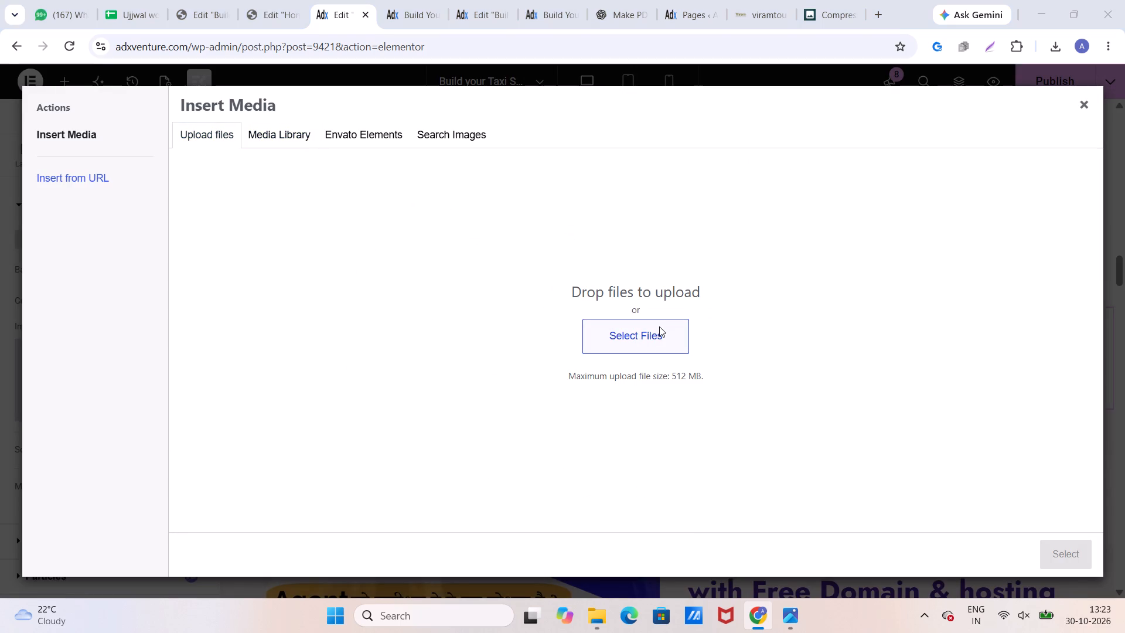
{"action": "left_click", "coordinate": [173, 167]}
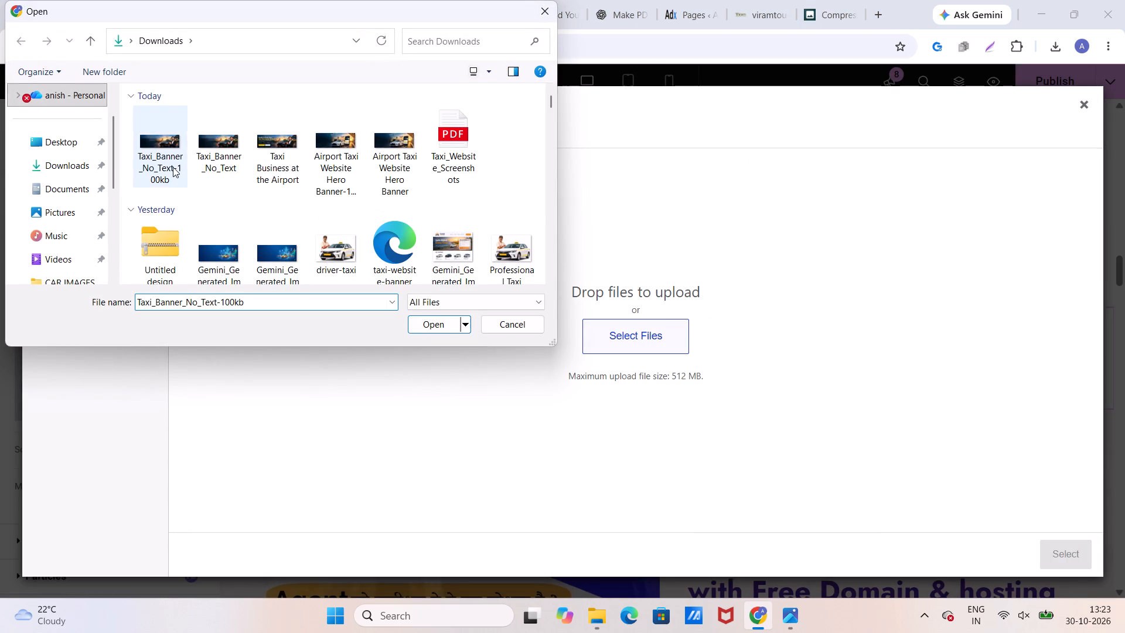
{"action": "left_click", "coordinate": [173, 167]}
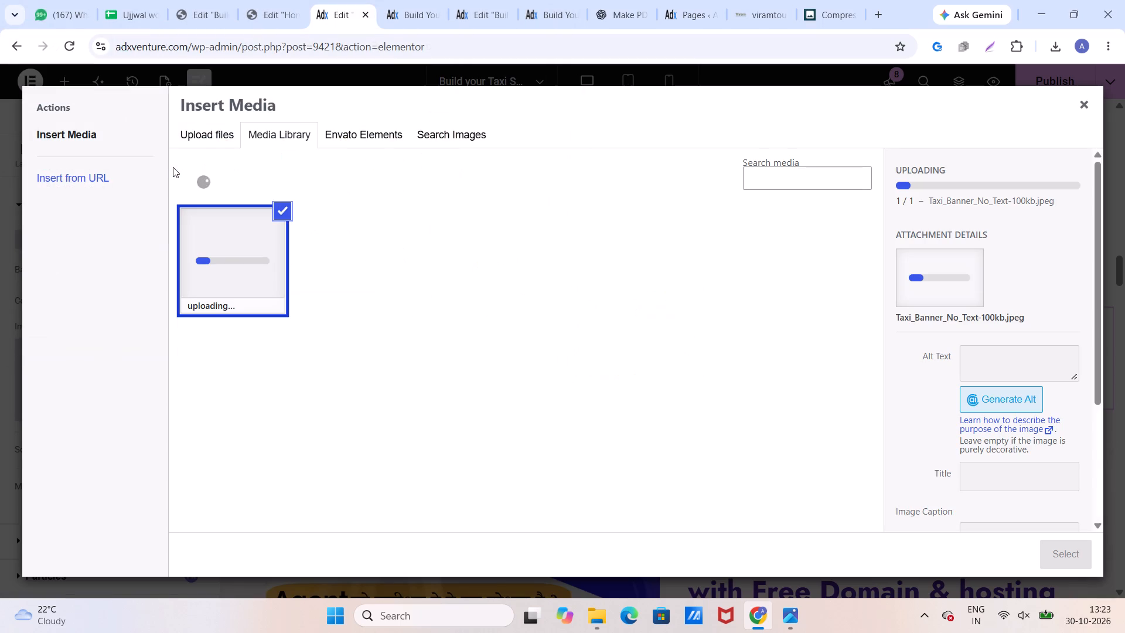
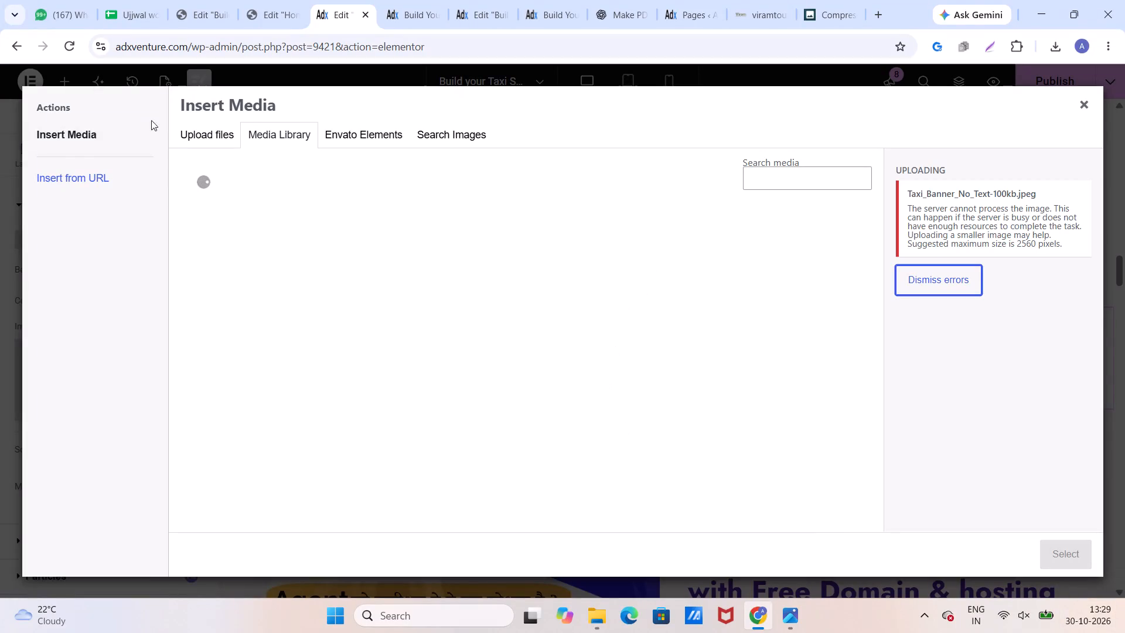
Retry uploading the compressed text-free taxi banner from the computer to the media library for the container's background image.
{"action": "left_click", "coordinate": [178, 132]}
{"action": "left_click", "coordinate": [632, 348]}
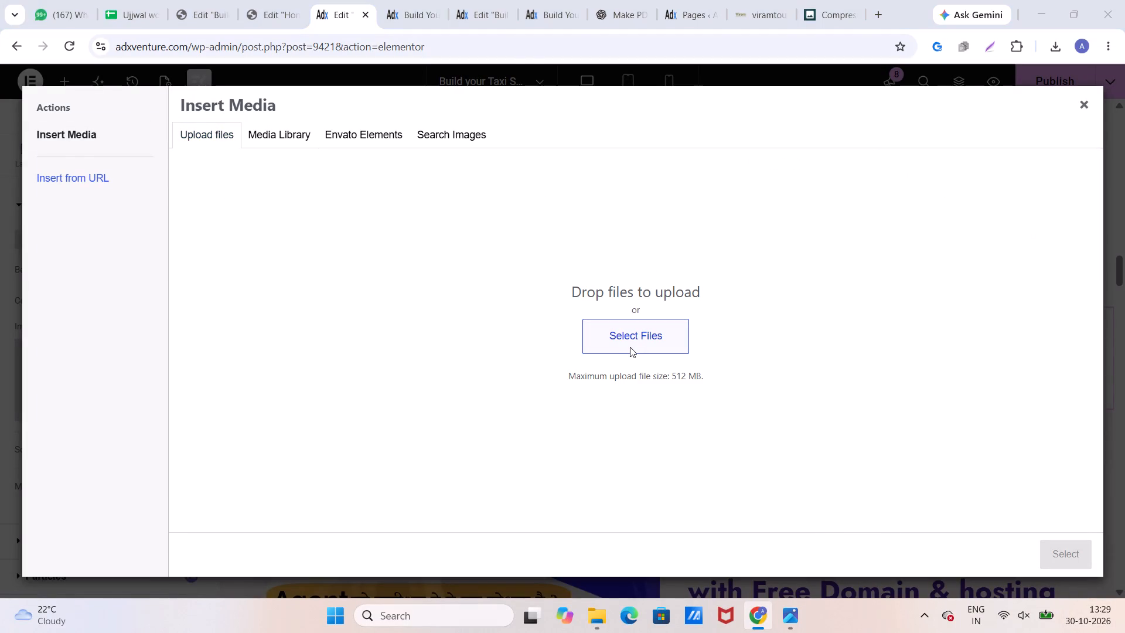
{"action": "double_click", "coordinate": [174, 183]}
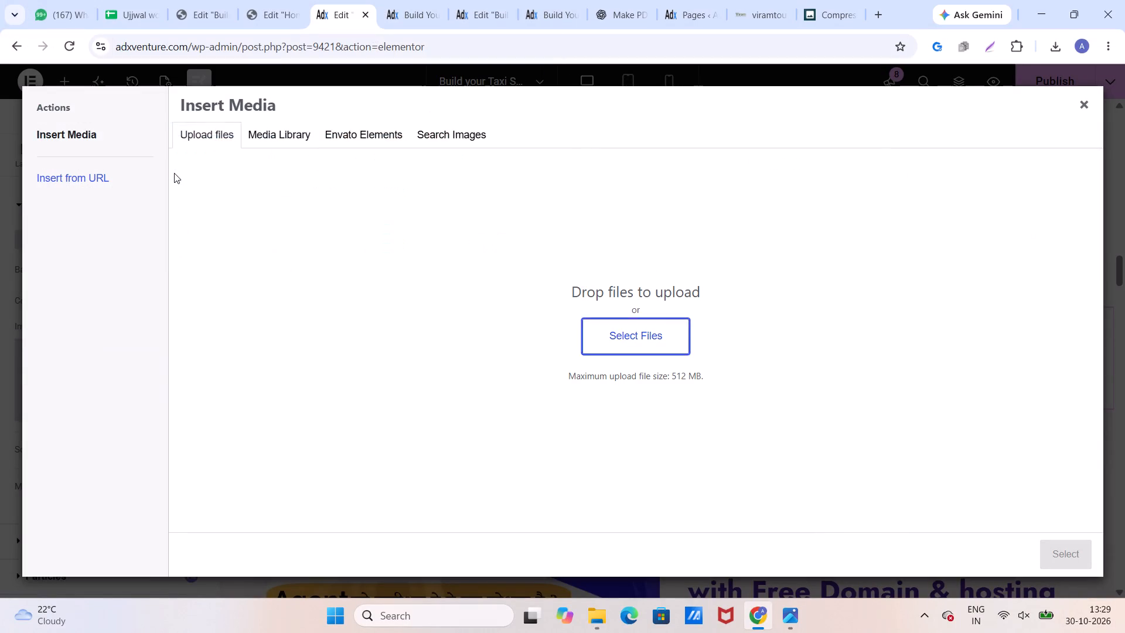
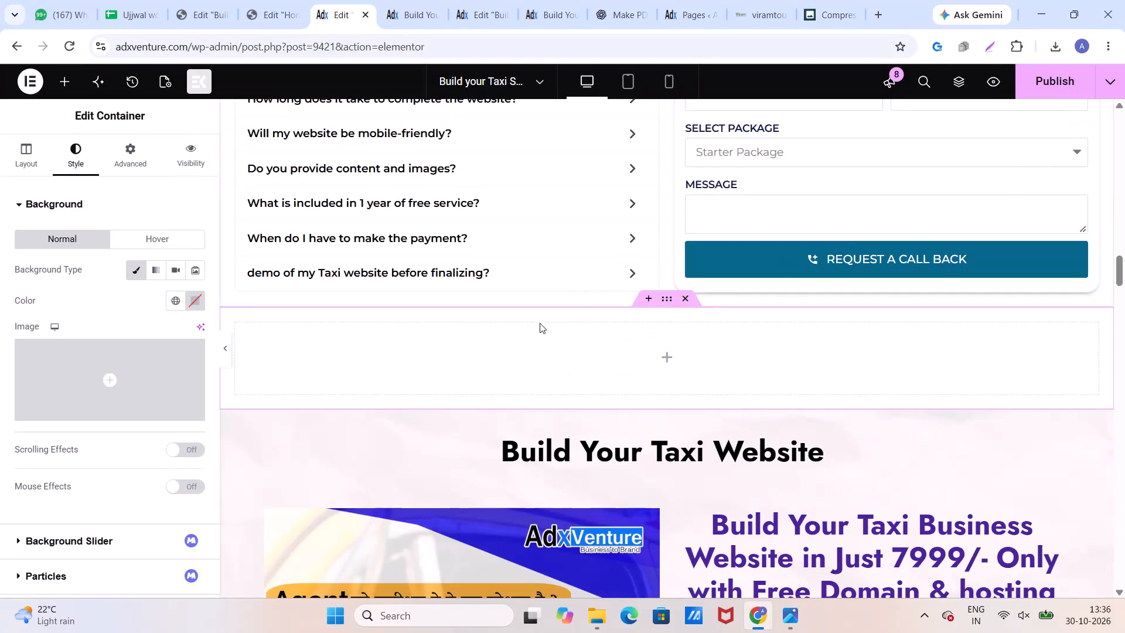
Open the image chooser for the background of the empty container below the FAQ section.
{"action": "left_click", "coordinate": [669, 296]}
{"action": "left_click", "coordinate": [168, 365]}
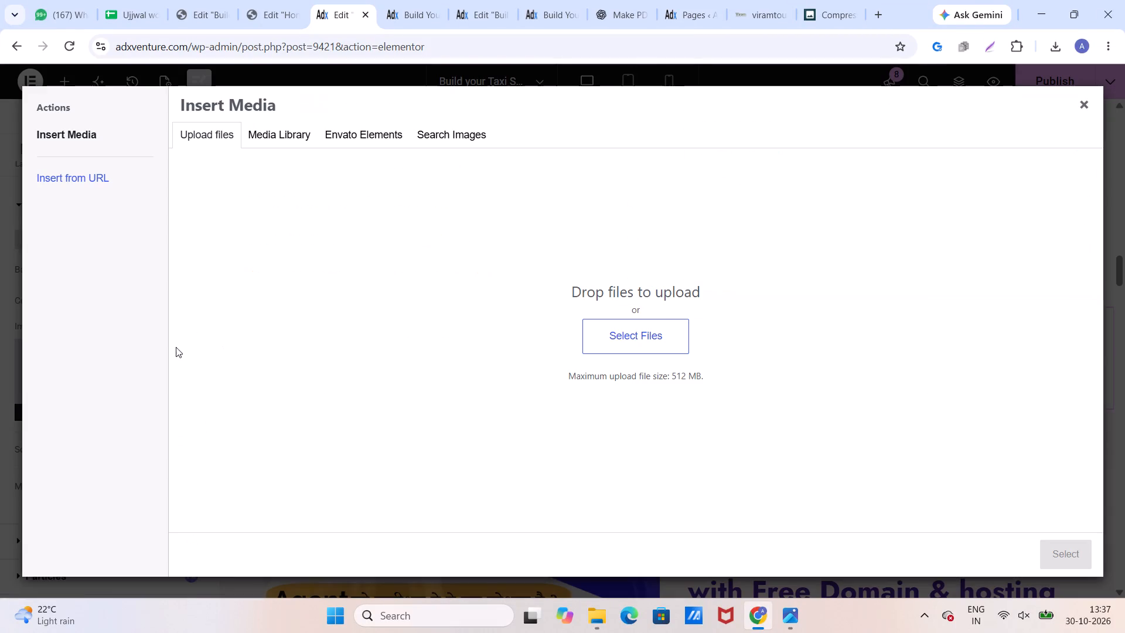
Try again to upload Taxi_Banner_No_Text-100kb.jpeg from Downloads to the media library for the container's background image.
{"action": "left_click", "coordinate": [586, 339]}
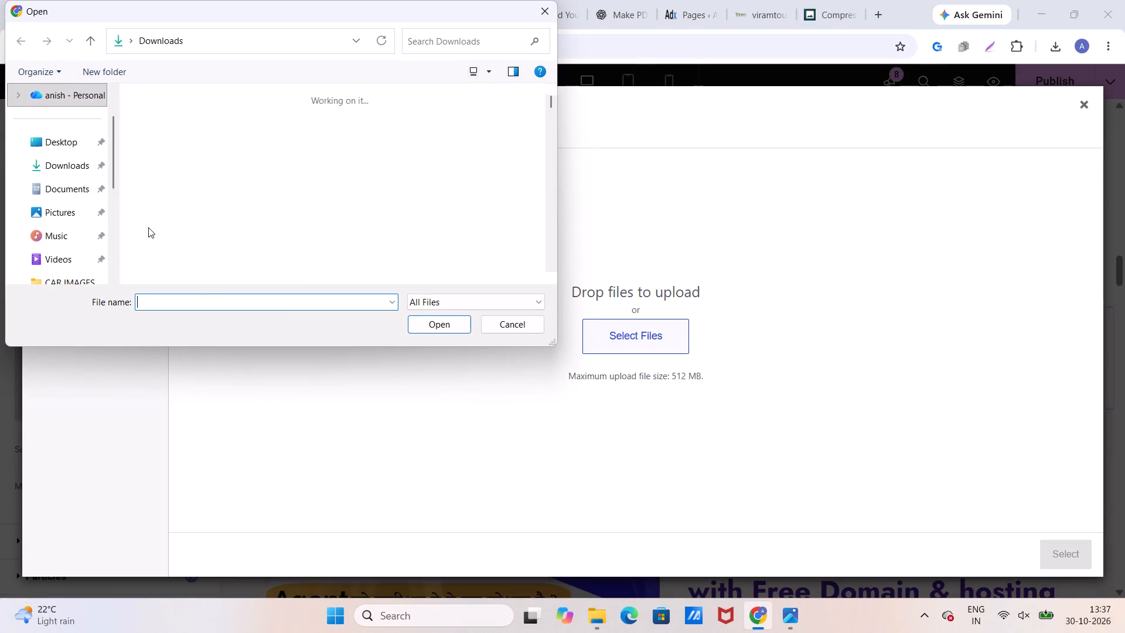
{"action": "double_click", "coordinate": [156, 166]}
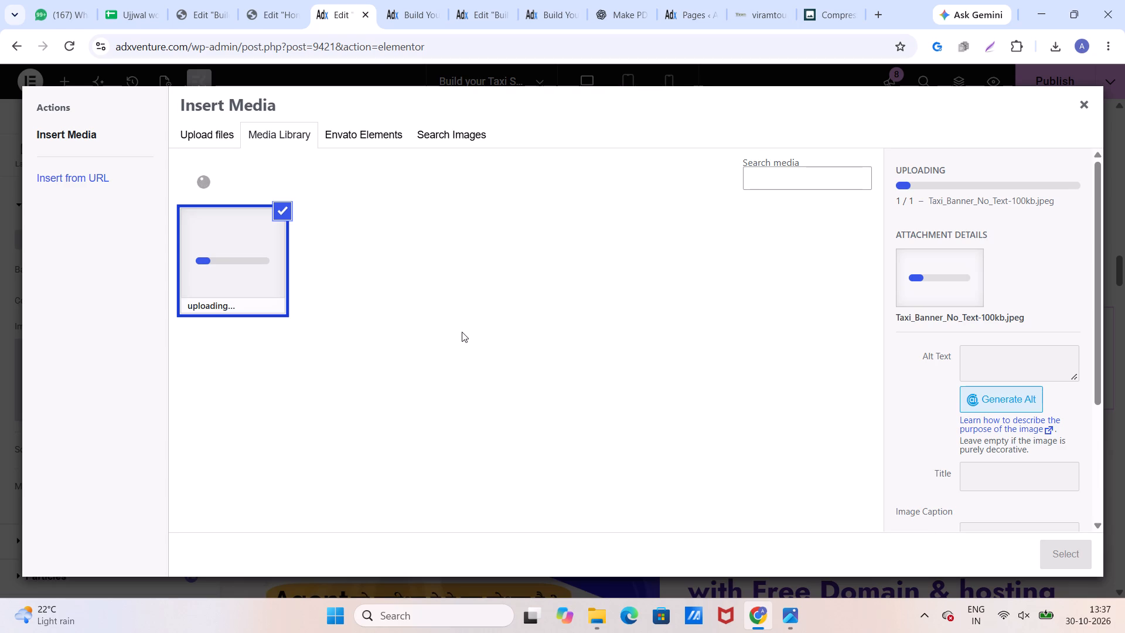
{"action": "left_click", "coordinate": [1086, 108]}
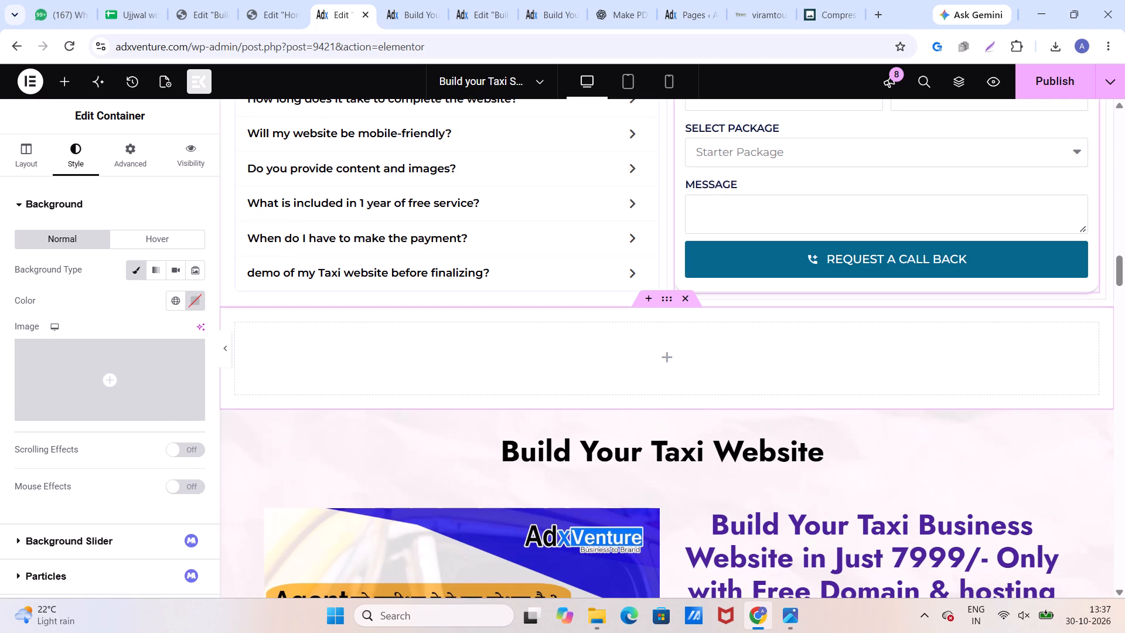
Reopen the container's background image chooser and check the media library for the uploaded taxi banner.
{"action": "left_click", "coordinate": [161, 373]}
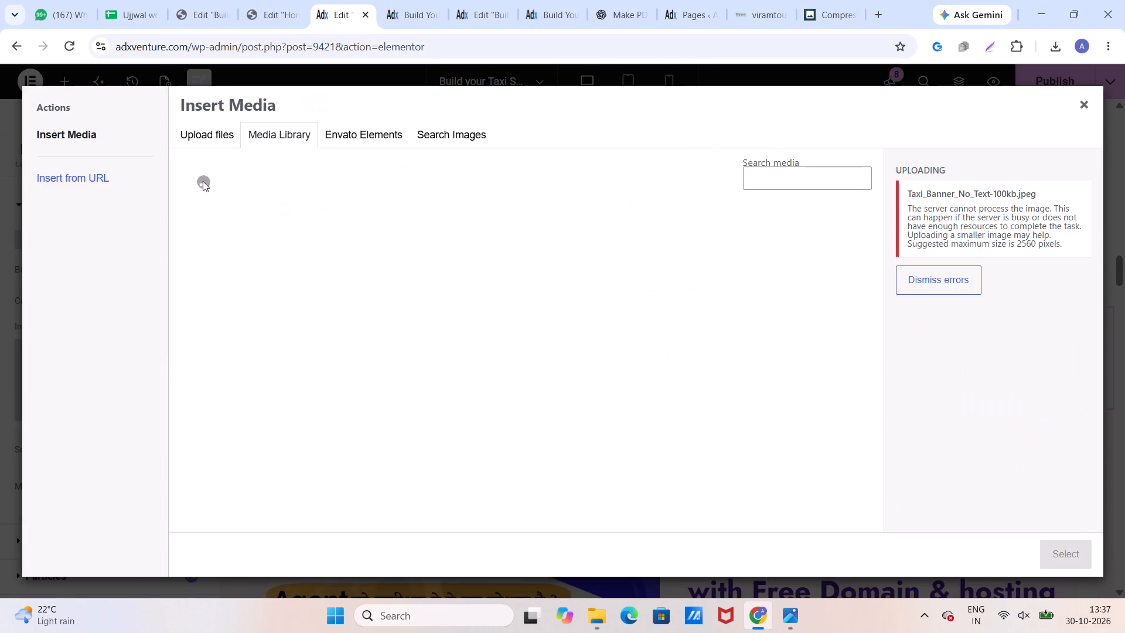
{"action": "left_click", "coordinate": [195, 137]}
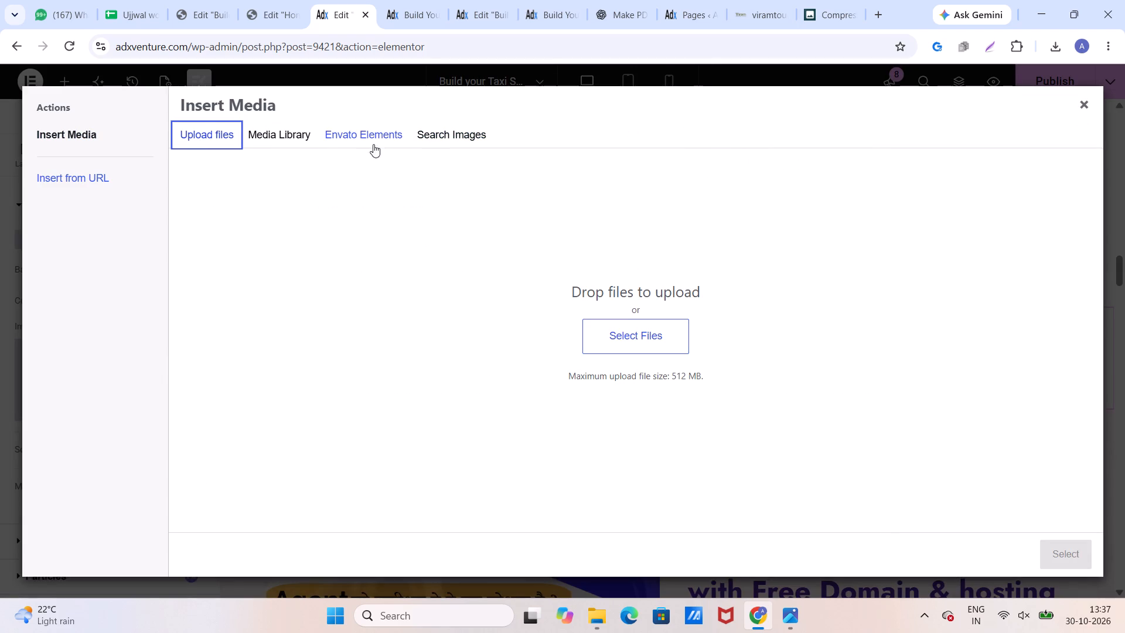
{"action": "left_click", "coordinate": [312, 136]}
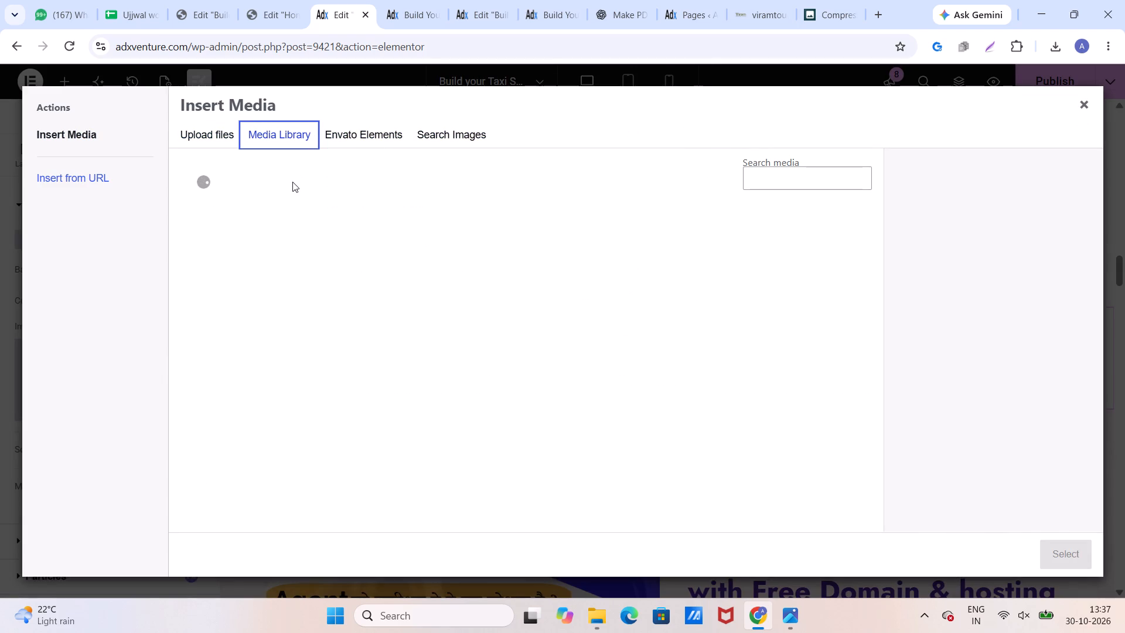
Check the computer's Wi-Fi connection and dismiss the media chooser.
{"action": "left_click", "coordinate": [1004, 617]}
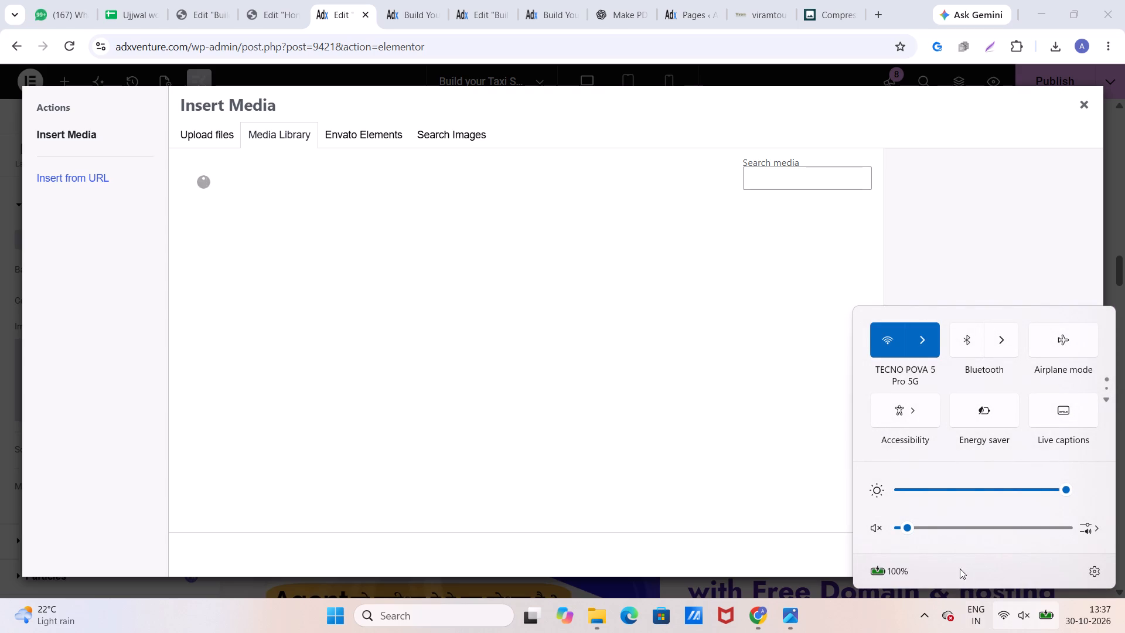
{"action": "left_click", "coordinate": [1084, 98]}
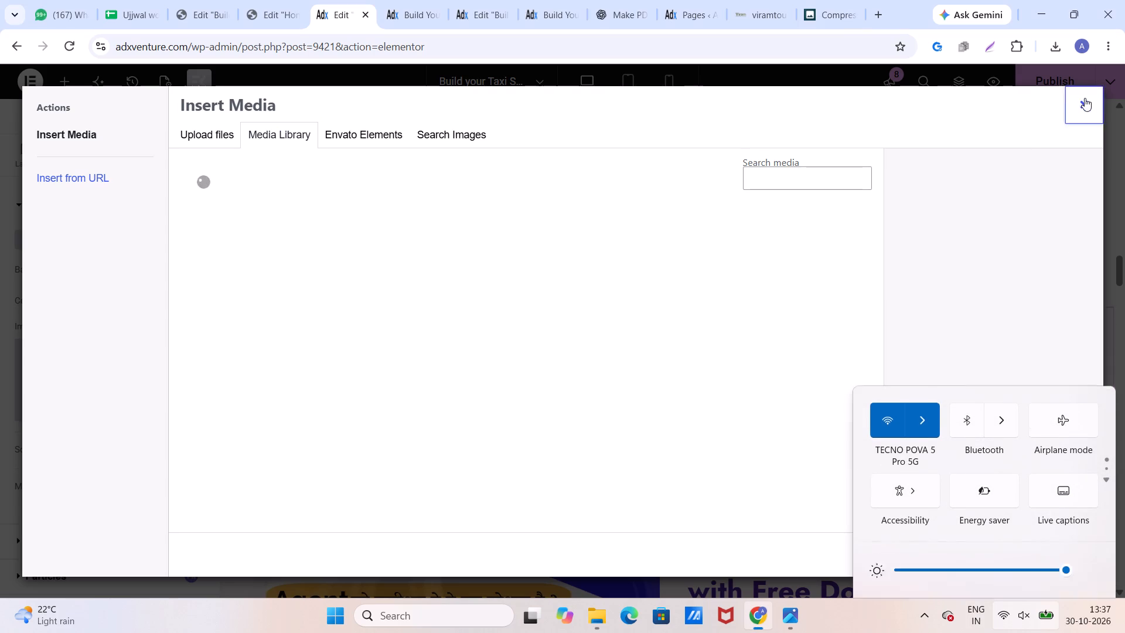
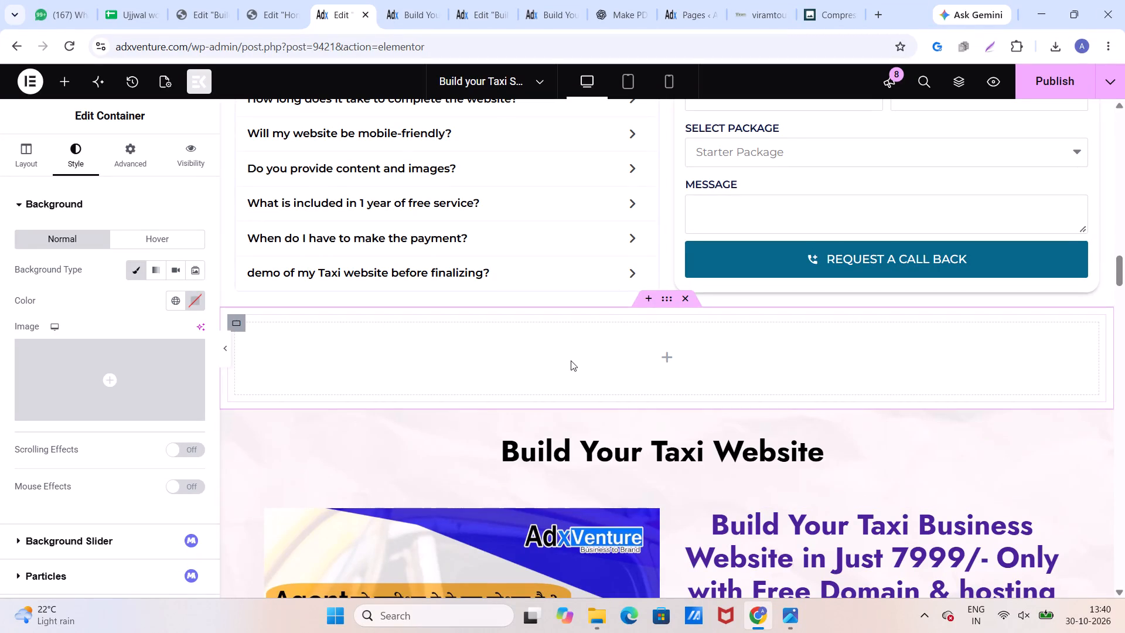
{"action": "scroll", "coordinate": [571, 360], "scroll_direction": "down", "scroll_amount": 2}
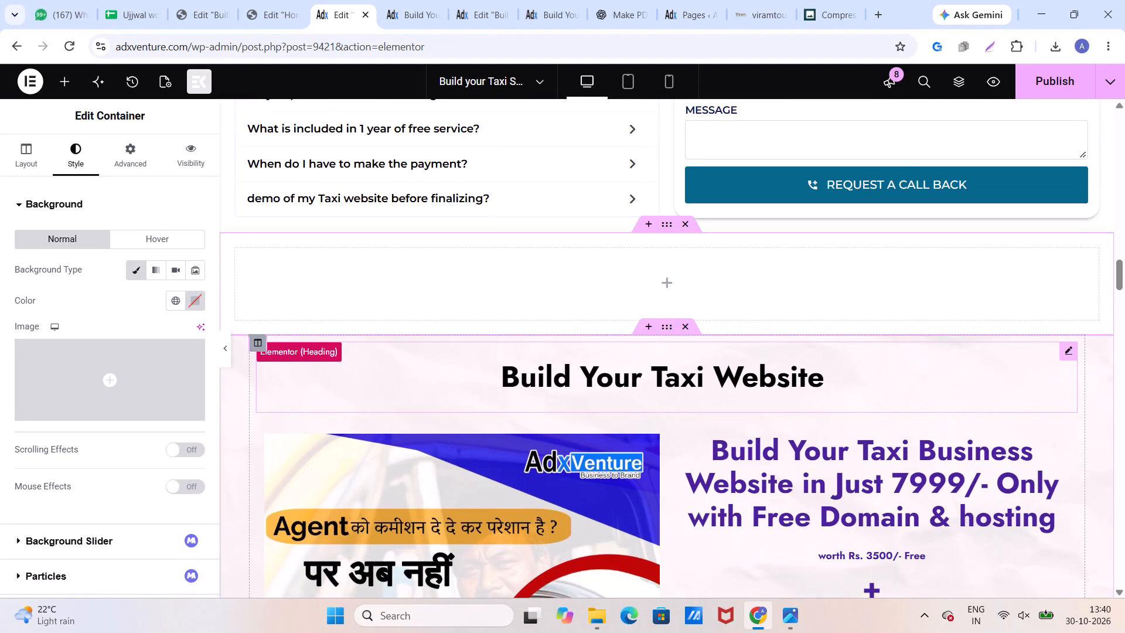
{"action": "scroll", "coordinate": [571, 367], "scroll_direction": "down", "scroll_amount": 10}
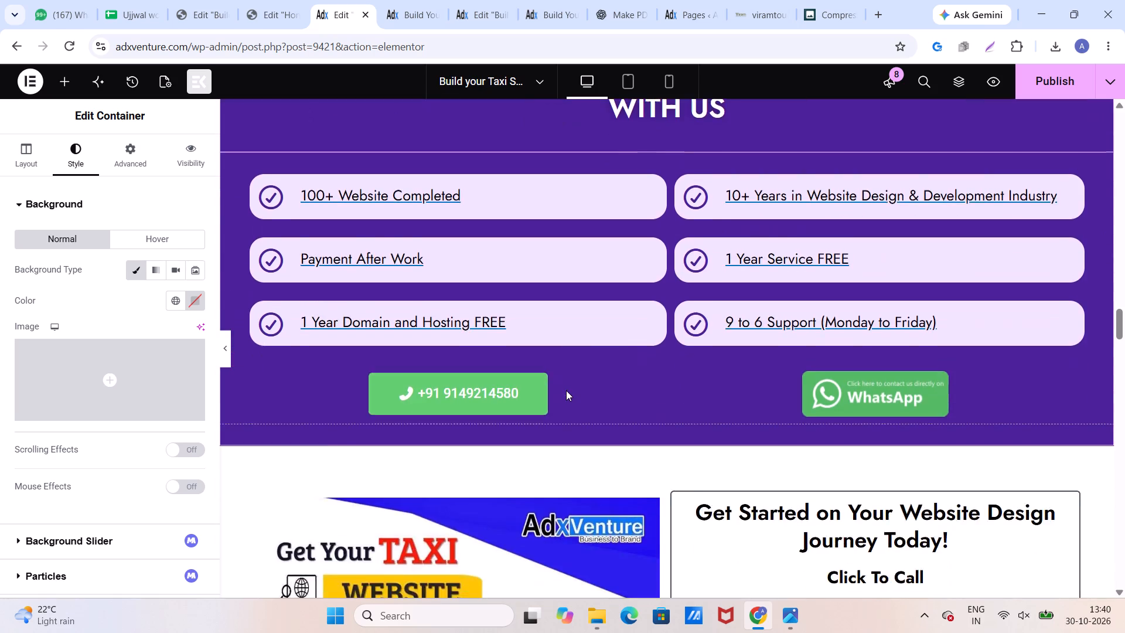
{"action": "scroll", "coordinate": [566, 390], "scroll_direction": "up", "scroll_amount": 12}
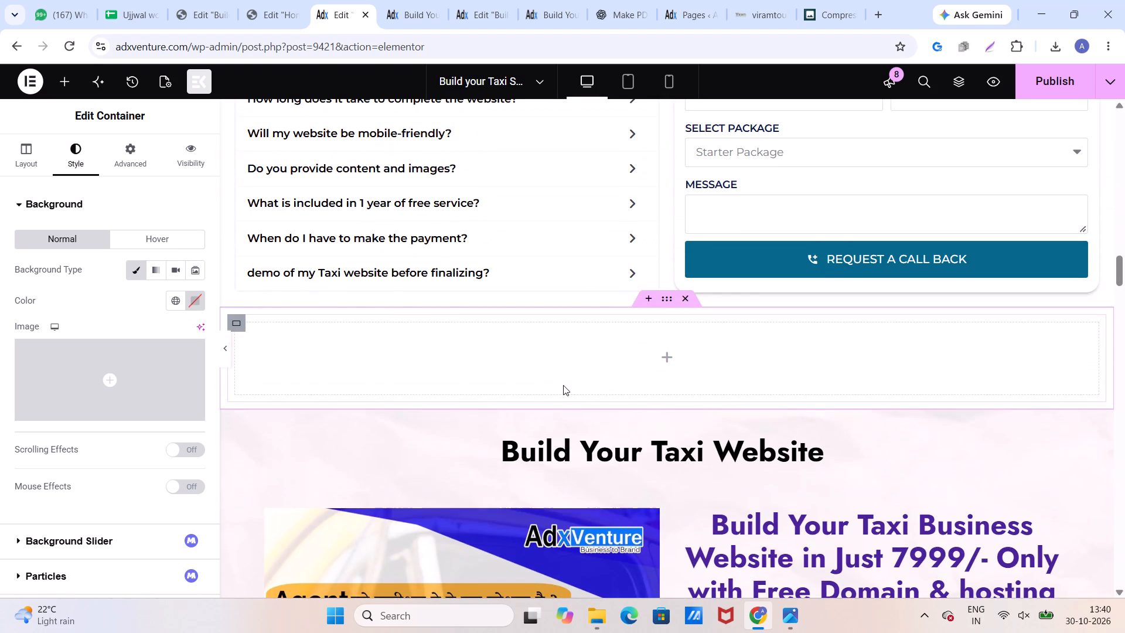